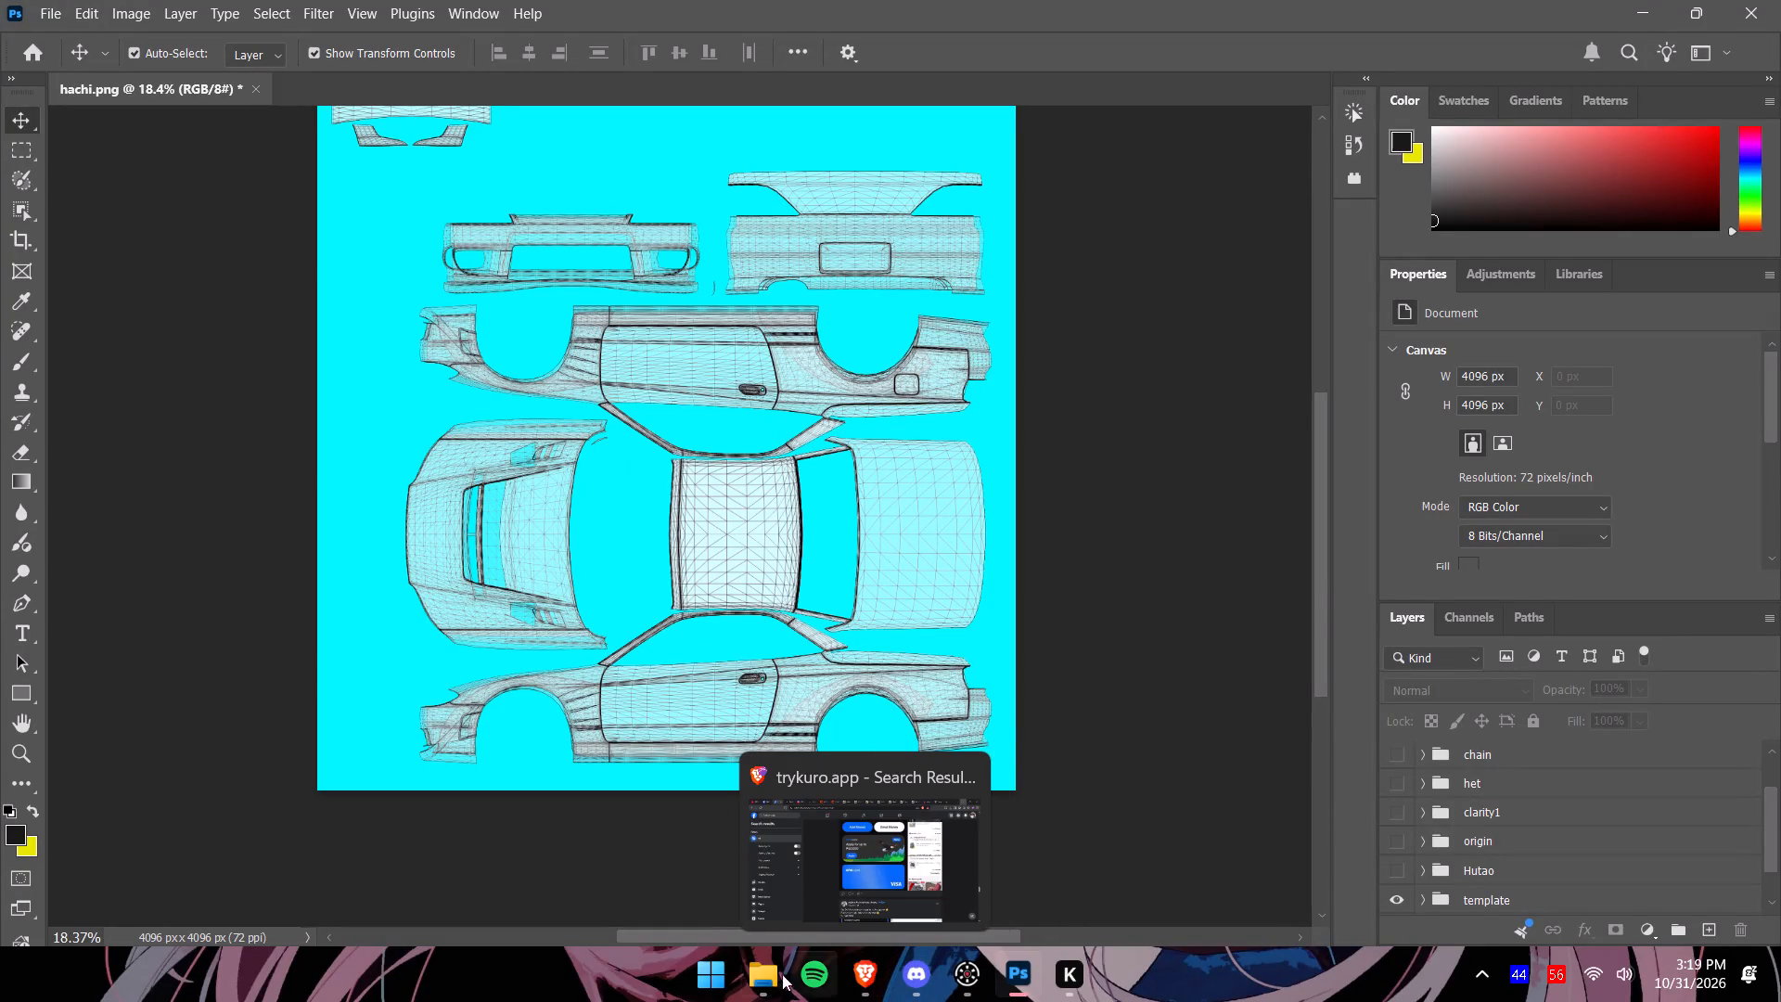
Switch to File Explorer and go from the nis15 Livery Template folder up to FivemSht, opening the nisgtrr32 folder.
left_click(747, 977)
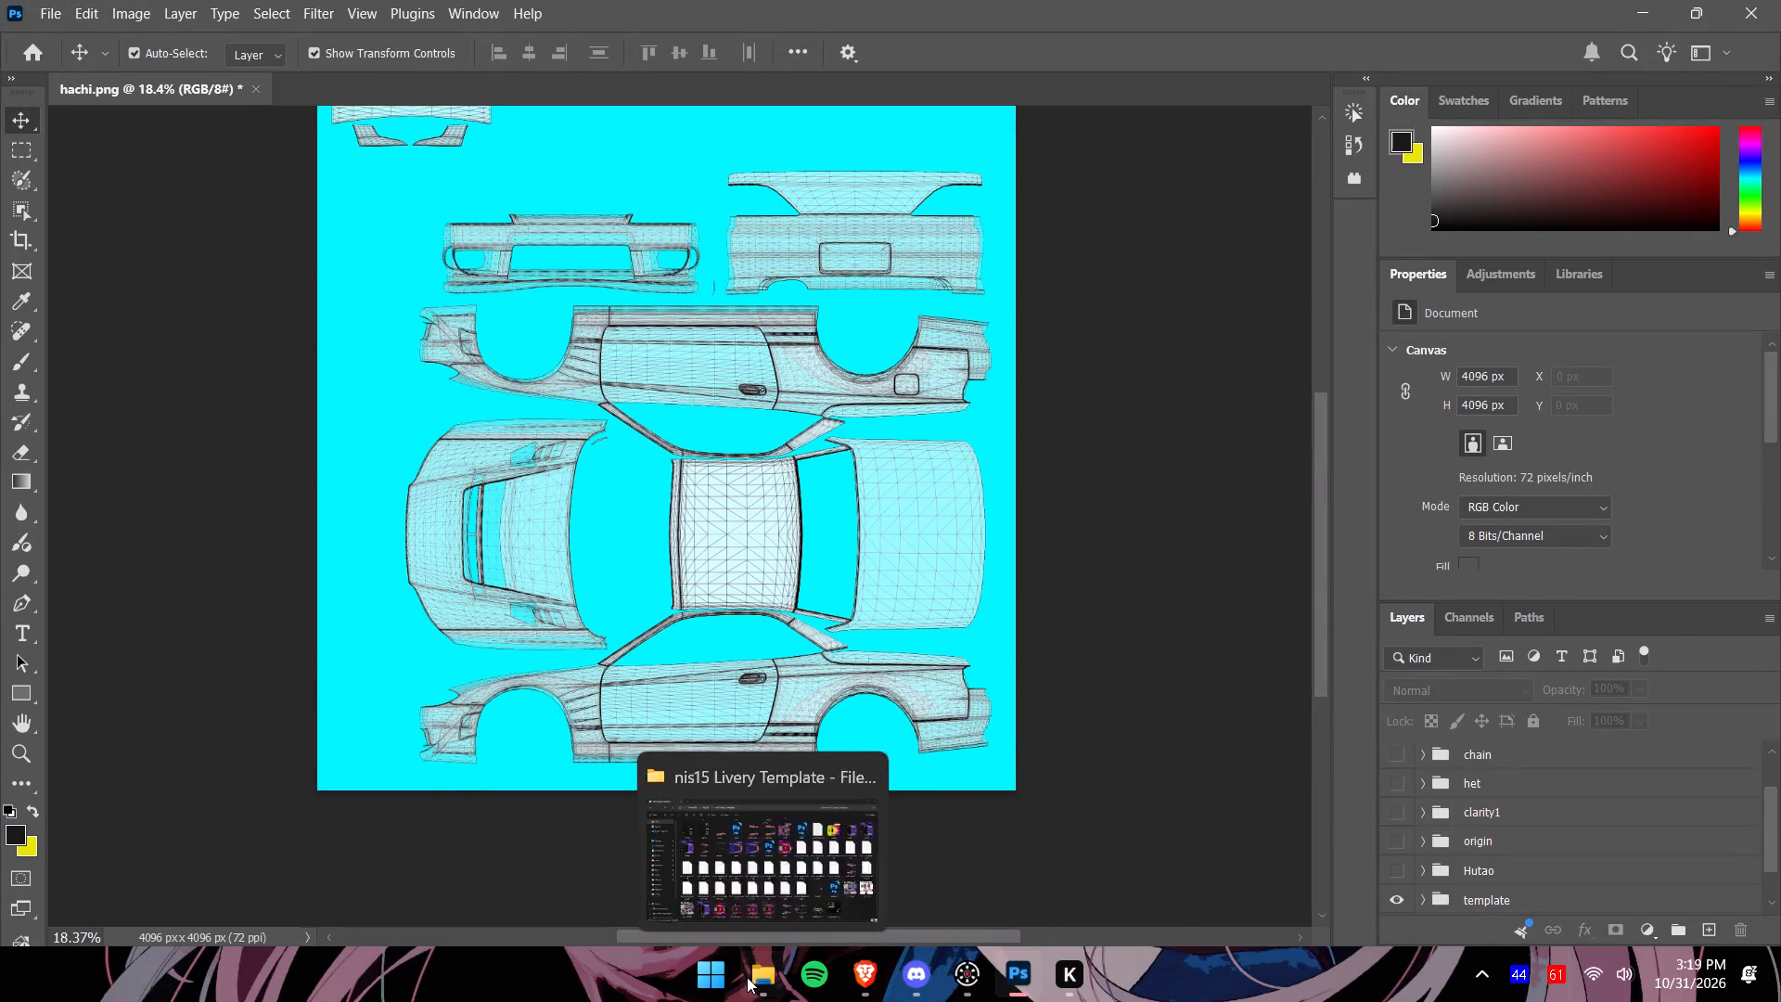
scroll(961, 615, "up", 1)
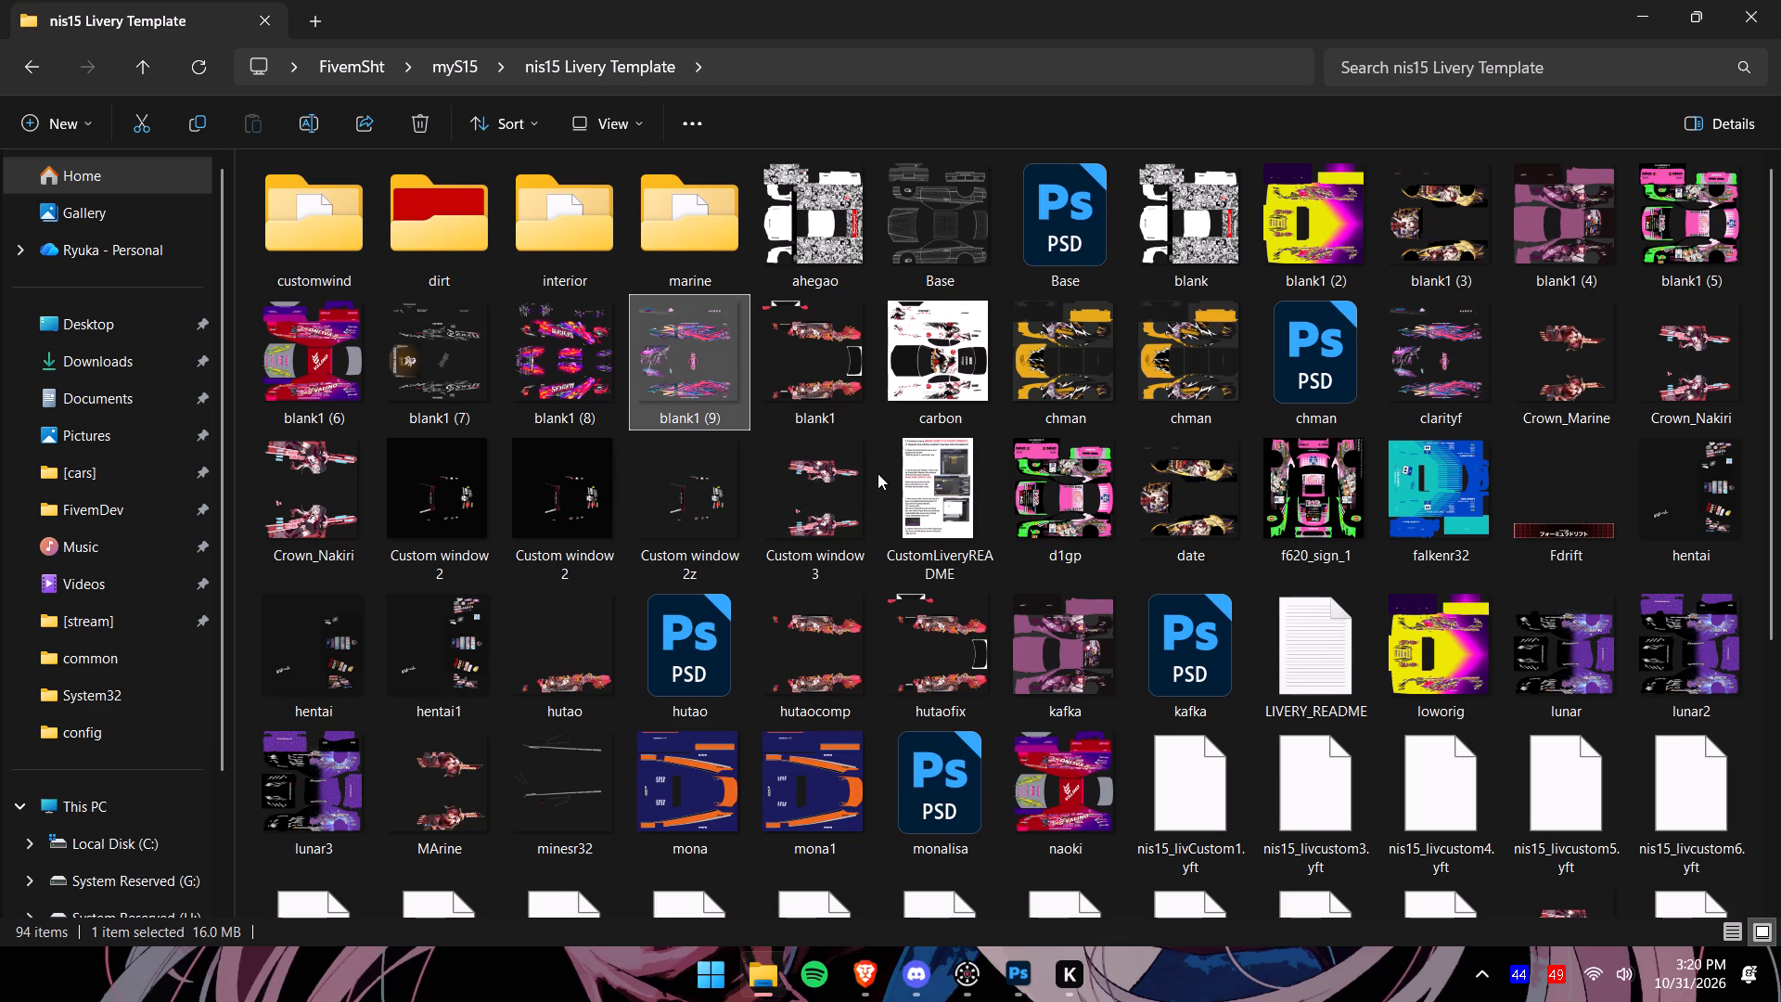
scroll(879, 473, "up", 2)
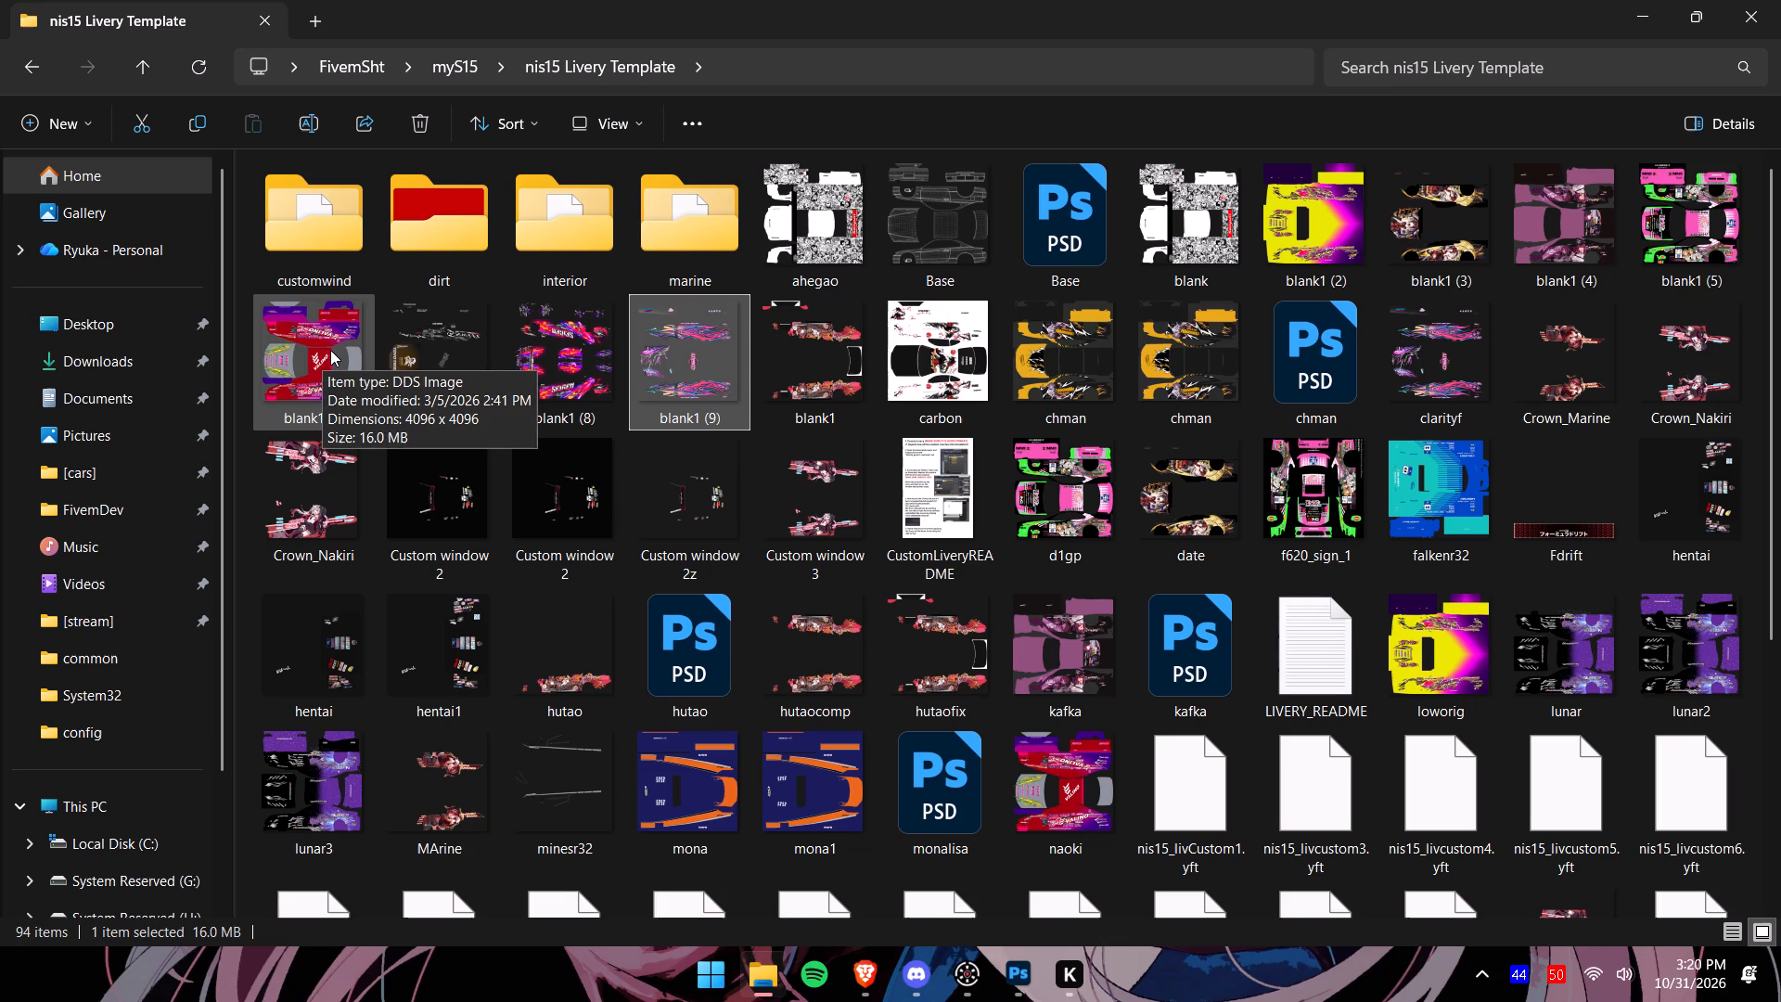
left_click(843, 576)
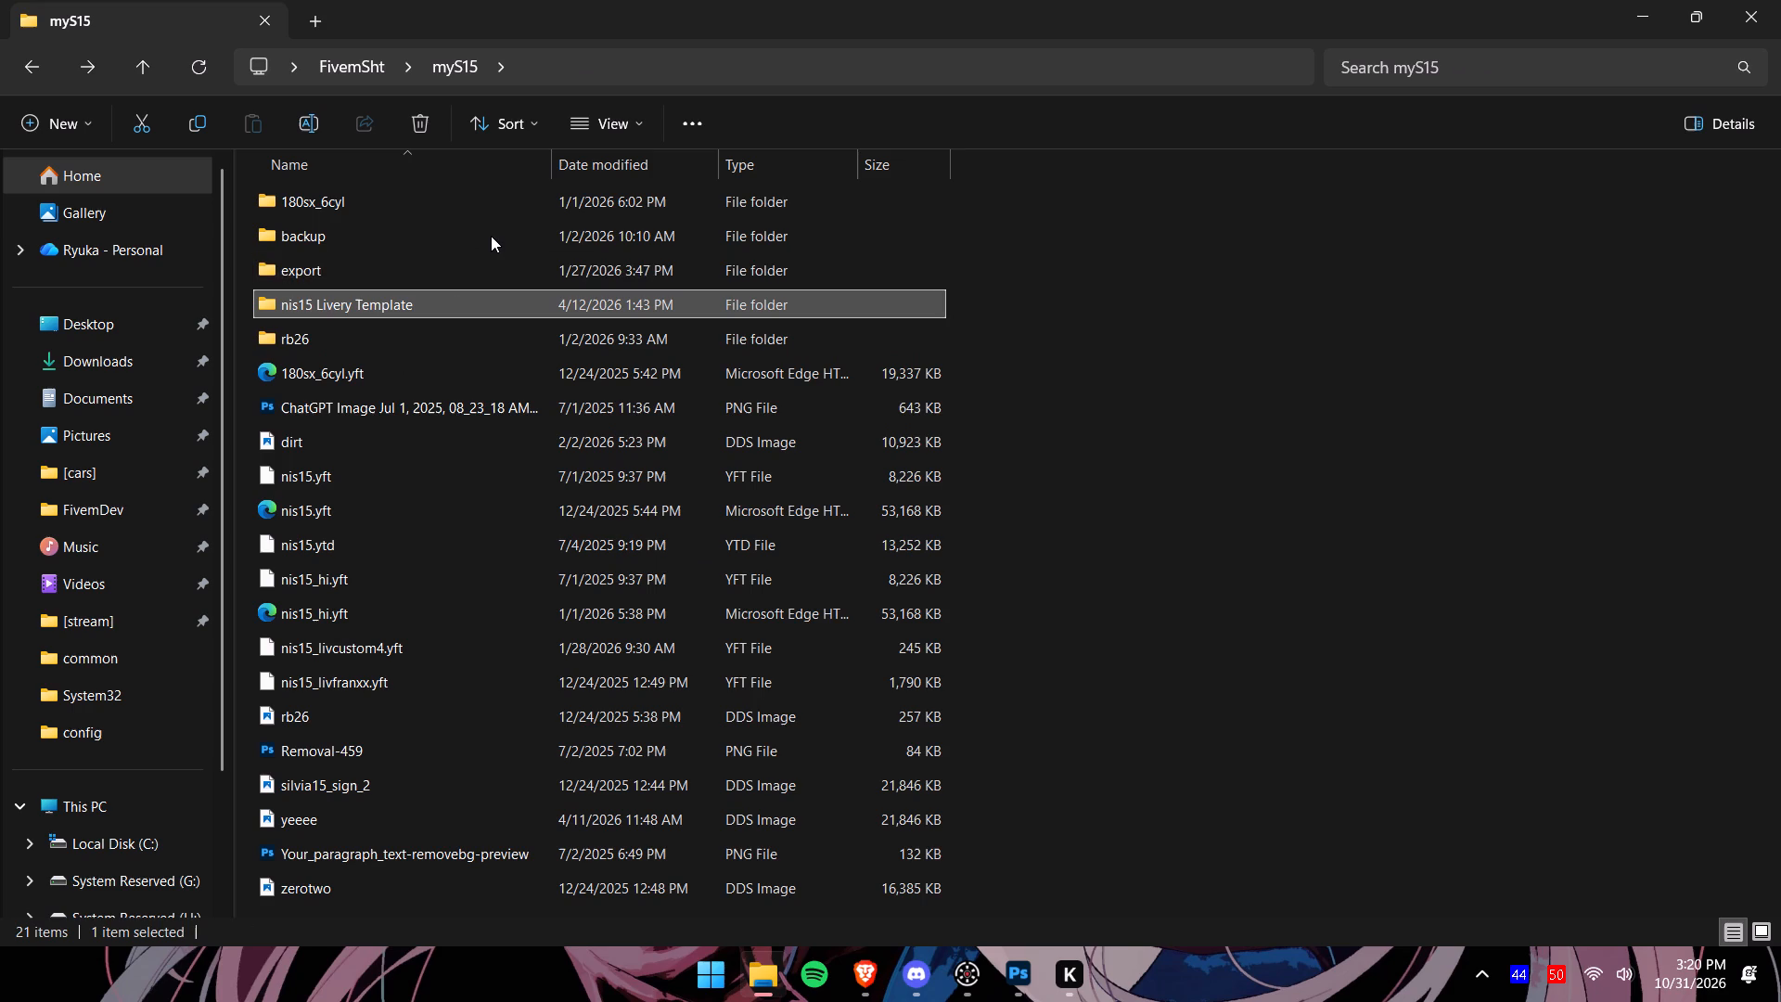
scroll(518, 256, "up", 4)
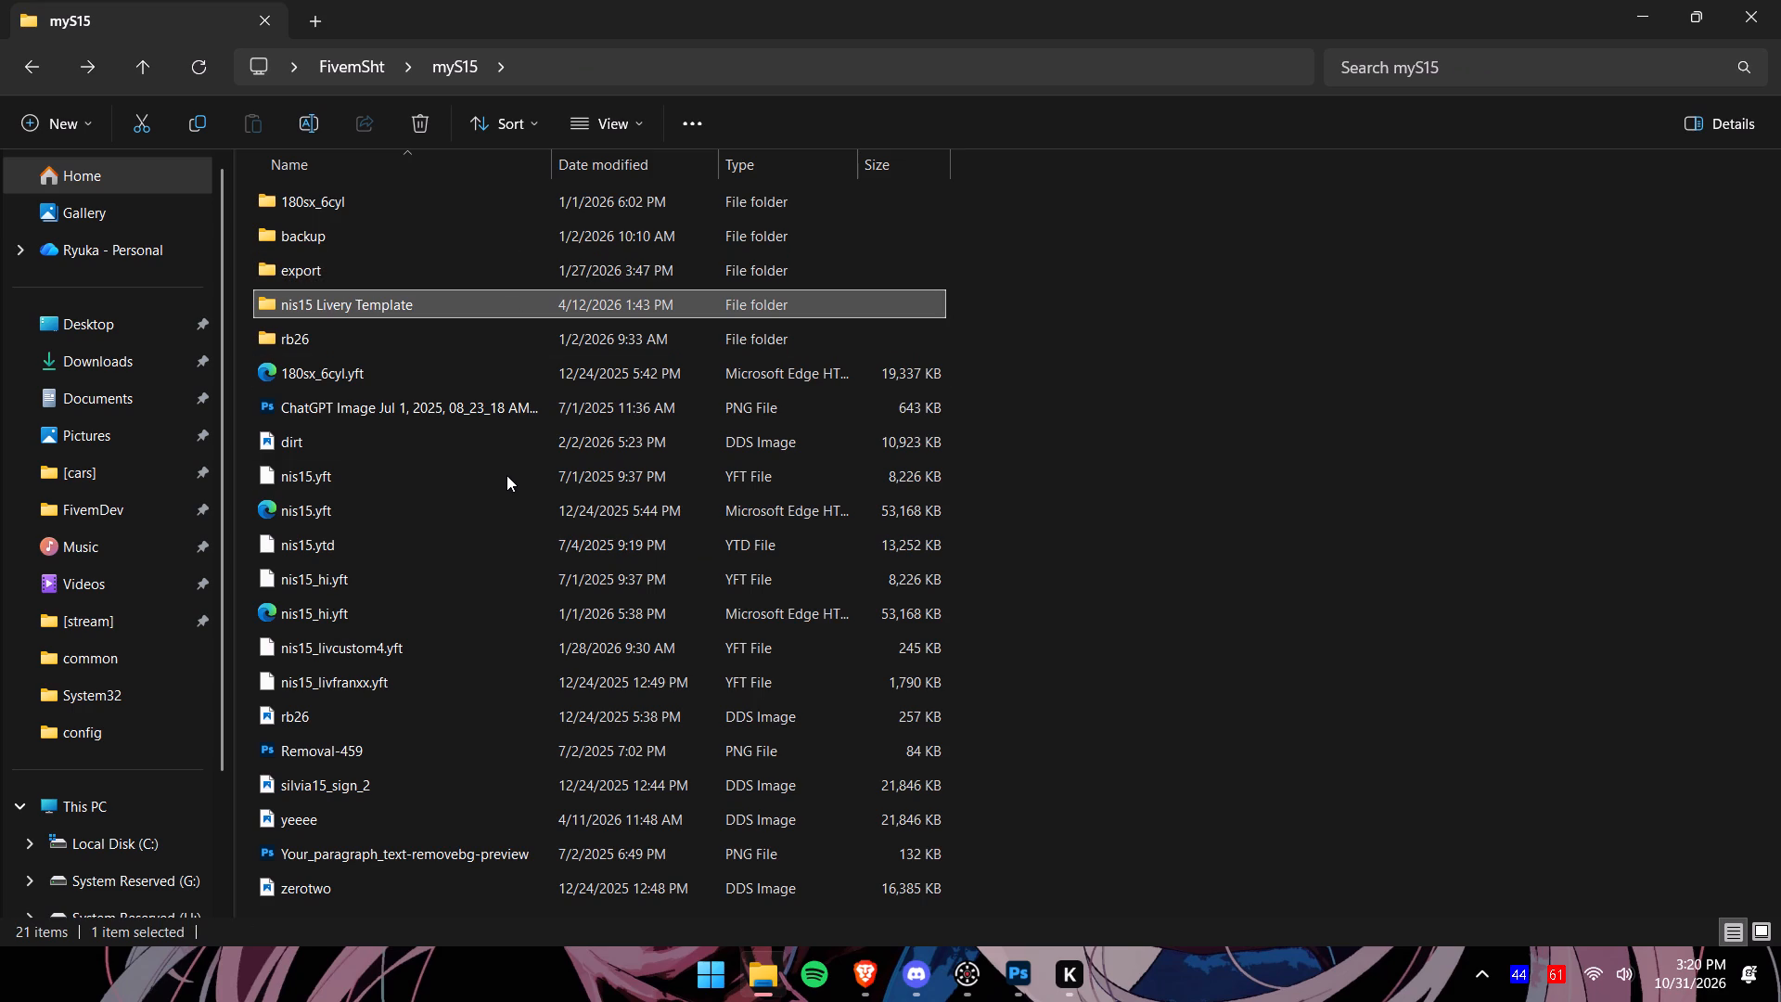
left_click(506, 473)
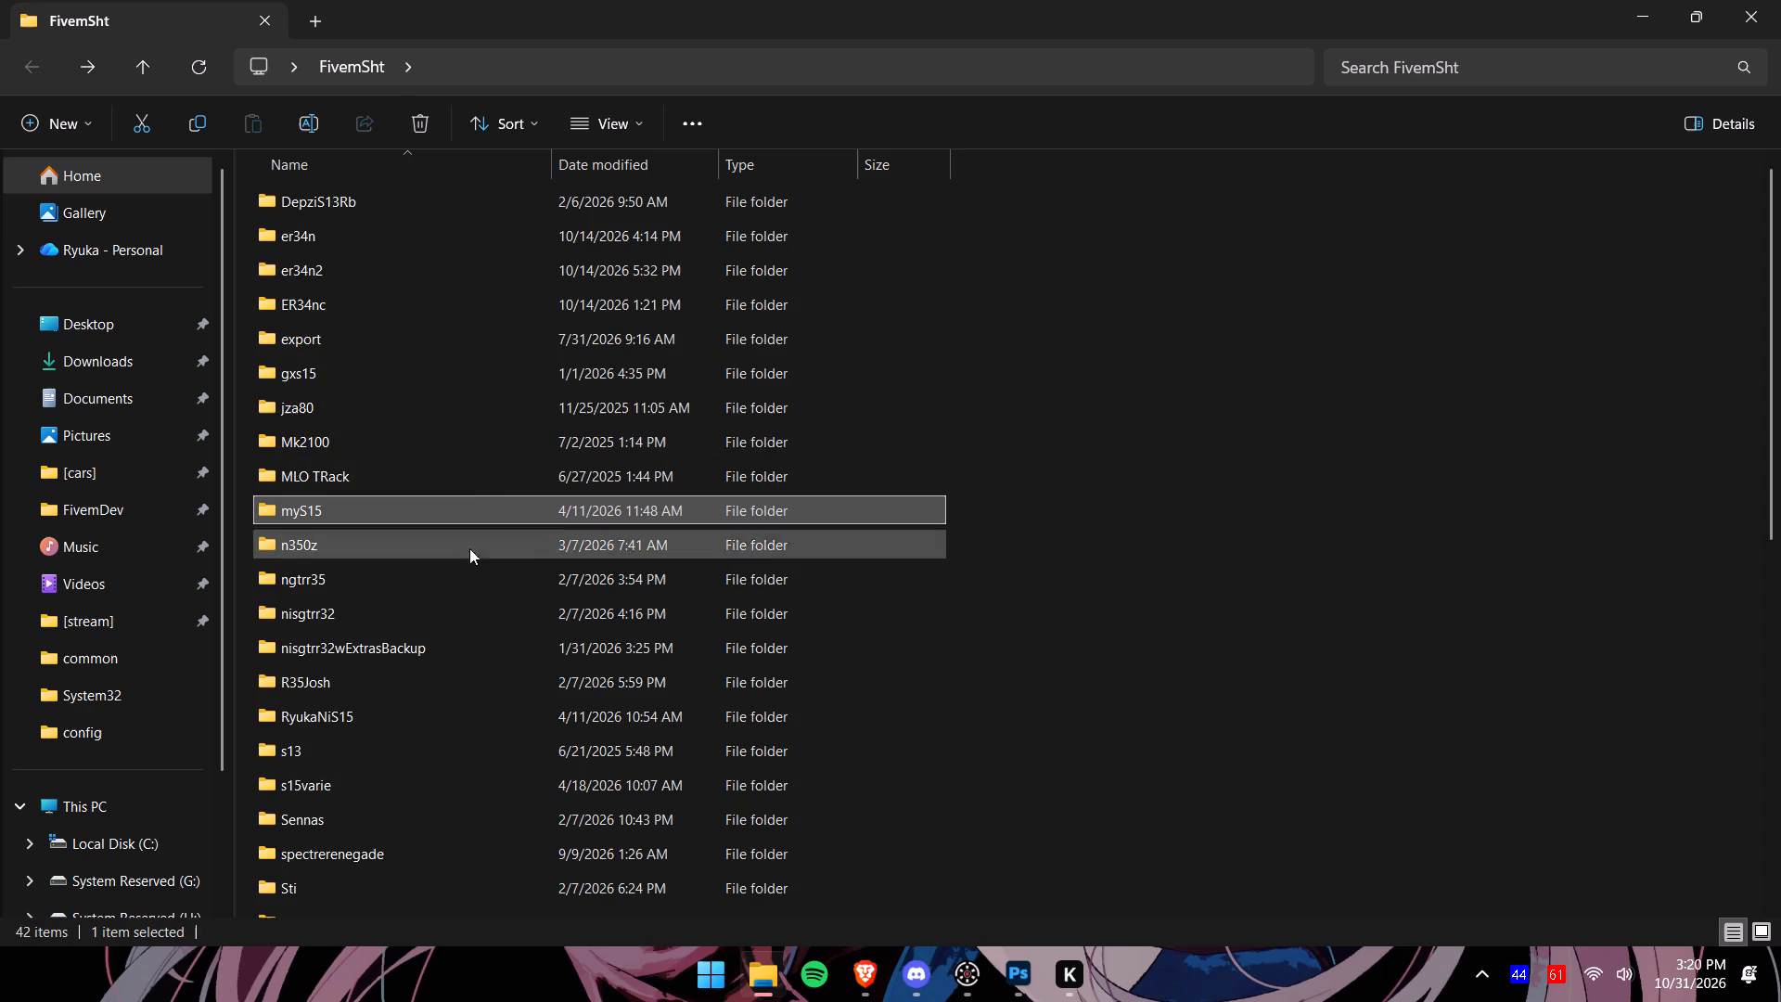
double_click(471, 607)
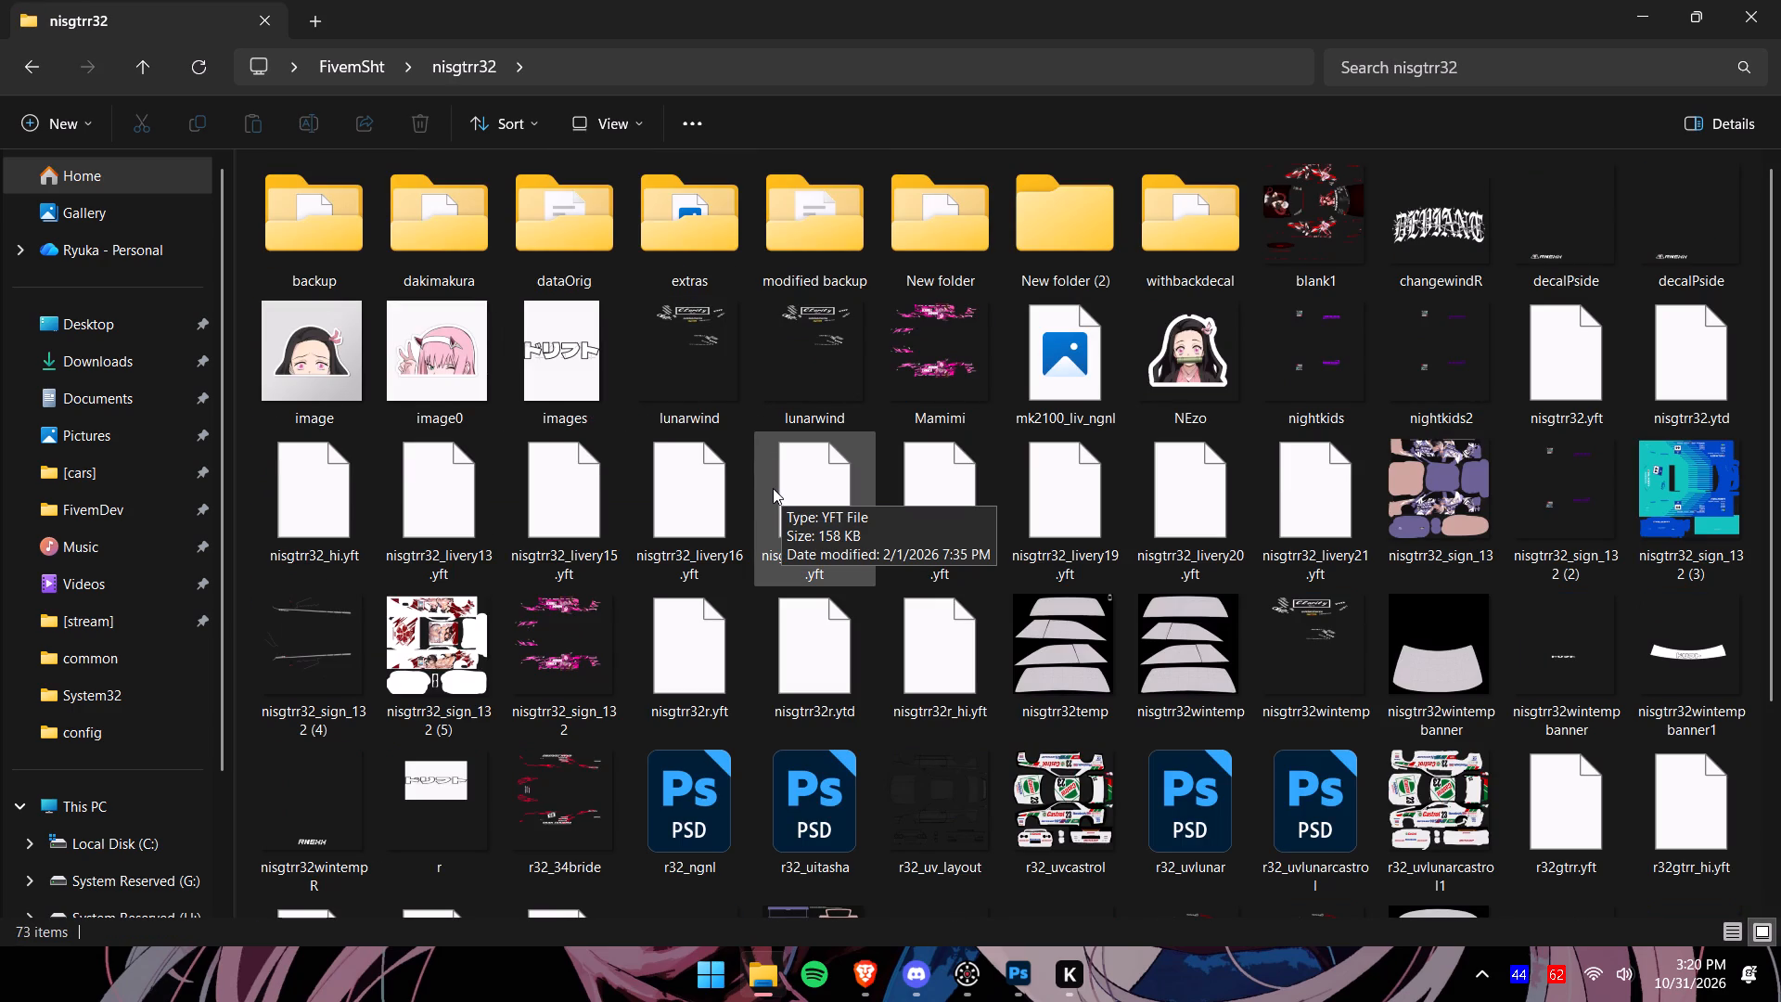
Place the blank1 DDS image from the nisgtrr32 folder into the hachi.png document in Photoshop at its original scale.
scroll(773, 490, "down", 2)
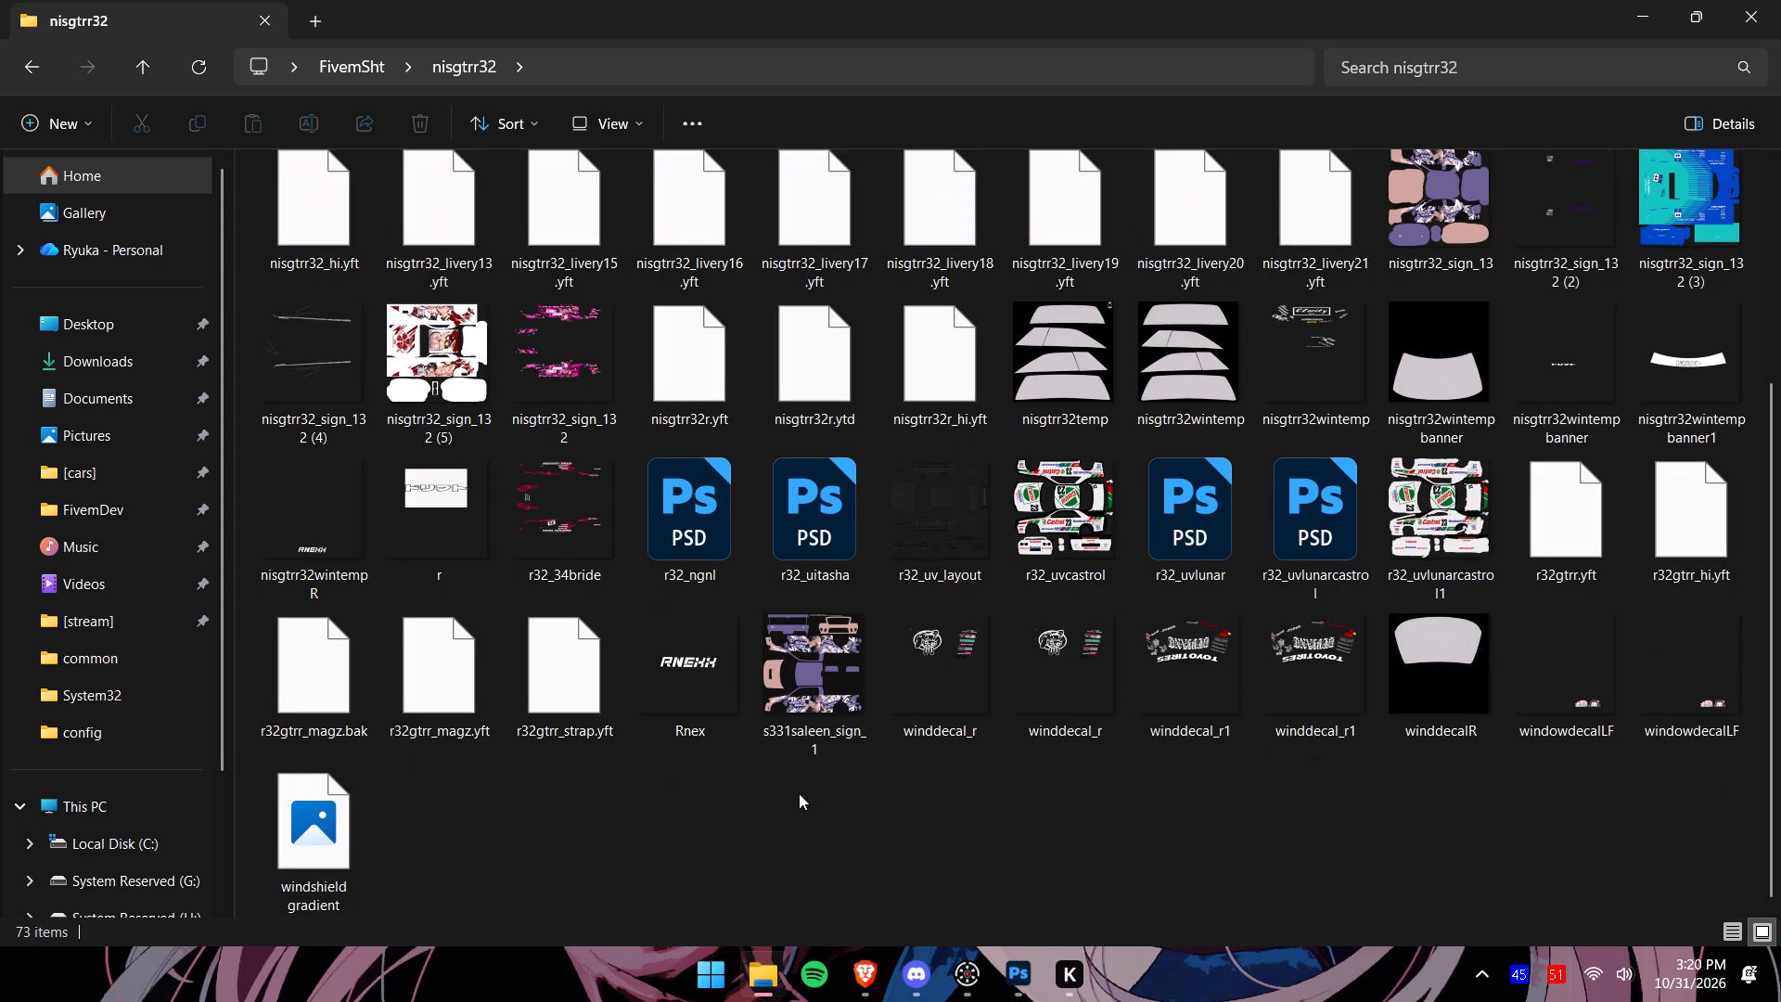
scroll(799, 793, "up", 5)
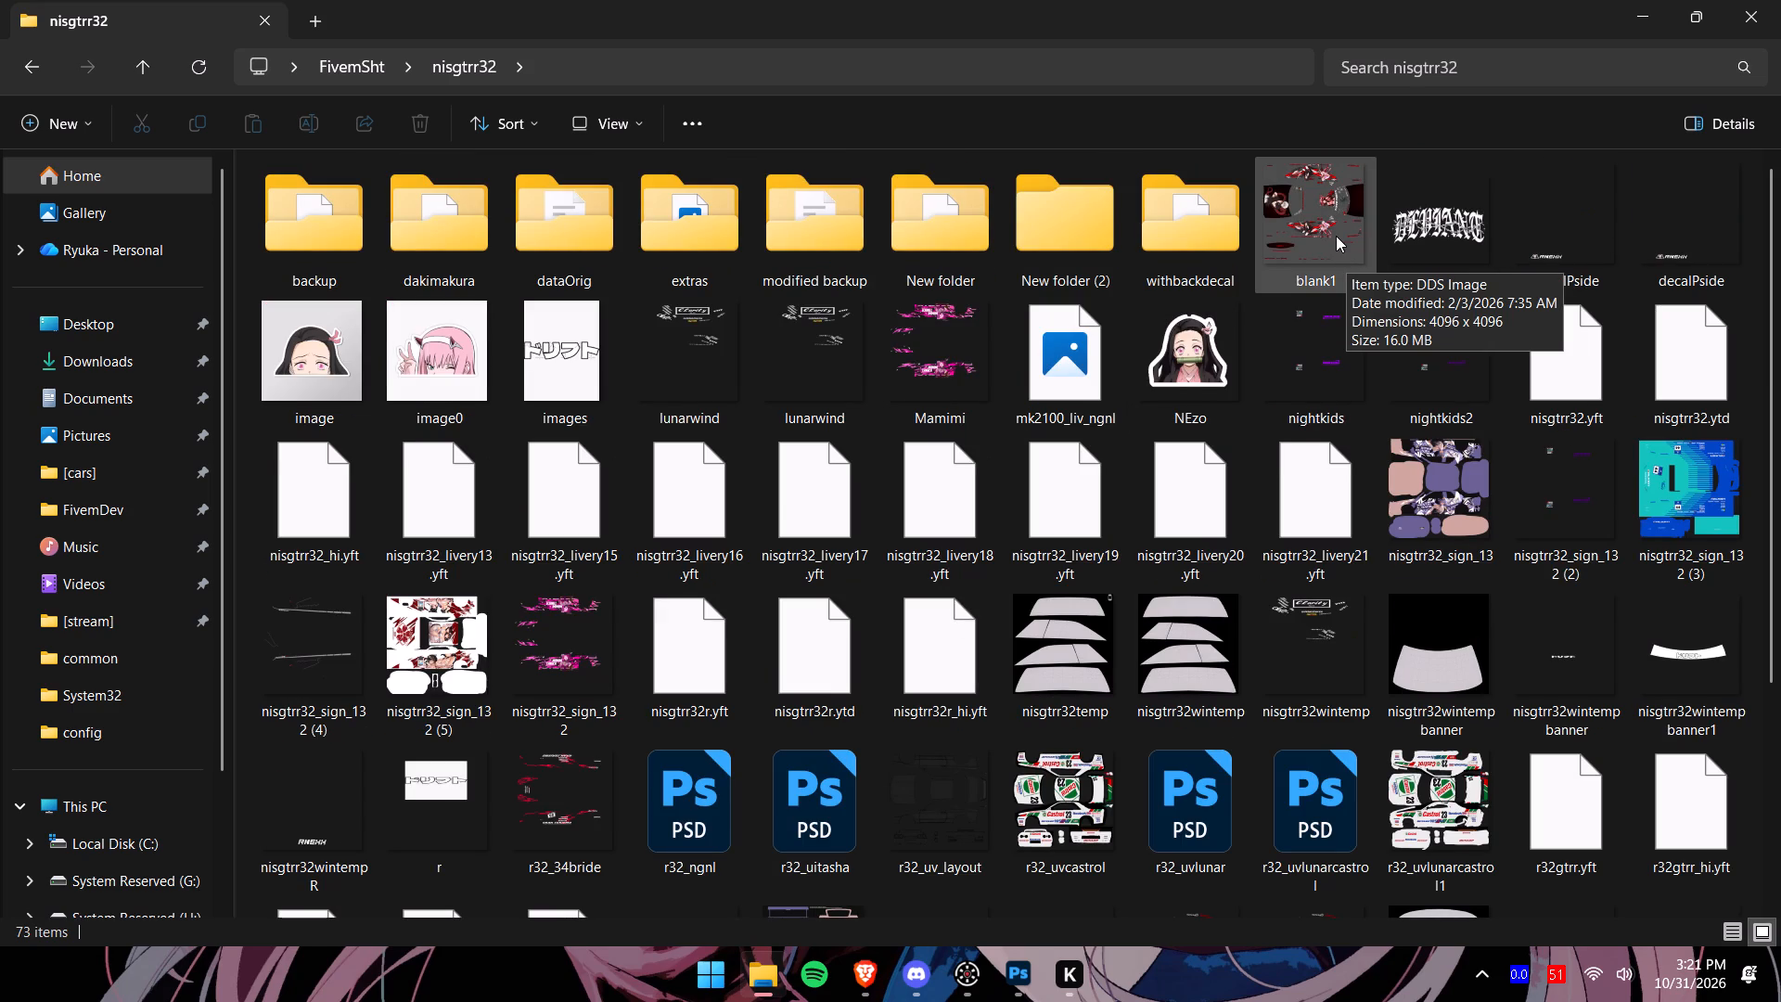
left_click_drag(1336, 236, 1102, 671)
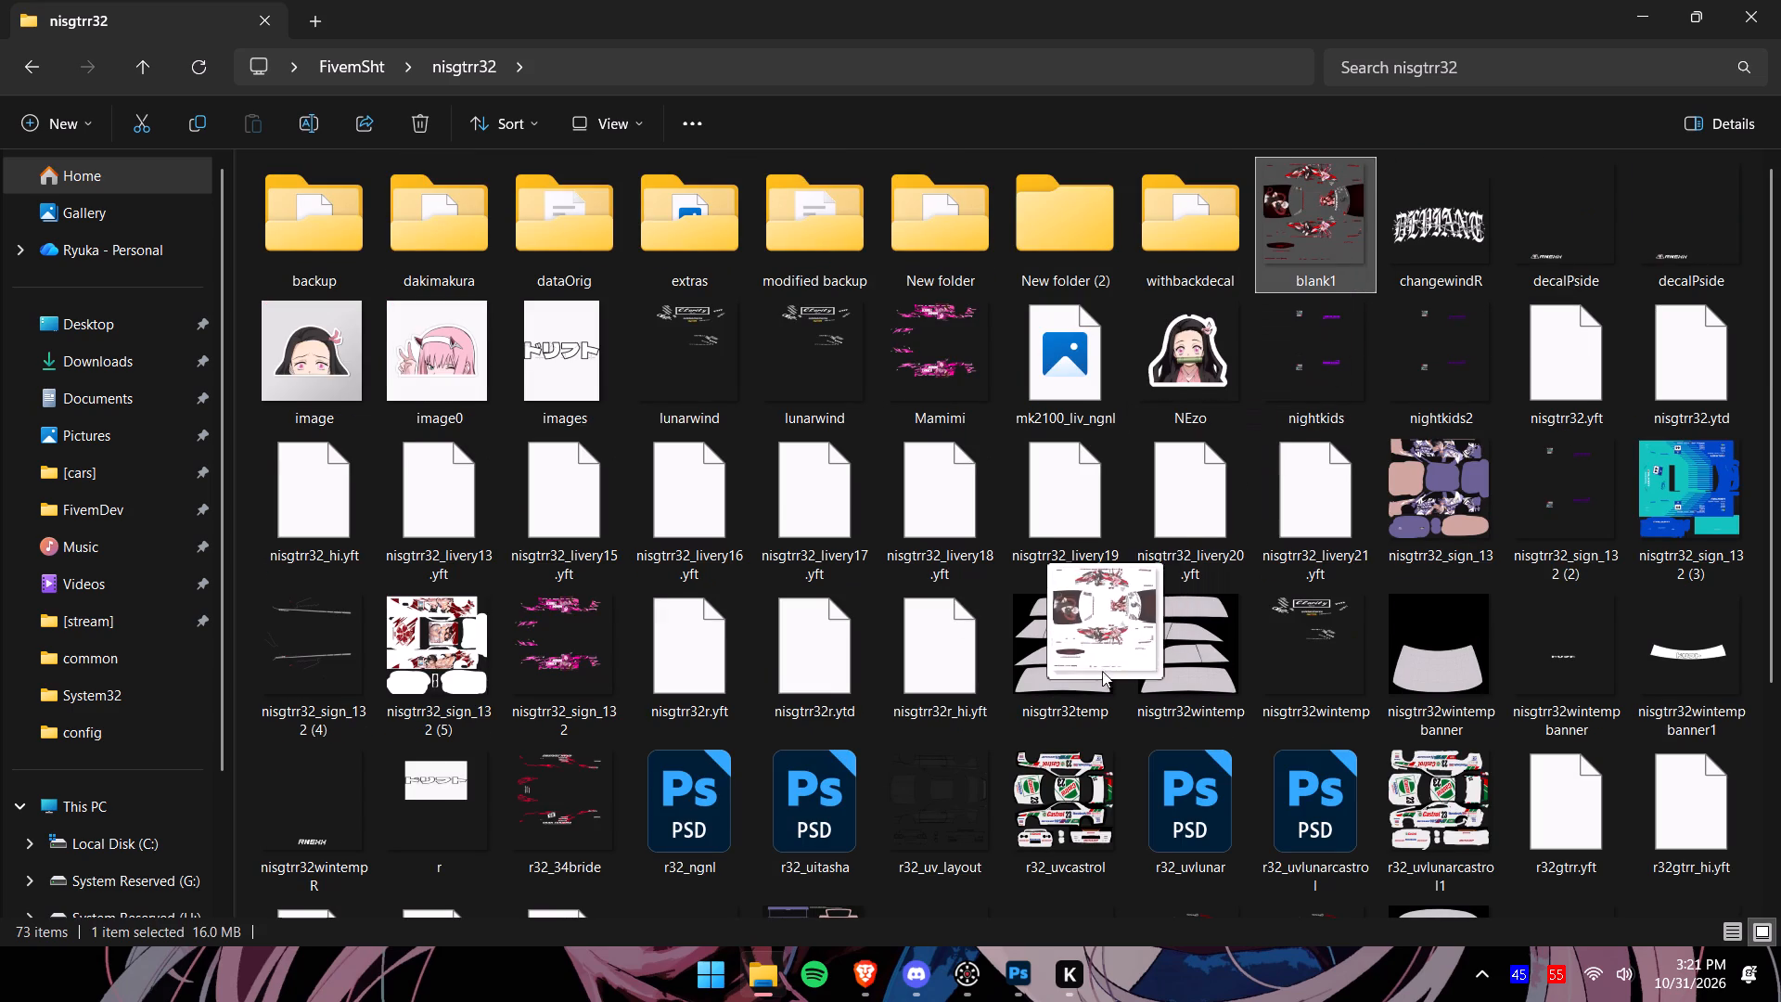
left_click_drag(1102, 671, 1027, 983)
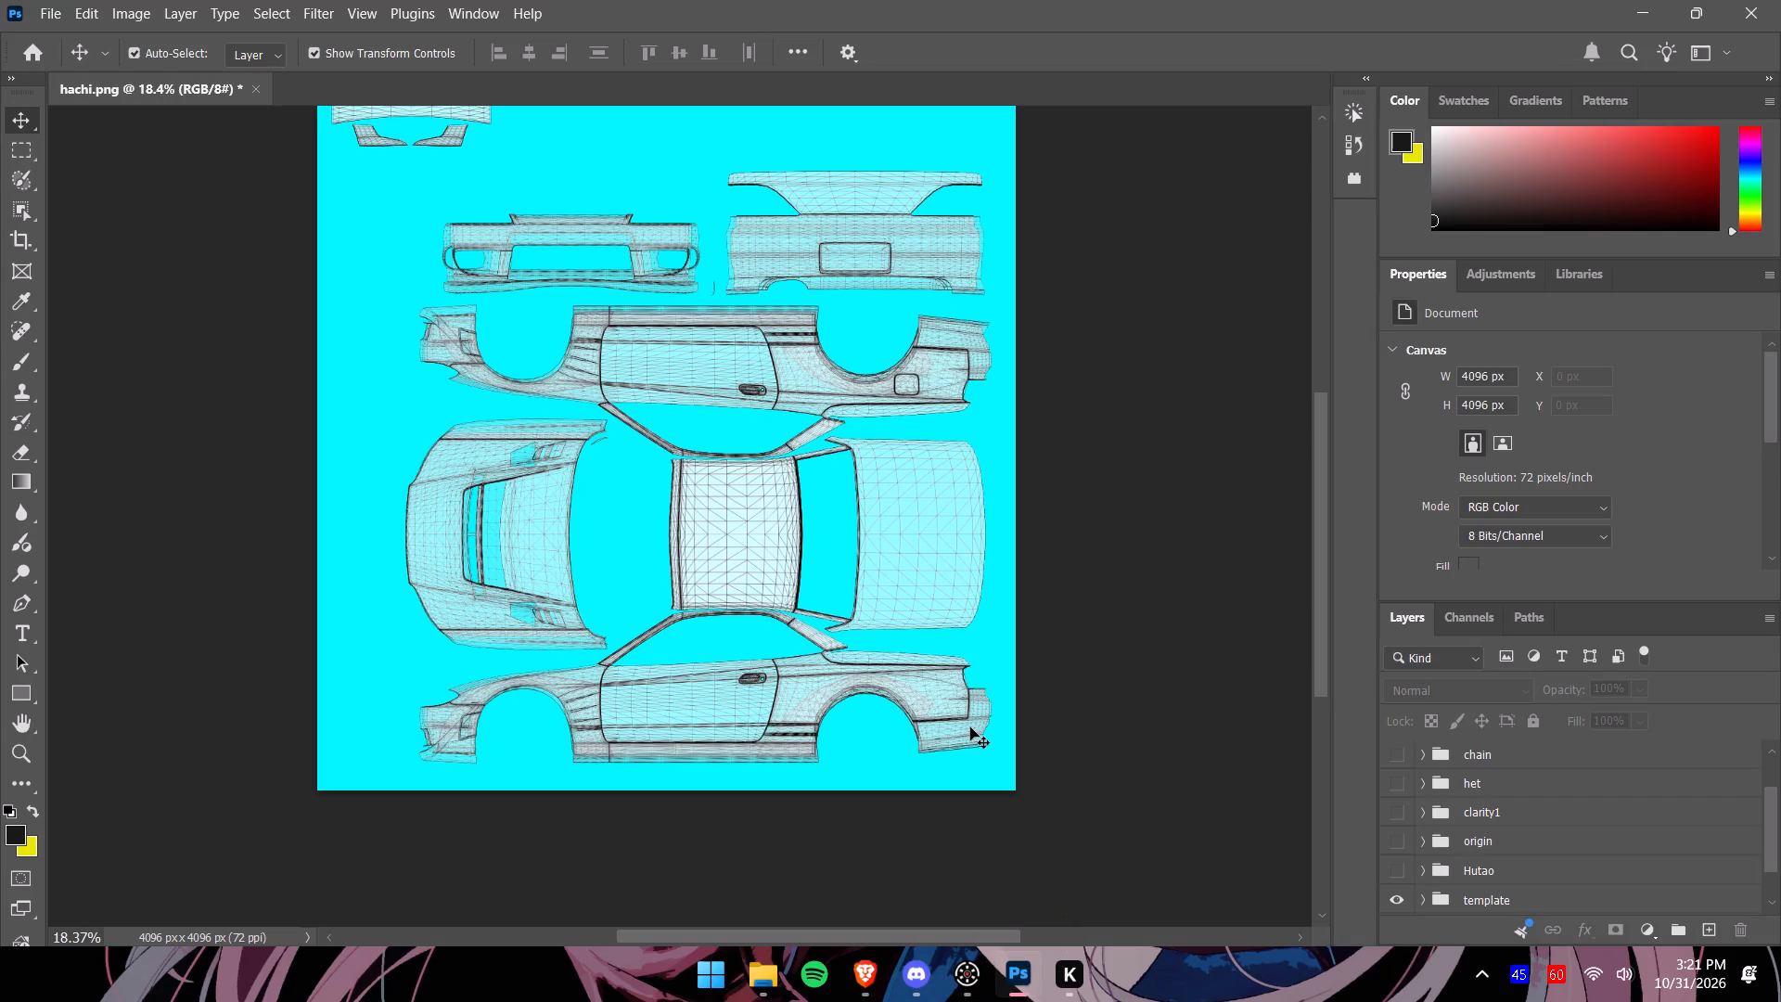
left_click(773, 975)
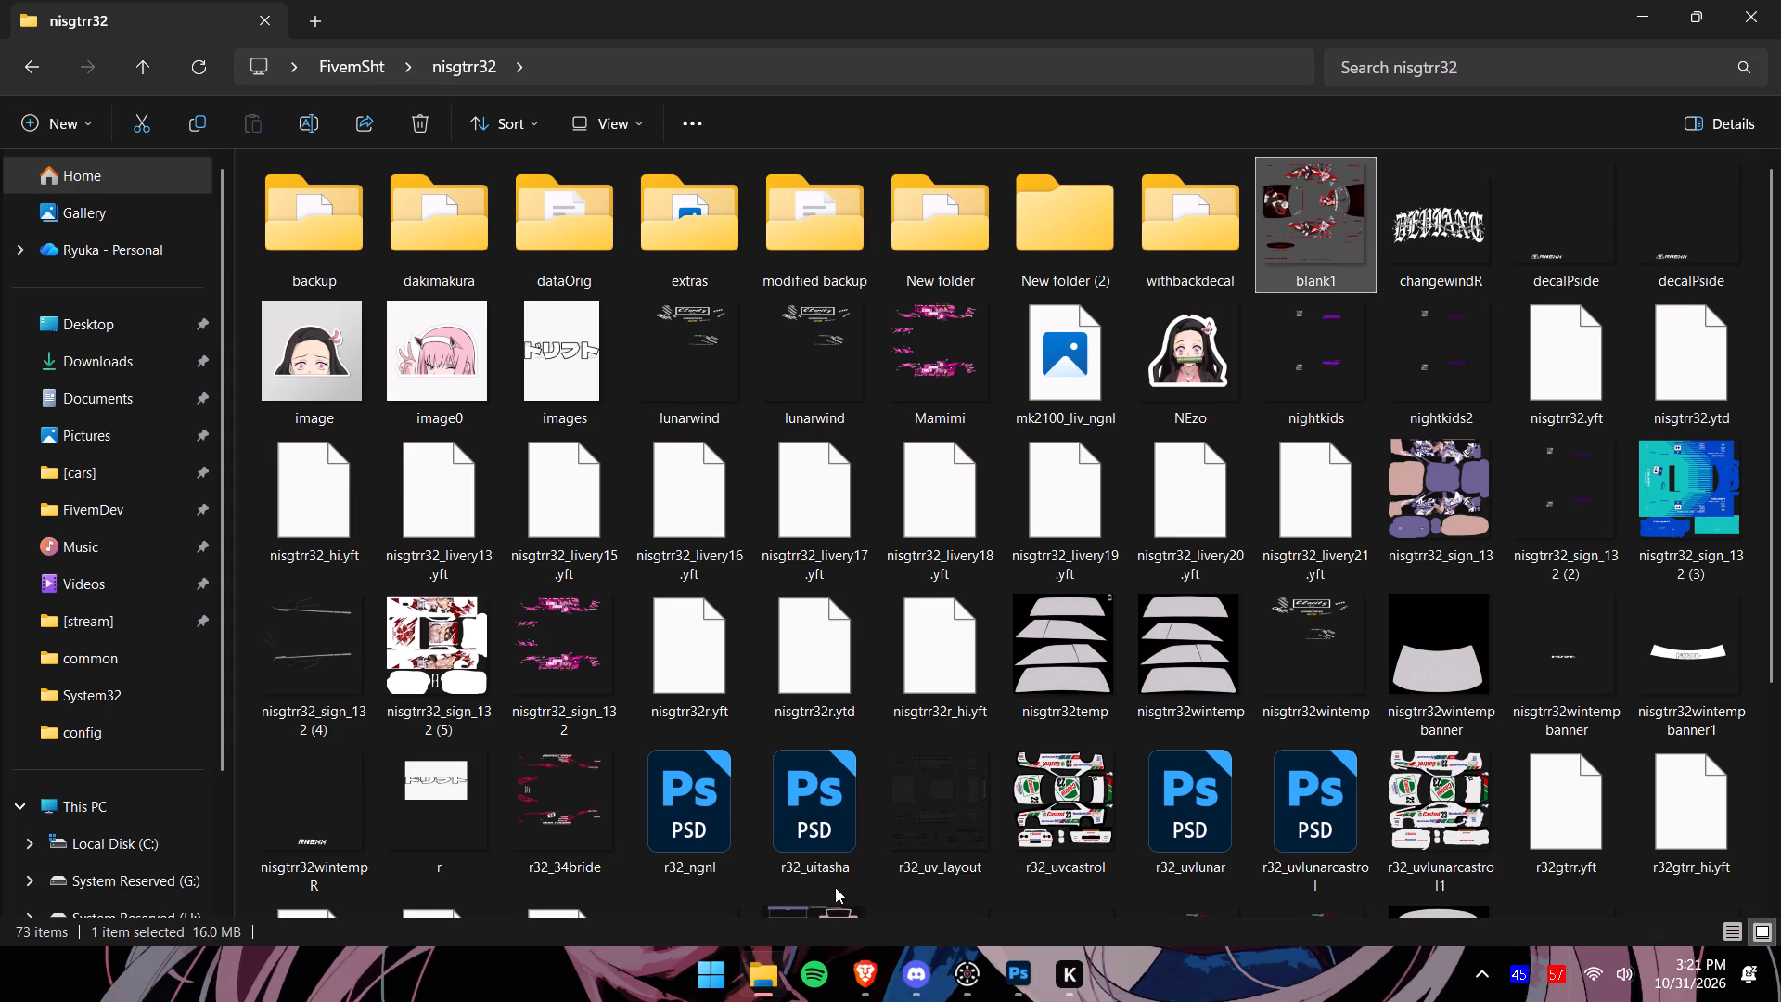
left_click_drag(1283, 258, 1026, 966)
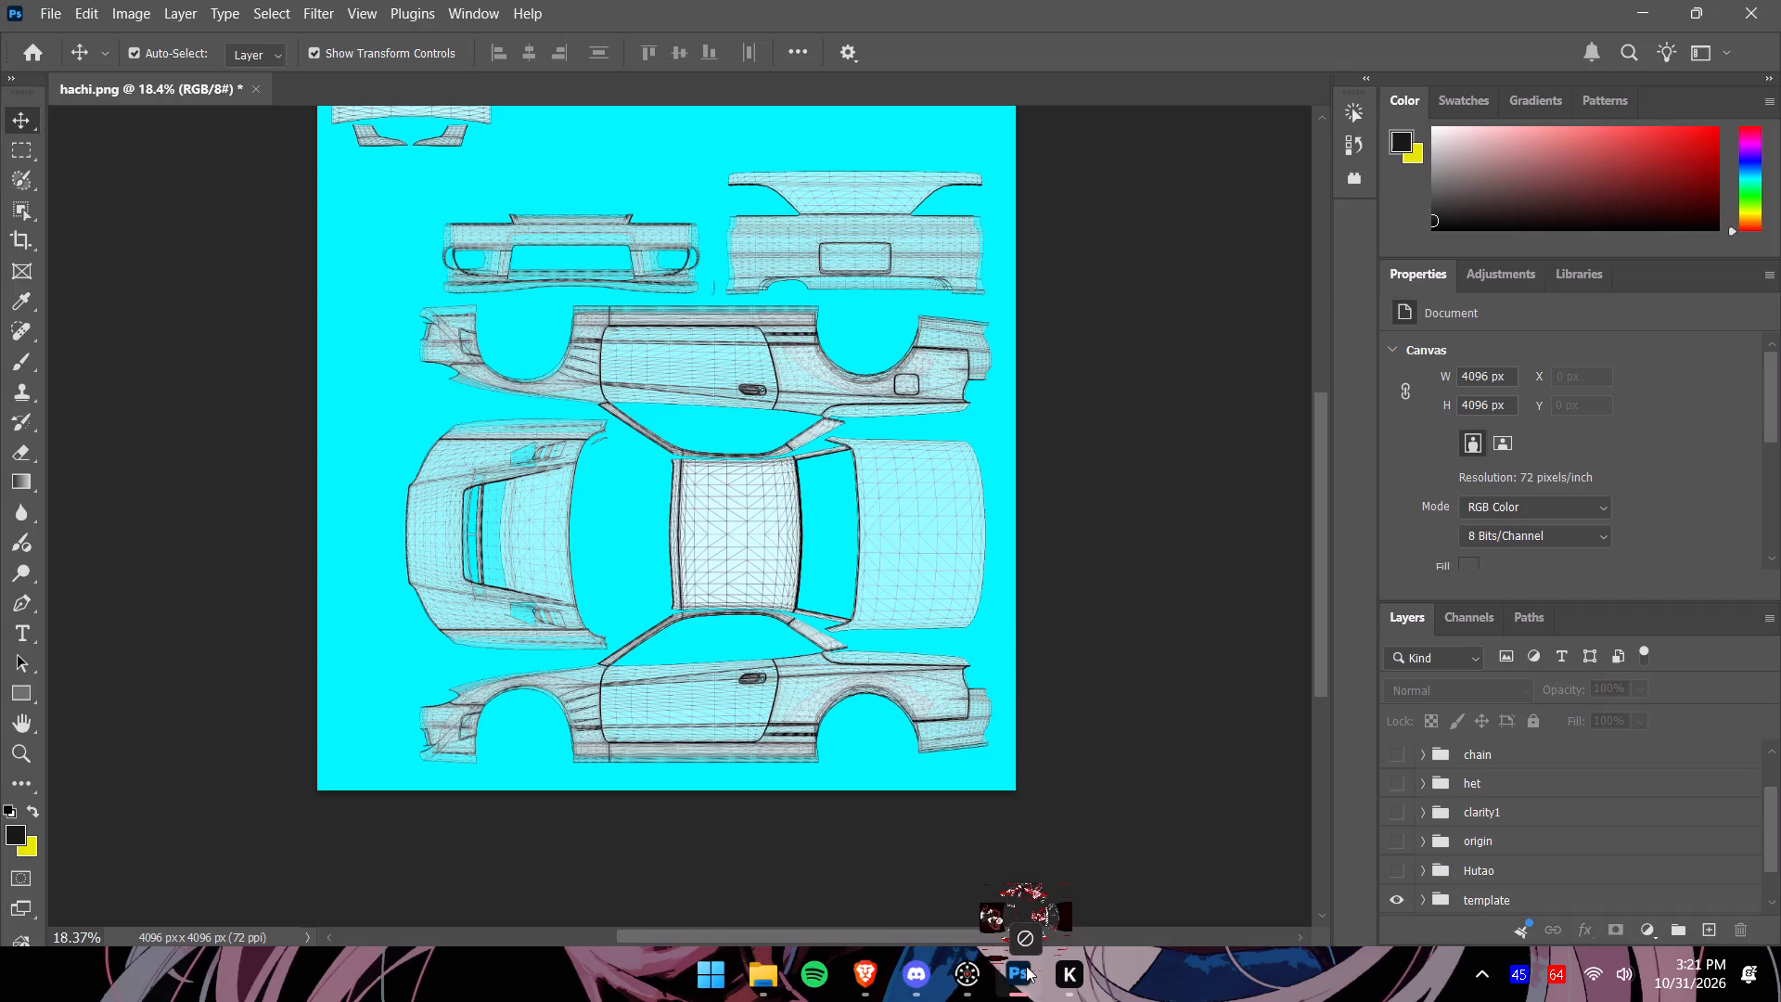
left_click_drag(1026, 966, 849, 496)
left_click(864, 426)
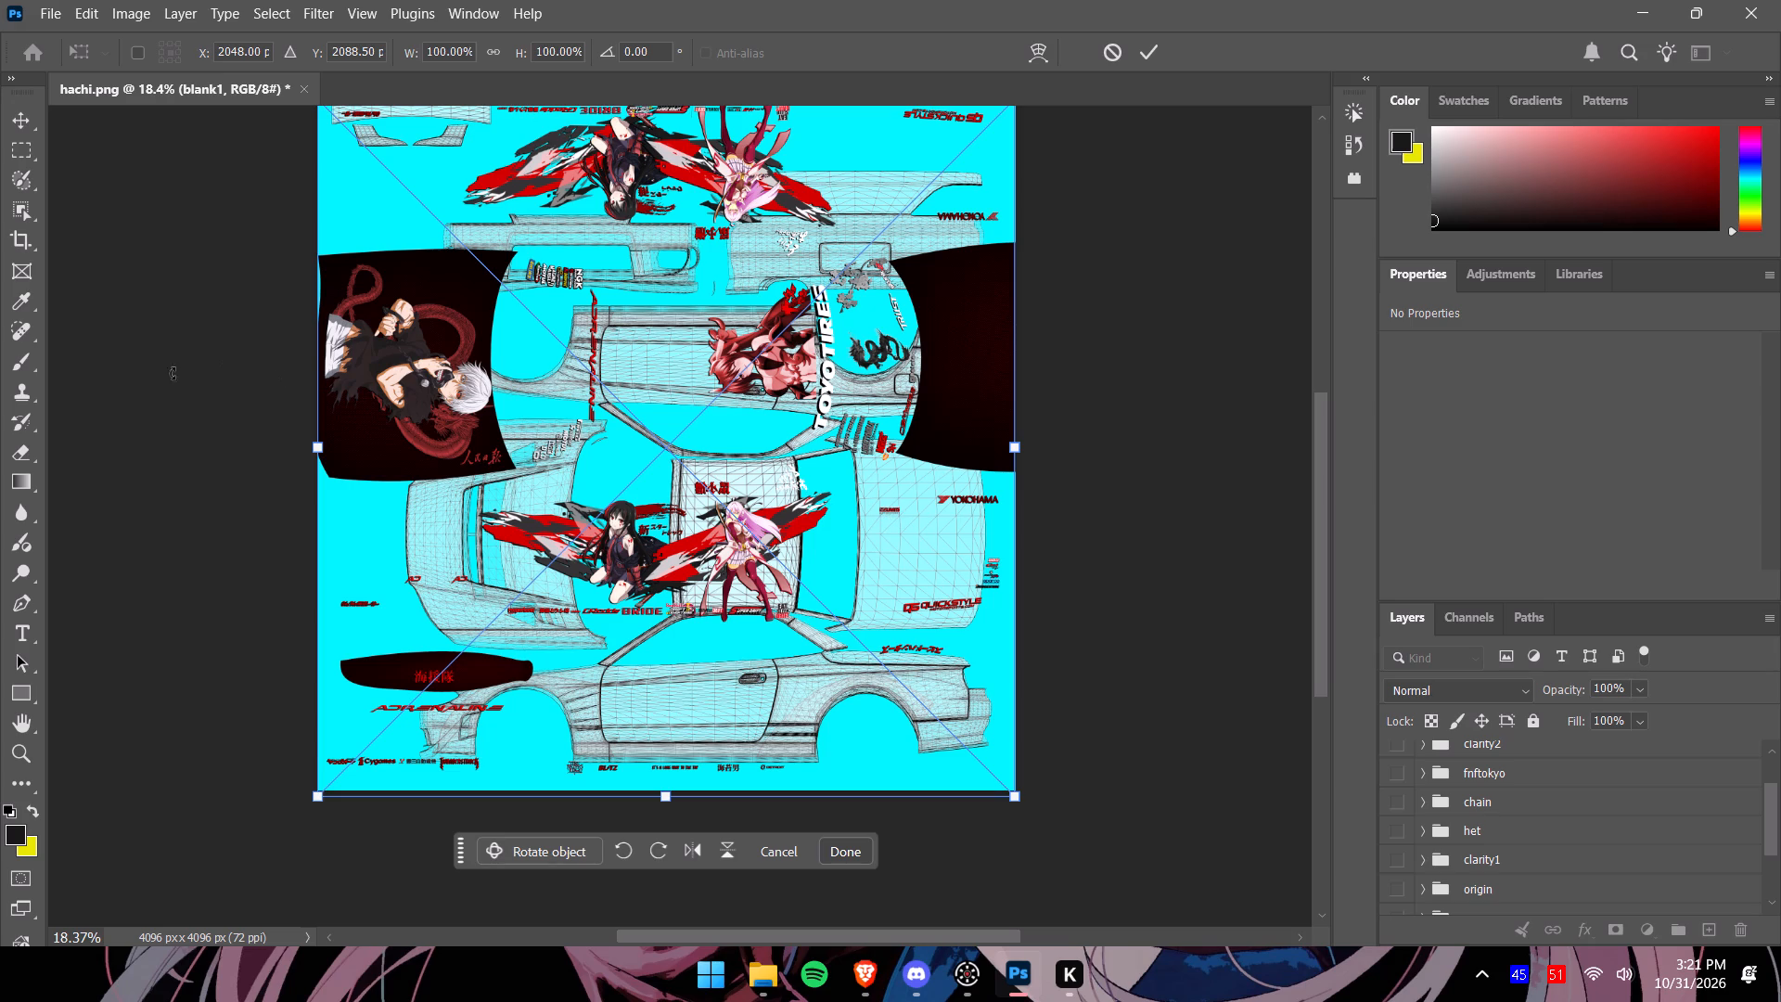
left_click(865, 851)
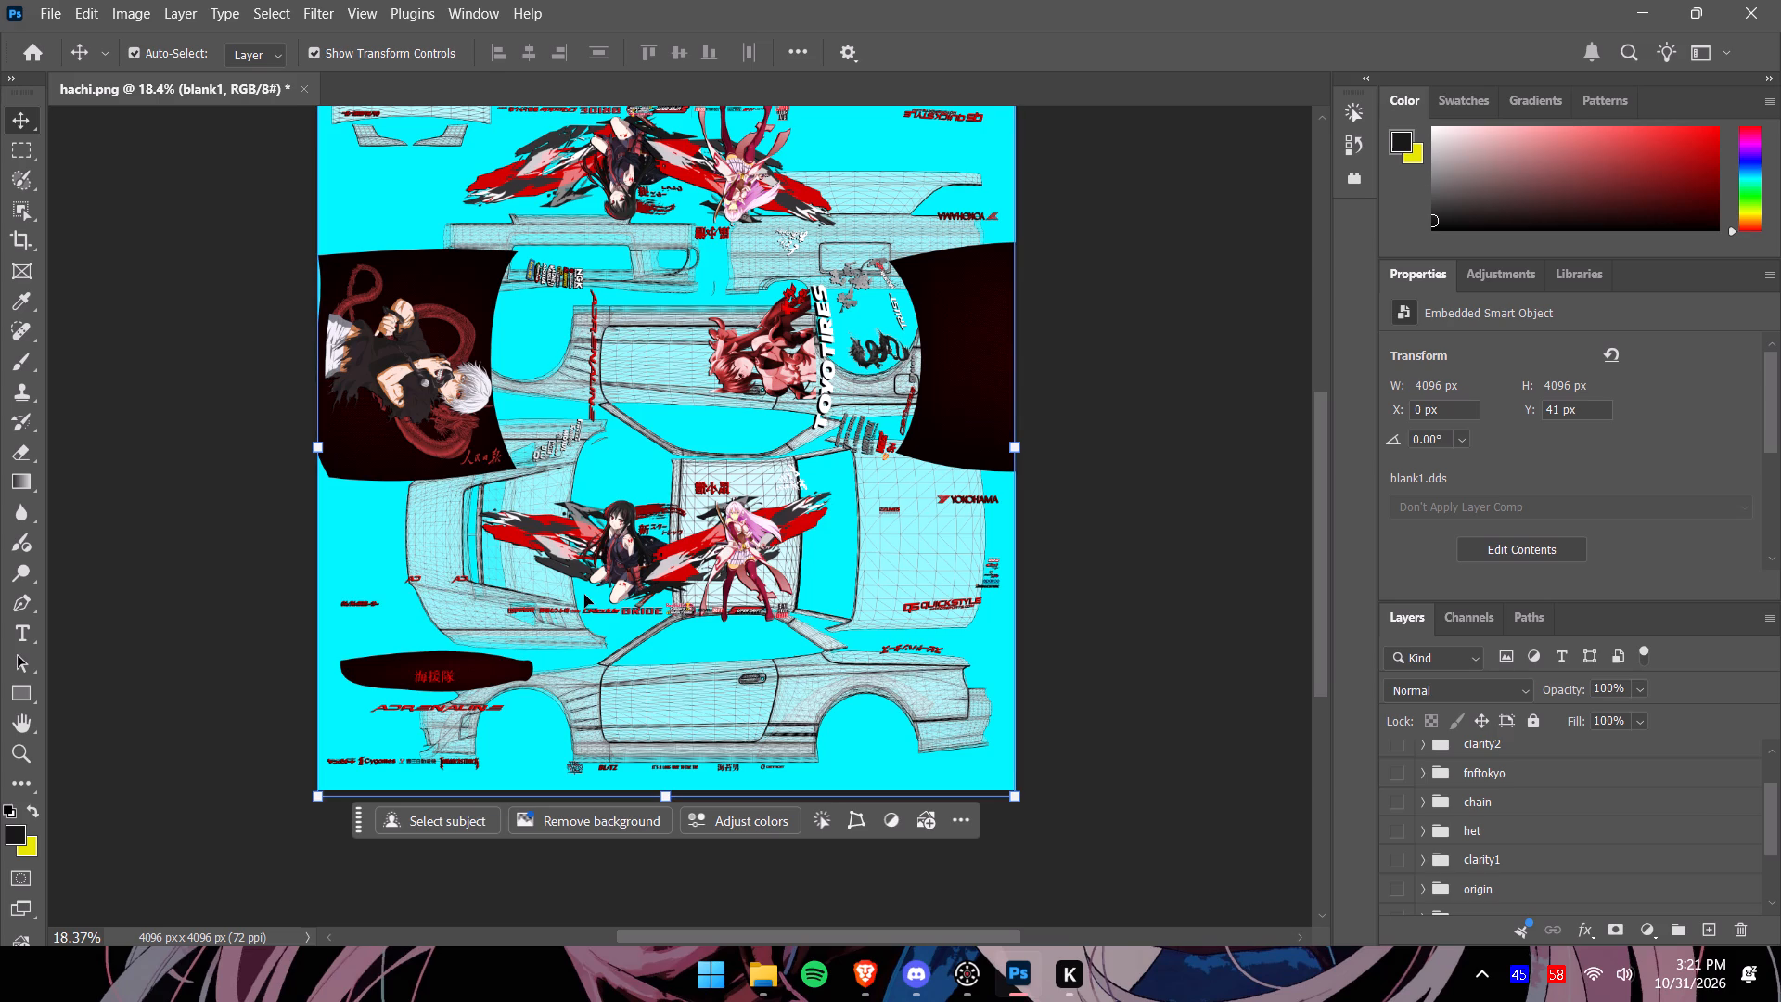
Examine how the placed blank1 livery artwork lines up with the car wireframe across the whole template.
scroll(630, 647, "up", 8, "alt")
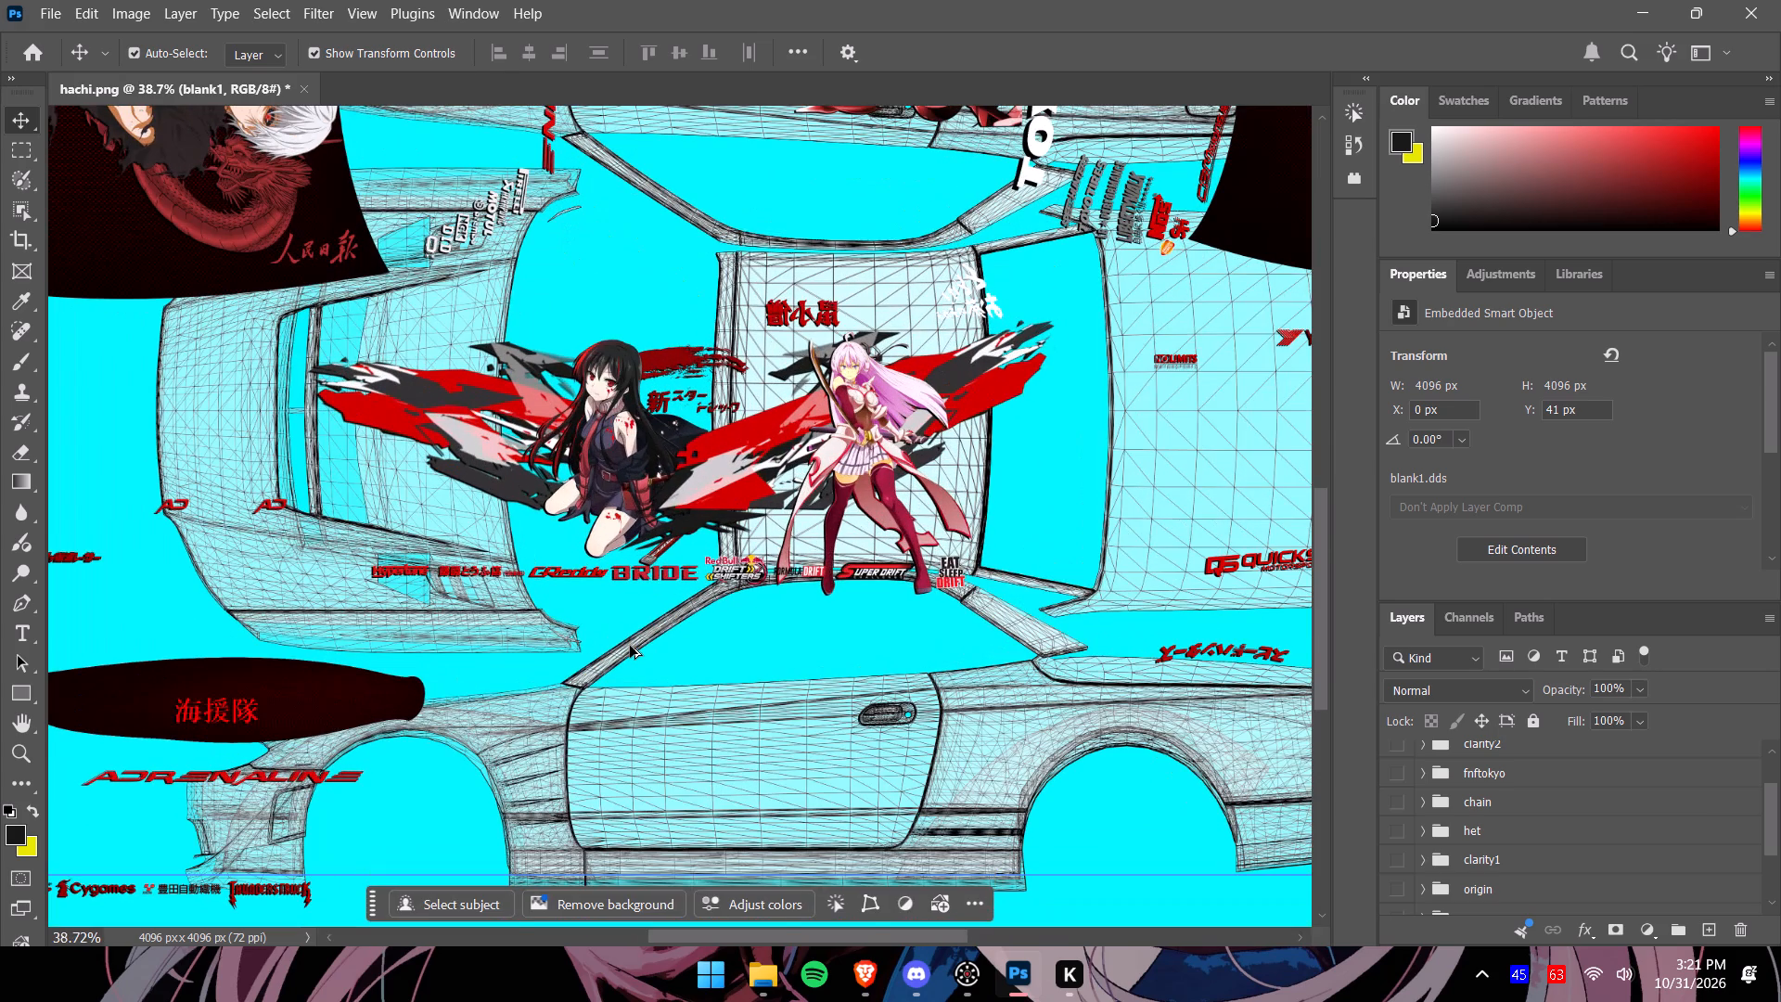
scroll(630, 646, "up", 3, "alt")
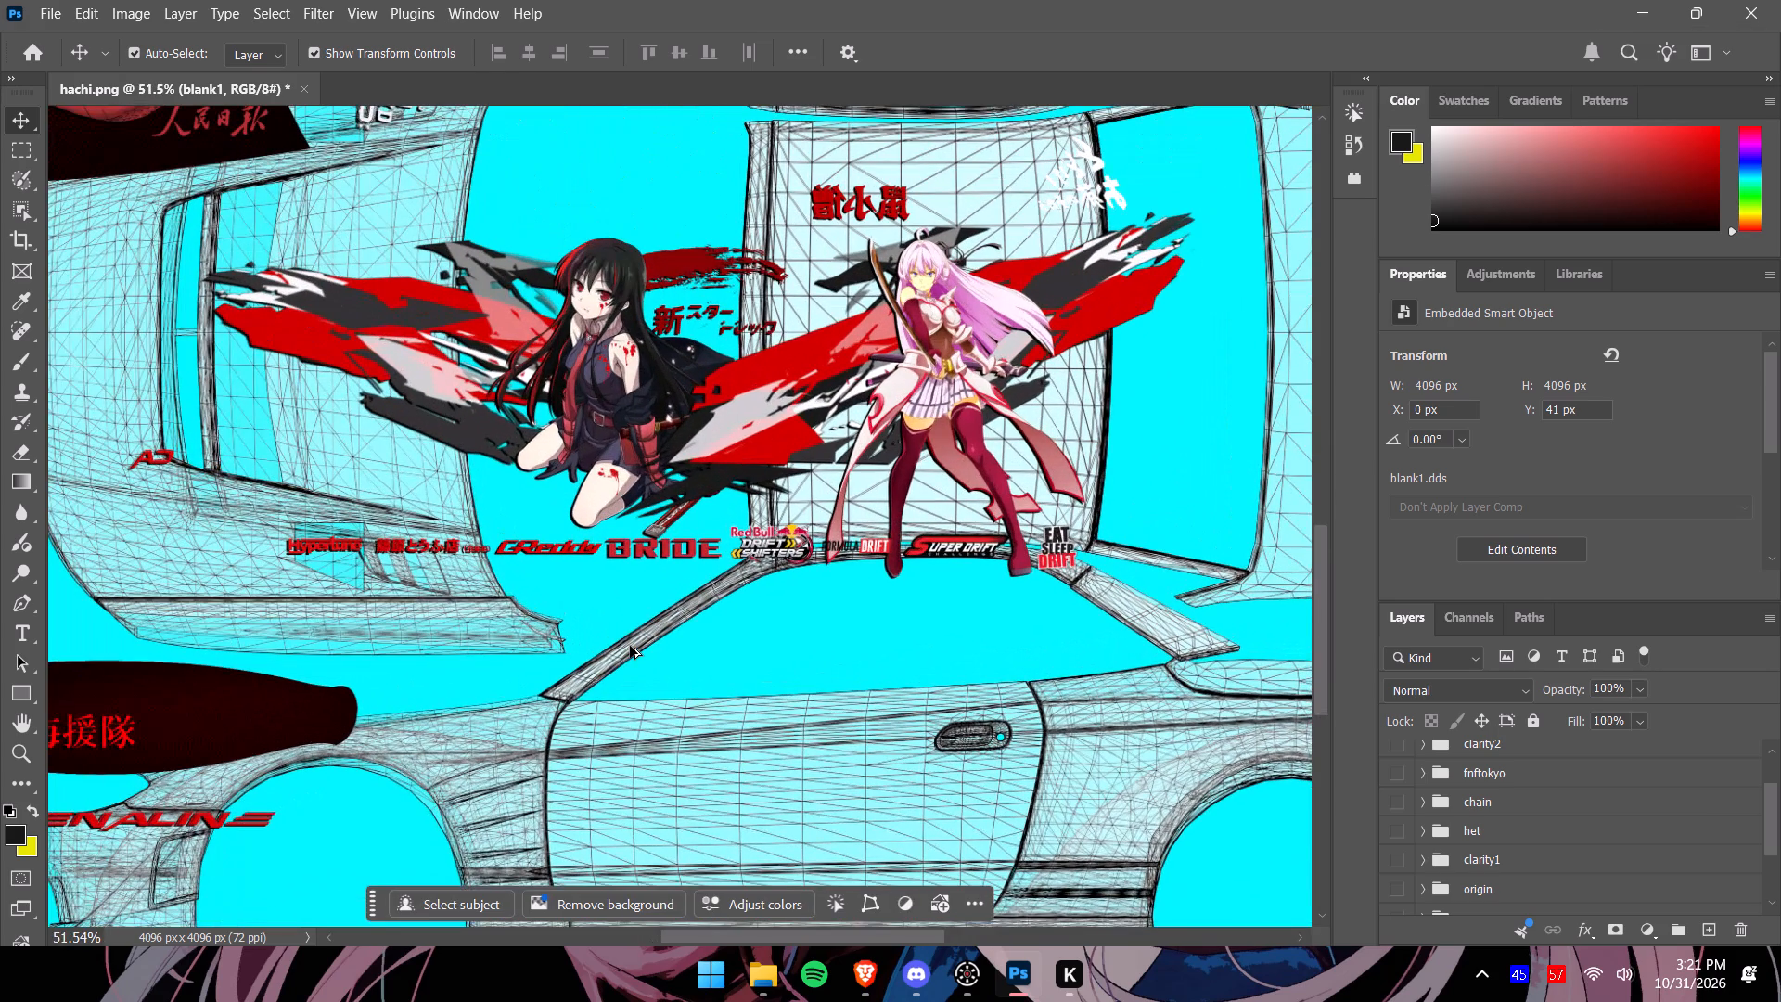
scroll(630, 646, "down", 1, "alt")
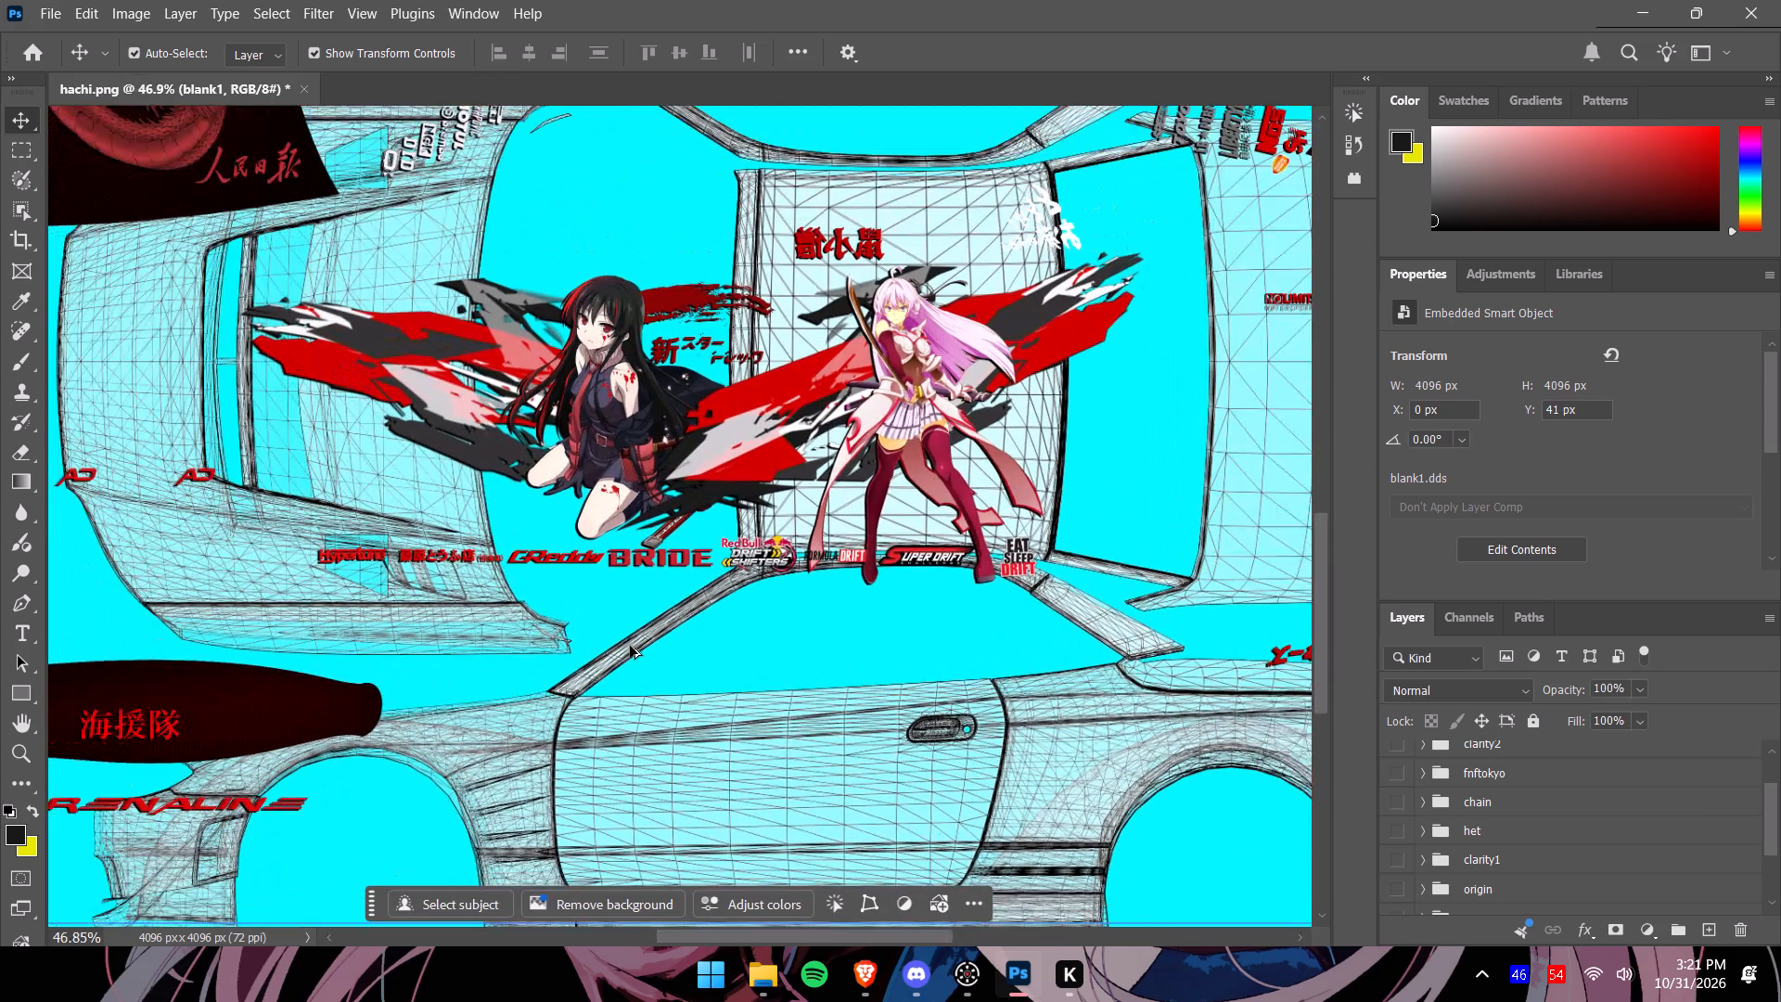
scroll(630, 646, "down", 5, "alt")
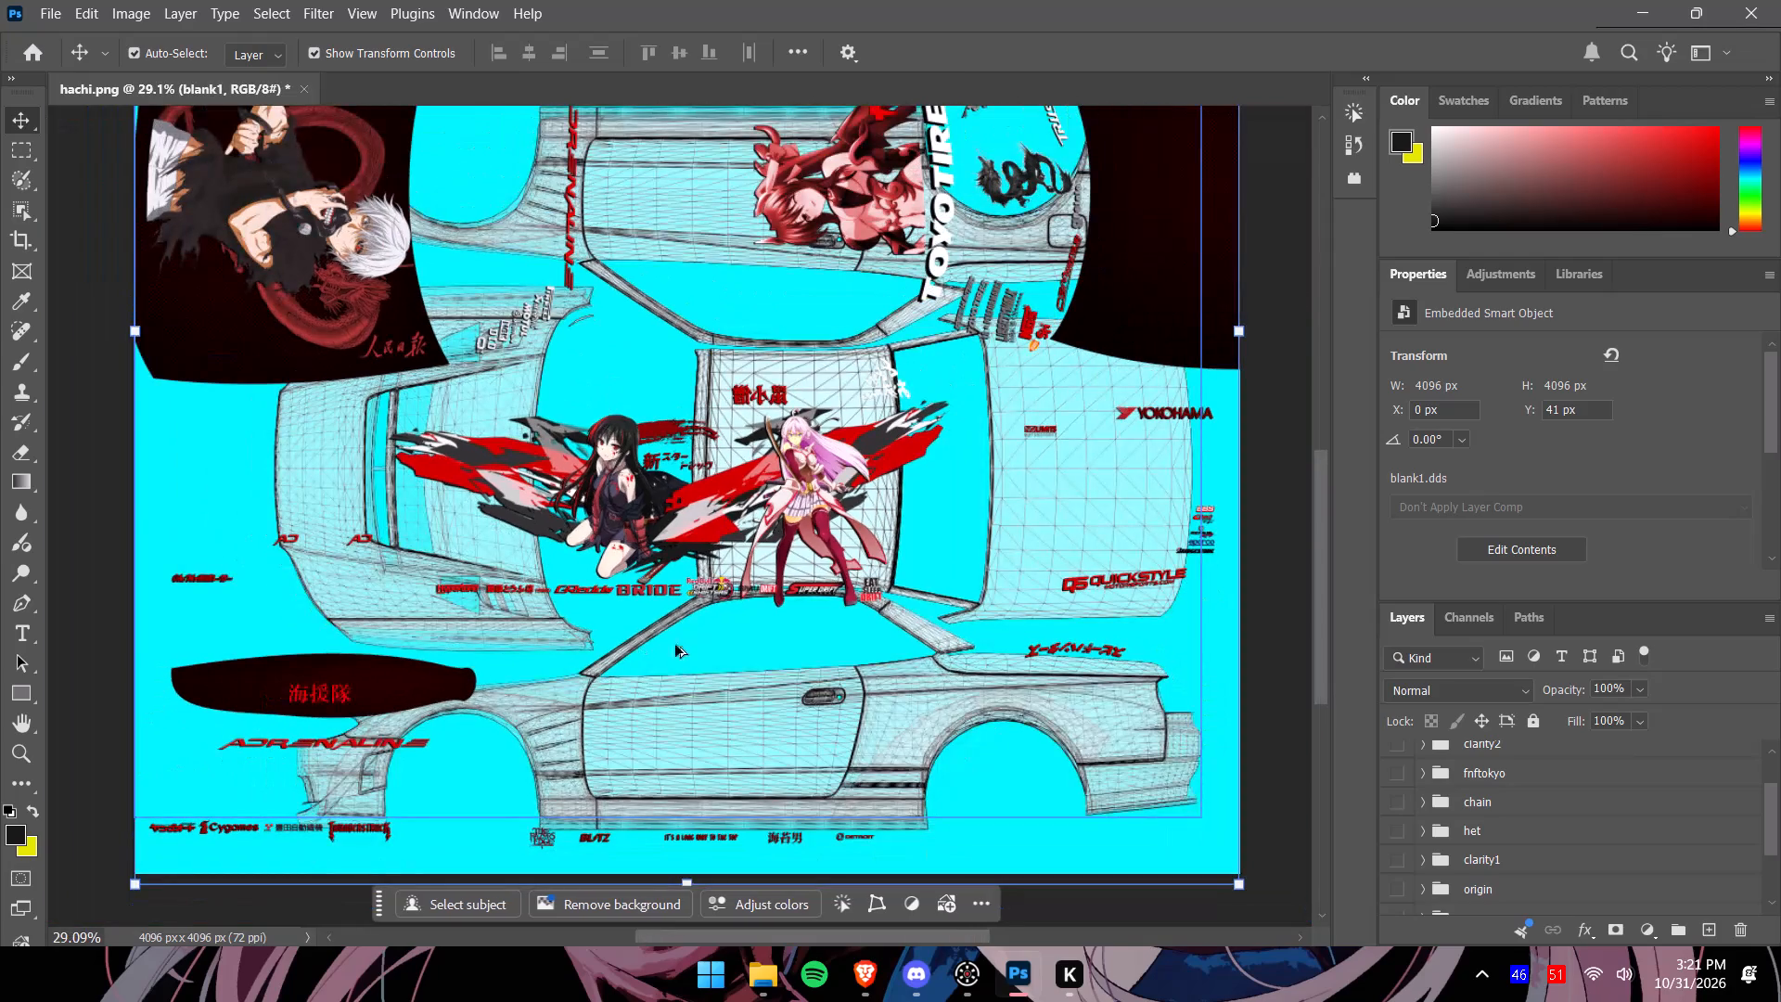
left_click_drag(1324, 597, 1319, 453)
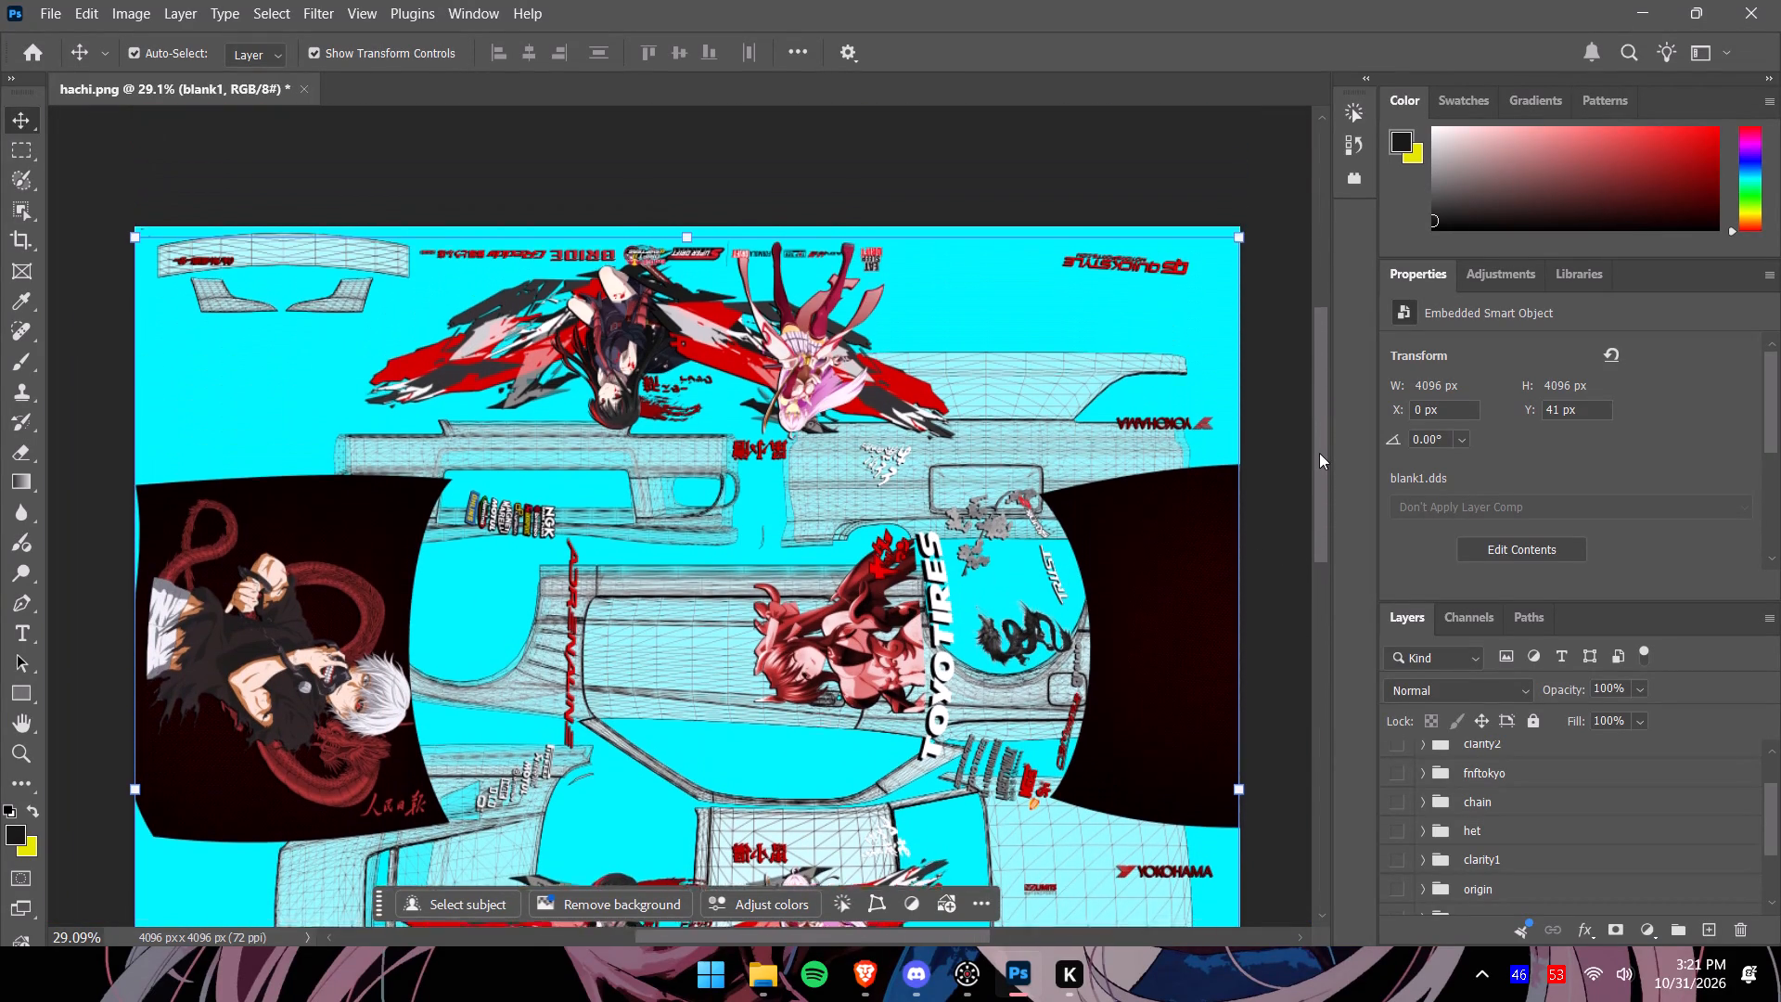
left_click_drag(1319, 453, 1322, 516)
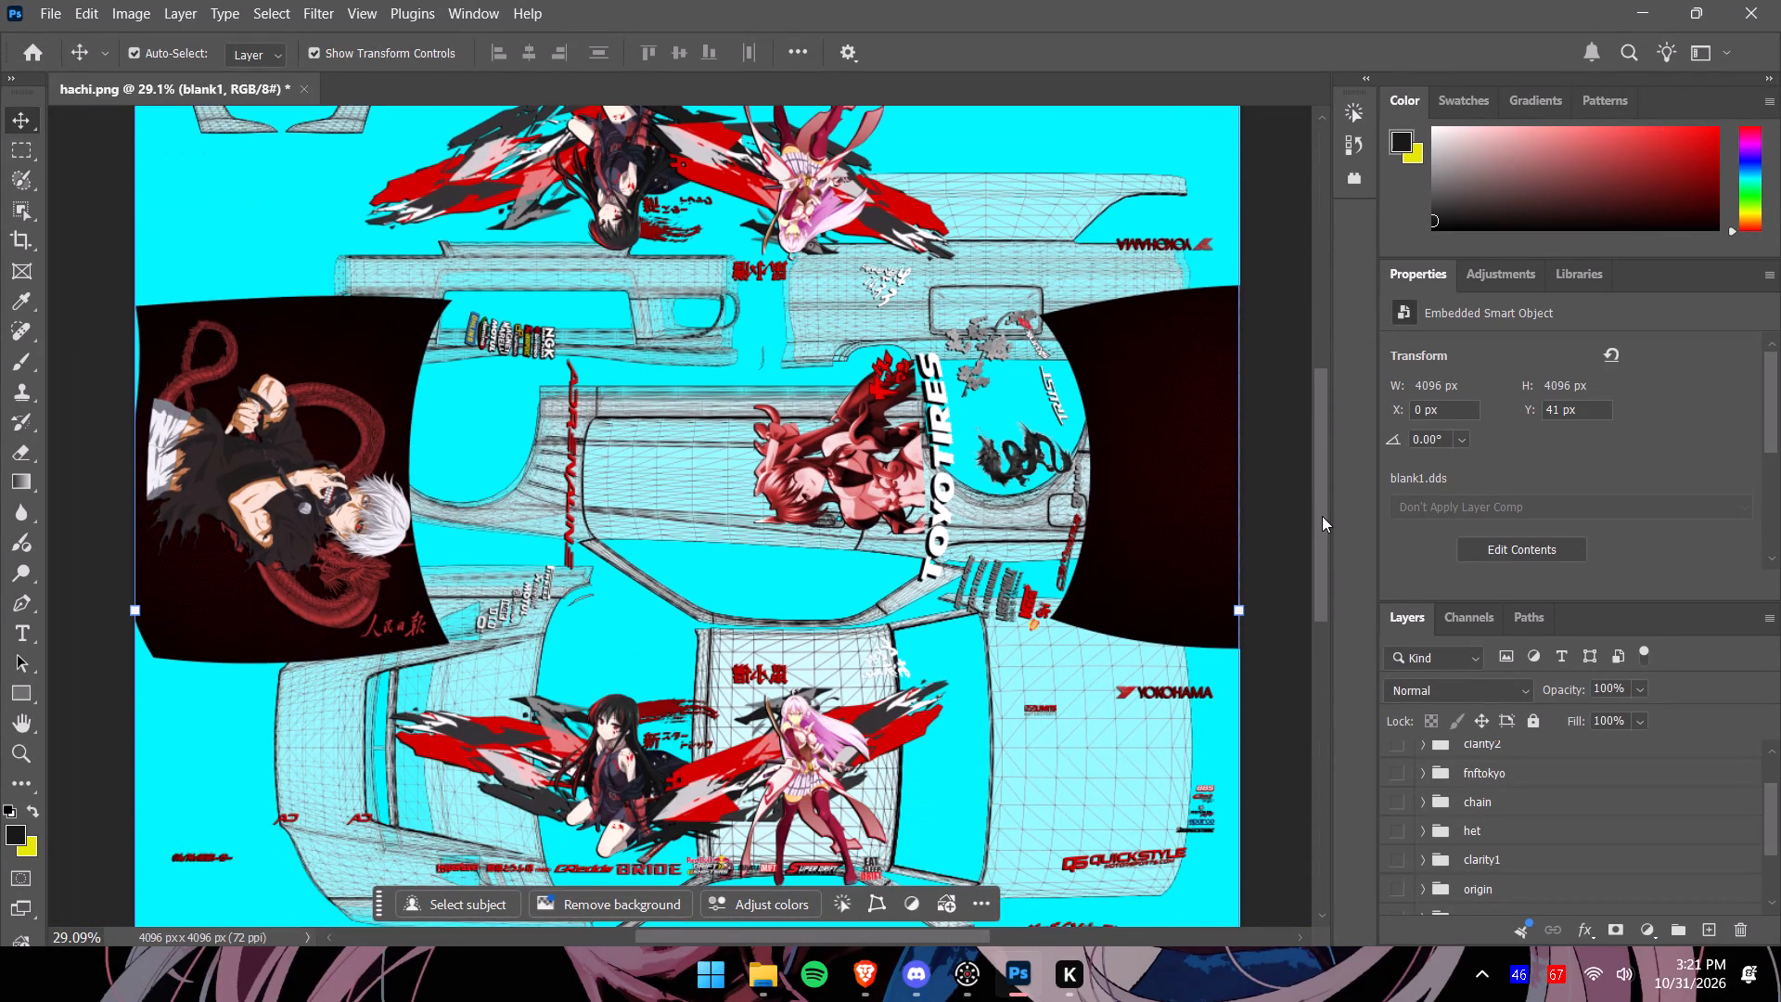
left_click_drag(1322, 516, 1322, 579)
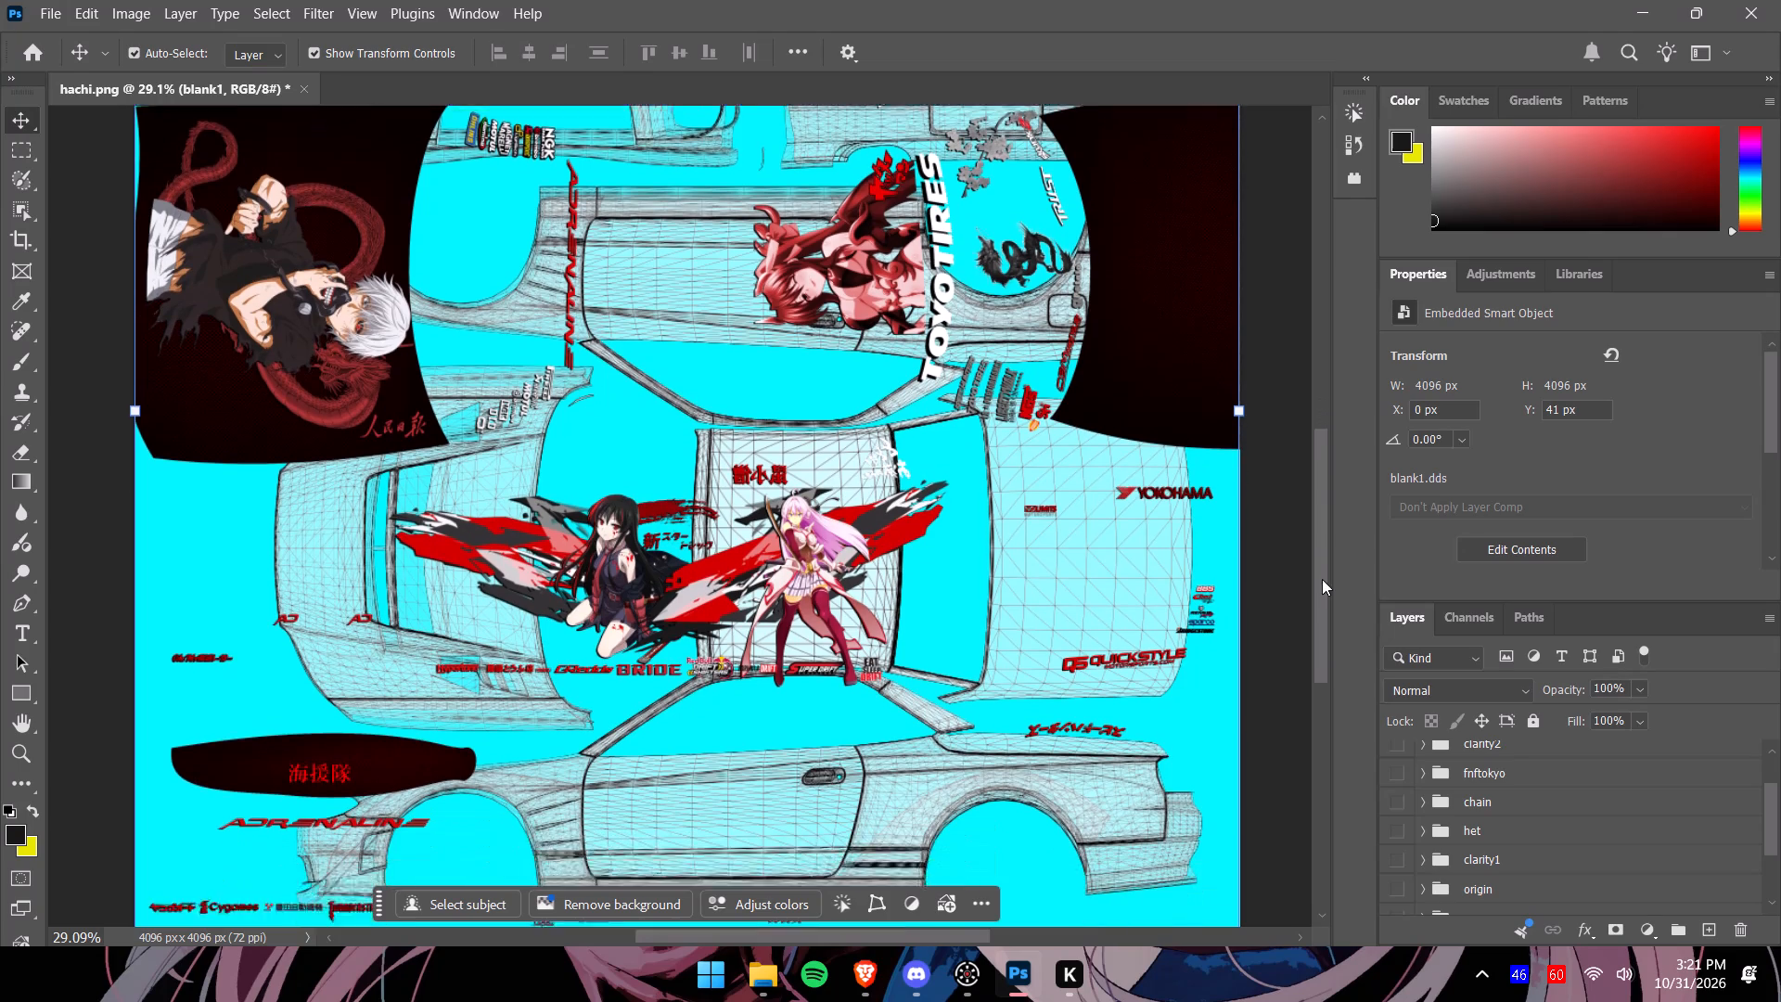
left_click_drag(1322, 579, 1325, 606)
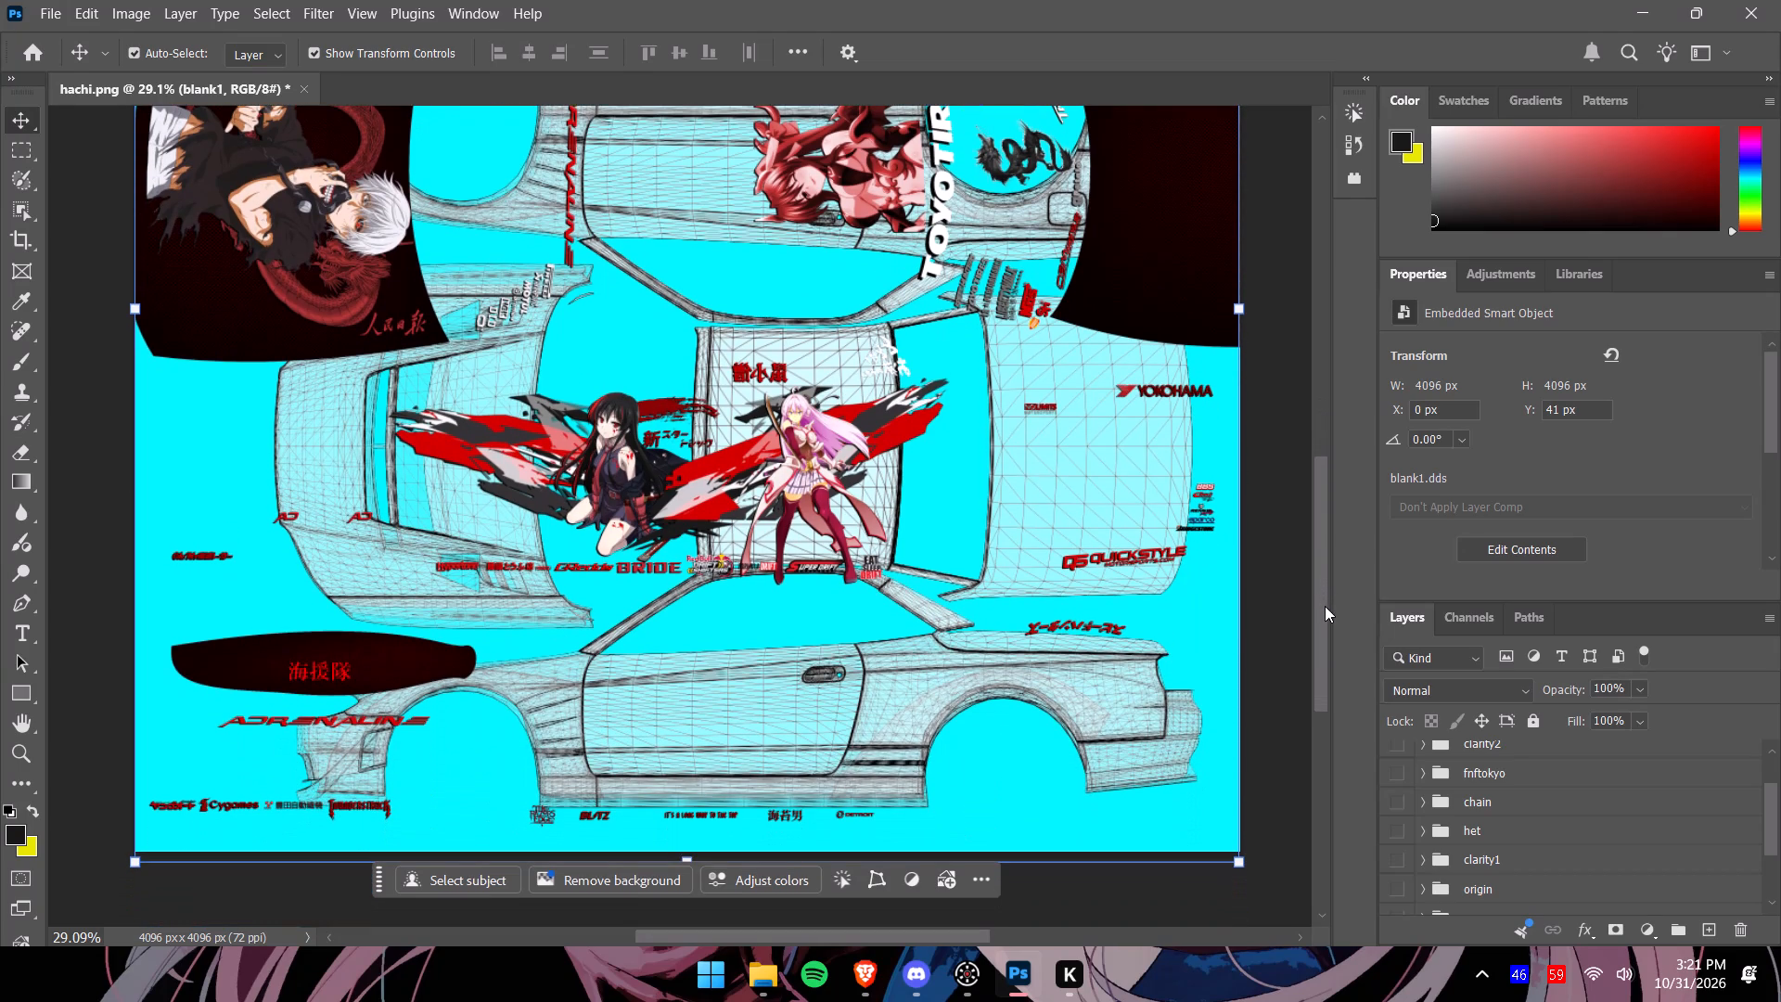
left_click_drag(1325, 606, 1325, 556)
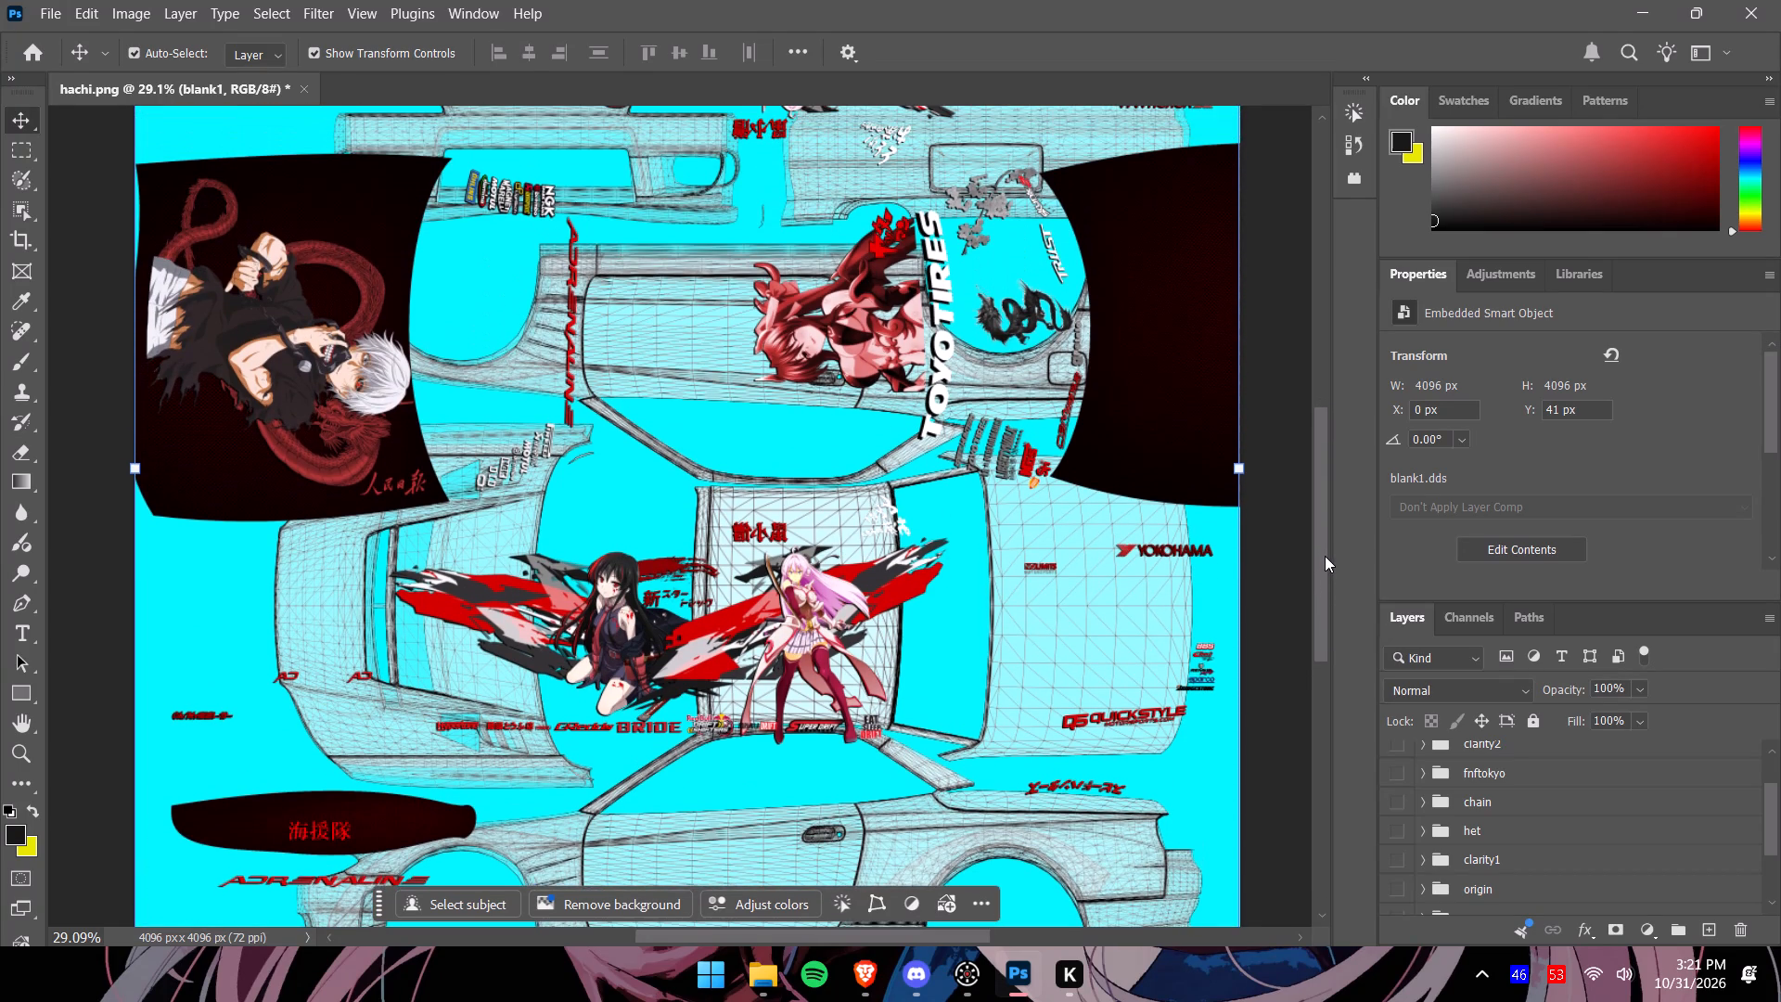
left_click_drag(1325, 556, 1325, 559)
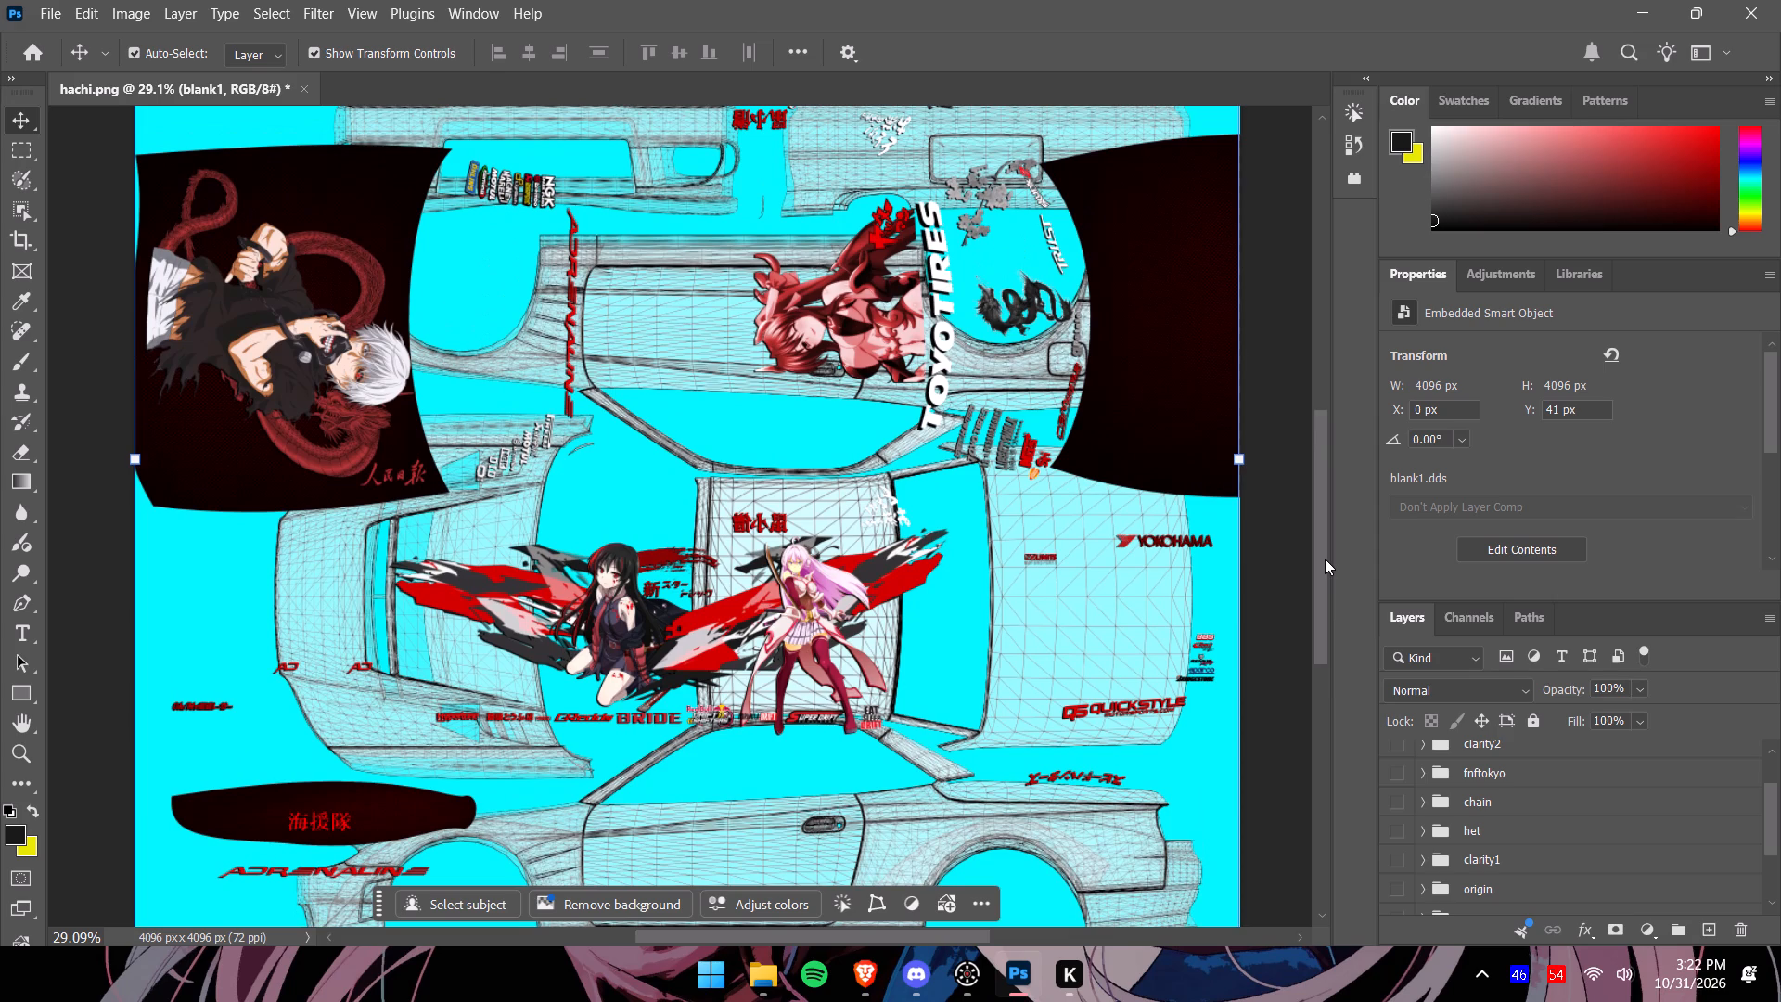
left_click_drag(1325, 559, 1323, 590)
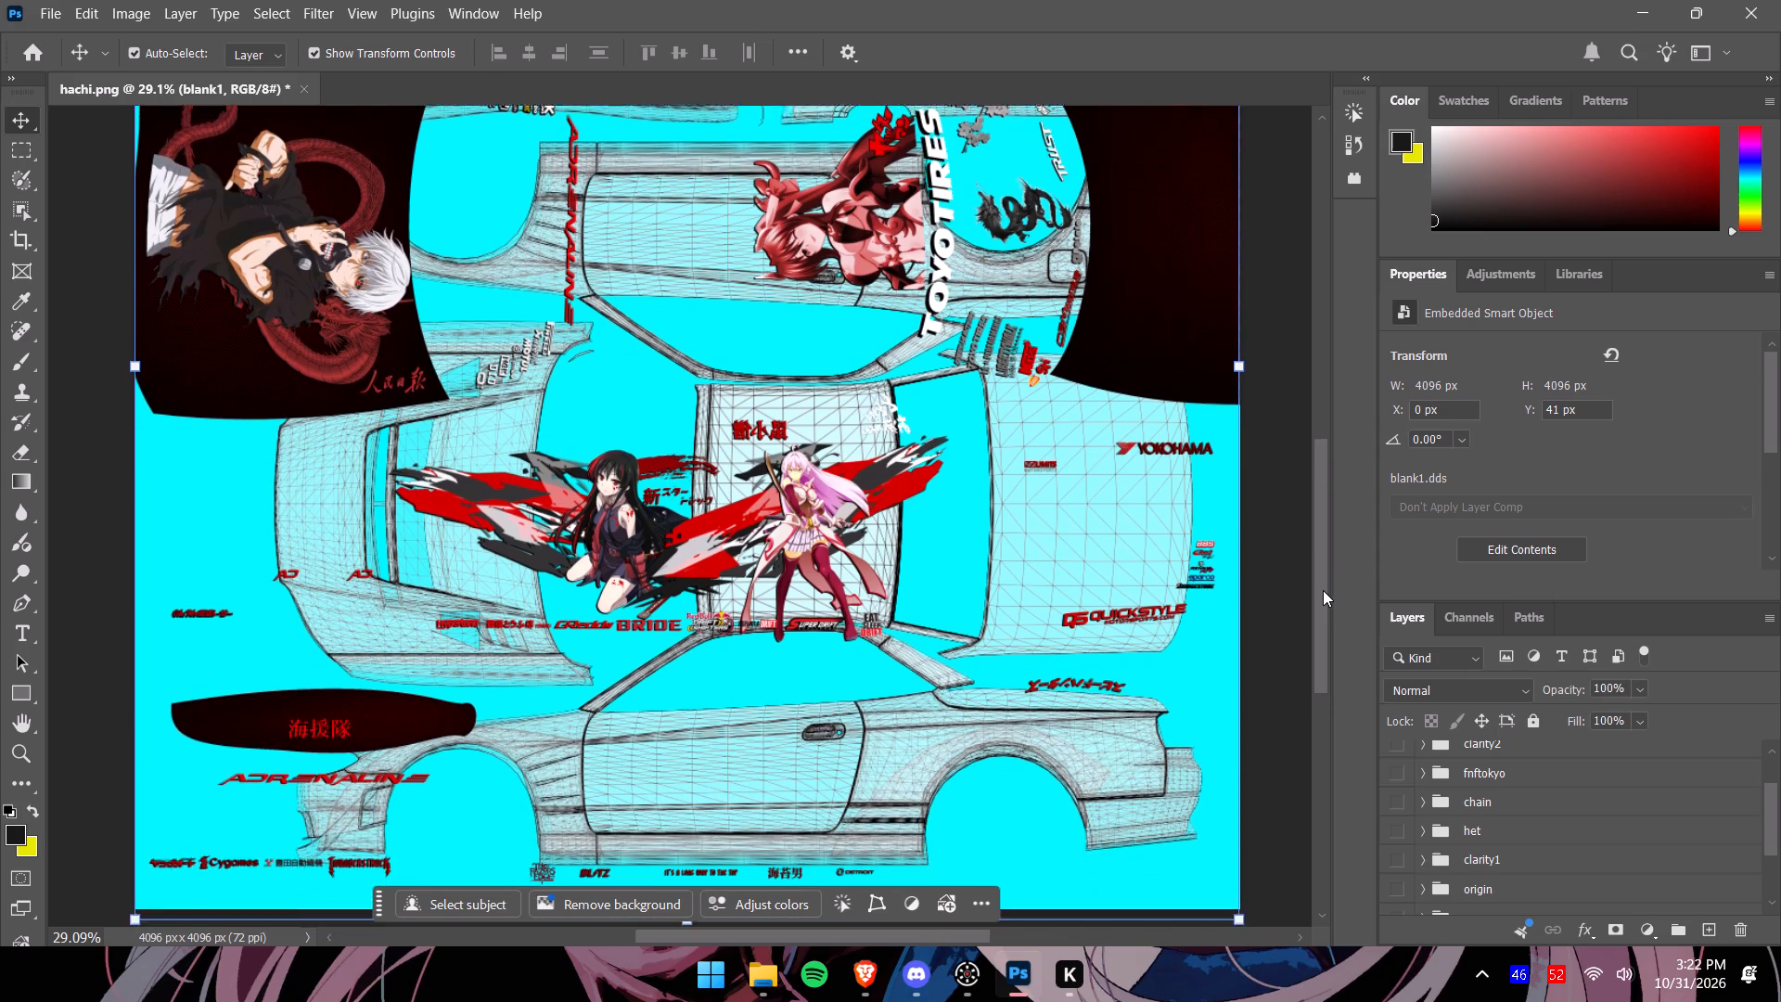
left_click_drag(1323, 590, 1317, 613)
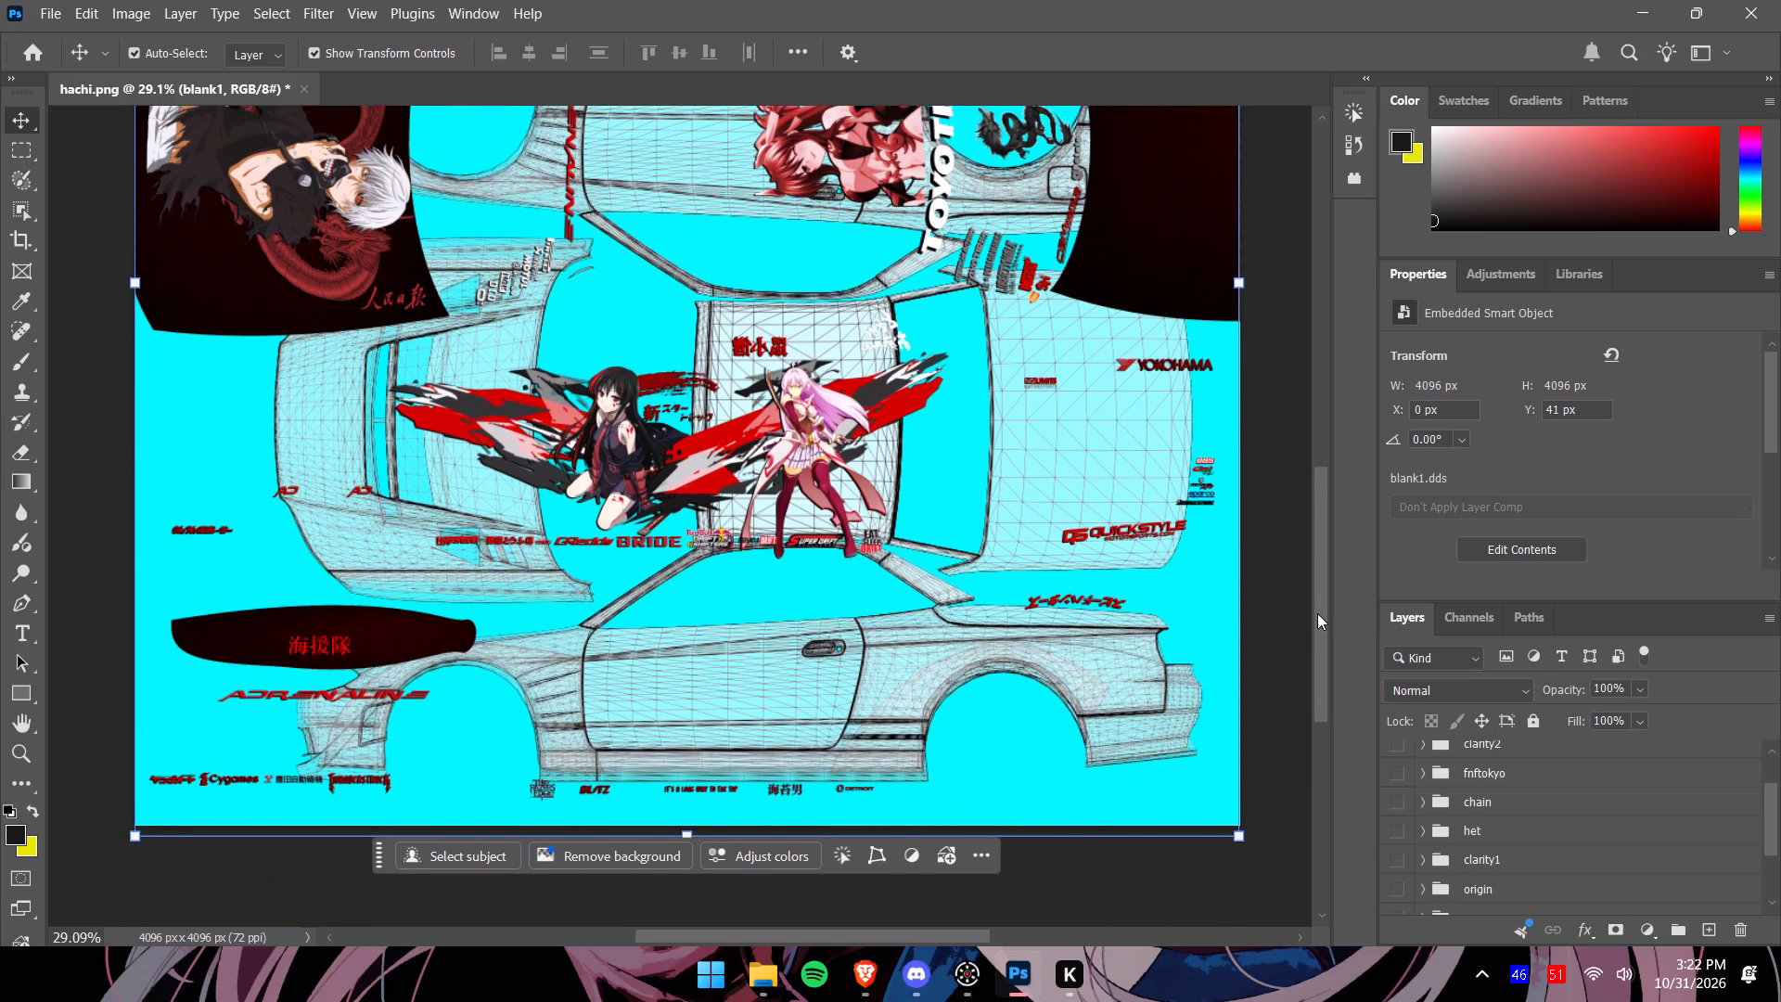
left_click_drag(1317, 613, 1315, 594)
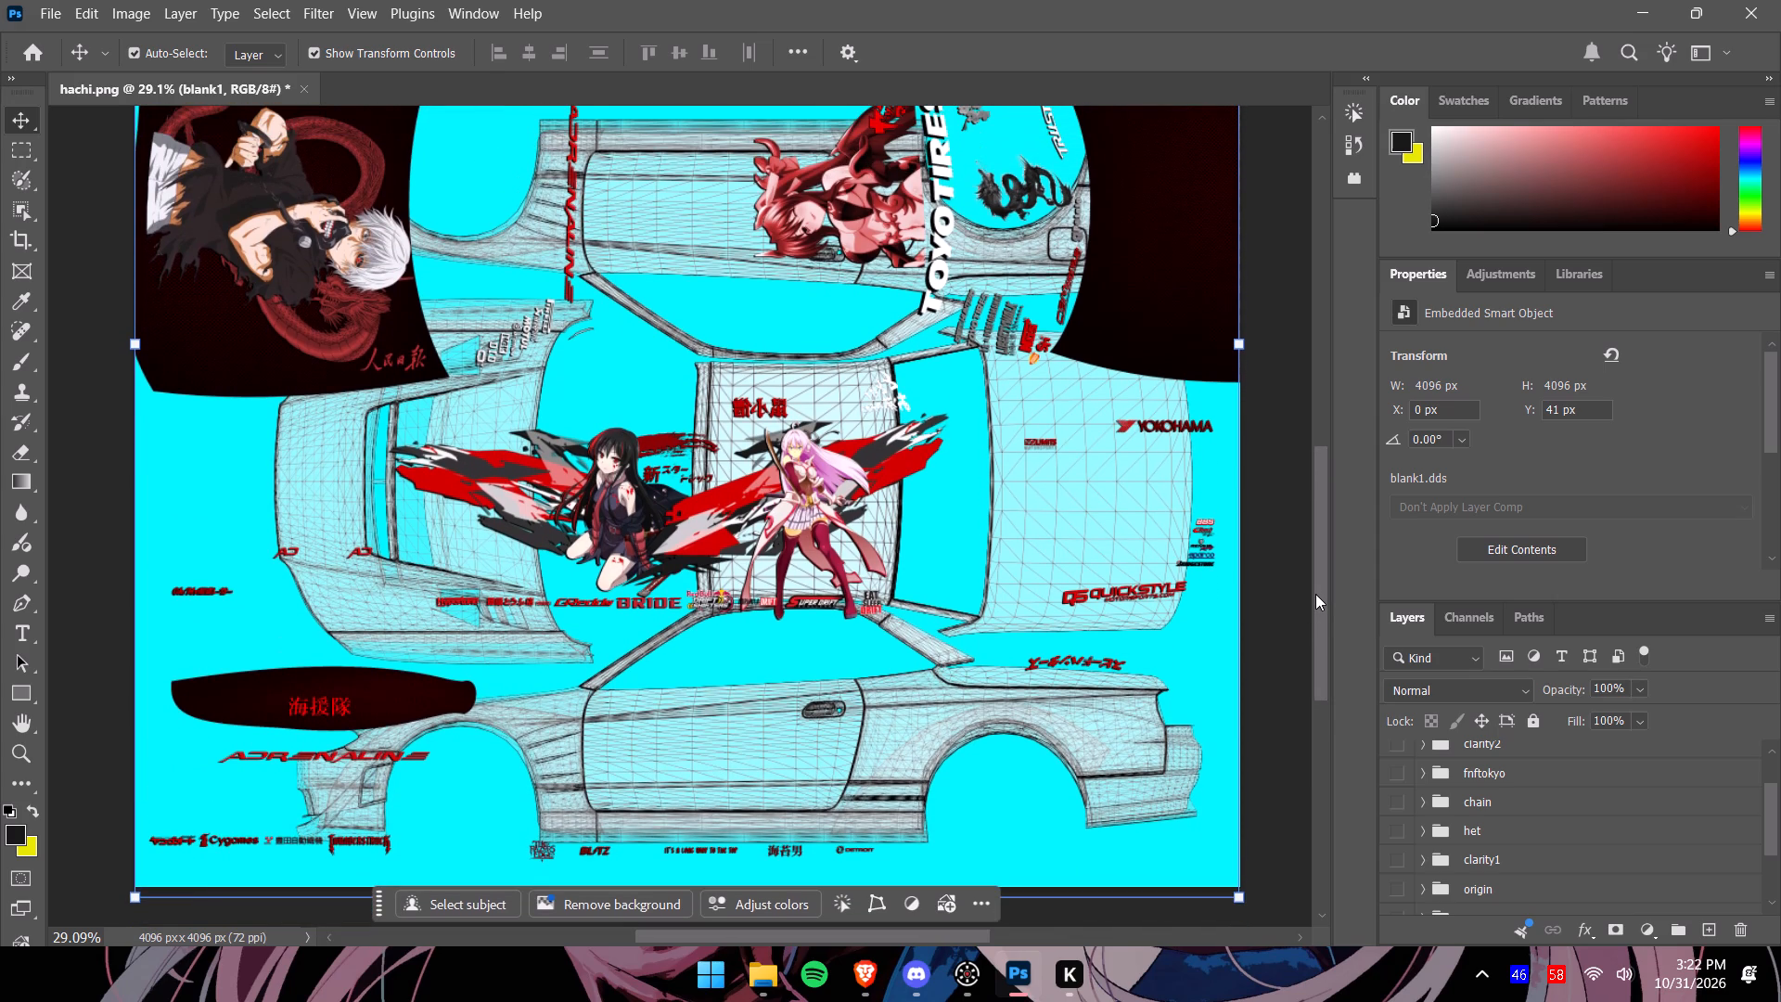
left_click_drag(1315, 594, 1326, 630)
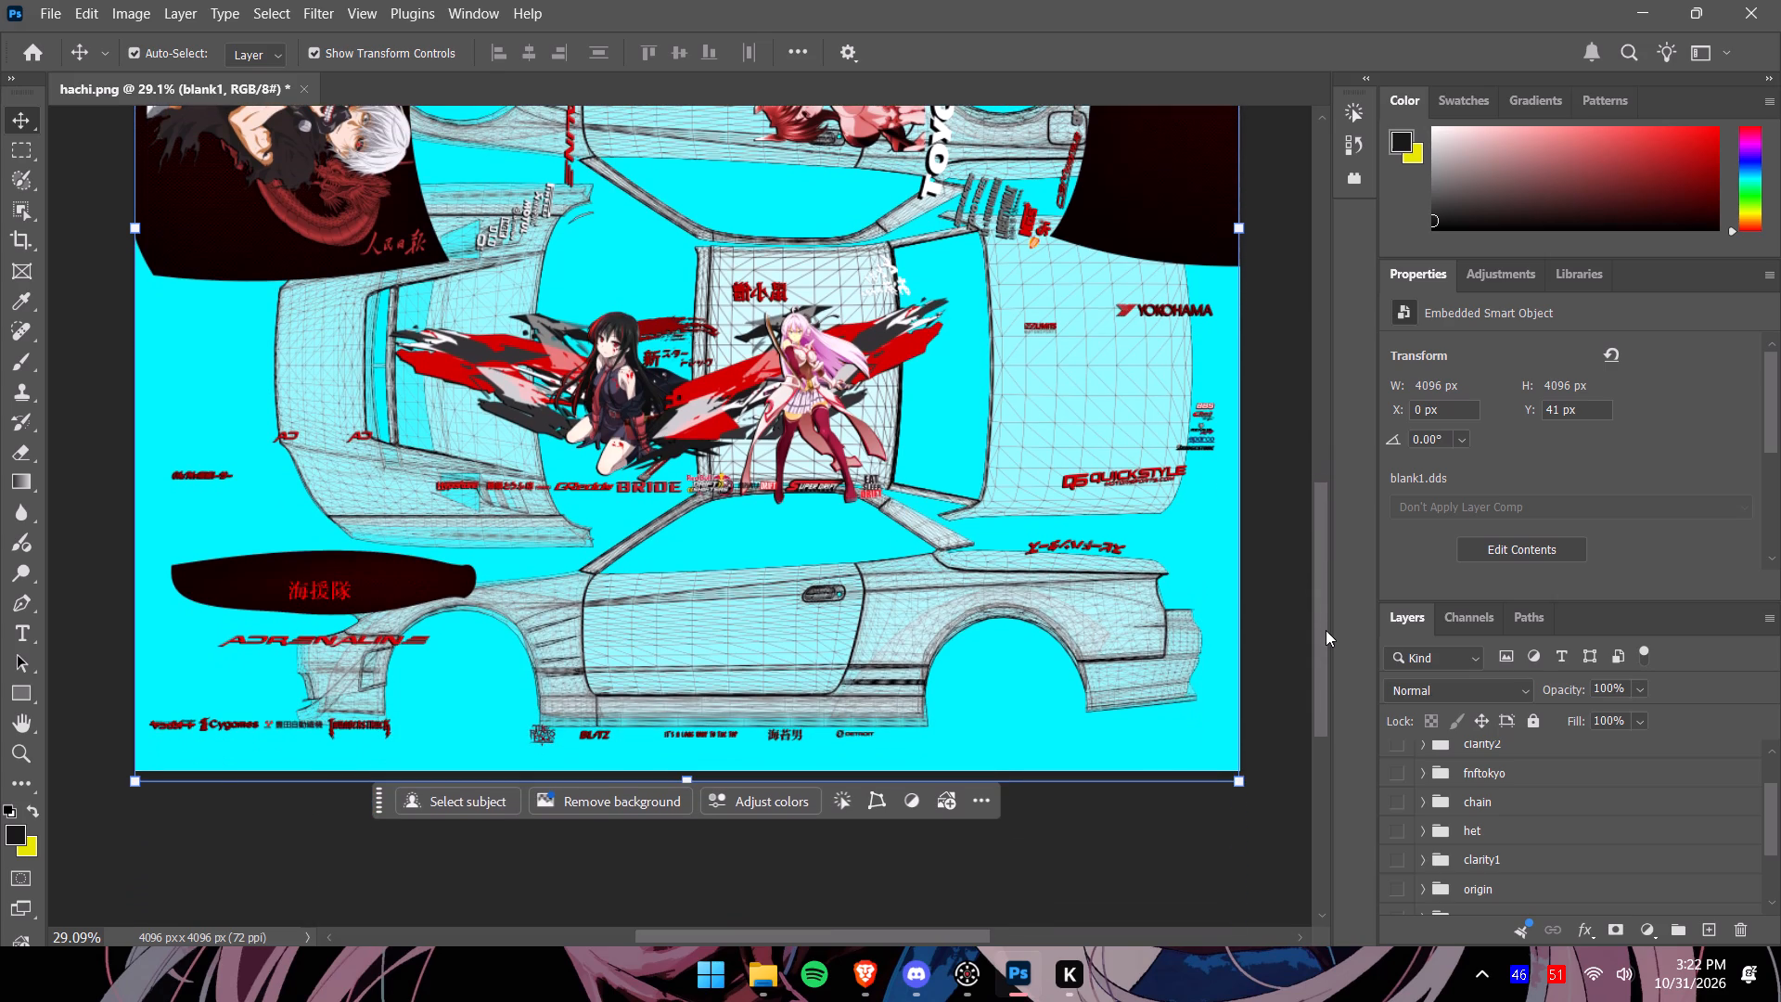
Make a rectangular marquee selection around the upright two-character side artwork with red brushstrokes and the sponsor logos beneath it.
left_click(19, 151)
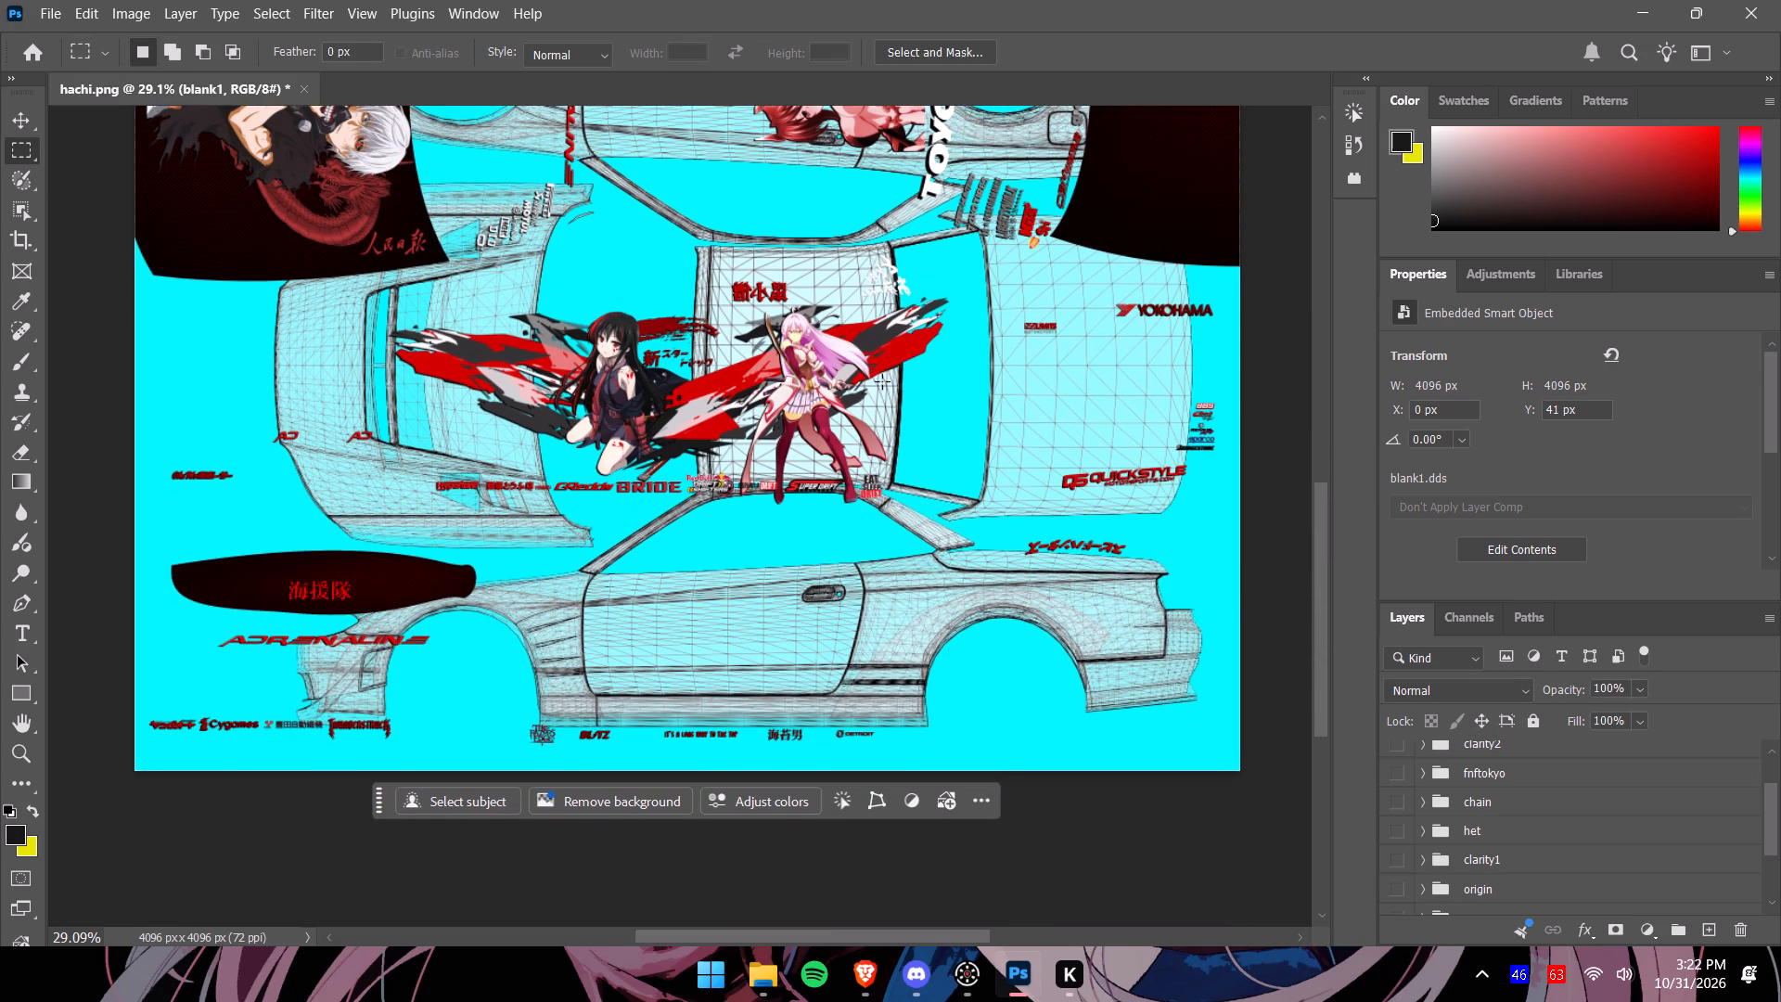
left_click_drag(1326, 565, 1326, 542)
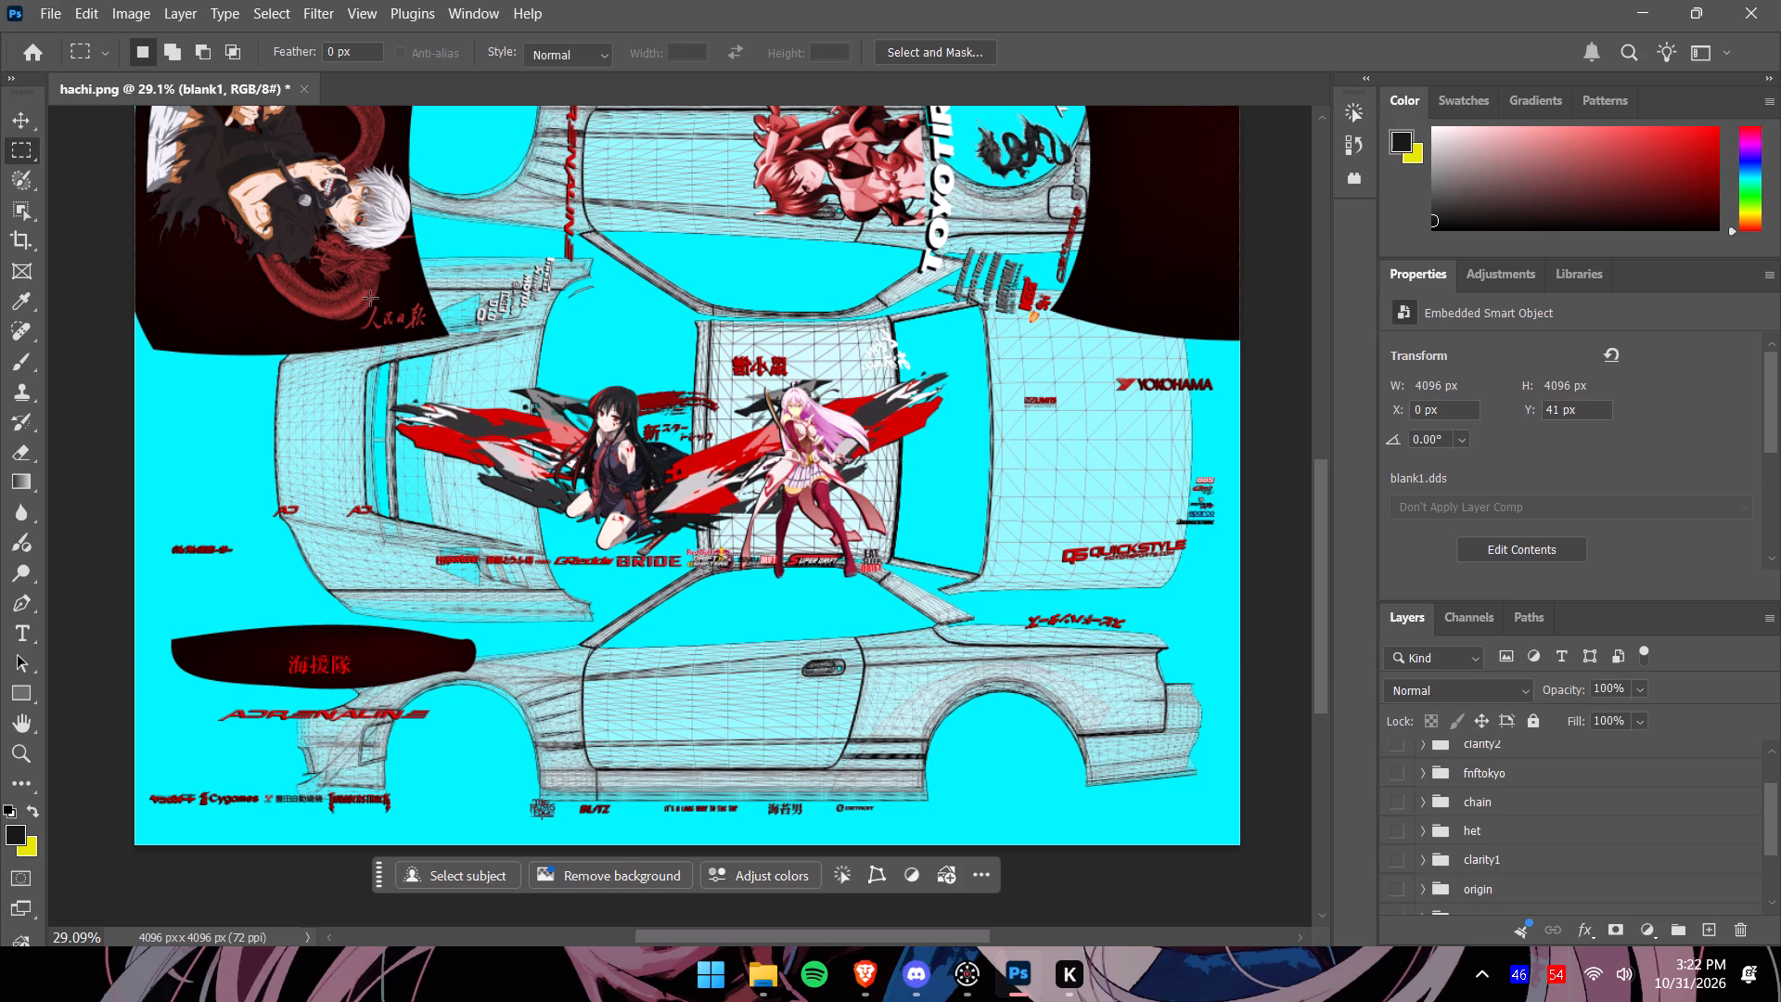
left_click_drag(371, 276, 928, 536)
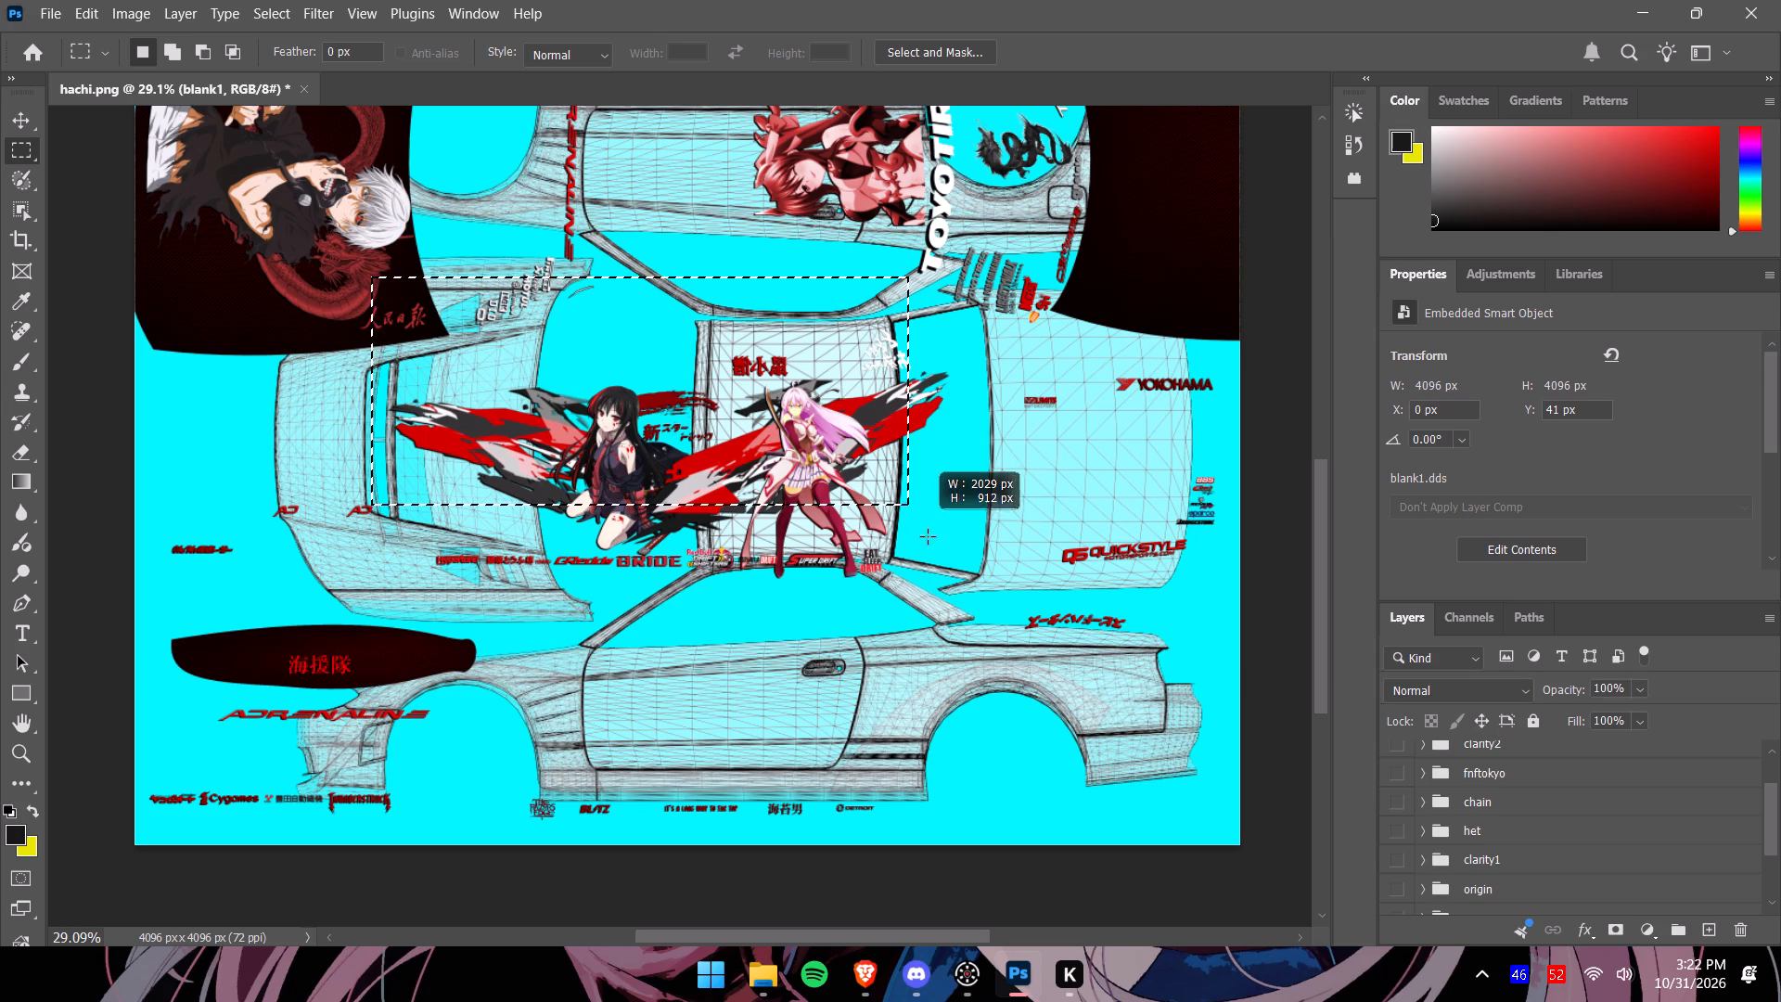
left_click_drag(928, 536, 959, 590)
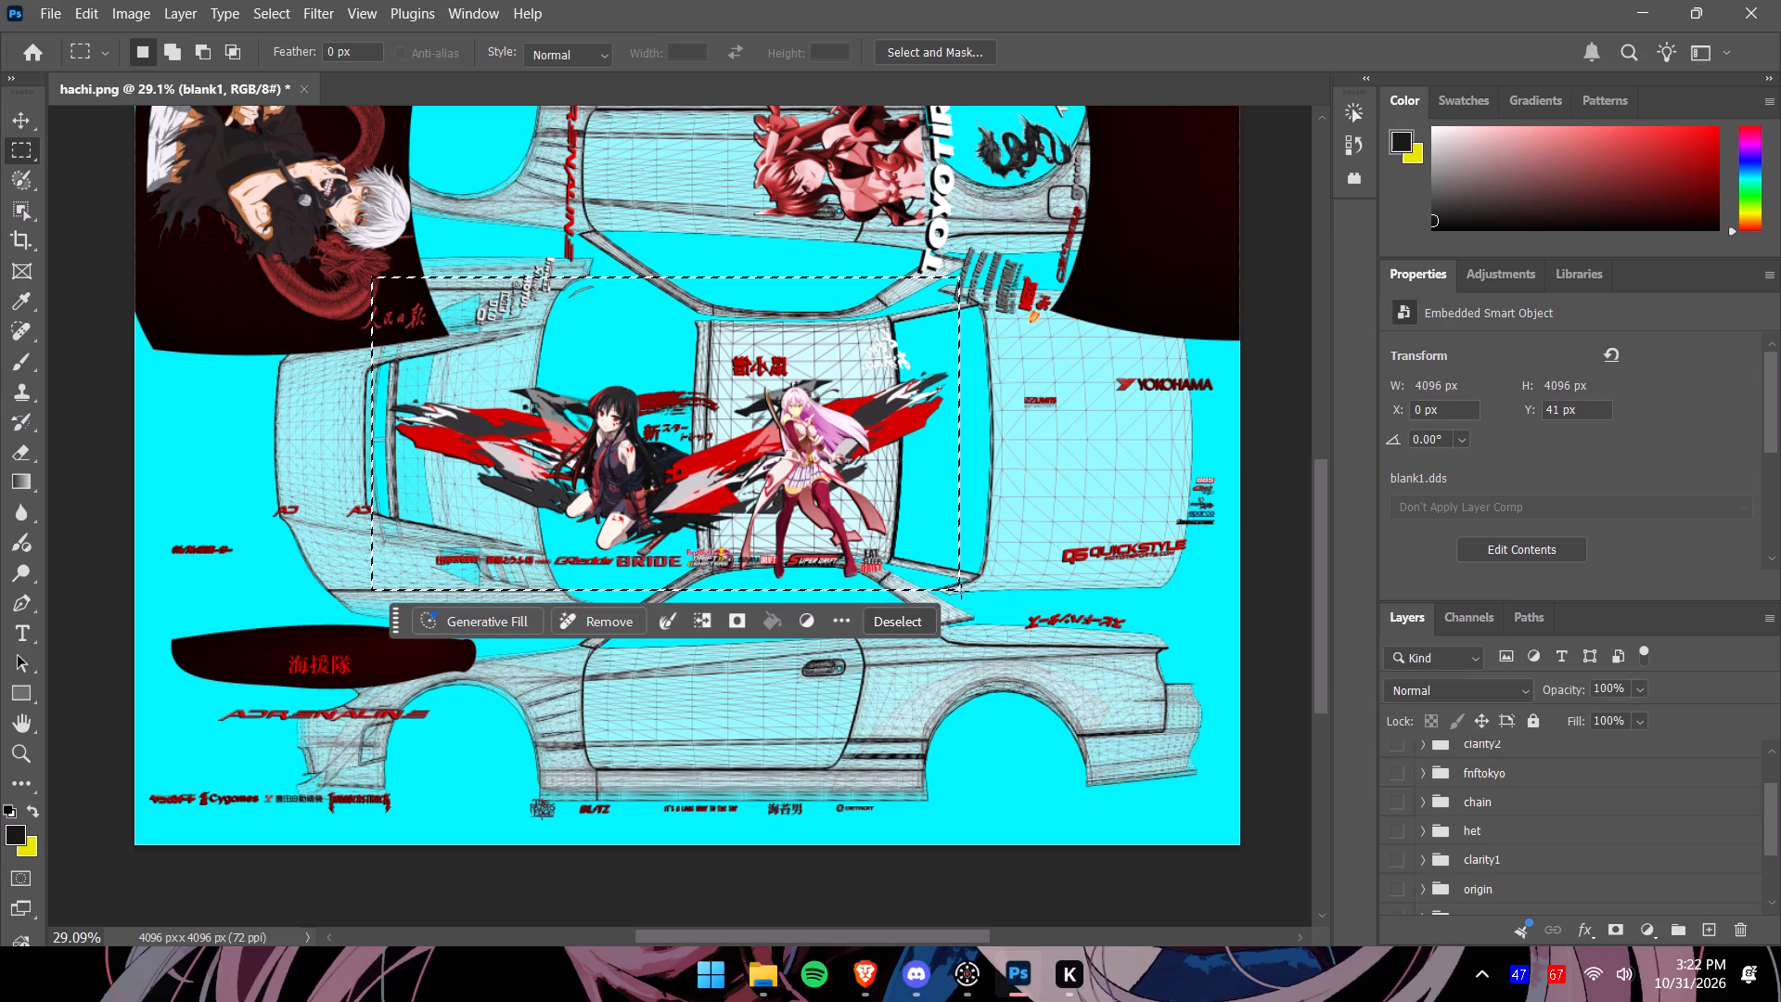
Create a layer group named anime and put the blank1 layer inside it.
scroll(1591, 782, "up", 5)
right_click(1586, 776)
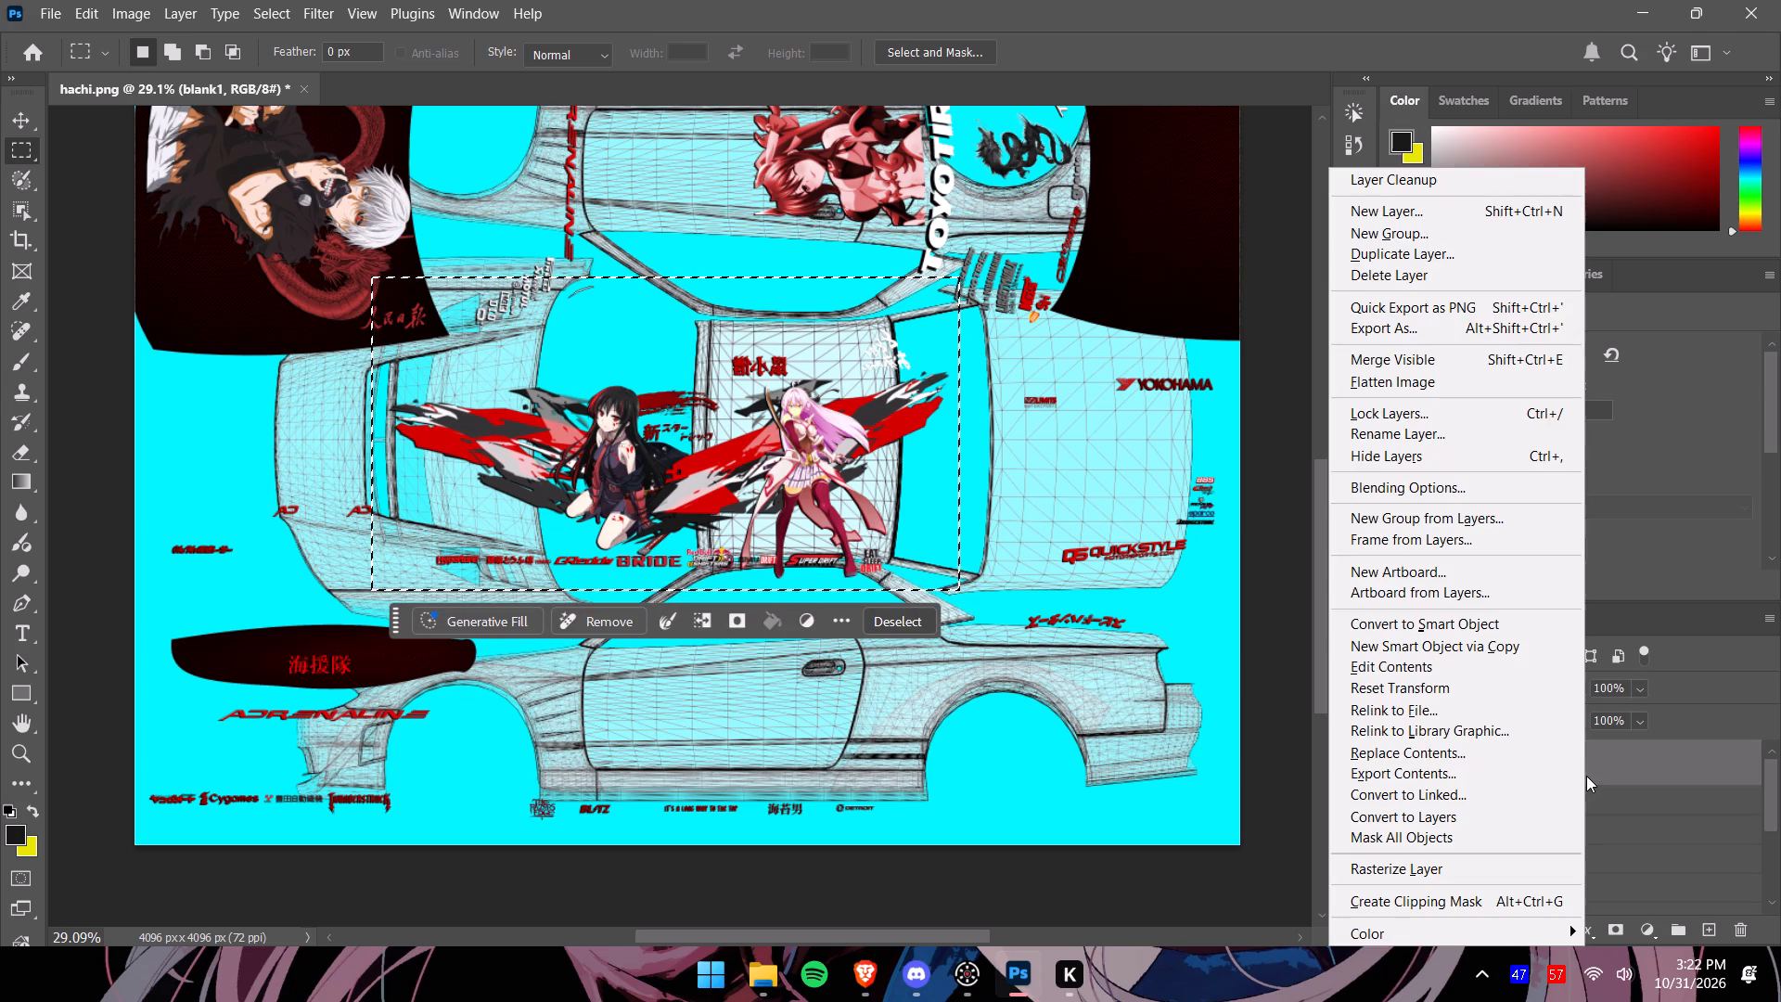
left_click(1405, 236)
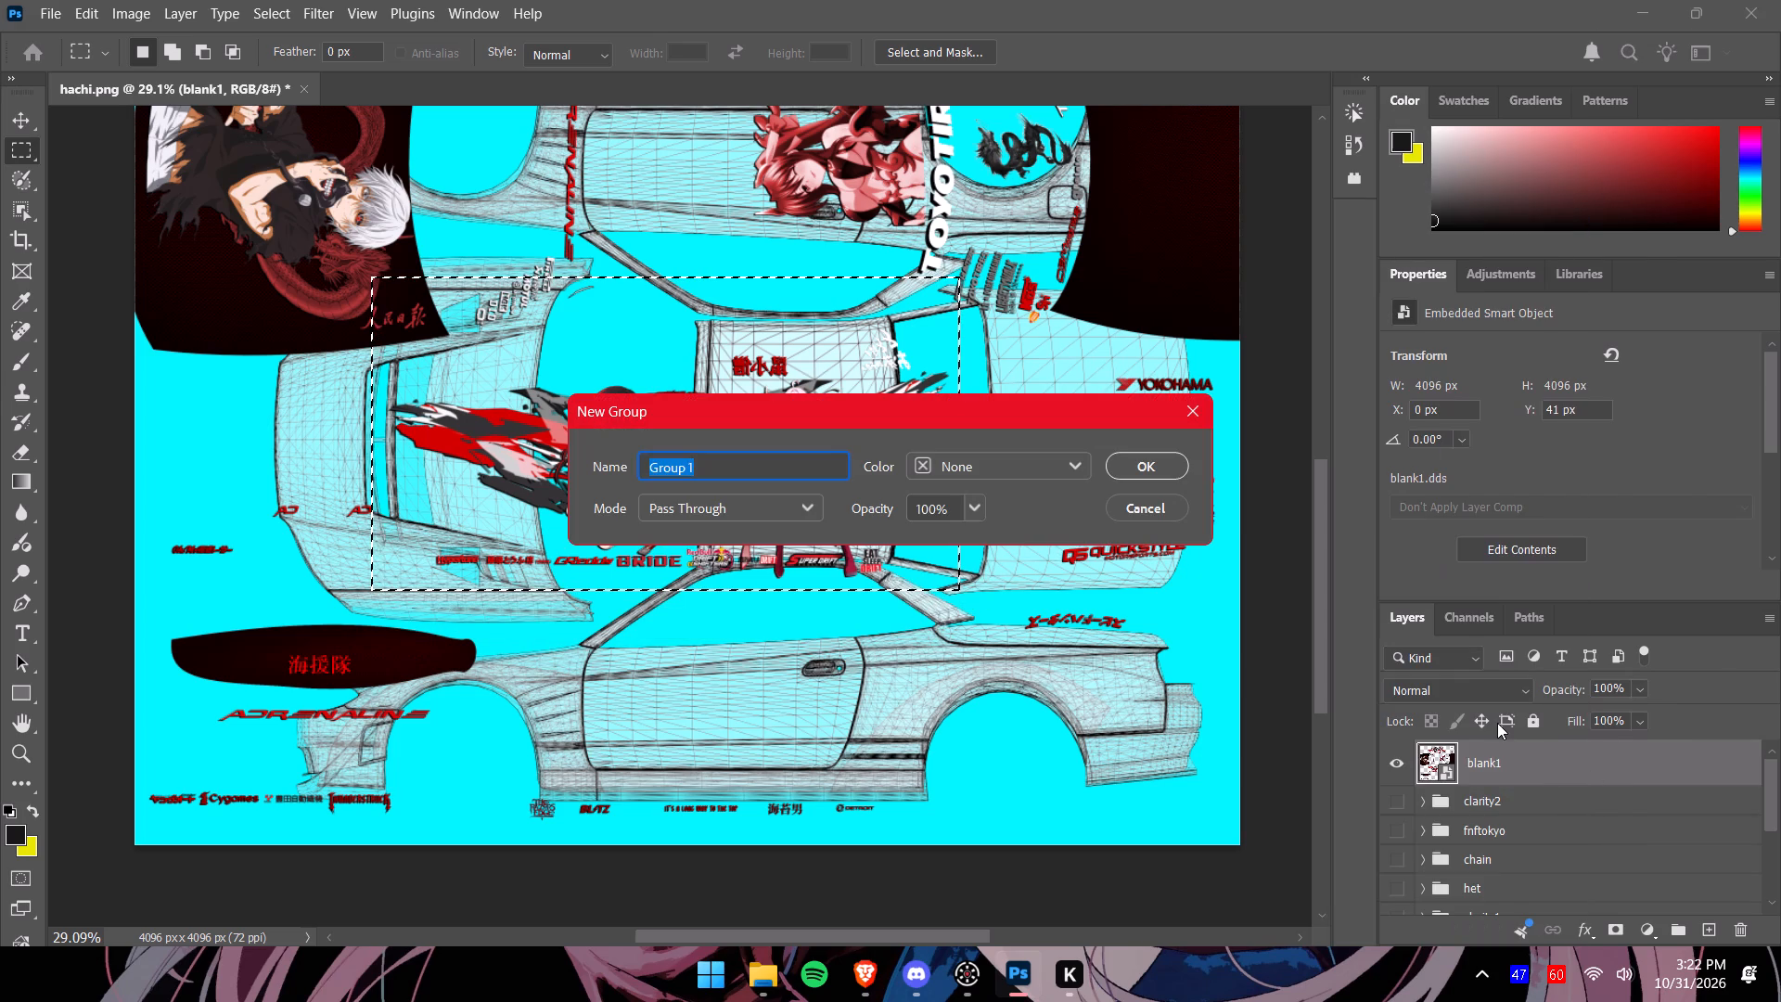
type("anime")
key("Return")
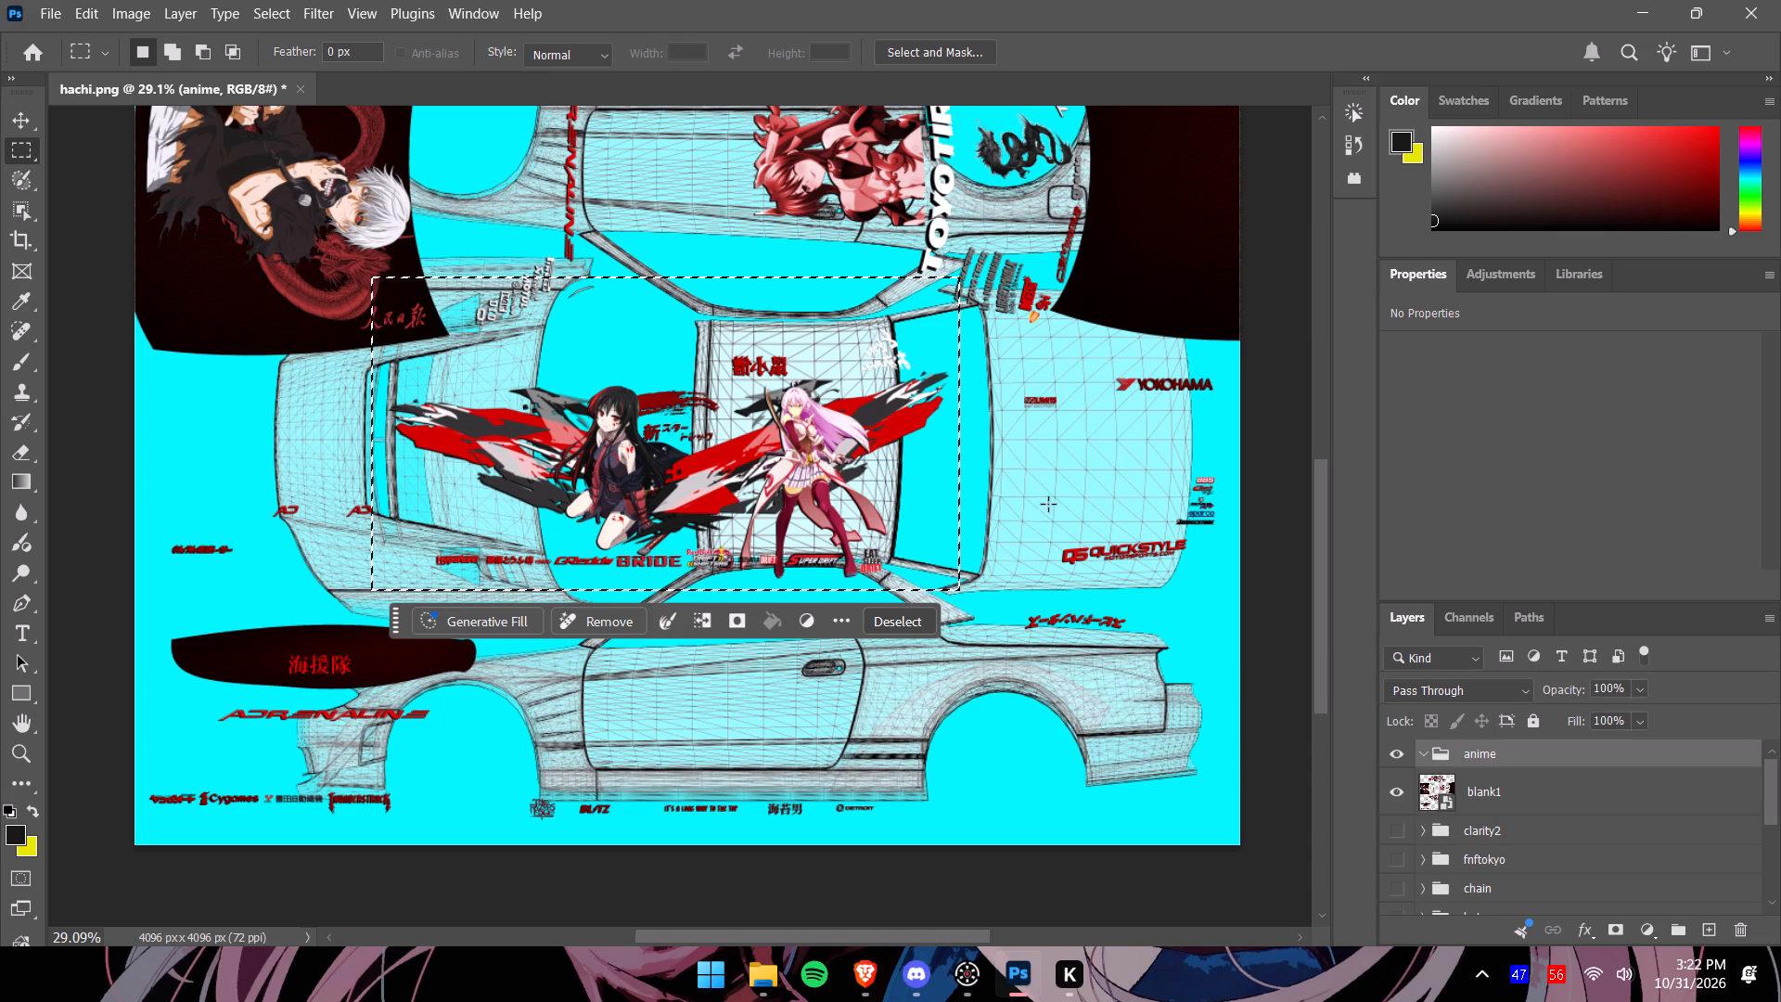
left_click_drag(1557, 785, 1557, 762)
Copy the marquee-selected side artwork from blank1 onto its own layer in the anime group, and hide blank1.
left_click(1513, 799)
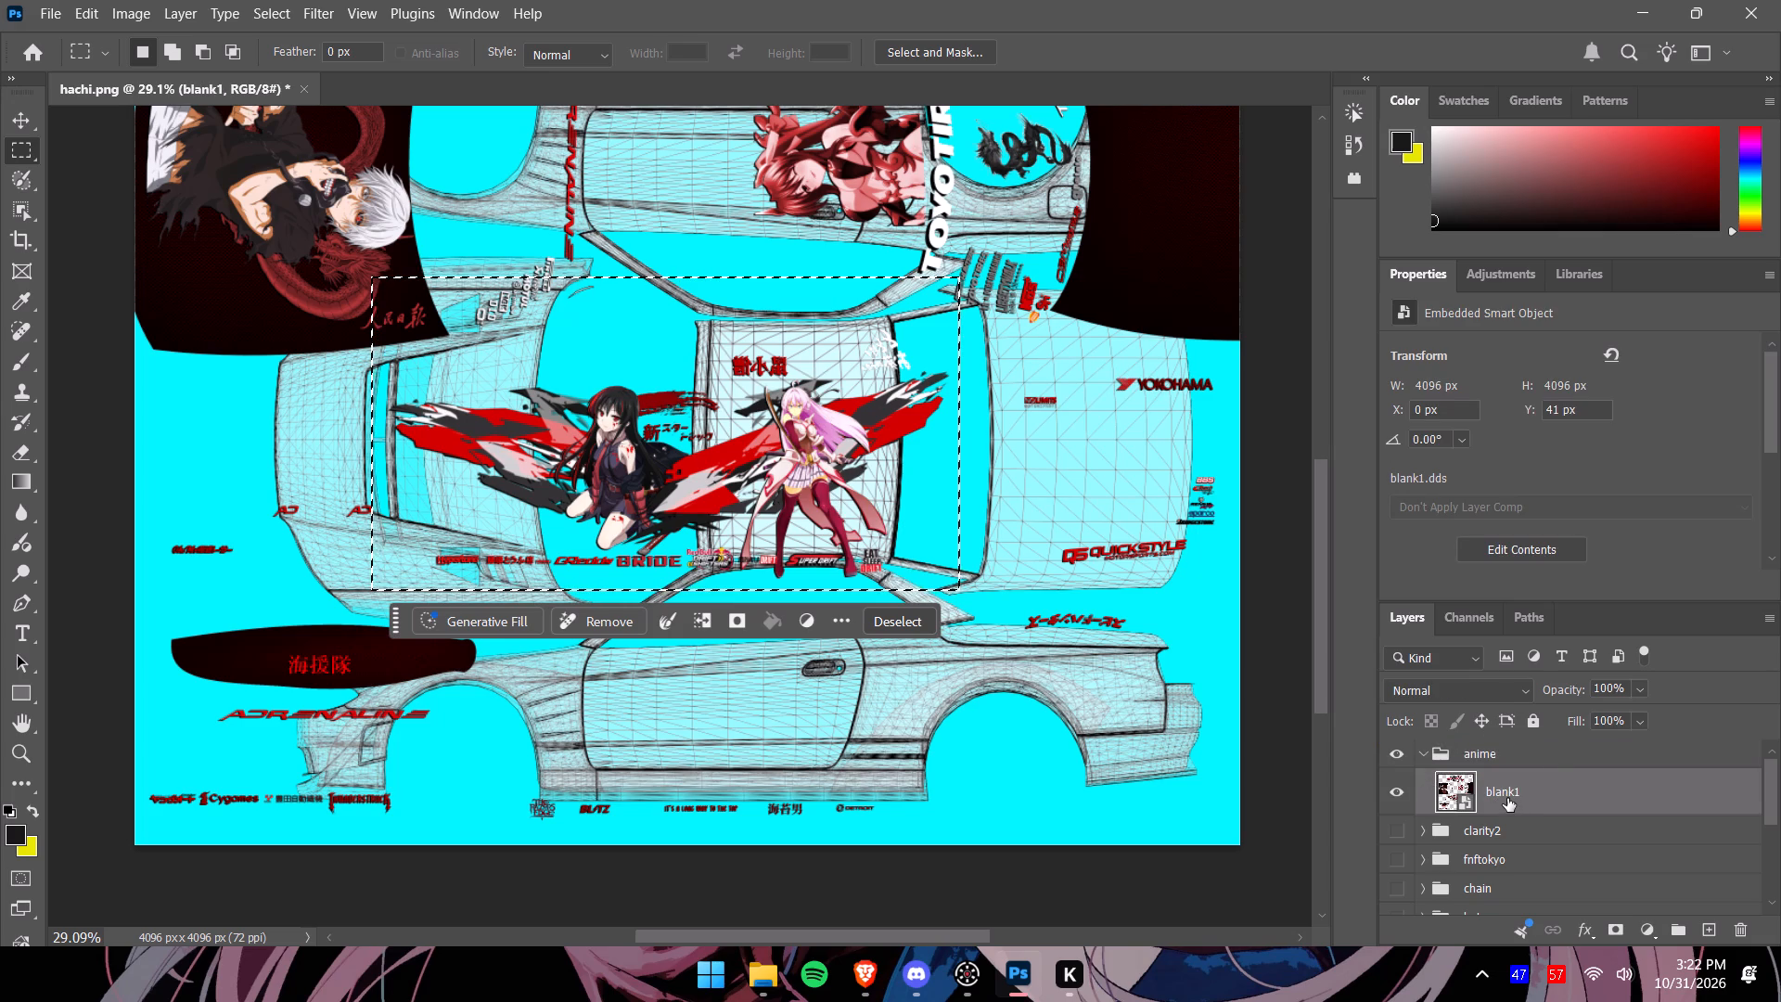
key("ctrl+c")
key("ctrl+v")
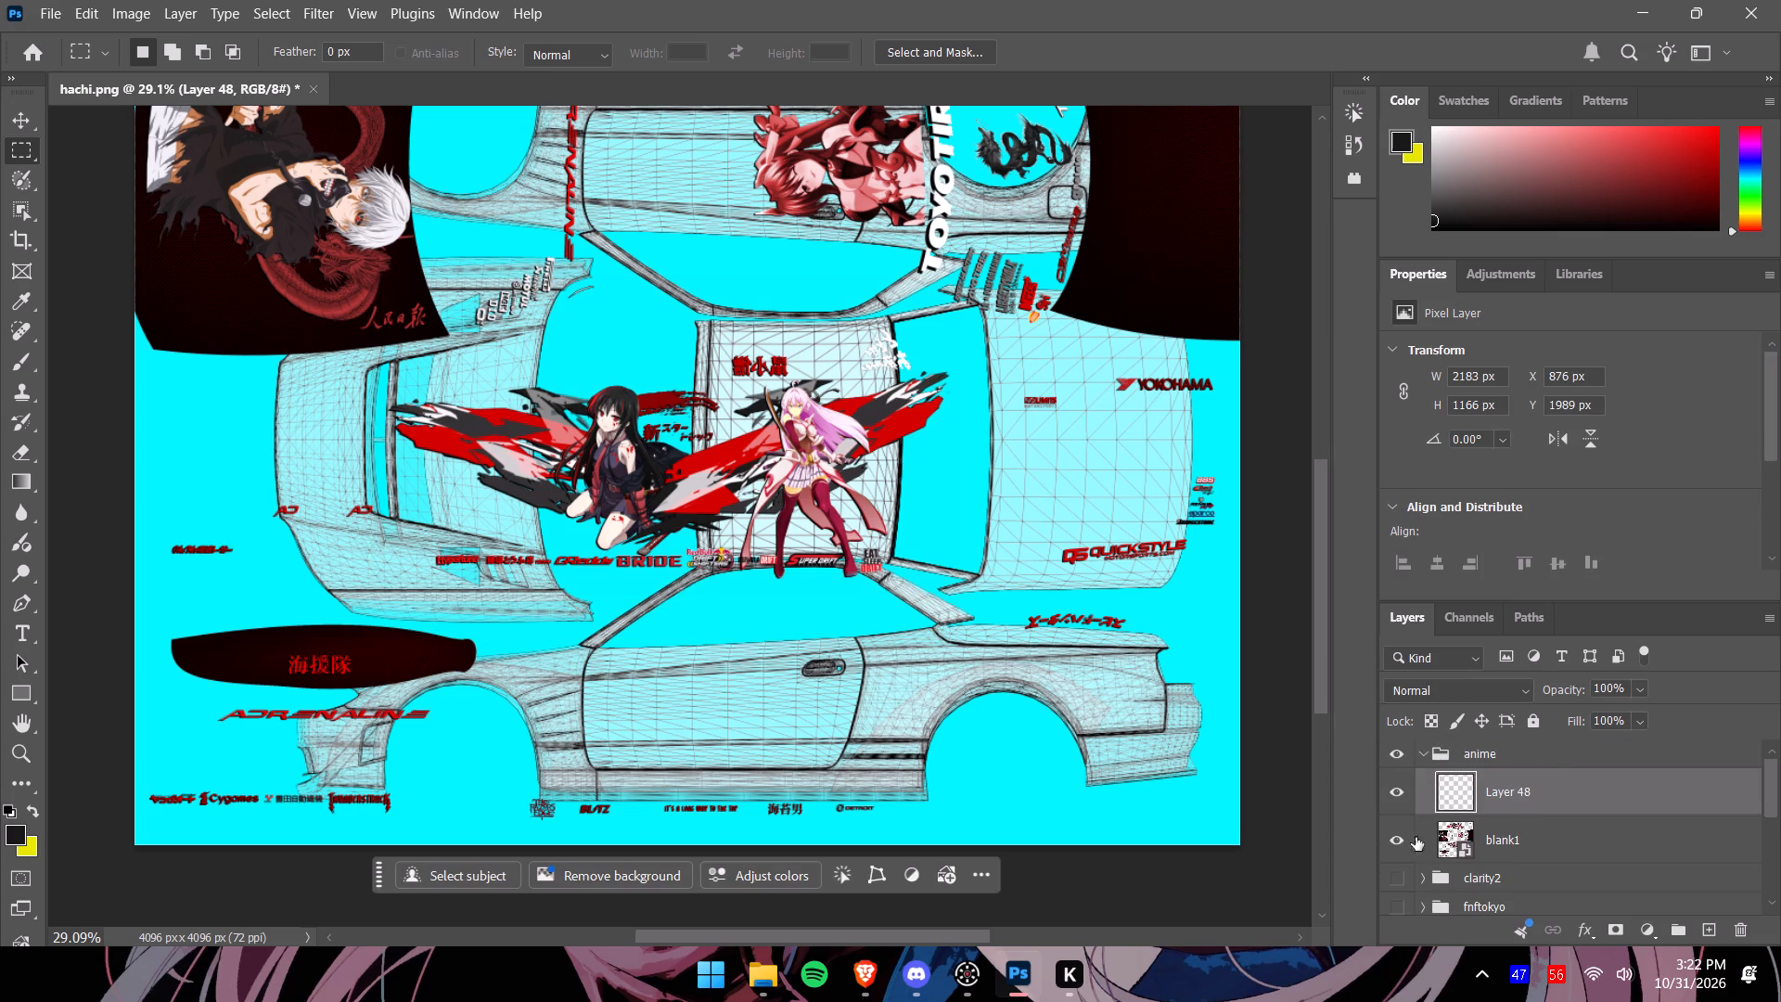
left_click(1398, 843)
Move the copied artwork onto the lower car side view and scale it to about 90.84% width and 73.76% height to fit between the wheel arches.
left_click(26, 114)
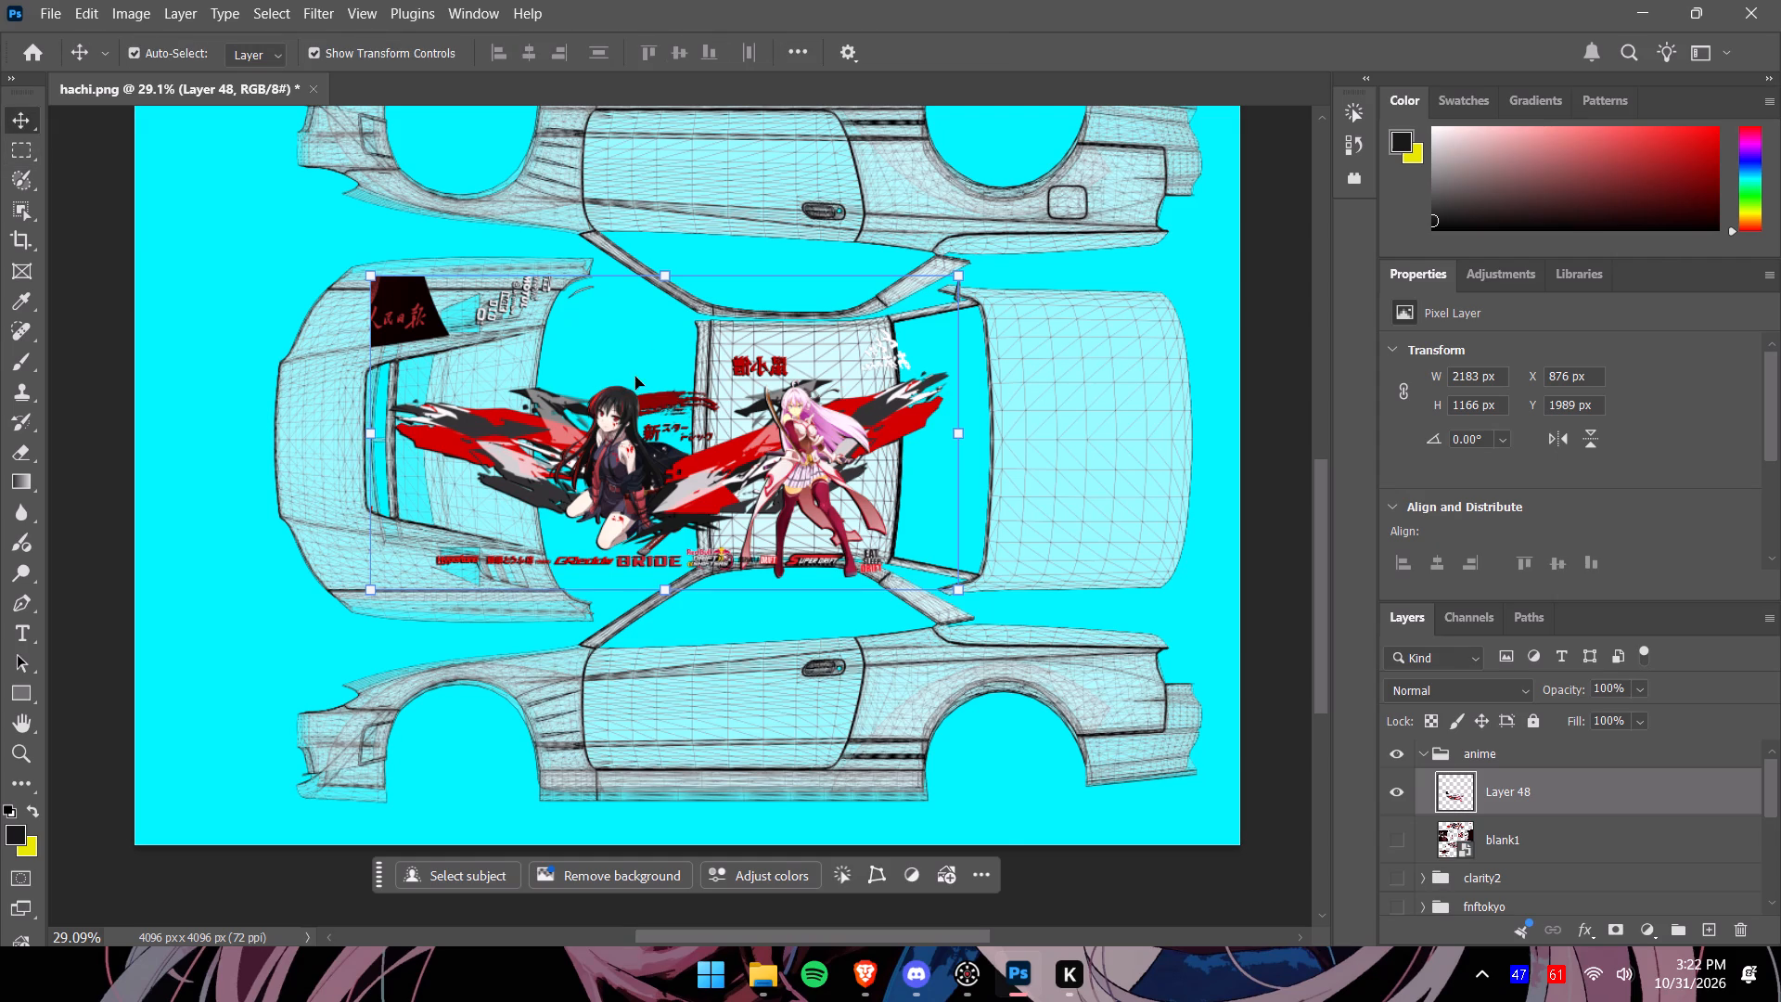
left_click(669, 273)
left_click_drag(710, 397, 775, 630)
left_click_drag(730, 512, 741, 554)
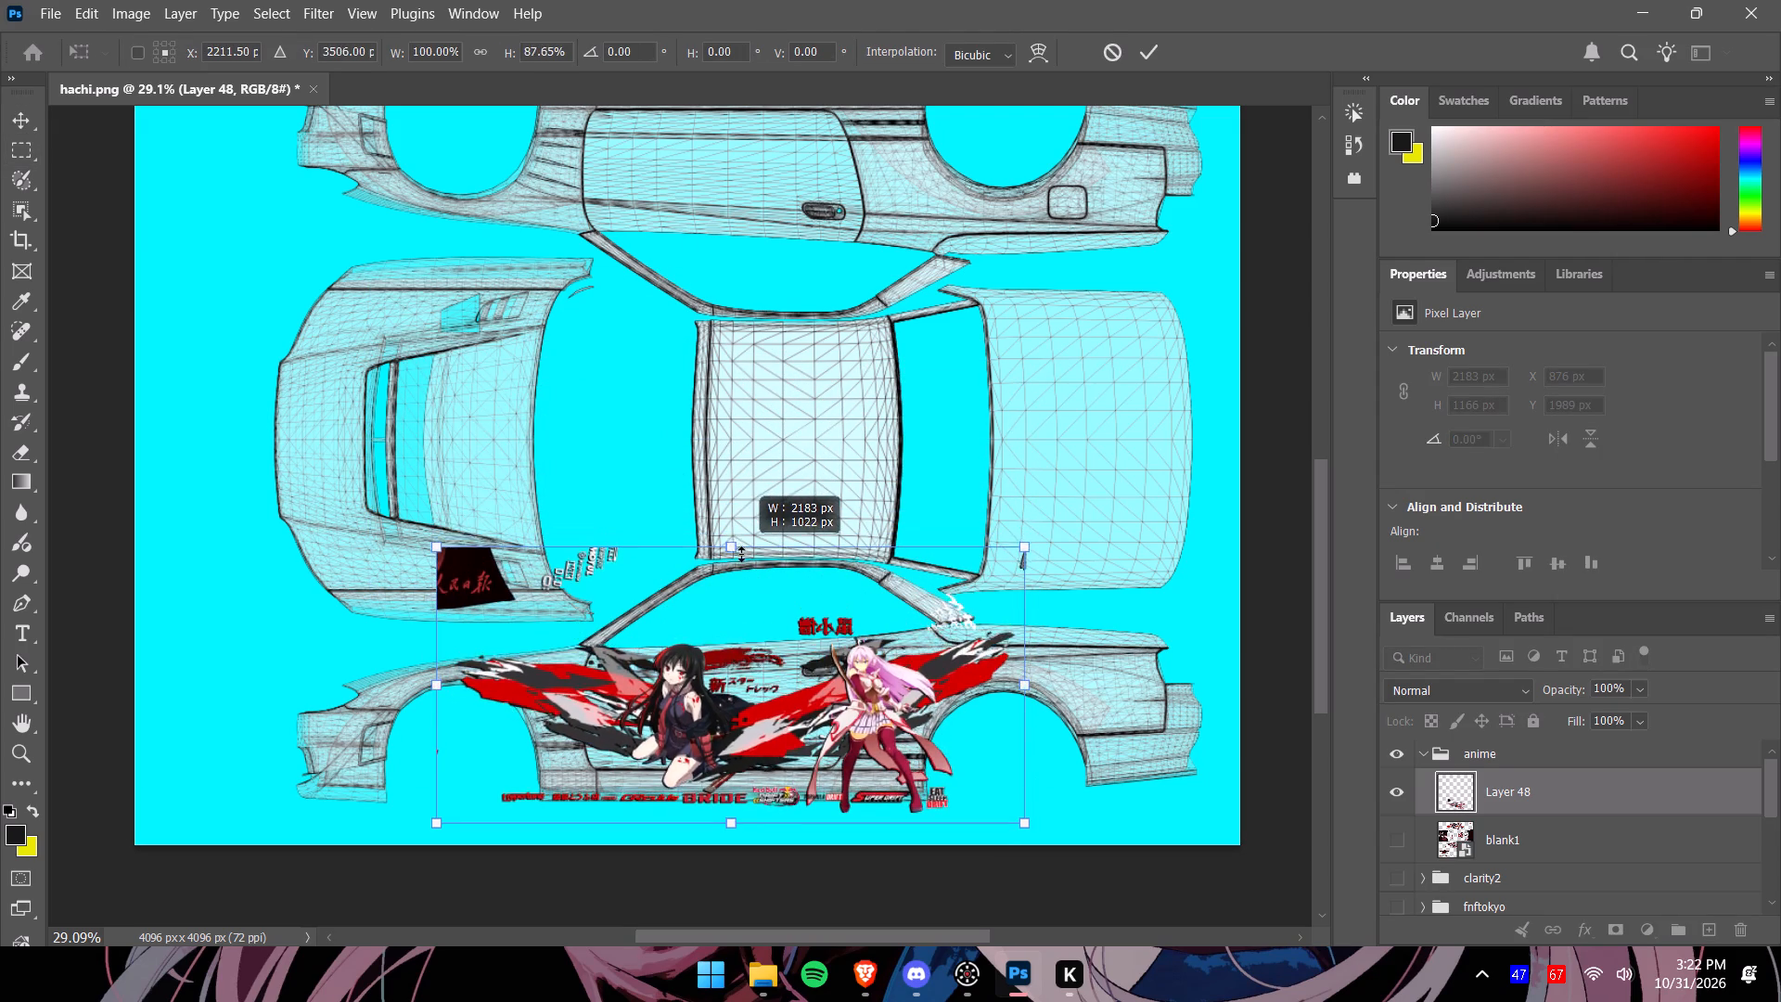
left_click_drag(741, 554, 743, 584)
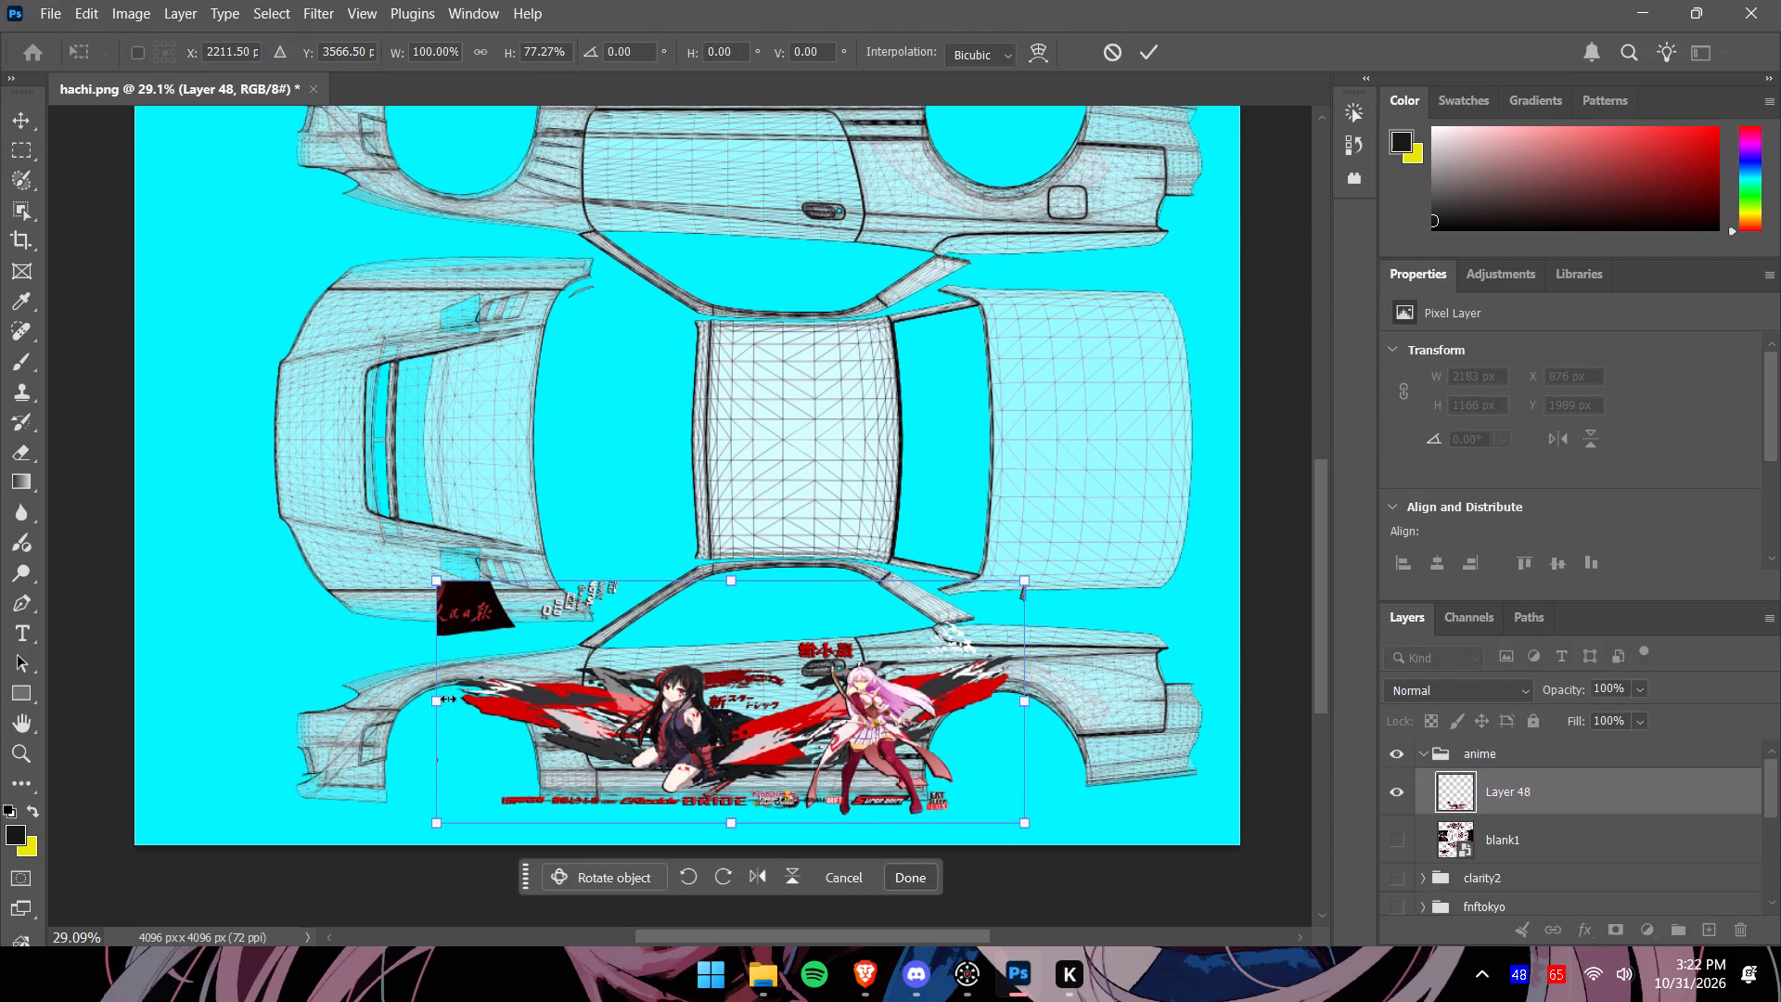
left_click_drag(441, 704, 474, 704)
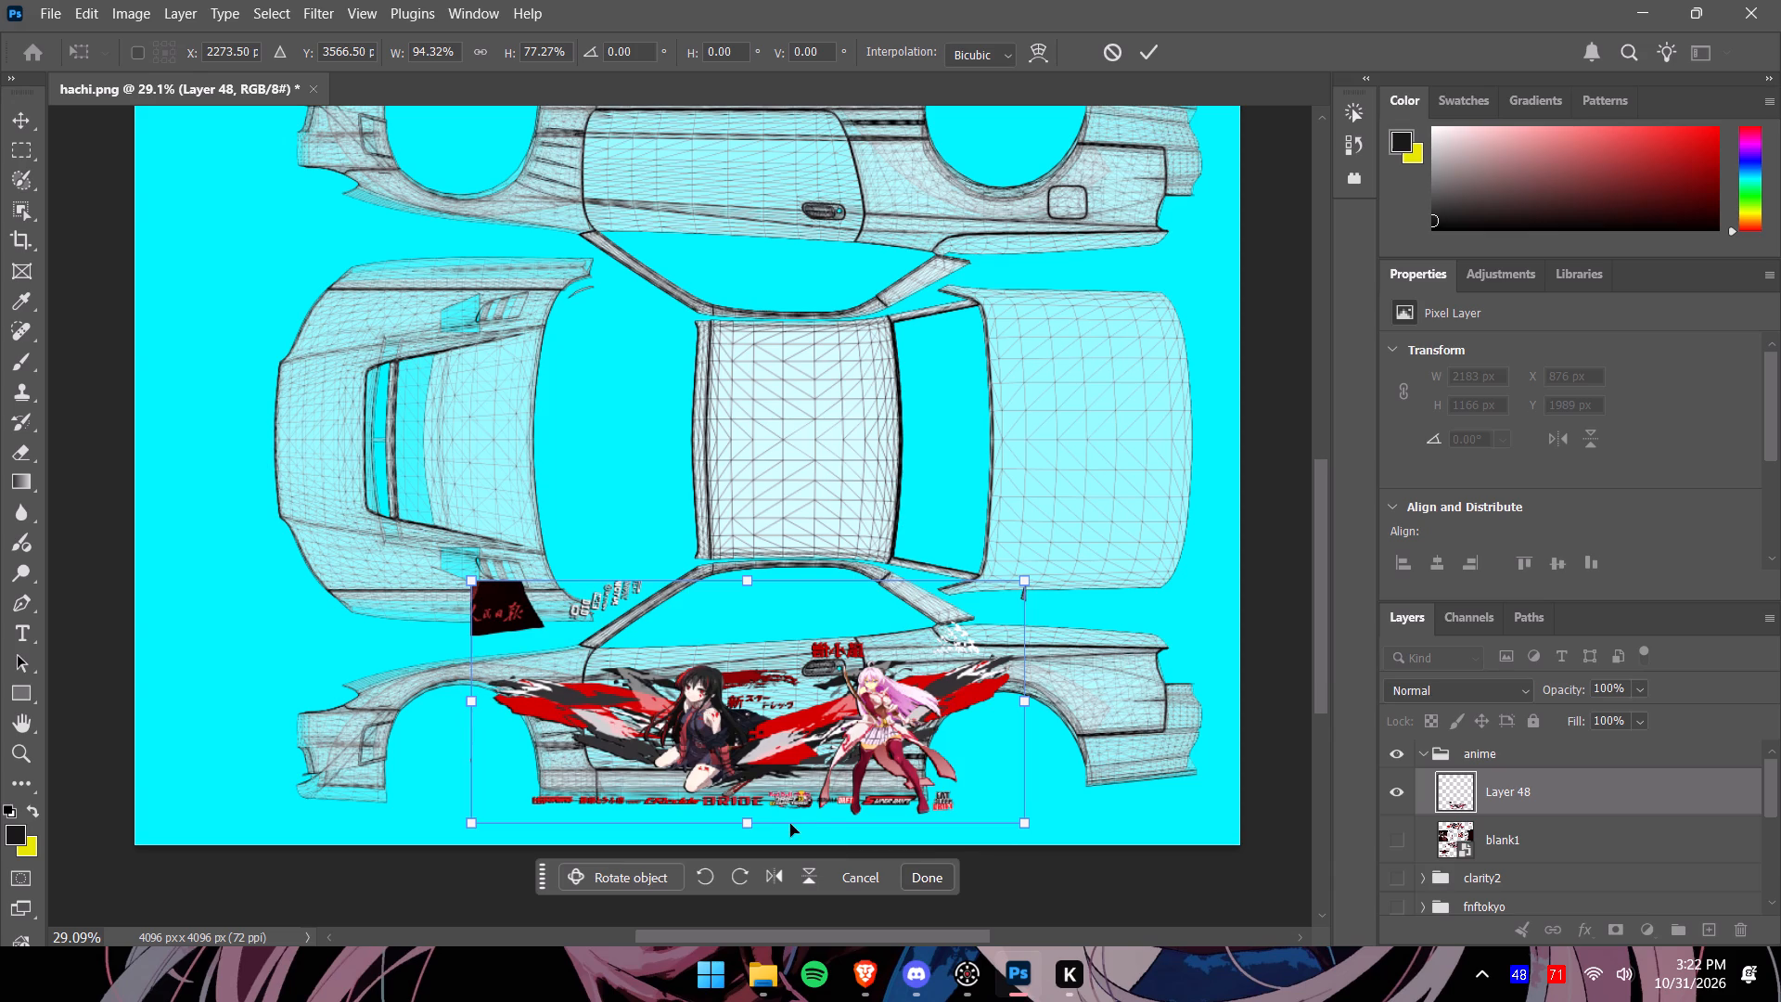
left_click_drag(750, 819, 748, 808)
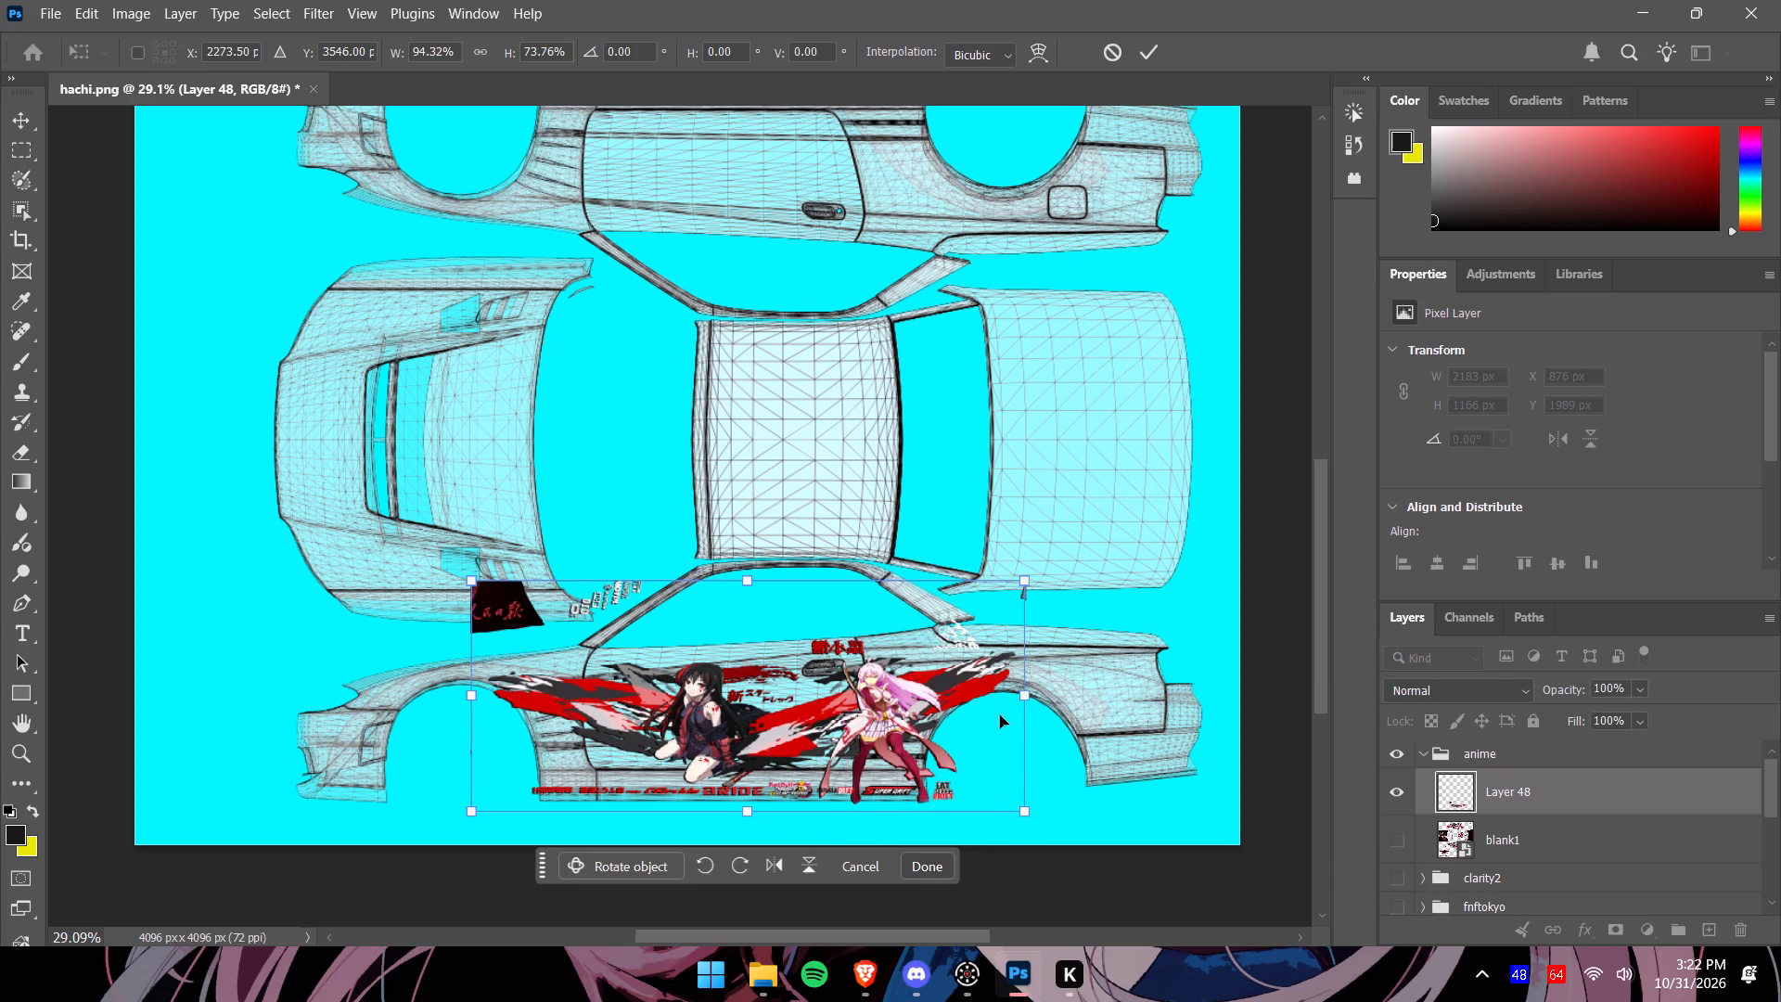
left_click_drag(1020, 697, 1000, 697)
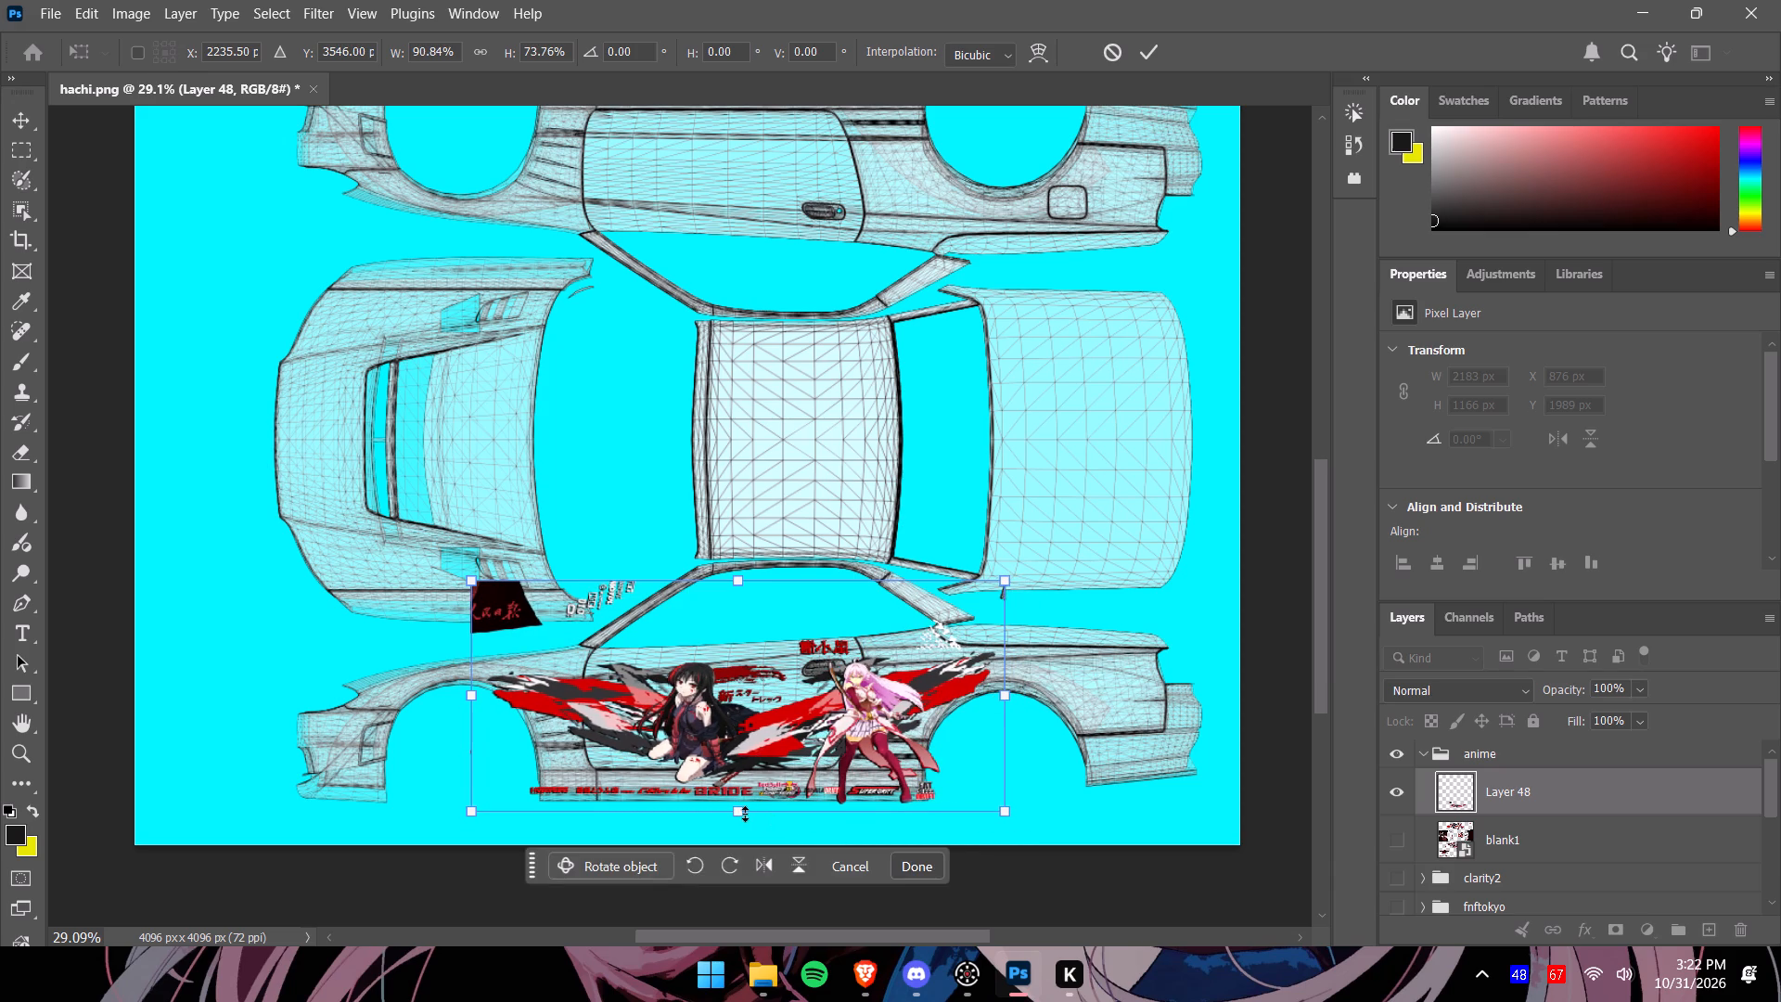
left_click_drag(734, 807, 740, 806)
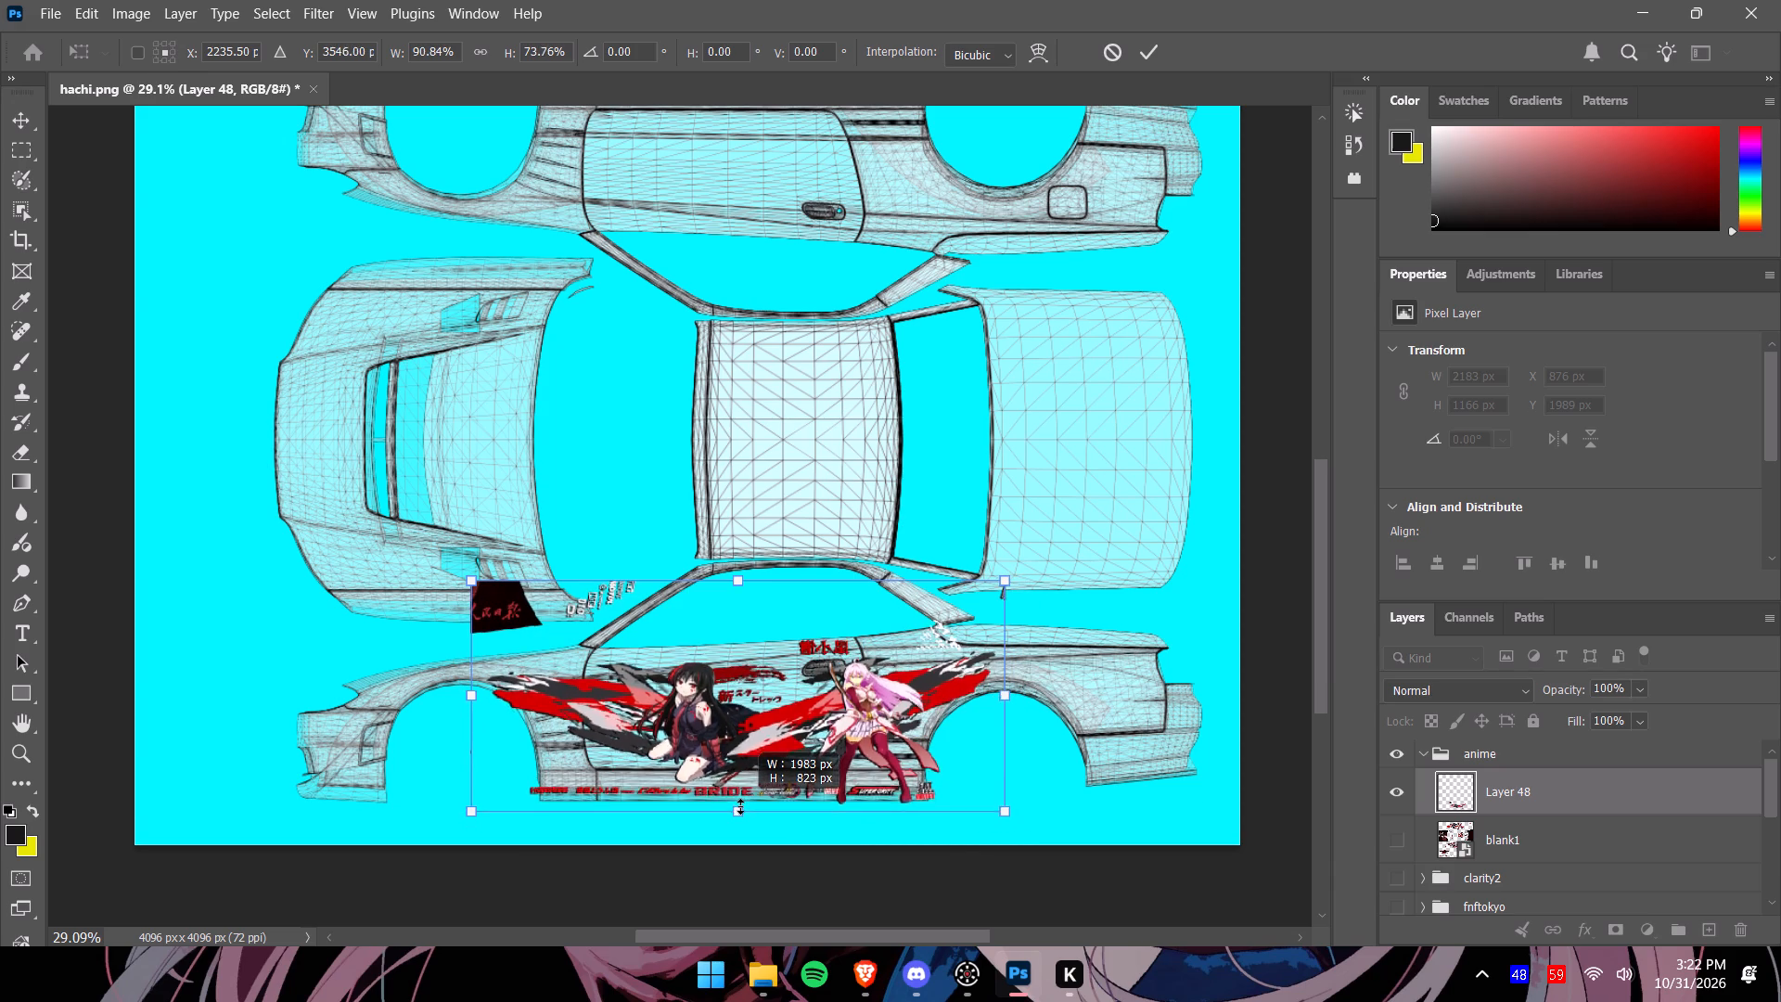
left_click_drag(740, 806, 745, 809)
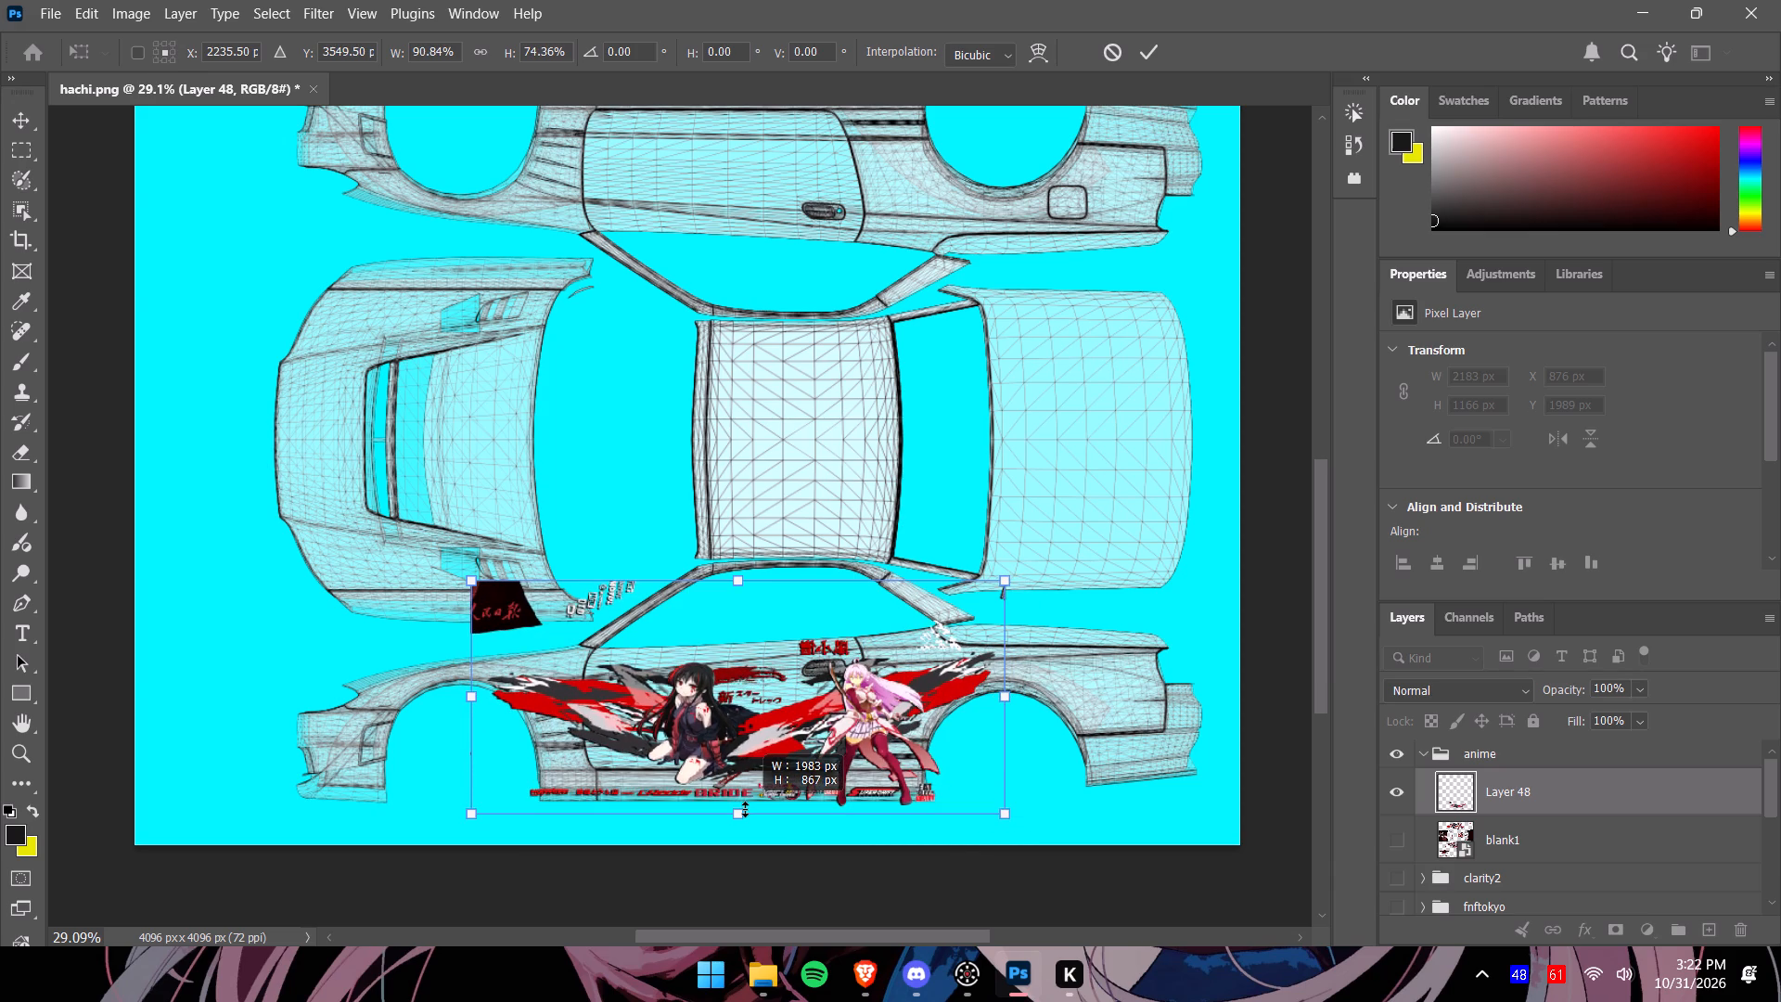
left_click_drag(745, 809, 747, 807)
Warp the side artwork's lower front corner inward so the sponsor logos start at the sill's front end.
scroll(759, 809, "up", 7, "alt")
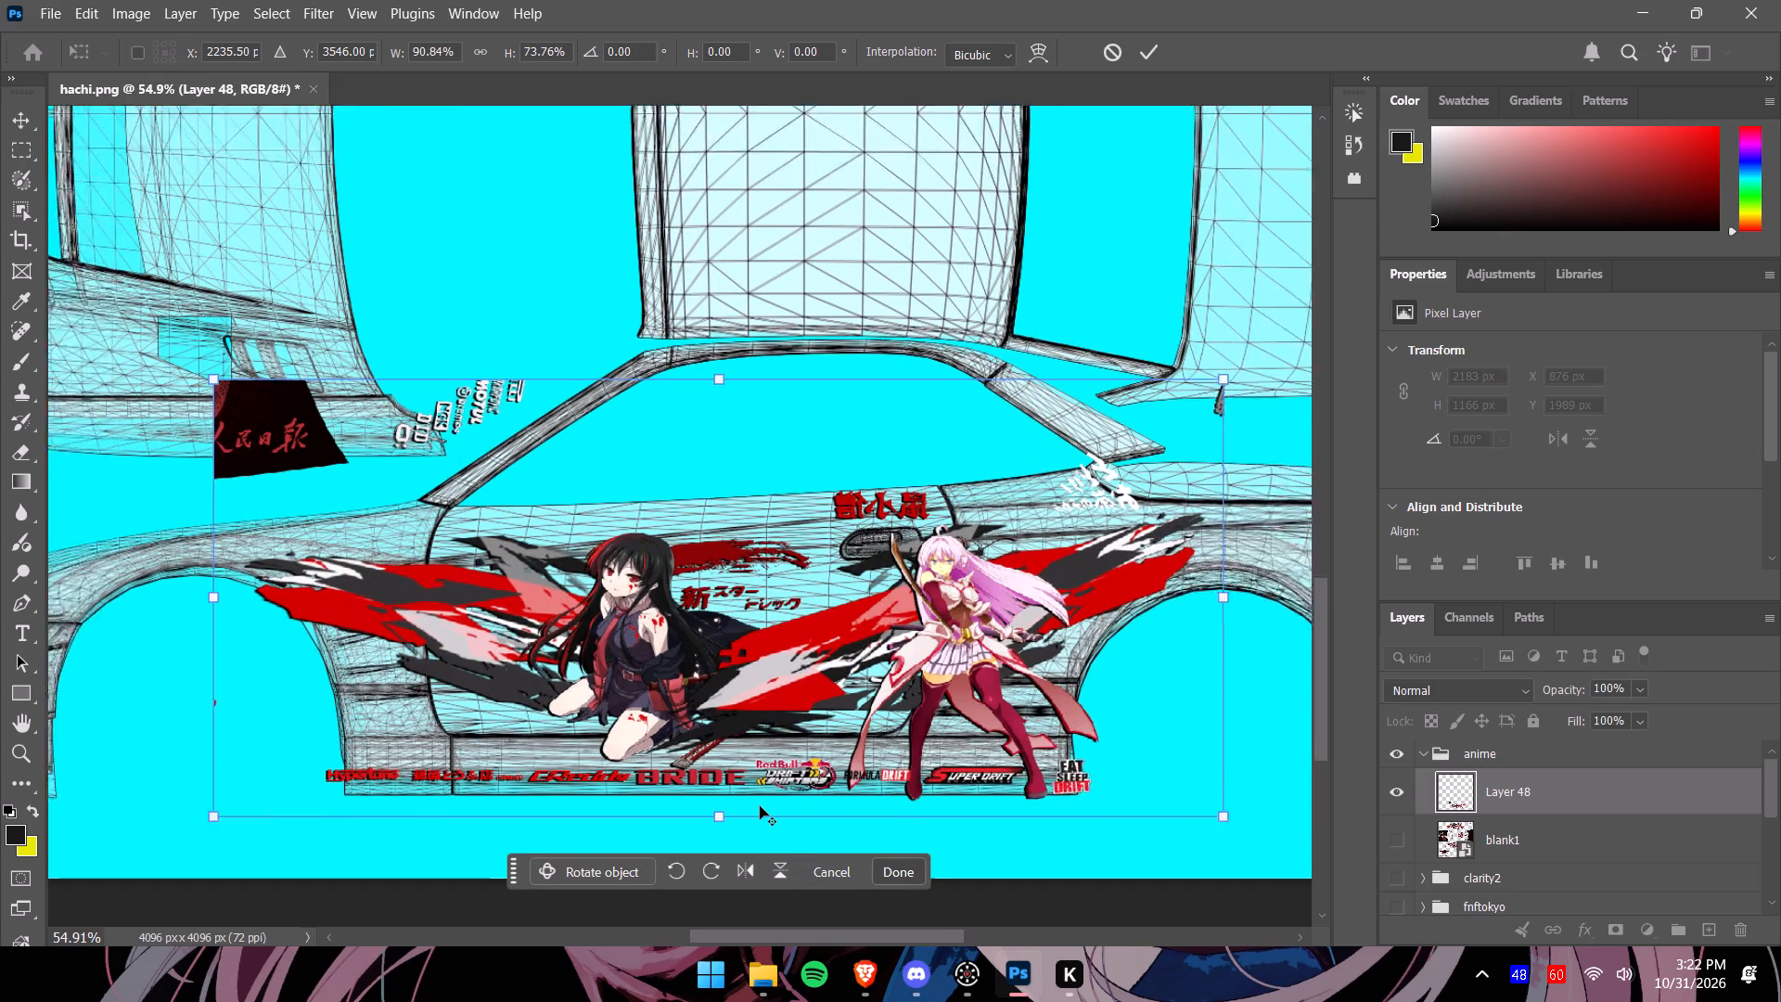
scroll(760, 806, "up", 5, "alt")
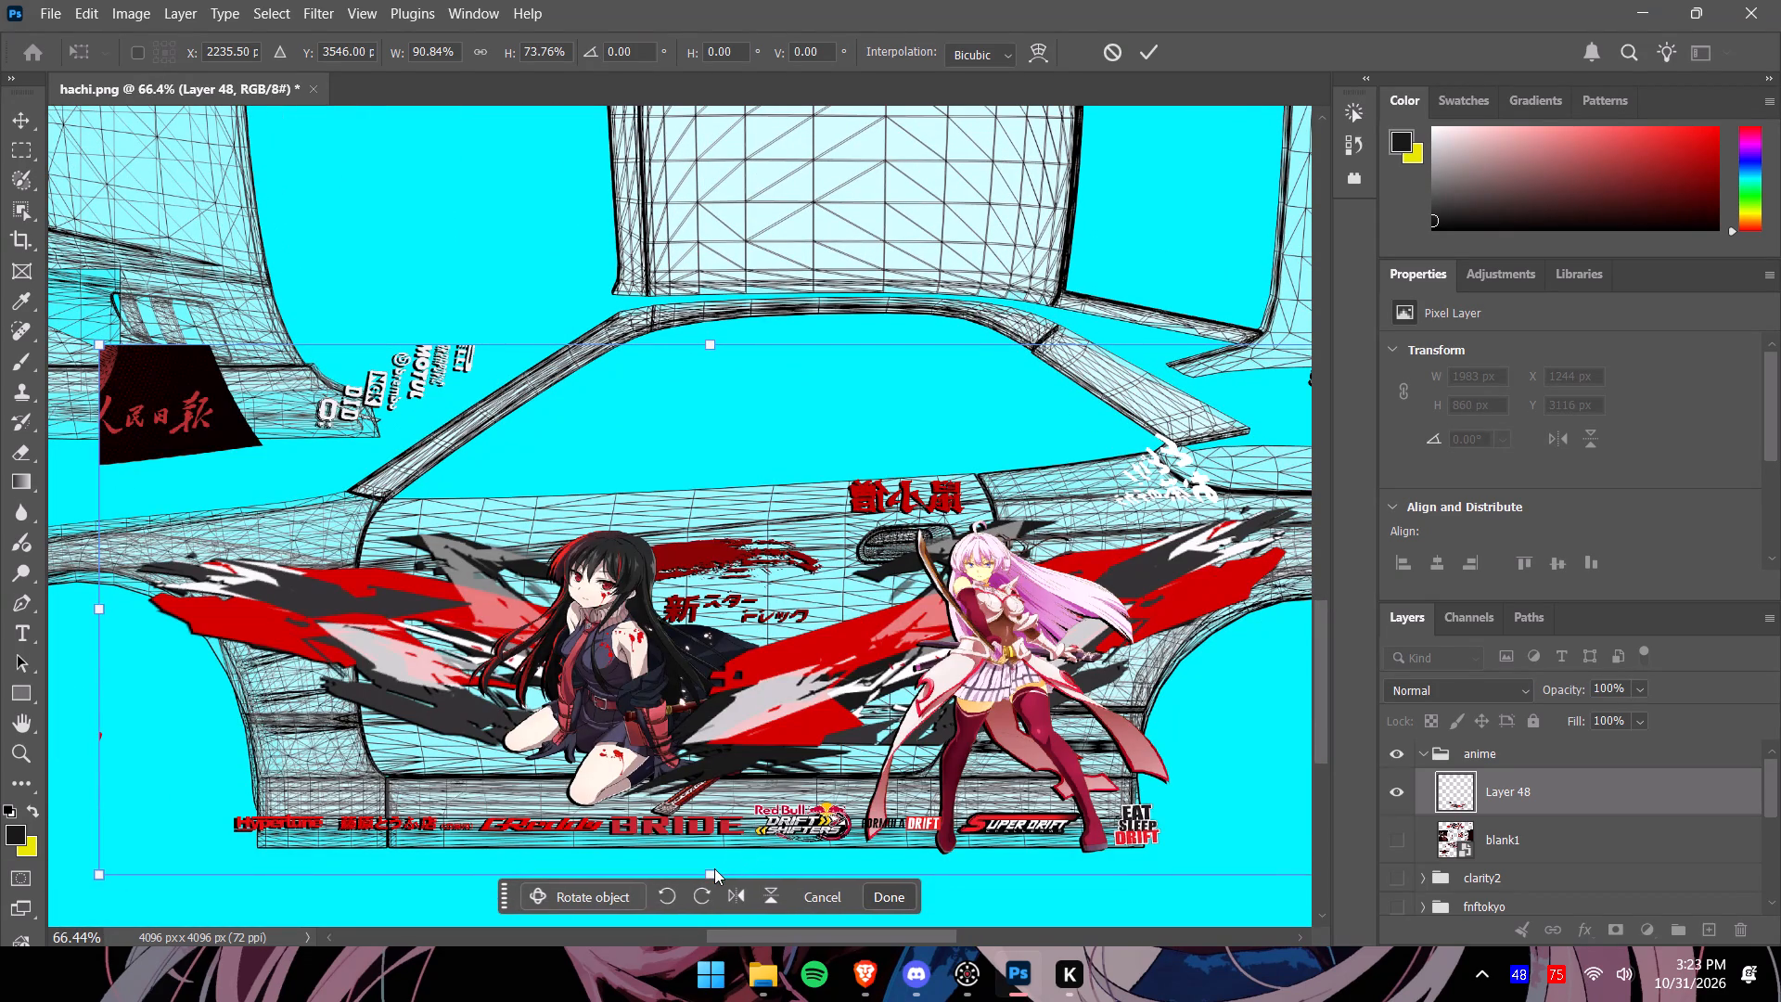
left_click_drag(1318, 733, 1321, 751)
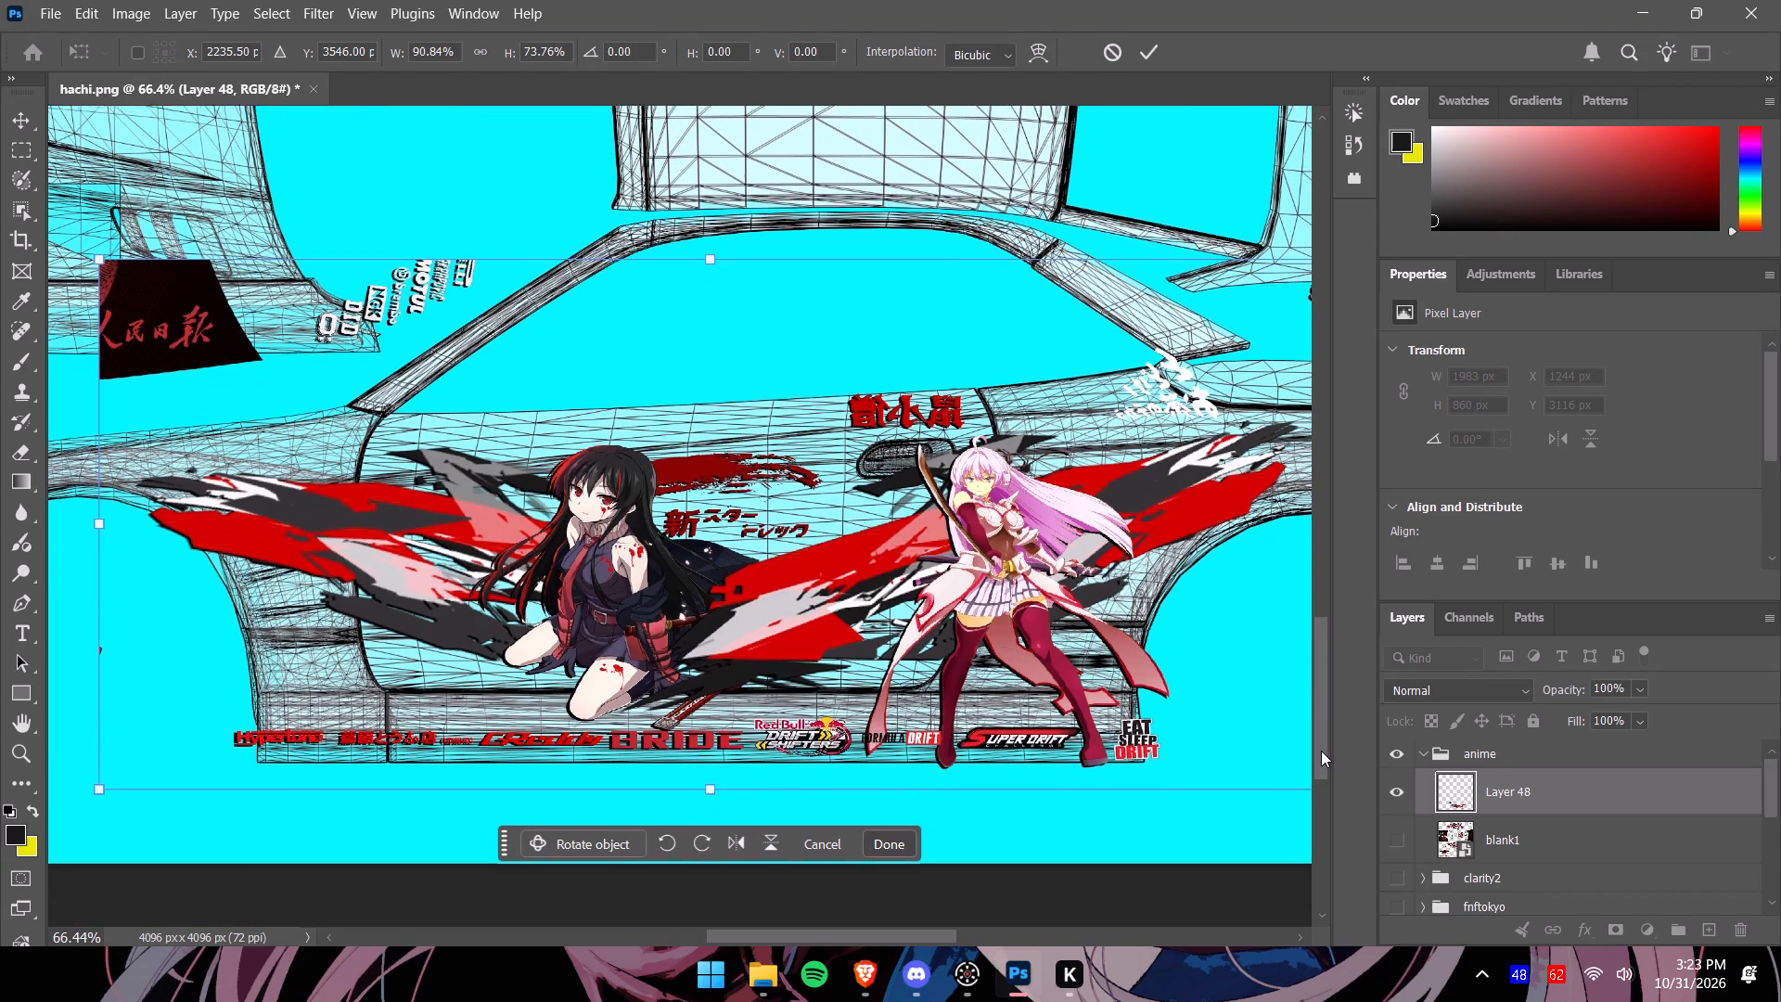
left_click_drag(1321, 751, 1322, 753)
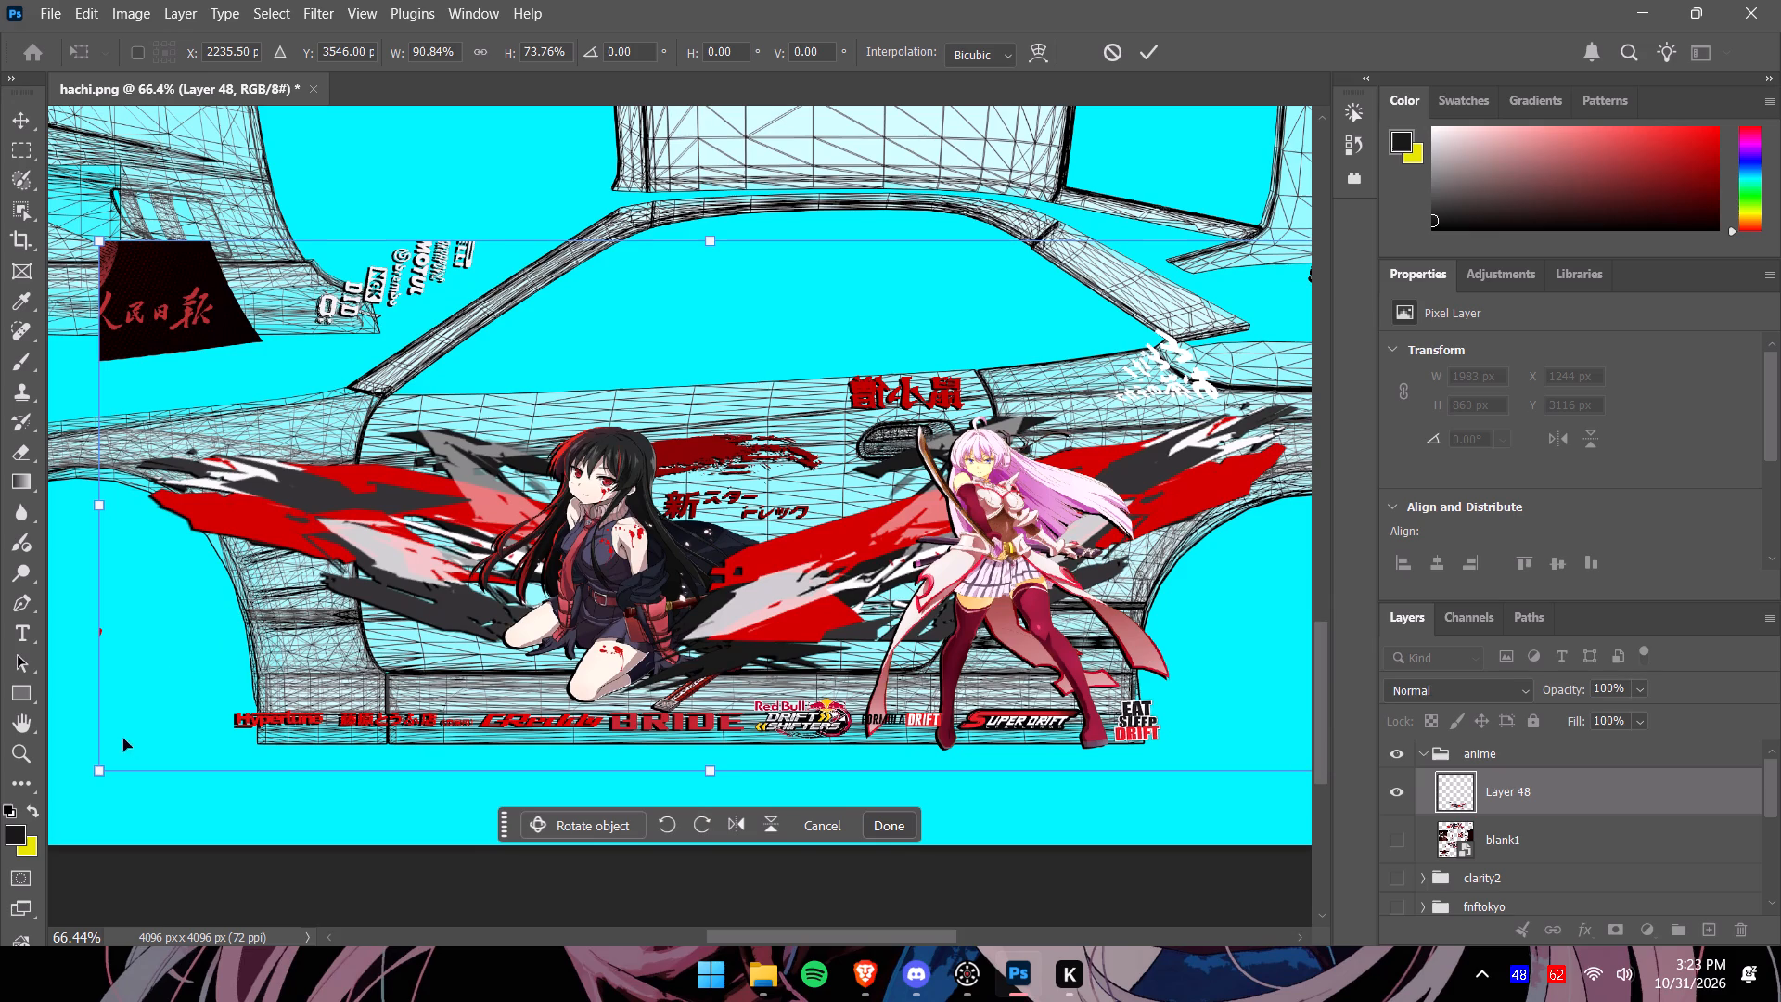
left_click(1048, 65)
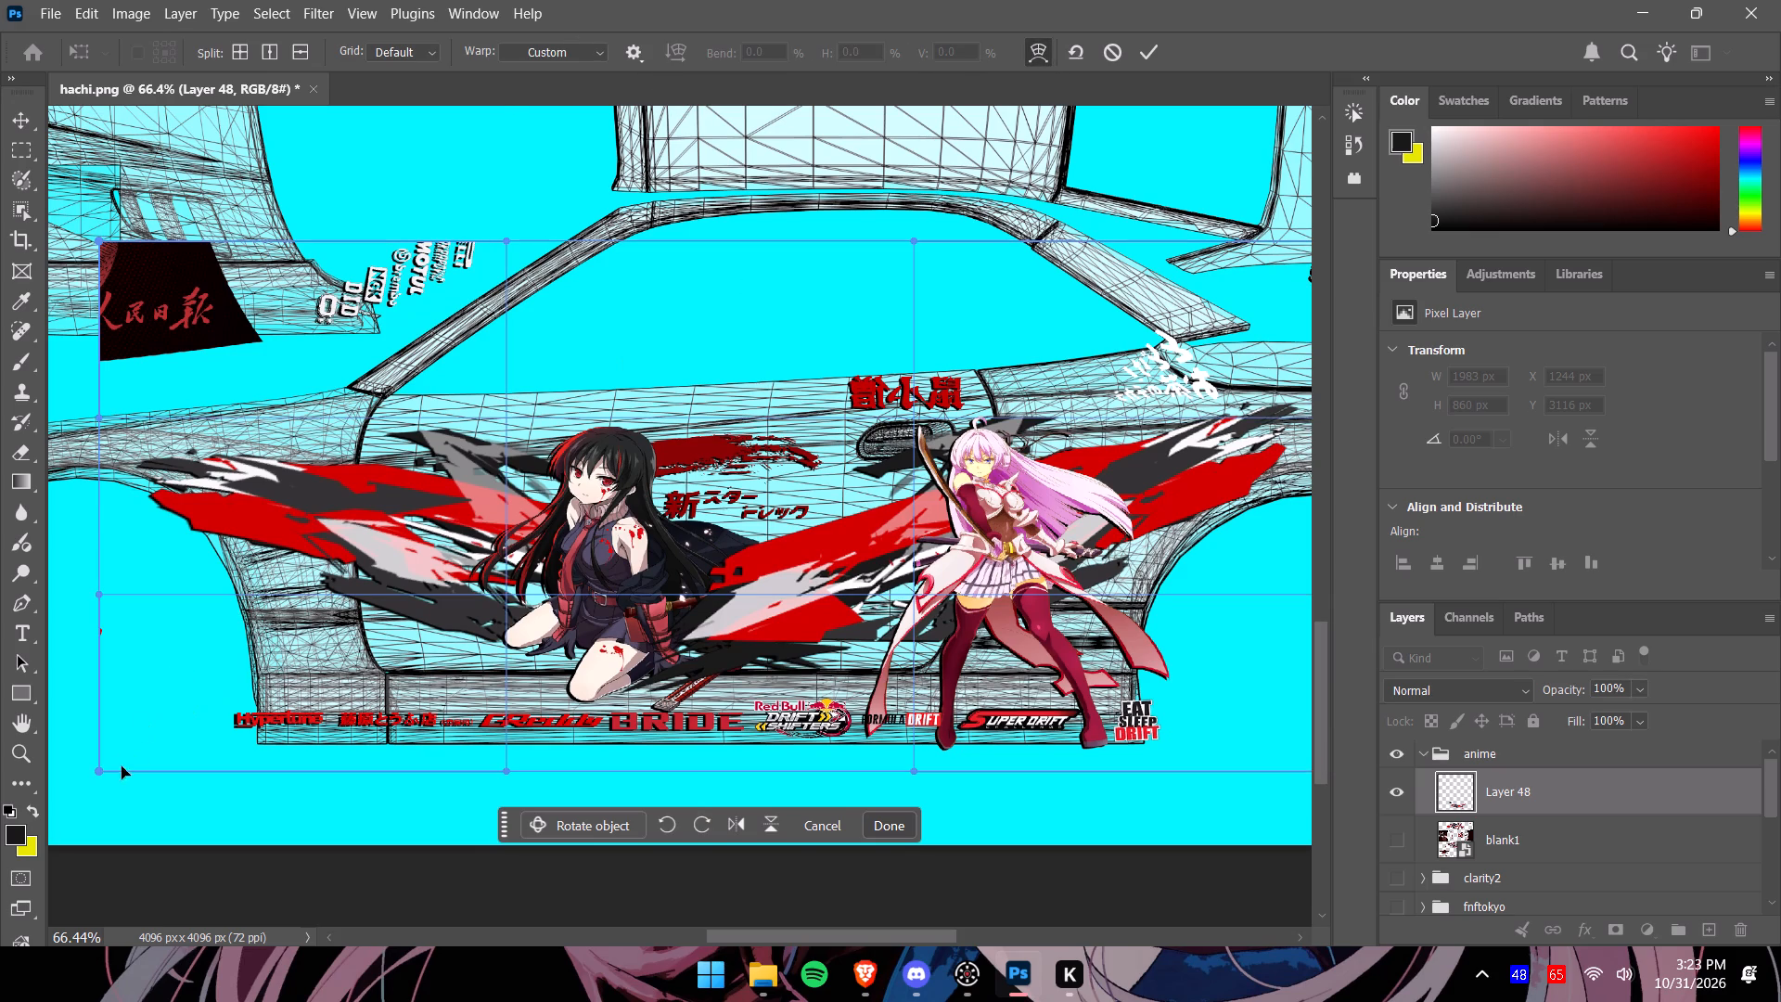
left_click_drag(102, 771, 114, 771)
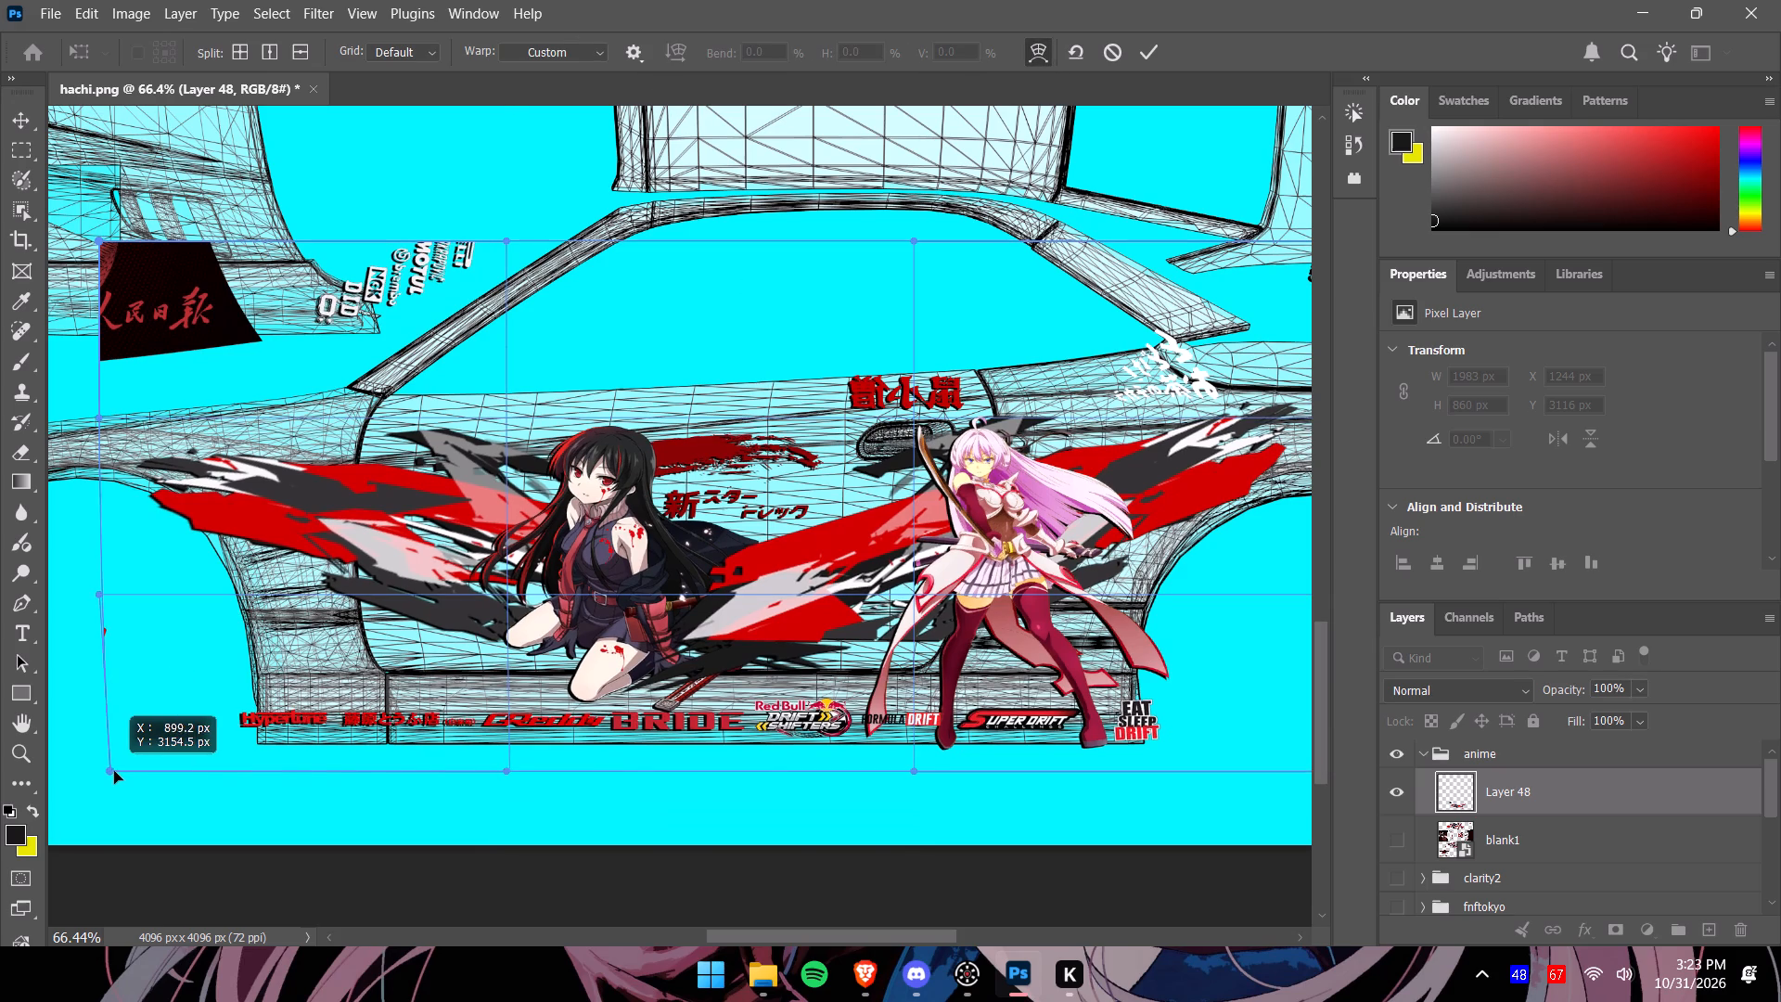
left_click_drag(114, 771, 147, 773)
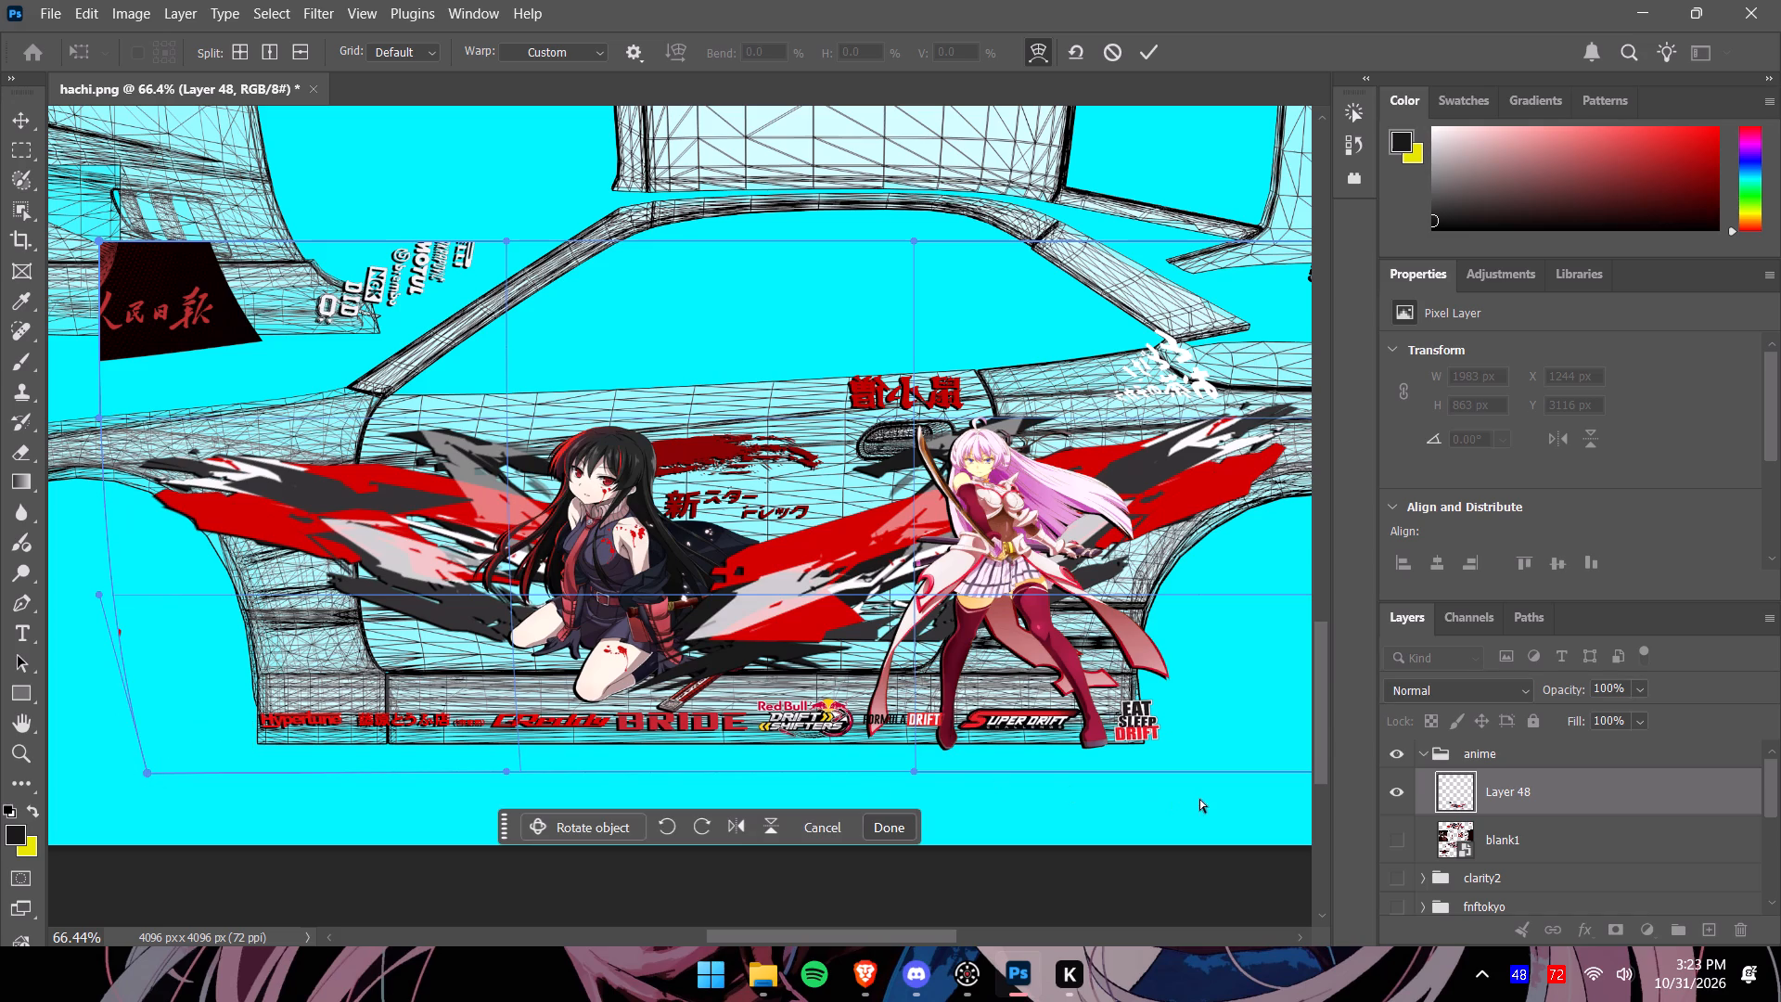
Warp the side artwork's rear edge inward, pulling in its lower corner and edge handles so the logos end within the sill.
left_click_drag(811, 938, 880, 938)
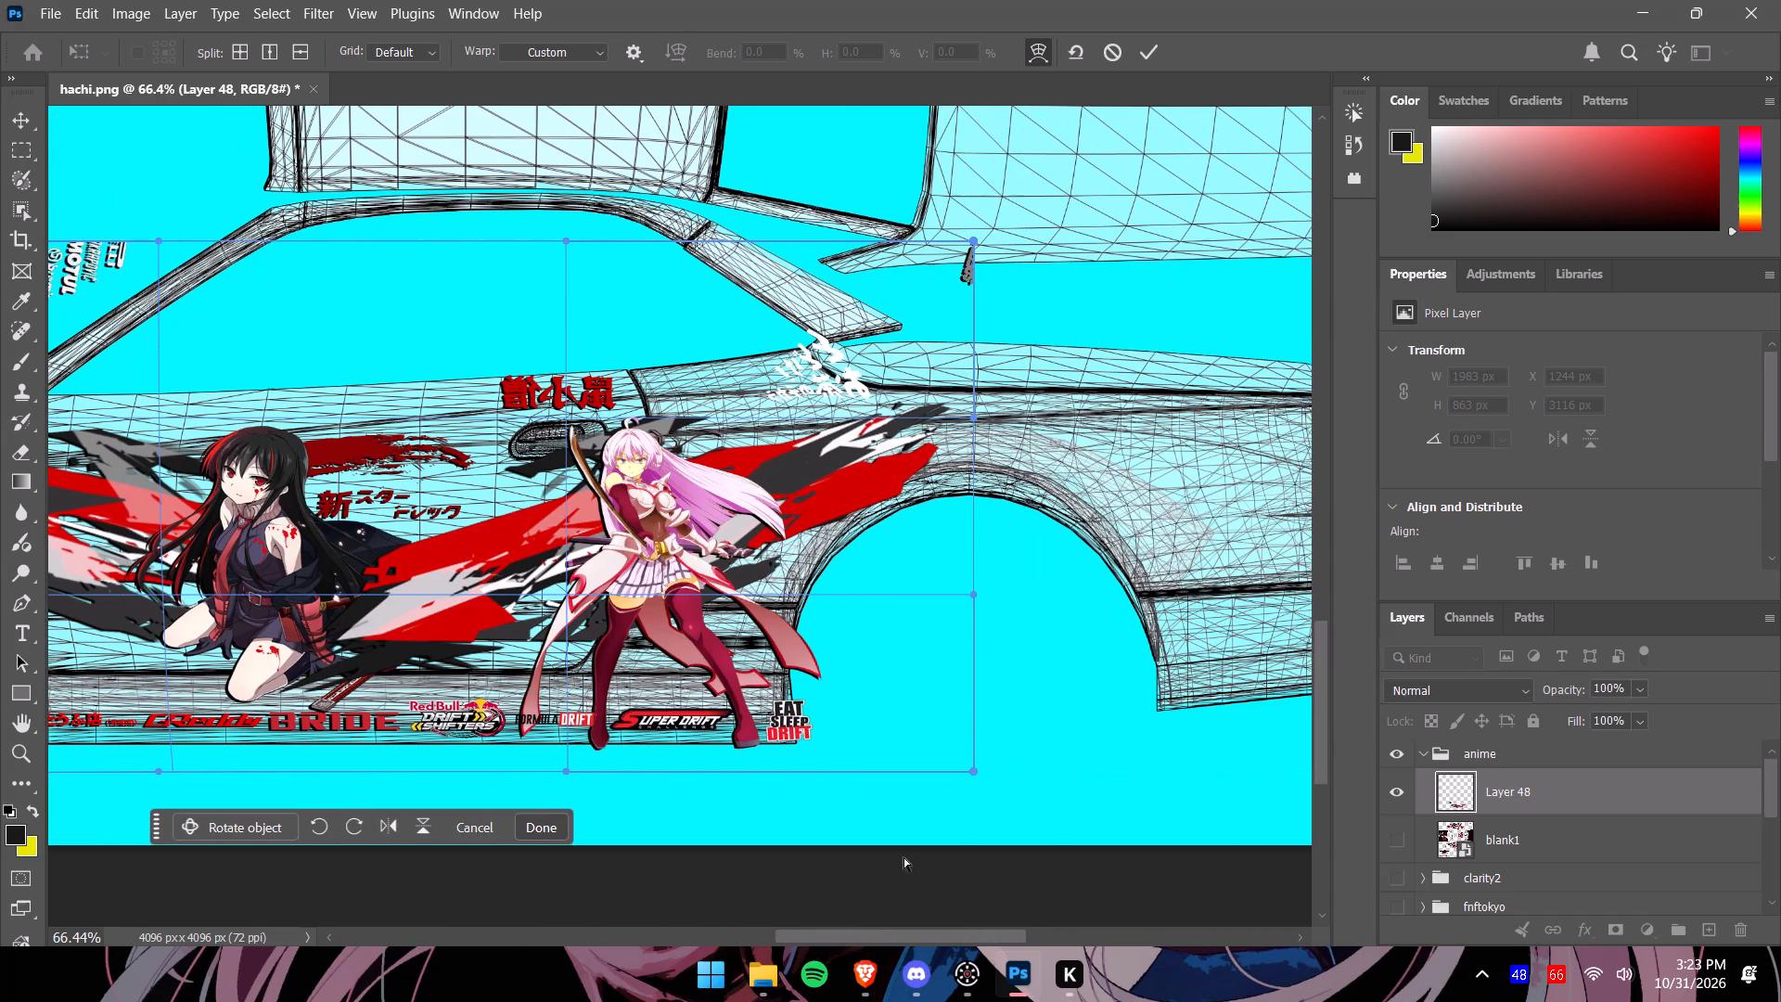
left_click_drag(973, 771, 940, 766)
left_click_drag(970, 771, 948, 770)
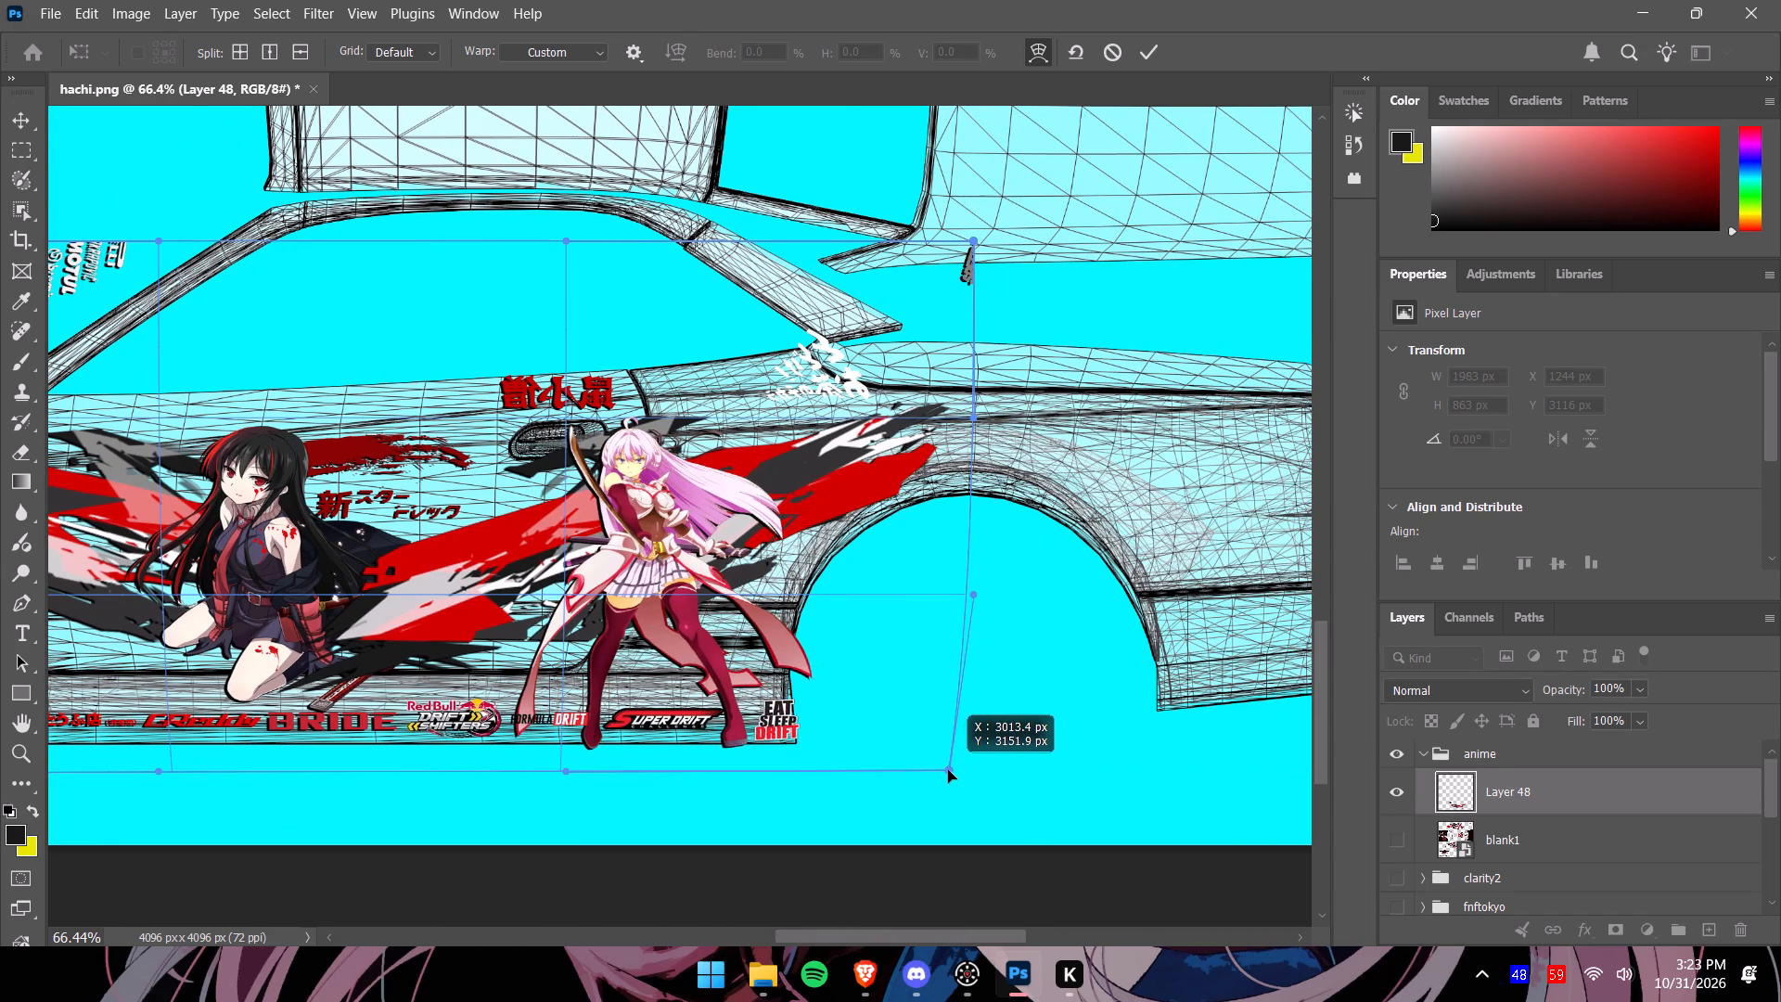
left_click_drag(948, 770, 940, 770)
left_click_drag(973, 597, 949, 595)
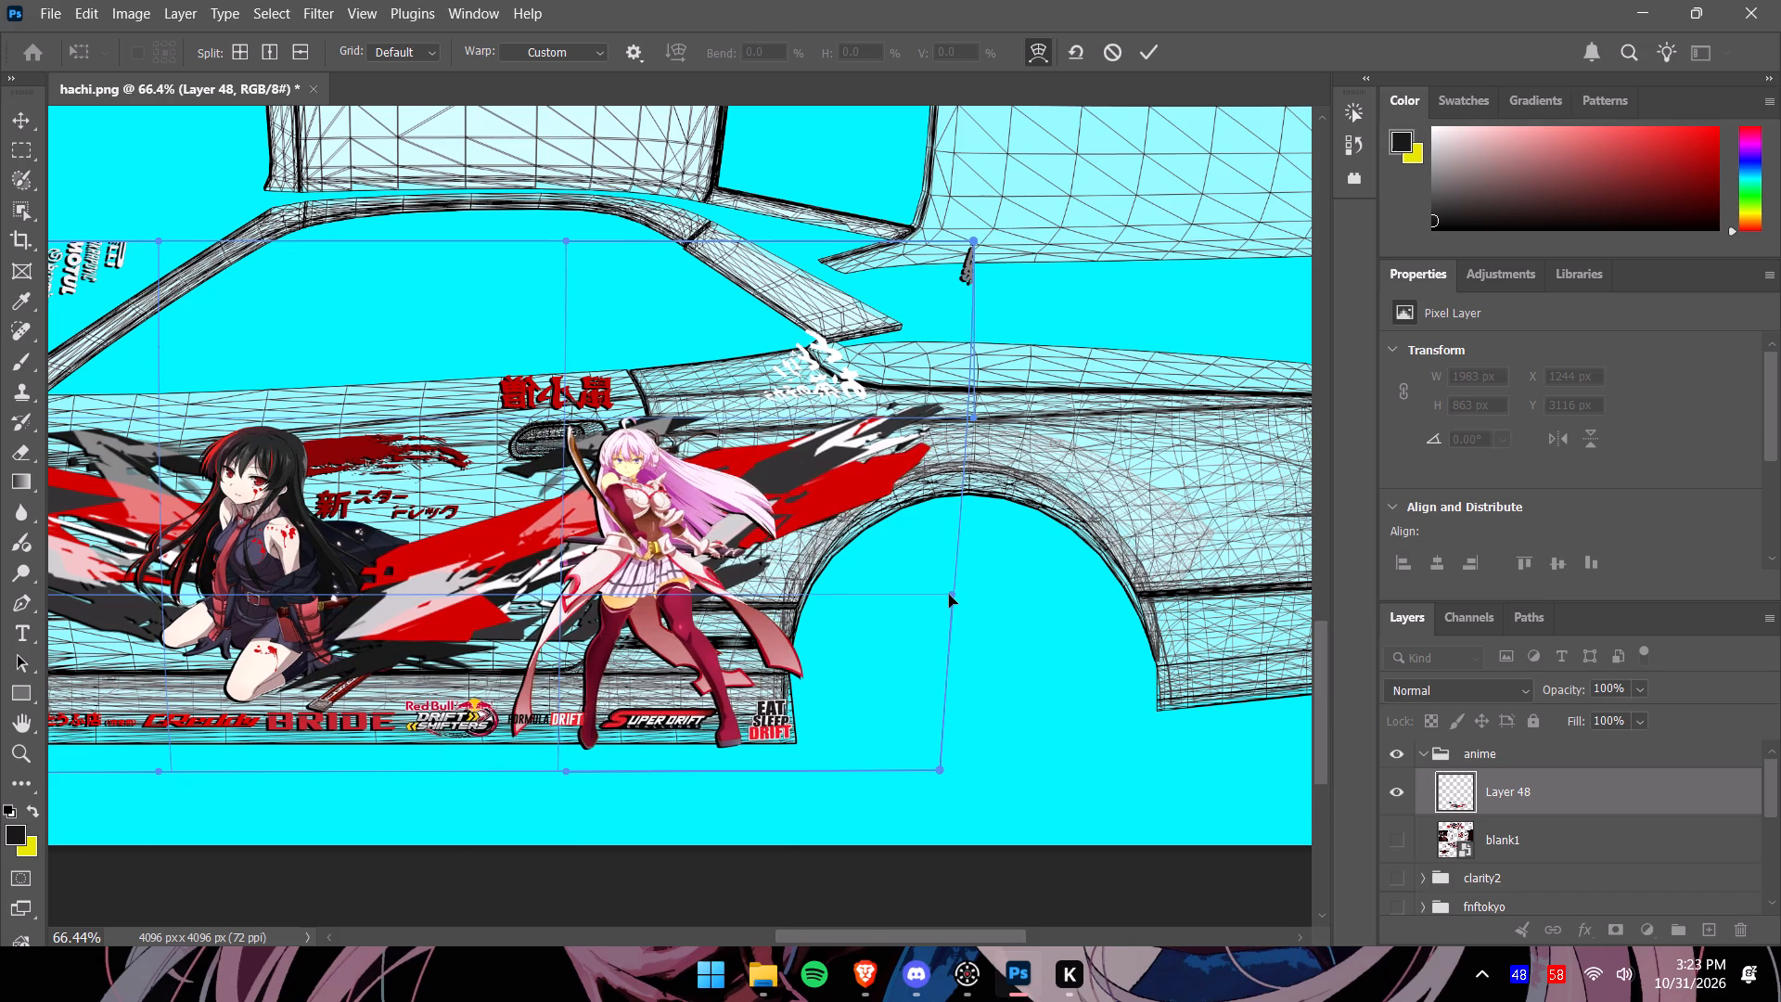
left_click_drag(949, 595, 948, 595)
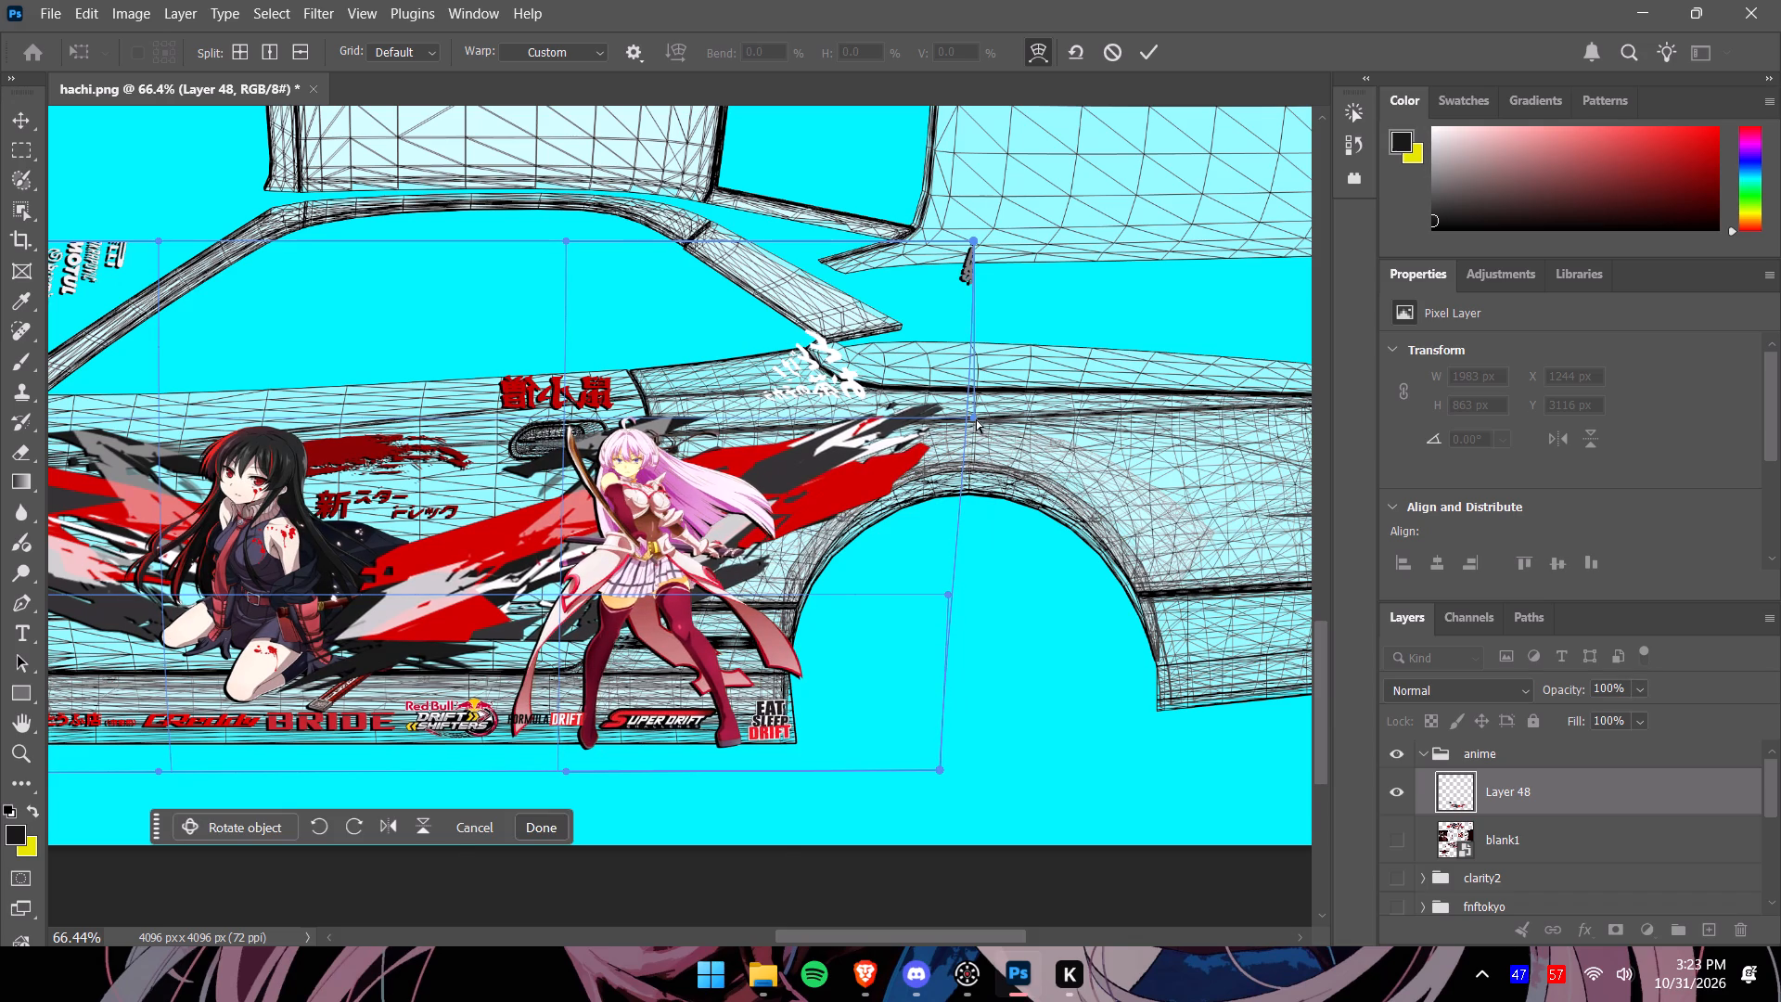
left_click_drag(974, 419, 963, 423)
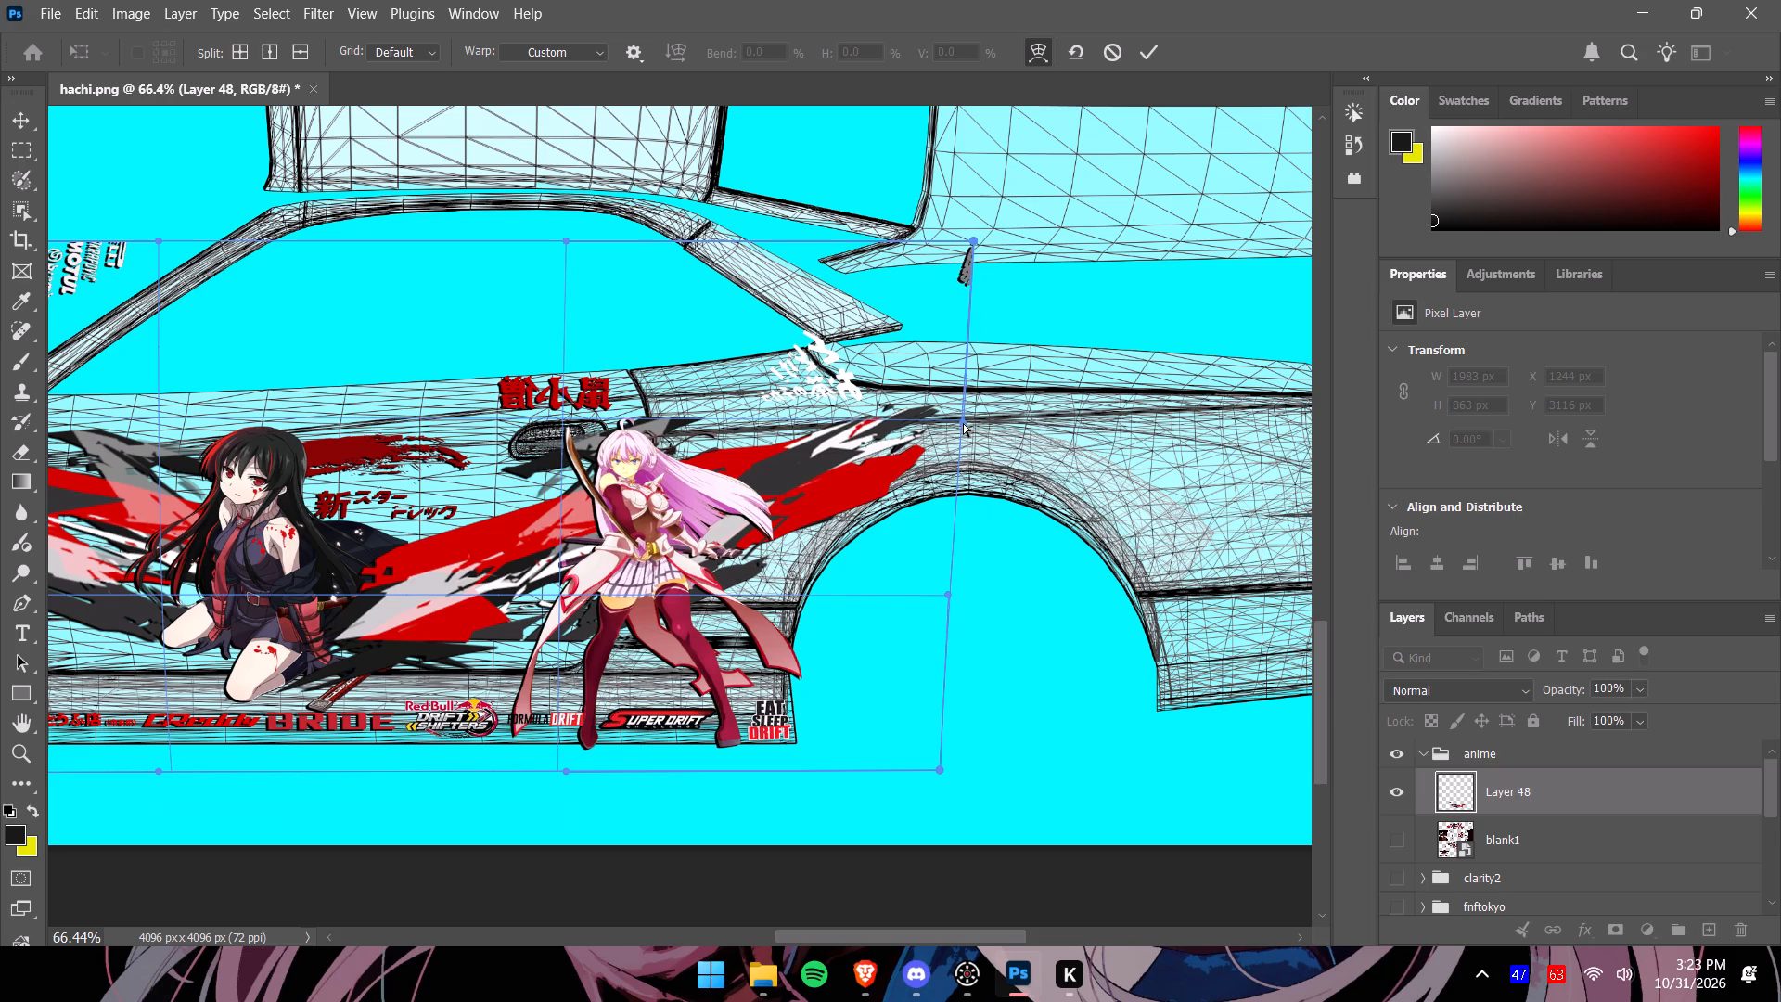
left_click_drag(963, 423, 965, 423)
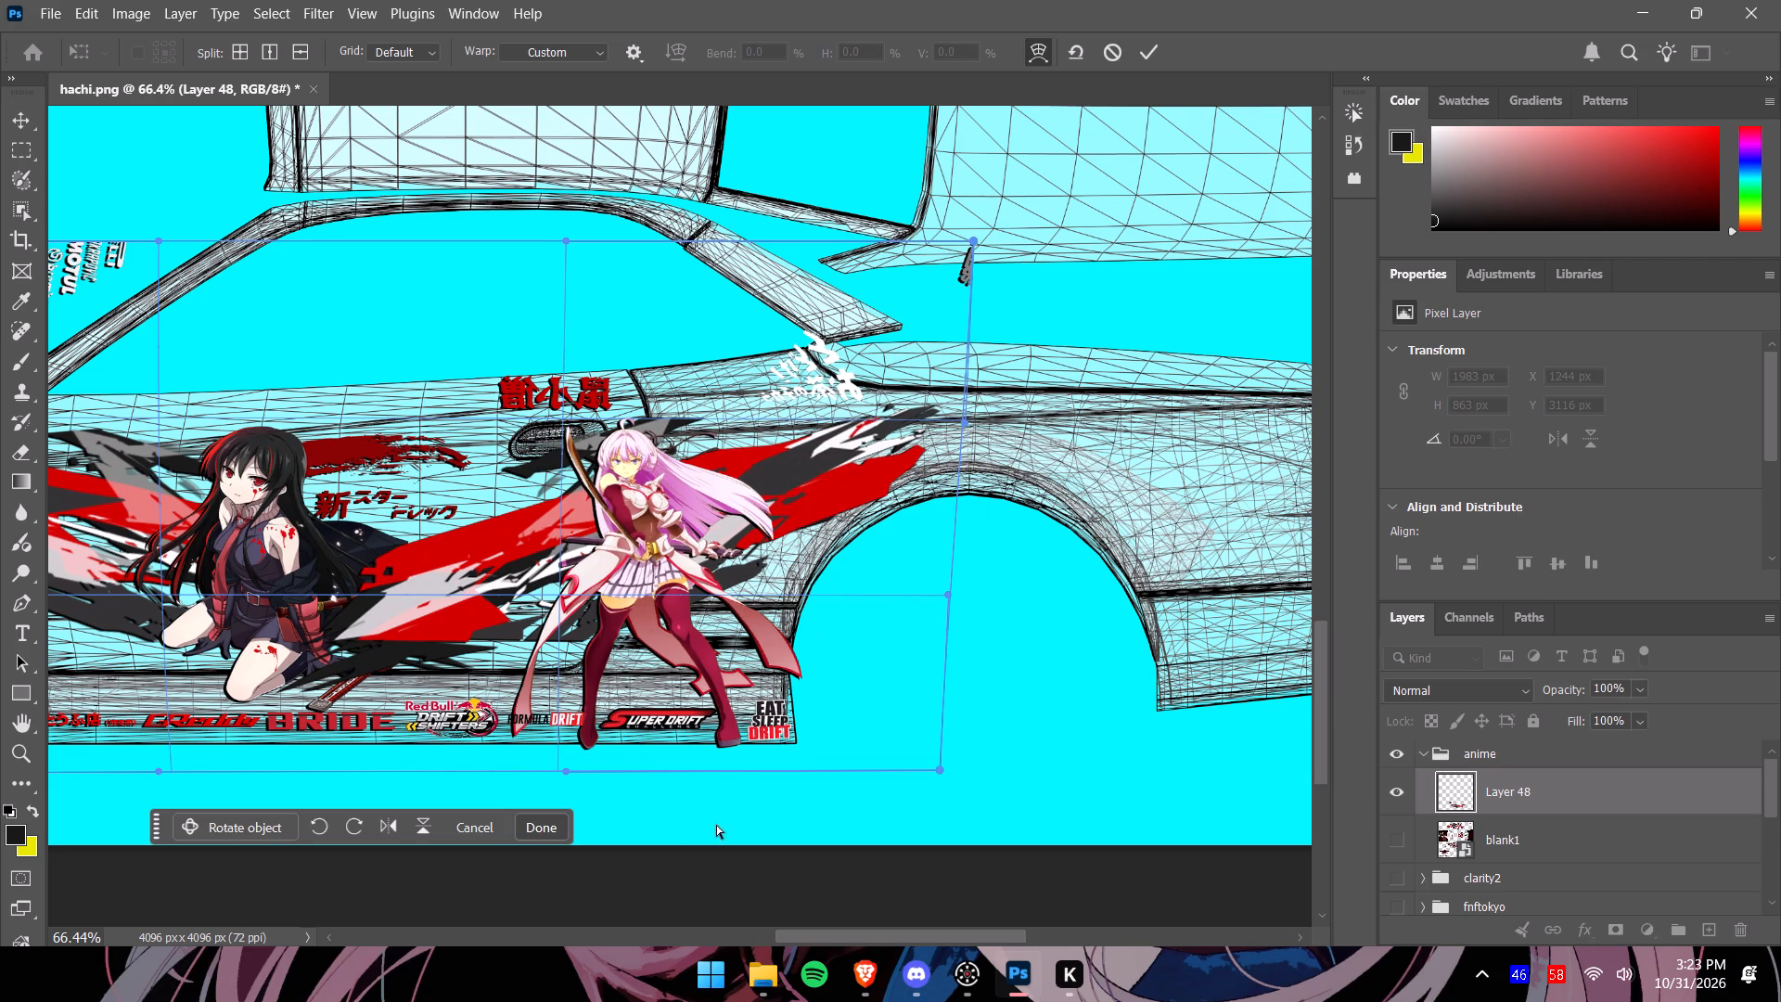
Apply the warp and erase the dark hood fragment, the white logos beside it and the stray mark near the rear pillar from Layer 48.
left_click_drag(815, 931, 773, 938)
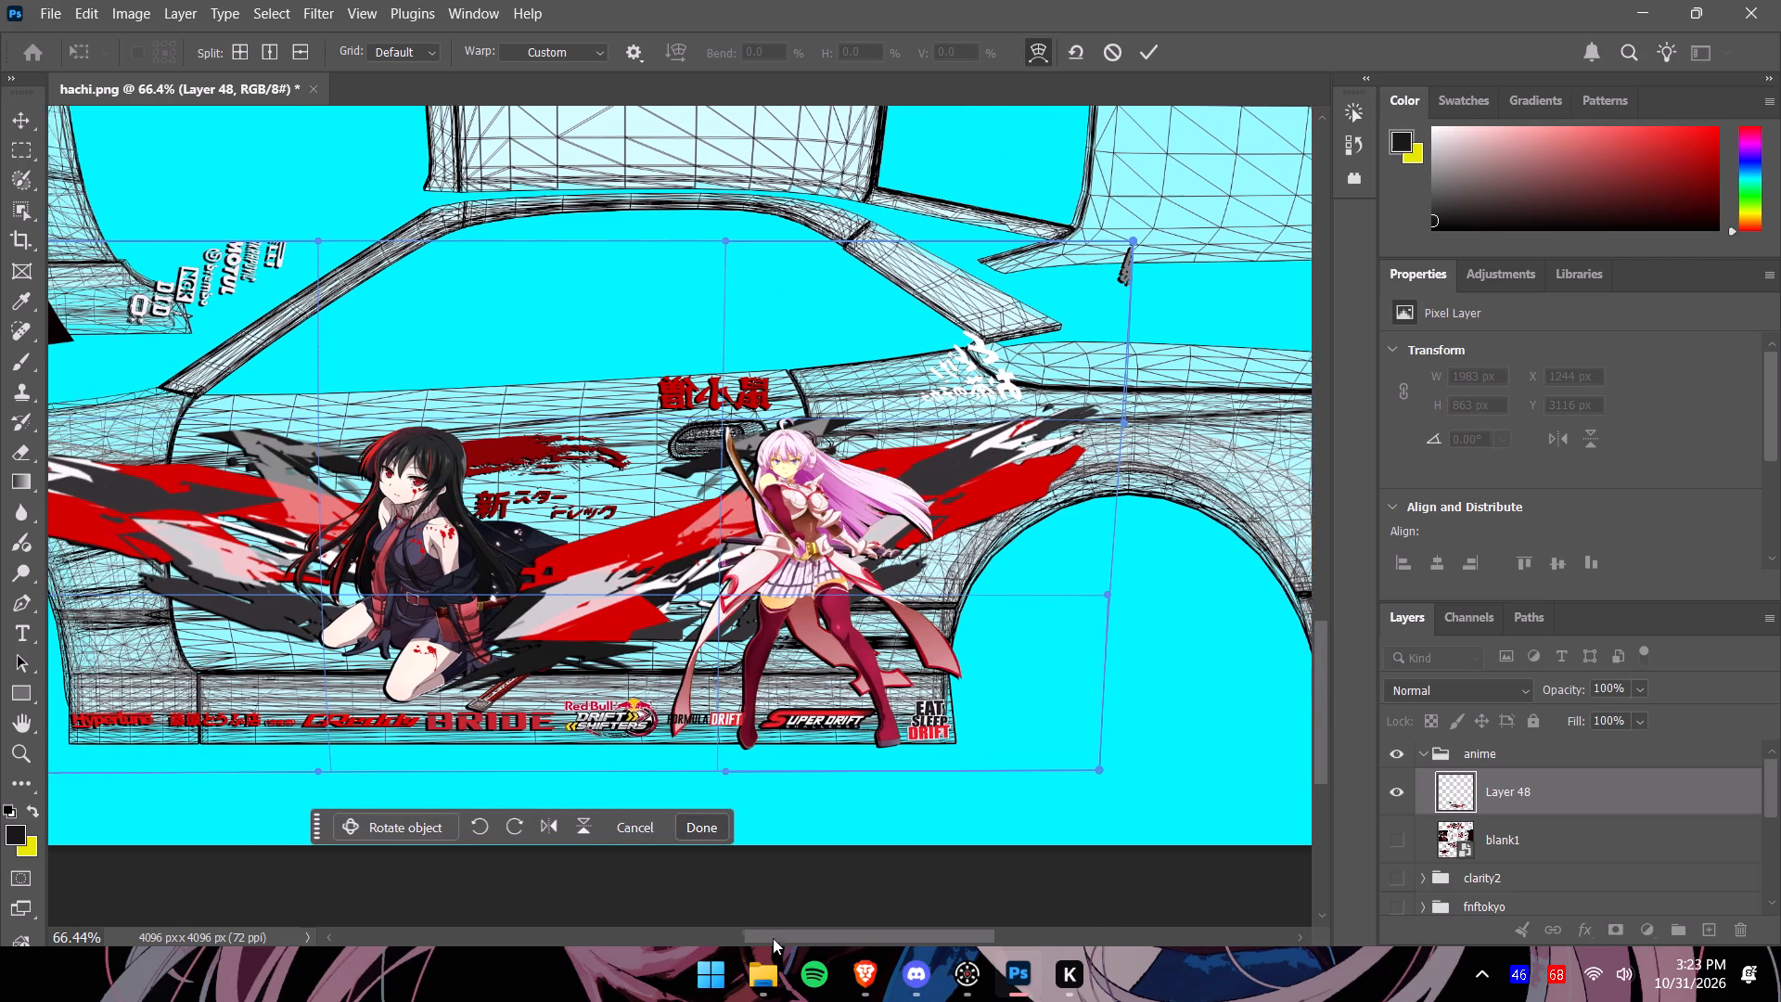
left_click_drag(773, 938, 722, 939)
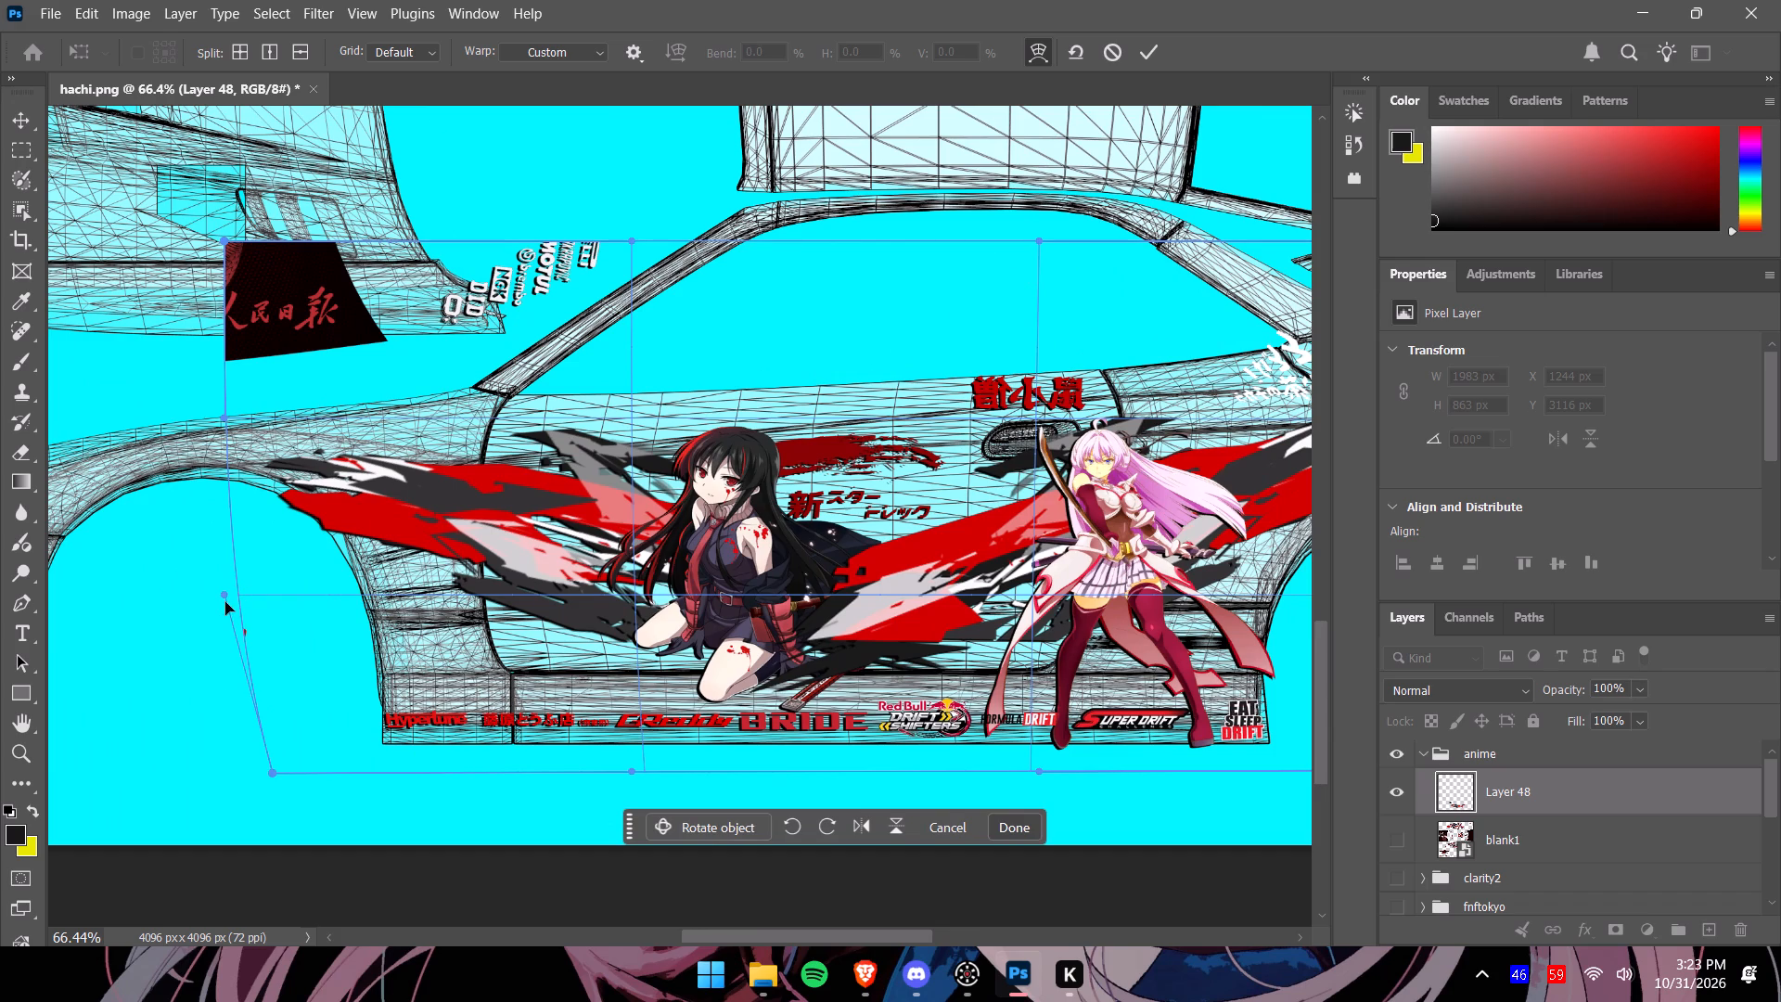
scroll(957, 602, "down", 6, "alt")
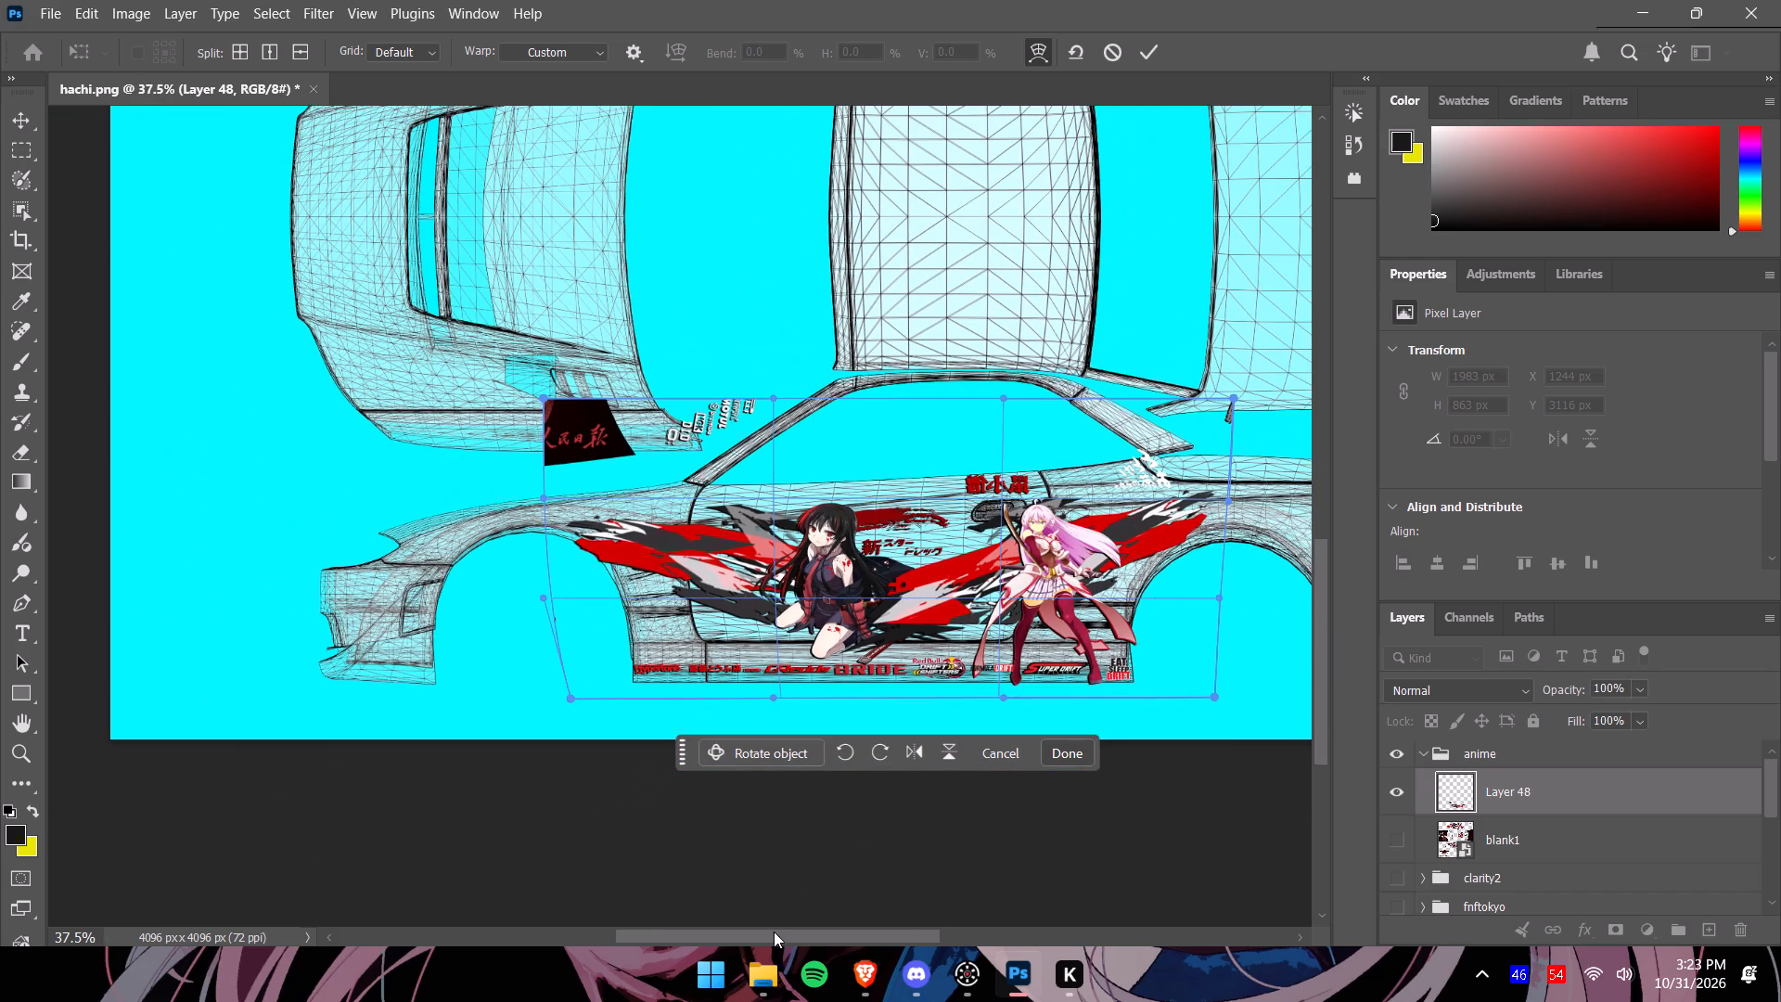
left_click_drag(775, 931, 834, 938)
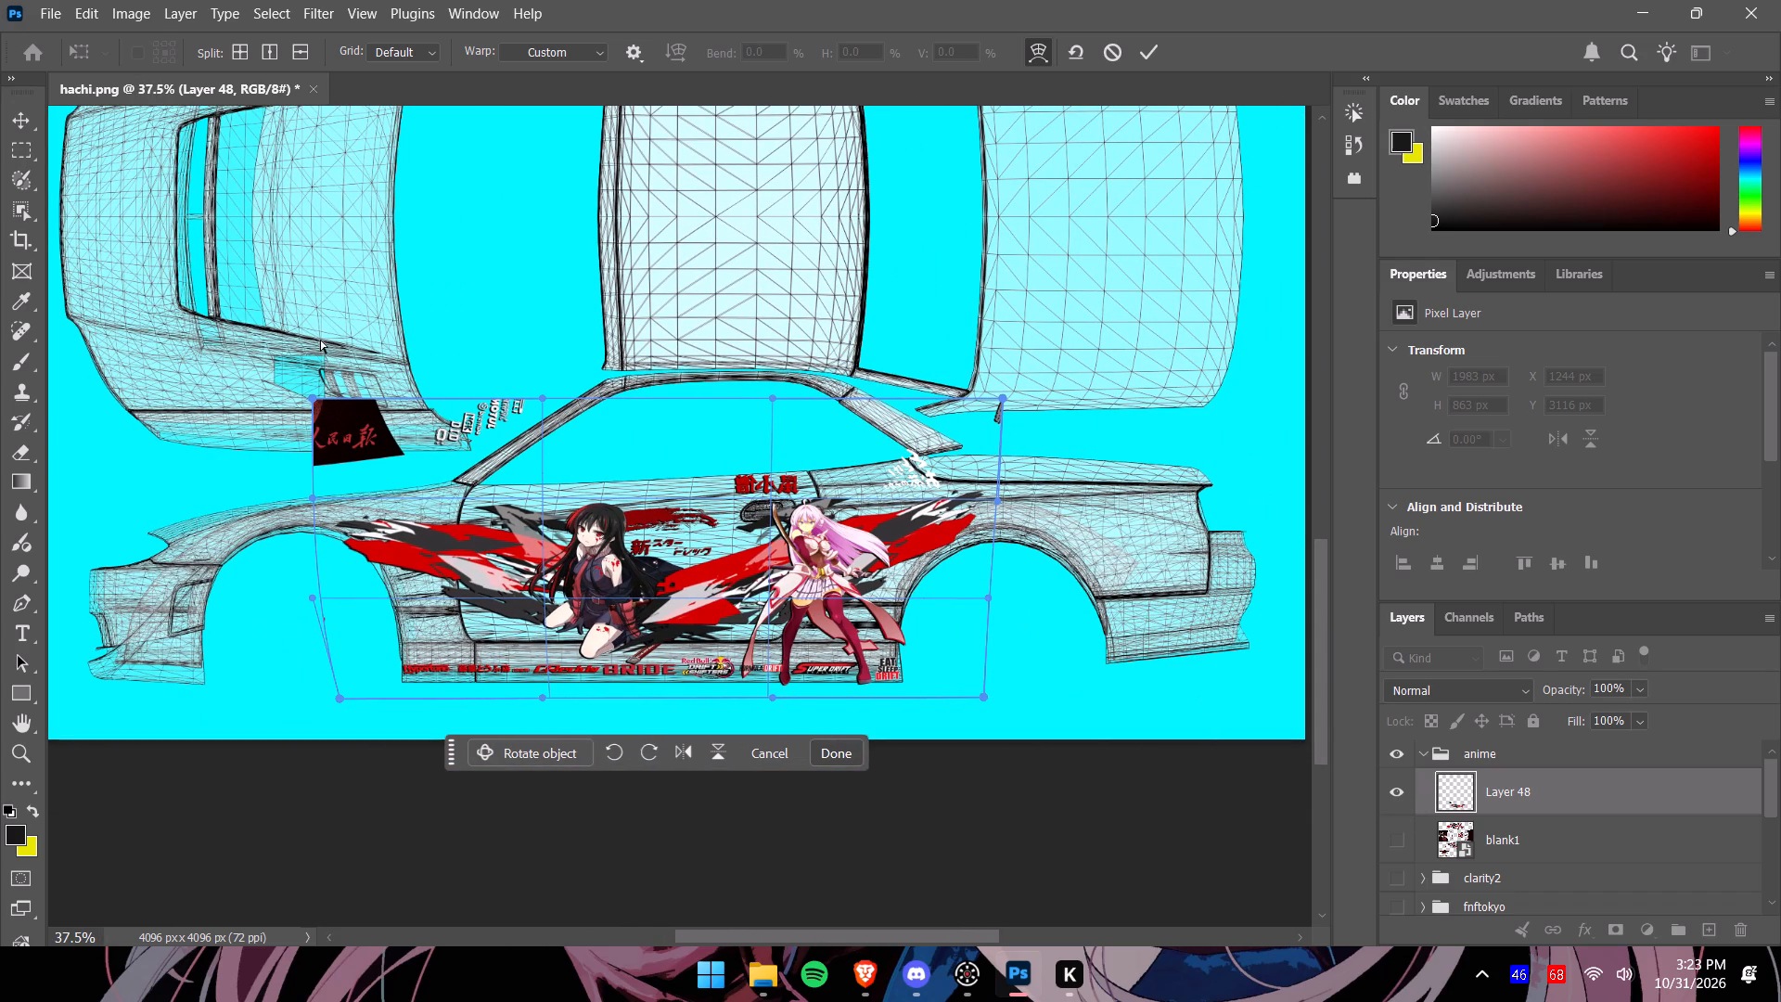
left_click(31, 451)
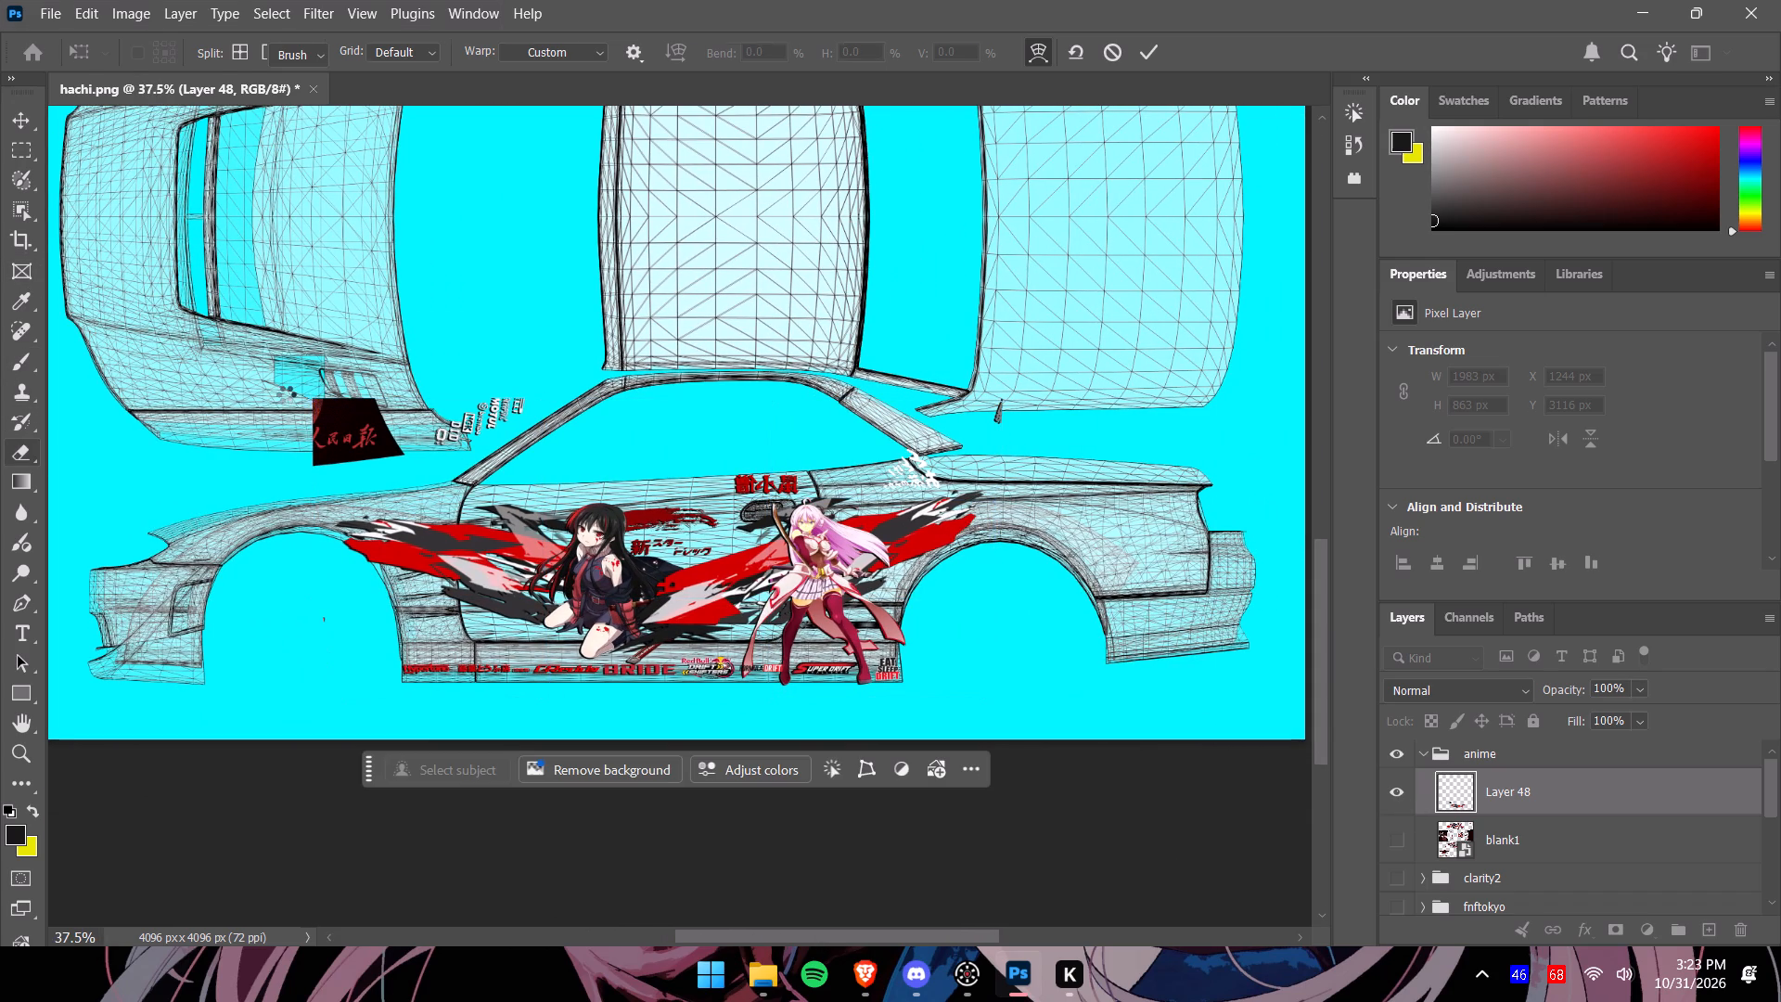
left_click_drag(314, 400, 508, 403)
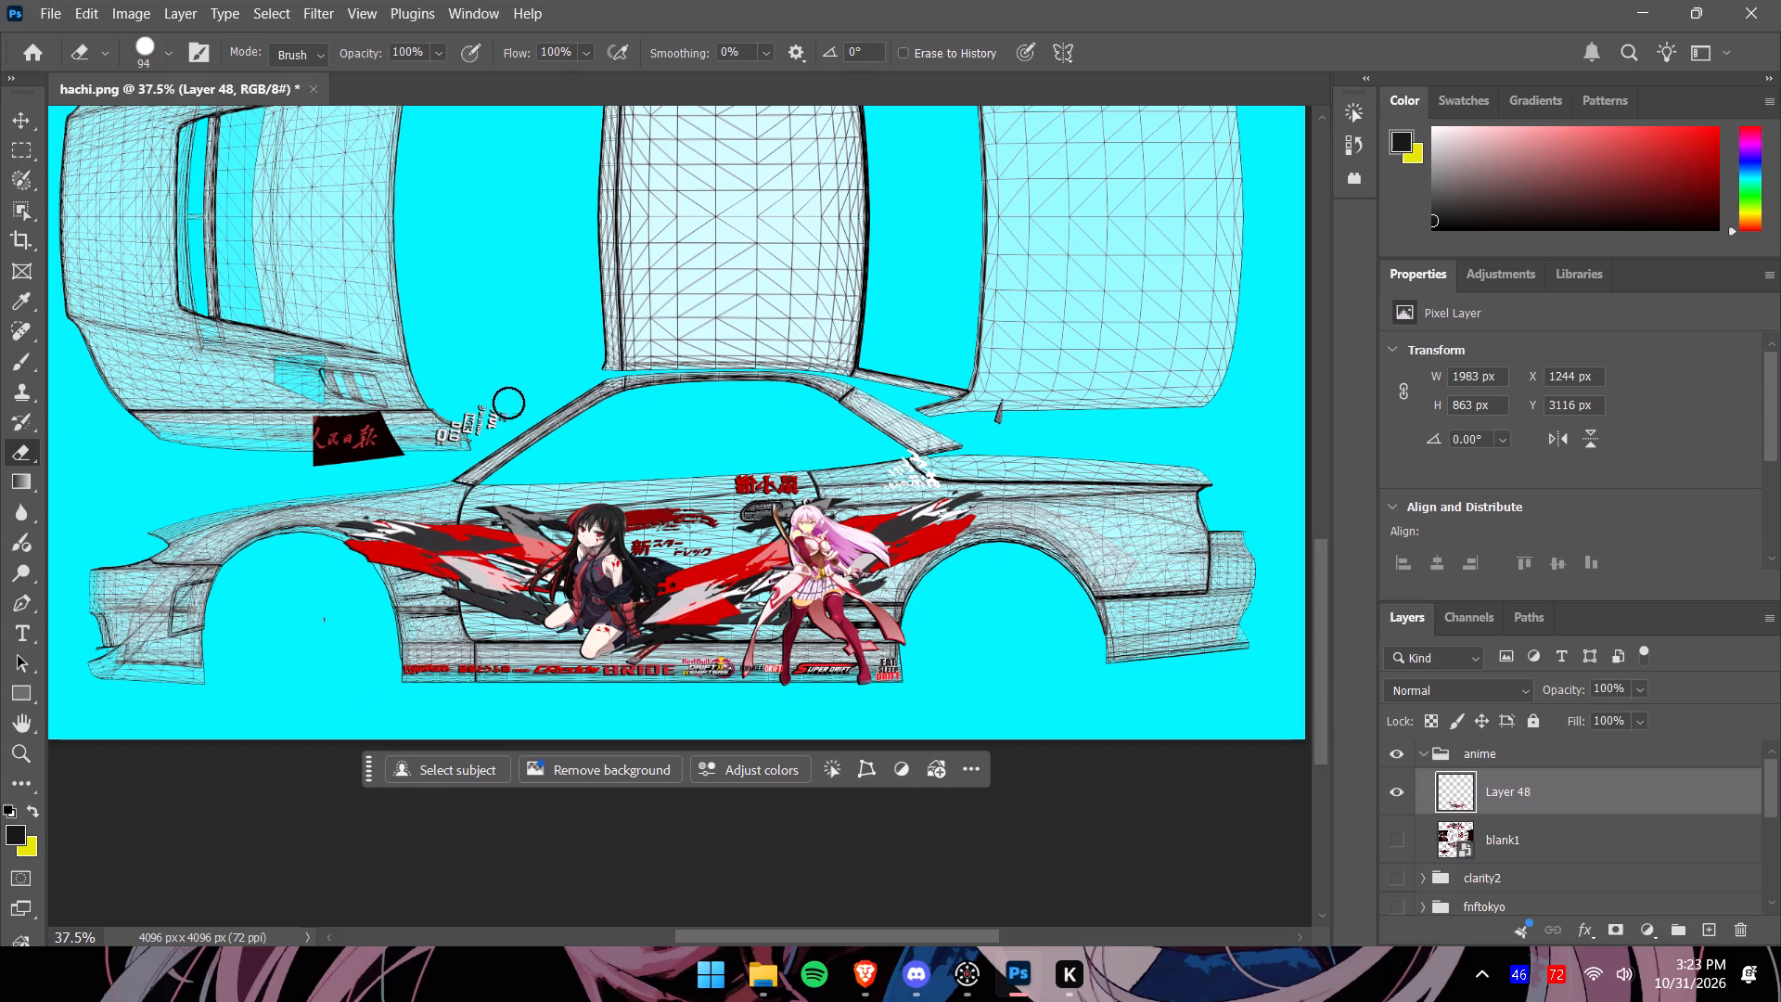
left_click_drag(508, 403, 363, 434)
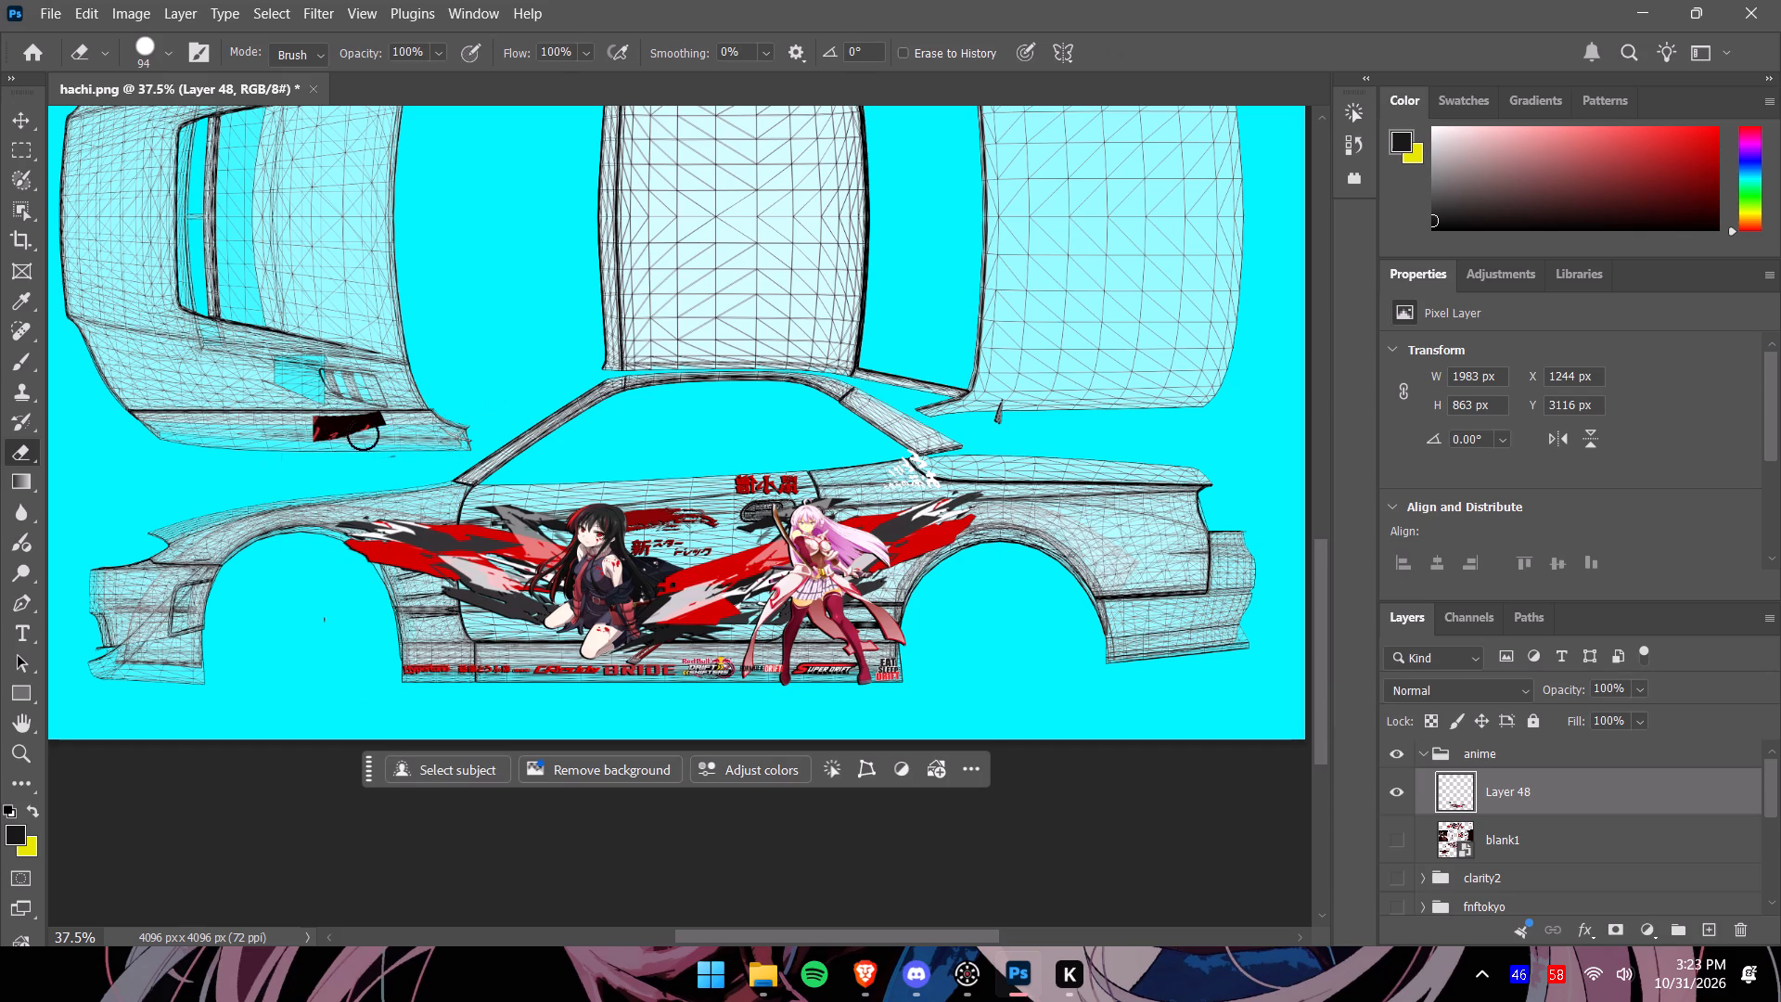
left_click_drag(363, 434, 620, 409)
left_click_drag(1037, 414, 1031, 414)
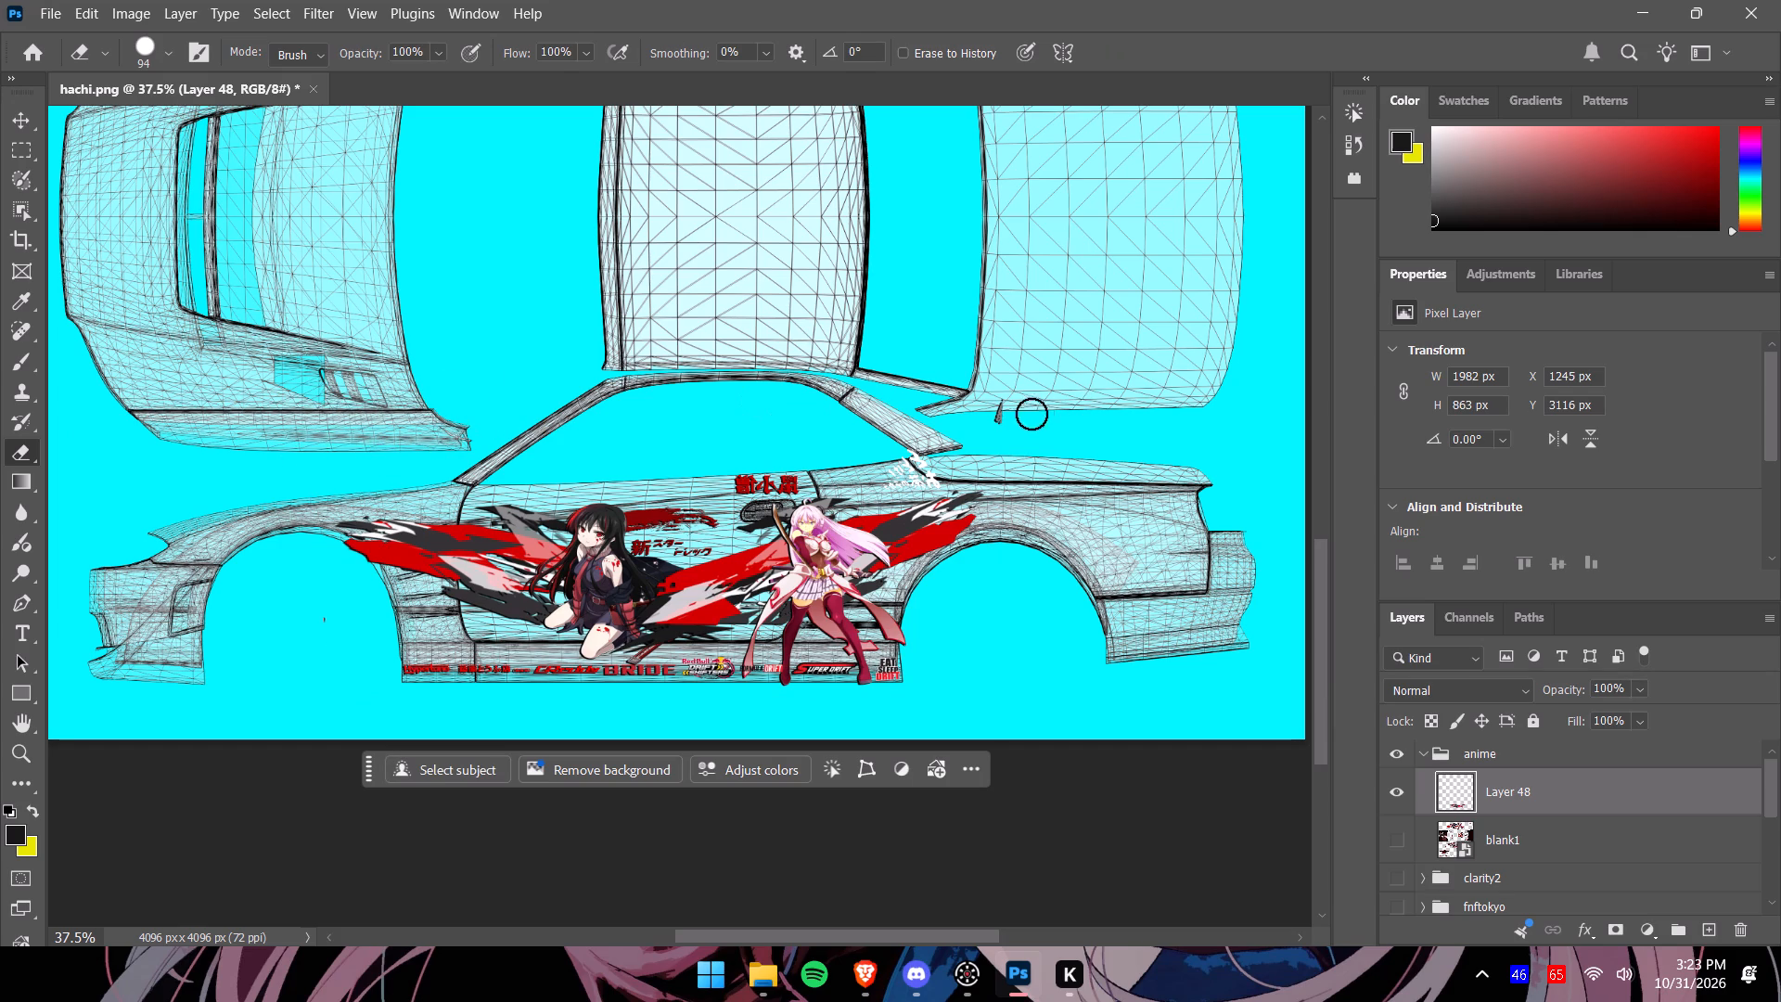
left_click_drag(1031, 414, 746, 361)
left_click_drag(746, 361, 1112, 392)
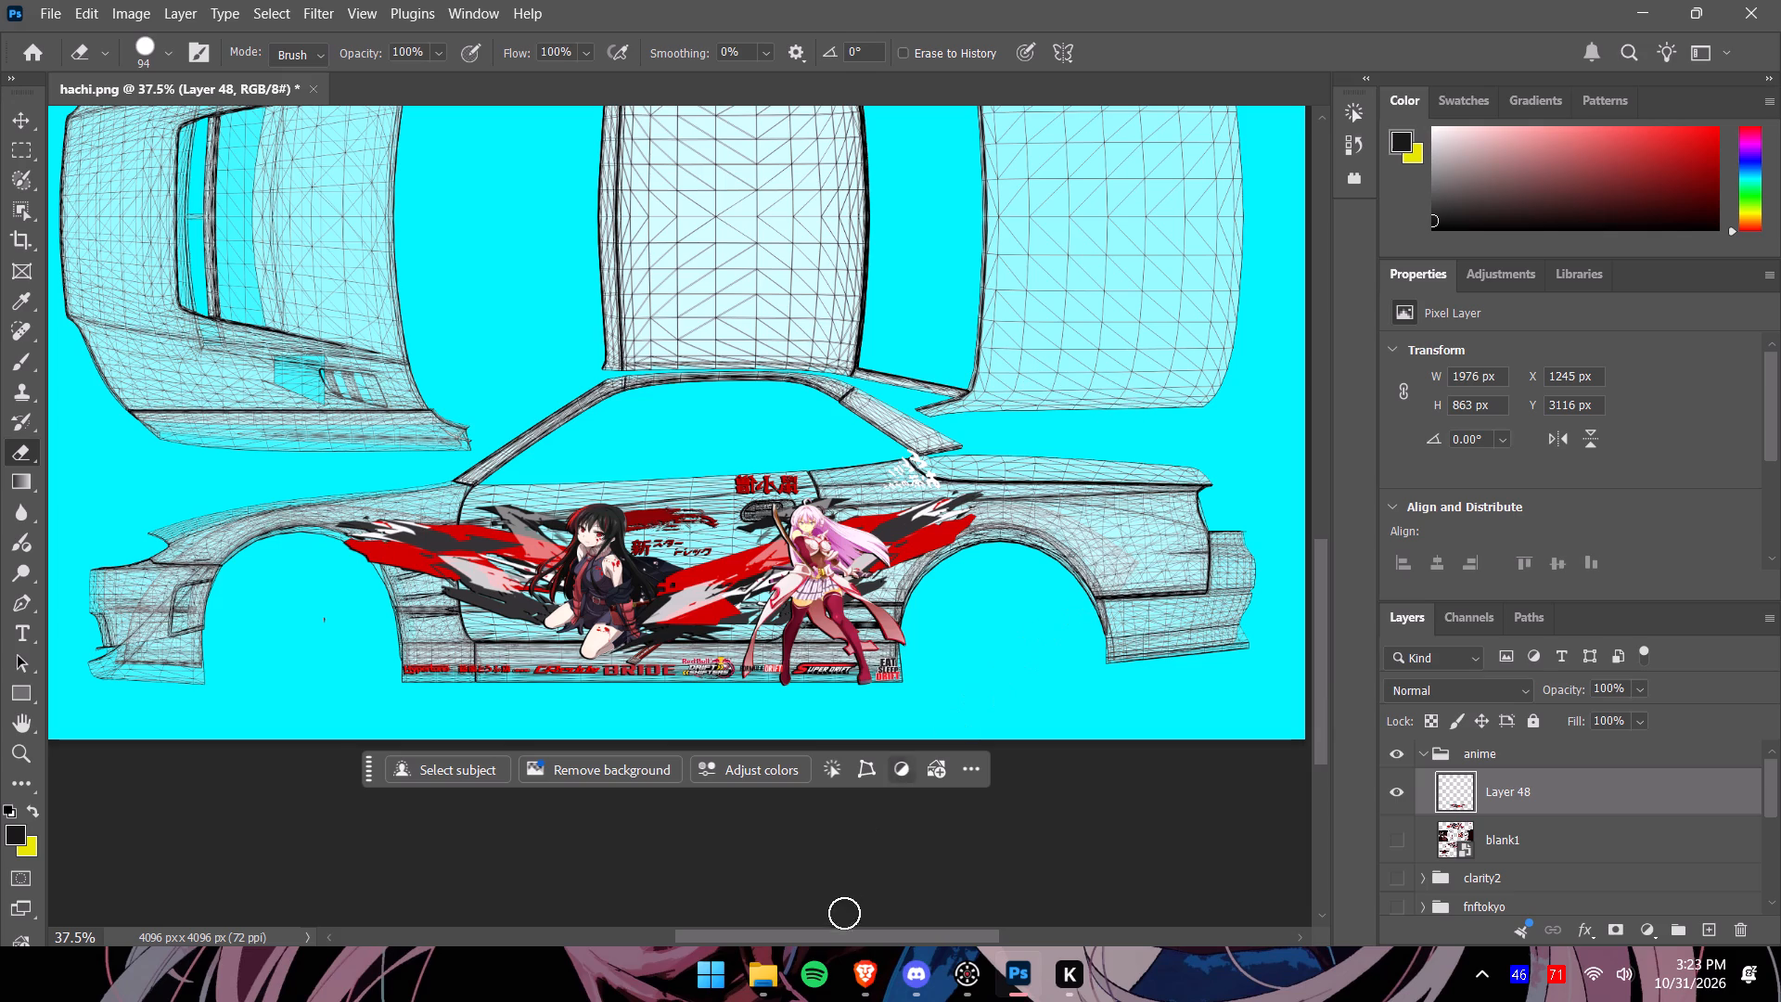
Show the blank1 layer again over the car template.
left_click_drag(848, 933, 865, 933)
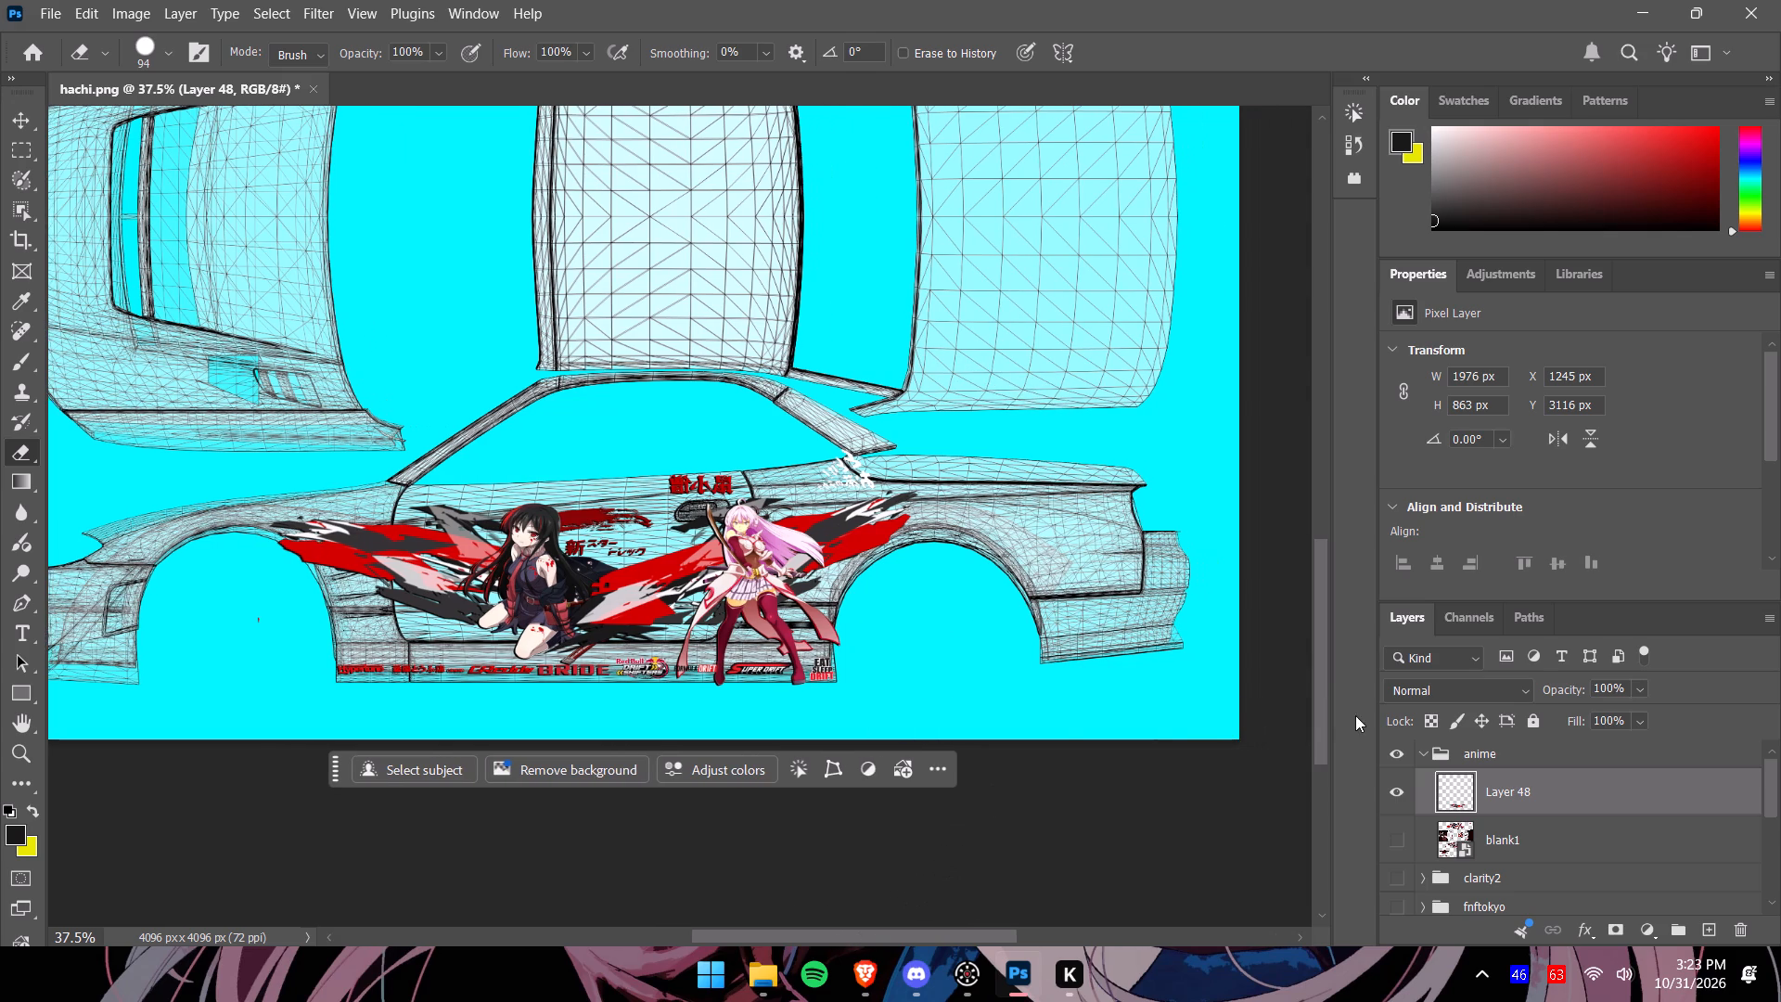
scroll(1156, 717, "down", 4, "alt")
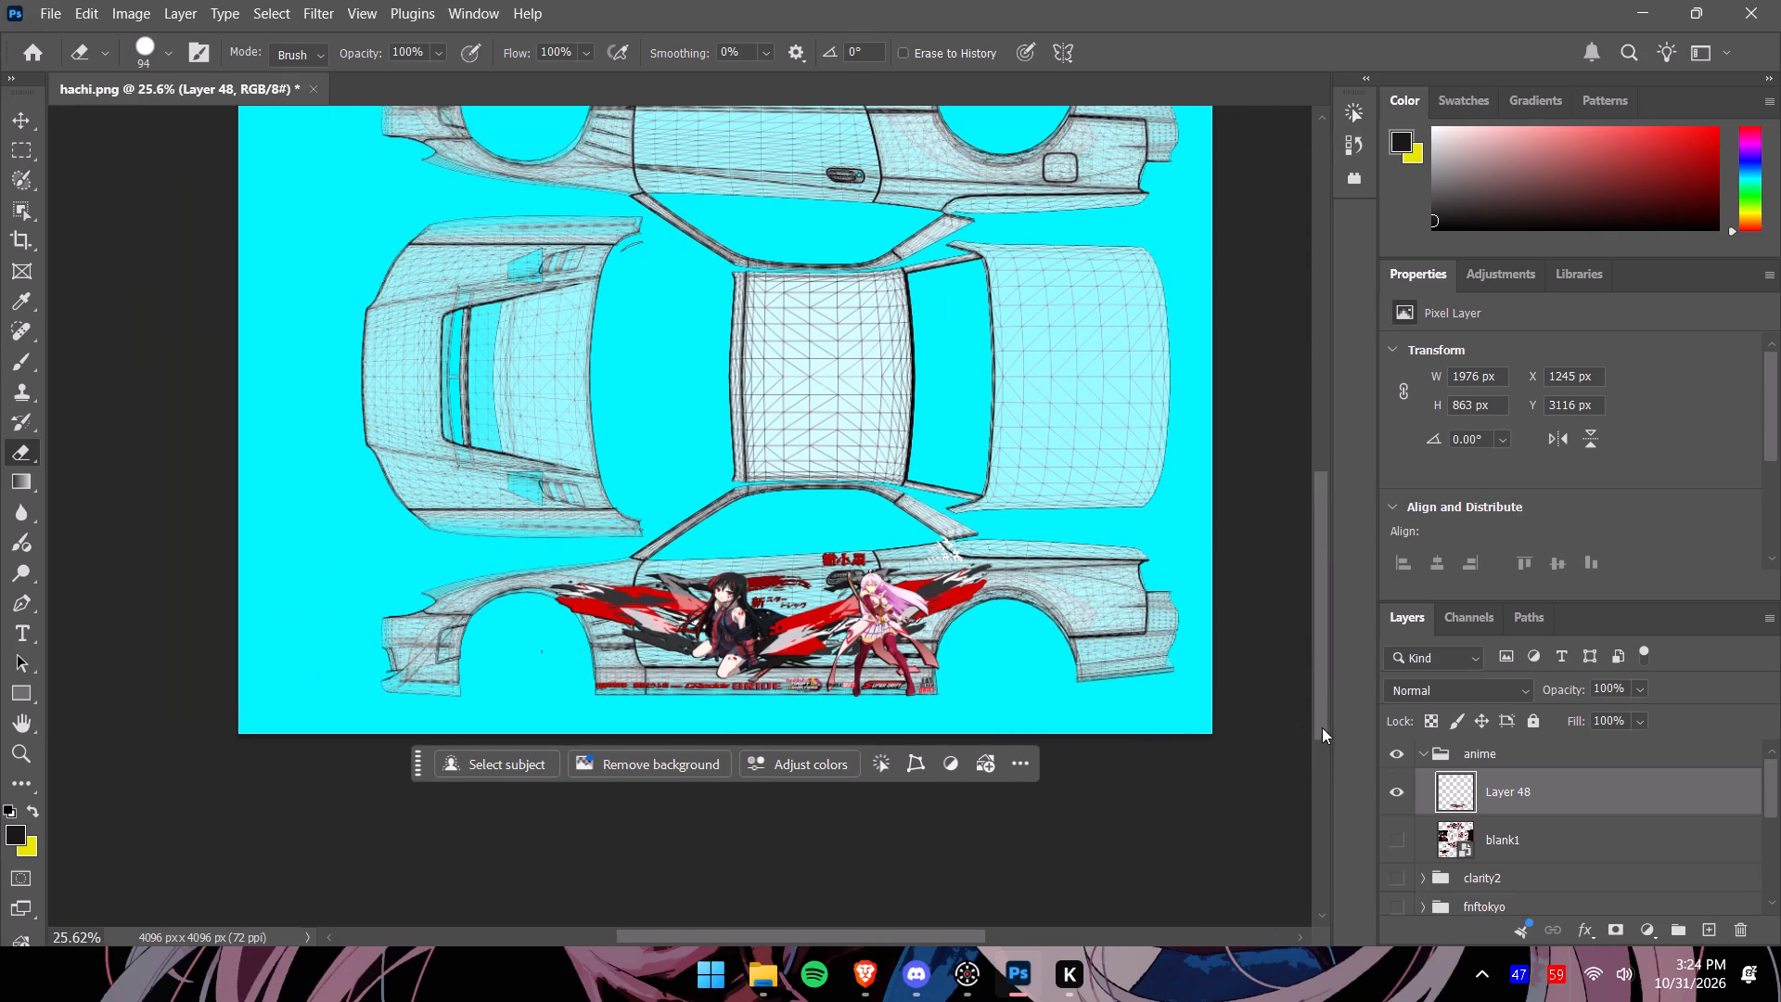
left_click_drag(1322, 727, 1325, 752)
left_click(1399, 834)
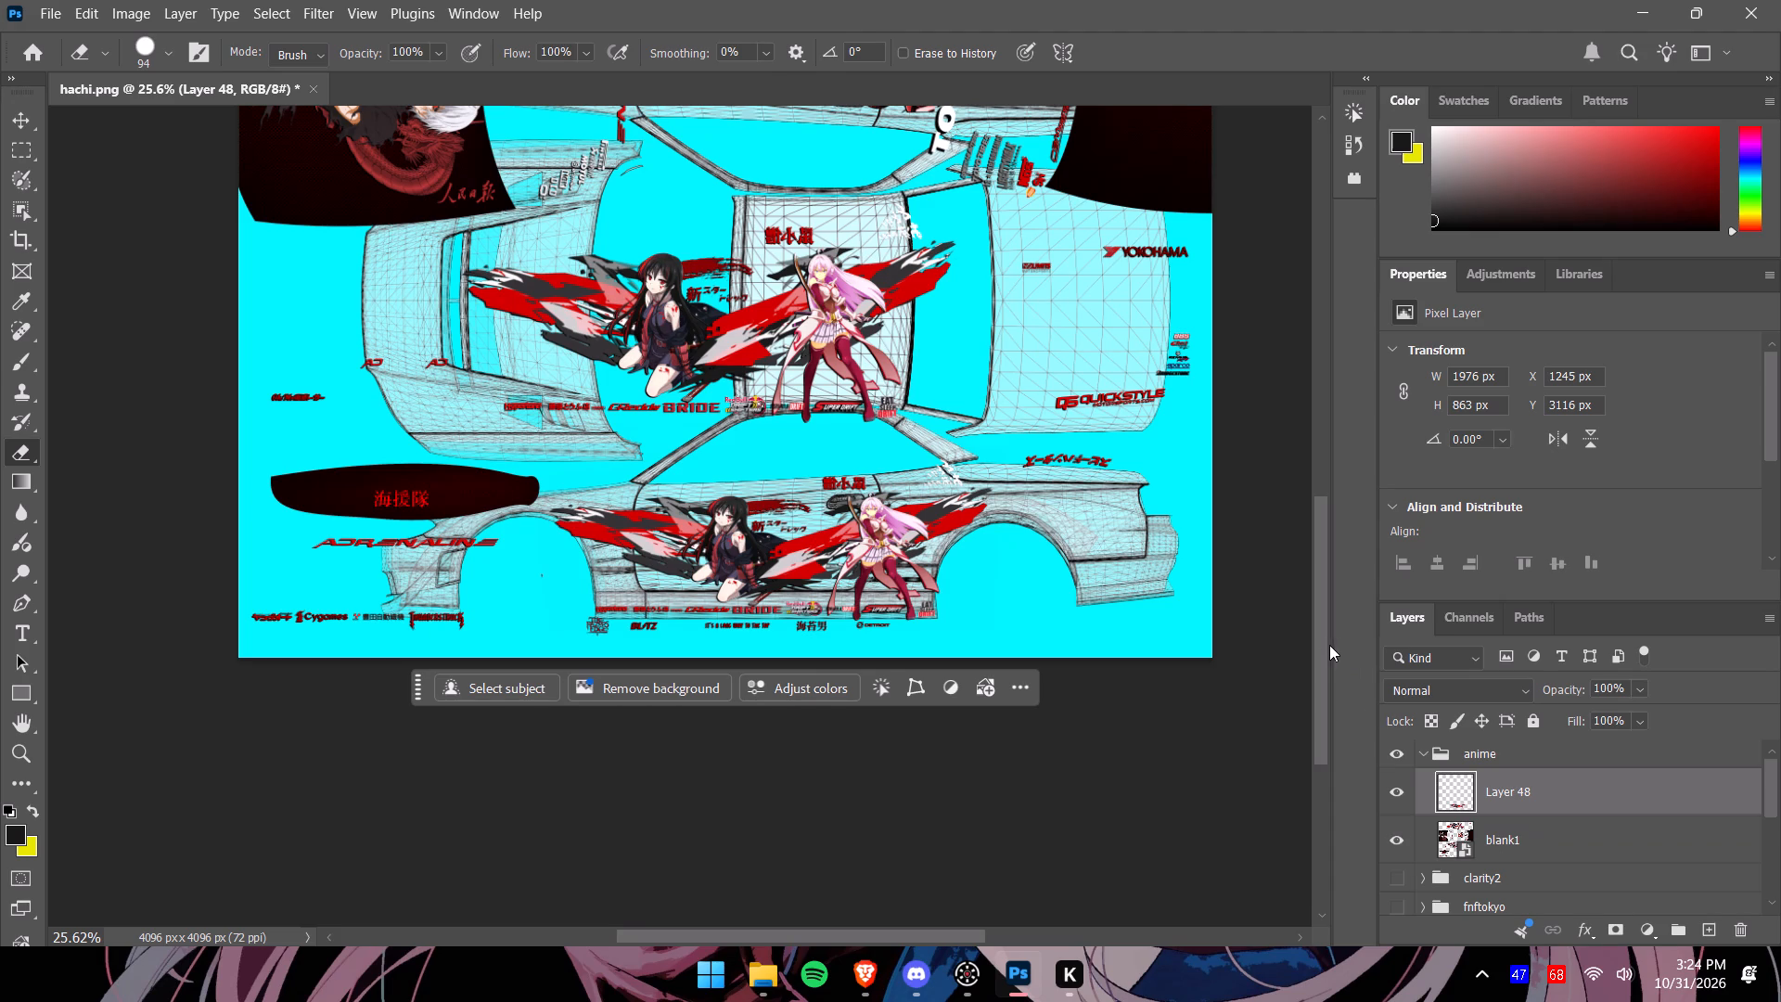
Examine the blank1 artwork against the template's hood, side, roof and trunk panels to choose the next piece to copy.
left_click_drag(1328, 643, 1326, 627)
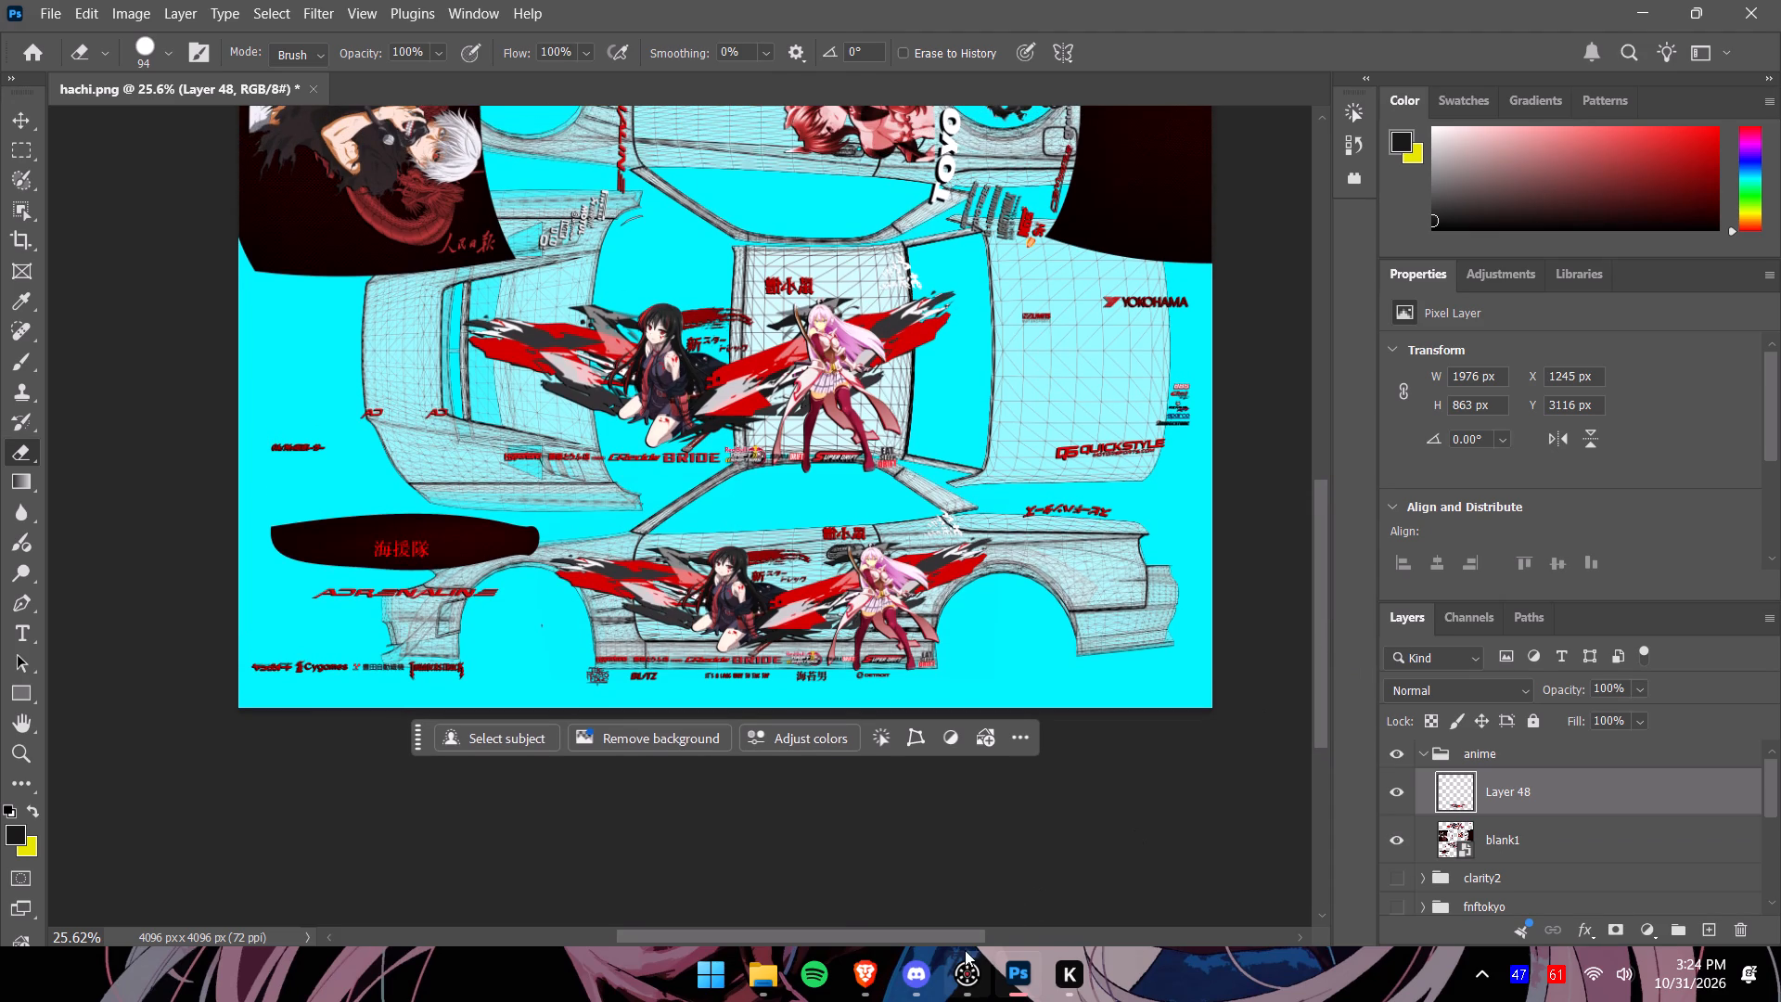
left_click_drag(965, 950, 1046, 940)
left_click_drag(971, 933, 1048, 926)
left_click_drag(1048, 926, 975, 923)
left_click_drag(960, 933, 1038, 928)
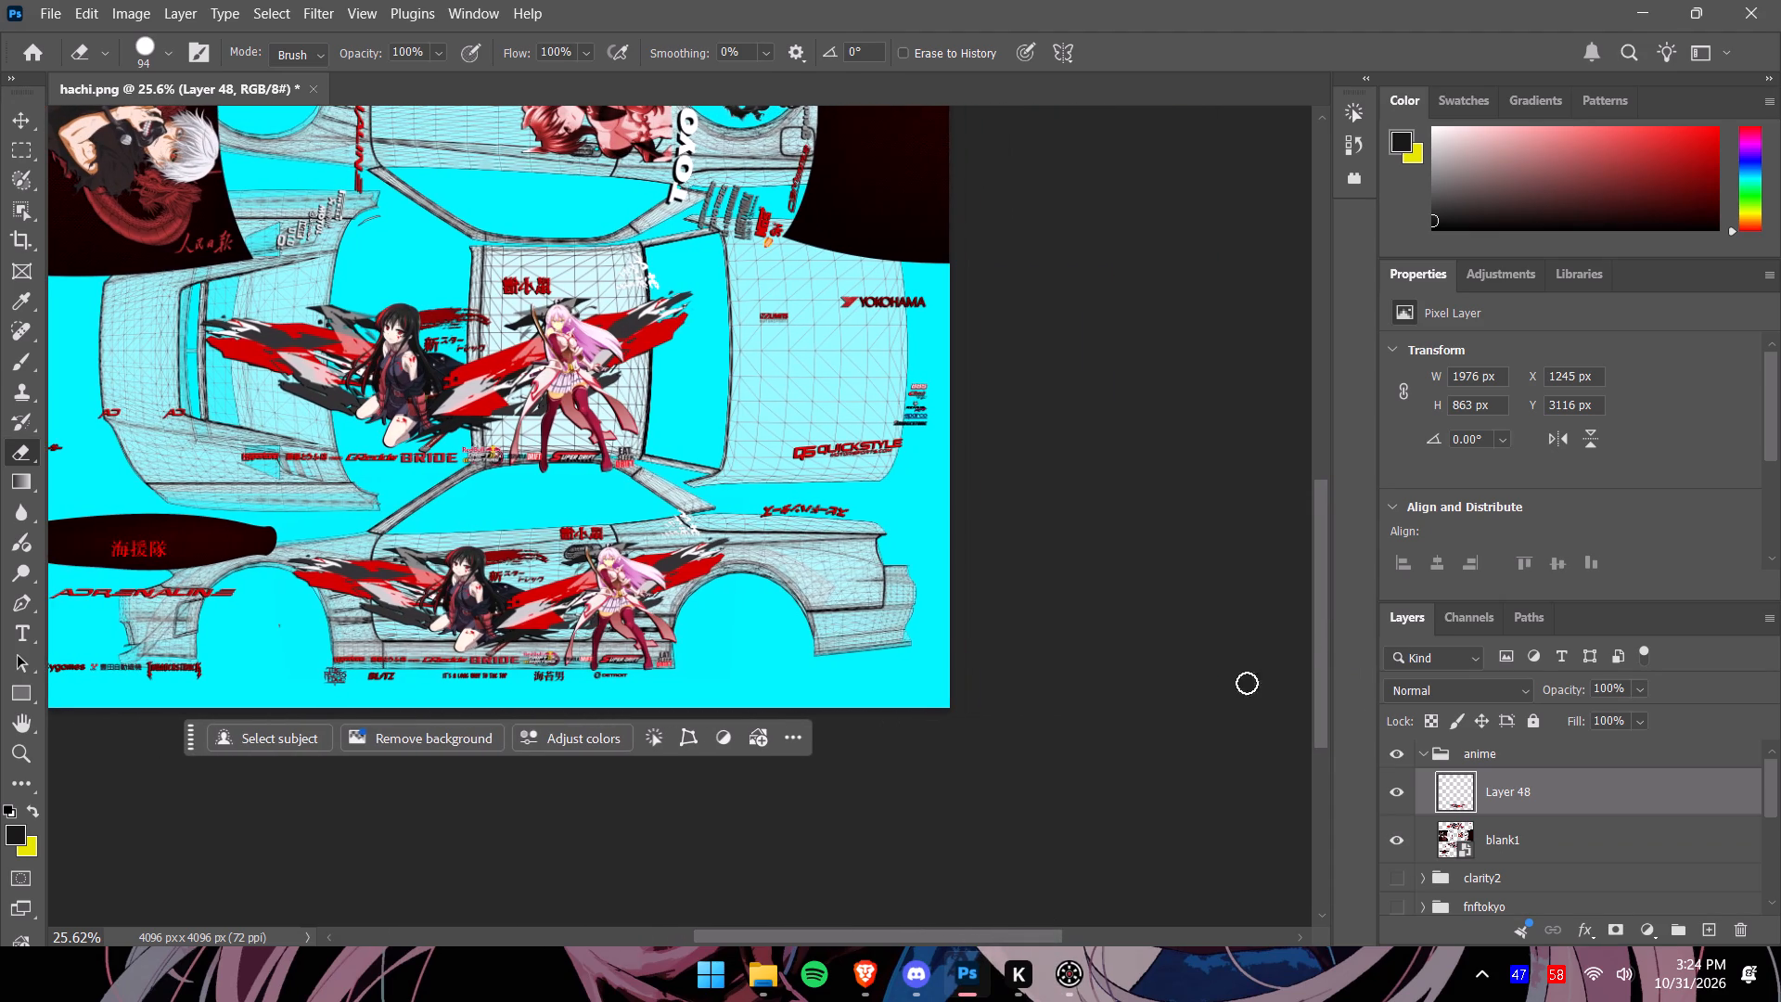
left_click_drag(1323, 648, 1319, 618)
scroll(925, 517, "up", 3, "alt")
scroll(870, 584, "up", 2, "alt")
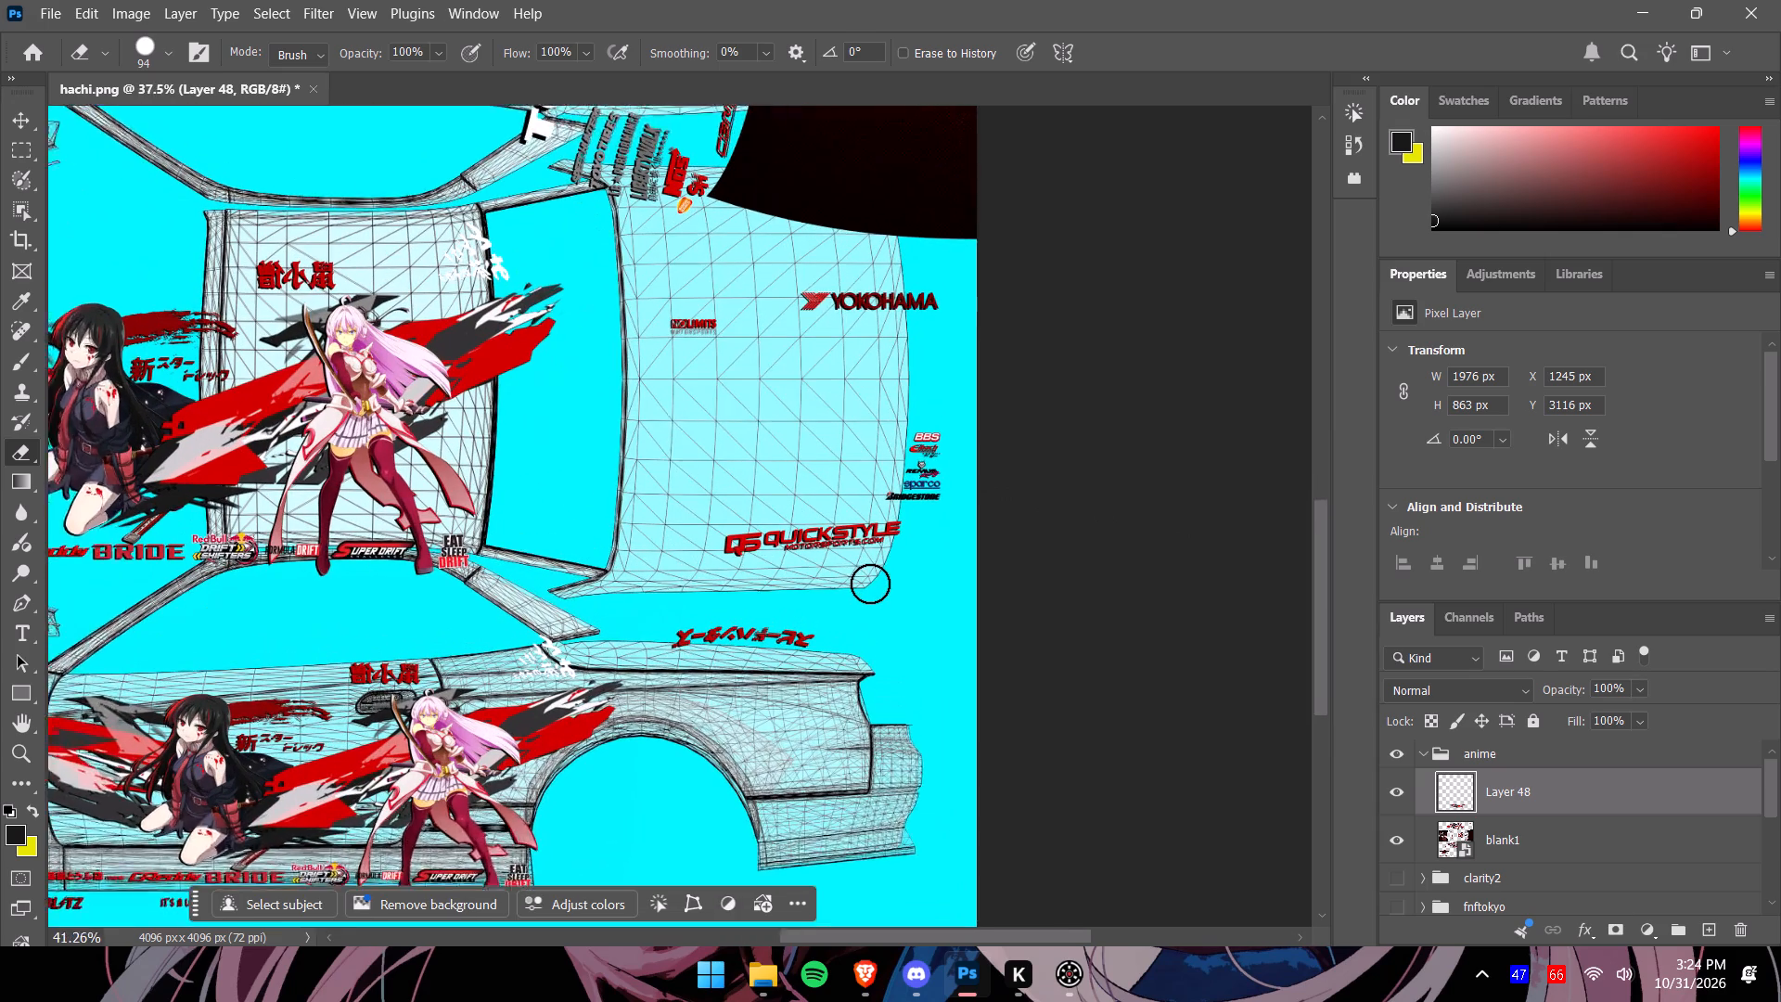
scroll(870, 584, "up", 1, "alt")
scroll(867, 588, "down", 3, "alt")
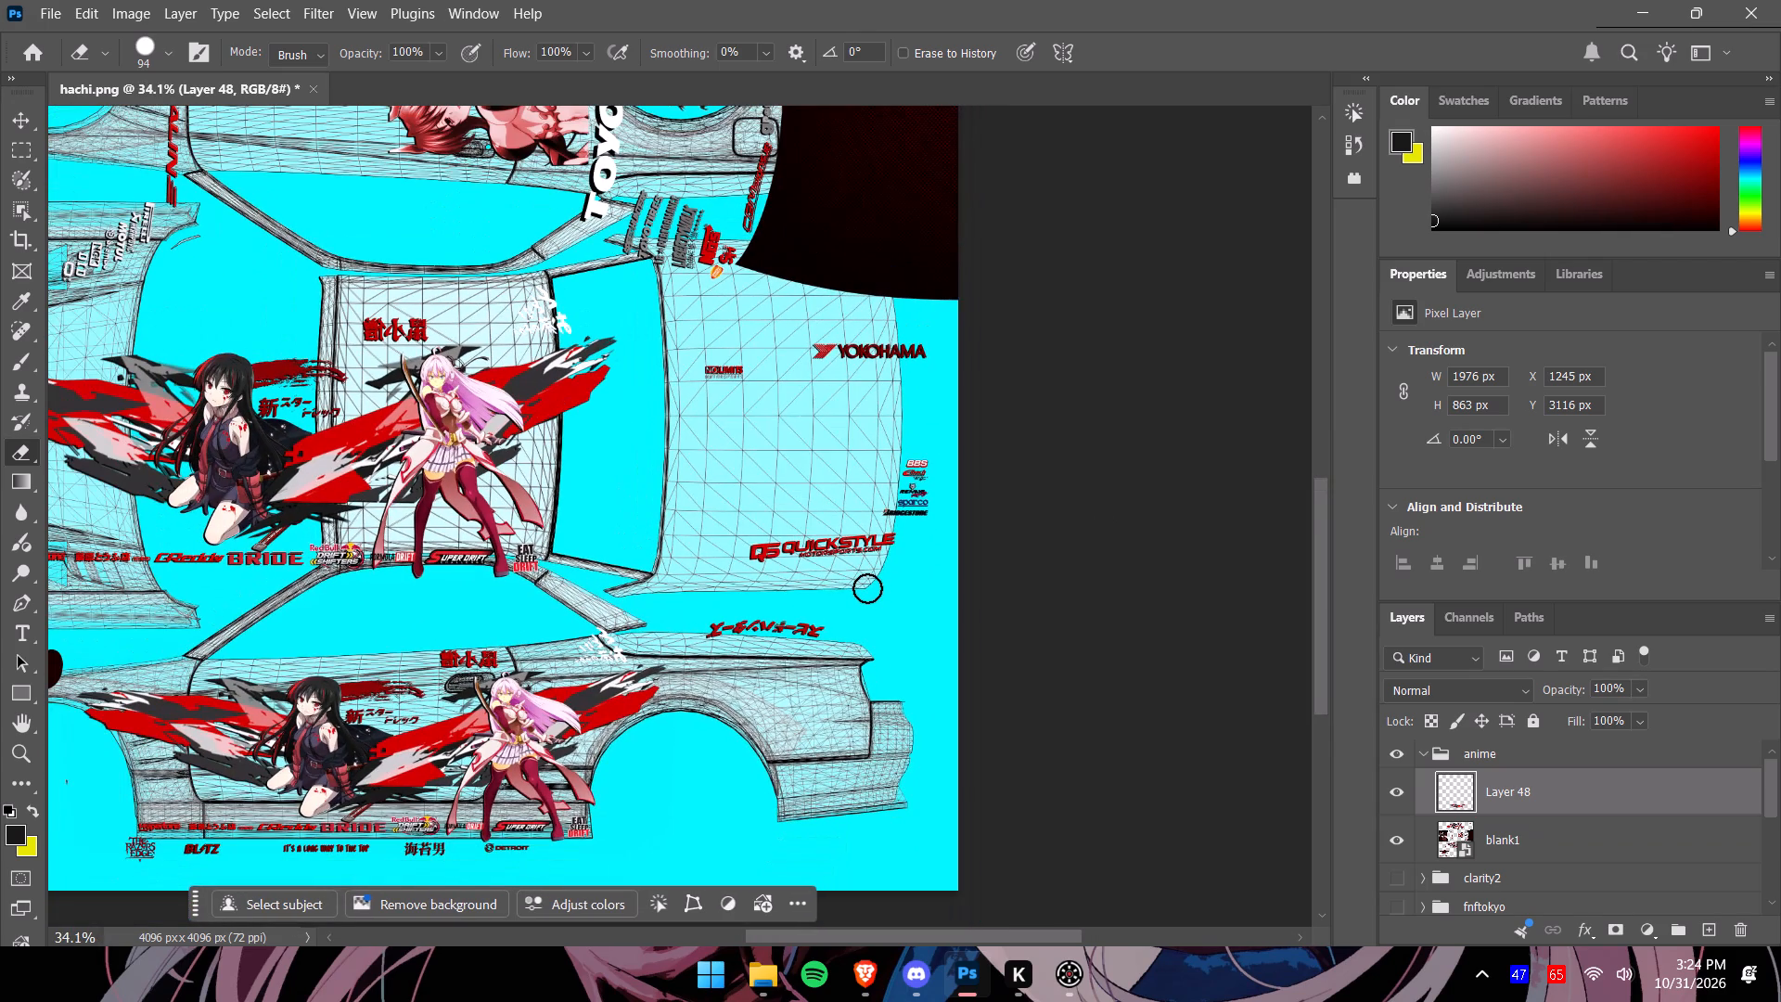
scroll(867, 588, "down", 3, "alt")
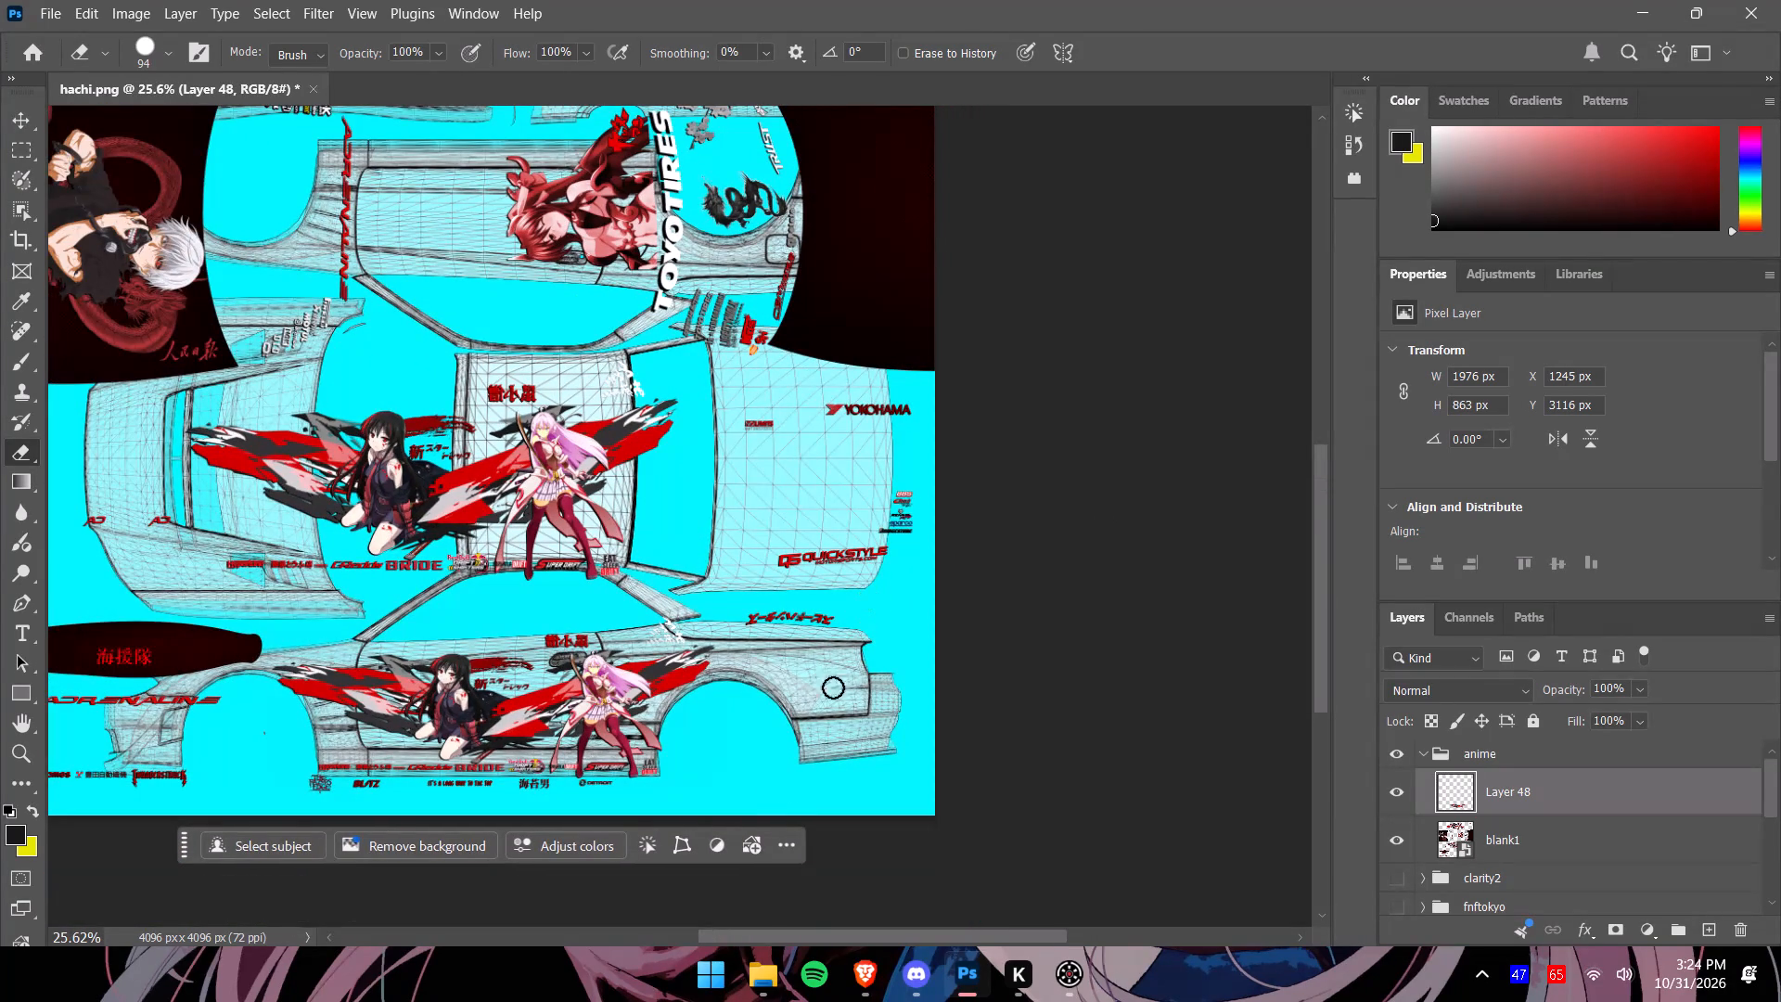
left_click_drag(763, 931, 699, 918)
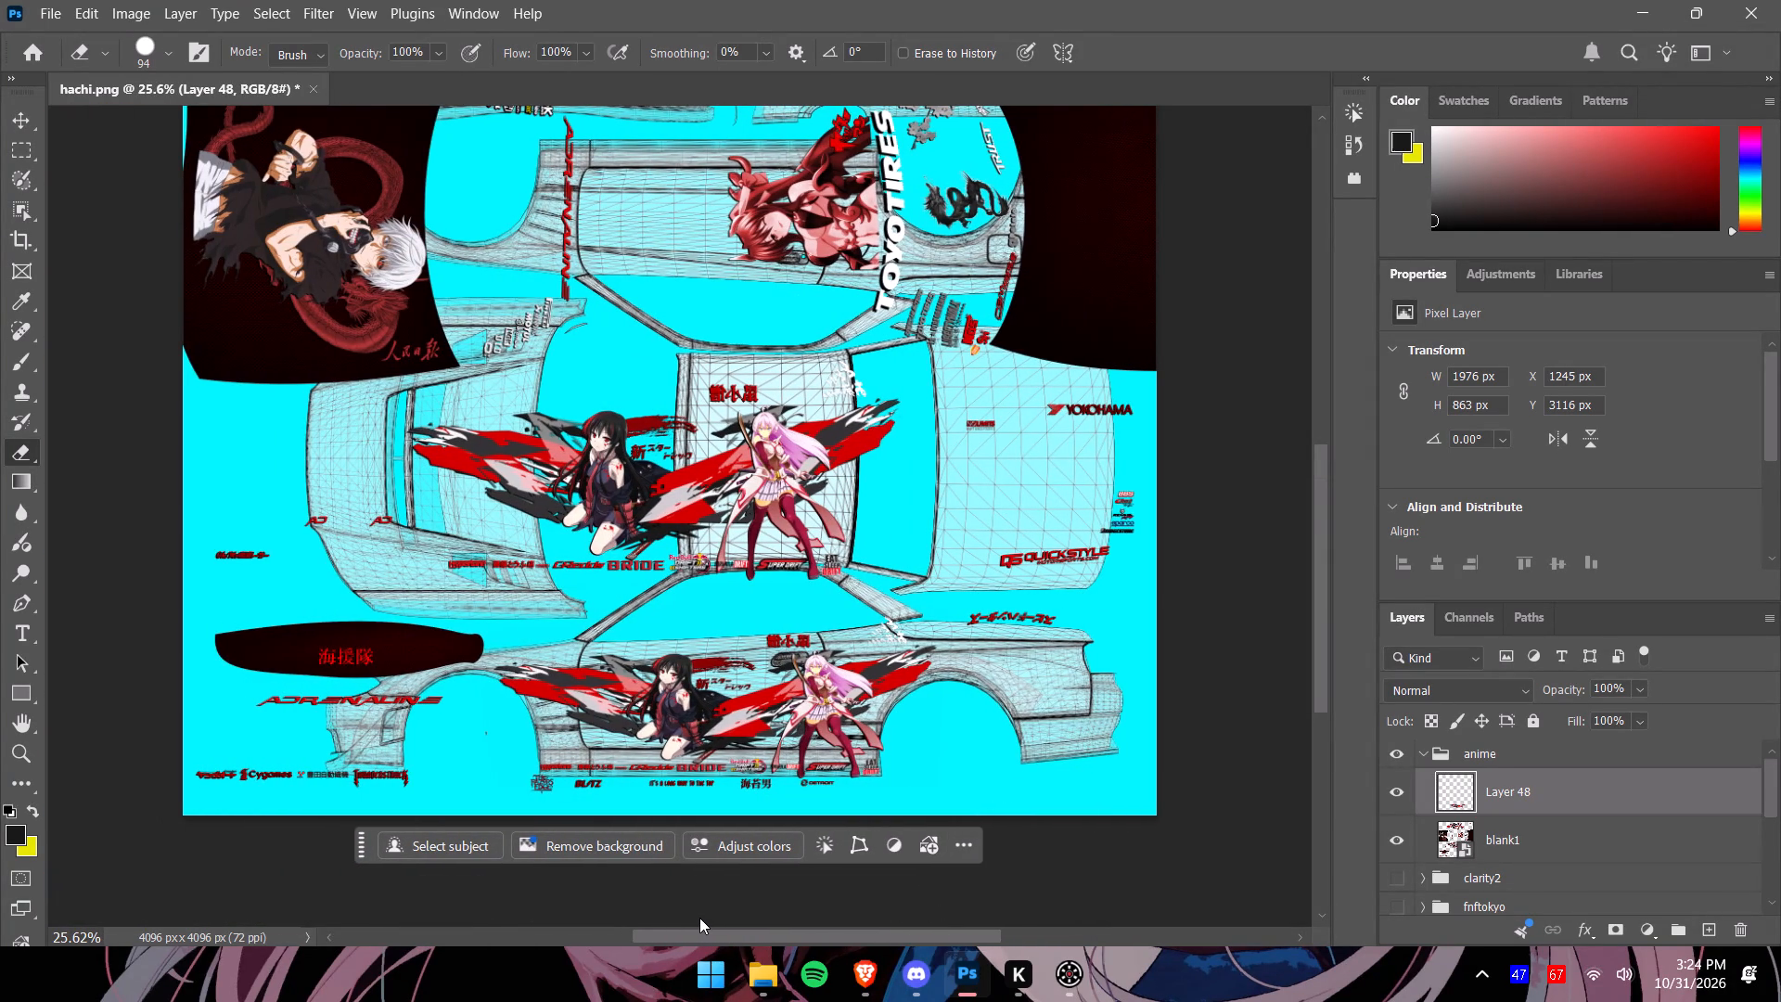
left_click_drag(699, 918, 669, 908)
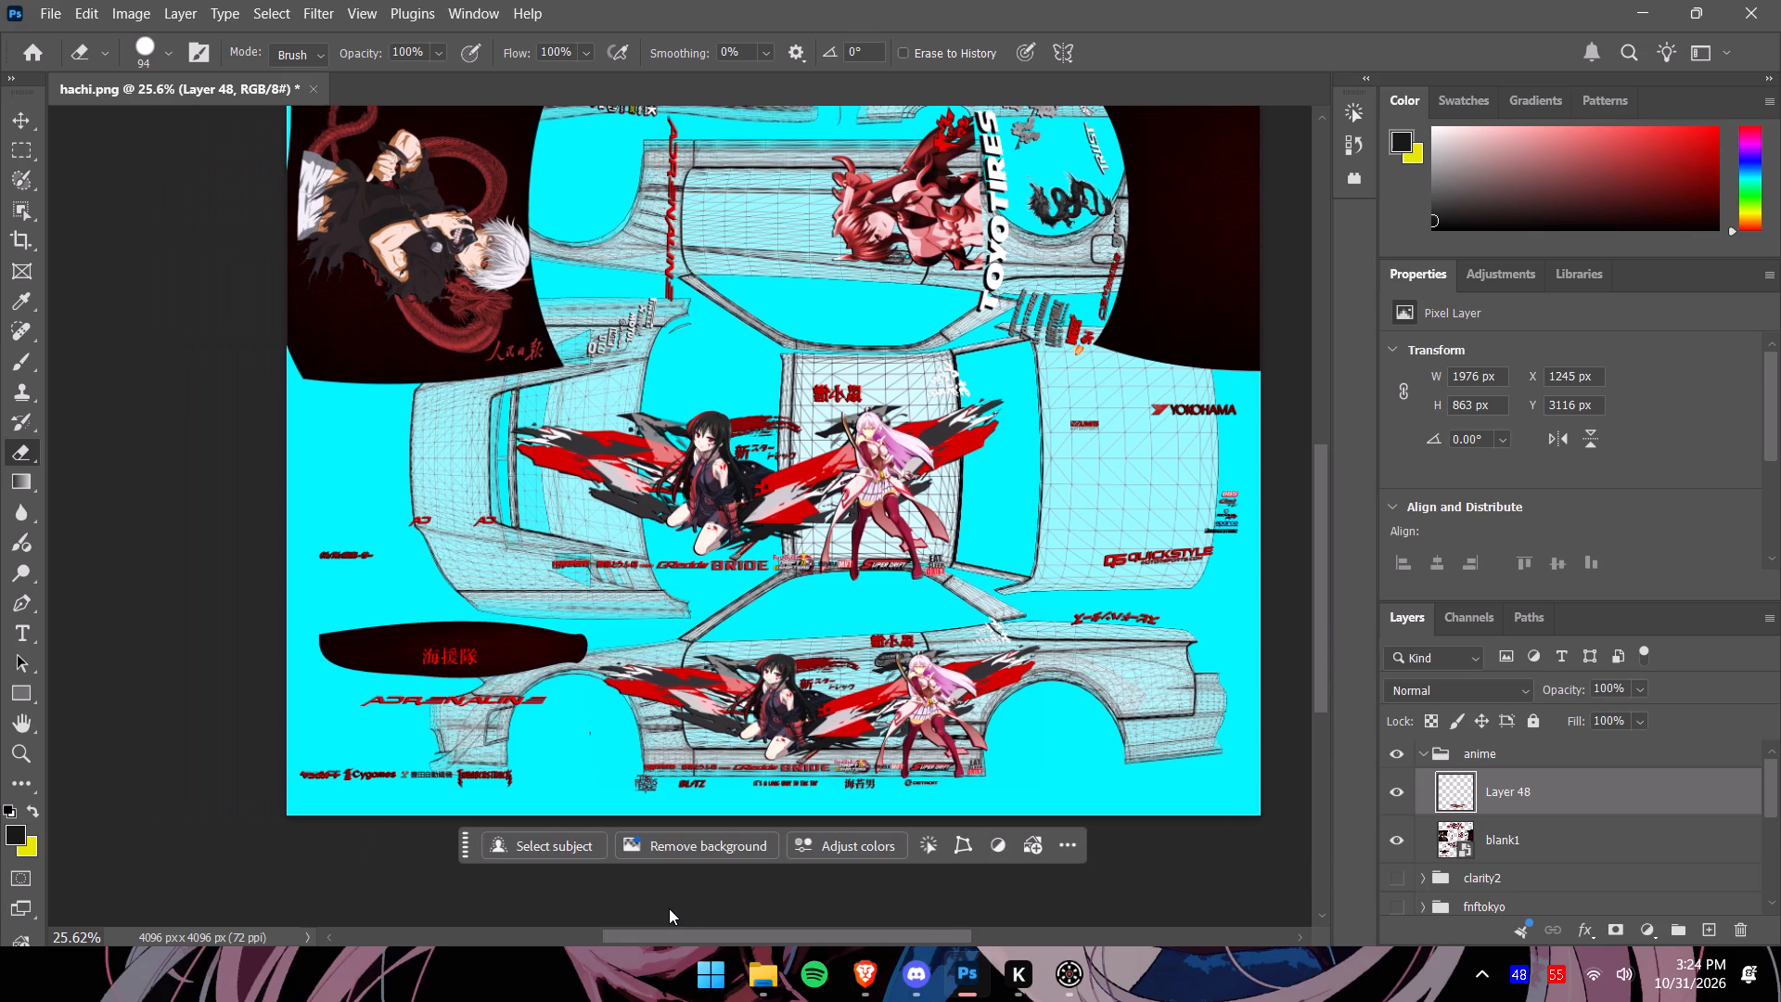
left_click_drag(669, 908, 678, 908)
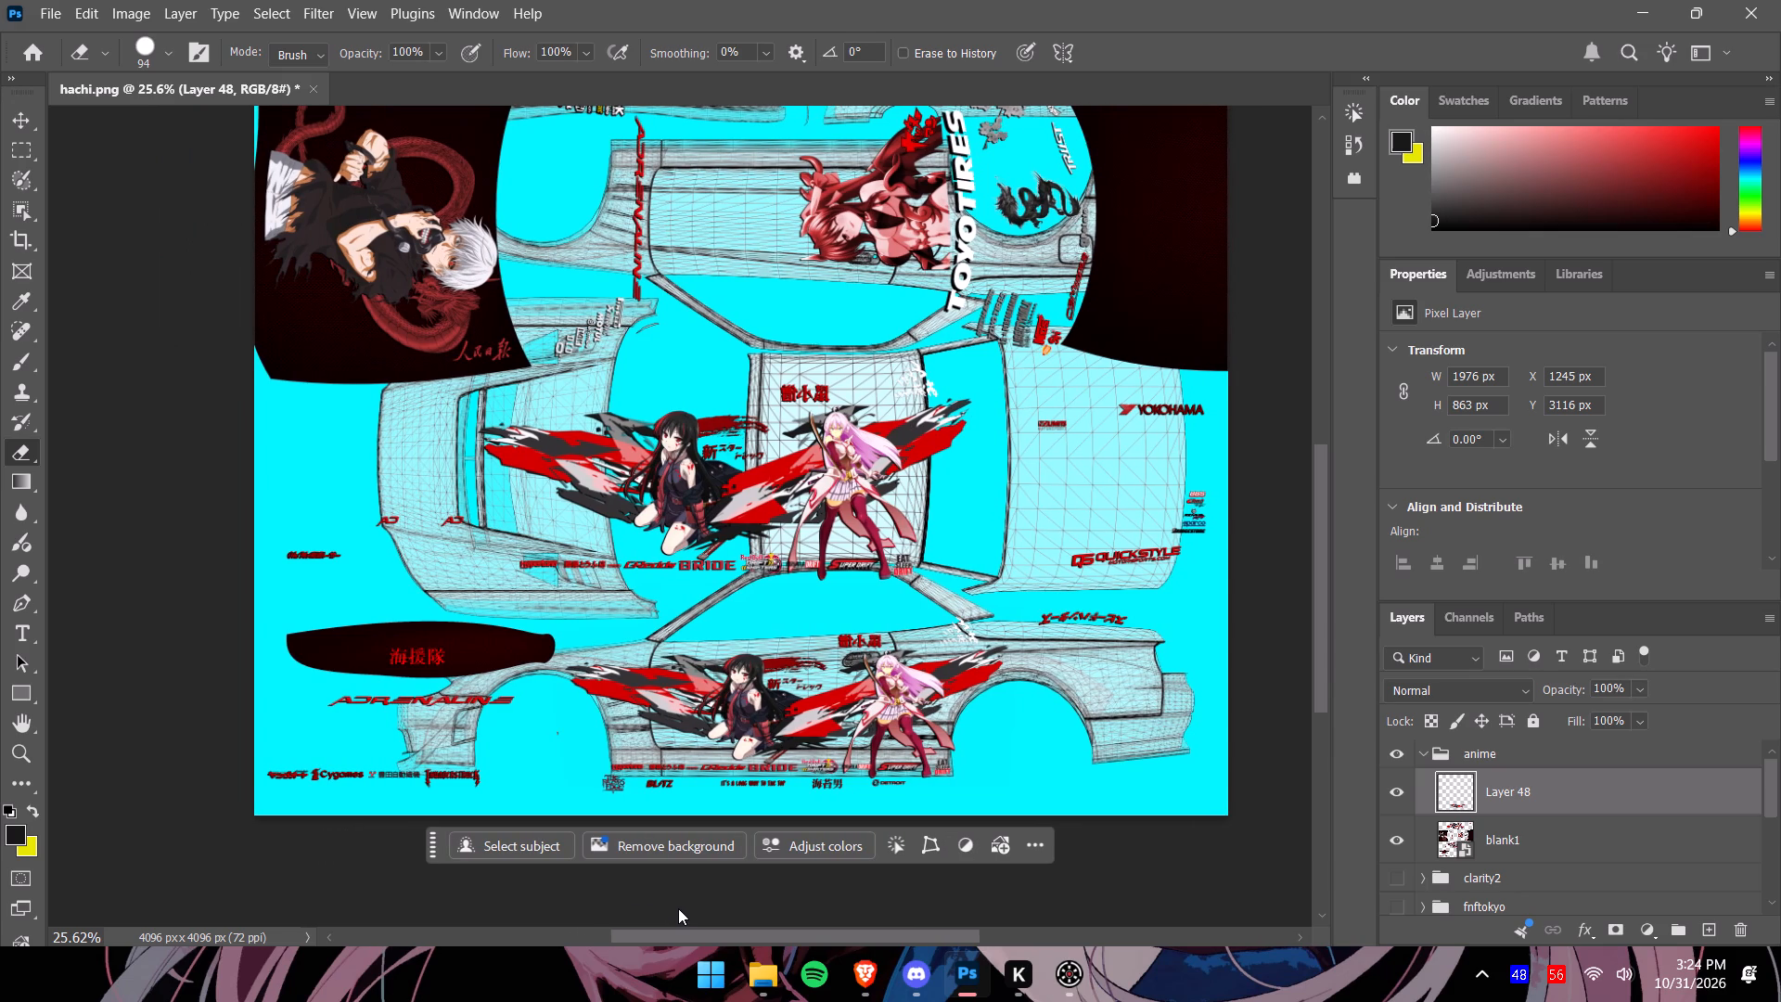
left_click_drag(678, 908, 740, 899)
left_click_drag(1326, 687, 1340, 573)
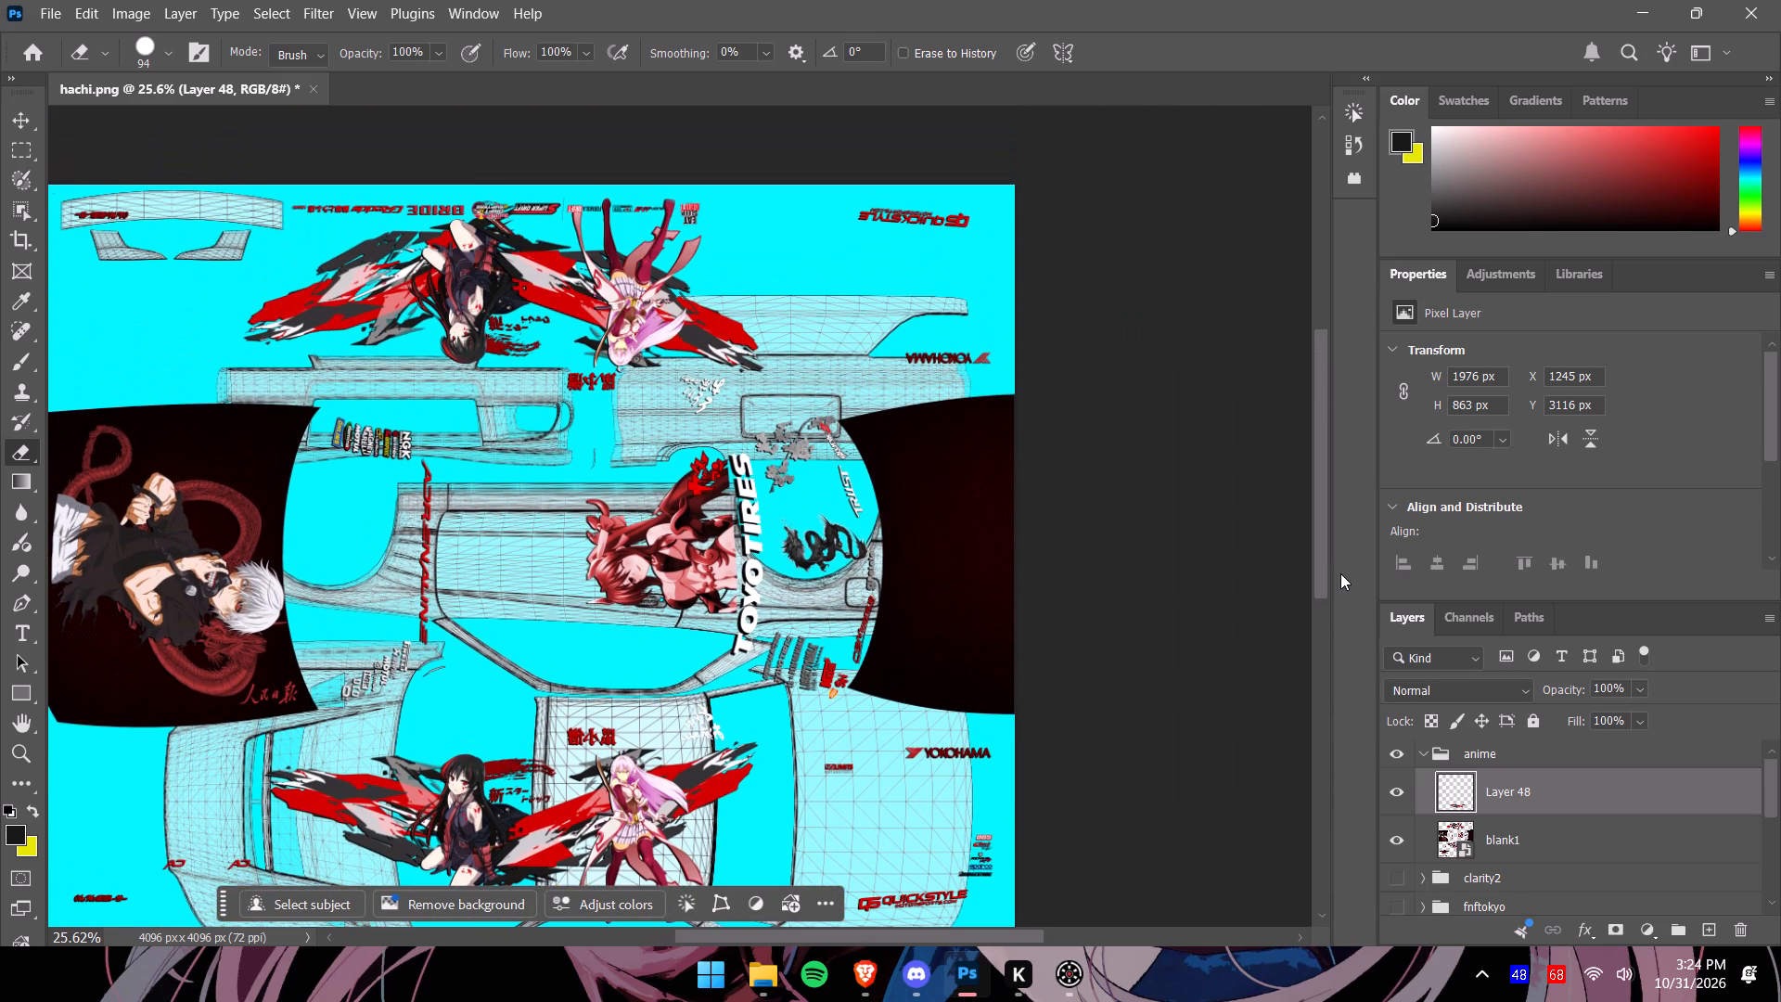
left_click_drag(1340, 573, 1338, 584)
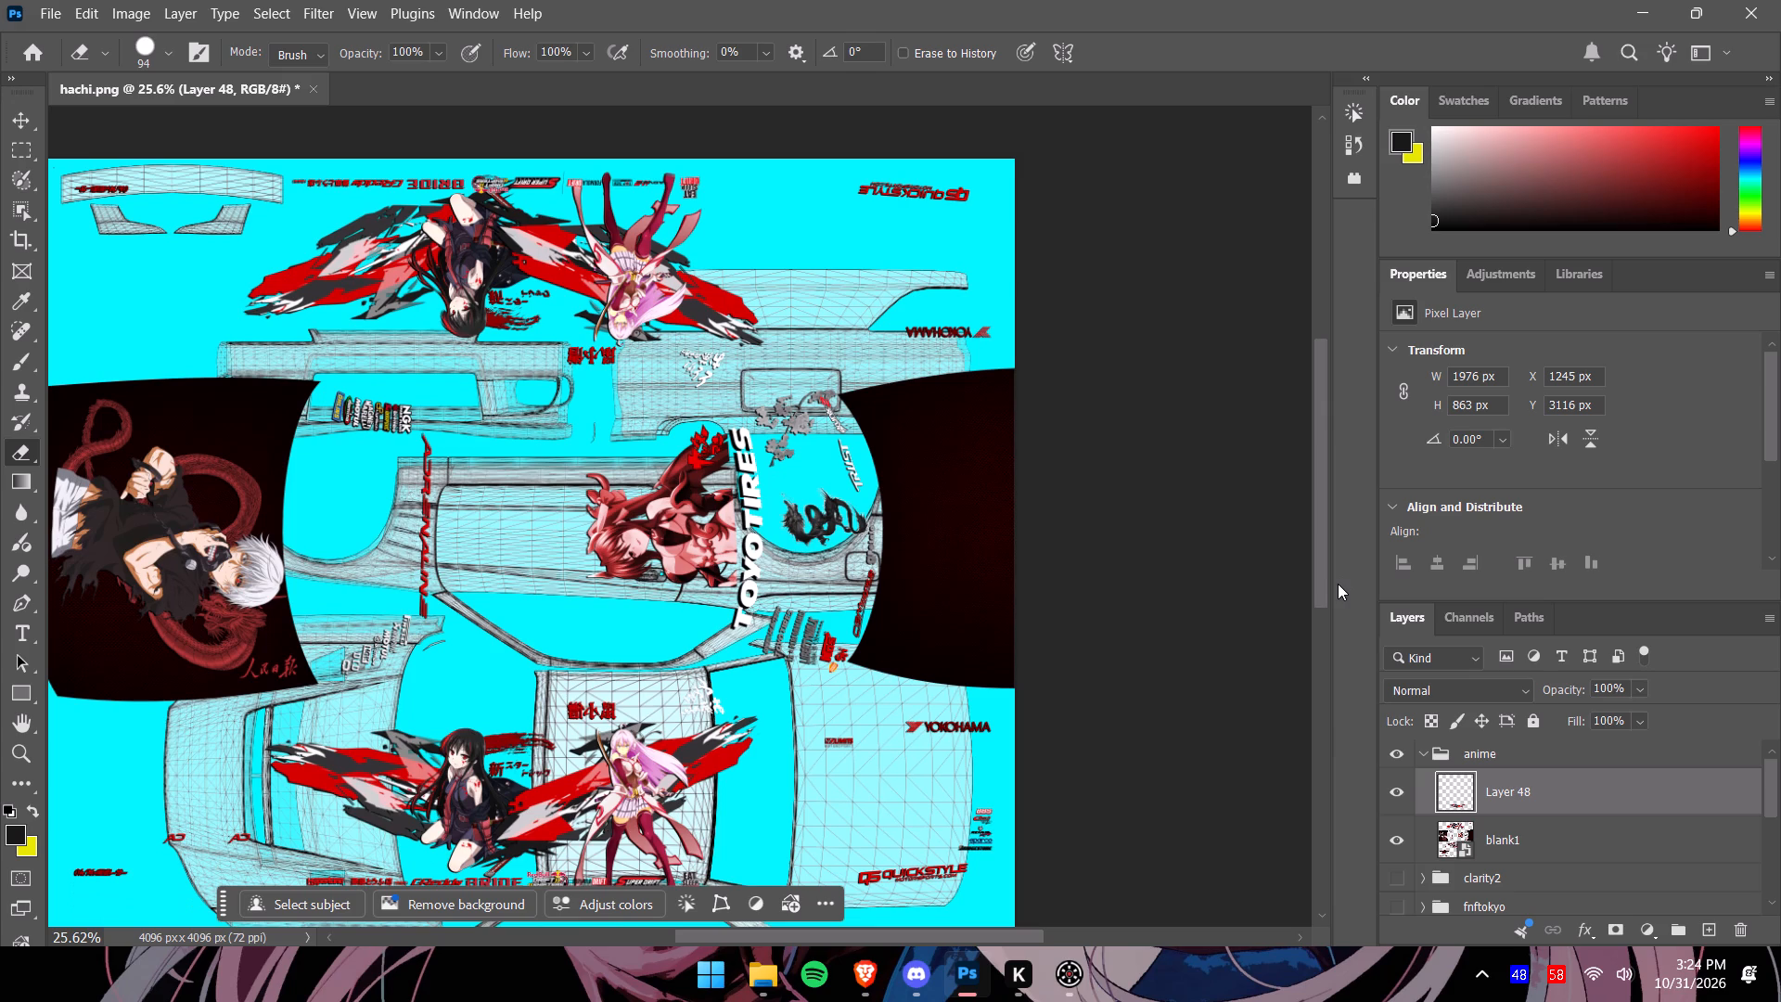
left_click_drag(1338, 584, 1344, 629)
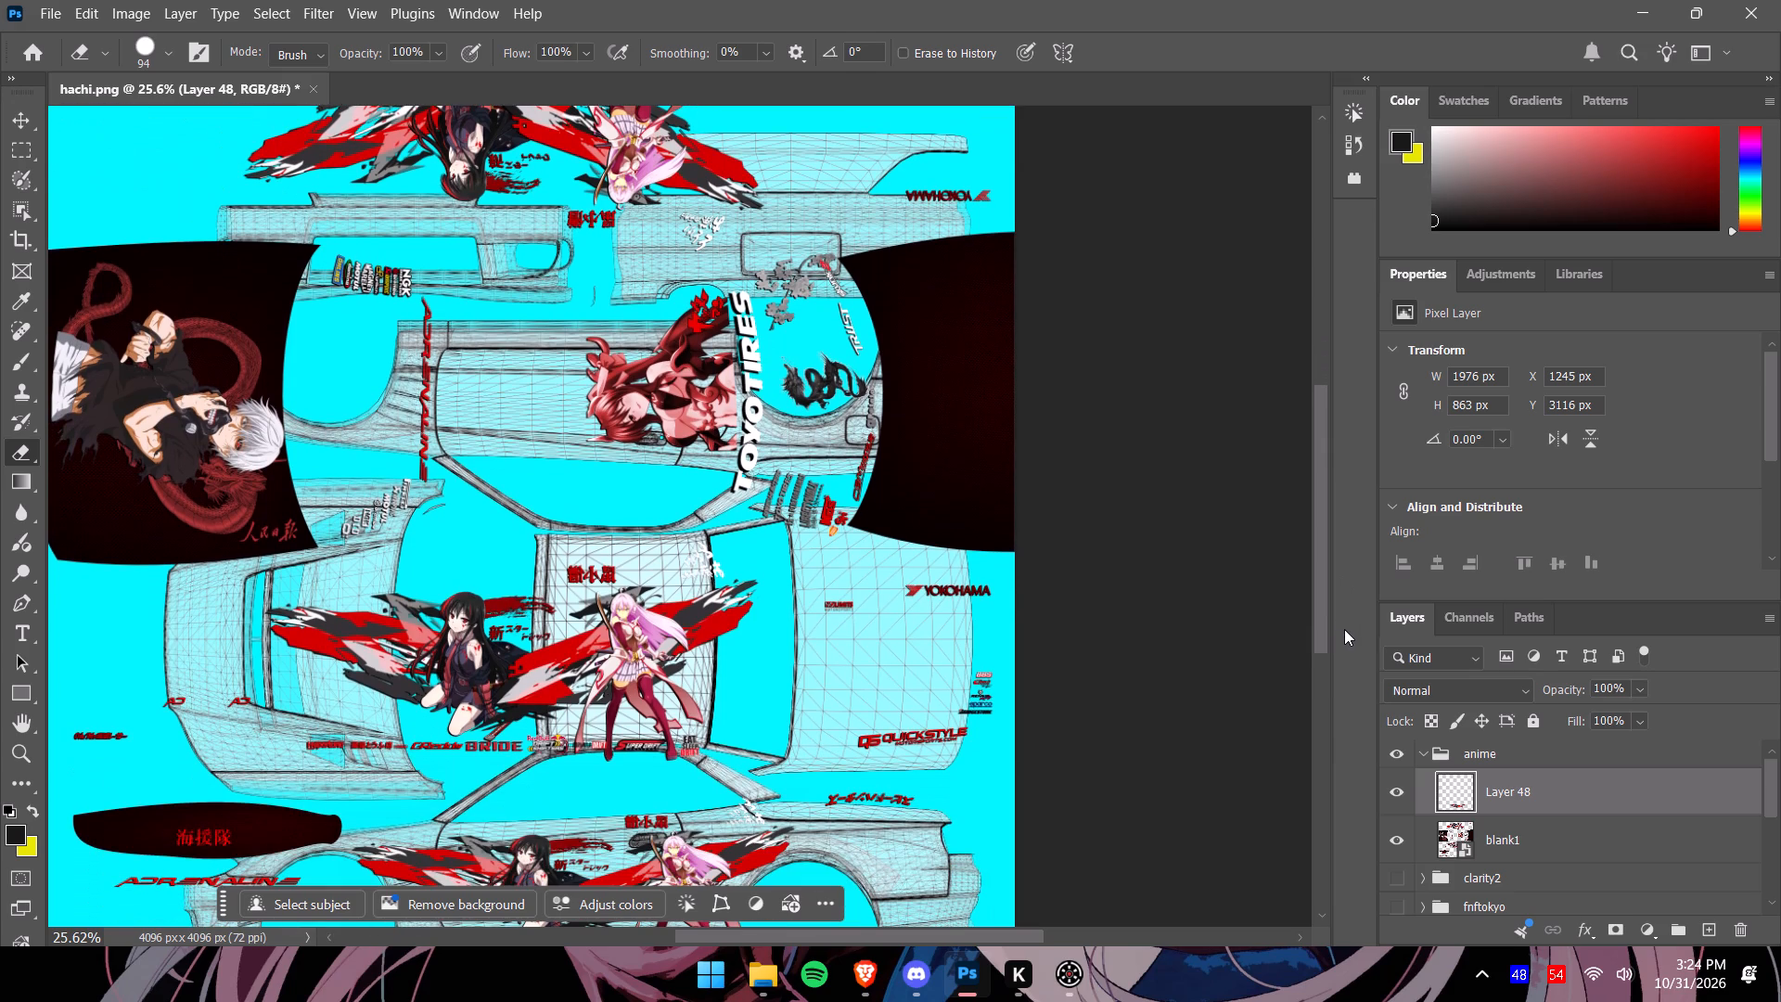
left_click_drag(1344, 629, 1343, 629)
scroll(1120, 692, "up", 2, "alt")
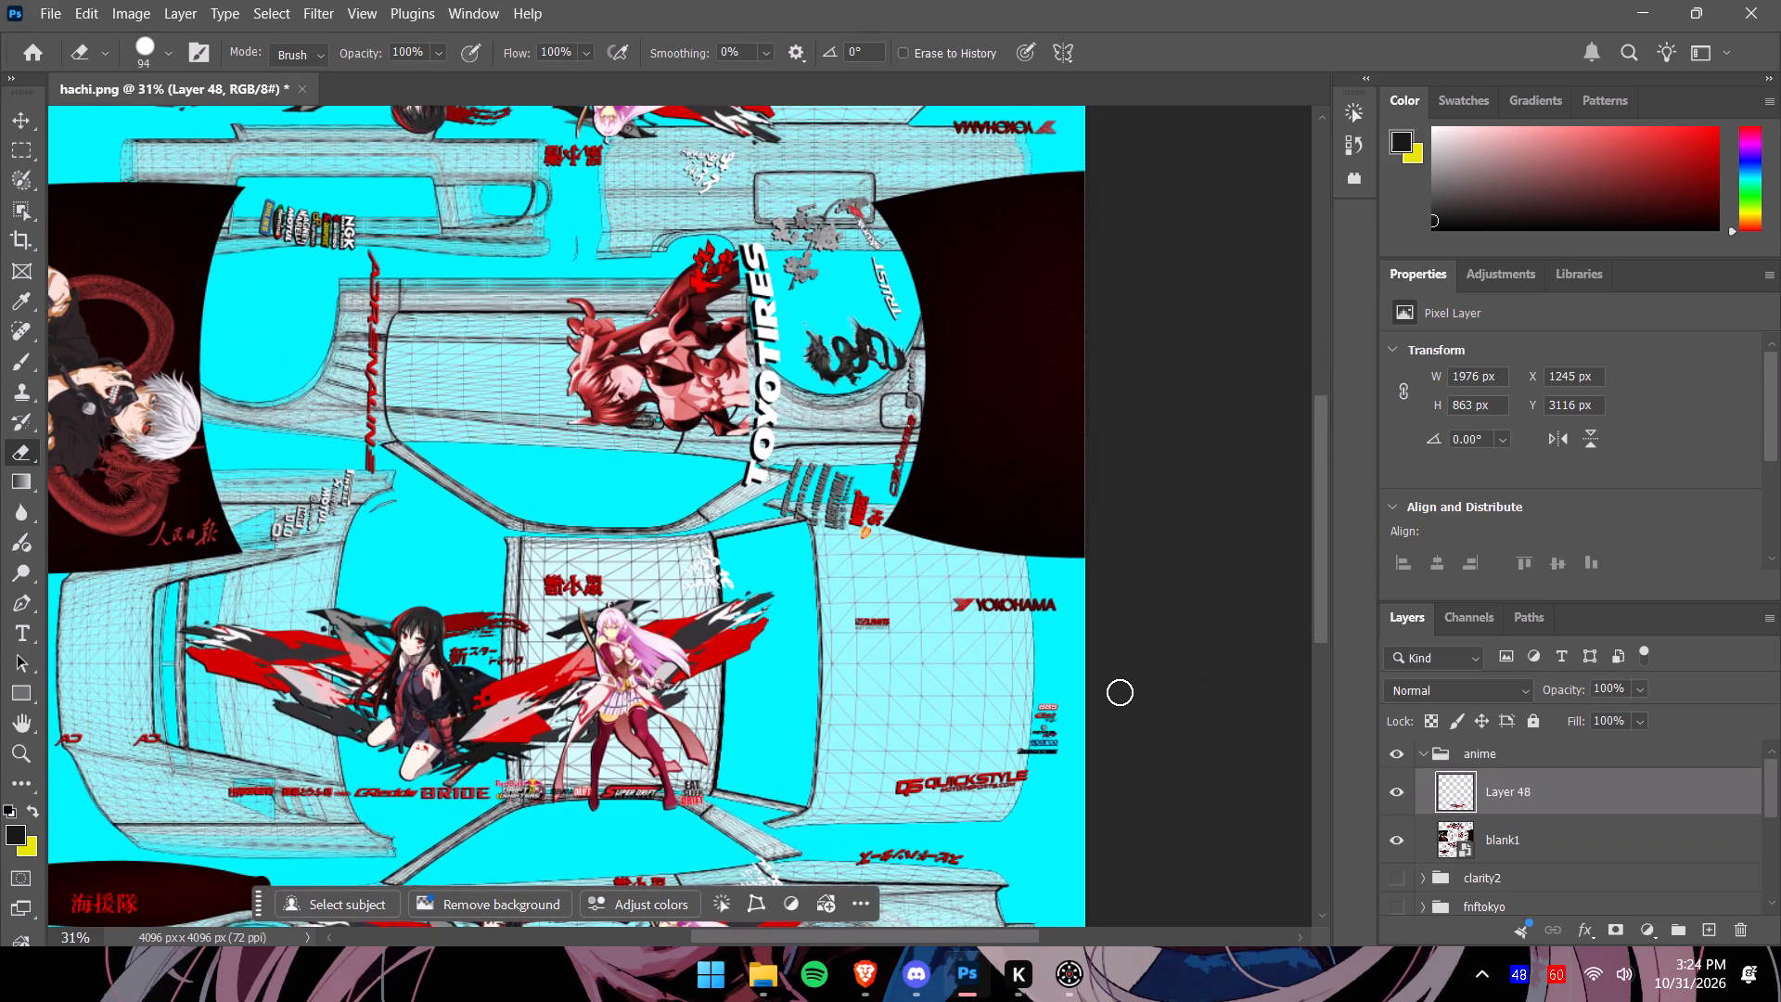
scroll(1120, 692, "up", 1, "alt")
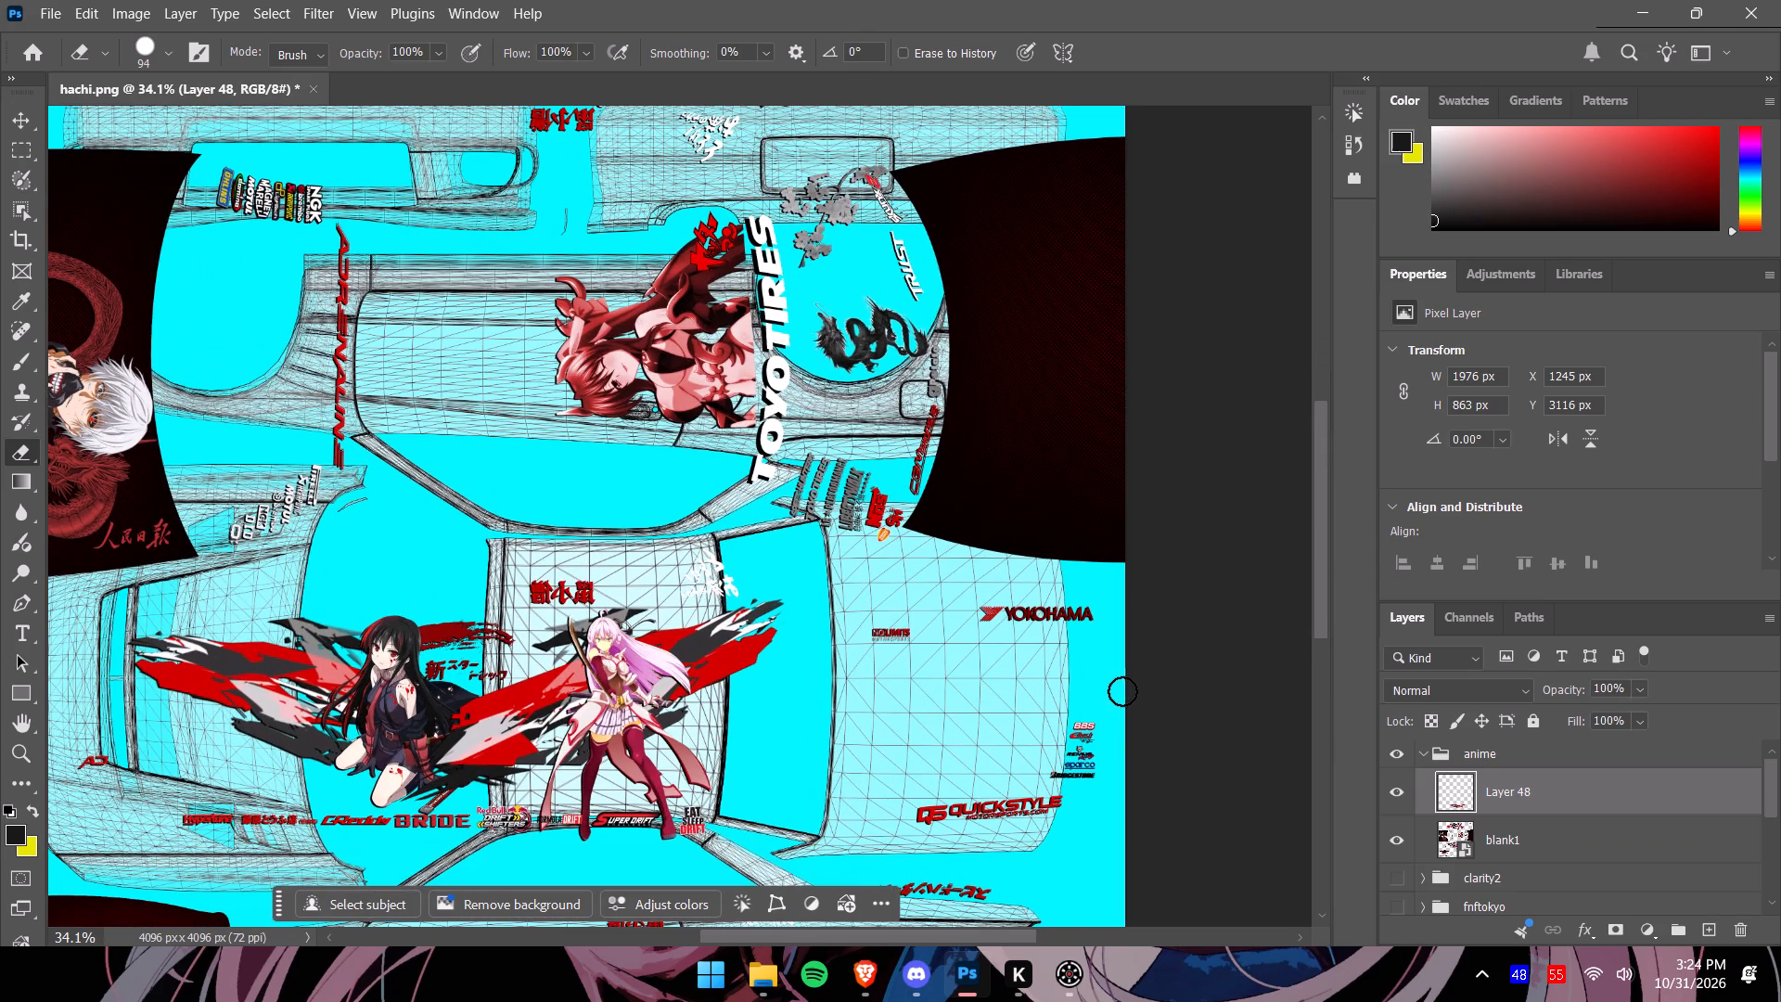
left_click_drag(1322, 586, 1326, 607)
scroll(1184, 687, "up", 1, "alt")
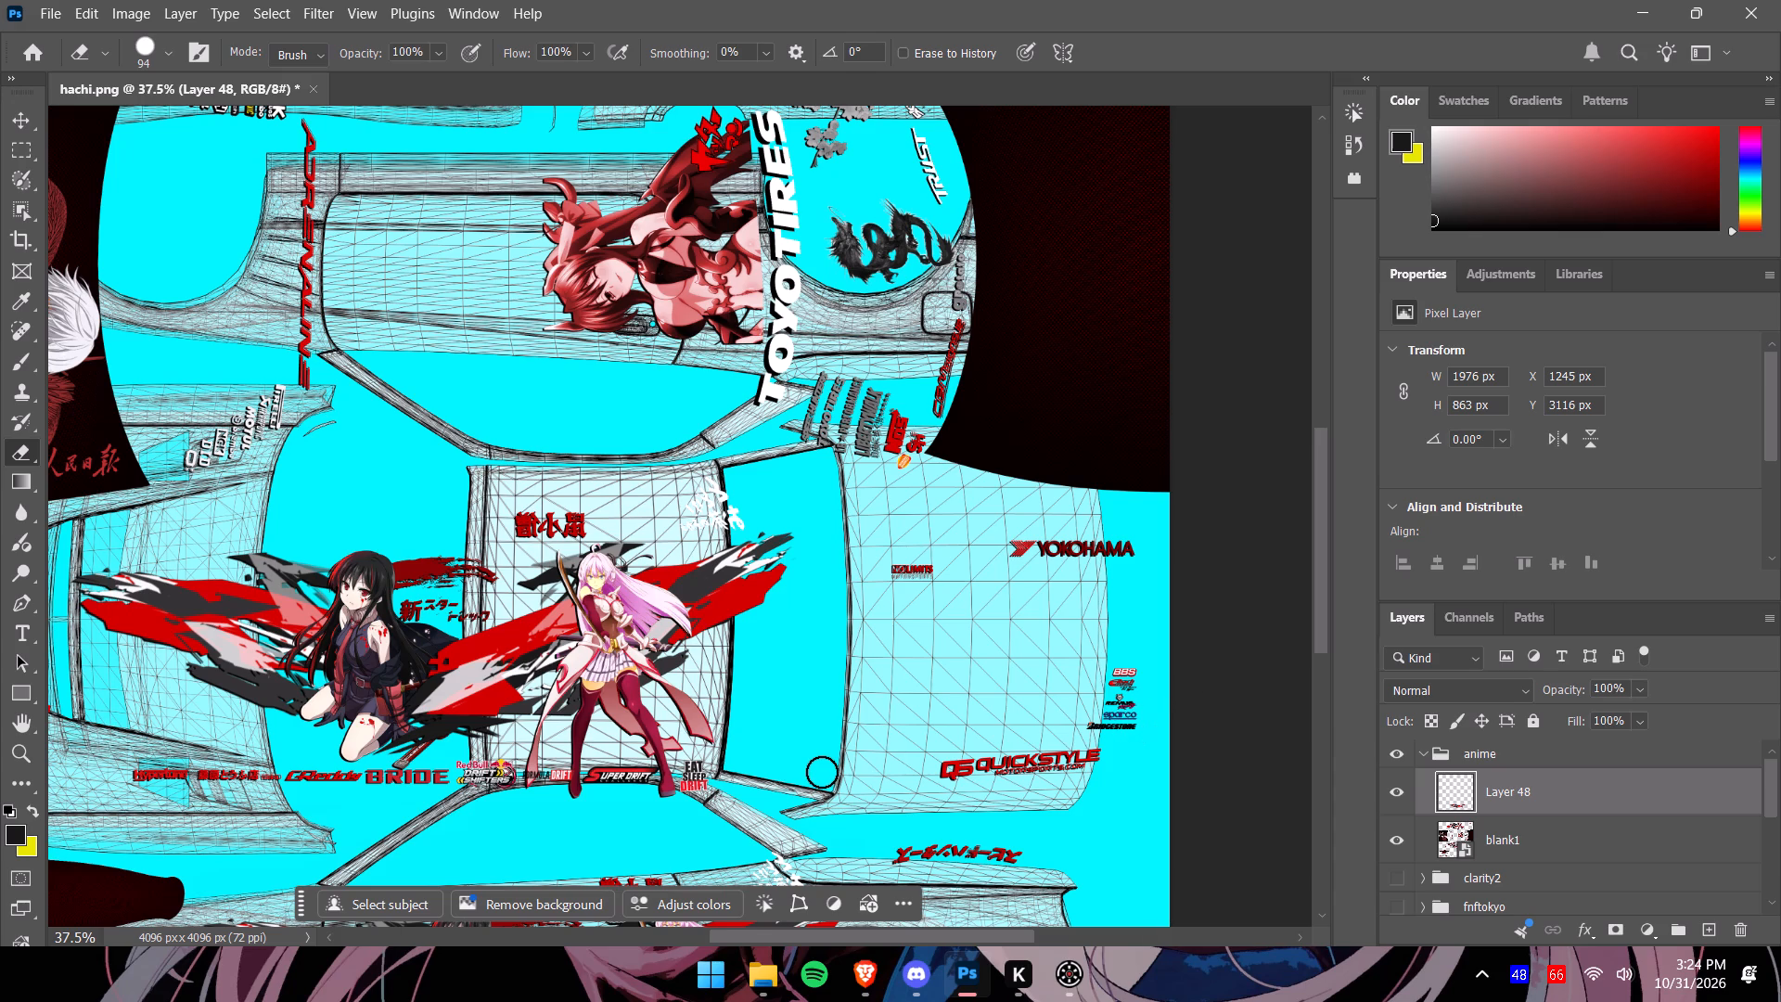
Marquee-select the Yokohama and Quickstyle trunk logos, about 894 by 841 px, and copy them from blank1 onto their own layer.
left_click(24, 149)
left_click_drag(846, 509, 1086, 655)
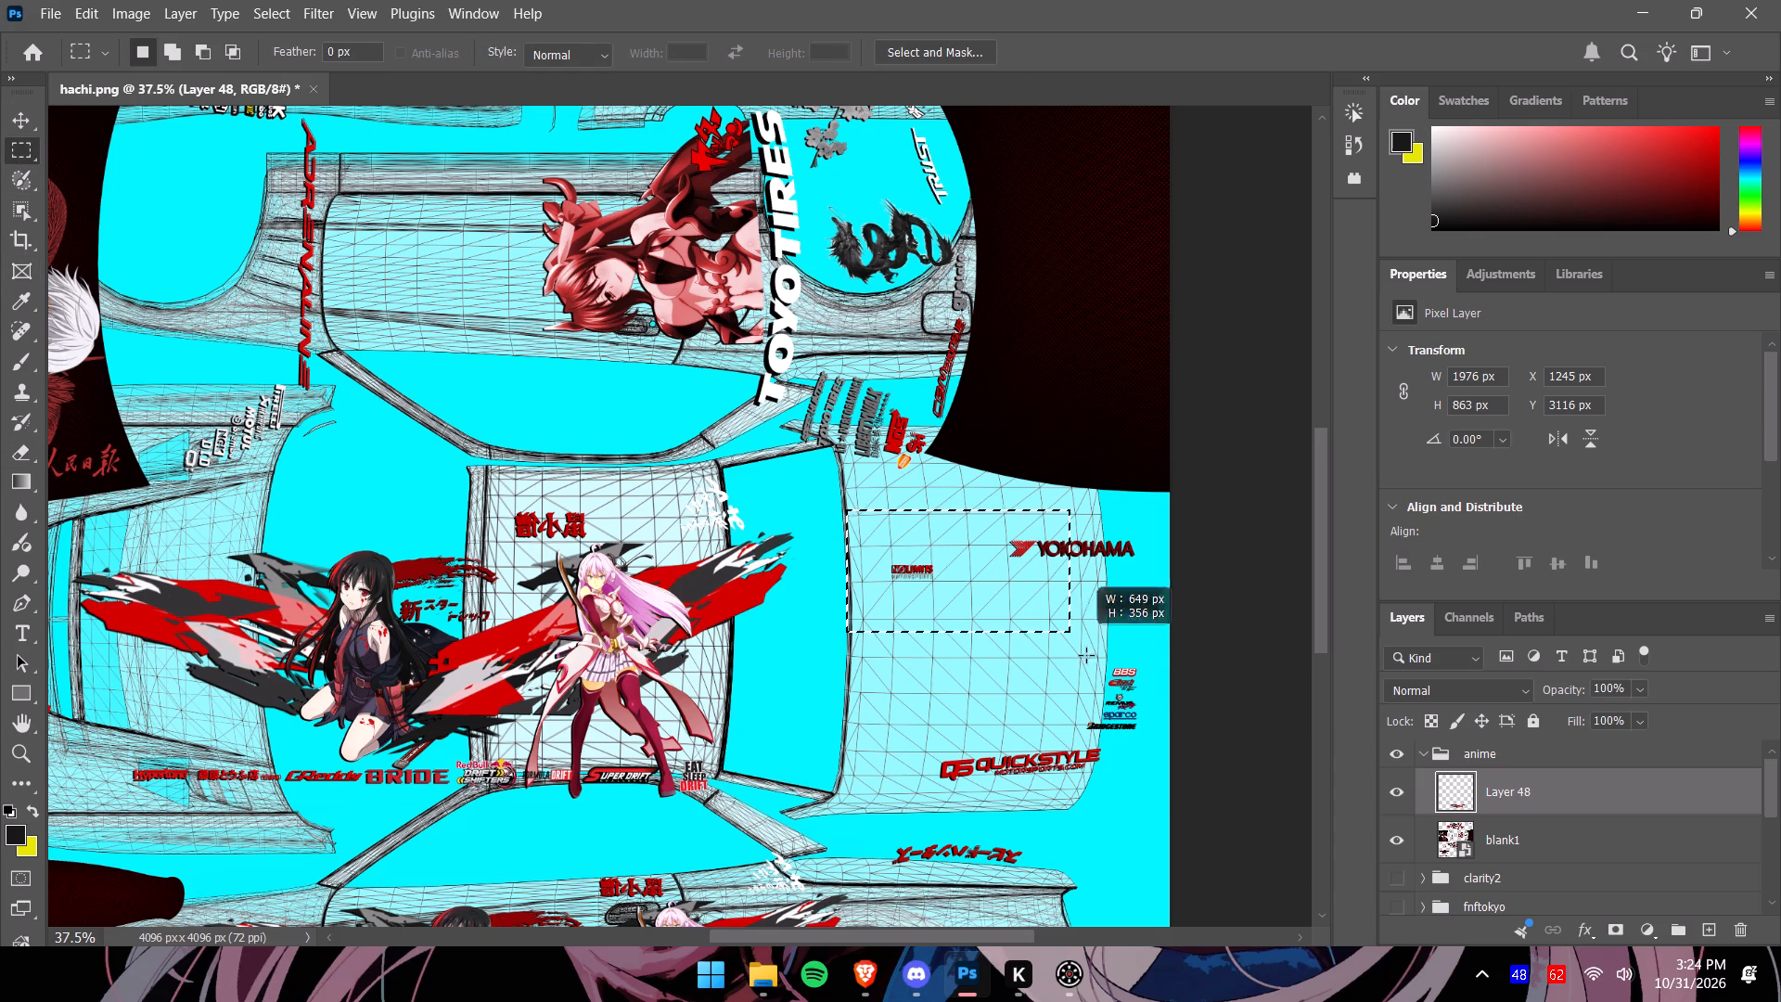
left_click_drag(1086, 655, 1156, 801)
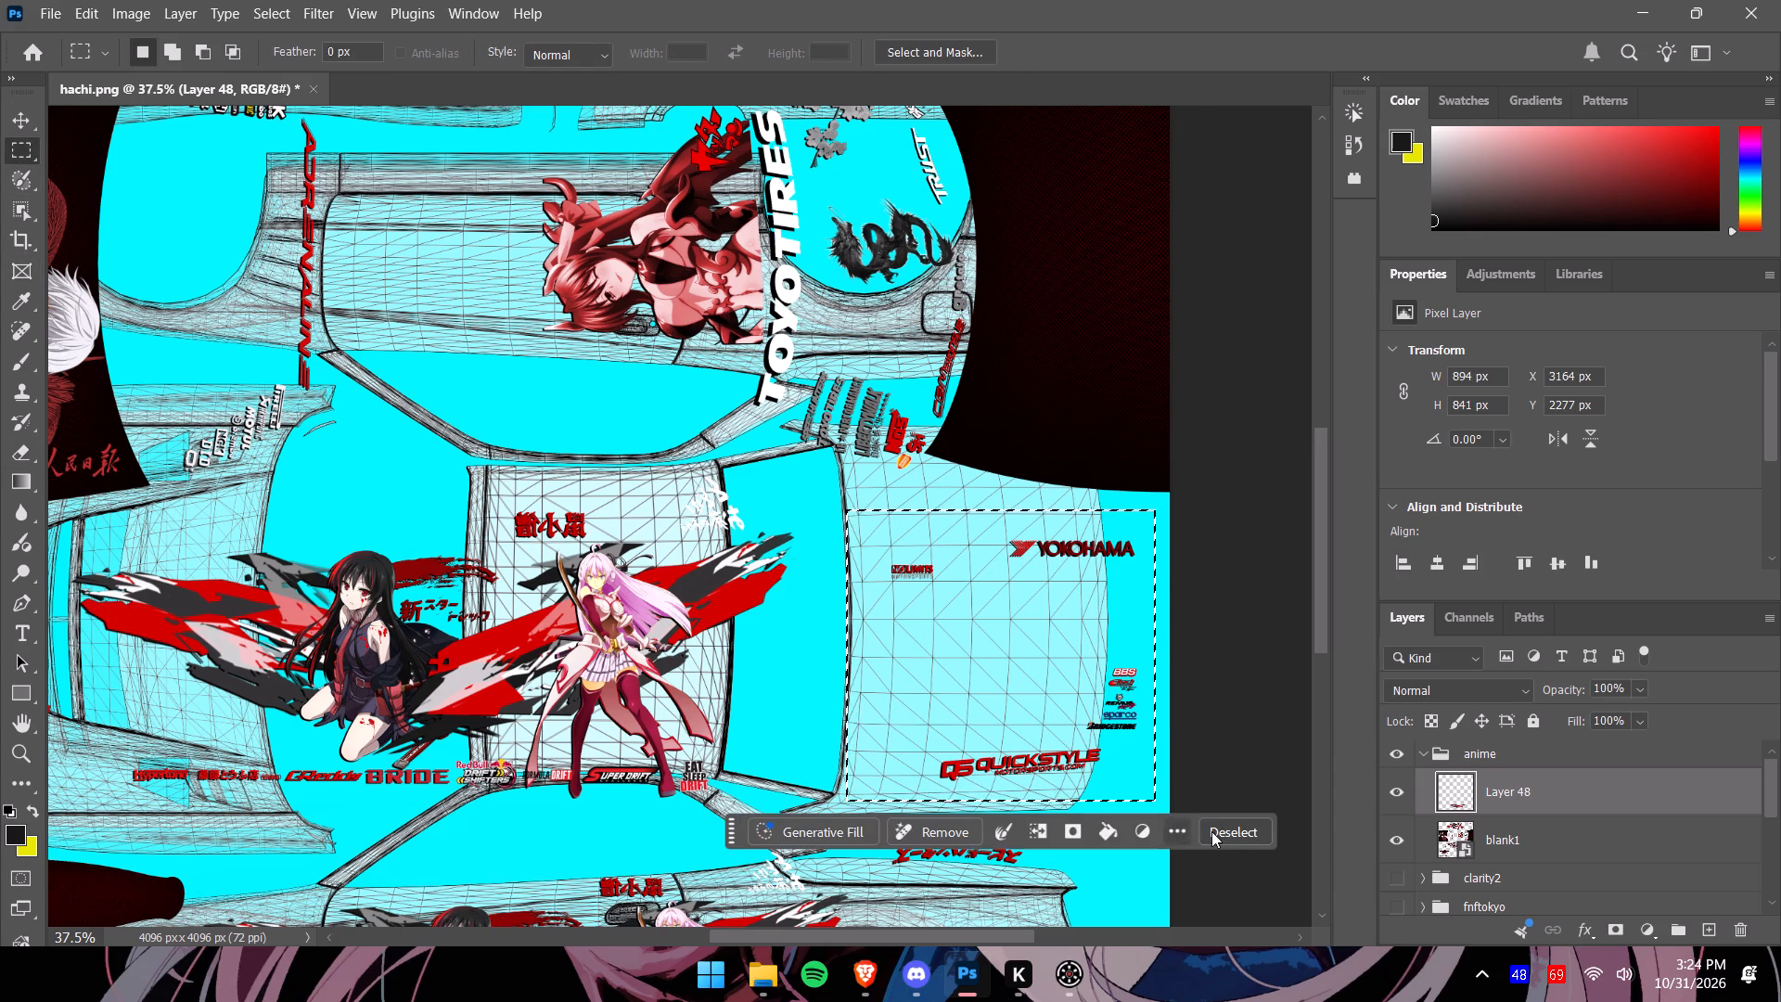
left_click(1598, 839)
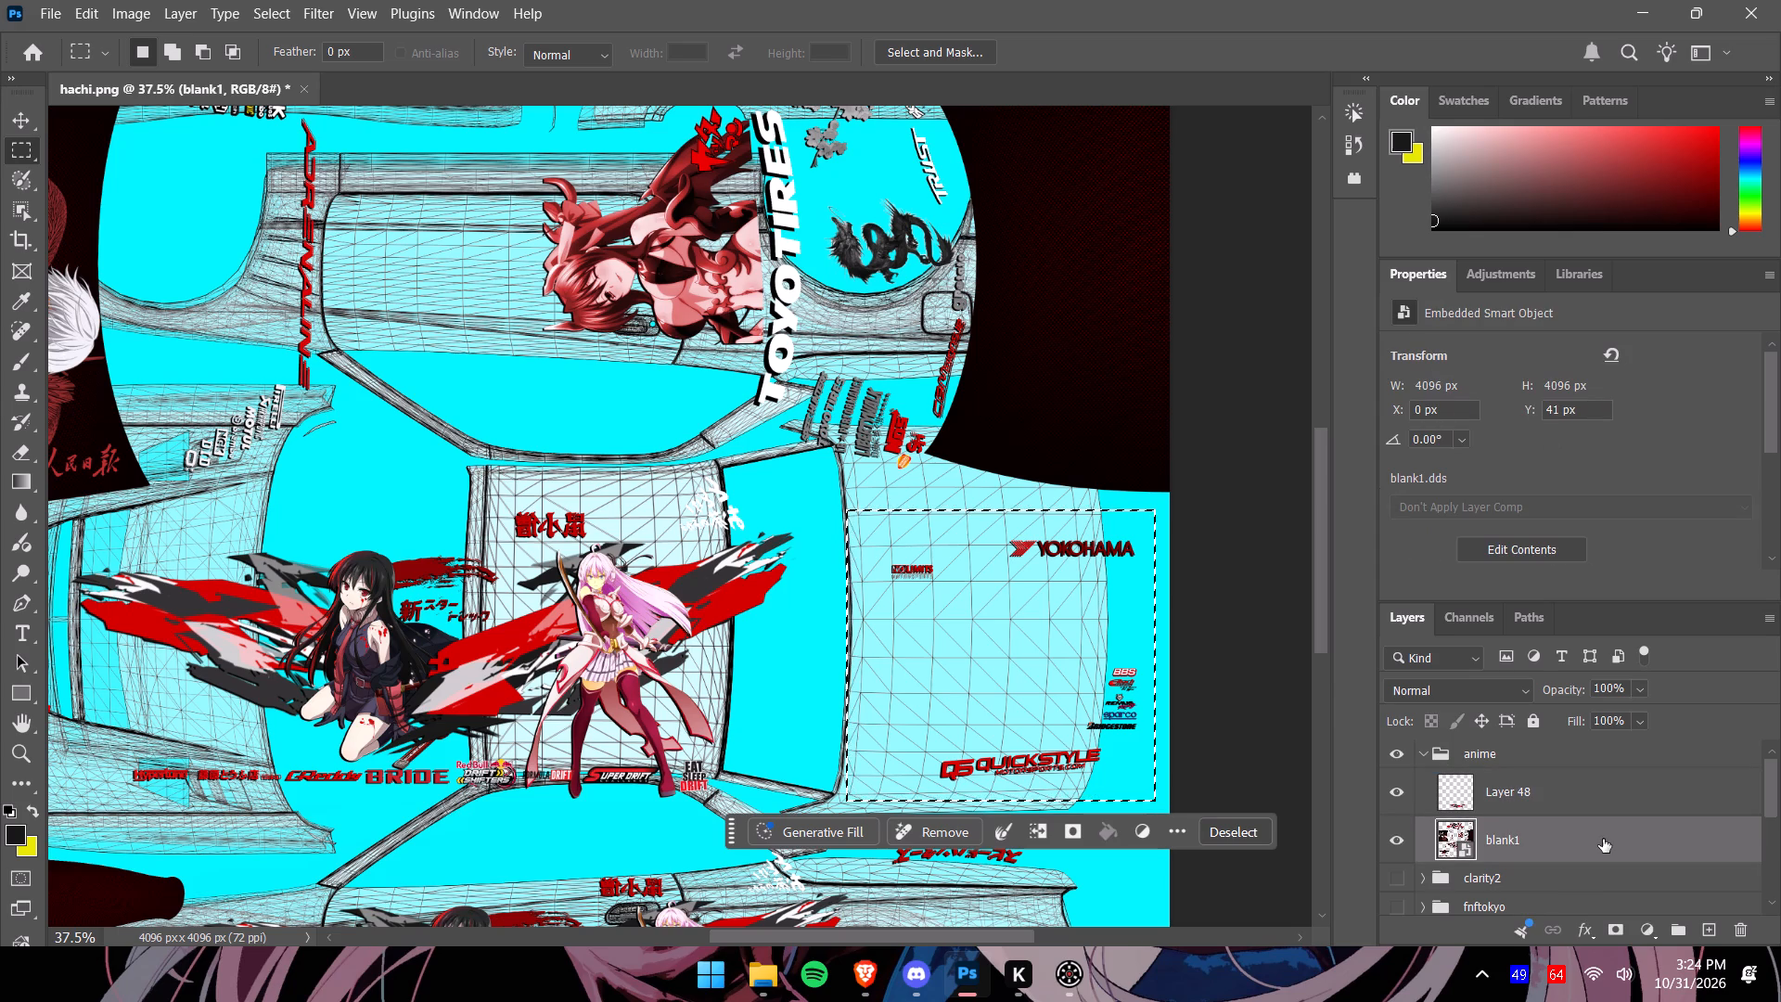
key("ctrl+c")
key("ctrl+v")
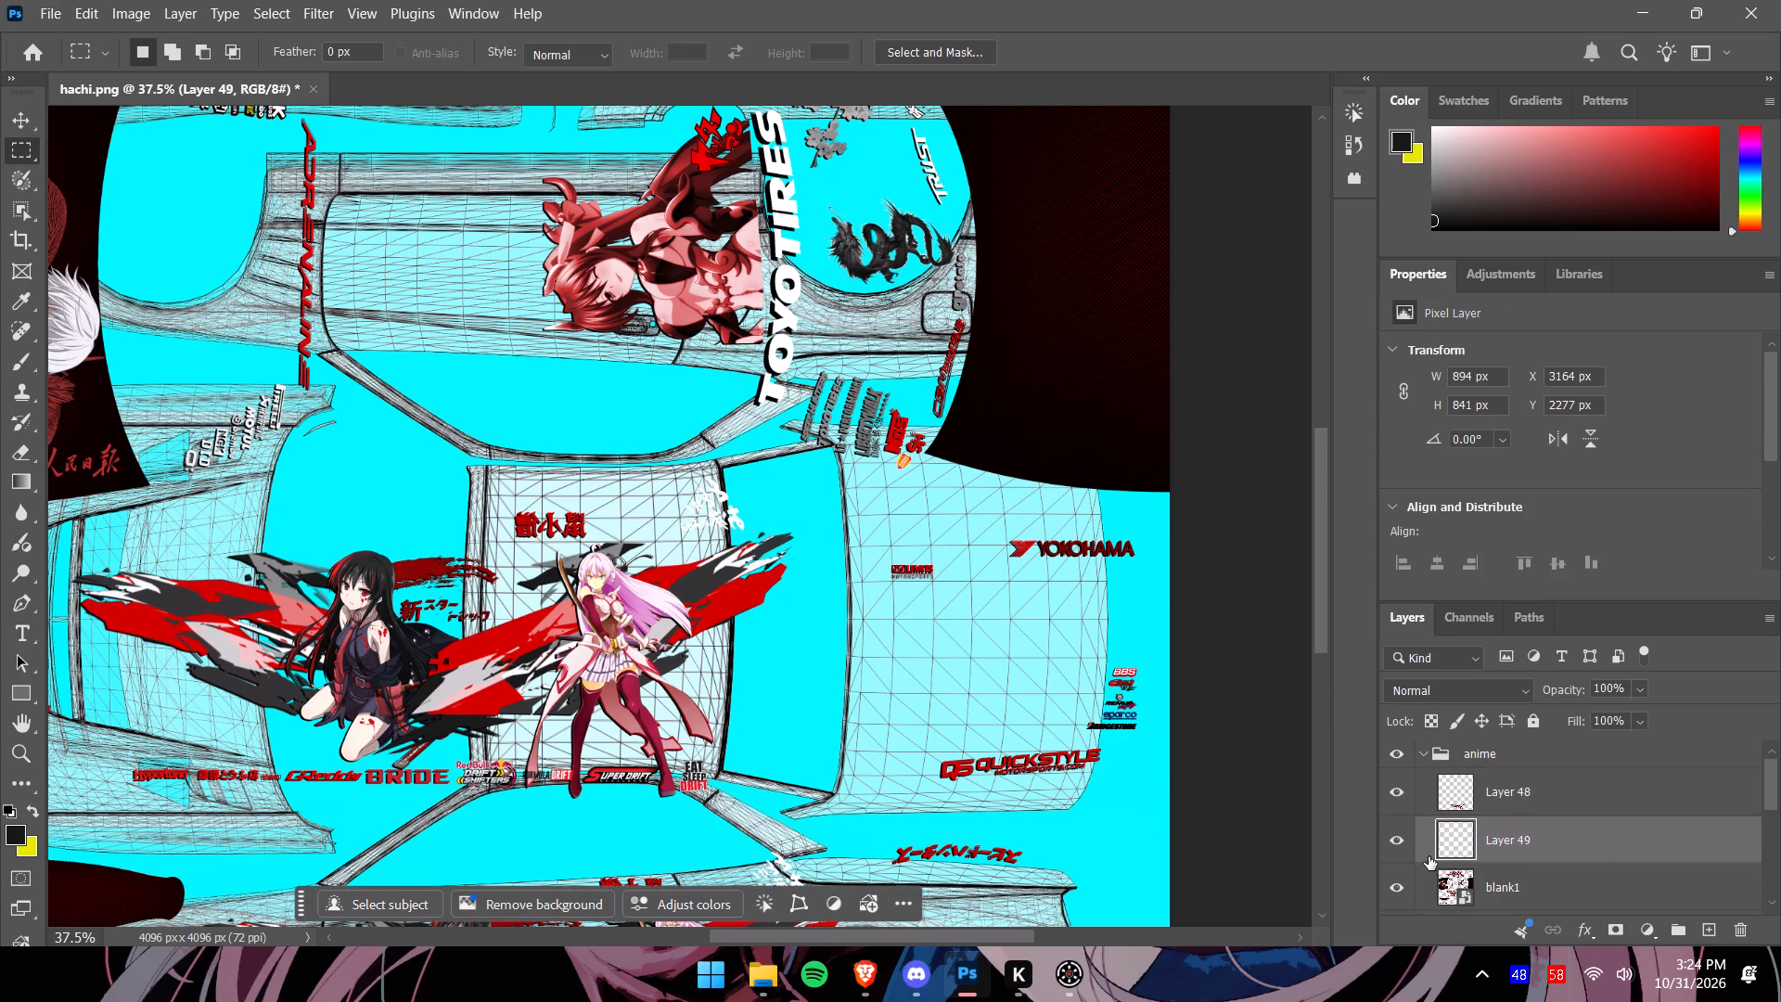
scroll(1429, 856, "down", 1)
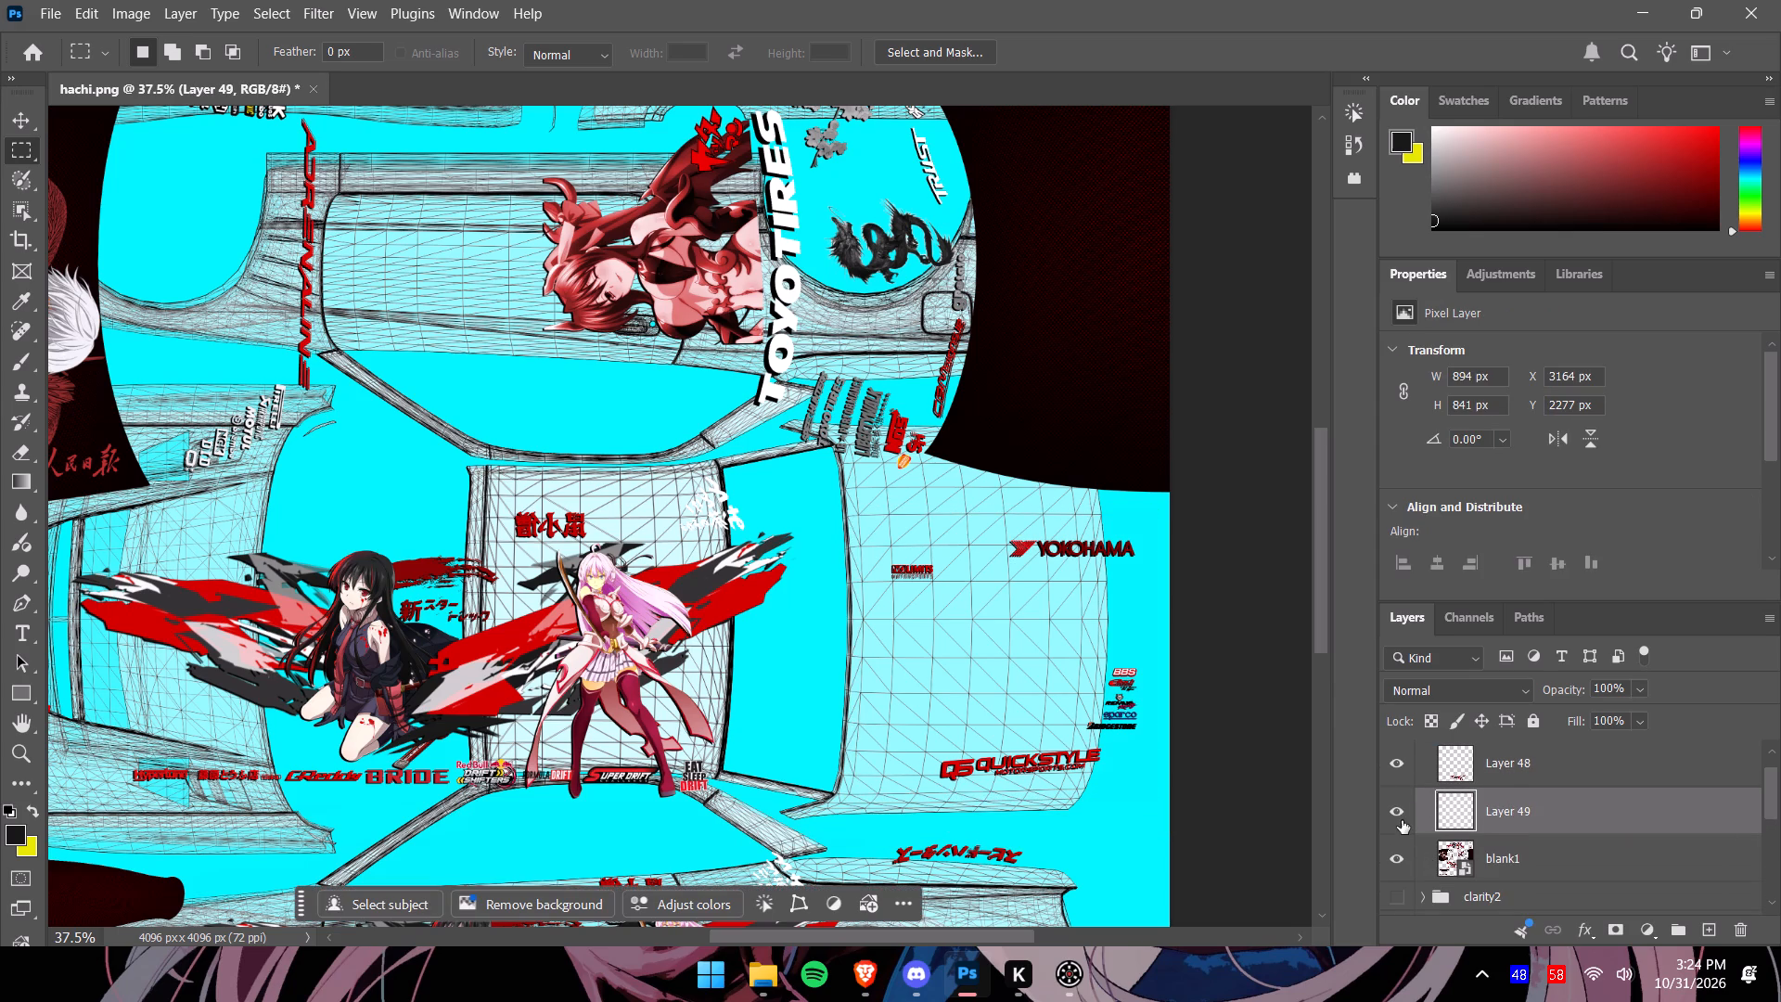
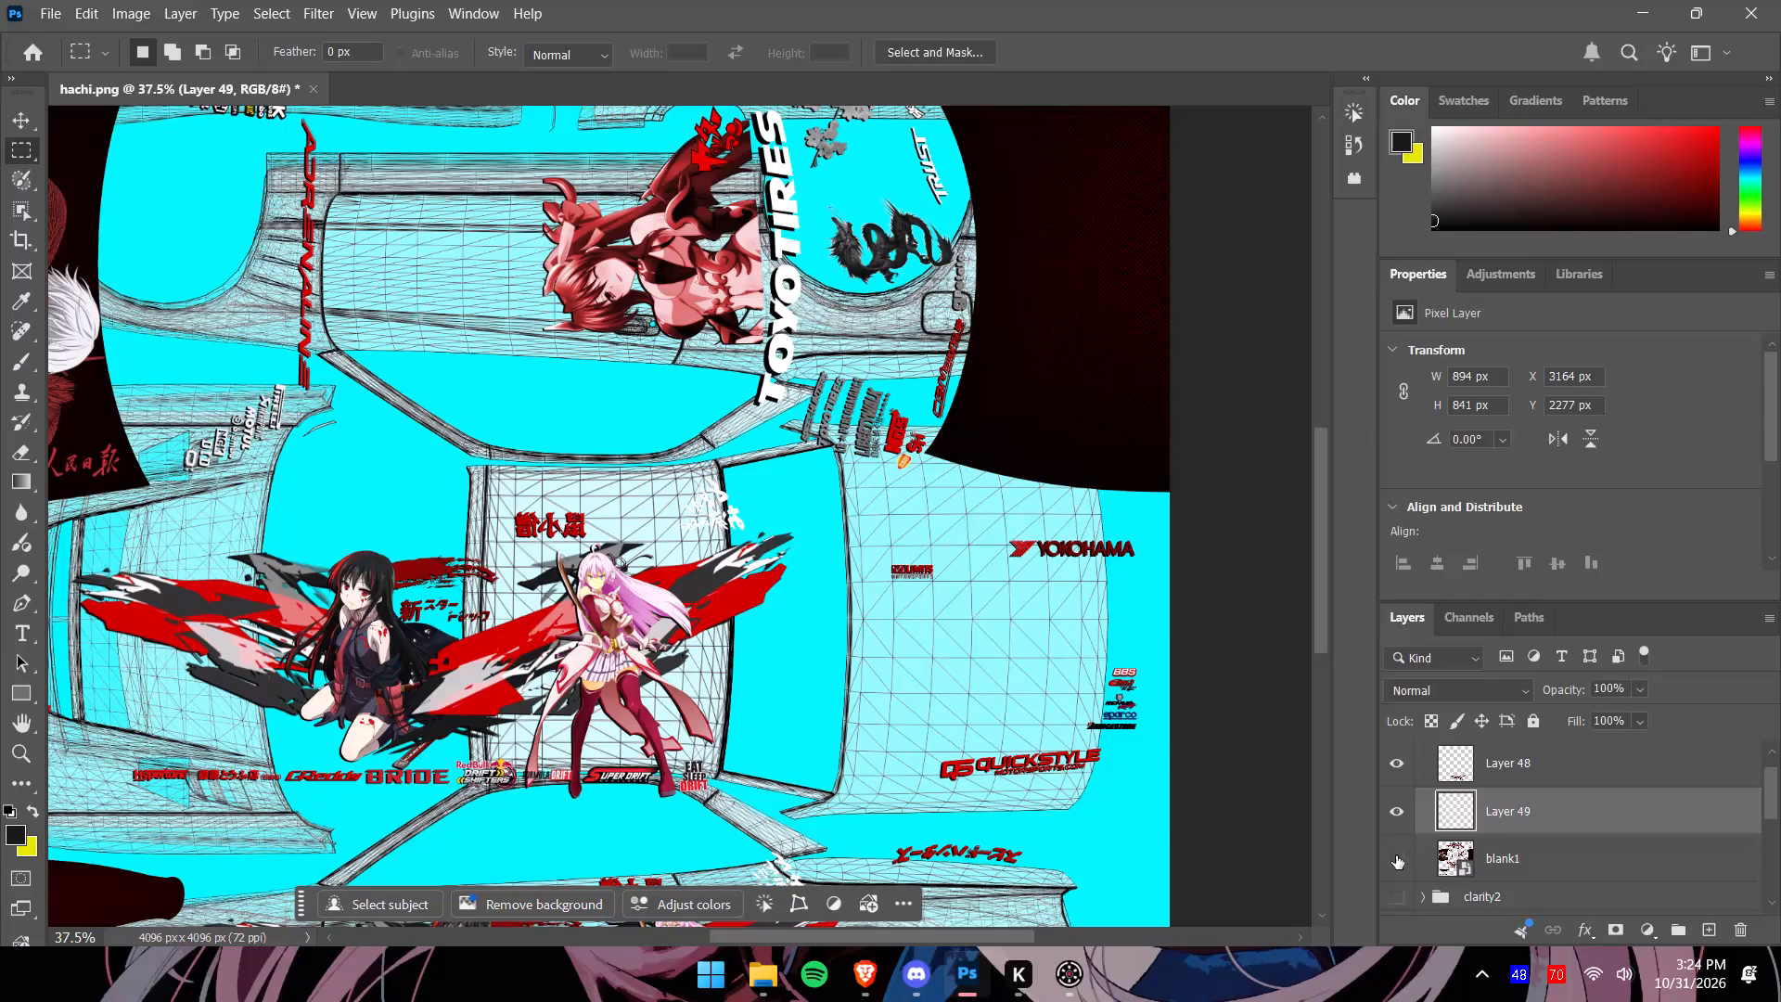
Move Layer 49's logos onto the lower side view's rear quarter and scale them to about 68% width and 75% height.
left_click_drag(1317, 606, 1327, 664)
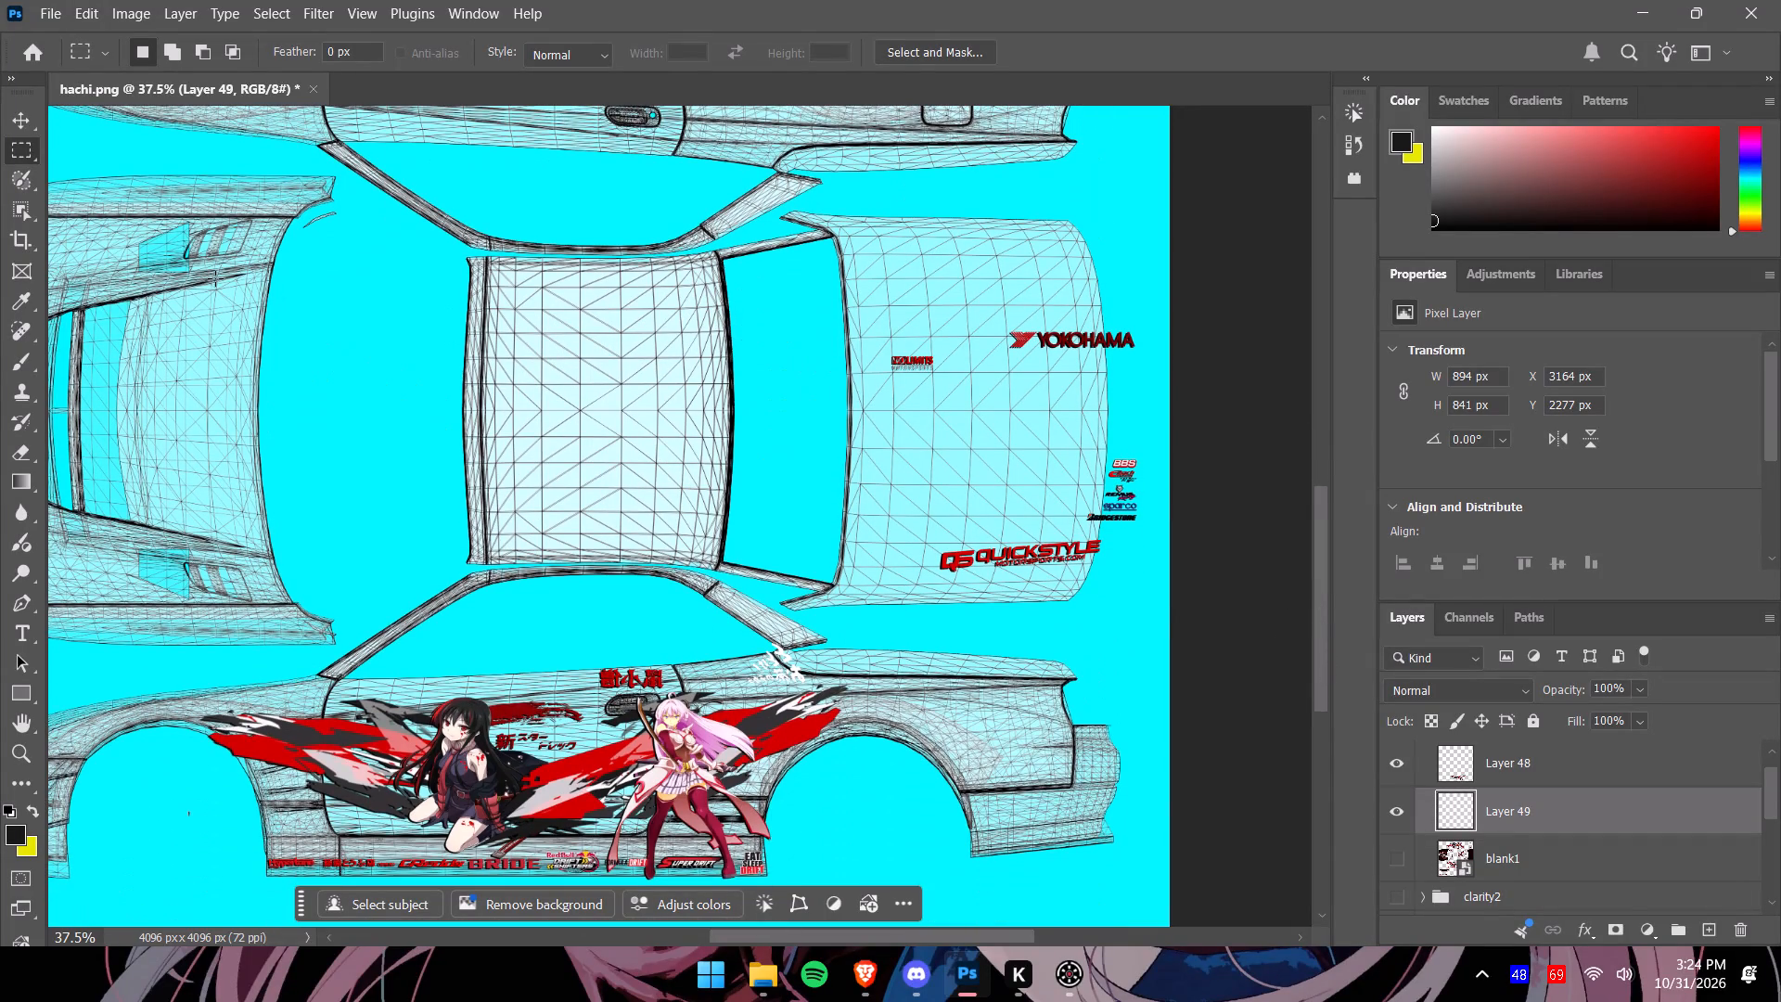
left_click(21, 116)
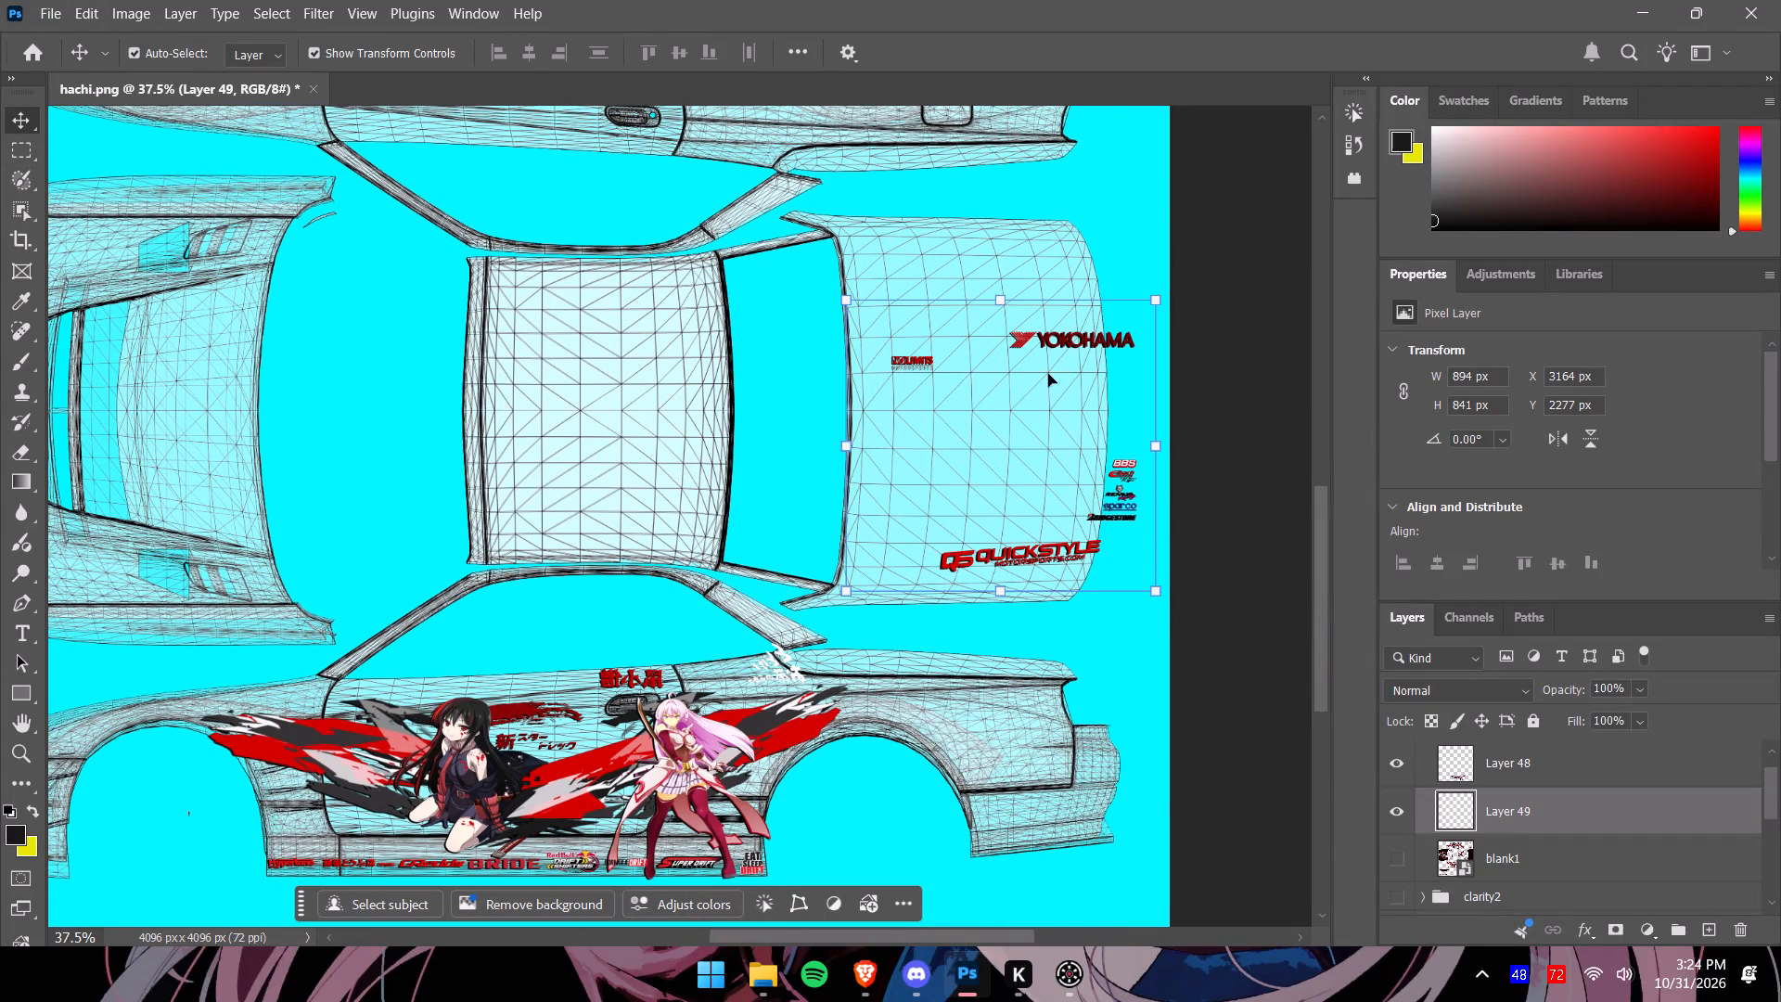
left_click(997, 298)
left_click_drag(1054, 395, 1070, 662)
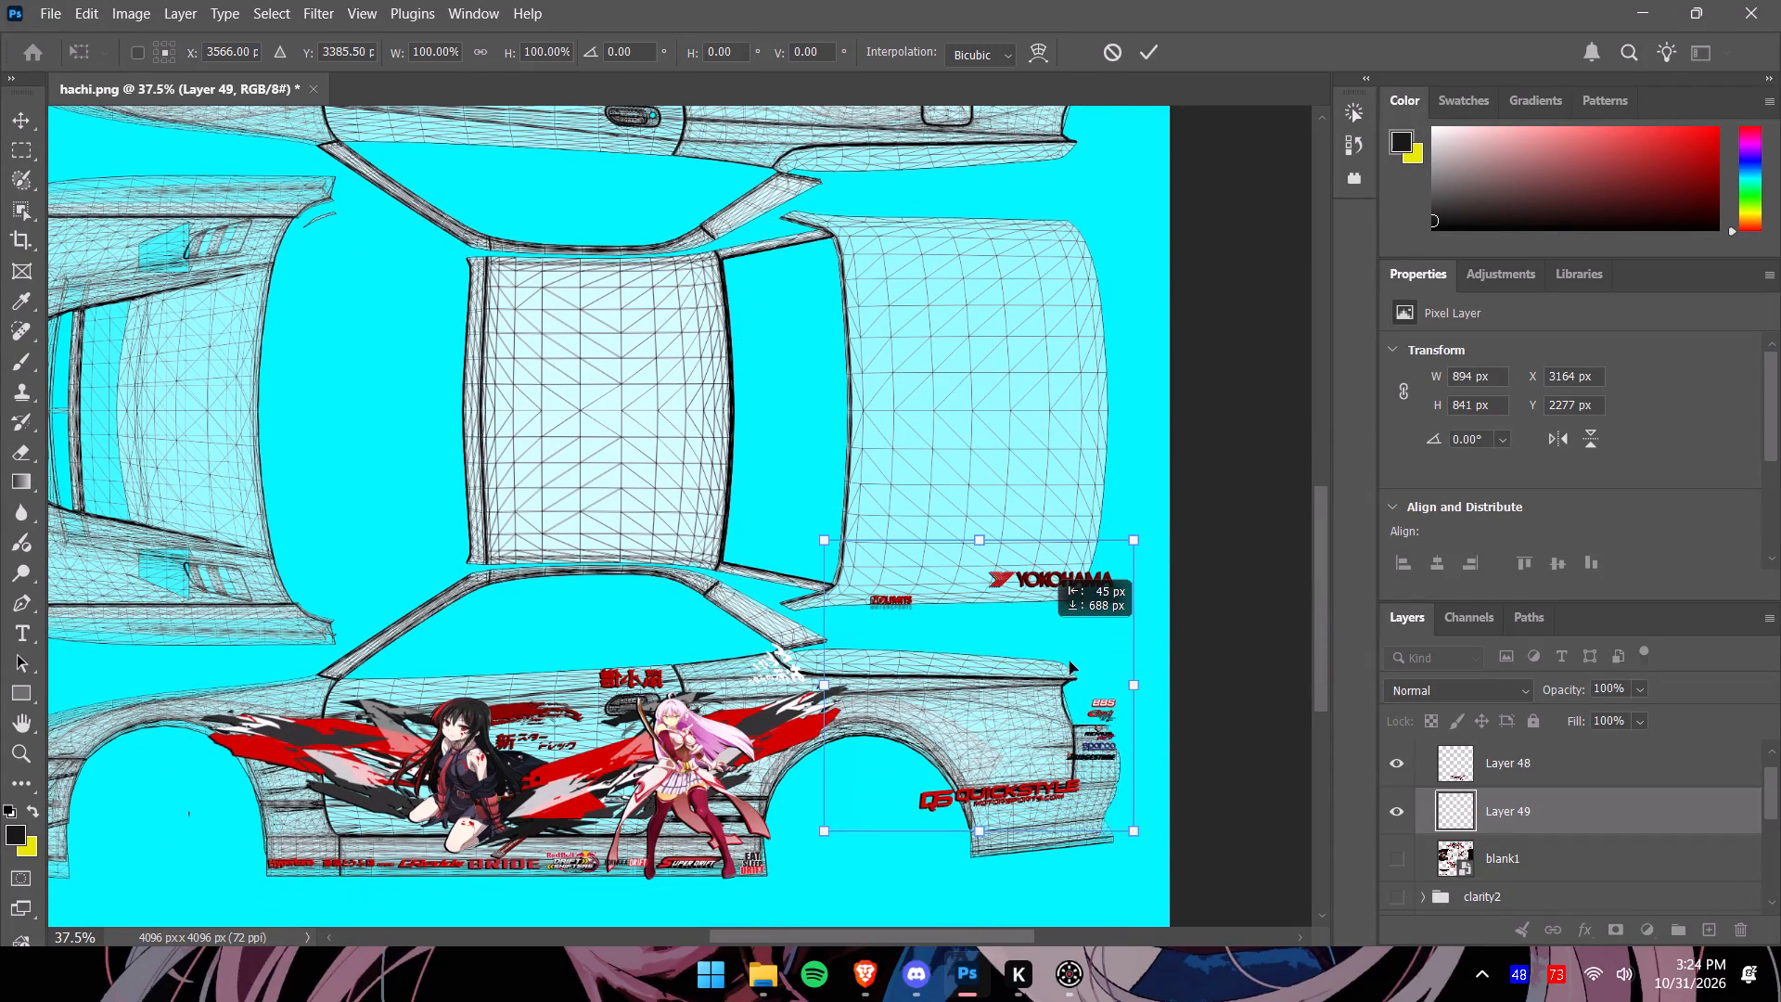
left_click_drag(1070, 662, 1048, 675)
left_click_drag(1155, 730, 1143, 730)
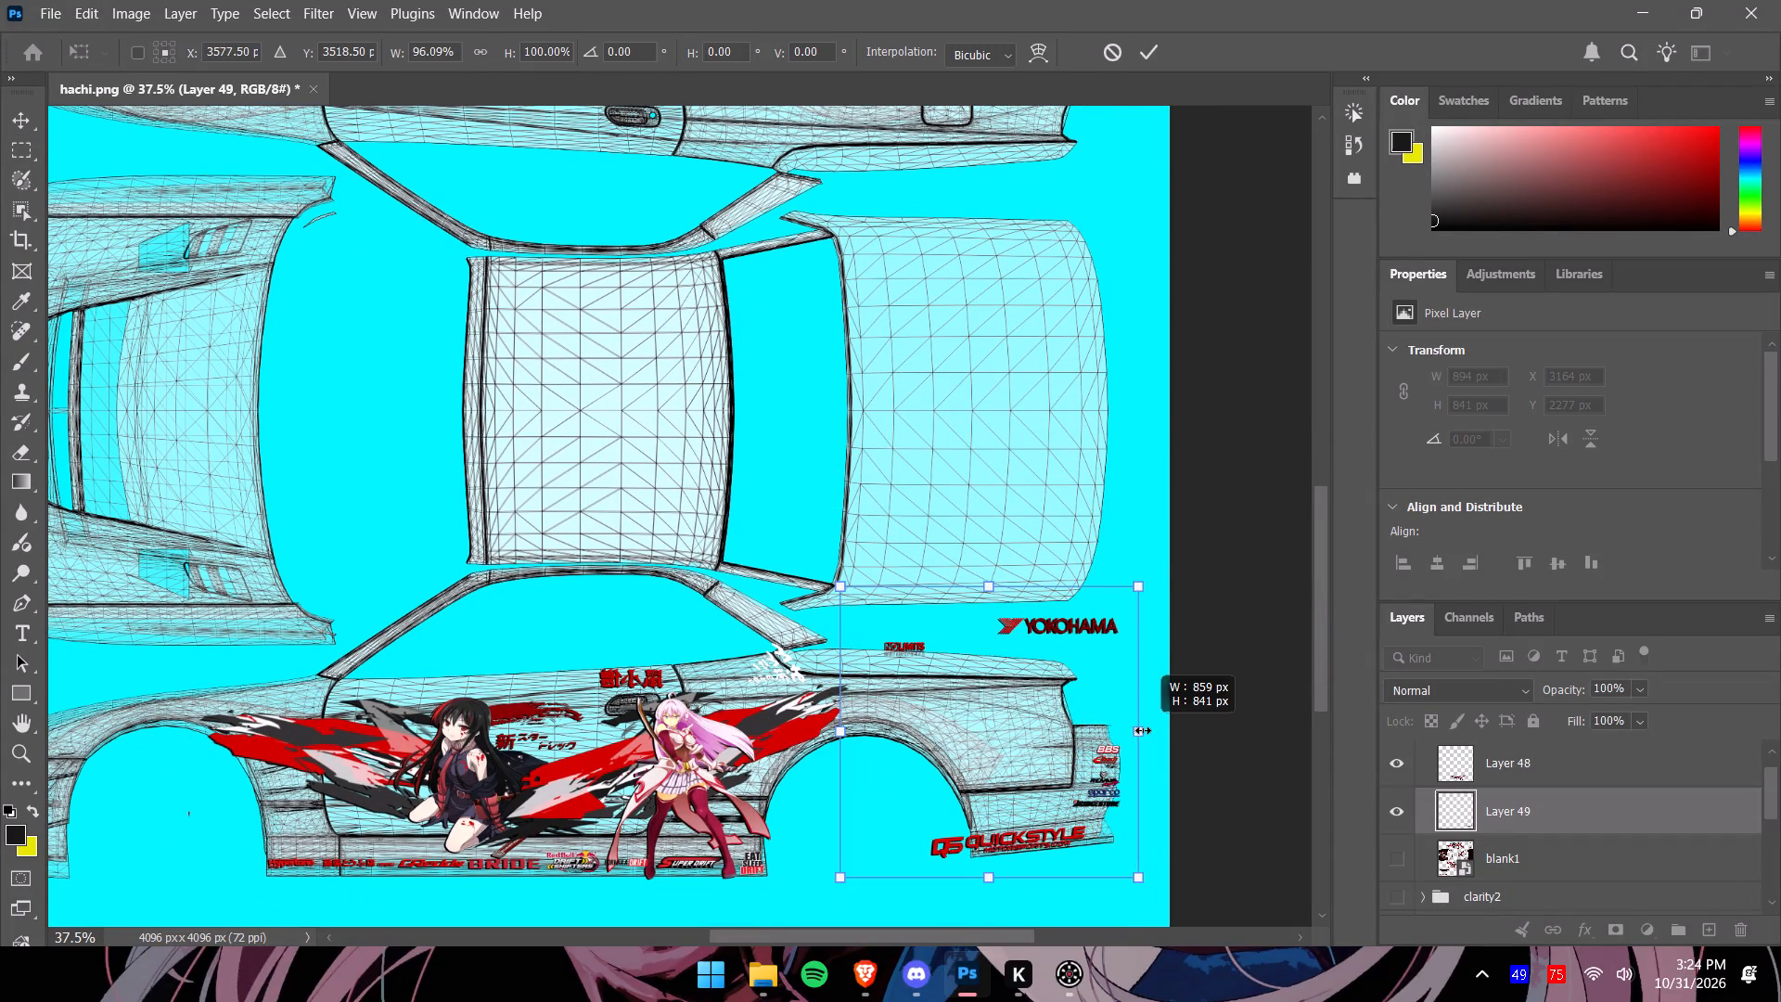
left_click_drag(1143, 730, 1133, 737)
left_click_drag(838, 736, 871, 736)
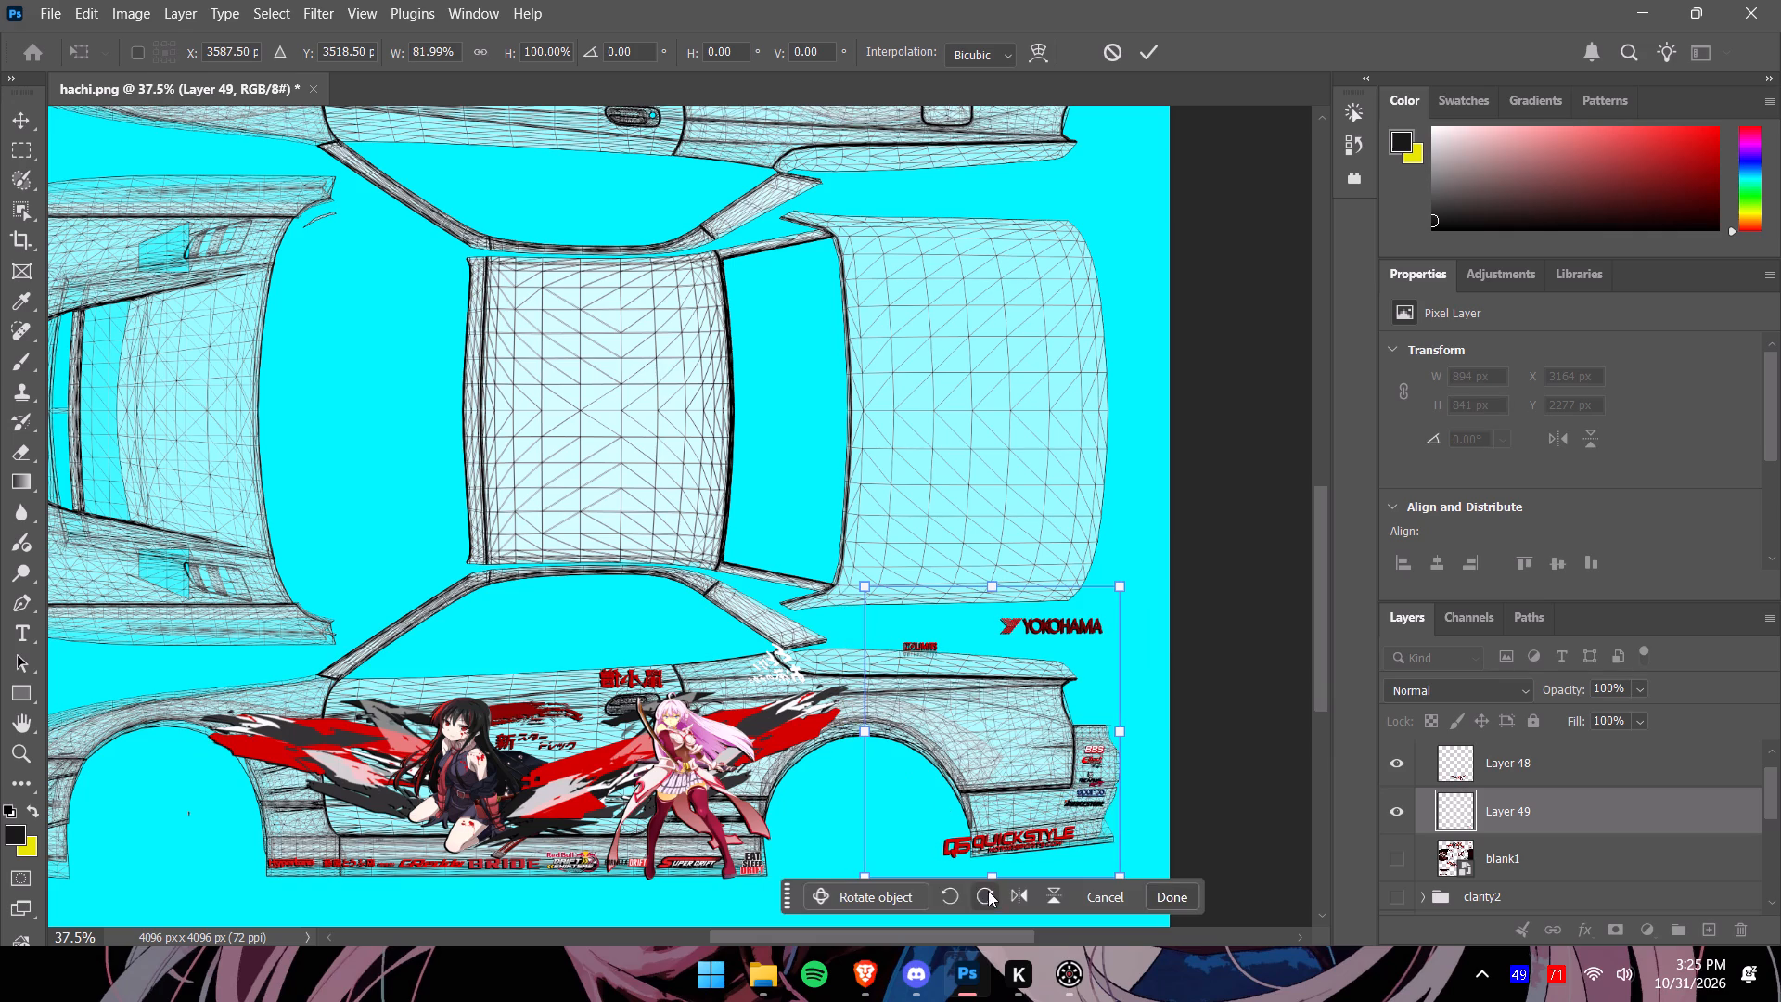
left_click_drag(992, 588, 998, 644)
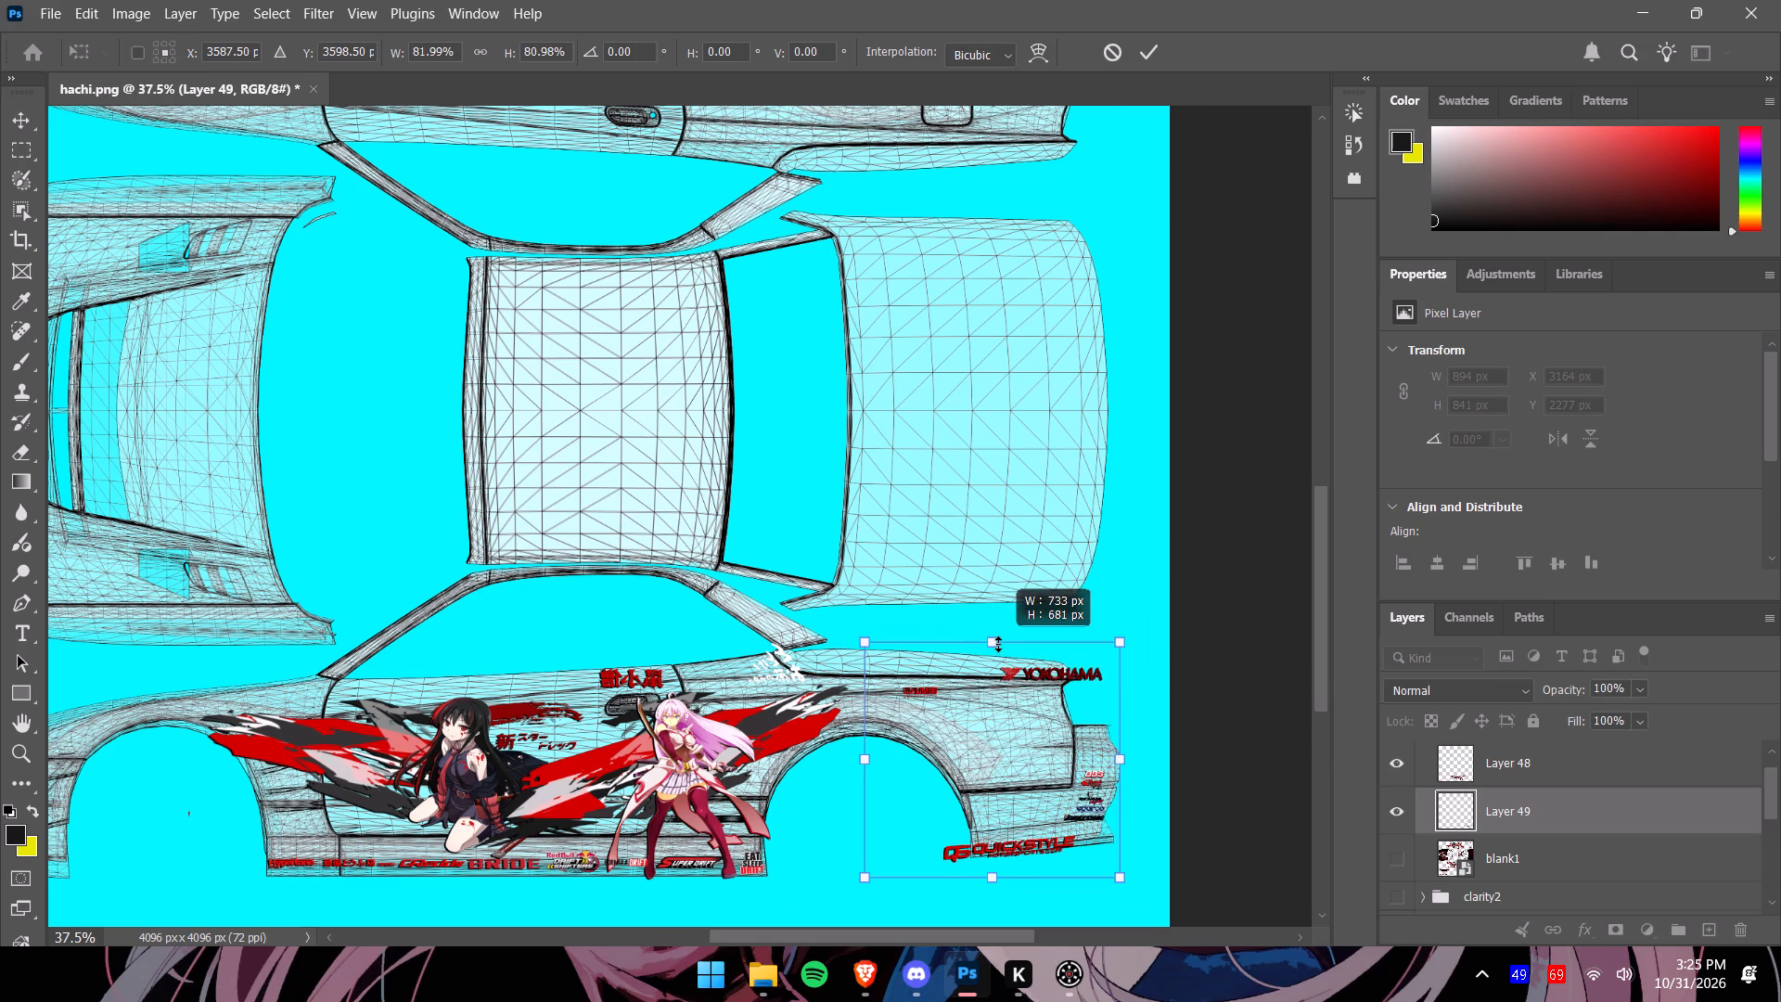
left_click_drag(998, 644, 1000, 644)
left_click_drag(993, 875, 998, 859)
left_click_drag(865, 748, 896, 750)
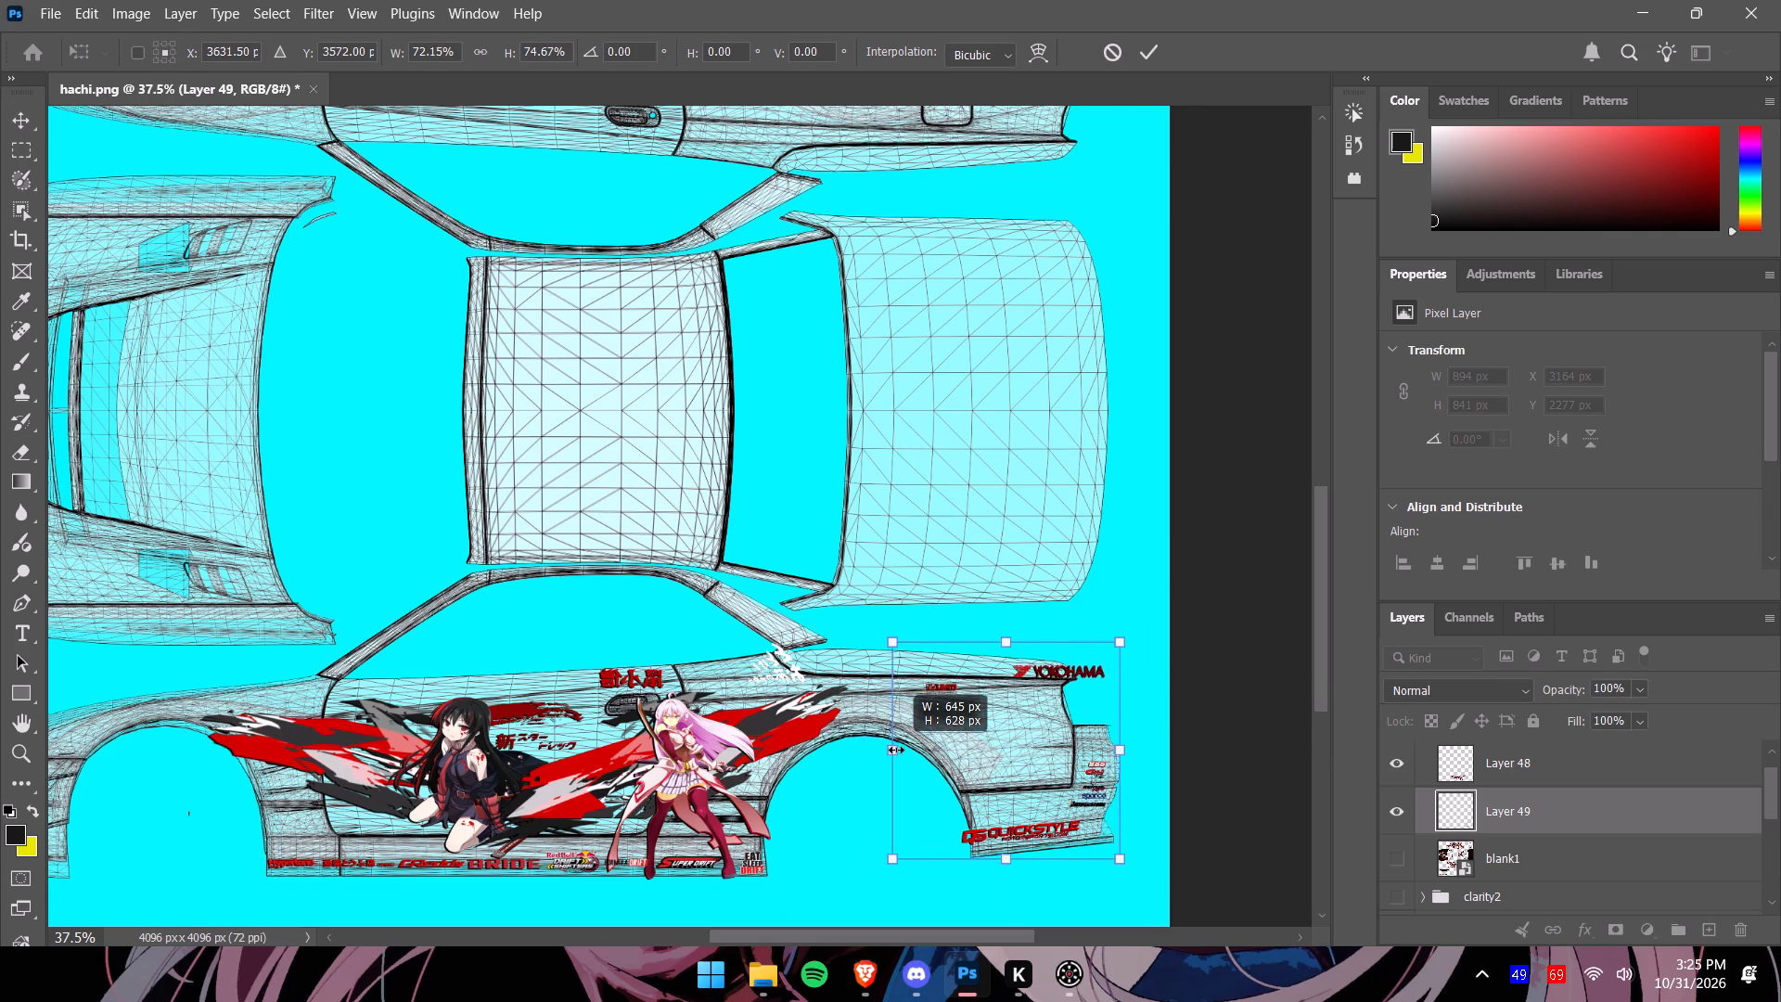
left_click_drag(896, 750, 907, 751)
Adjust the width of the Layer 49 logos to about 69% against the rear quarter and bumper outline.
left_click_drag(1325, 659, 1339, 688)
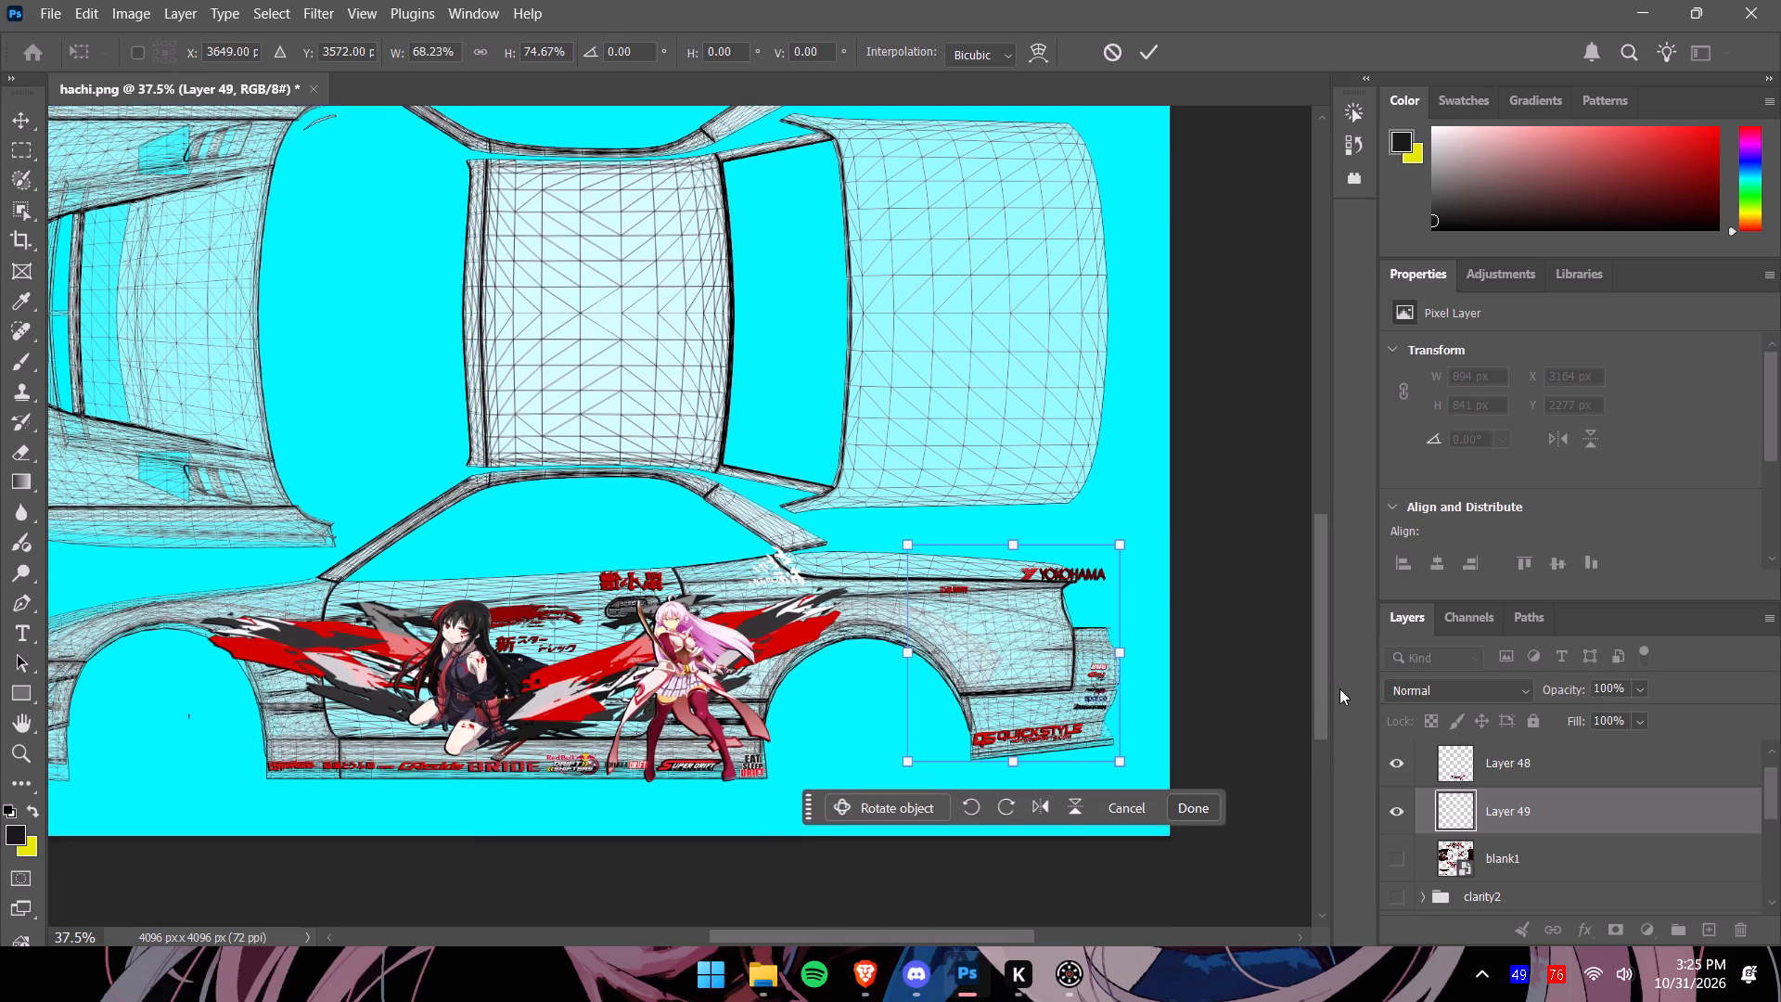
left_click_drag(1339, 688, 1340, 688)
scroll(1192, 685, "up", 8, "alt")
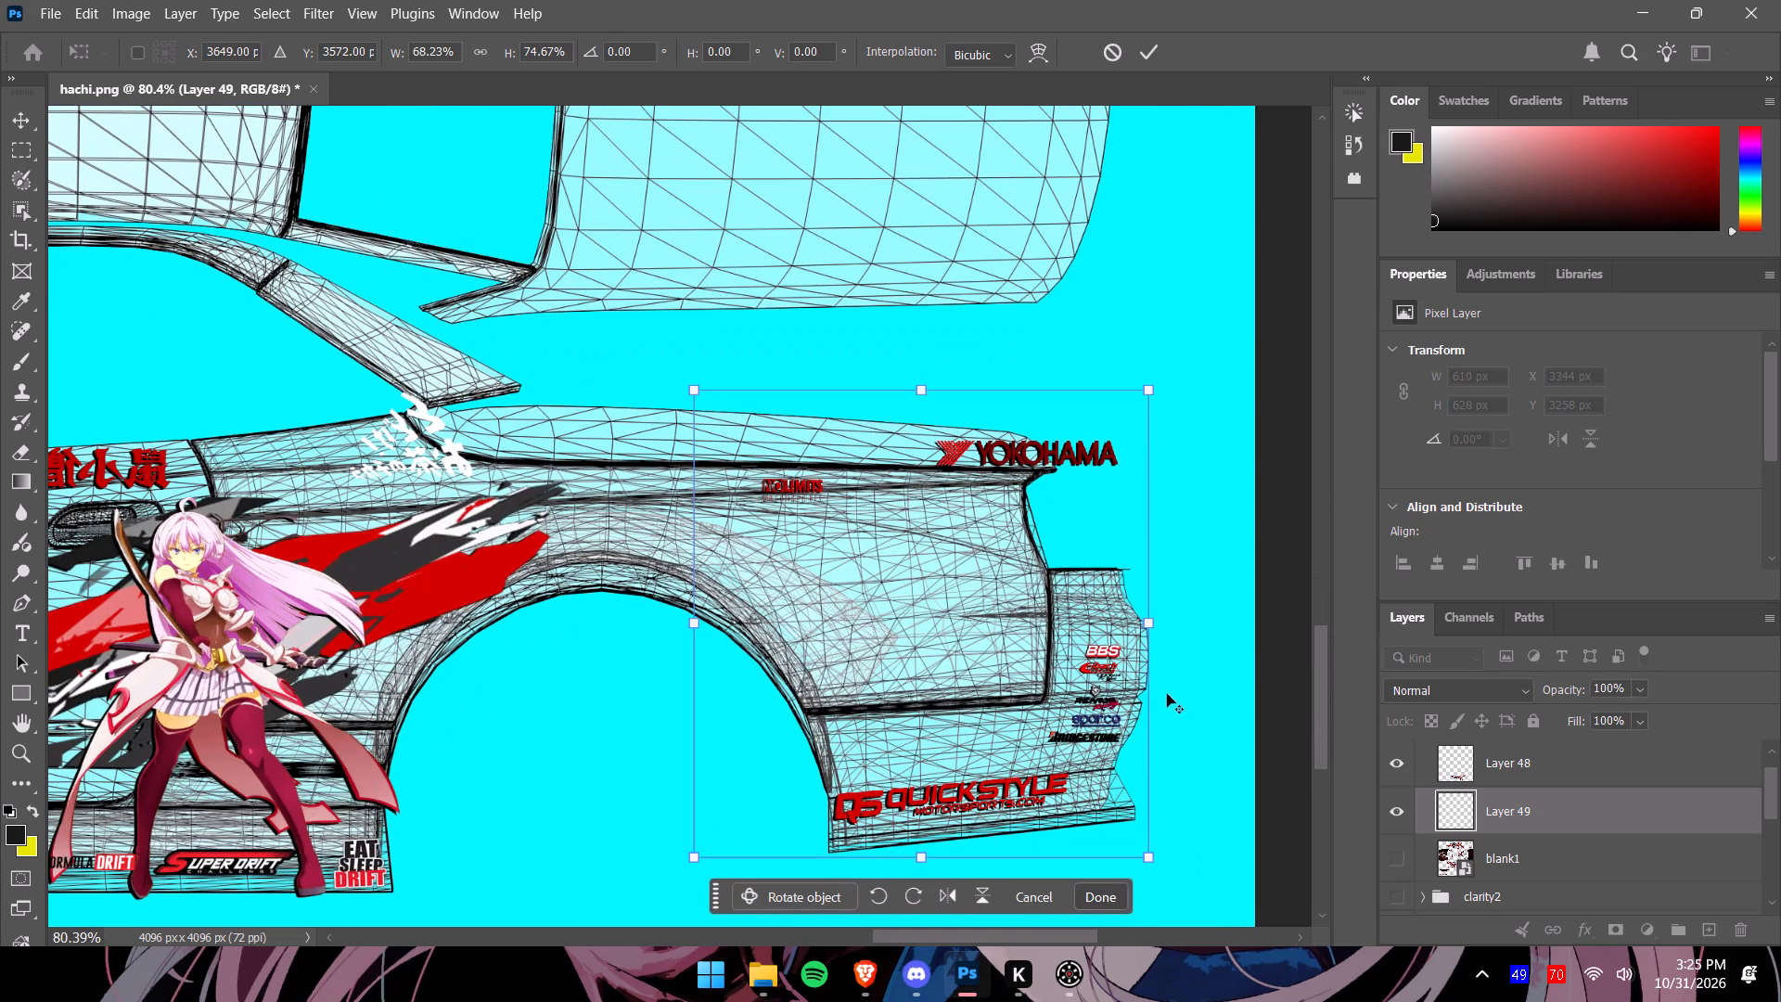
left_click(1147, 622)
left_click_drag(1149, 623, 1156, 623)
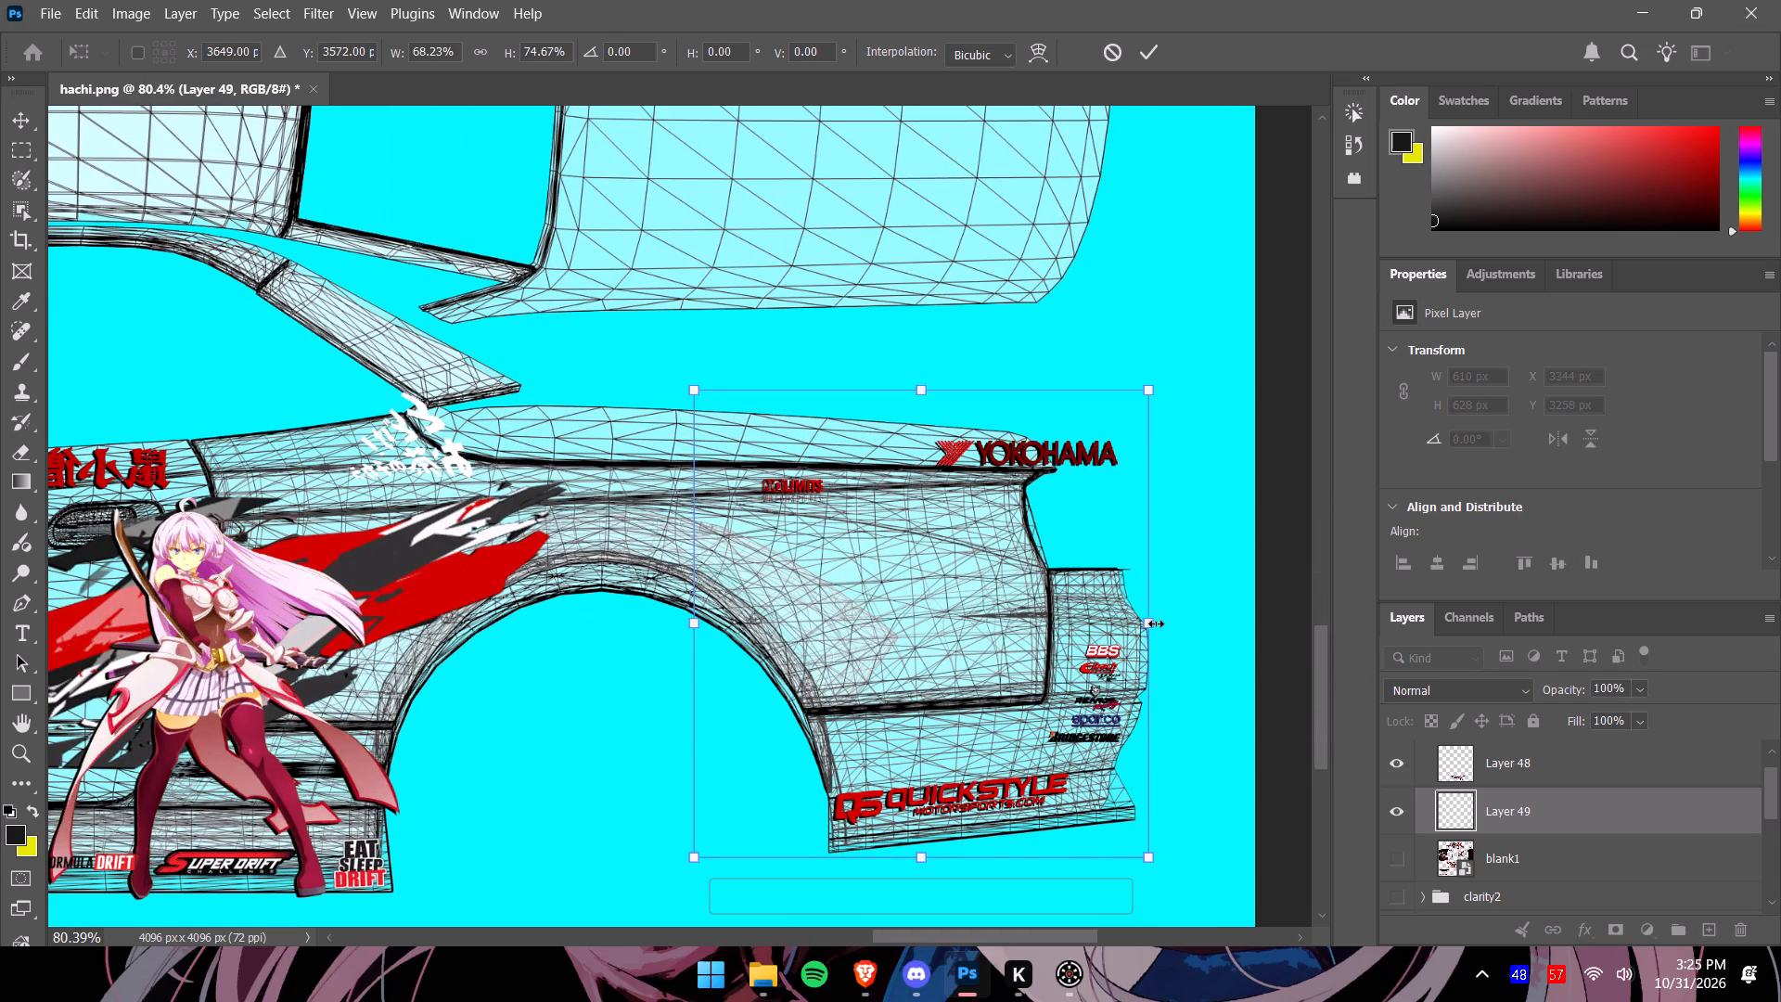
left_click_drag(1156, 623, 1172, 624)
left_click_drag(1151, 629, 1160, 629)
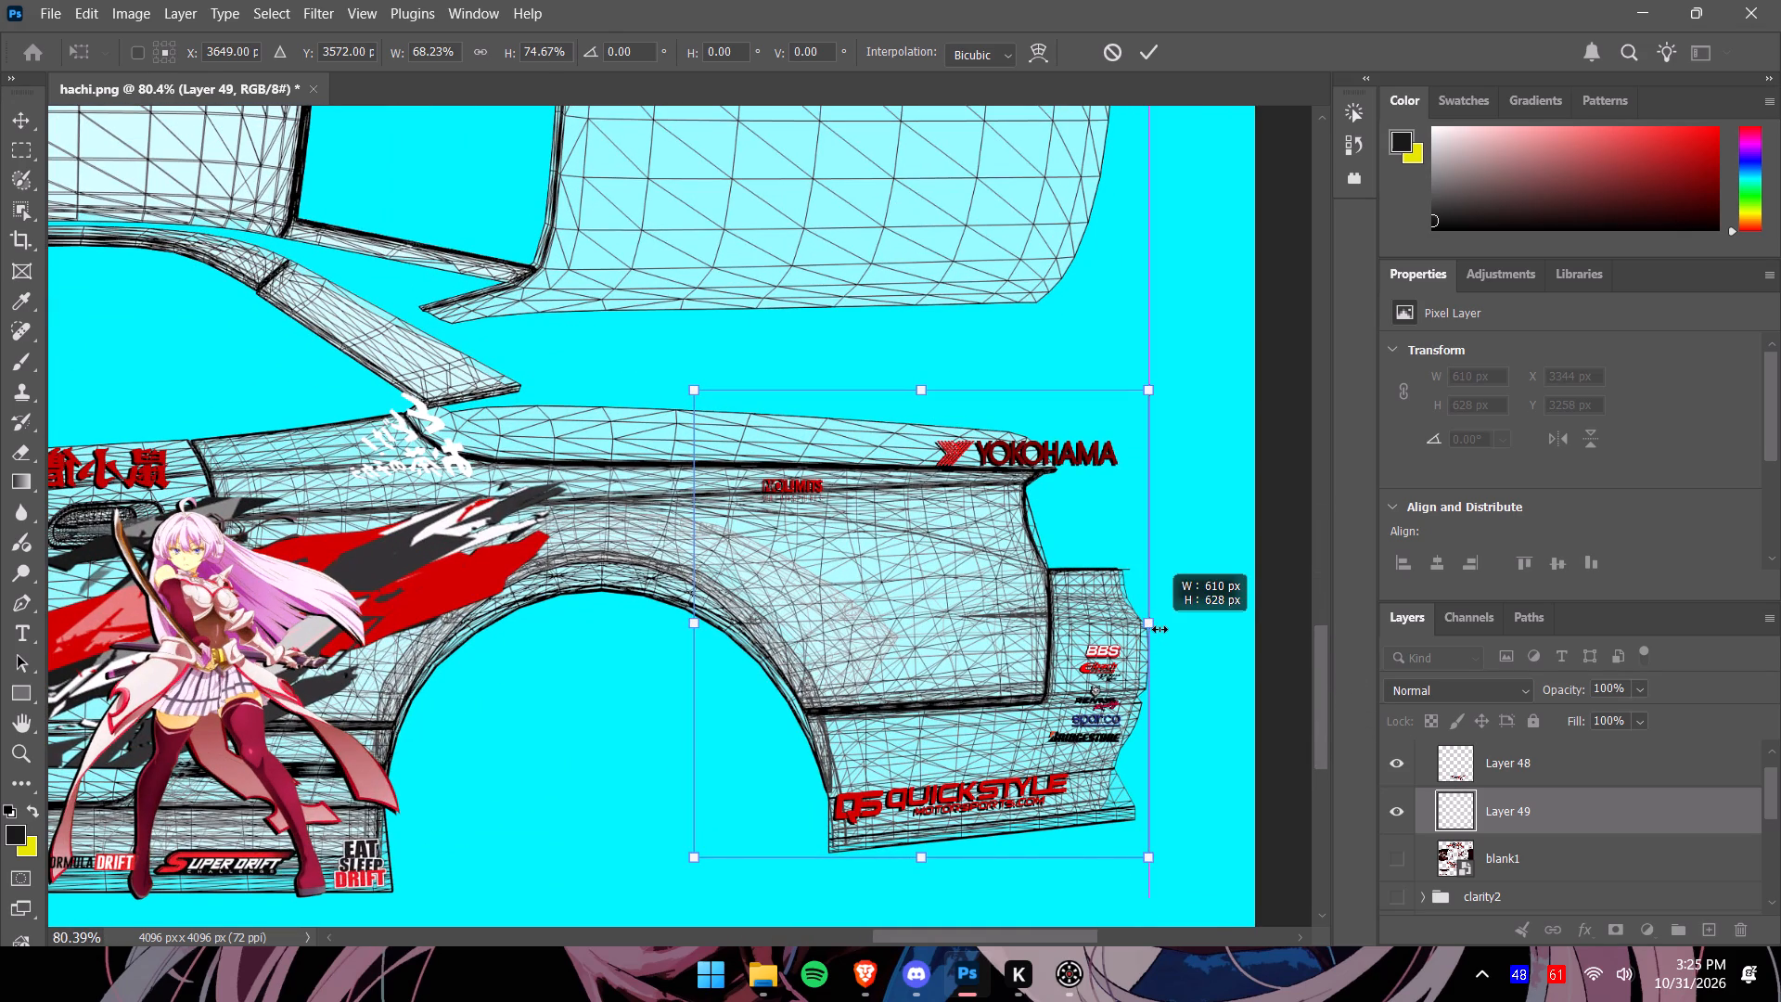
left_click_drag(1160, 629, 1162, 629)
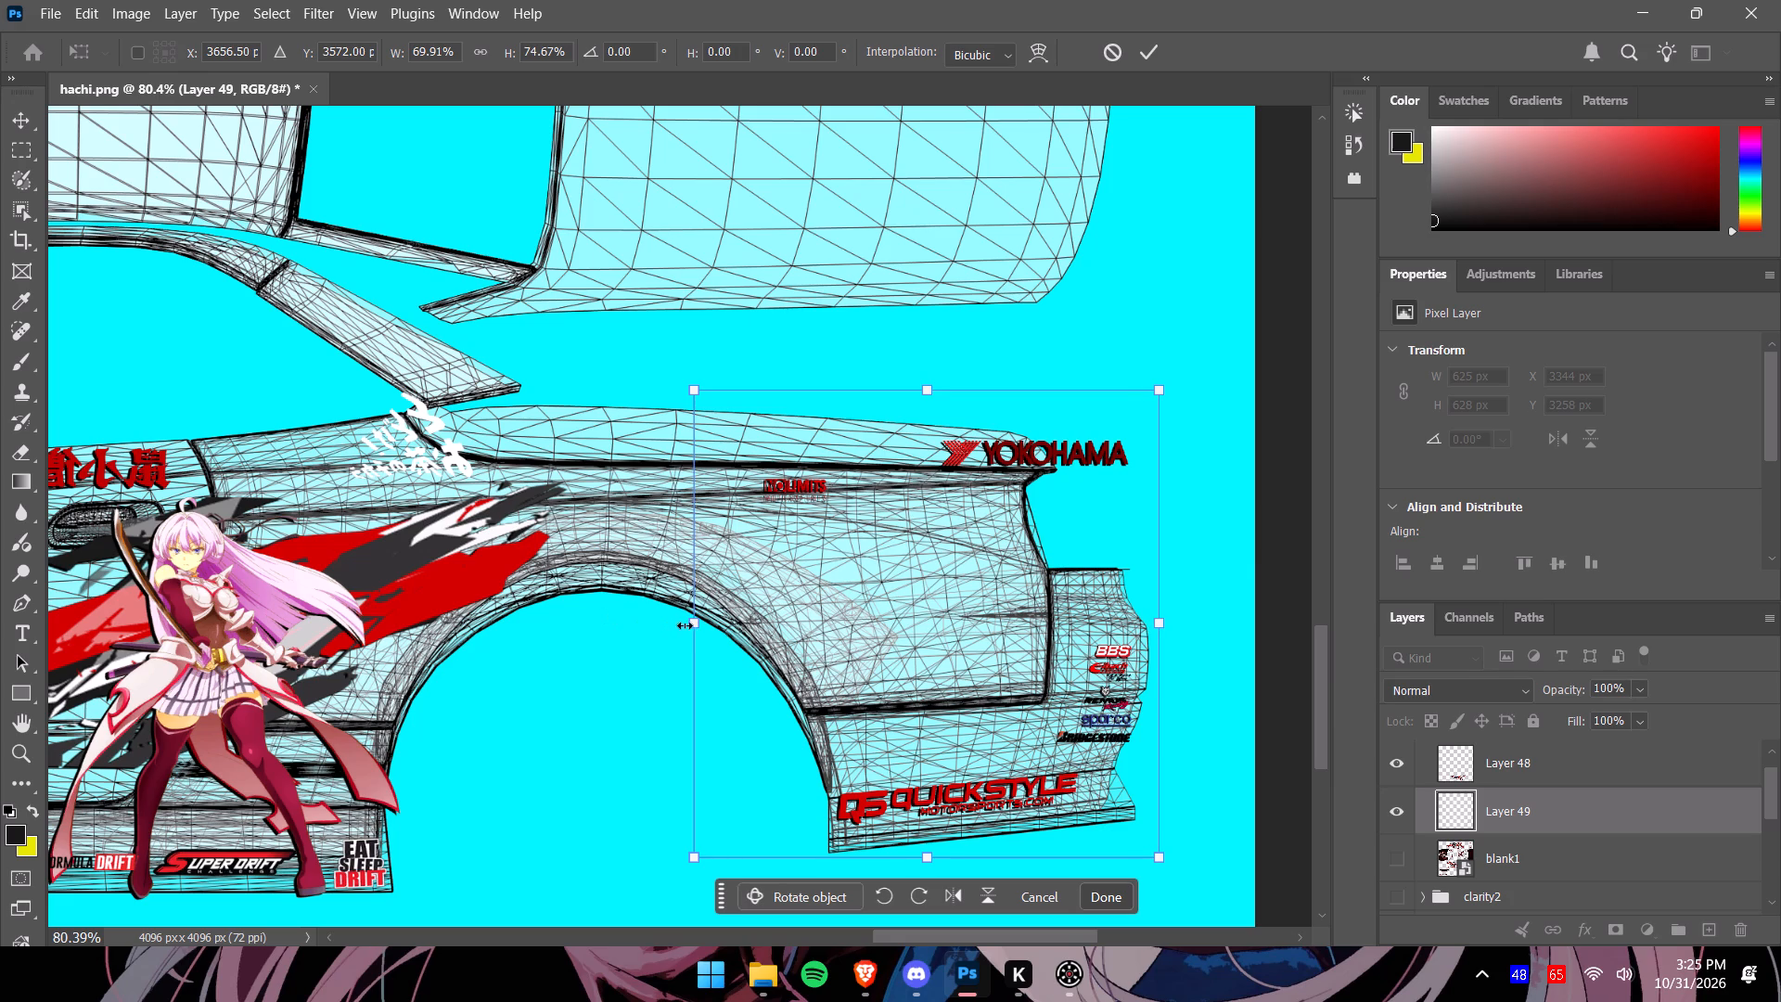
left_click(690, 623)
Nudge the Layer 49 logos down about 9 px and narrow them to about 604 px to fit the rear bumper.
left_click(935, 678)
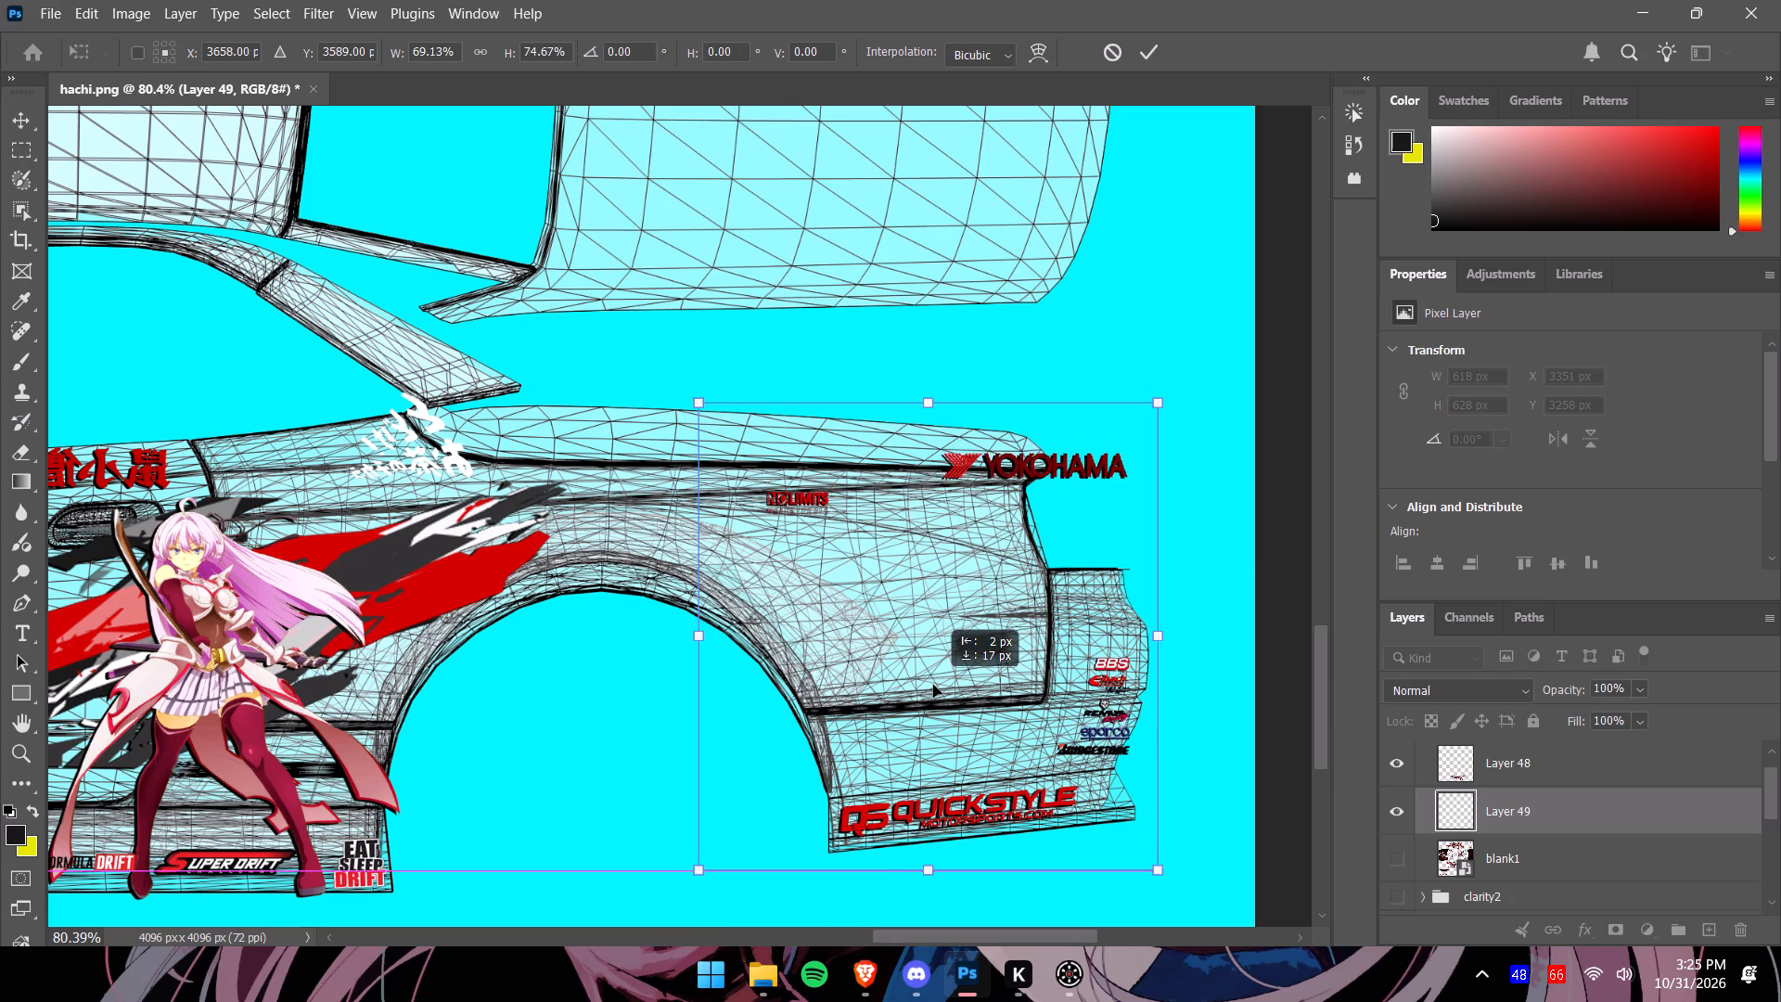
scroll(942, 692, "up", 6, "alt")
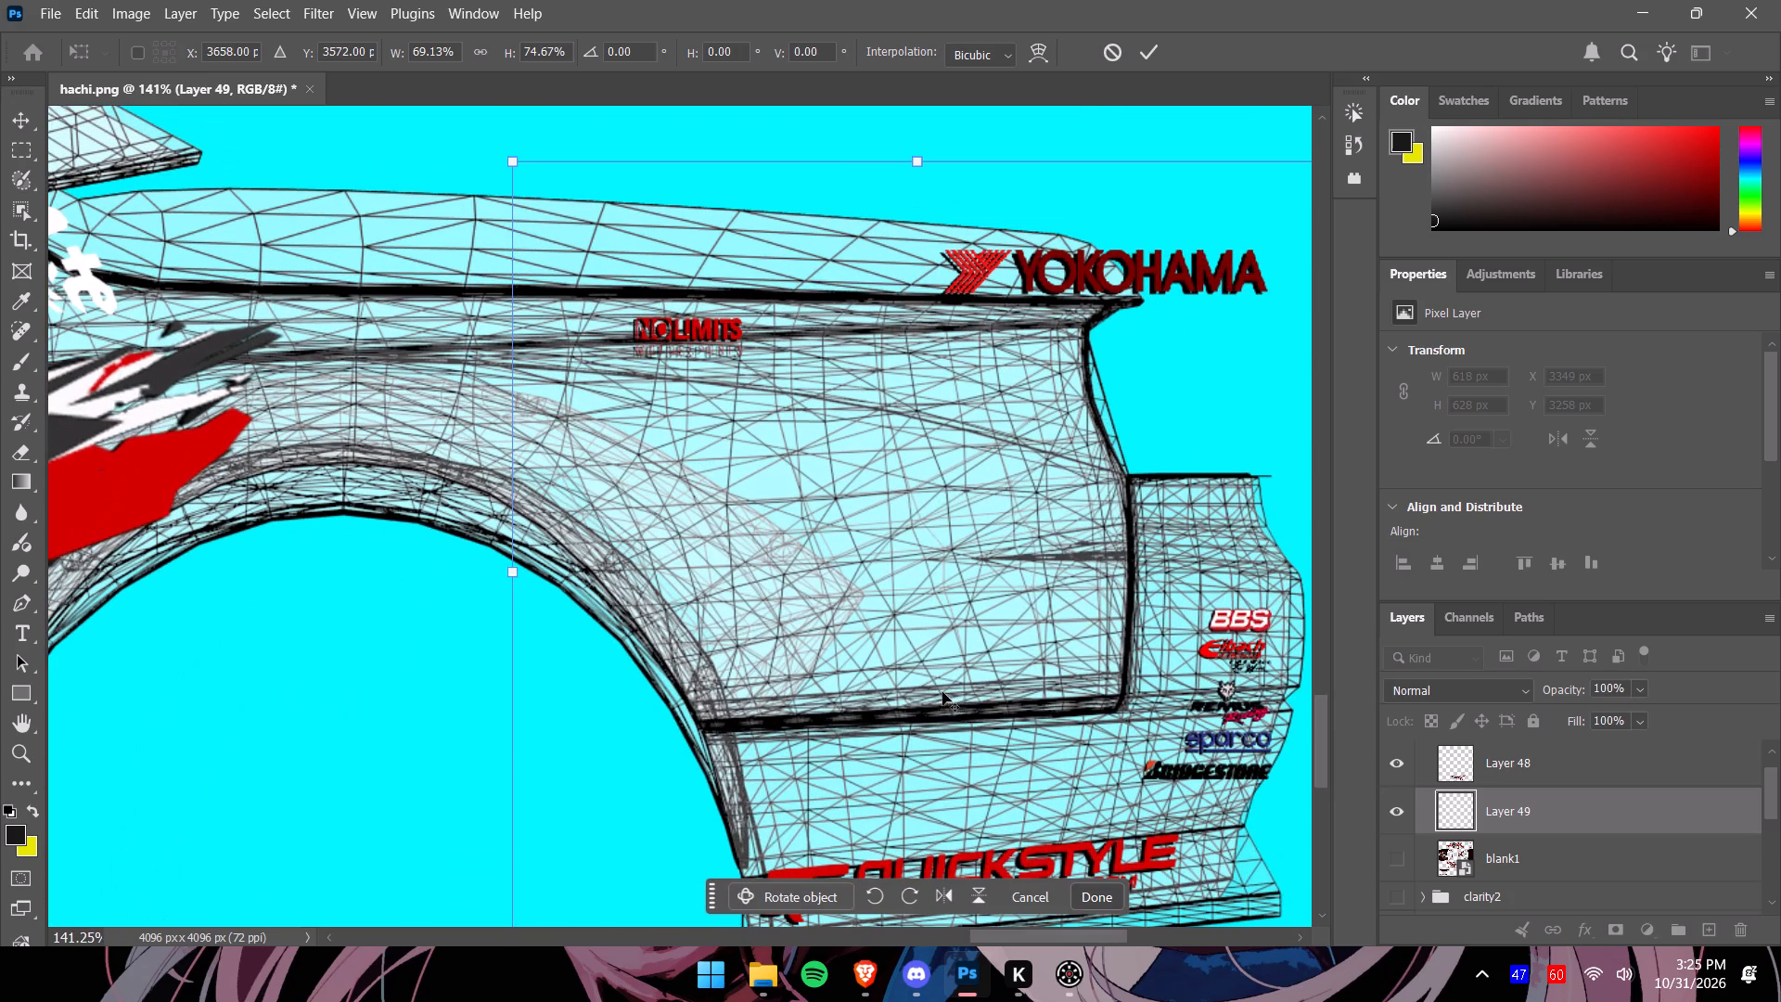
left_click_drag(1324, 748, 1326, 766)
left_click_drag(1007, 542, 1012, 555)
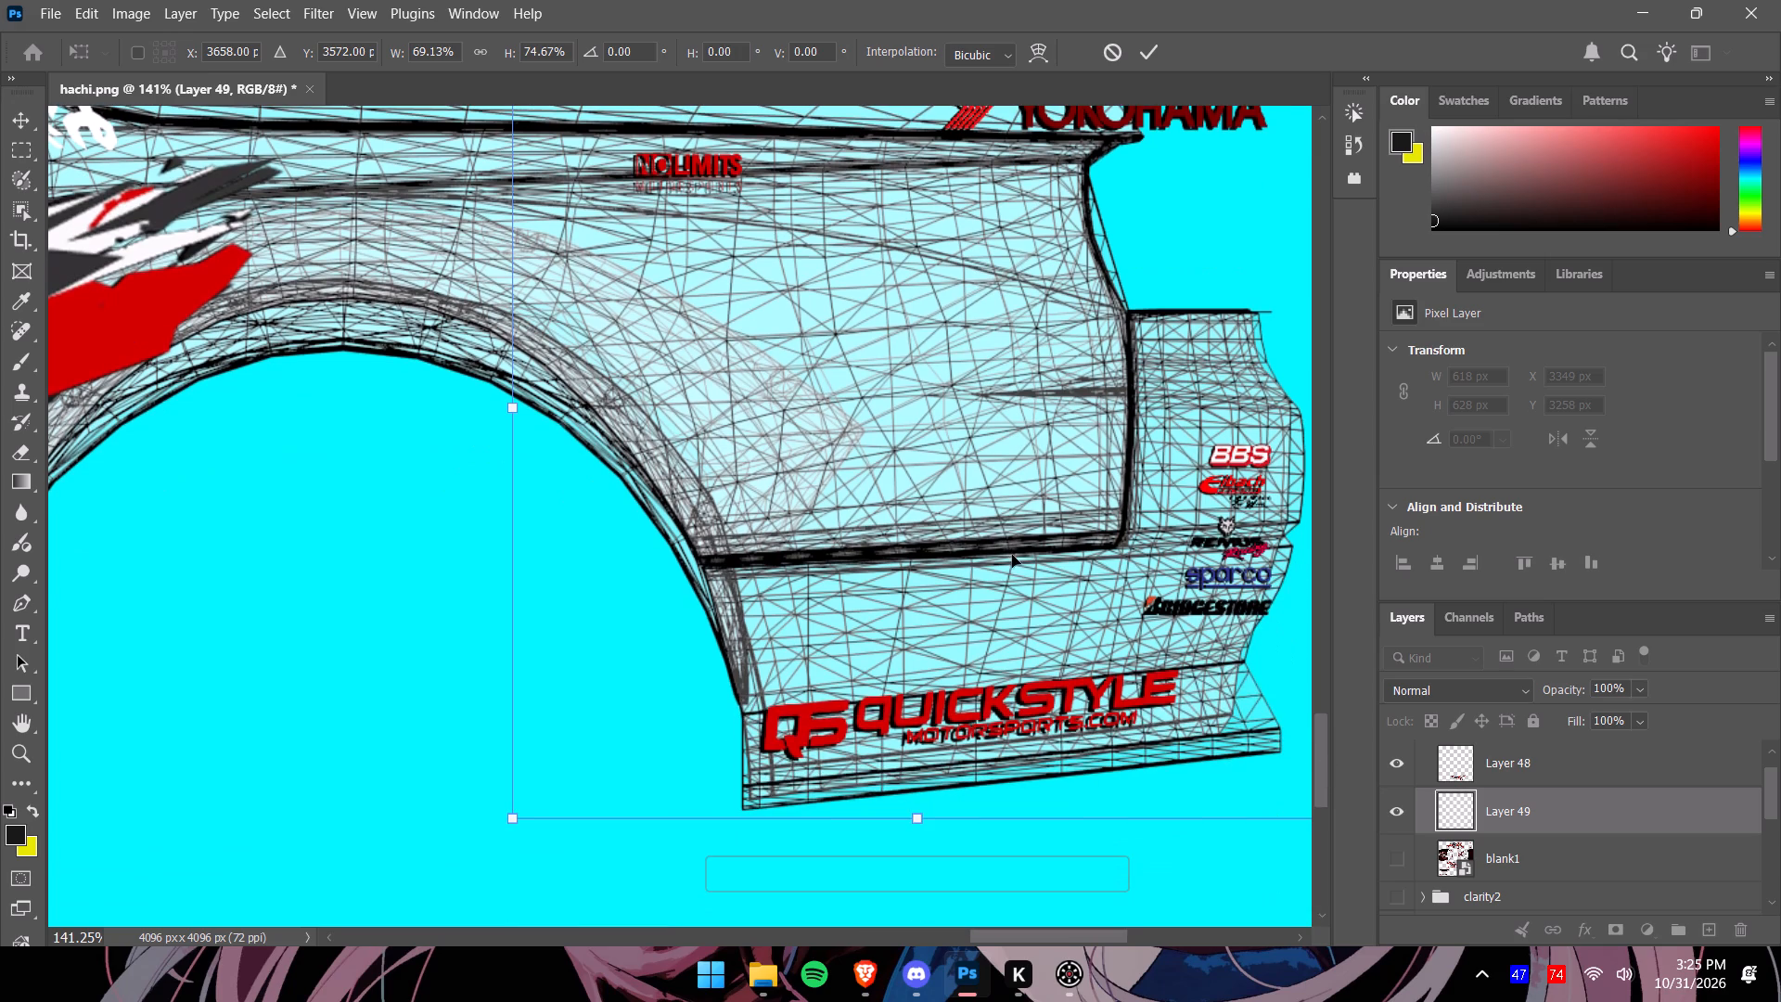
left_click_drag(1012, 555, 995, 577)
left_click_drag(950, 475, 959, 495)
left_click_drag(960, 493, 952, 482)
left_click_drag(993, 940, 1009, 937)
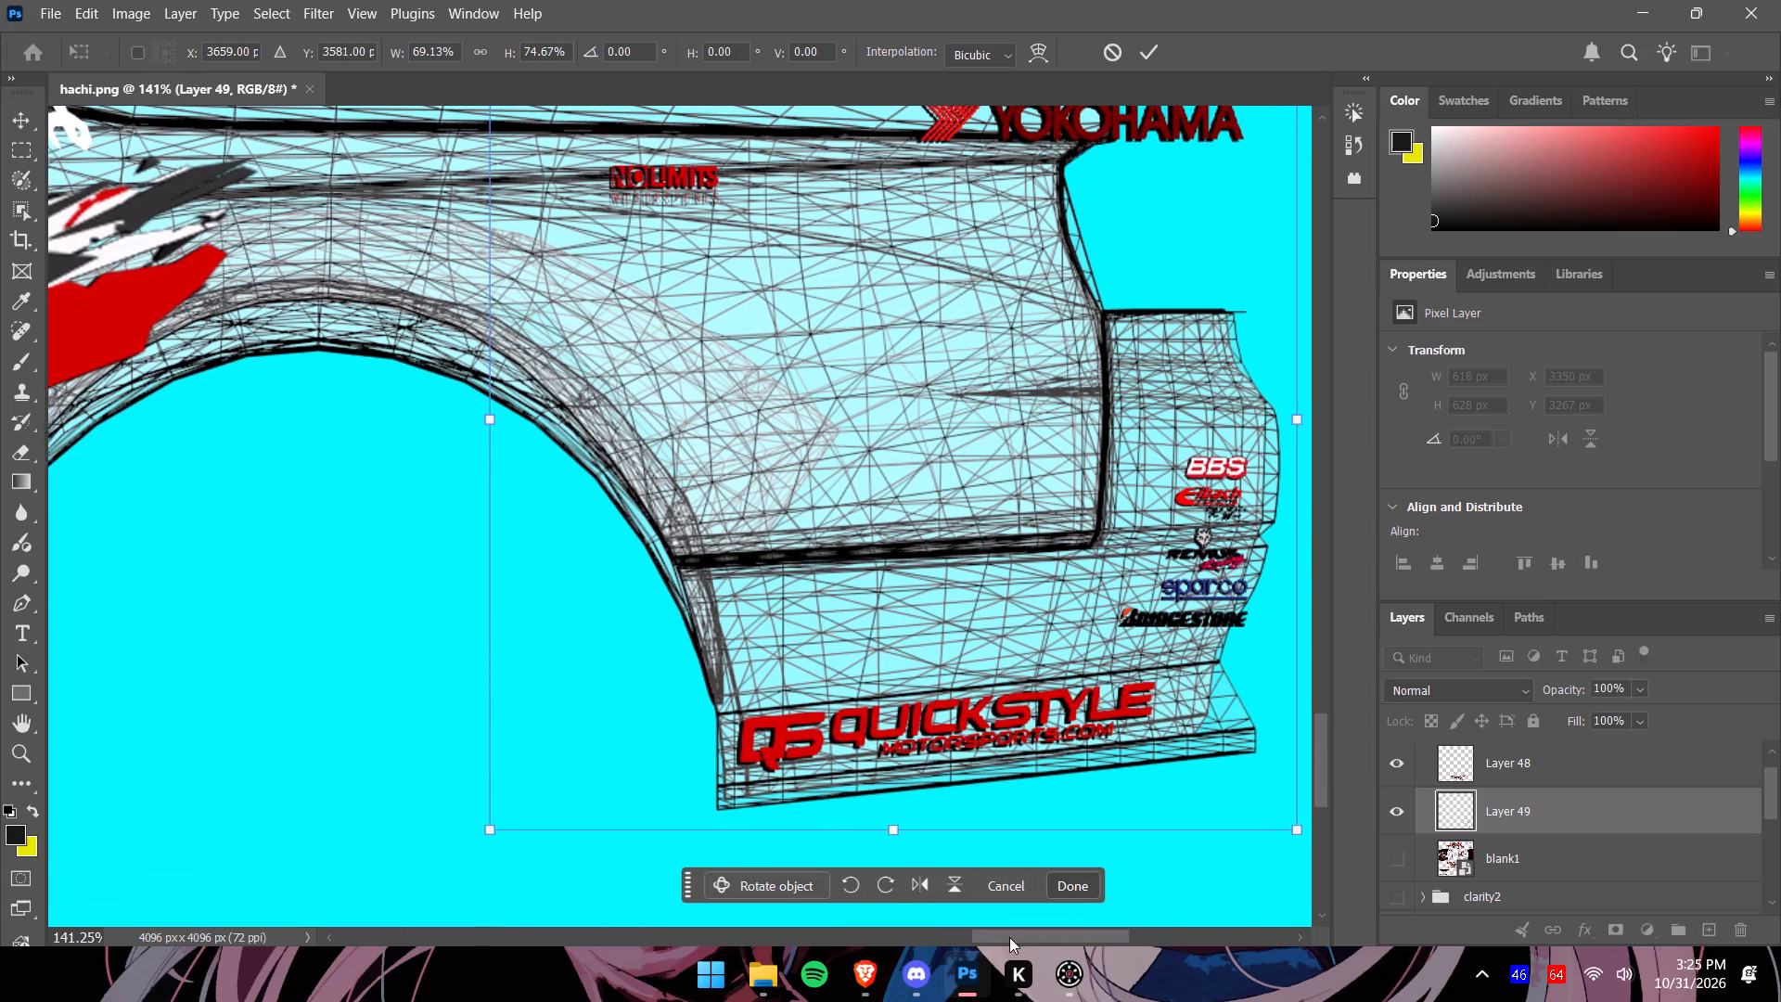
left_click_drag(1009, 937, 1024, 935)
left_click_drag(1078, 423, 1072, 423)
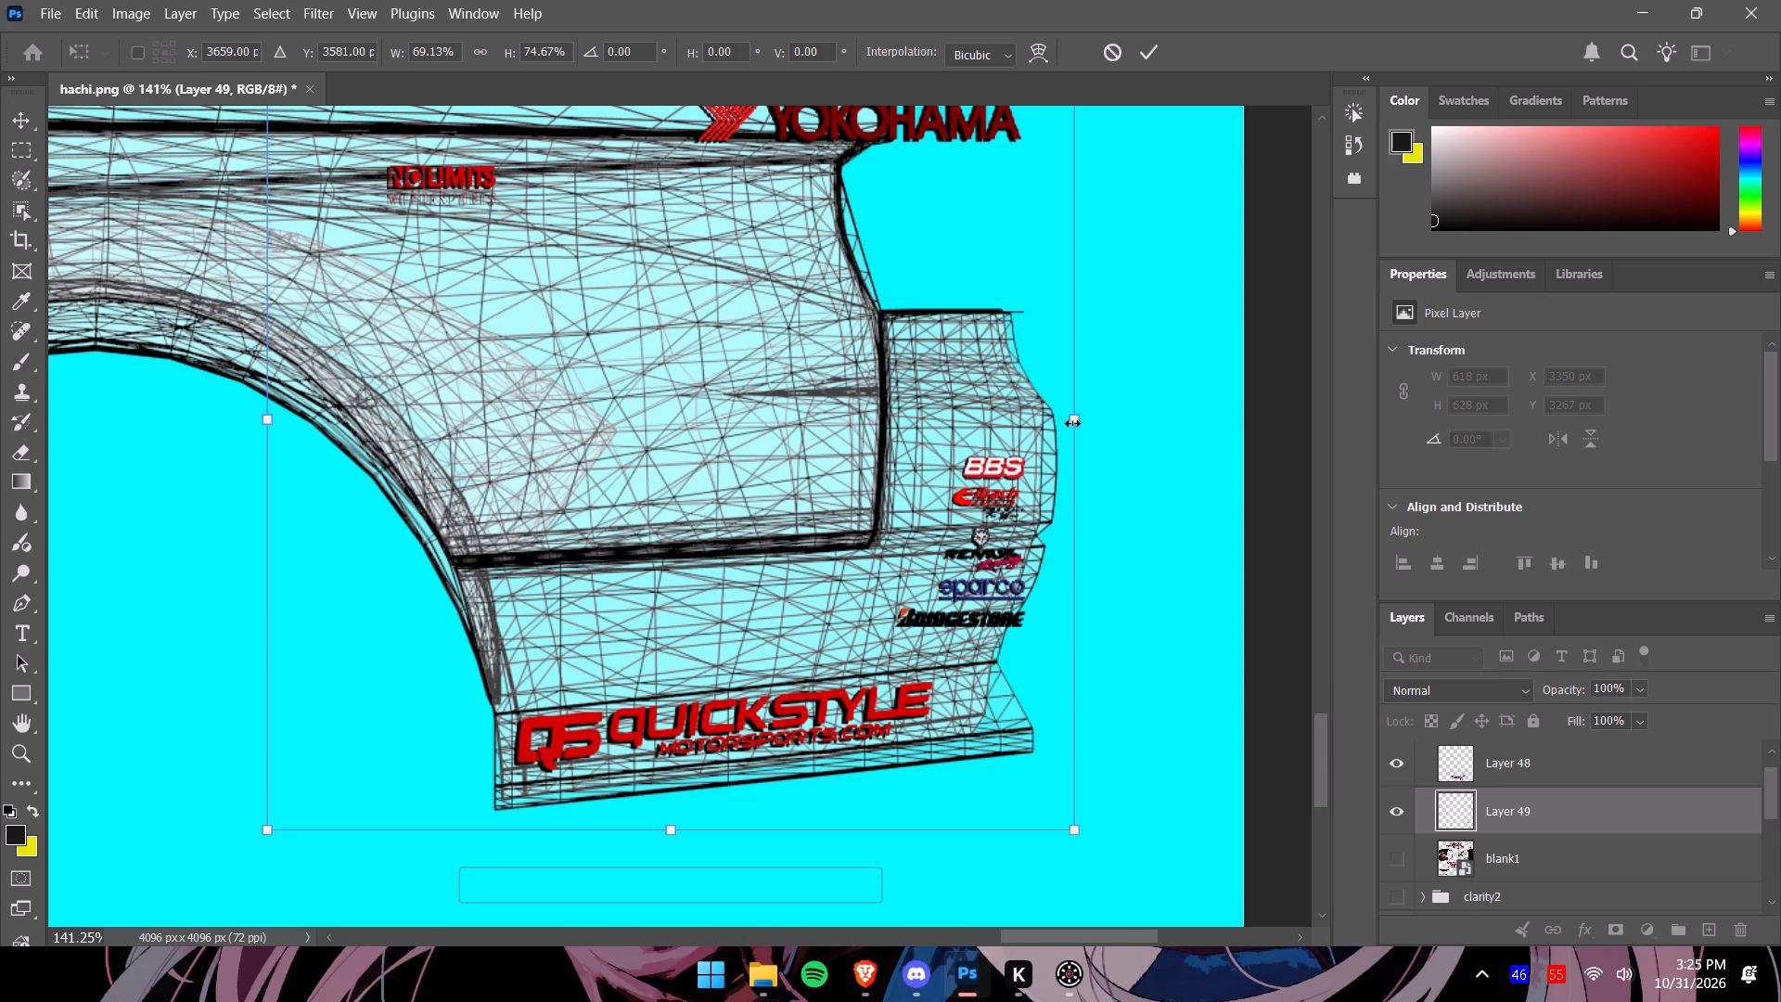
left_click_drag(1072, 423, 1058, 423)
left_click_drag(1072, 418, 1059, 418)
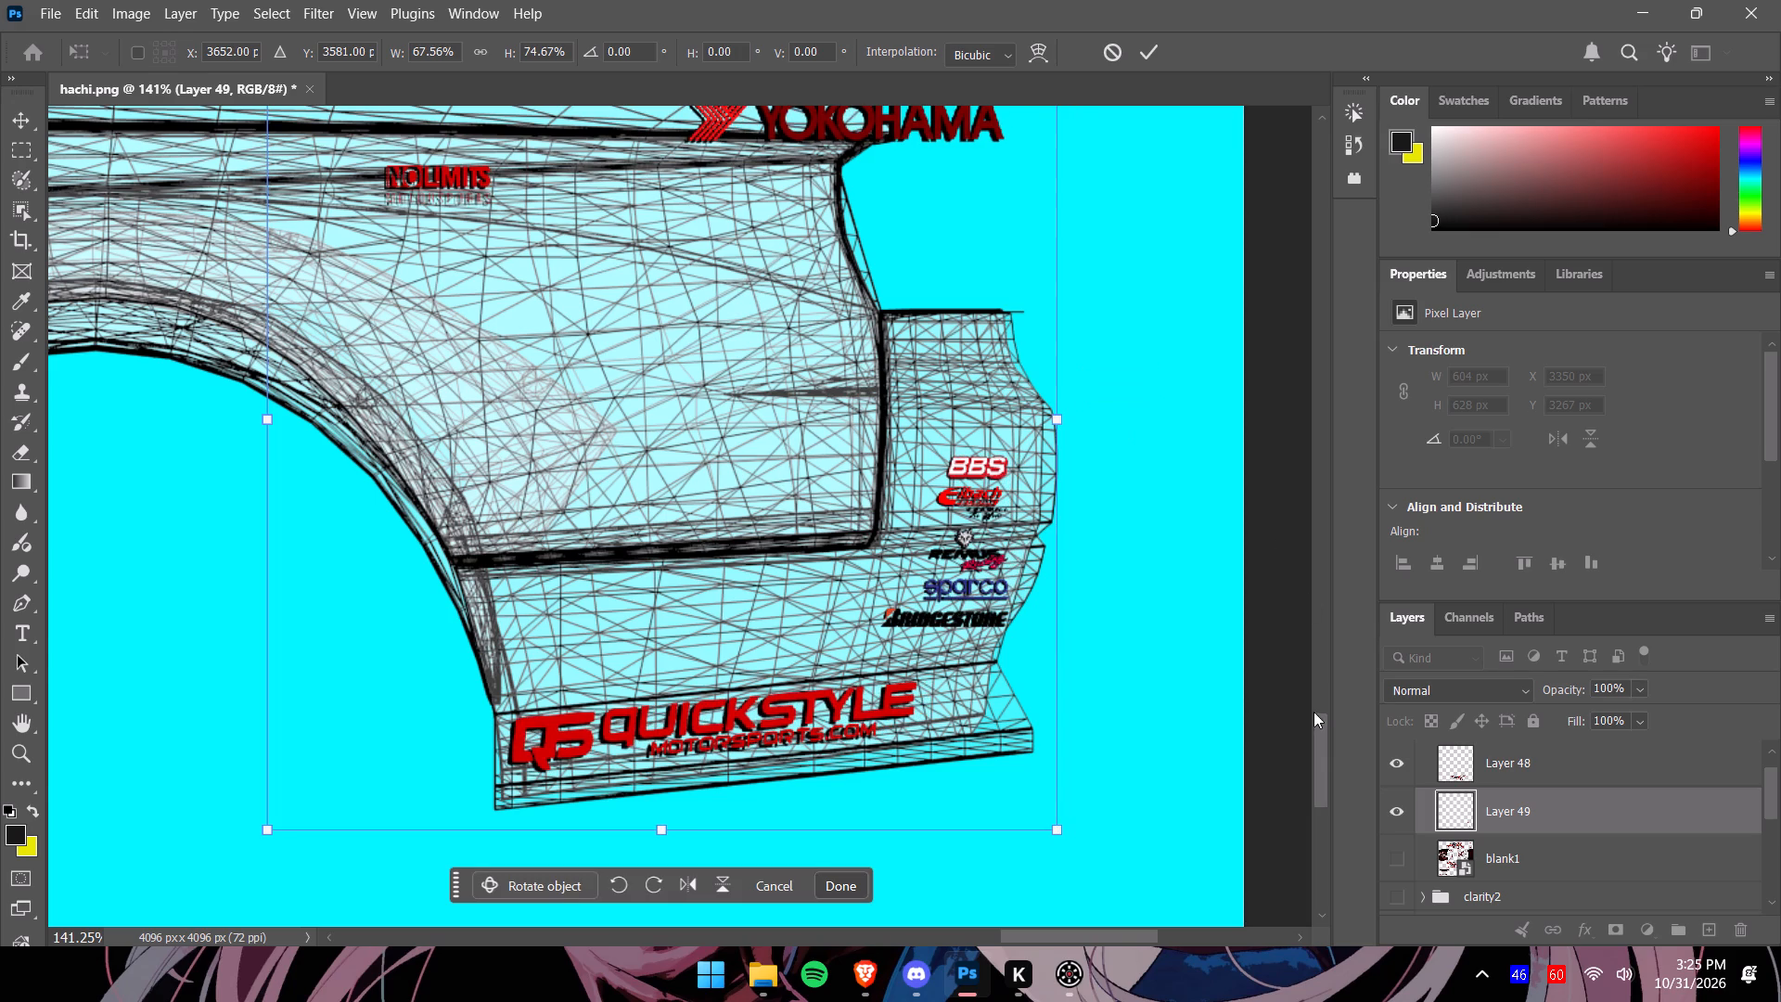
left_click_drag(1321, 721, 1340, 692)
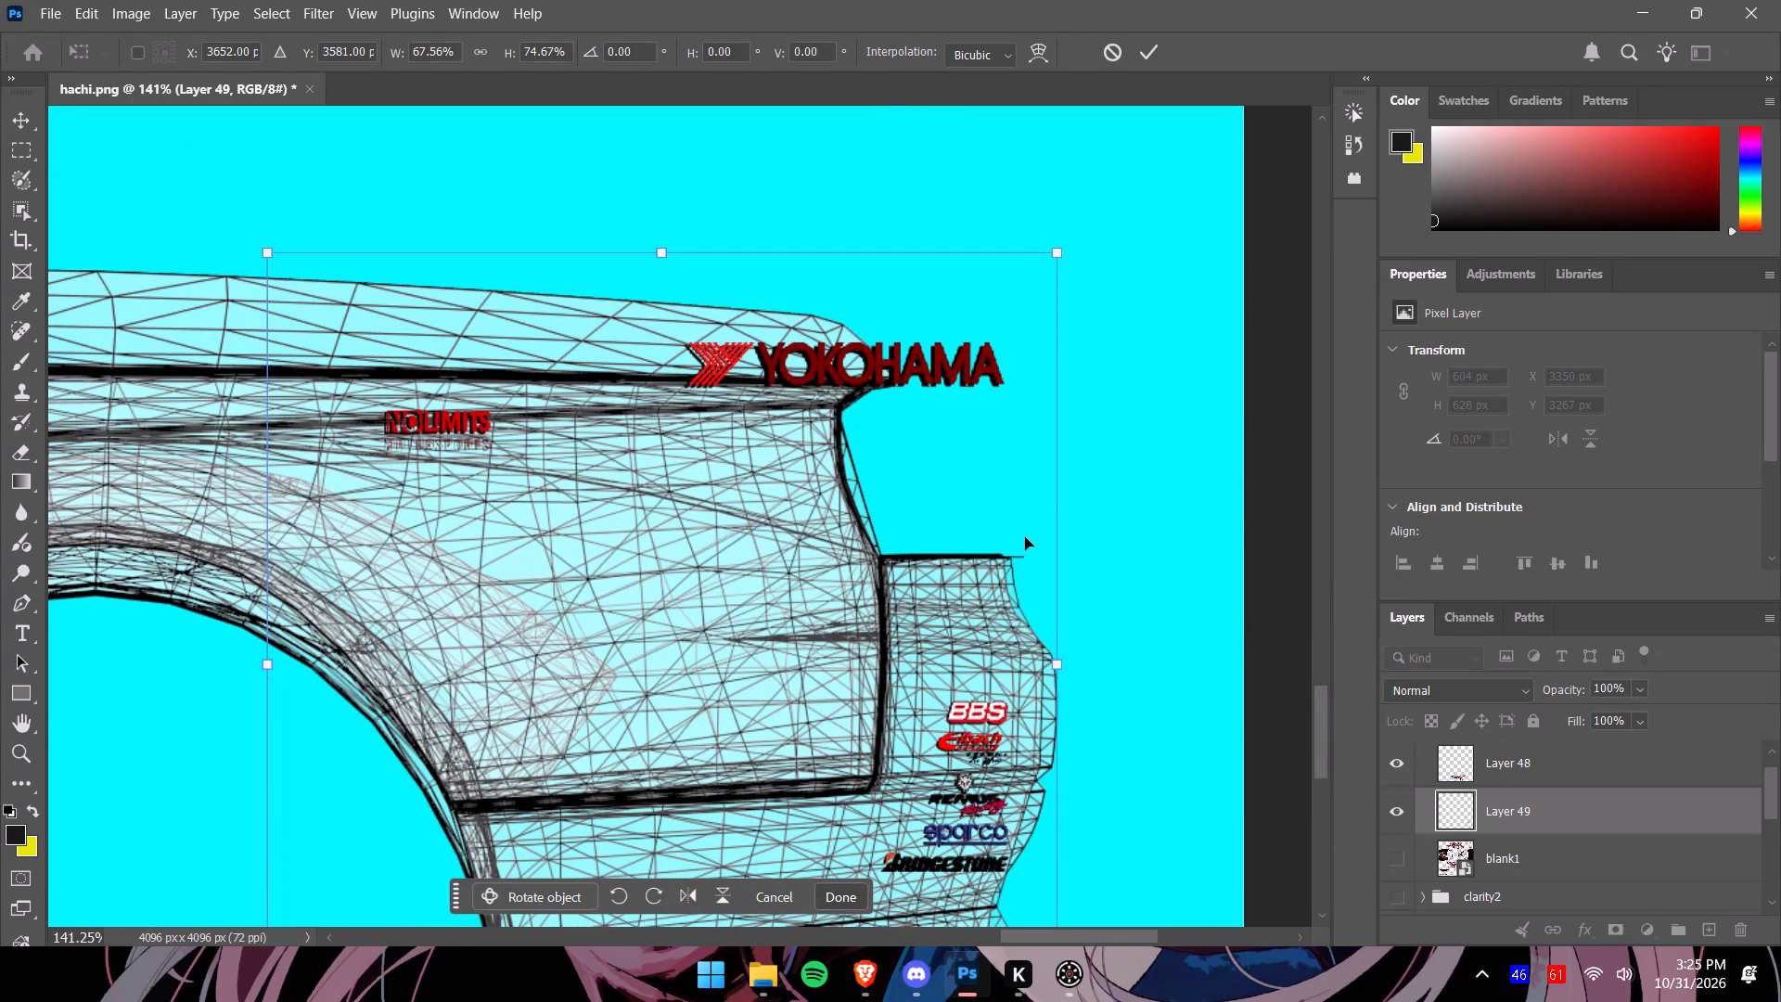
left_click_drag(1321, 742, 1329, 764)
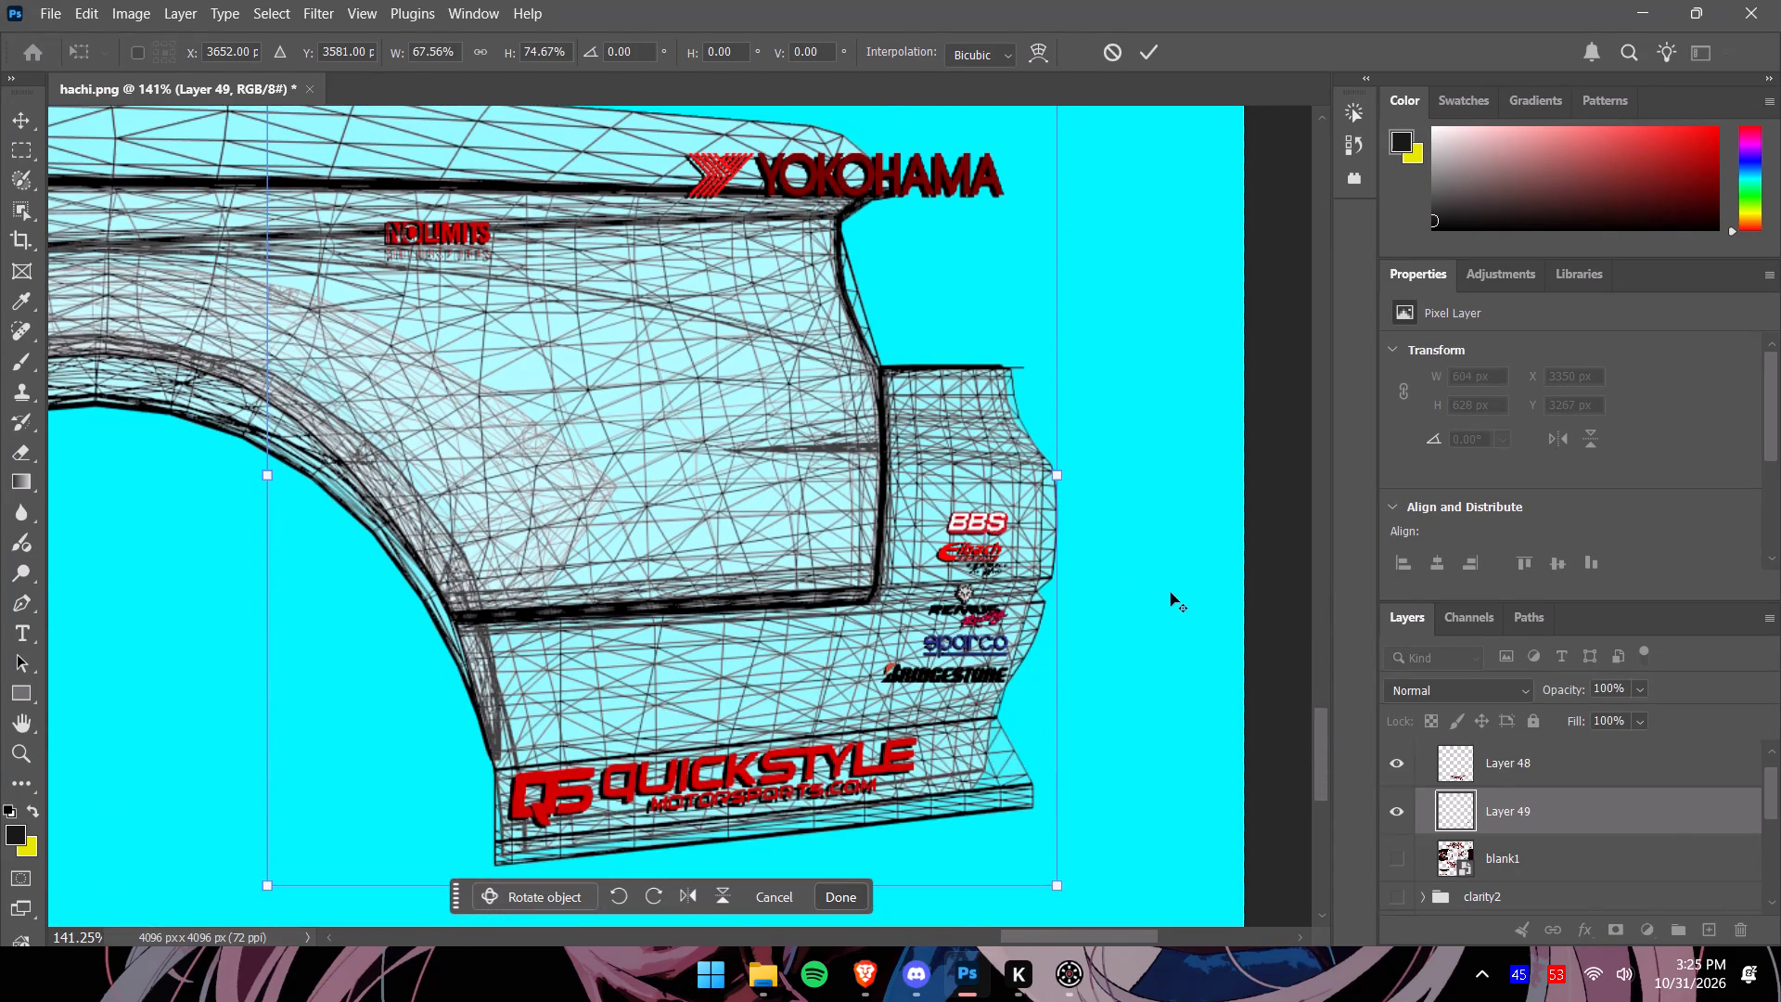
scroll(1171, 593, "down", 2, "alt")
Marquee-select the Yokohama and No Limits logos on Layer 49 and copy them onto their own layer.
left_click(23, 151)
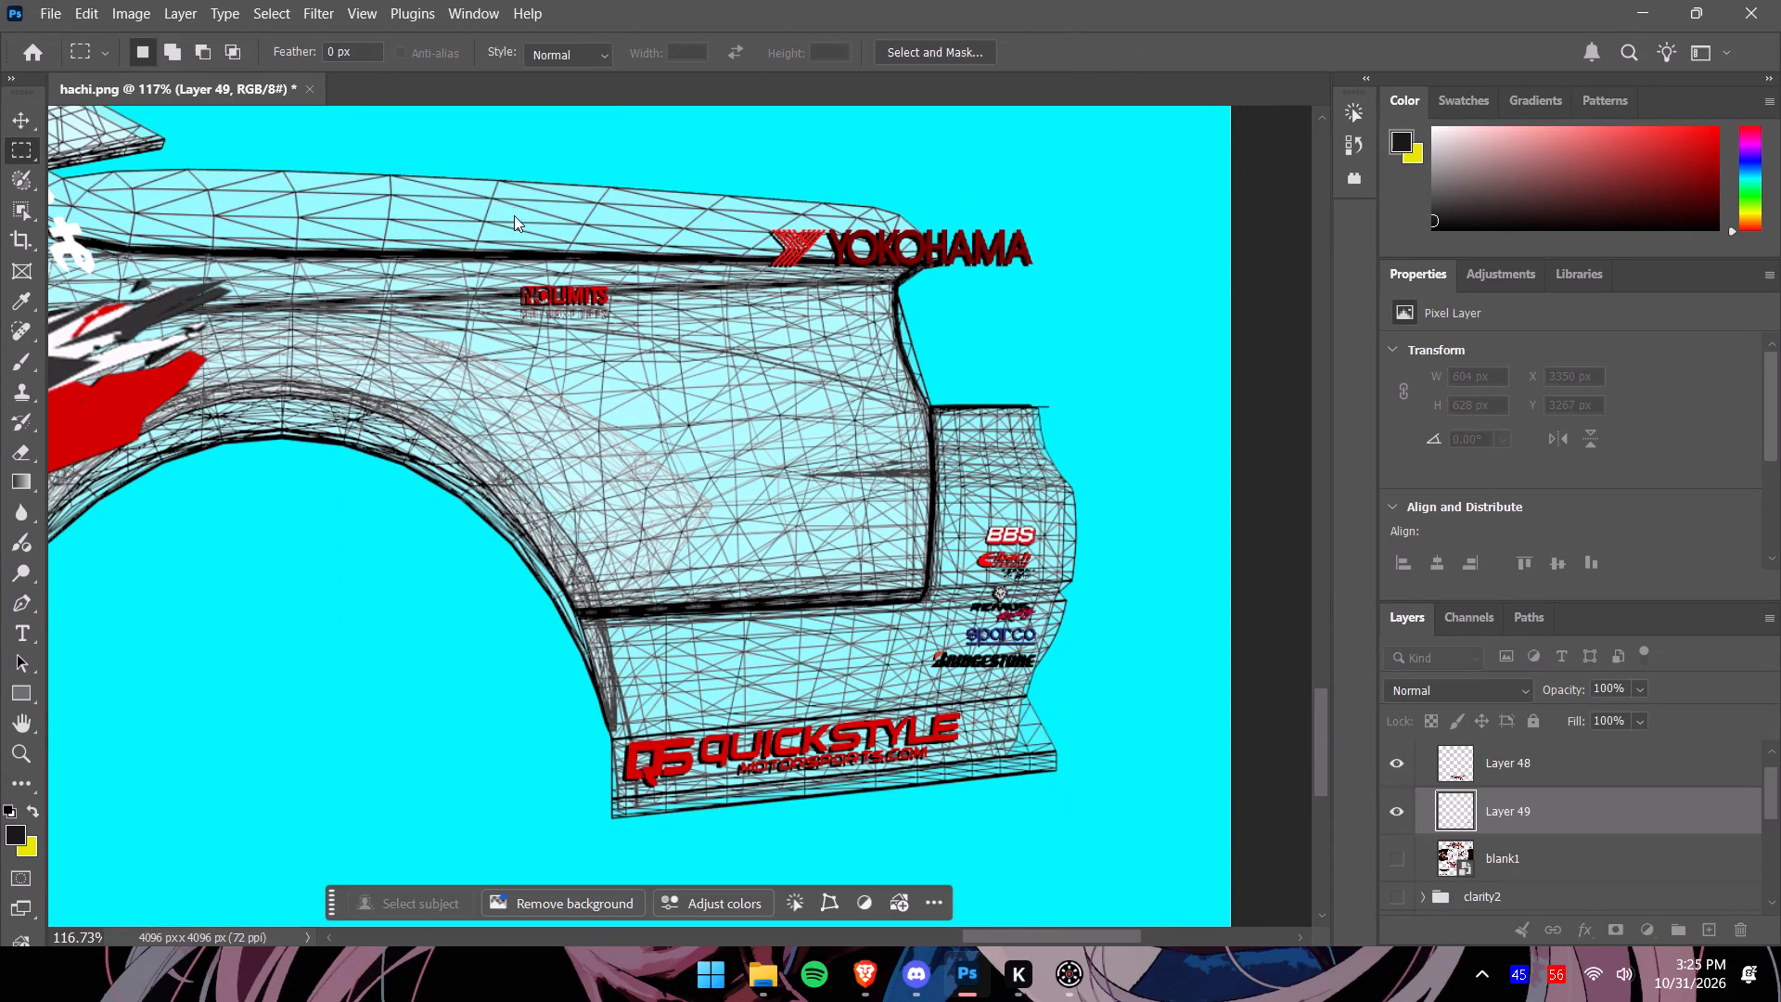
left_click_drag(396, 157, 1089, 356)
key("ctrl+c")
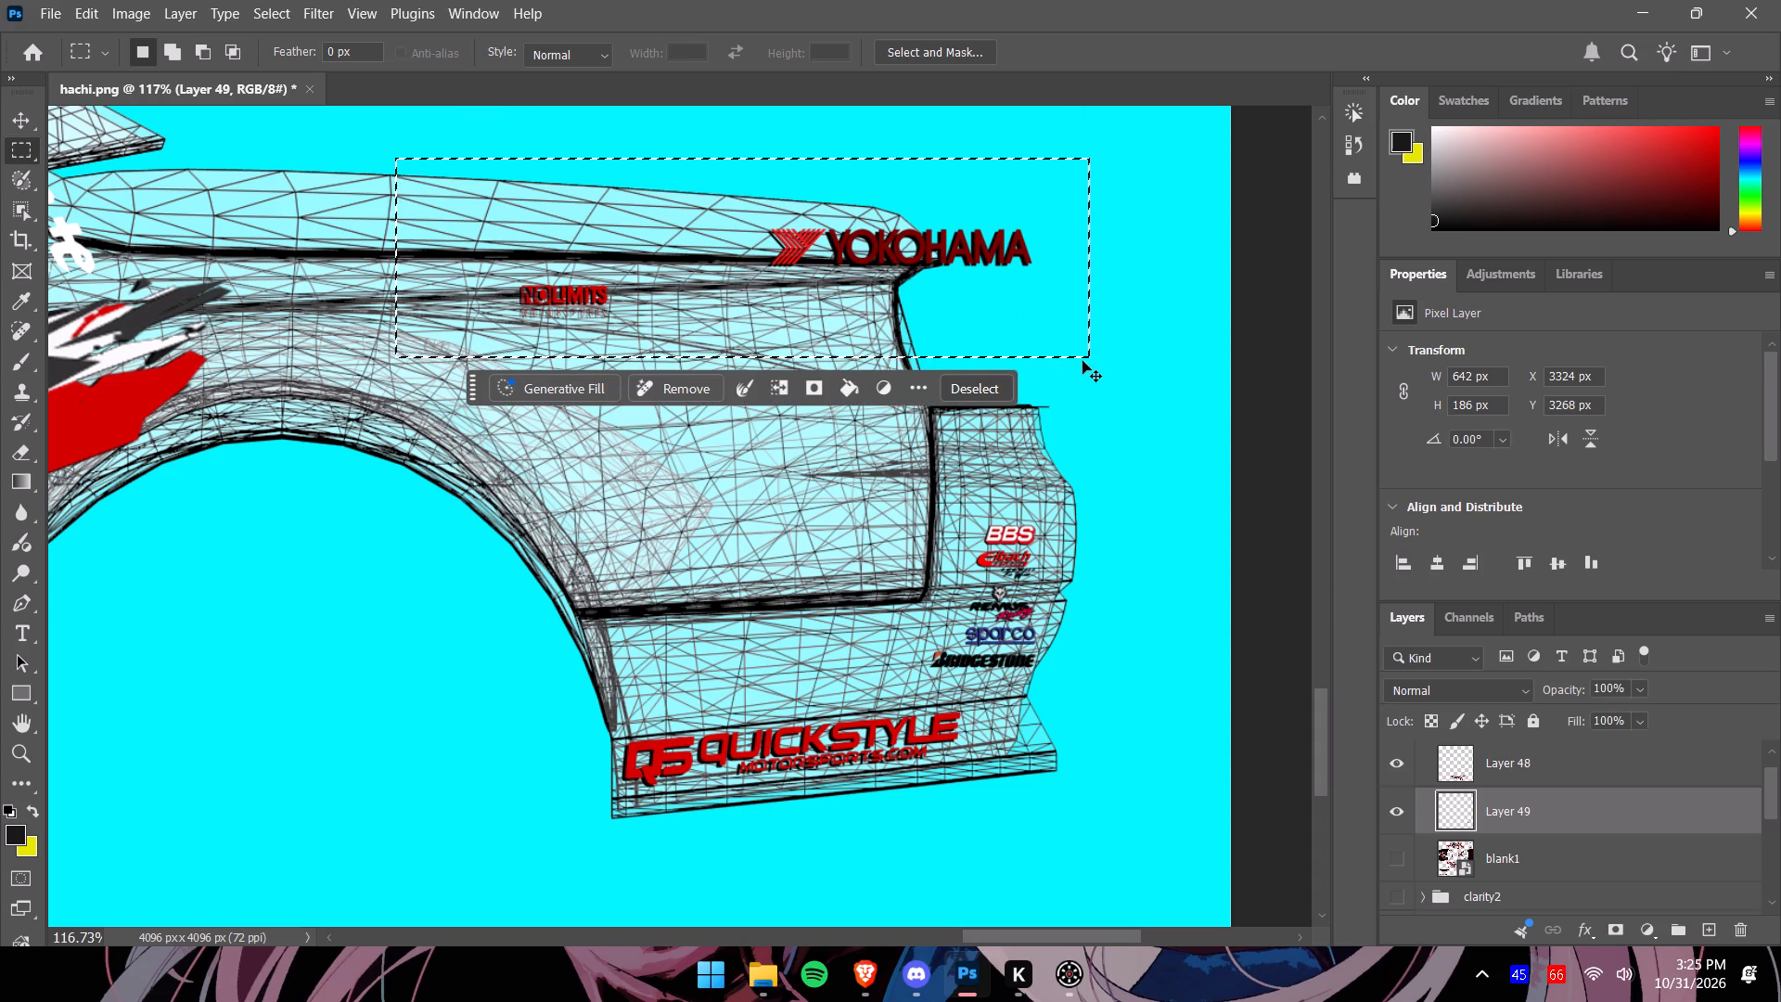
key("ctrl+c")
key("ctrl+v")
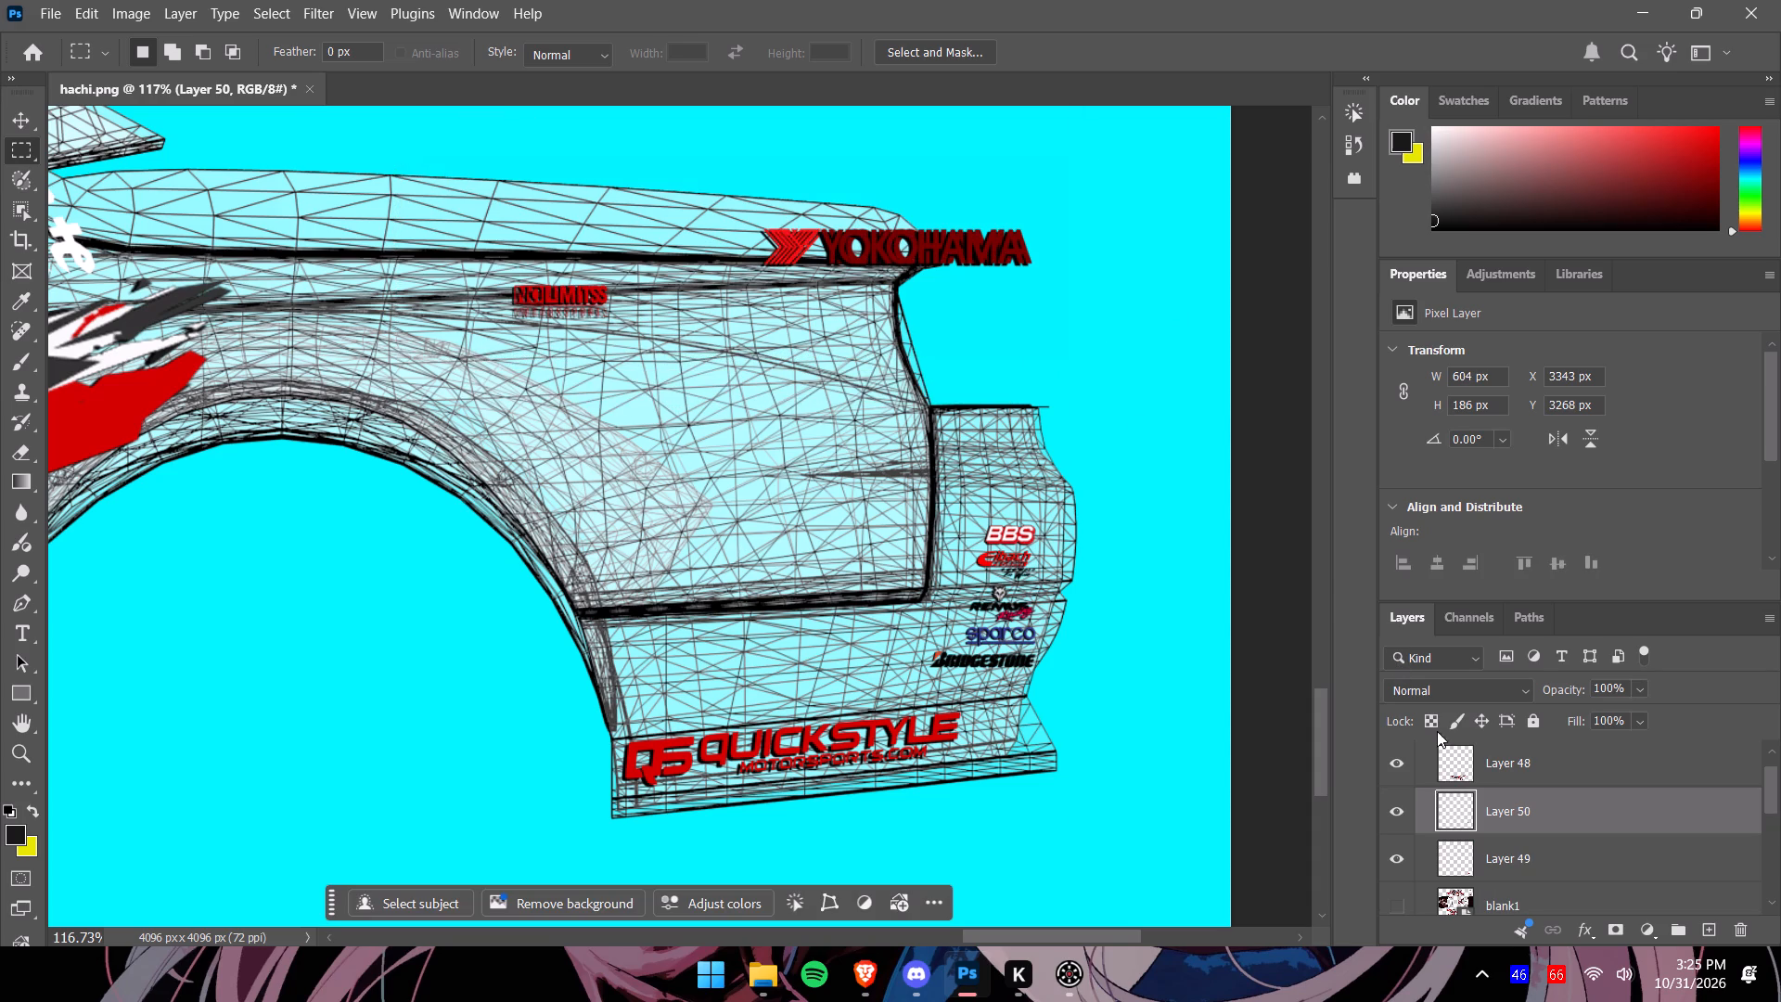
Hide Layer 49 and move the copied Yokohama and No Limits logos inside the rear quarter panel, to about X 3221, Y 3255 px.
left_click(1396, 859)
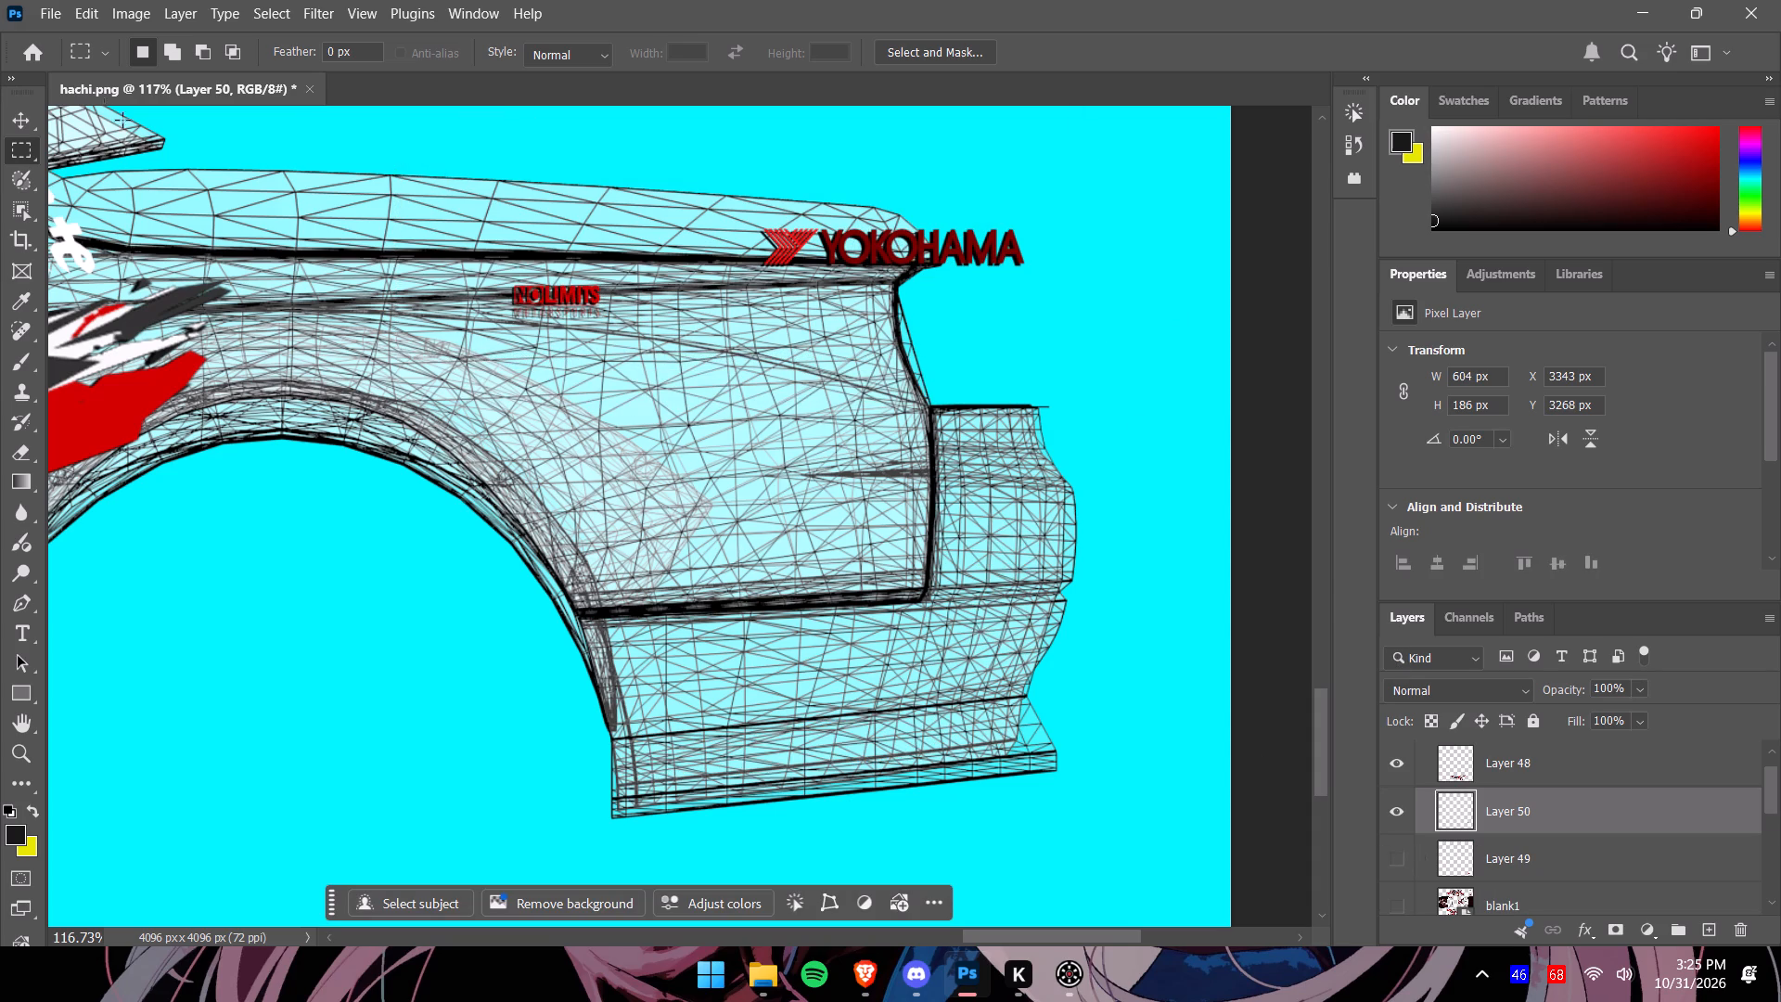
left_click(23, 119)
left_click(741, 156)
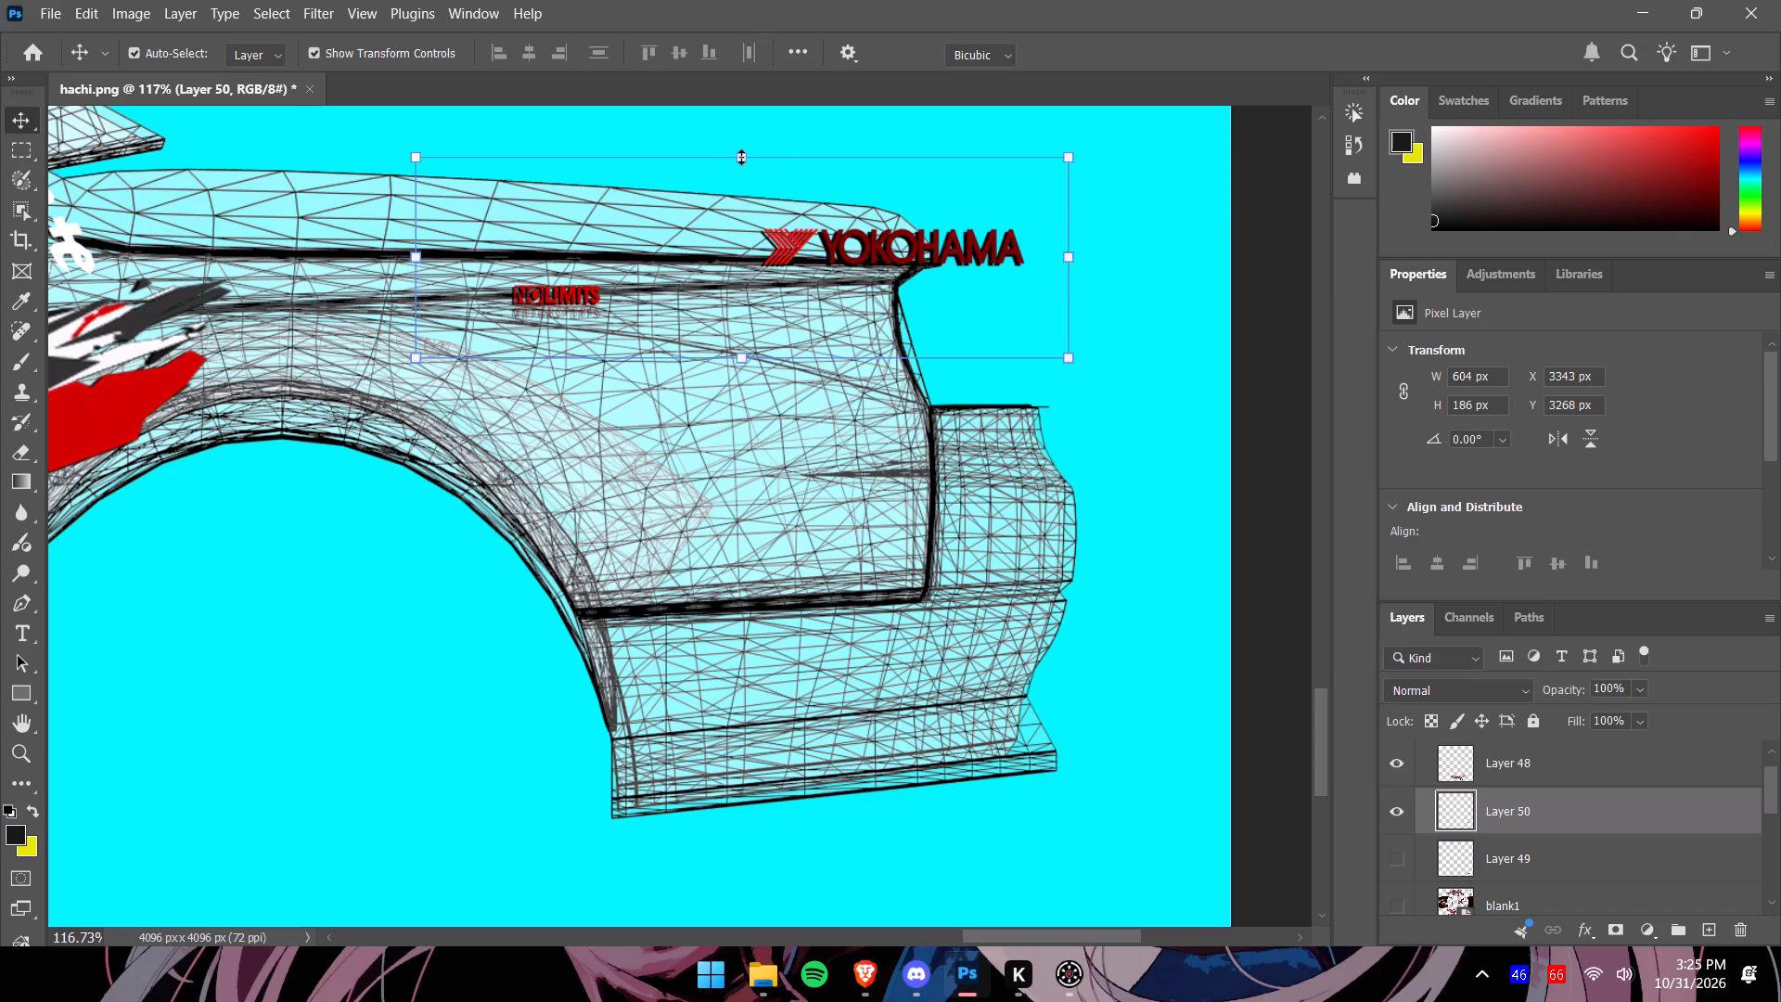
left_click_drag(829, 250, 736, 248)
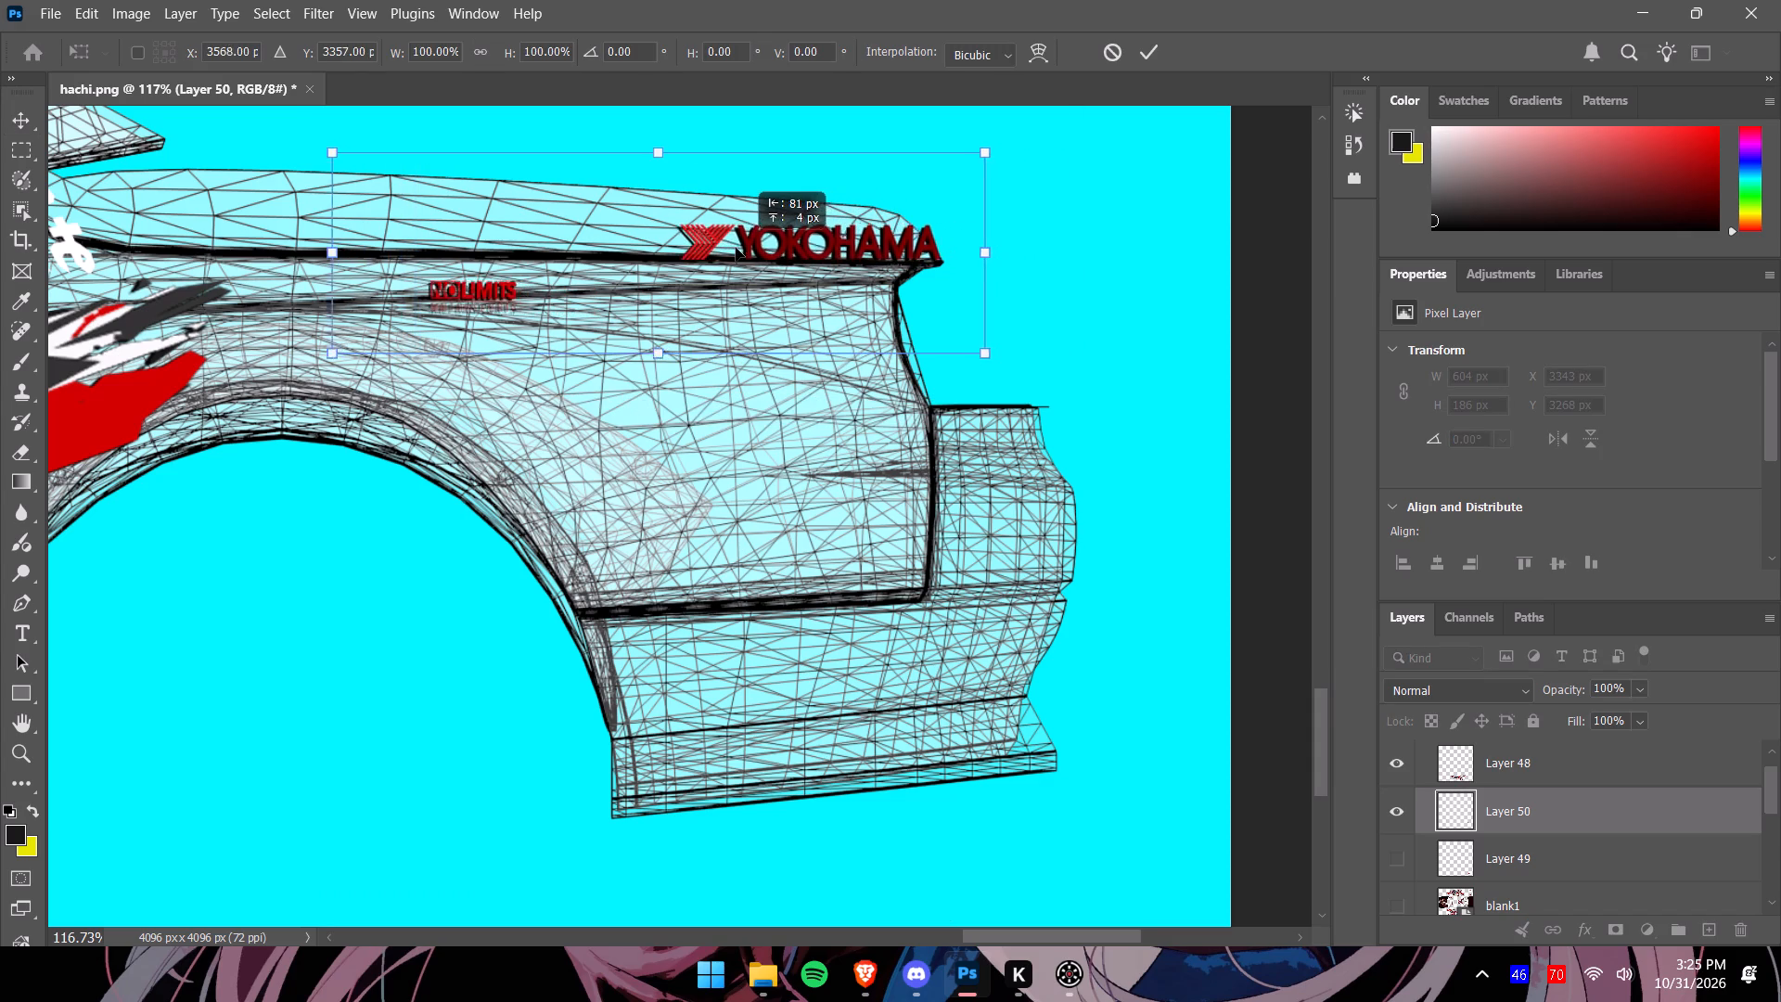
left_click_drag(736, 248, 718, 246)
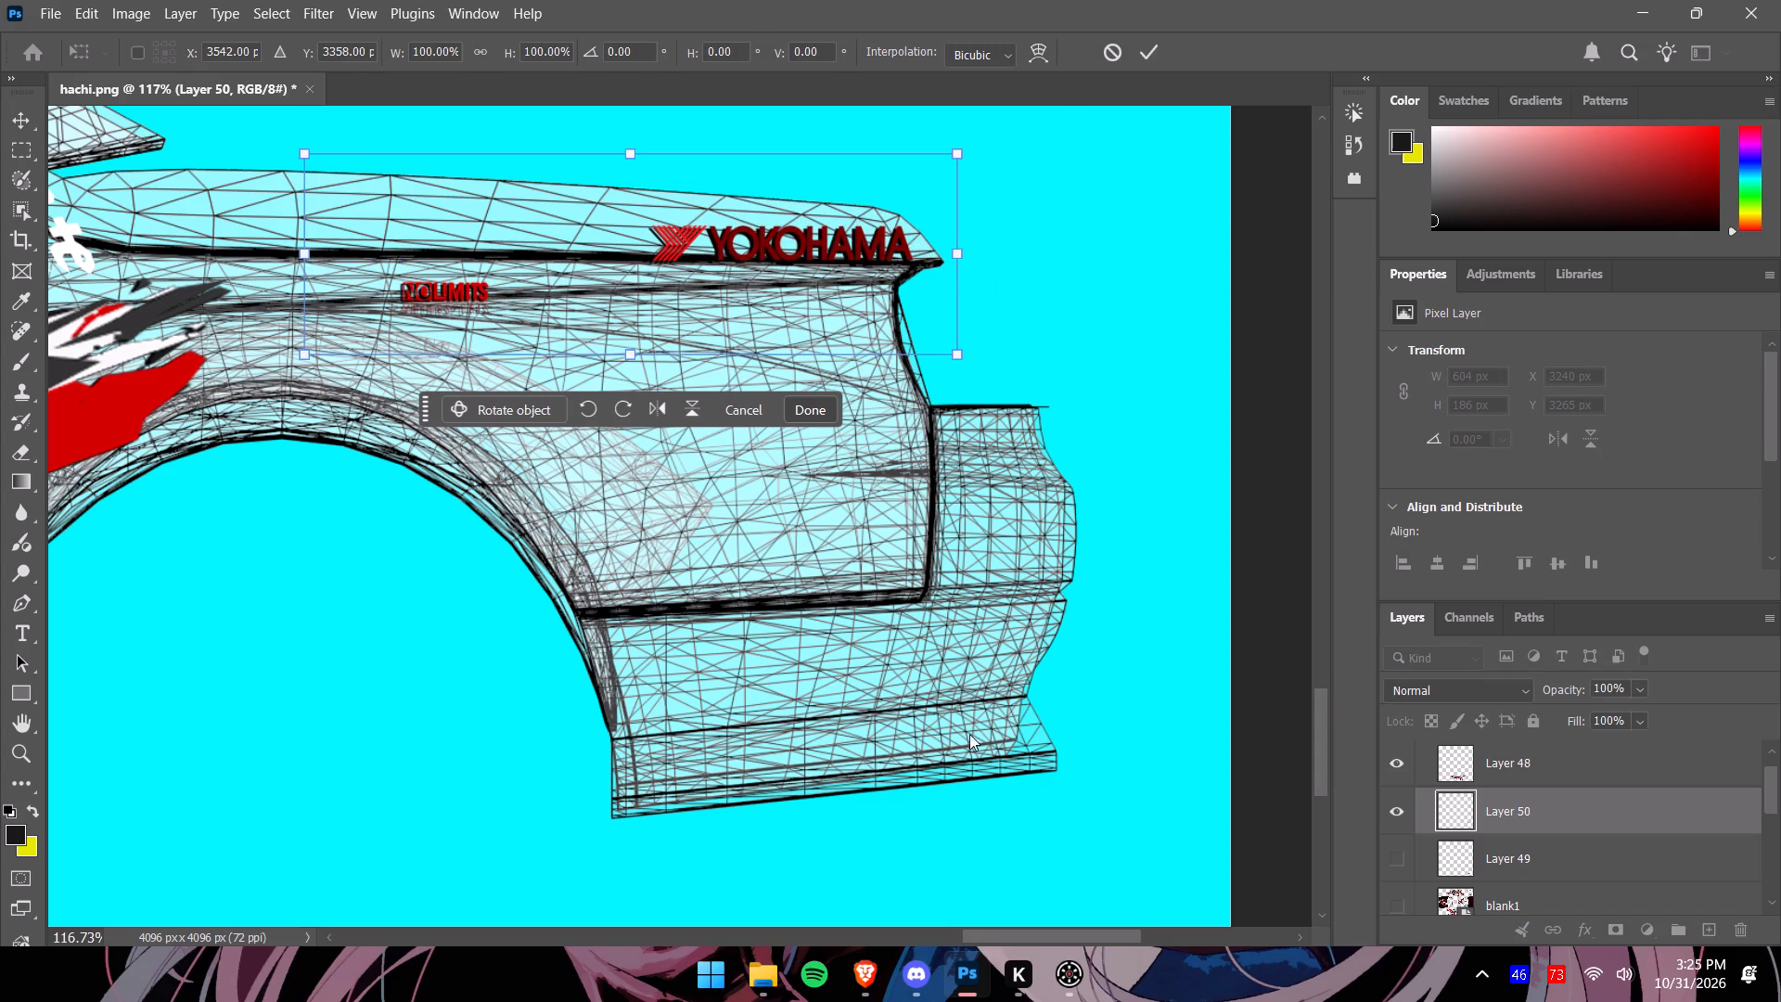
left_click_drag(1028, 934, 995, 938)
left_click_drag(1323, 720, 1323, 701)
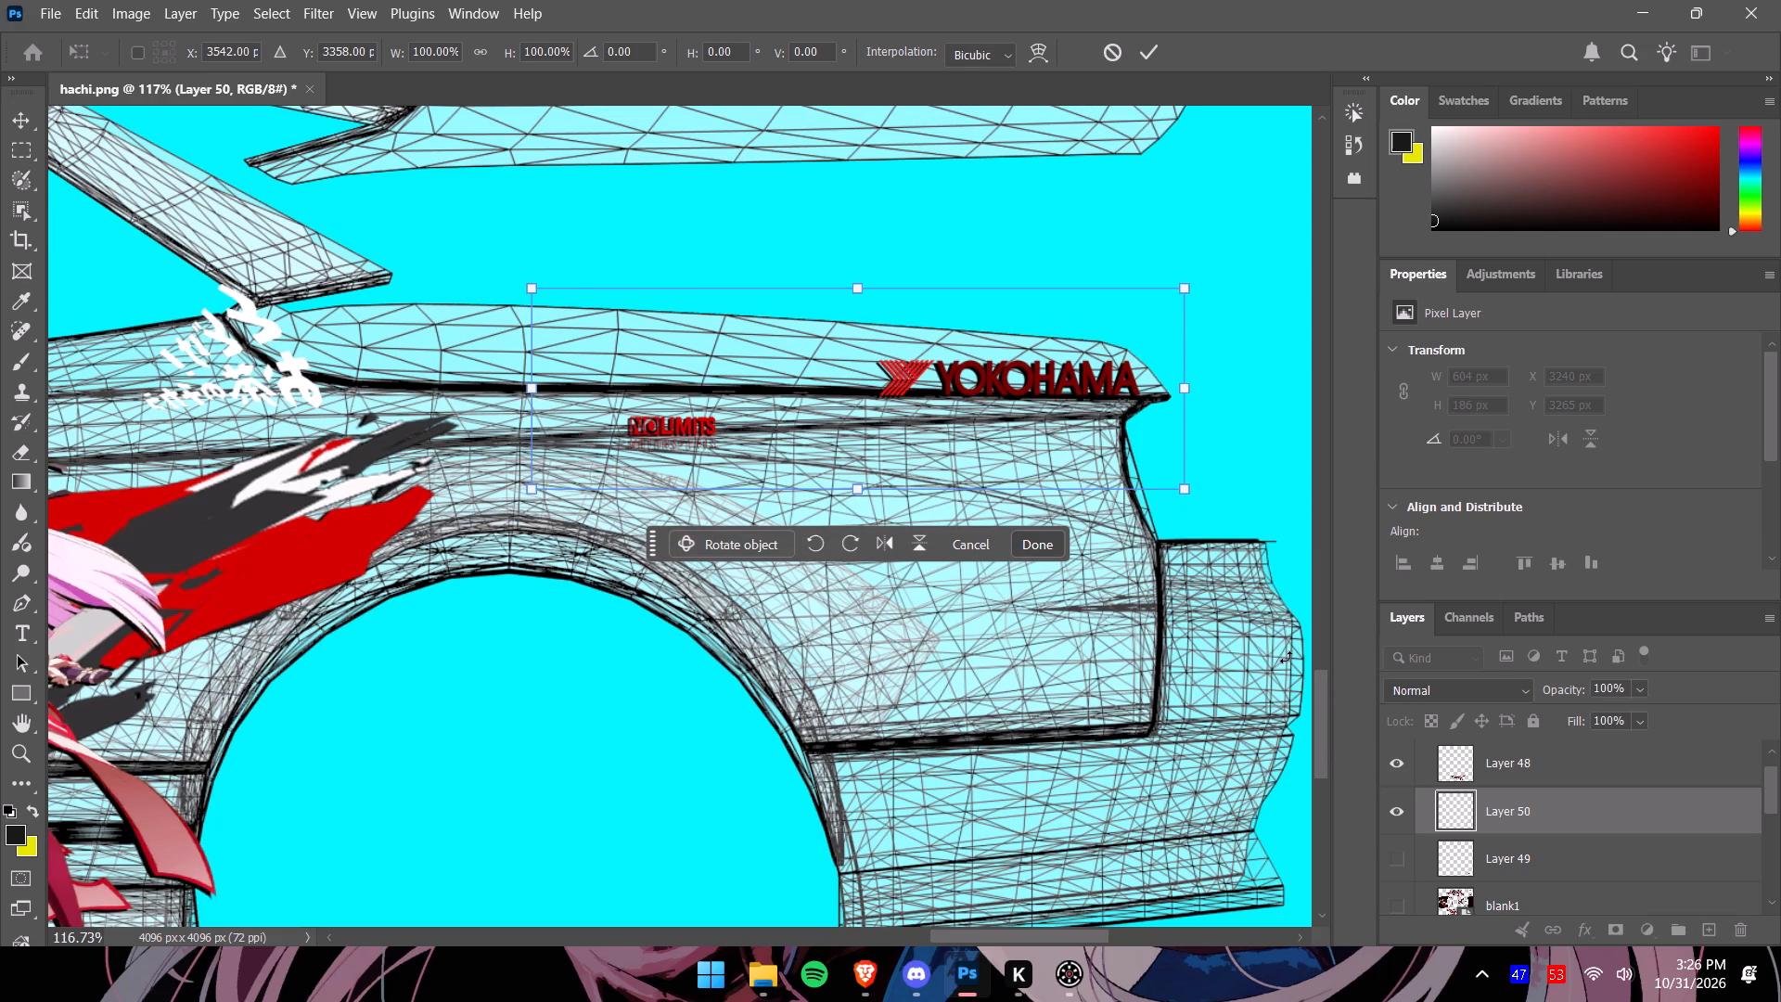
left_click_drag(1024, 389, 996, 389)
left_click_drag(954, 366, 942, 362)
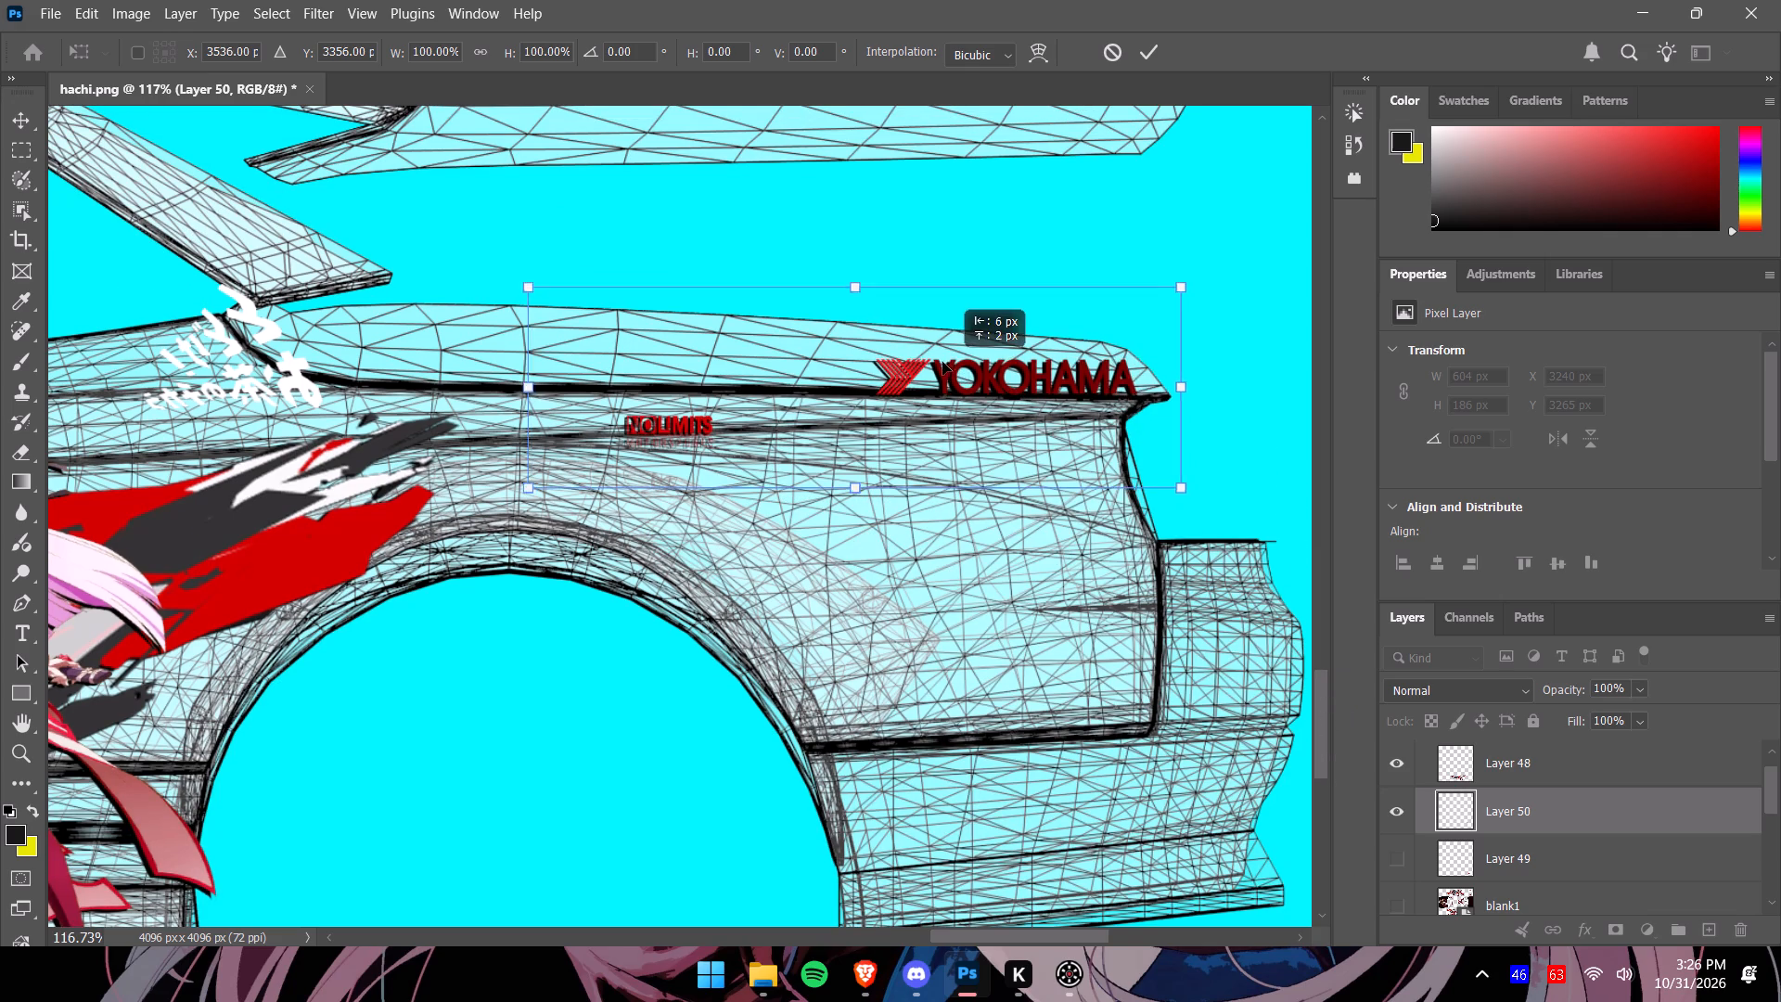
left_click_drag(942, 362, 942, 357)
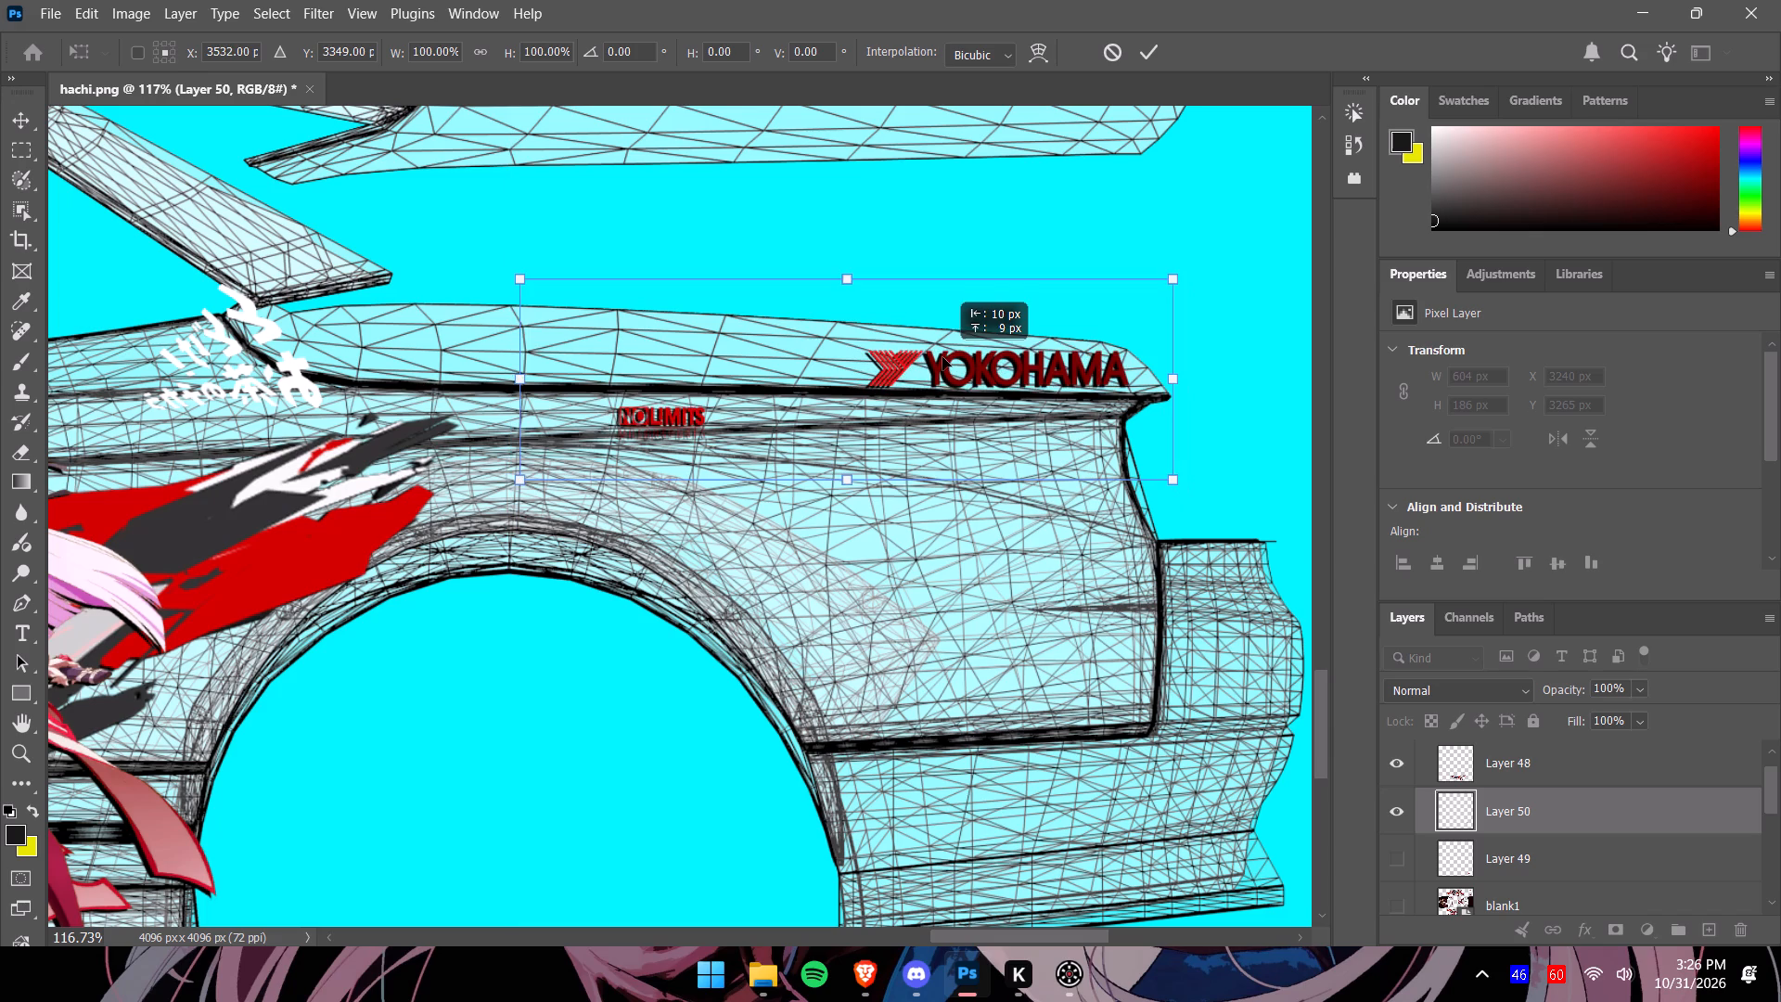
left_click_drag(942, 357, 941, 355)
left_click(1015, 540)
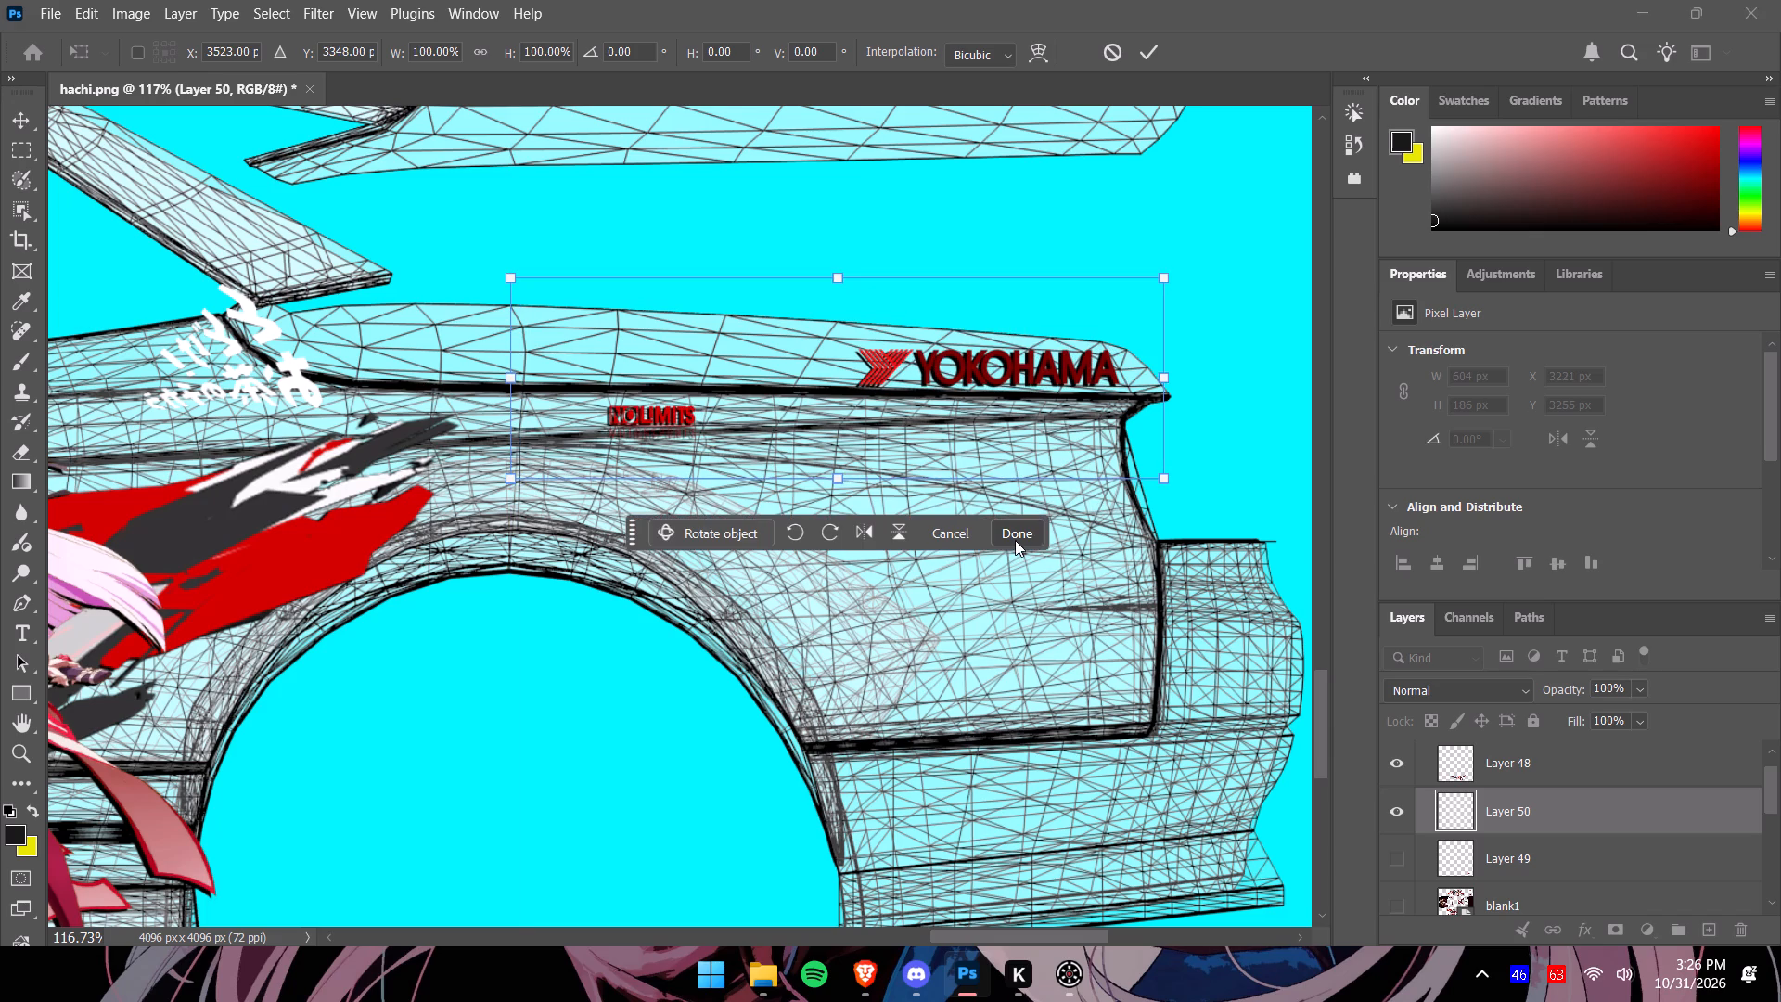
Hide Layer 50, show Layer 49 and erase its original Yokohama and No Limits logos, restoring Layer 50's visibility when done.
scroll(1252, 708, "down", 4, "alt")
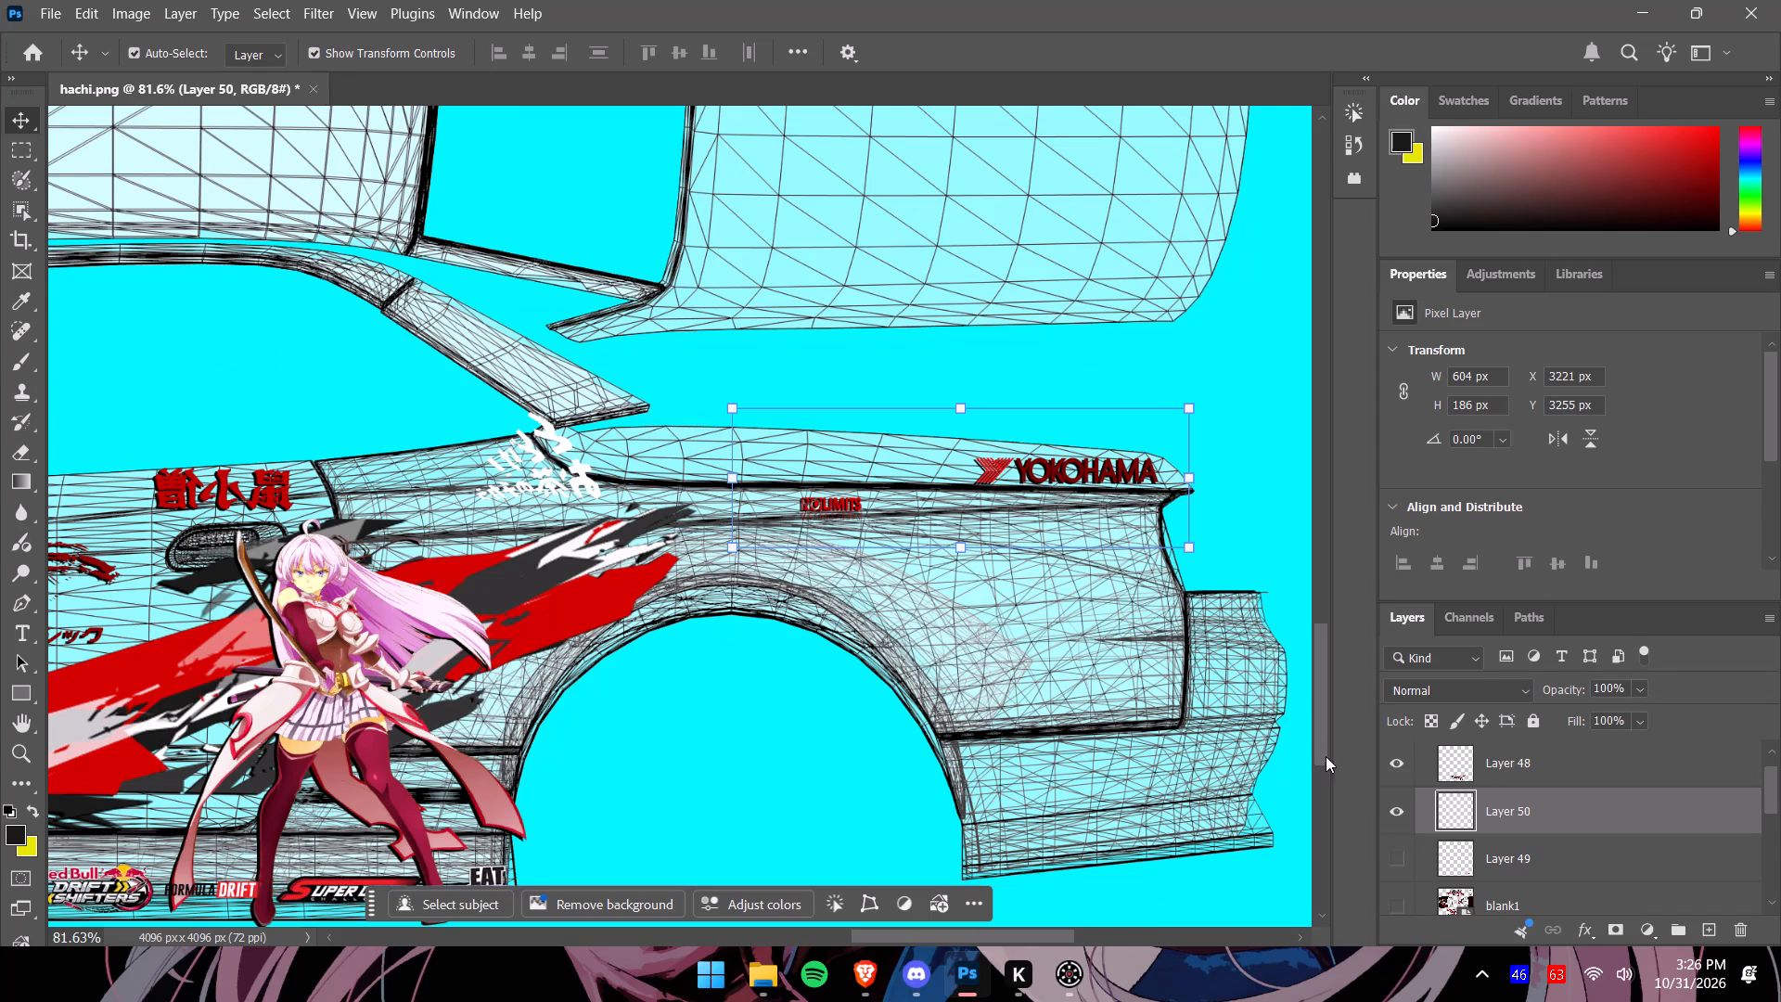
left_click_drag(1318, 740, 1328, 772)
left_click(1404, 854)
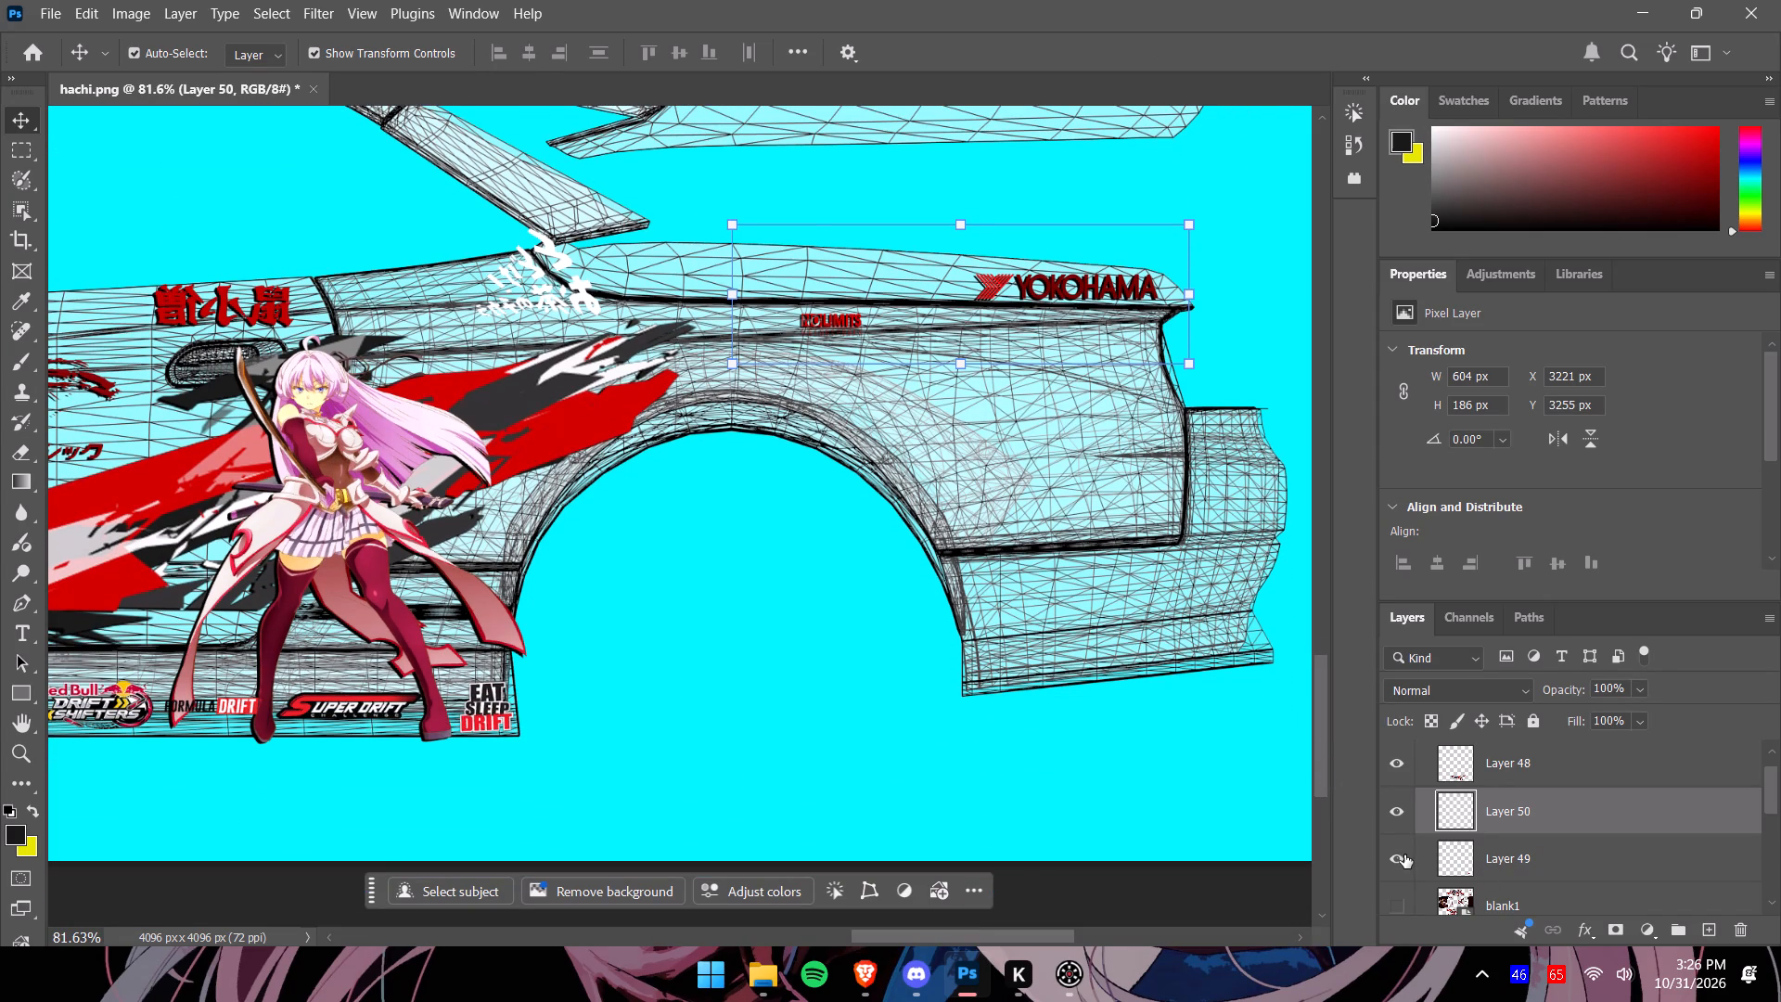
left_click(1397, 811)
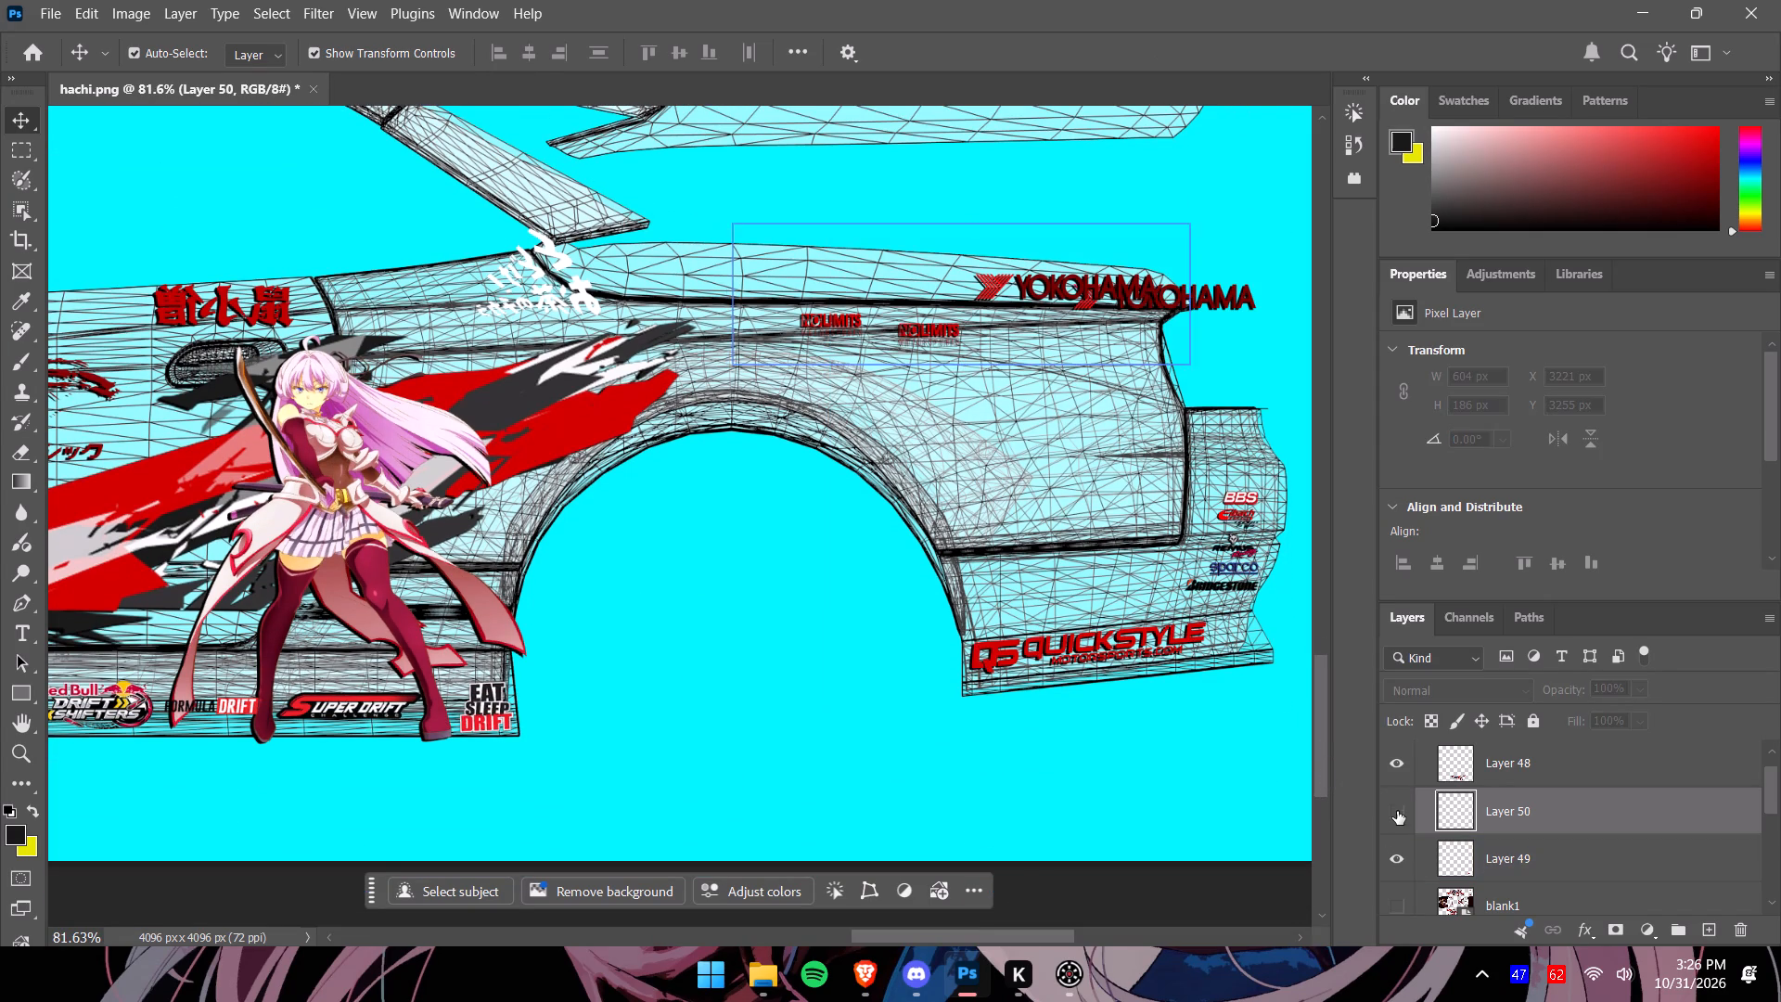
left_click(23, 453)
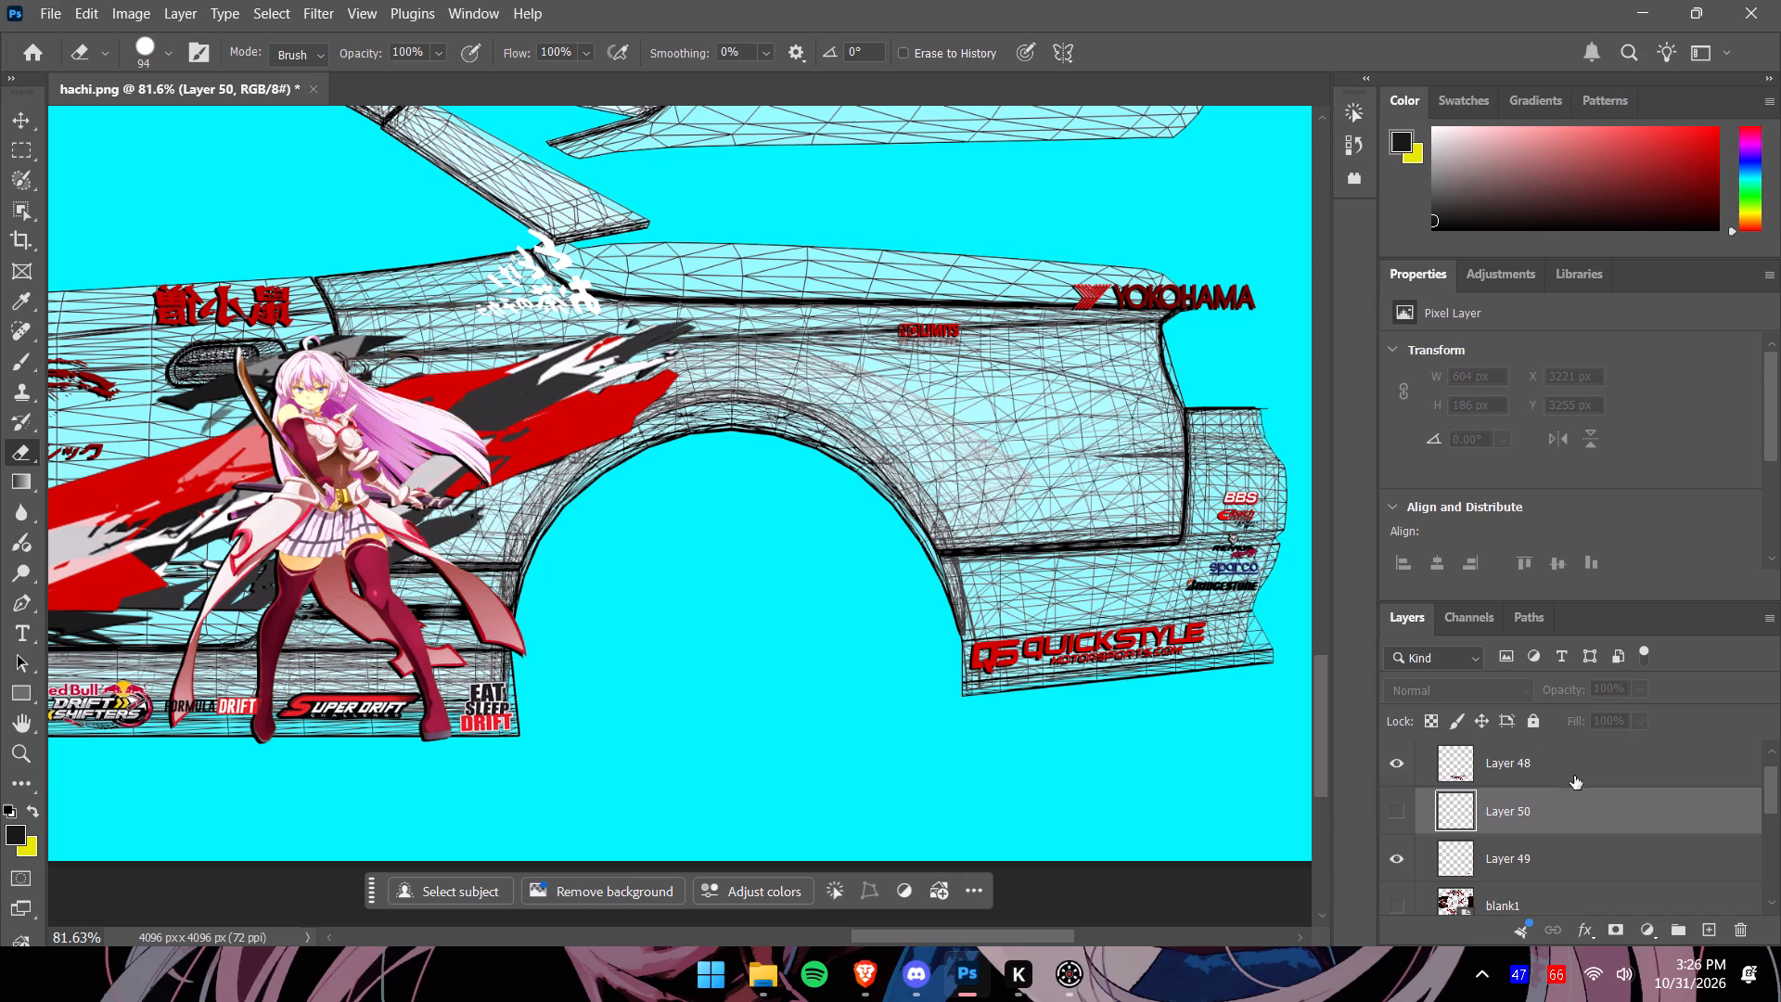
left_click(1592, 860)
left_click_drag(904, 331, 1096, 312)
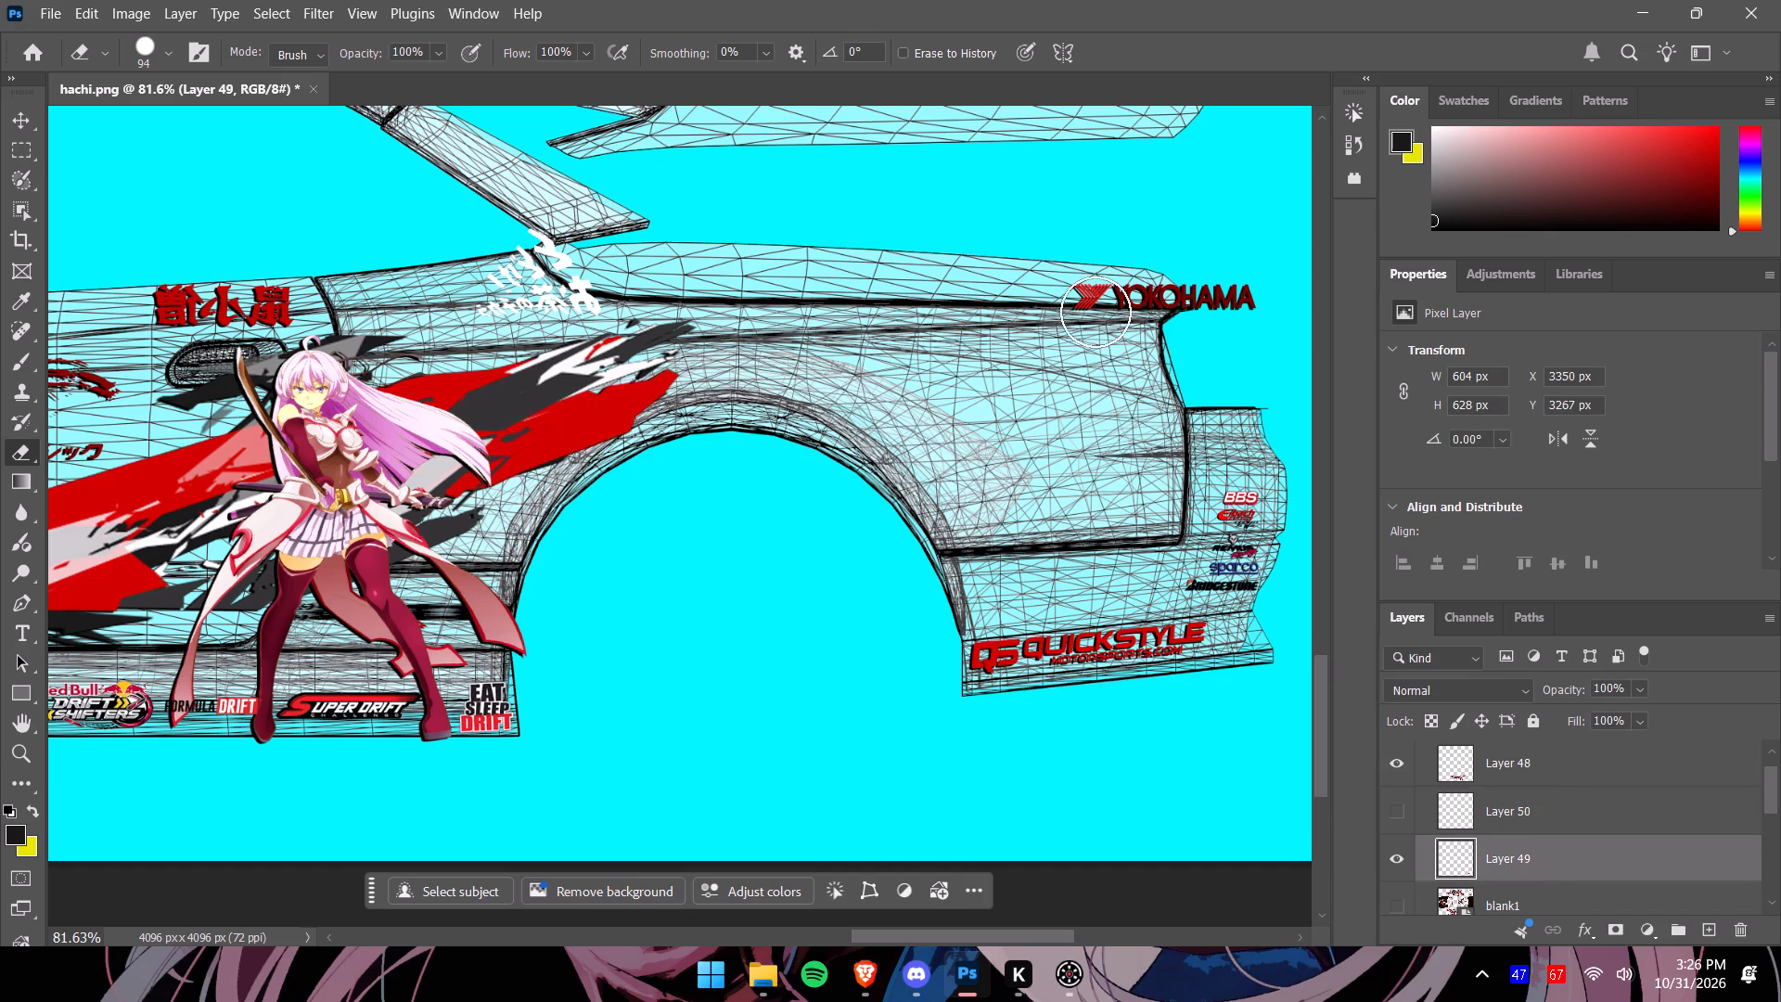
left_click_drag(1096, 312, 1236, 277)
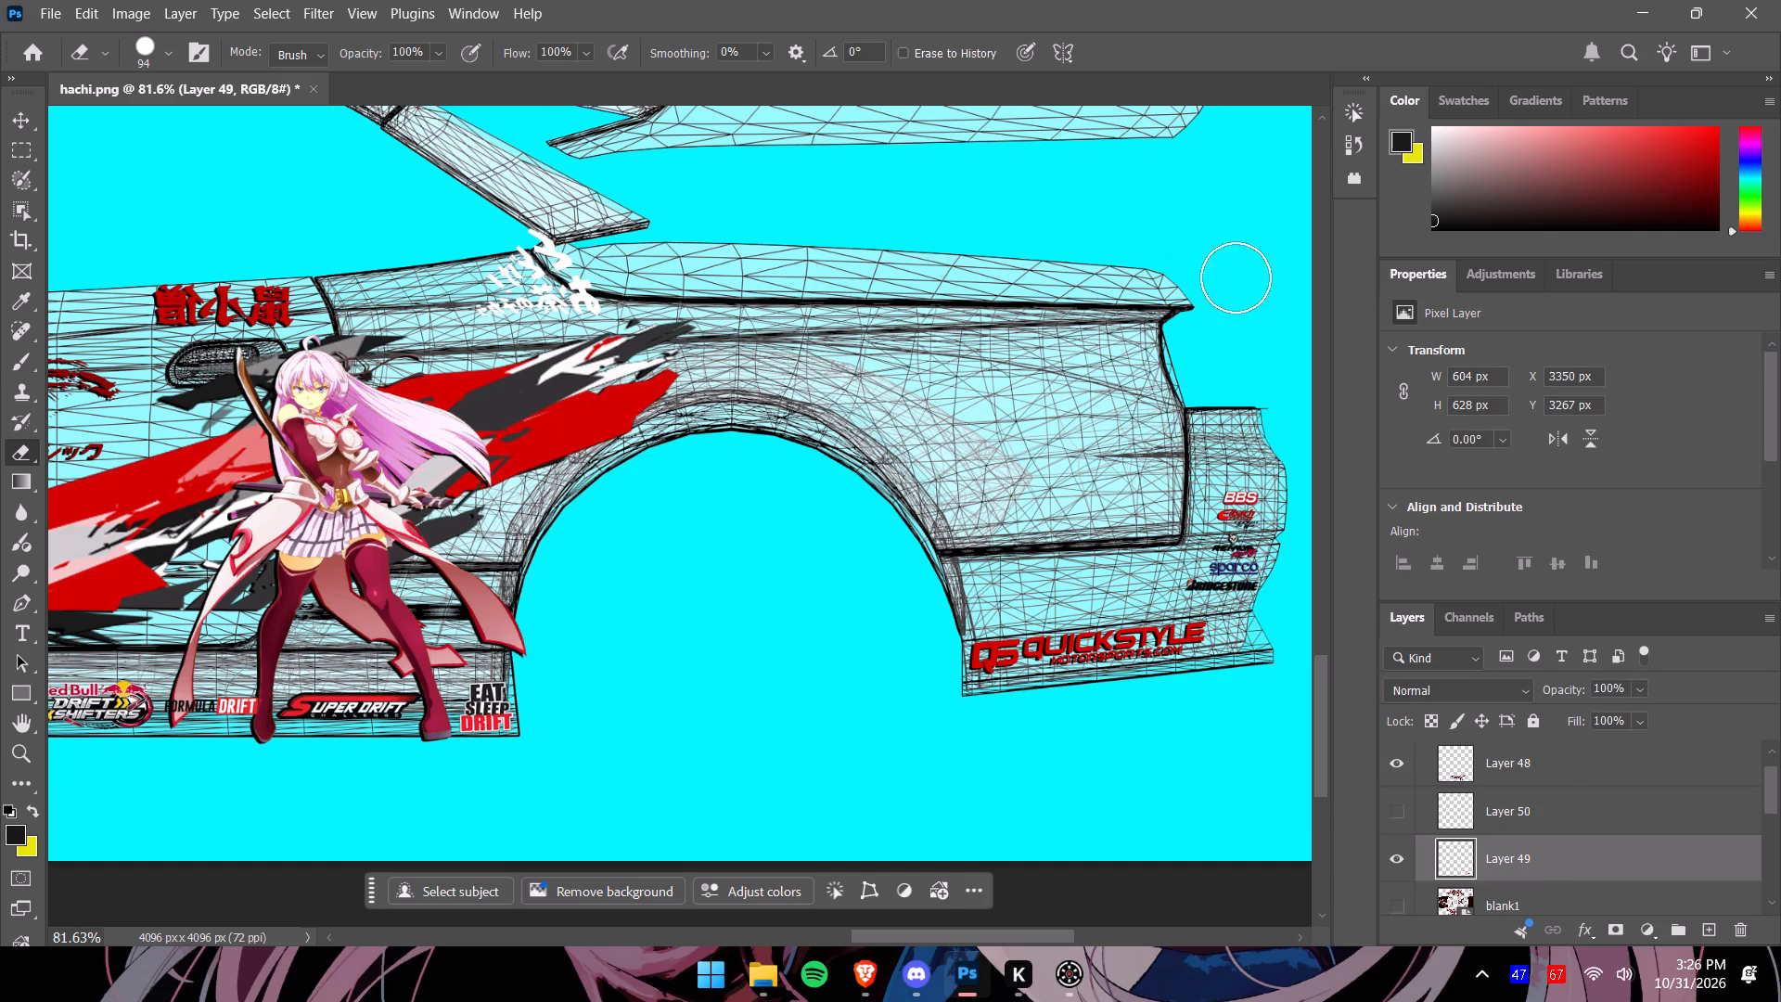
left_click_drag(1236, 277, 1210, 312)
left_click(9, 126)
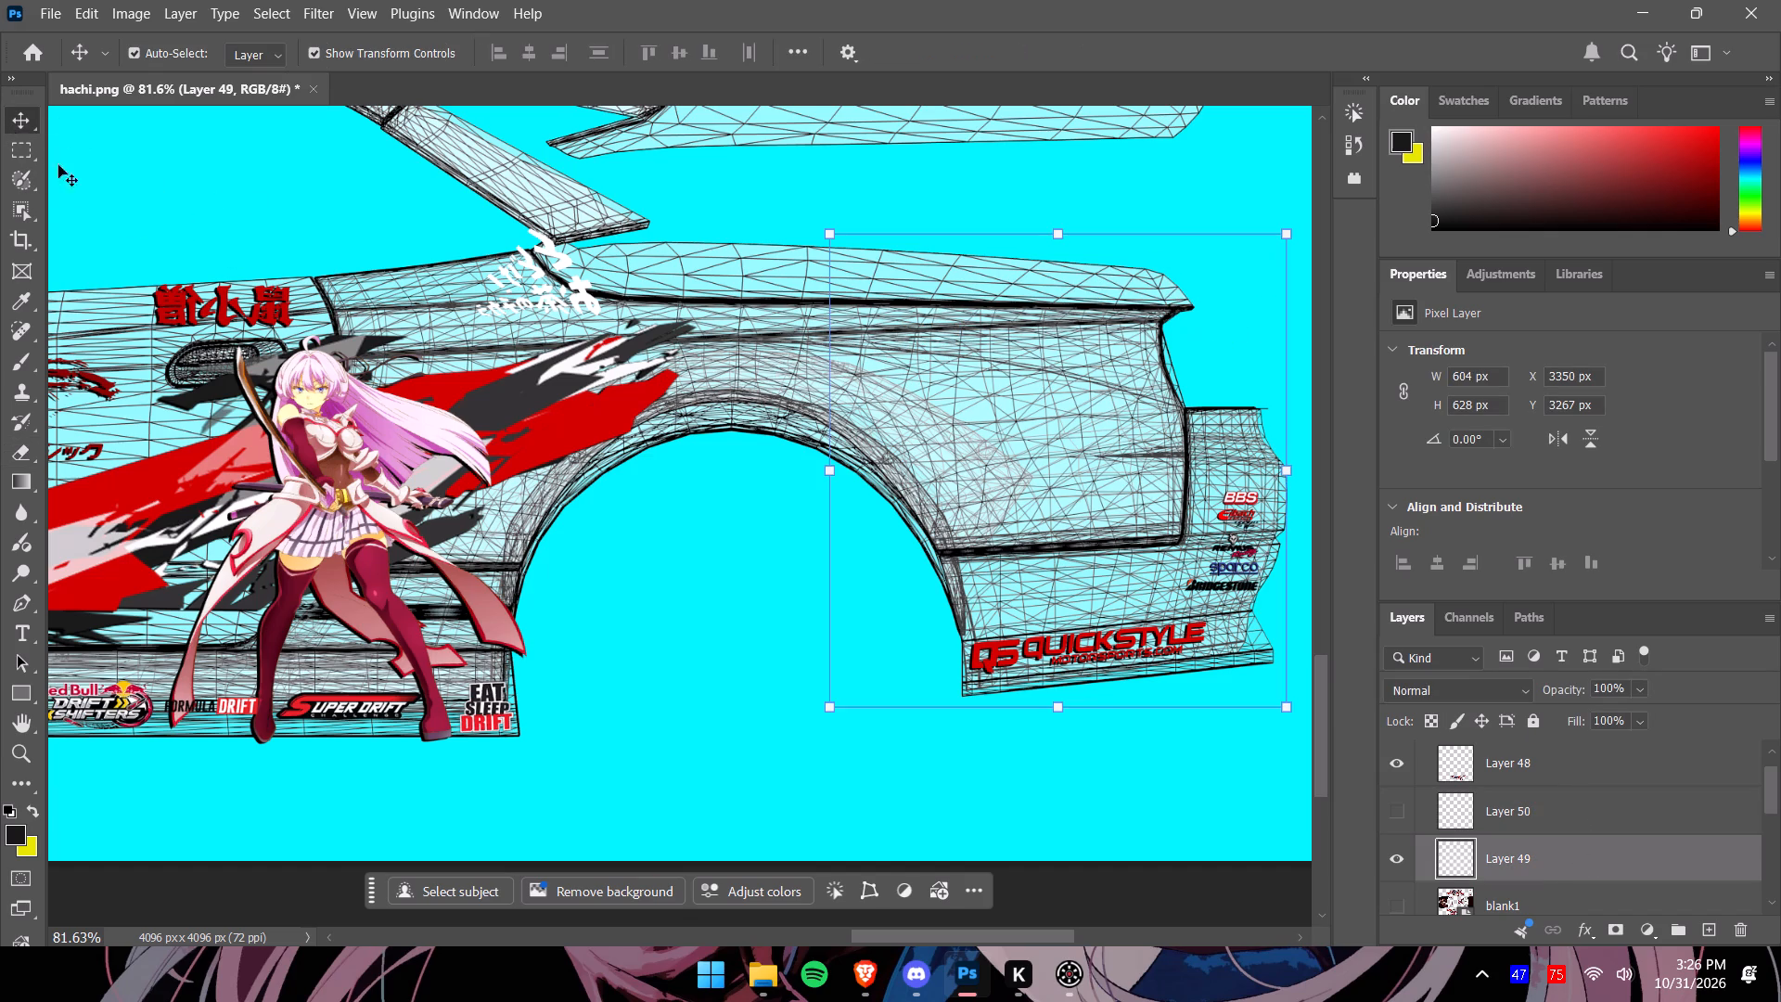
left_click(1394, 812)
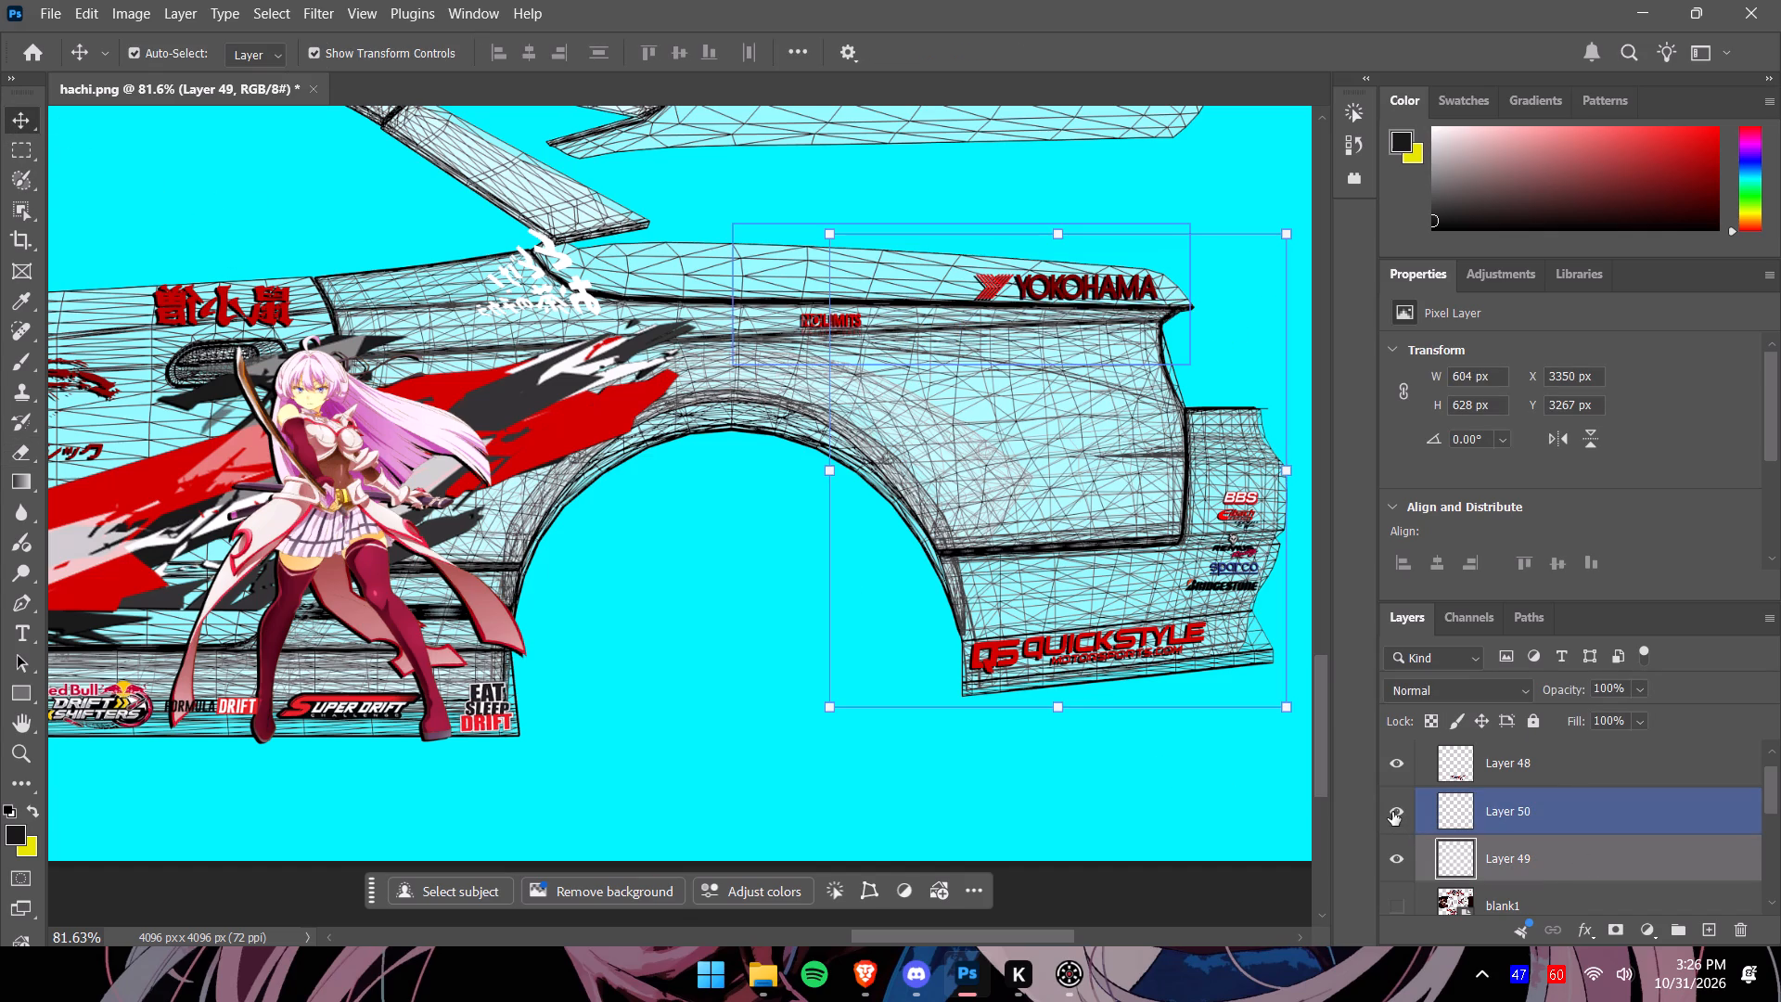
Compare the fitted side-panel artwork with the original by toggling the blank1 layer's visibility, leaving blank1 shown.
scroll(1104, 598, "down", 7, "alt")
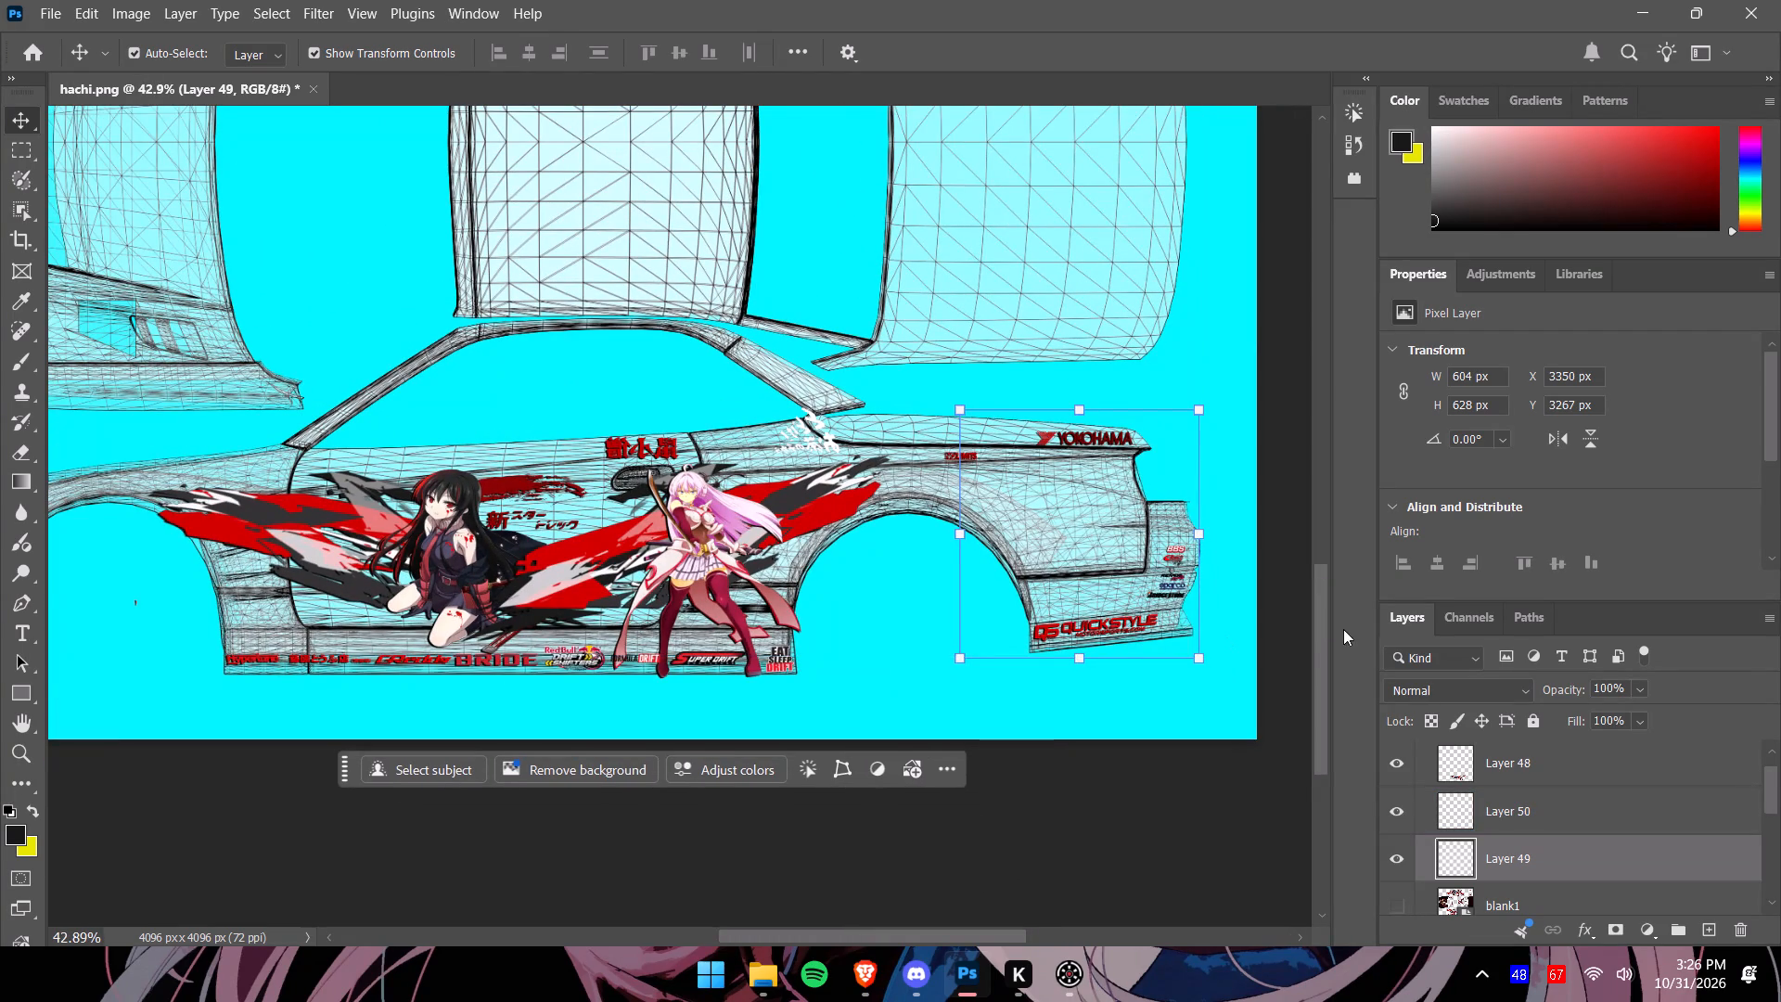
left_click_drag(1316, 644, 1318, 613)
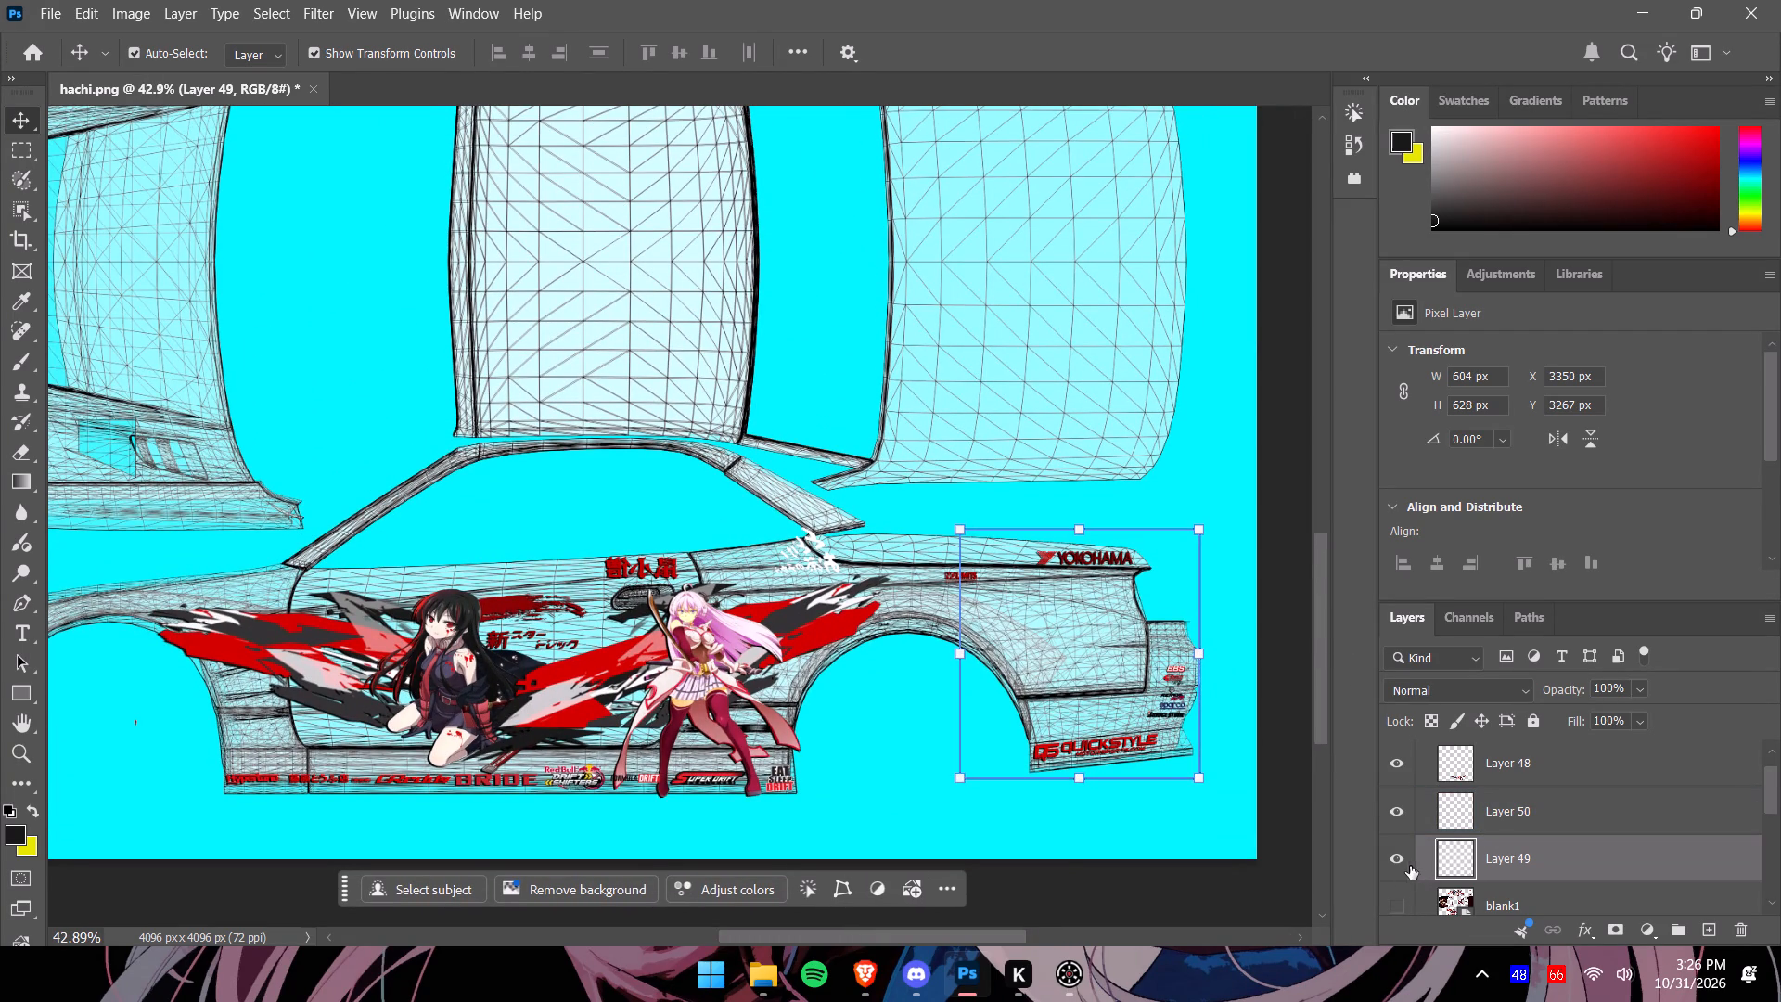
left_click(1401, 907)
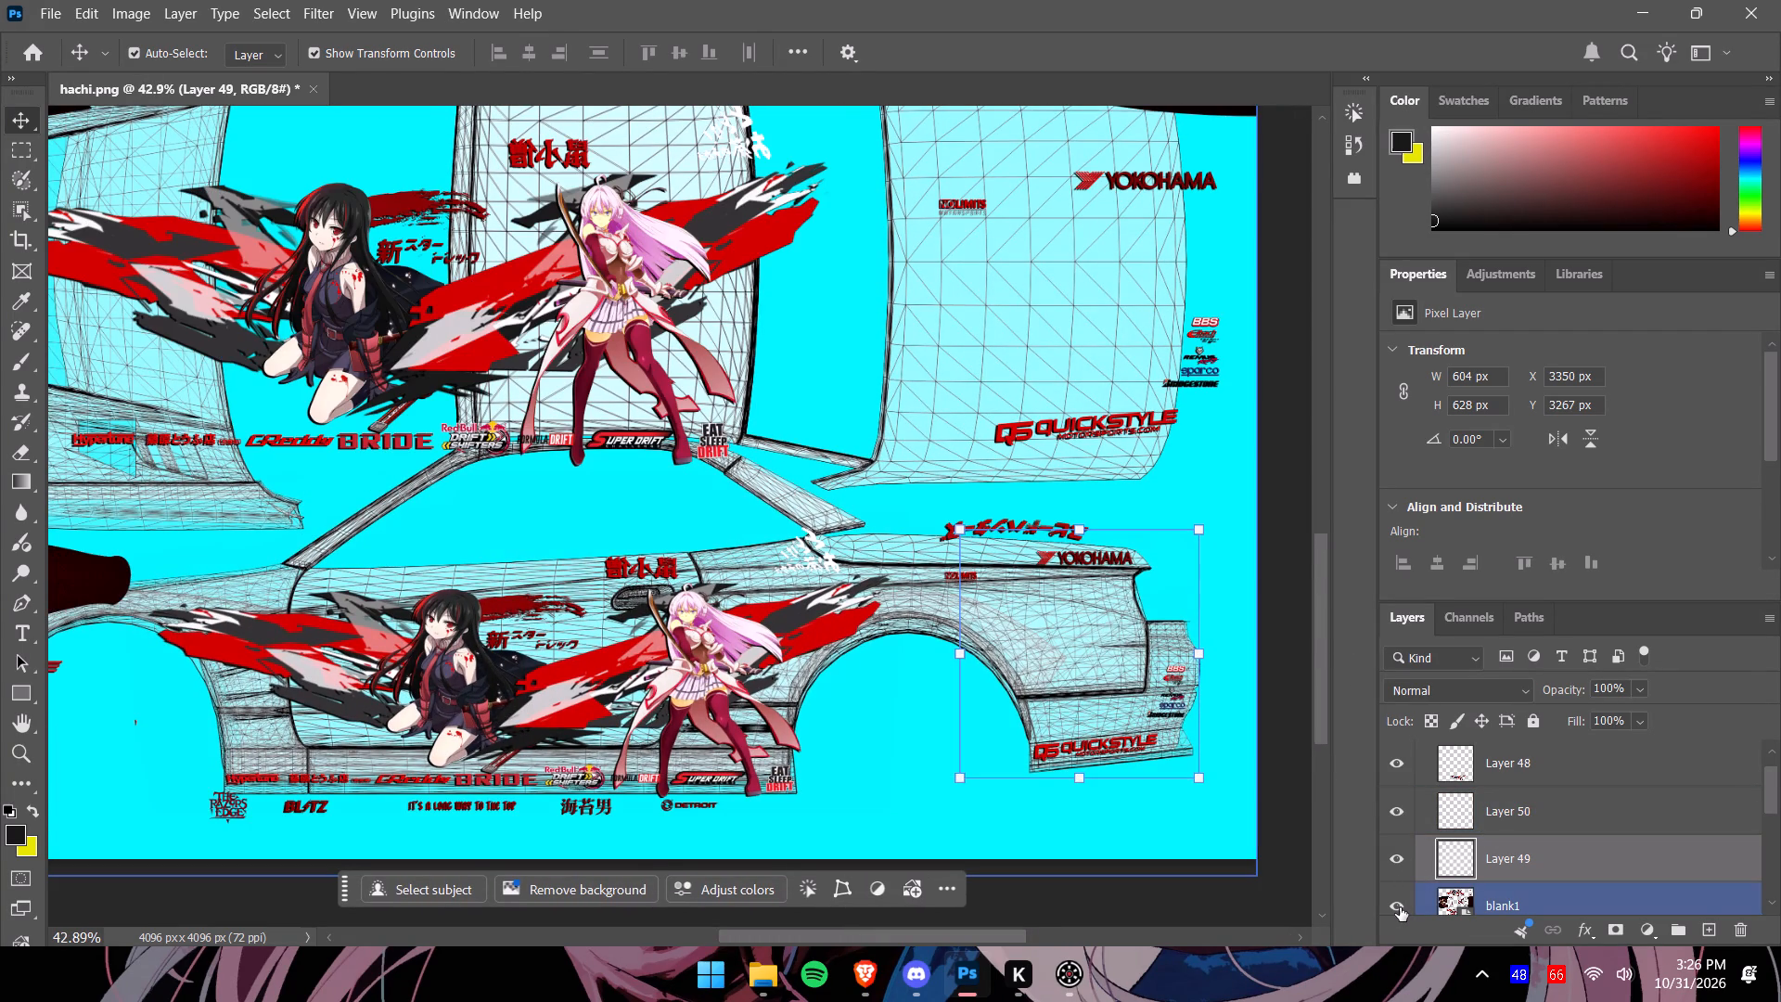
left_click(1400, 907)
left_click(1400, 907)
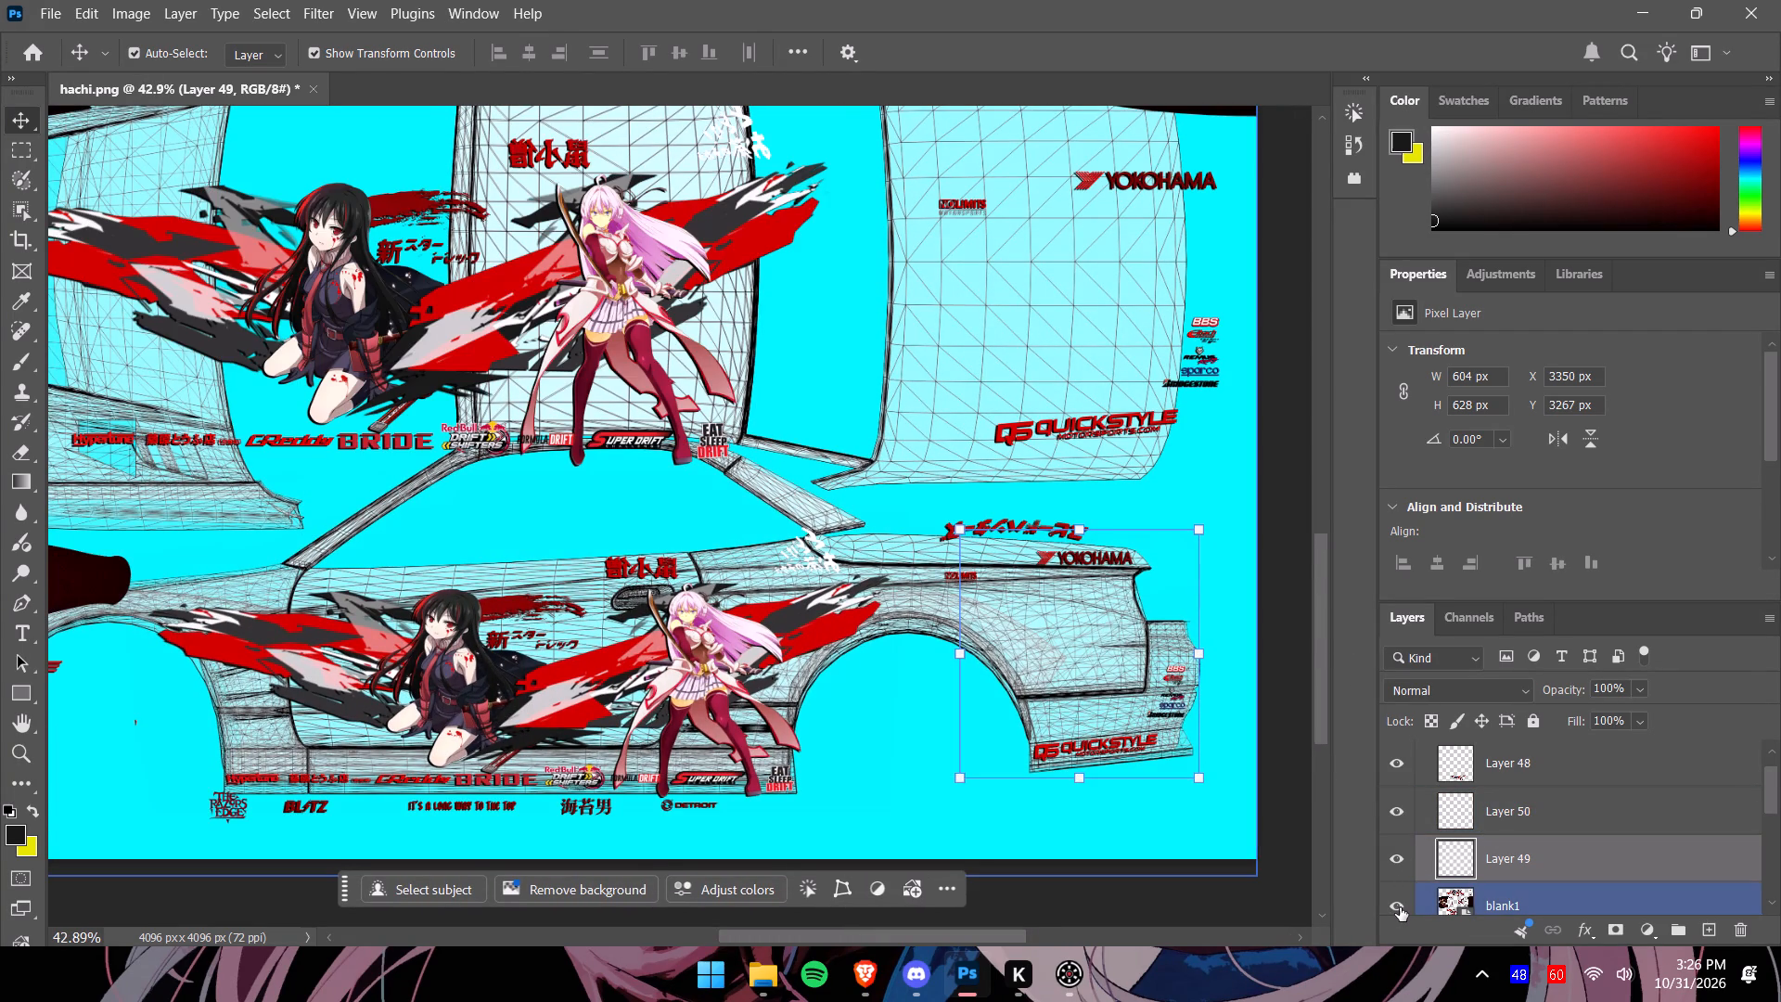
left_click(1400, 907)
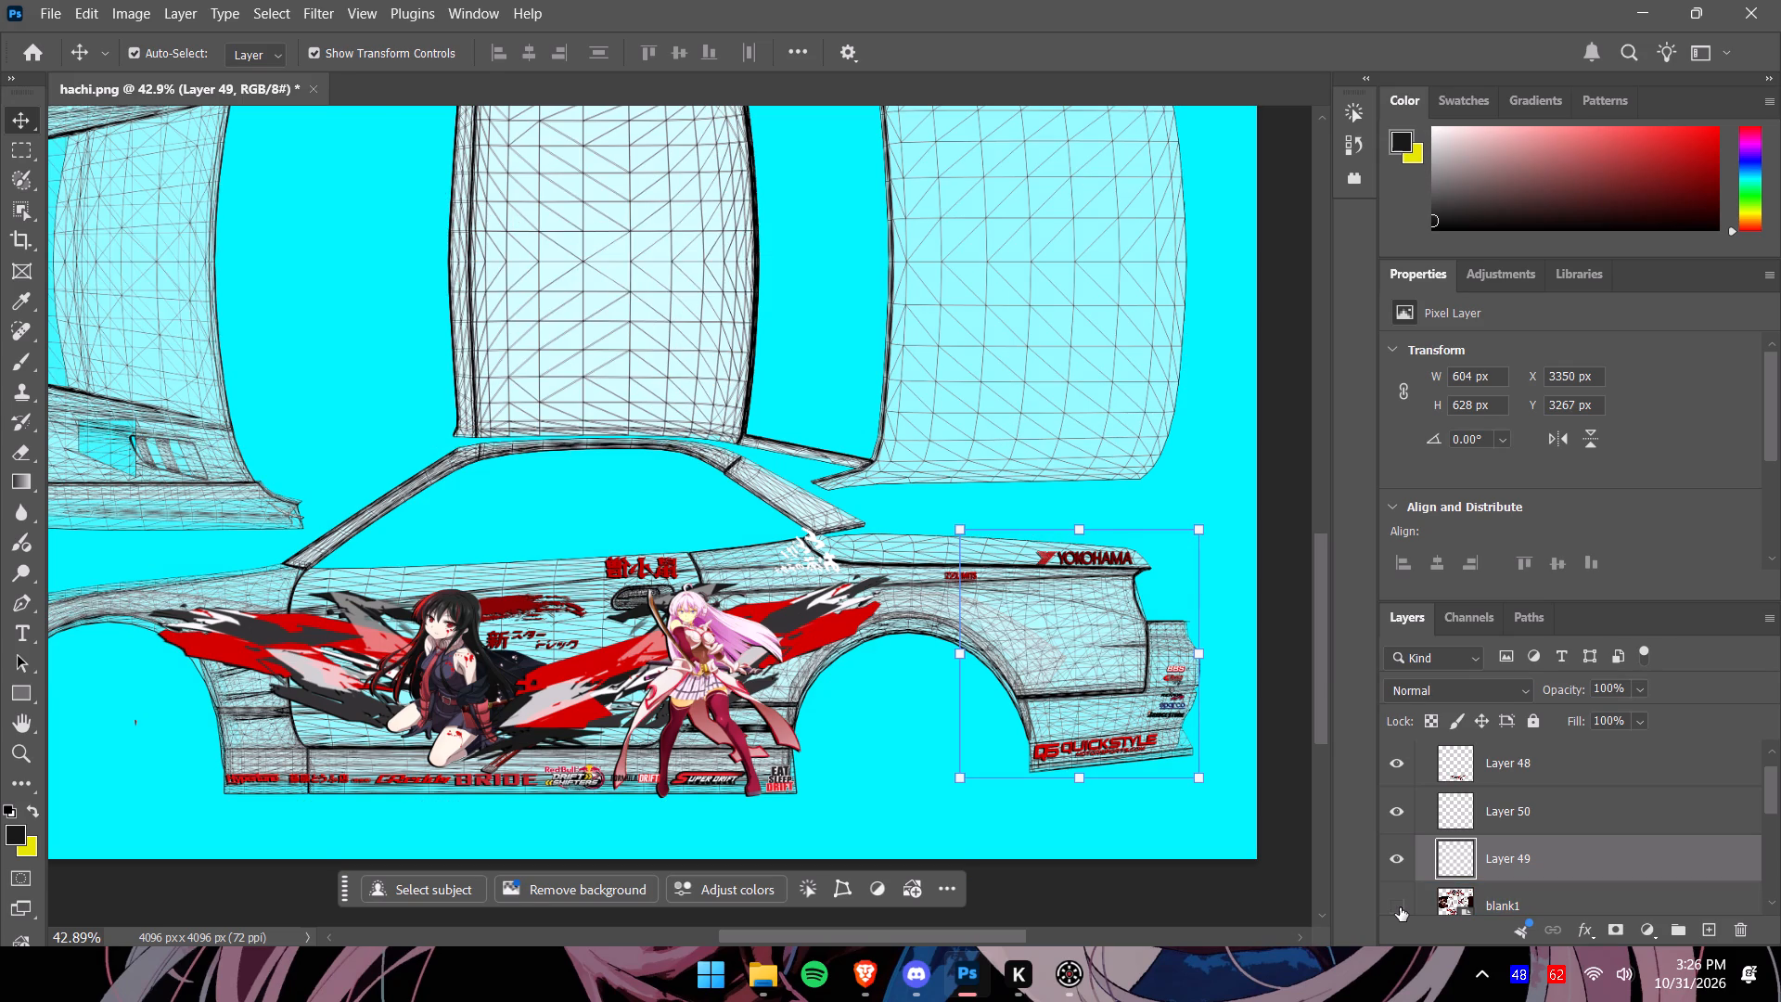
left_click(1400, 907)
left_click(1400, 907)
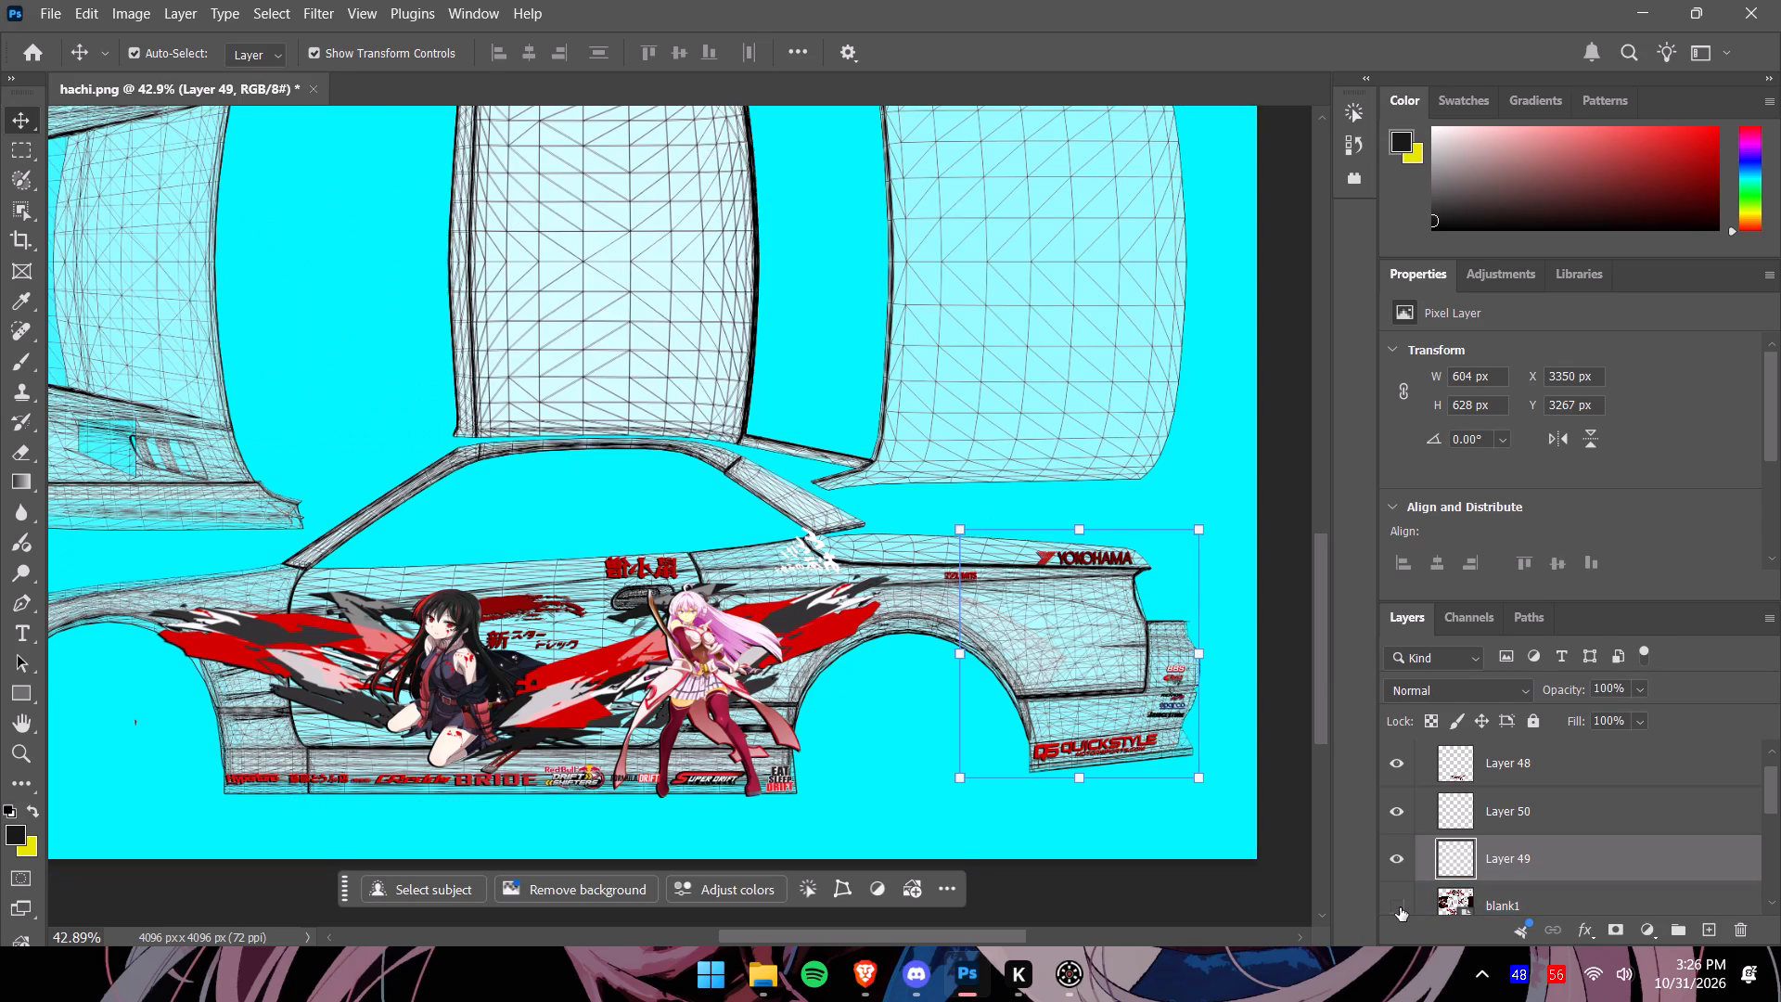
left_click(1400, 907)
Examine the whole blank1 livery against the car template, from the side panel to the upper panels, for pieces still to fit.
left_click_drag(1322, 728, 1321, 749)
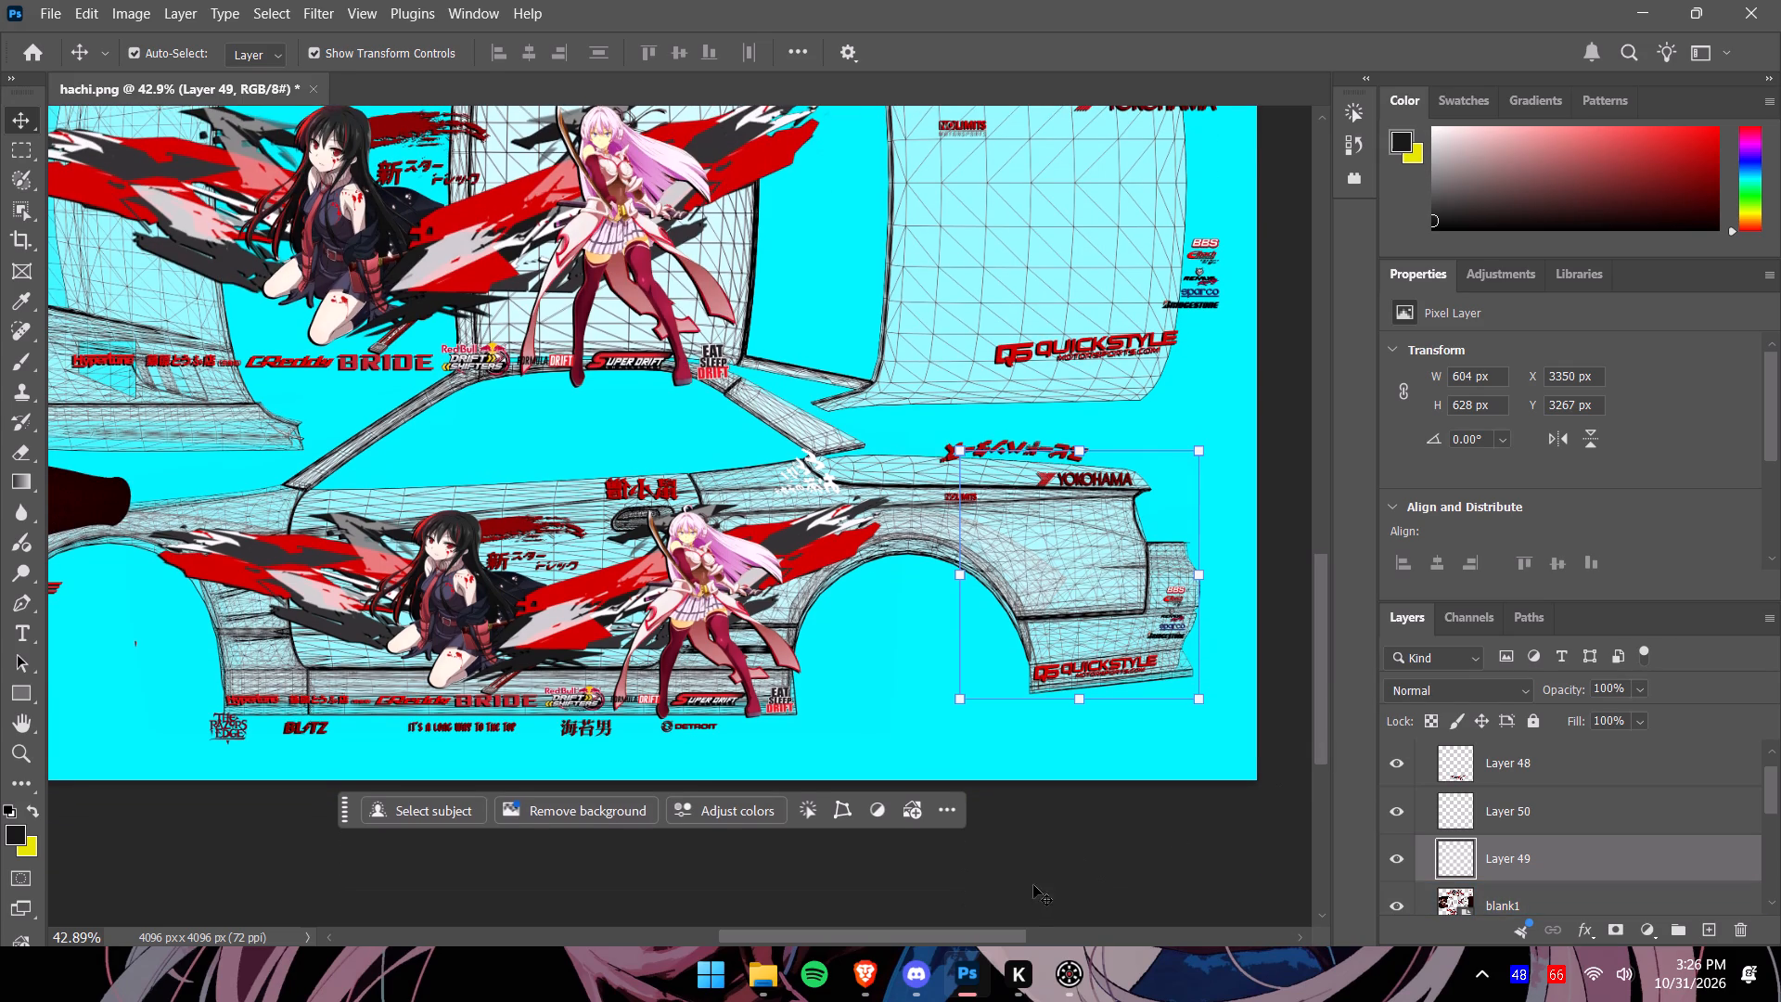
left_click_drag(1019, 935, 894, 927)
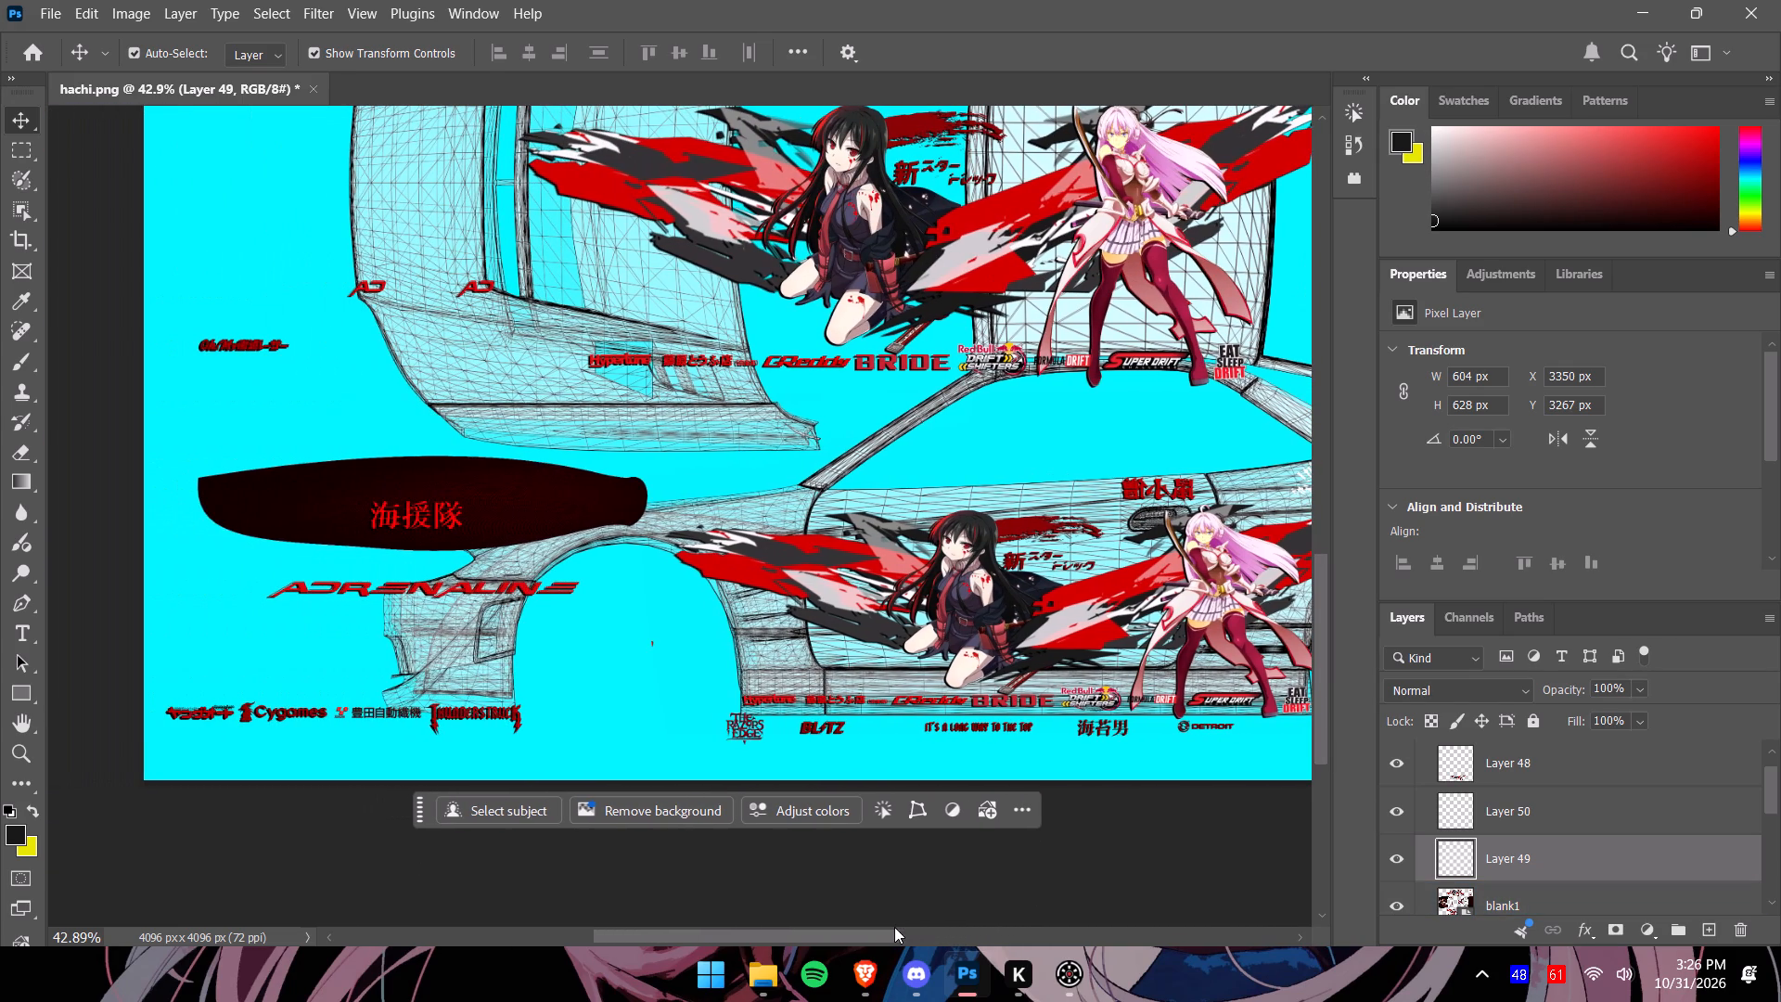
left_click_drag(894, 927, 915, 927)
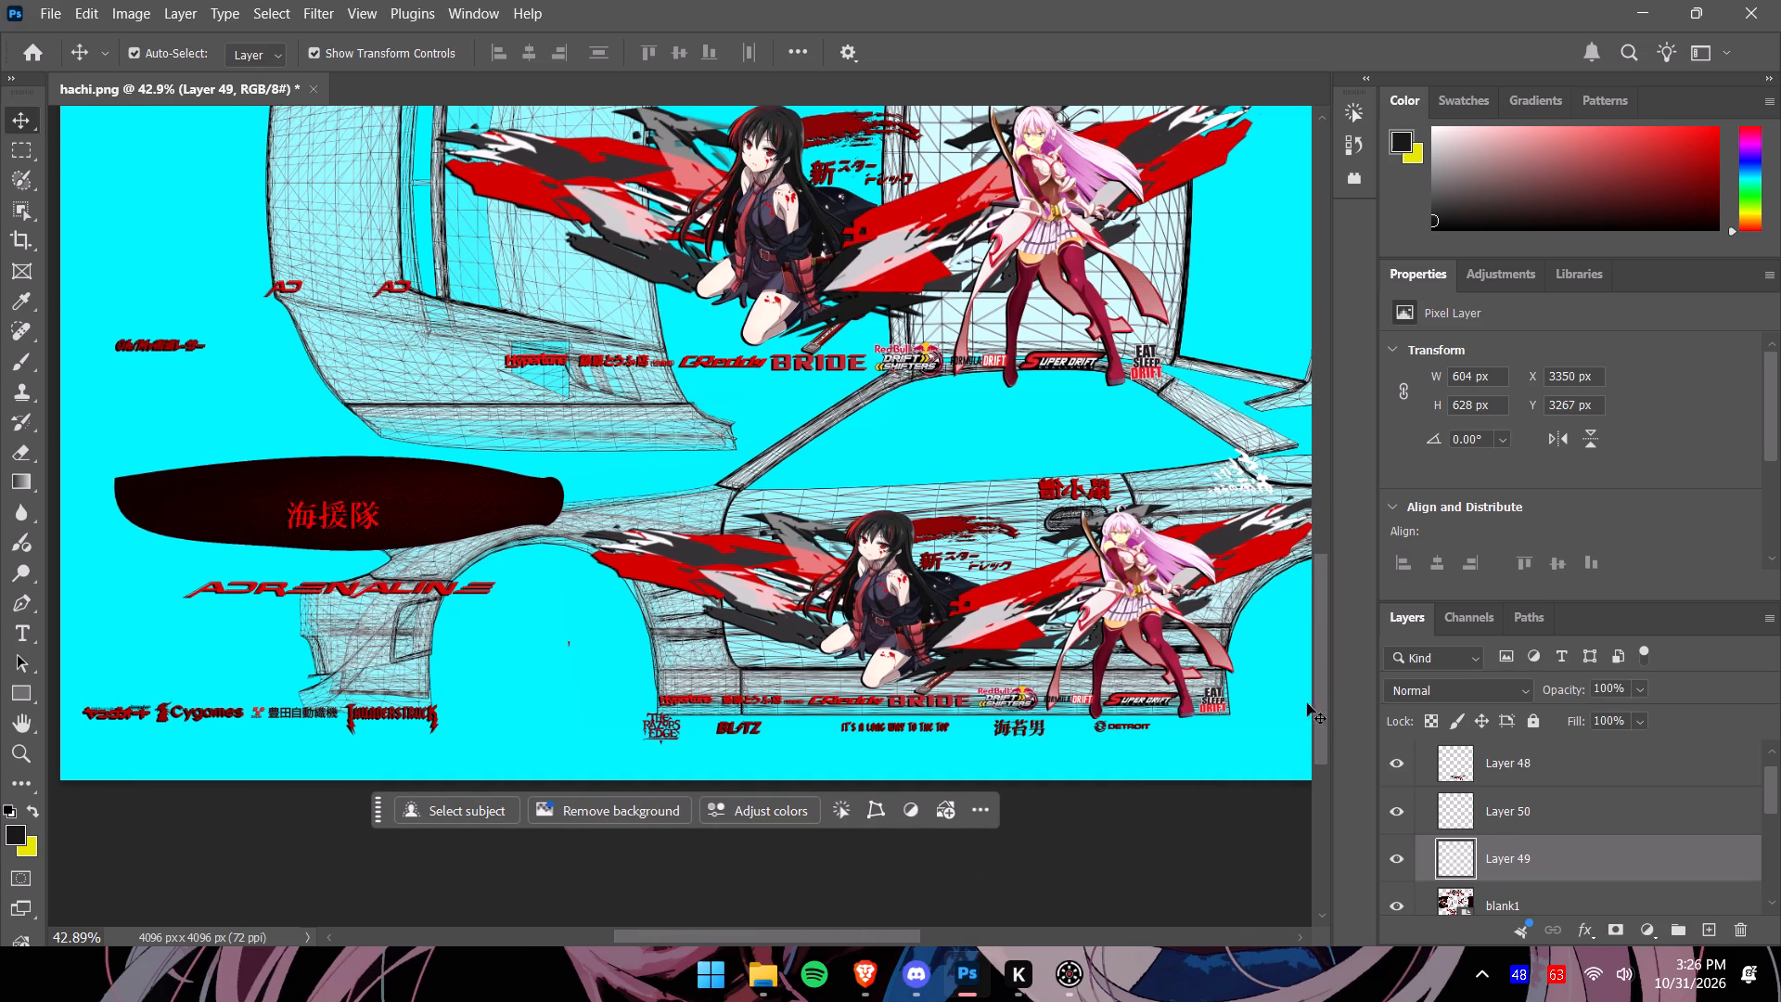
left_click_drag(1319, 707, 1318, 687)
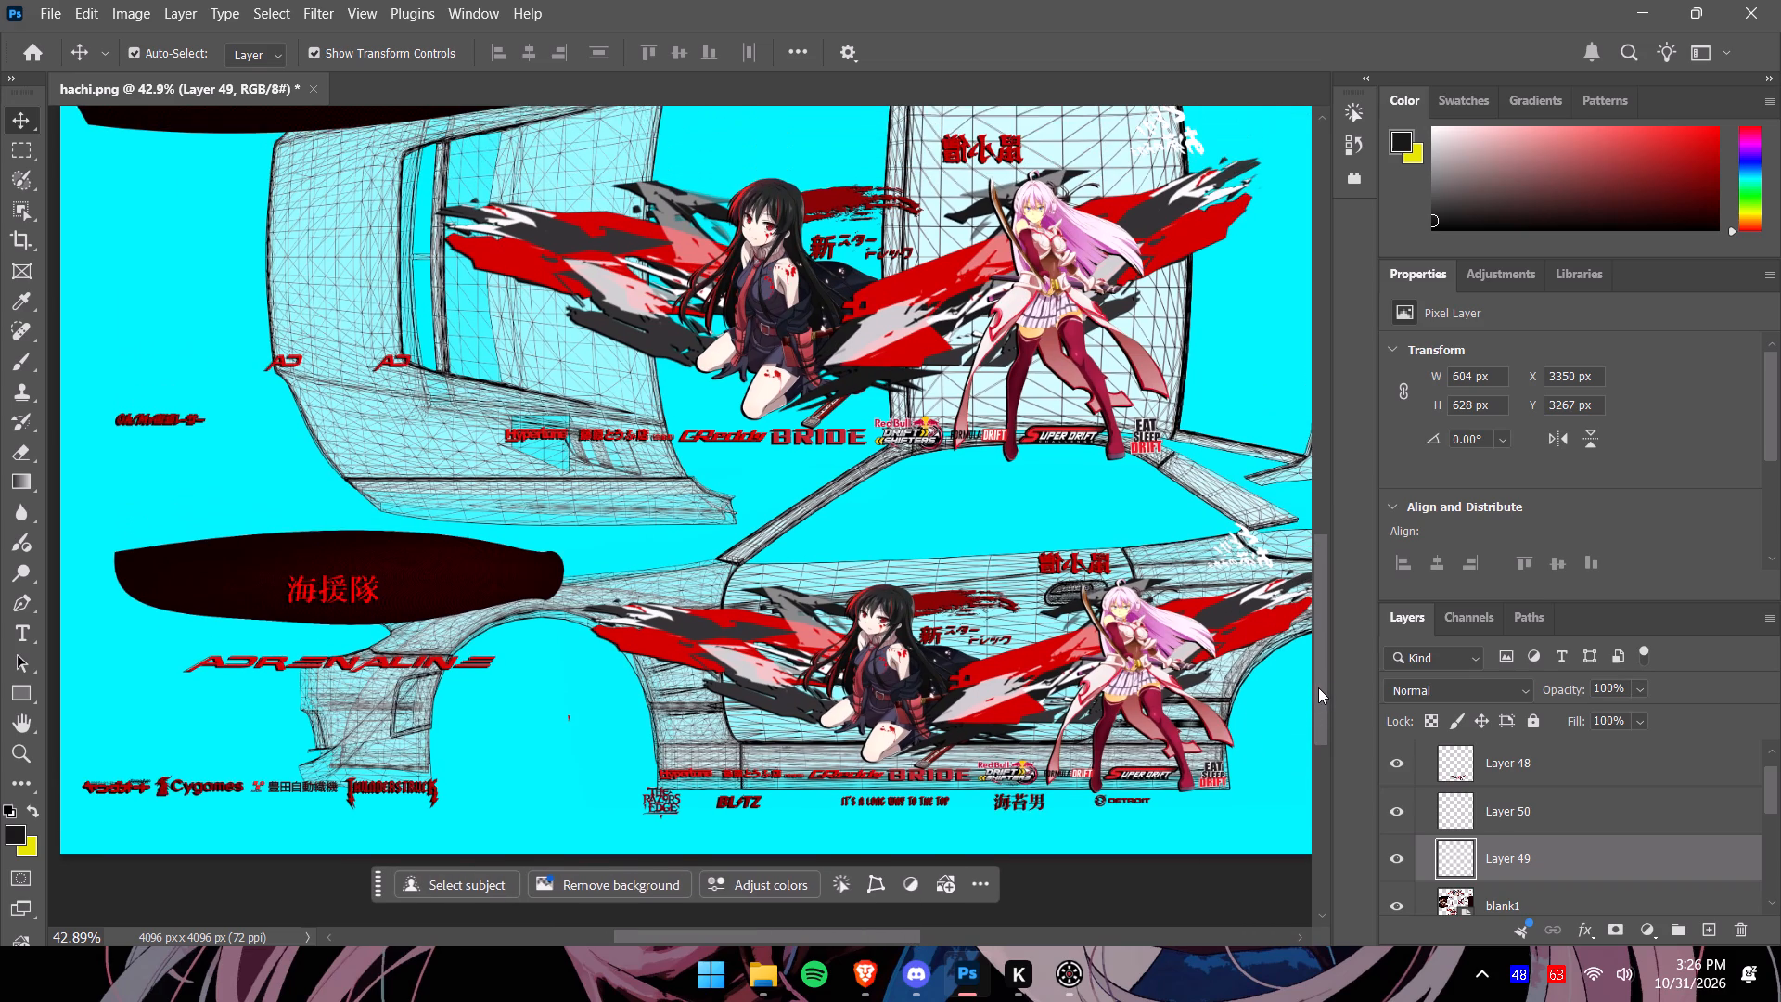
left_click_drag(1318, 687, 1304, 557)
scroll(1133, 474, "down", 3, "alt")
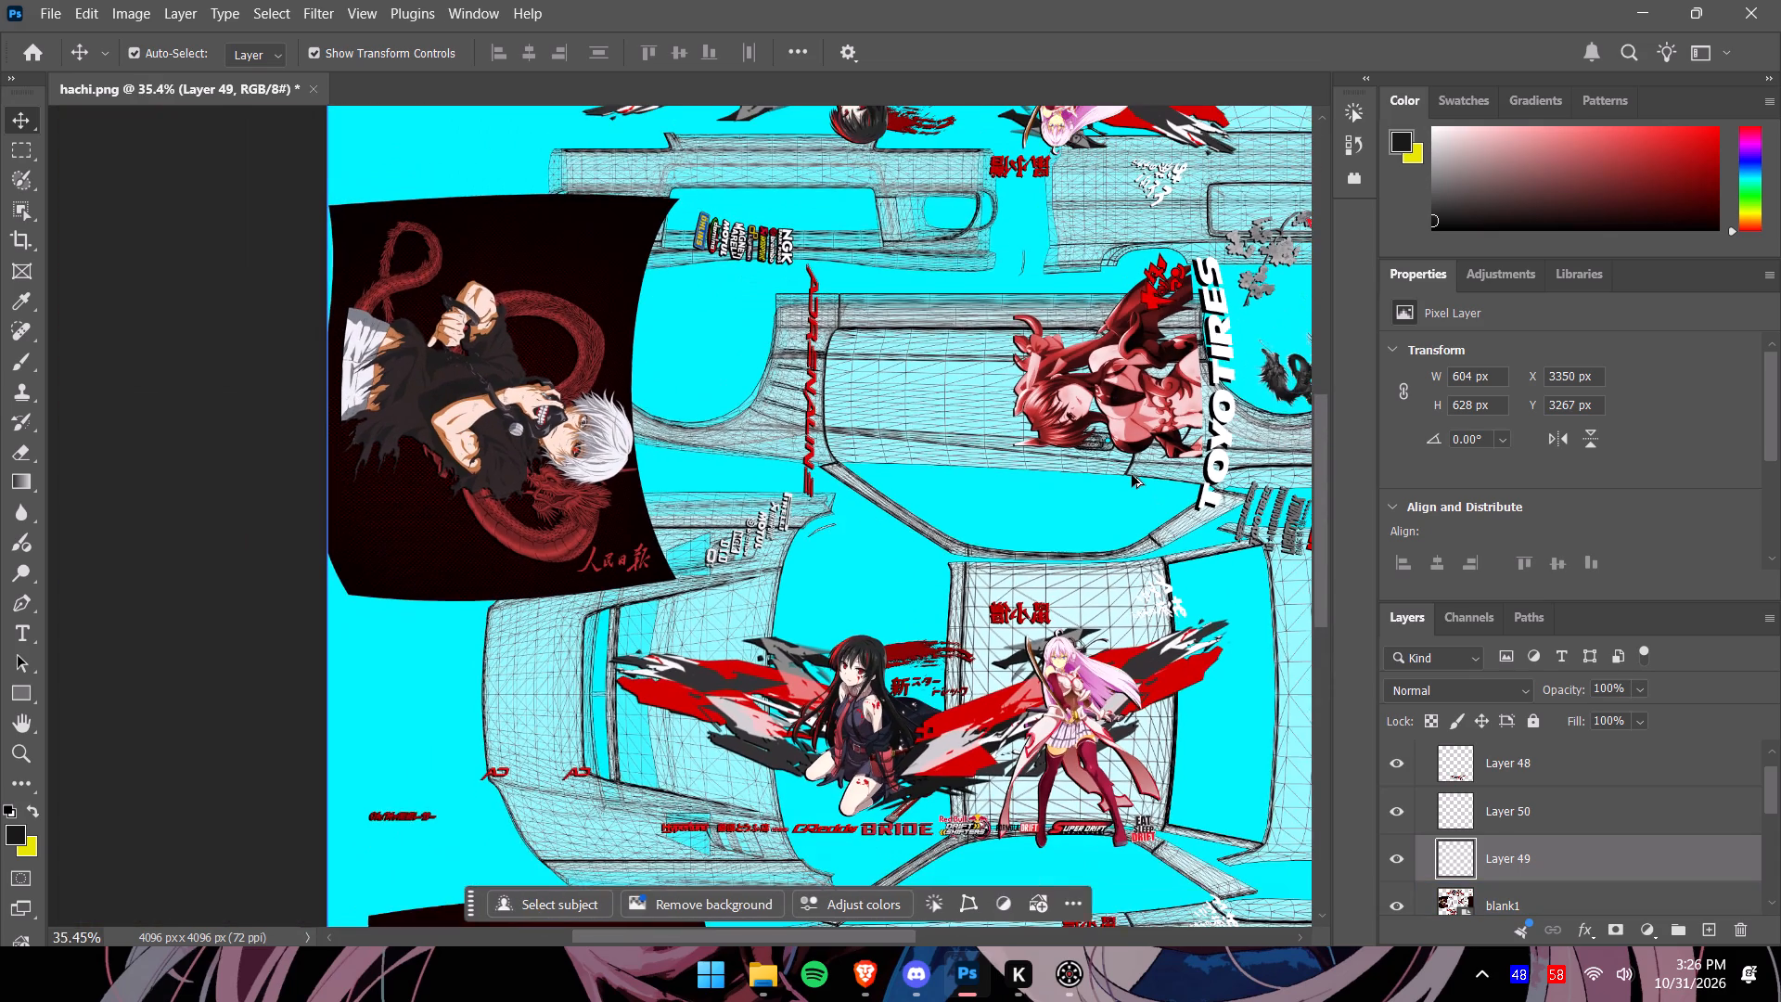
scroll(1132, 476, "down", 1, "alt")
left_click_drag(871, 940, 943, 944)
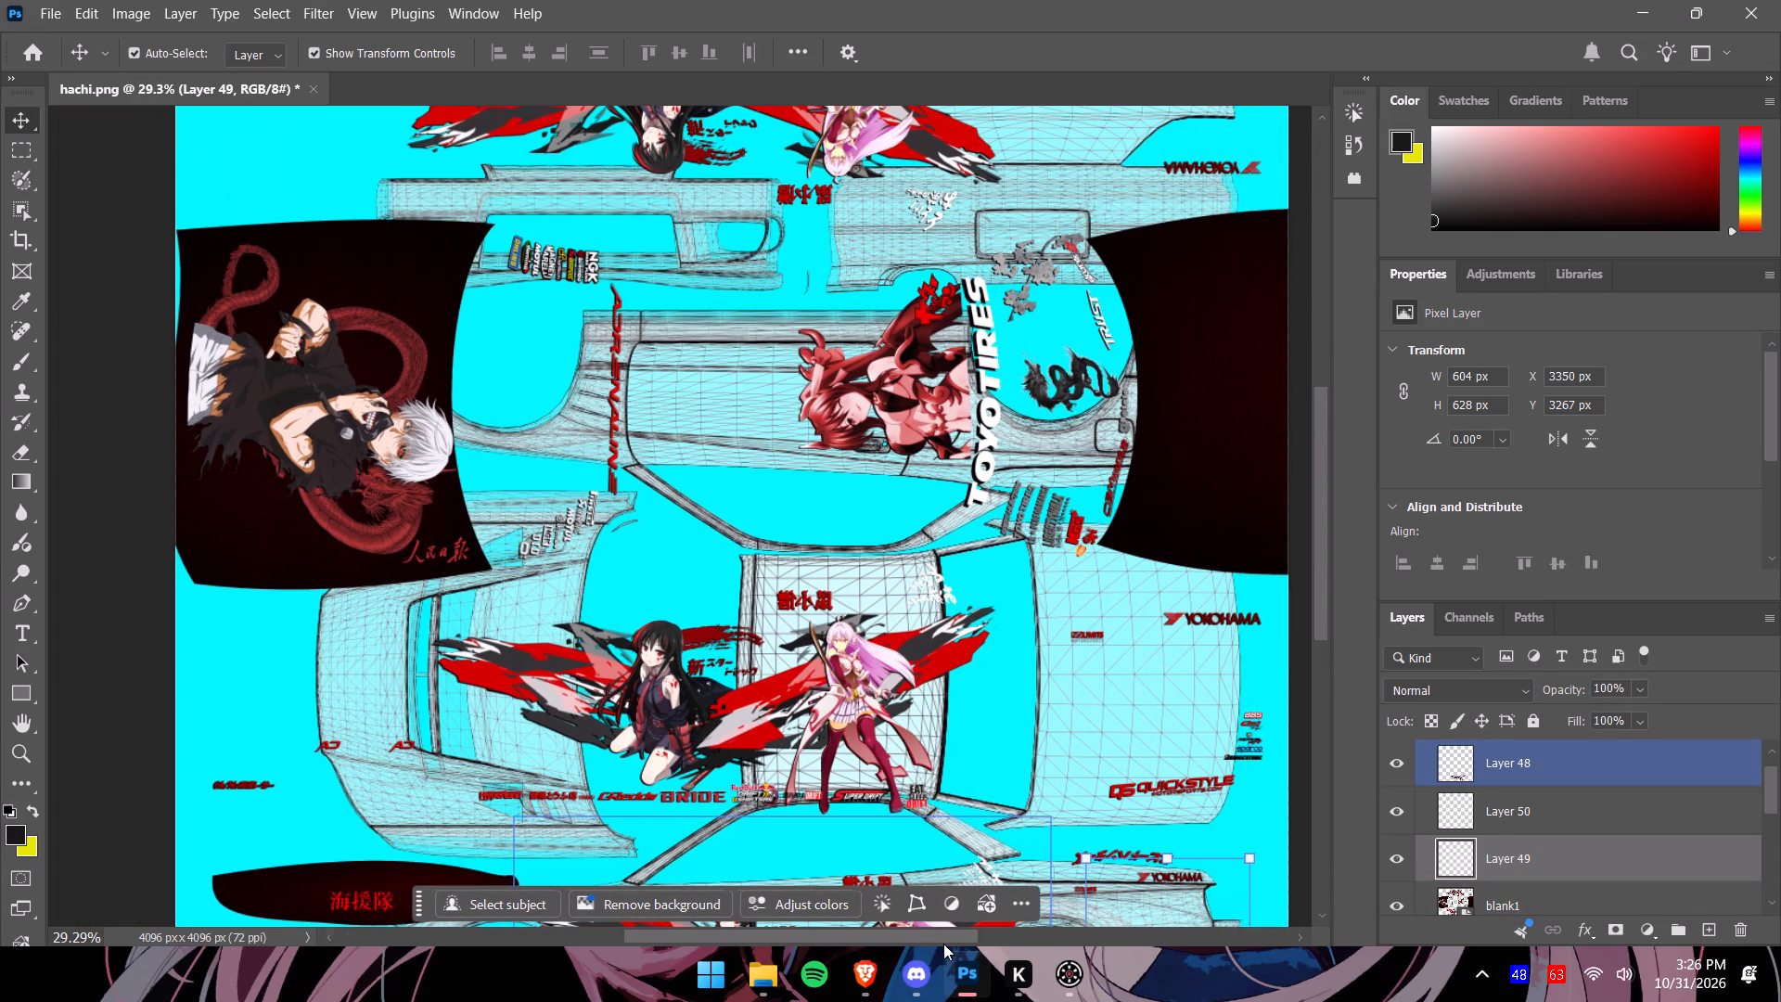
left_click_drag(943, 944, 944, 944)
left_click_drag(1320, 604, 1312, 528)
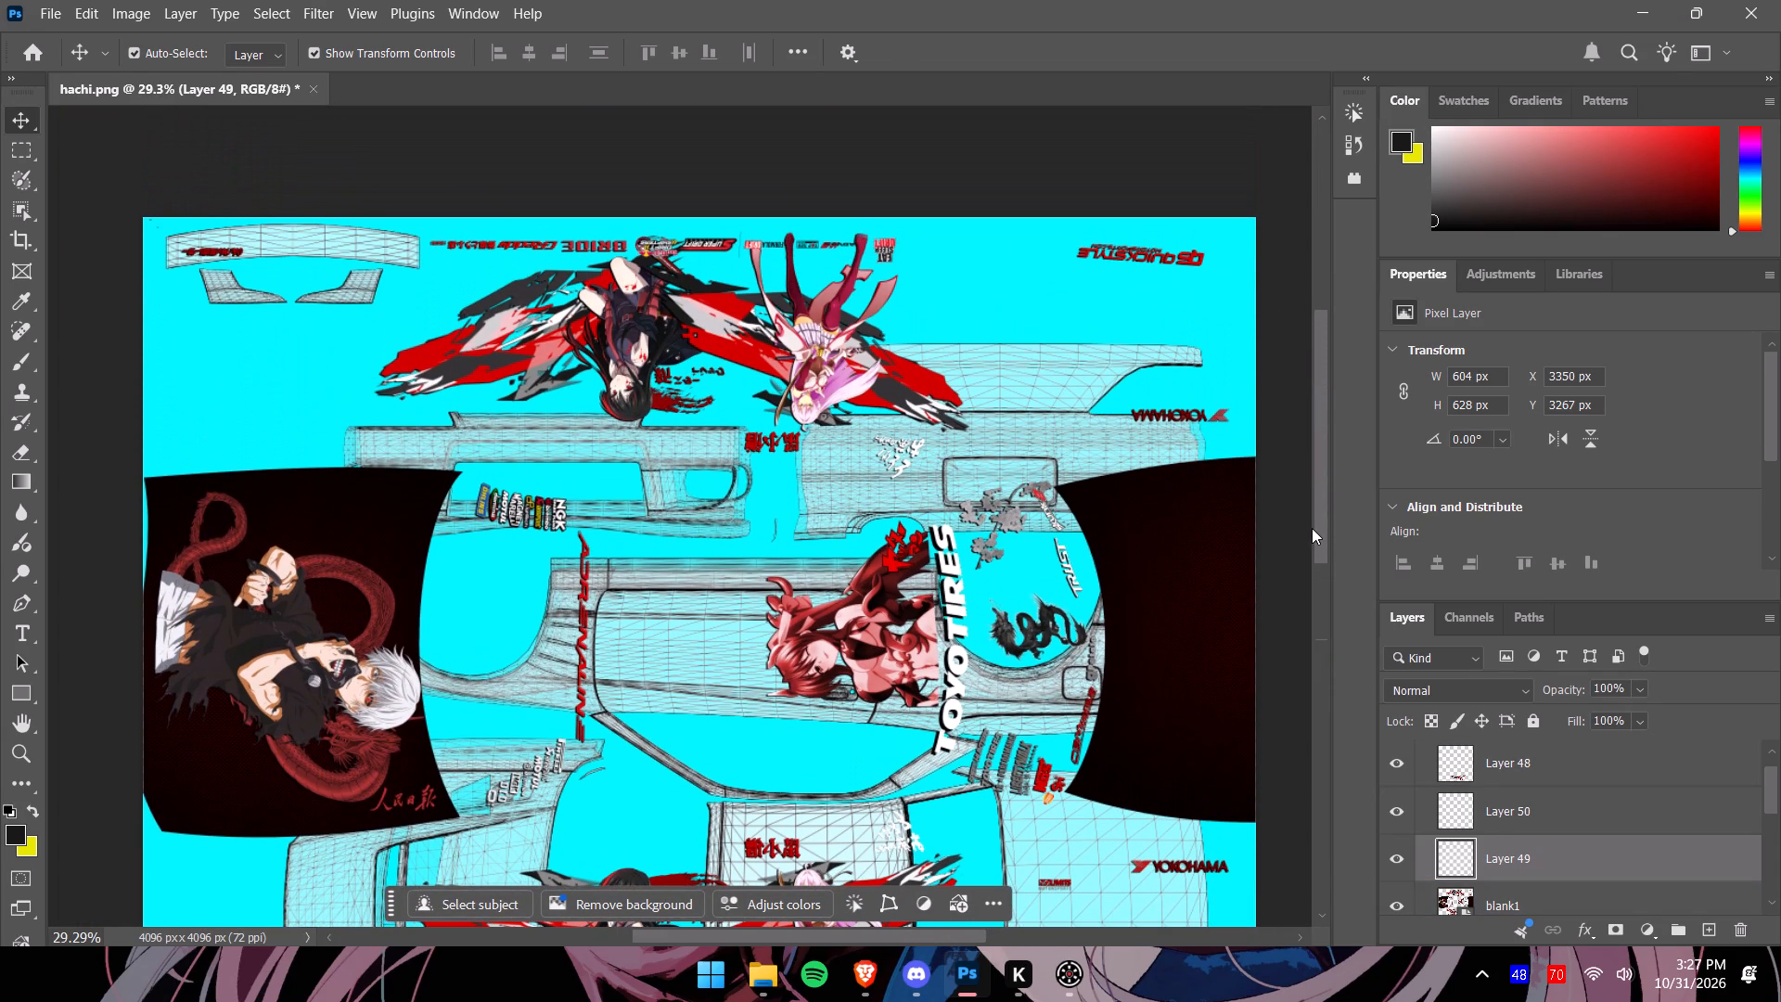
left_click_drag(1312, 528, 1311, 532)
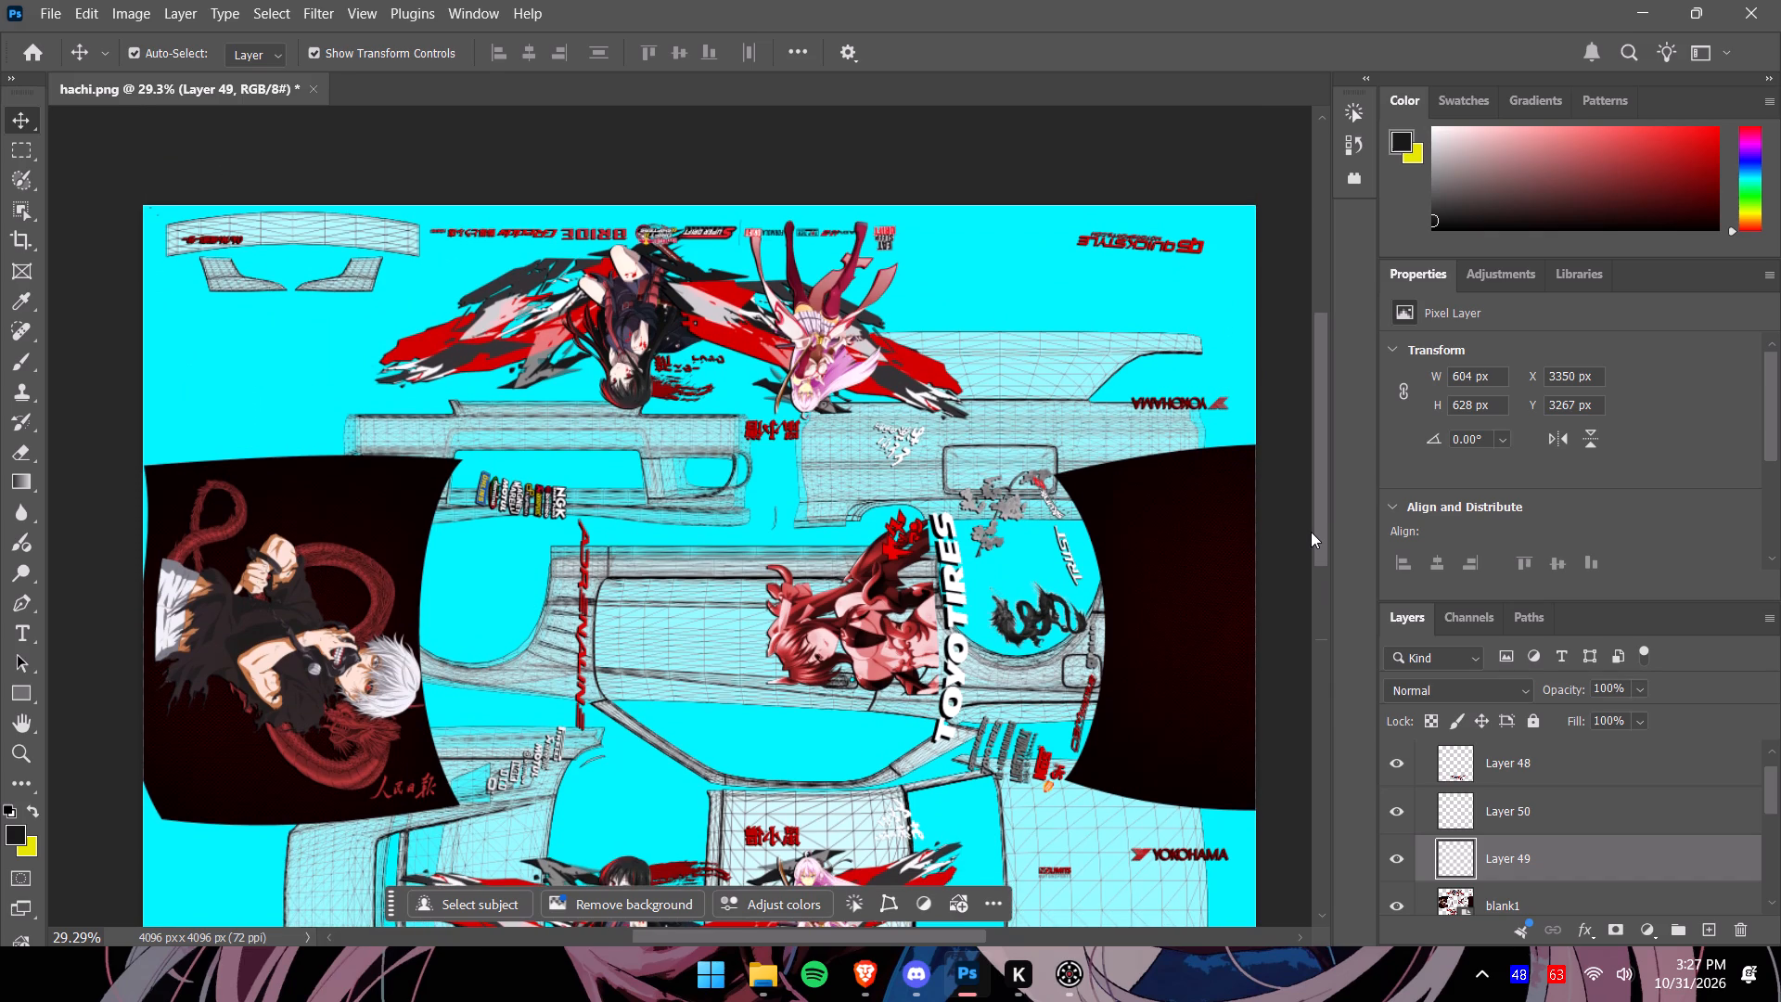
left_click_drag(1311, 532, 1288, 700)
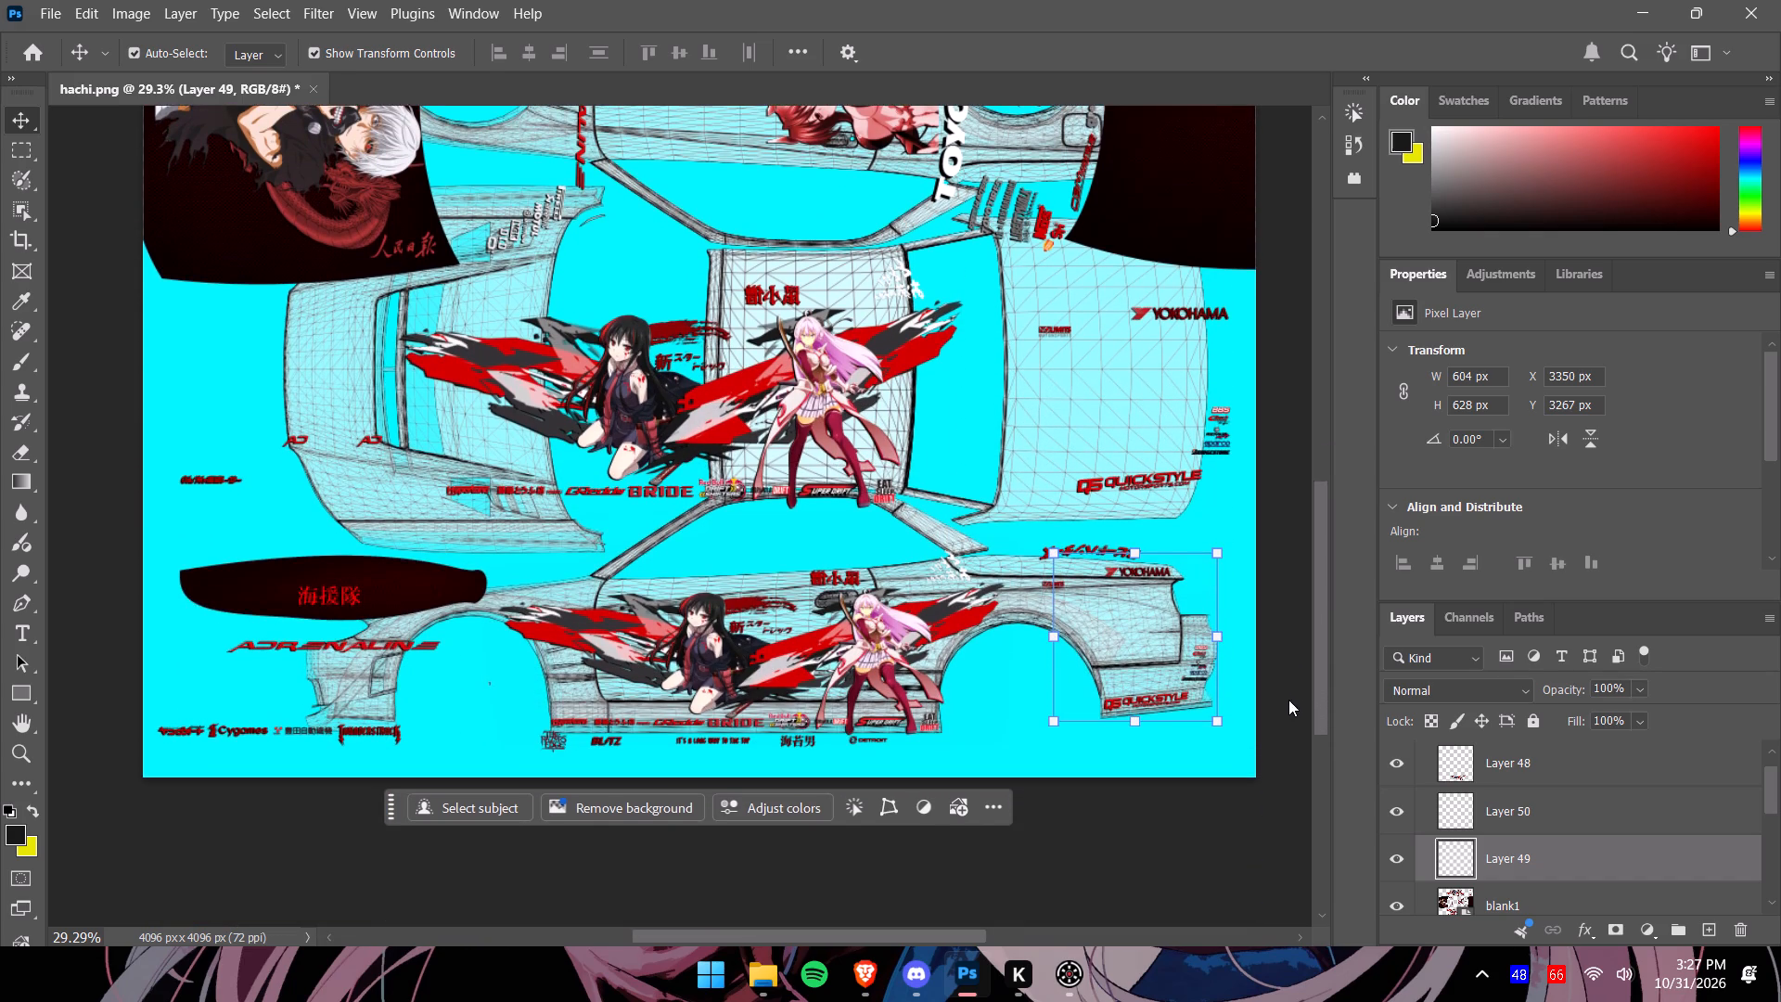
left_click_drag(1288, 700, 1267, 543)
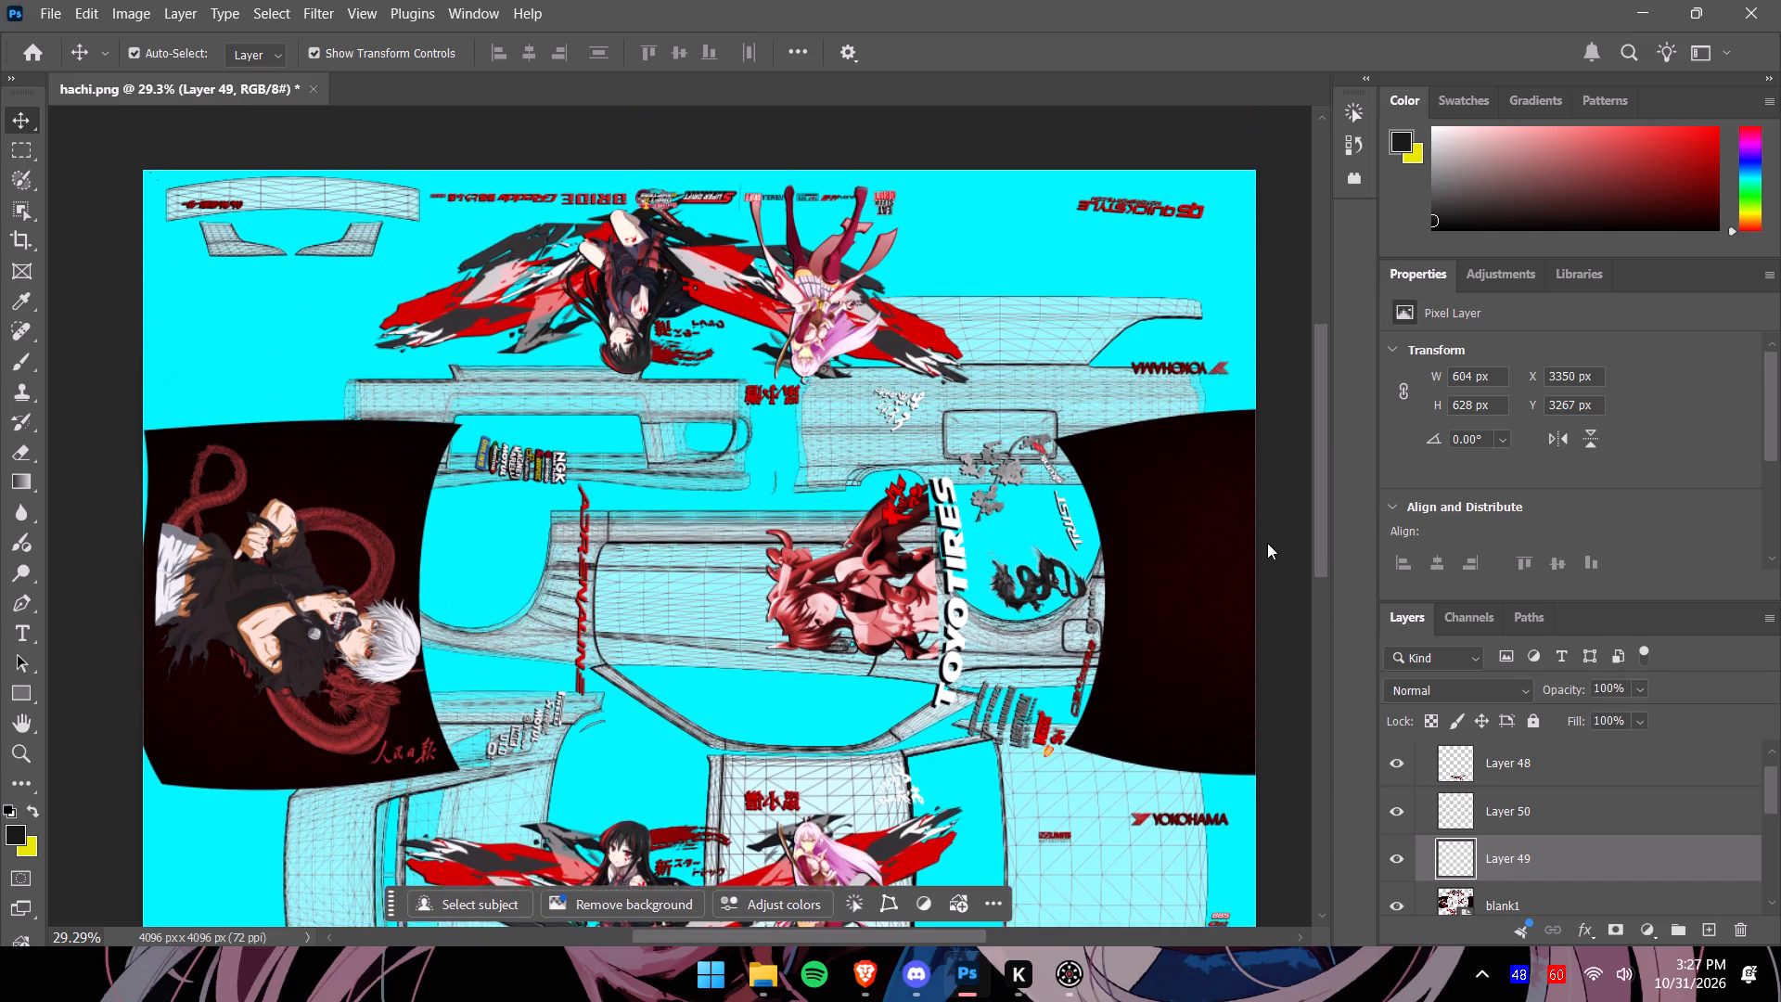
left_click_drag(1267, 543, 1273, 689)
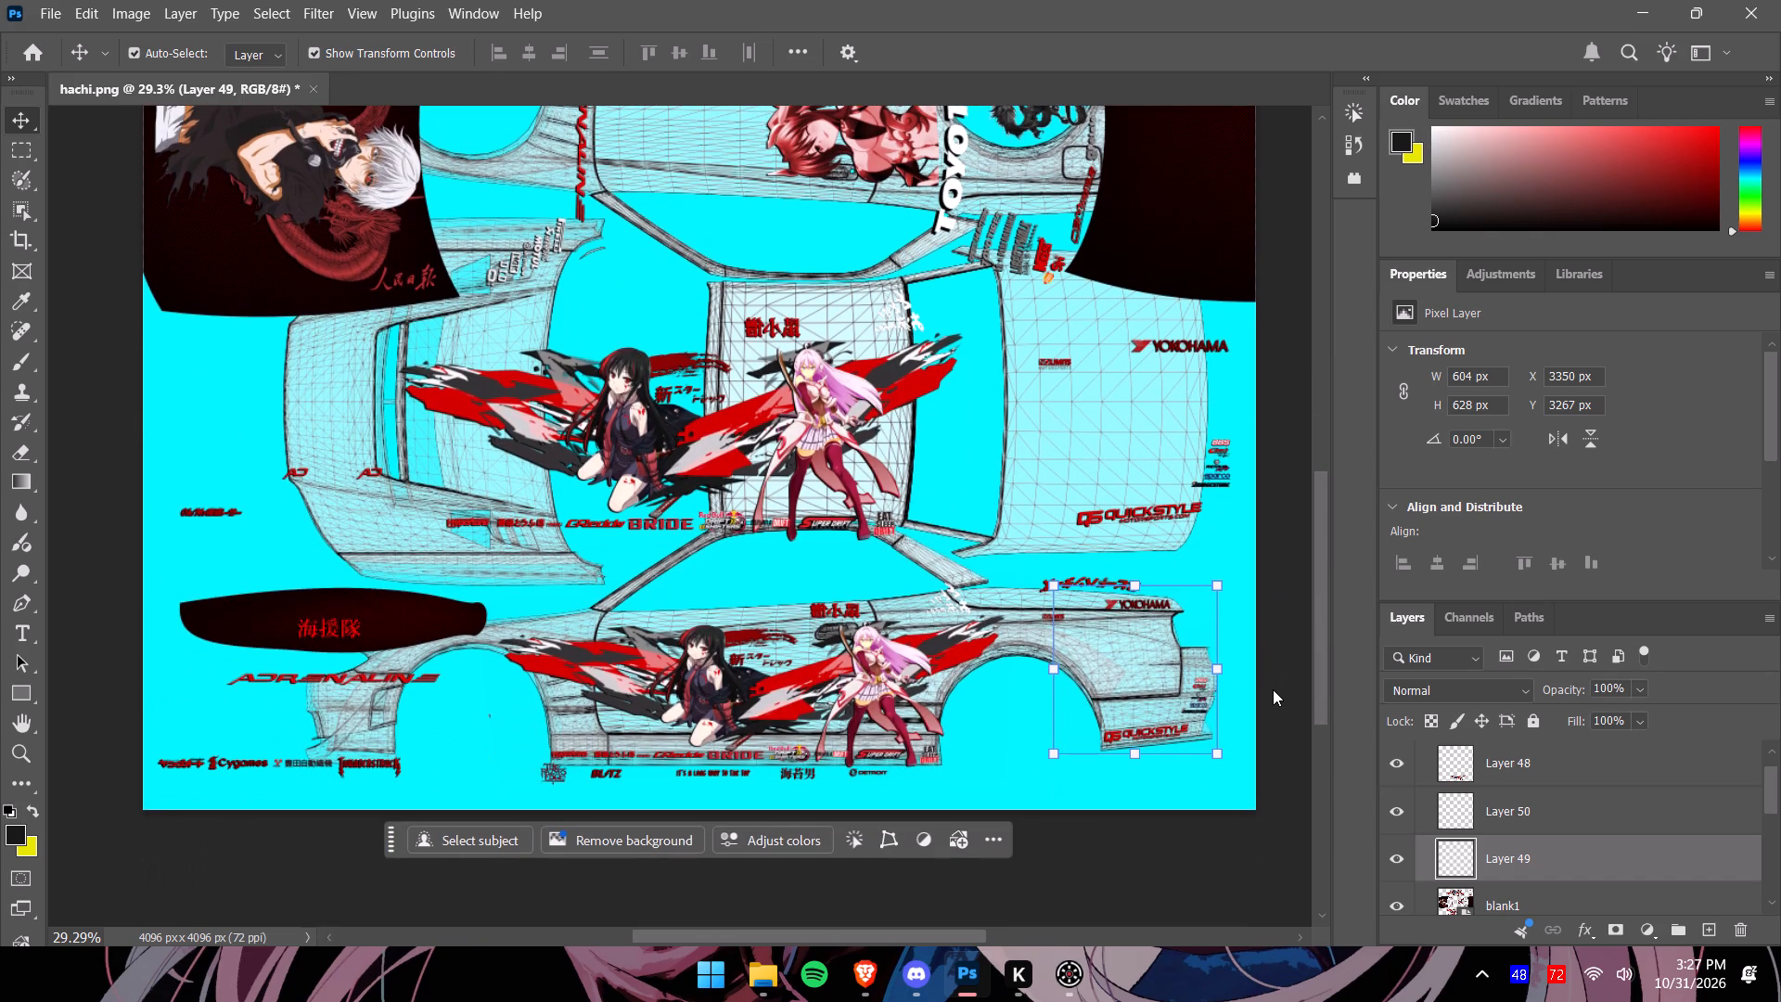
left_click_drag(1273, 689, 1273, 687)
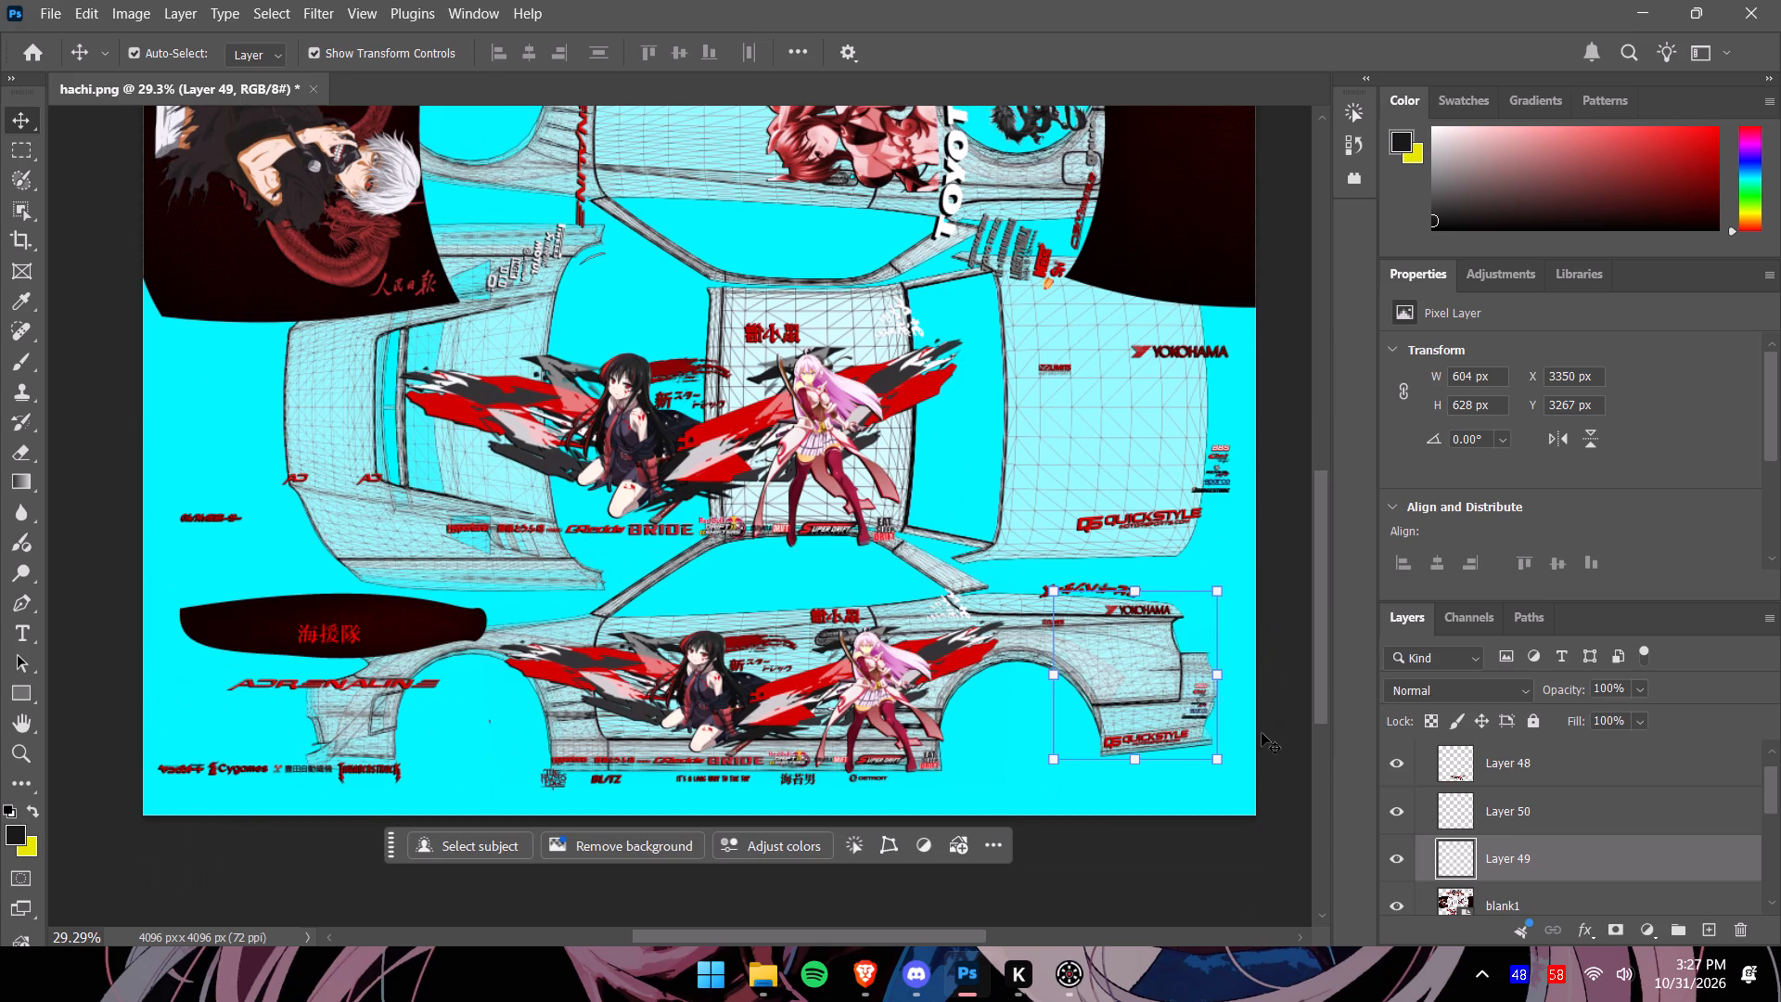
left_click_drag(1326, 683, 1311, 528)
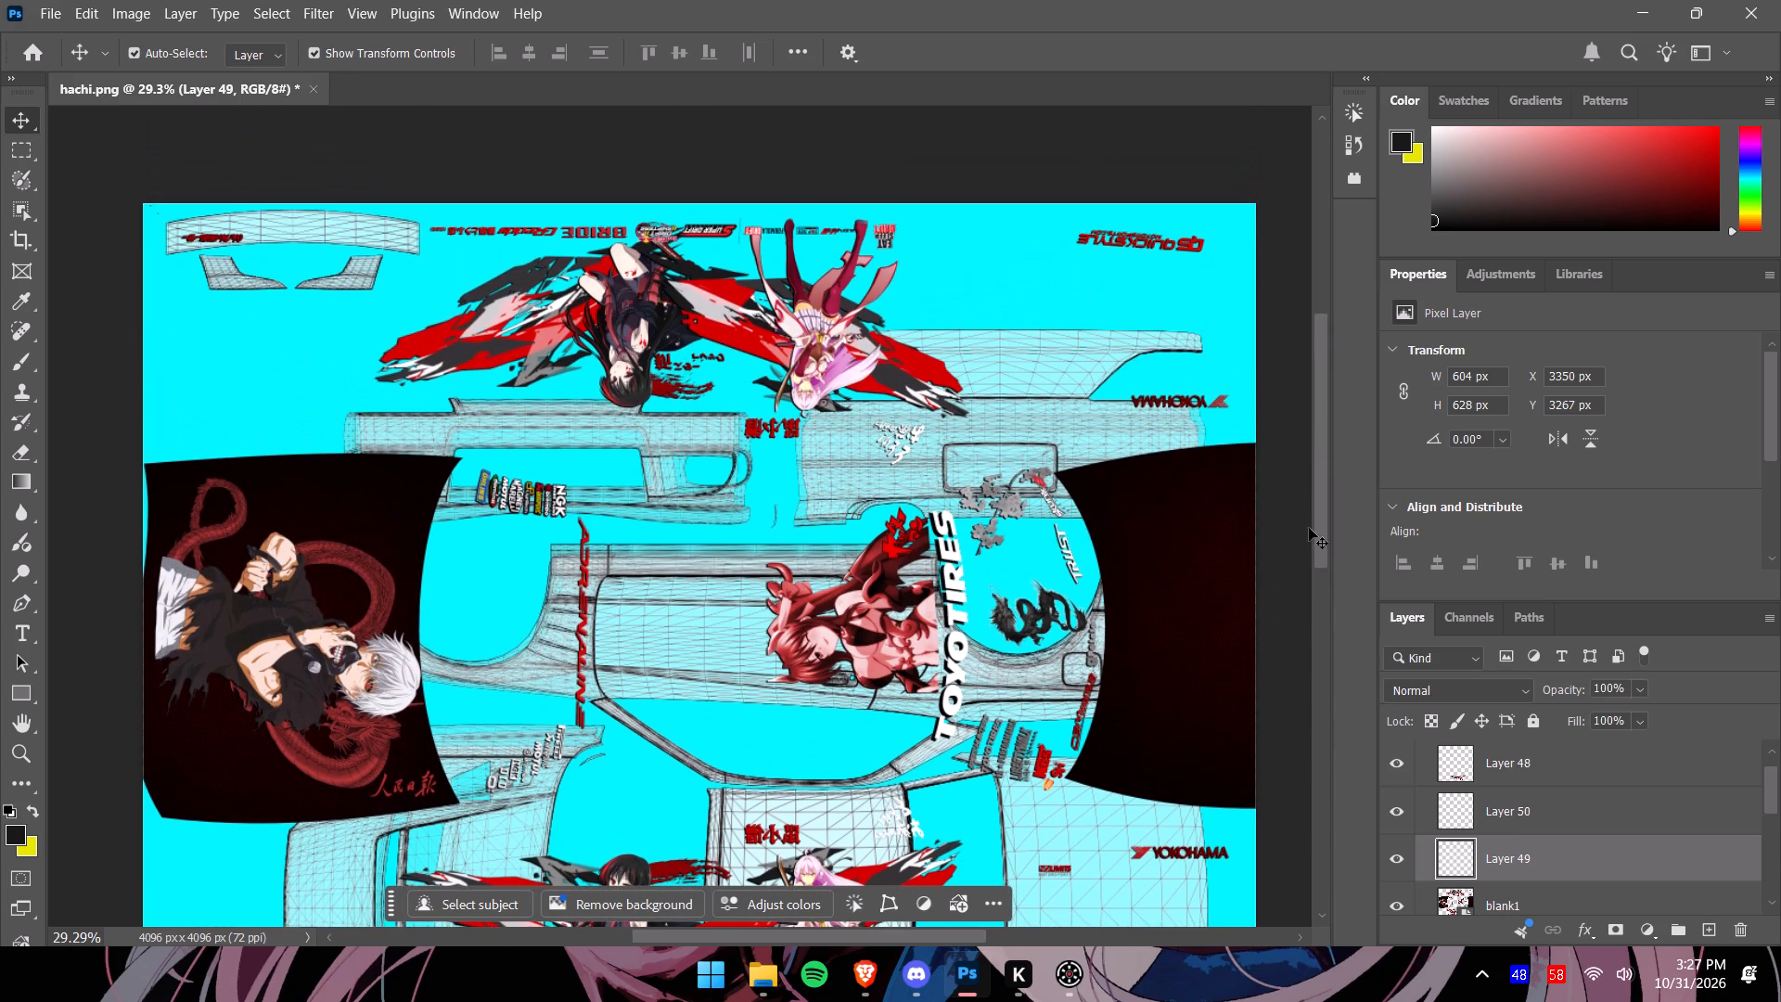
Make blank1 the active layer with the Rectangular Marquee tool.
left_click(14, 145)
left_click(1515, 892)
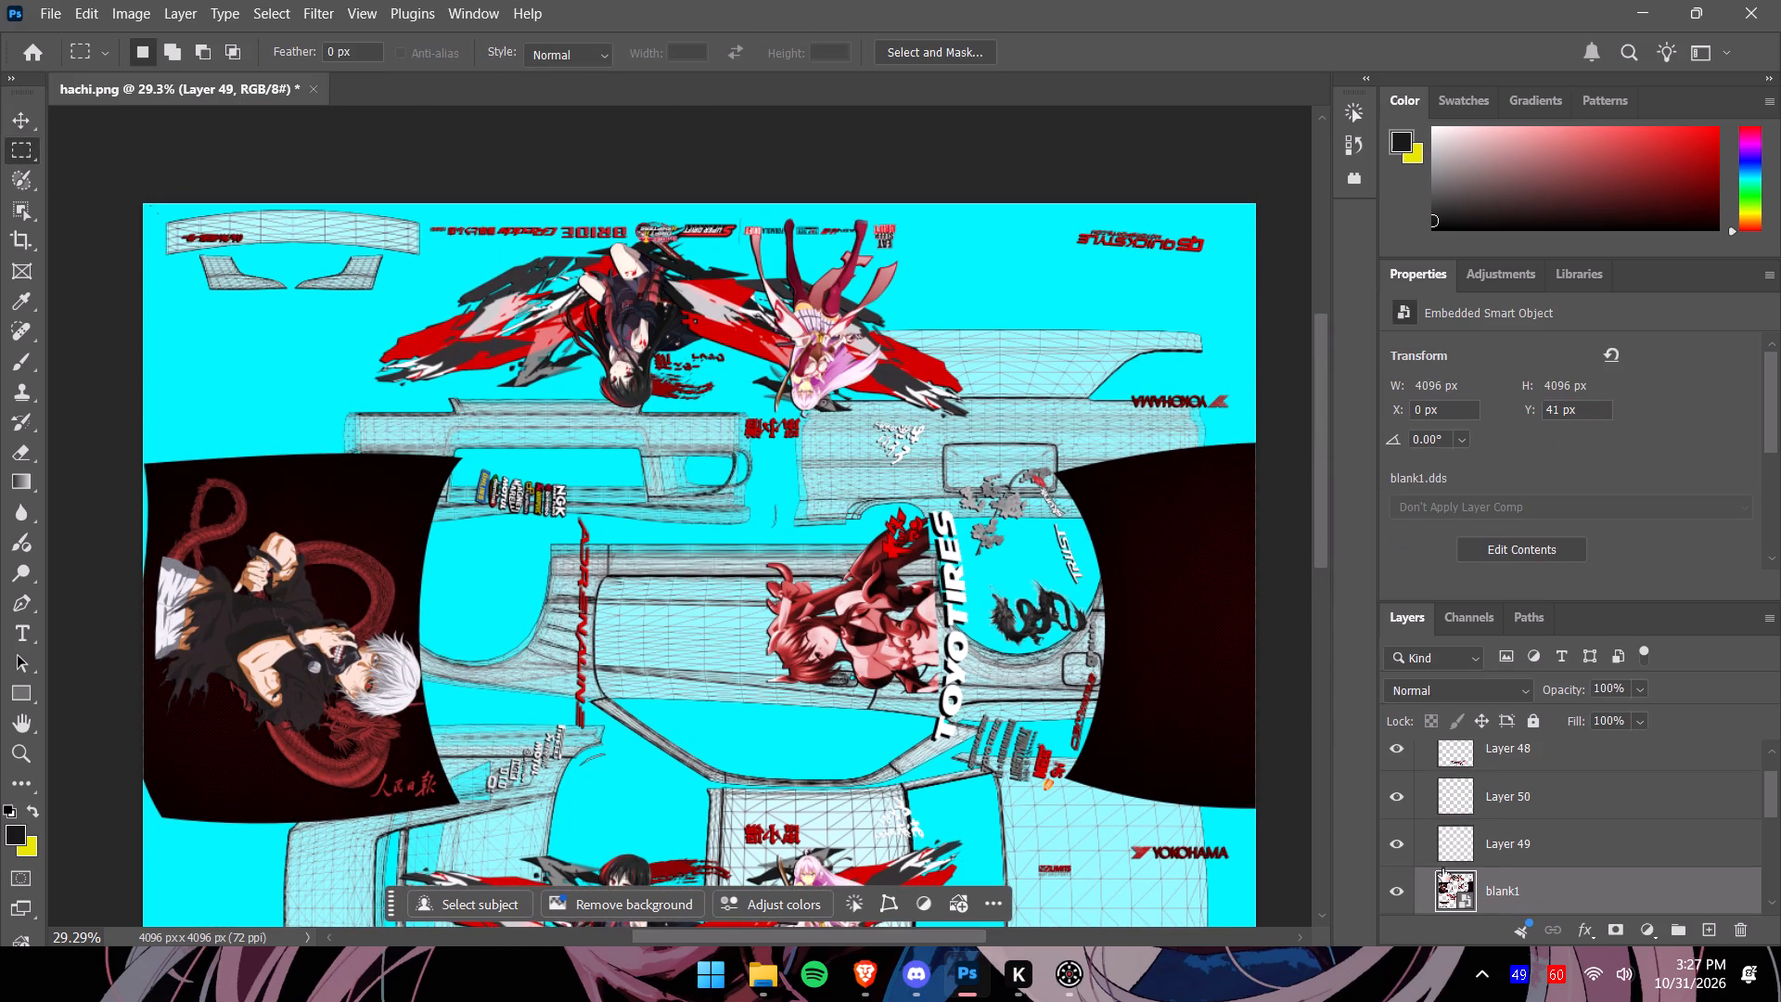
Toggle Layer 48 off and on to check the bare side panel, and examine the lower and upper blank1 artwork.
left_click_drag(1320, 540, 1334, 656)
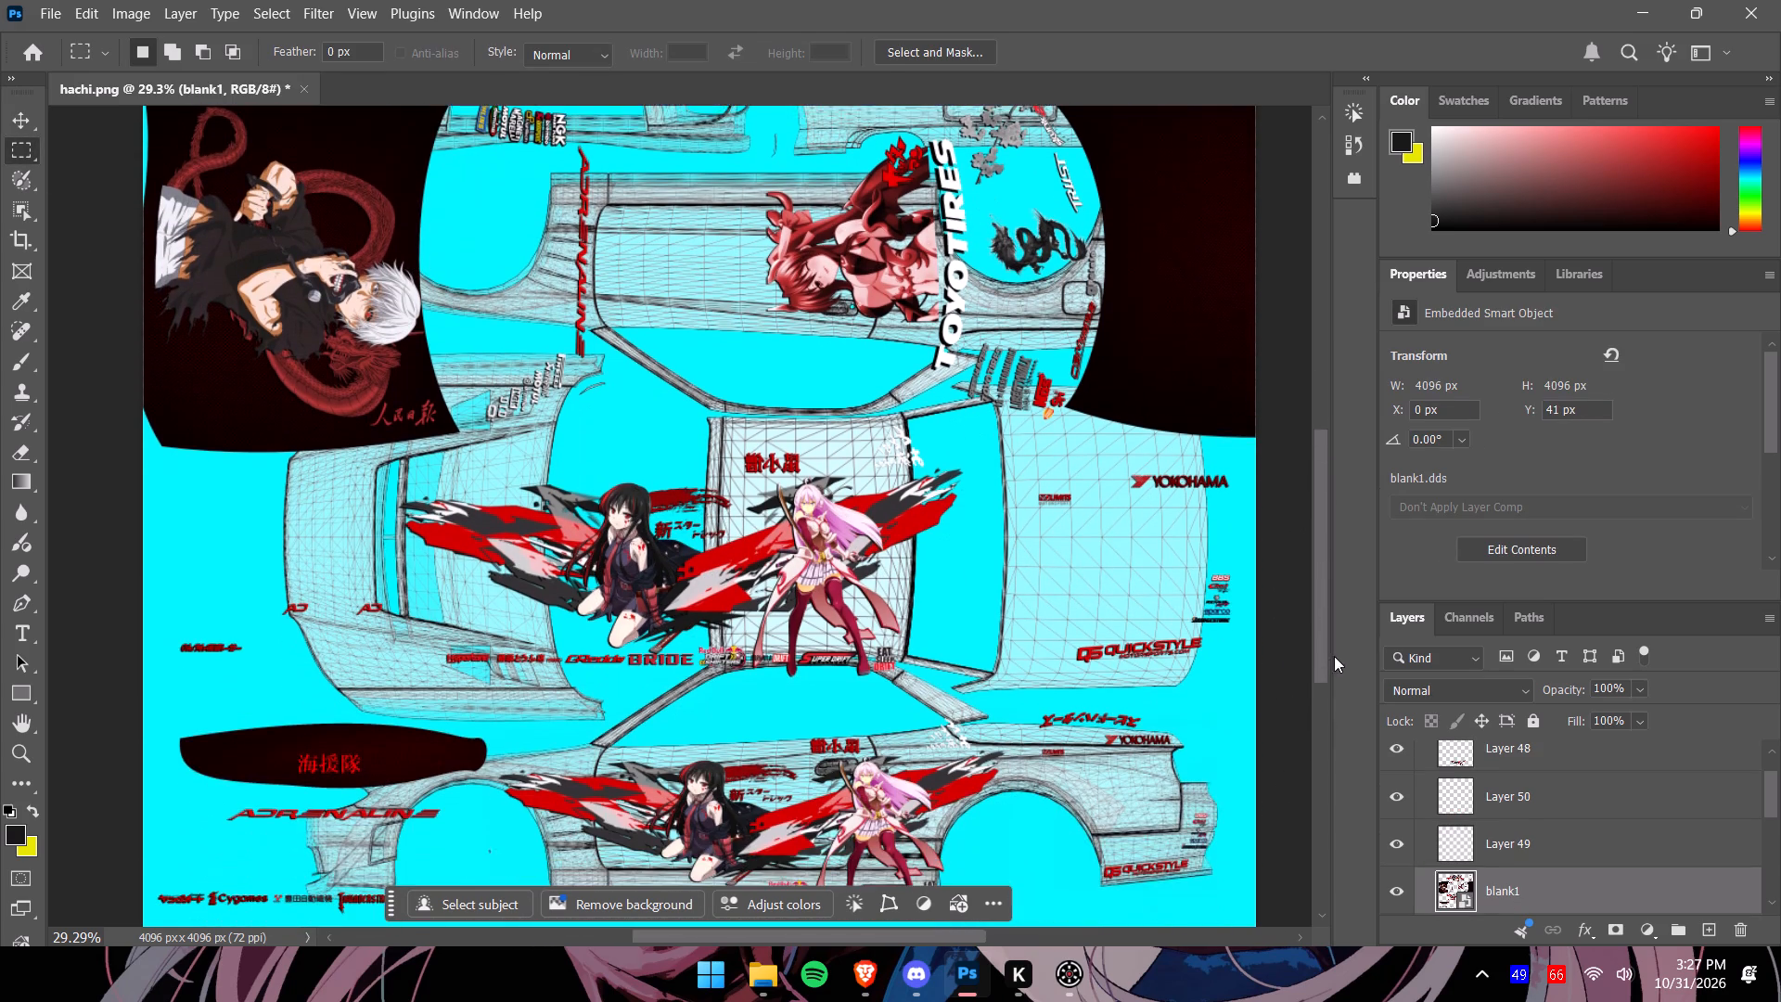
left_click_drag(1334, 656, 1332, 657)
scroll(1517, 815, "up", 1)
left_click(1400, 777)
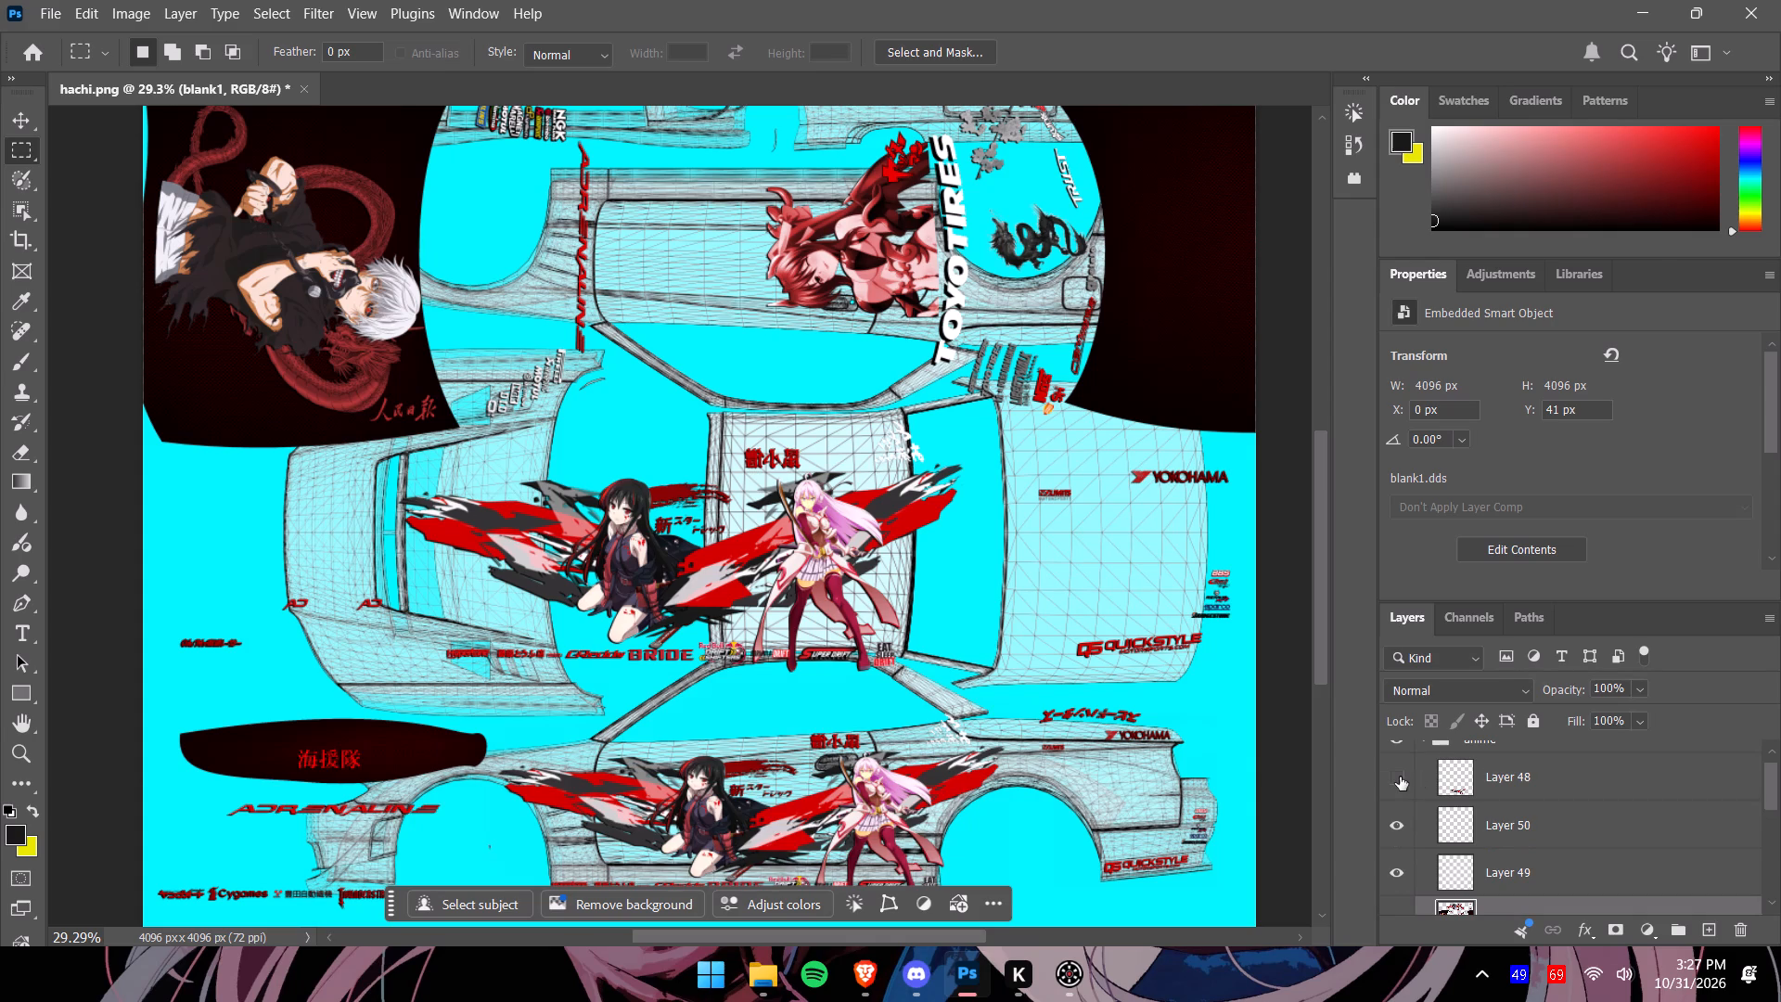
left_click(1400, 777)
left_click(1400, 777)
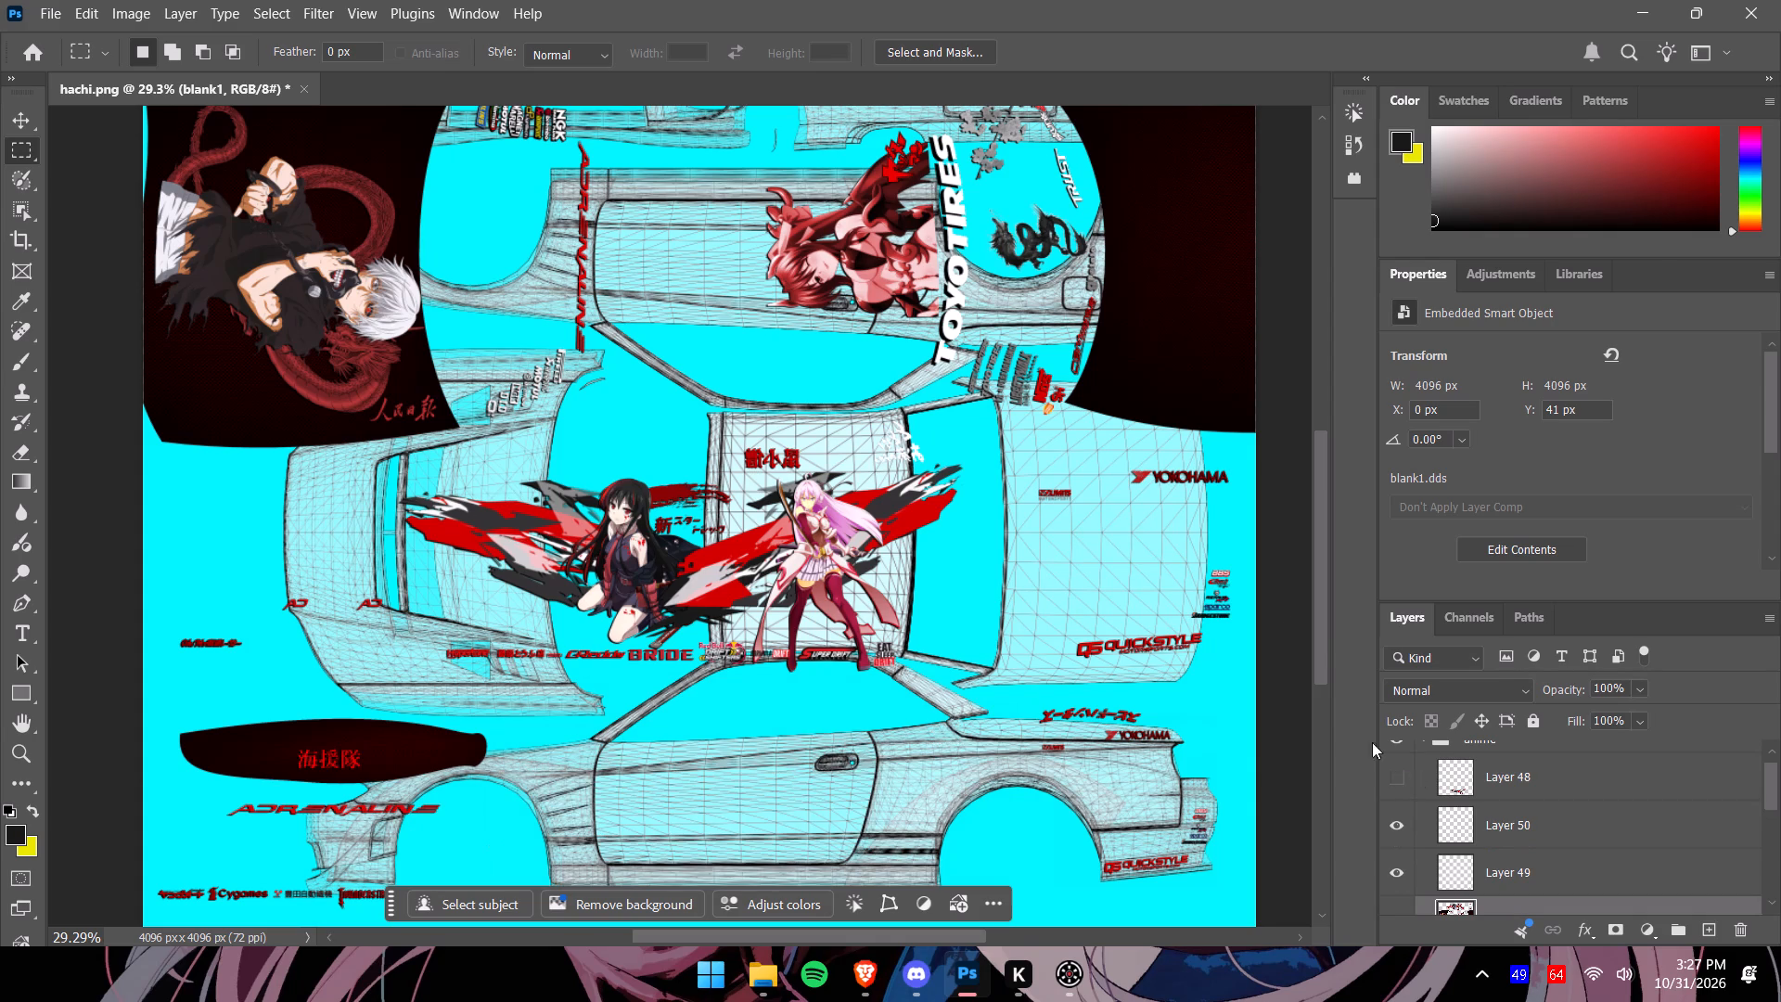
left_click_drag(1323, 635, 1334, 675)
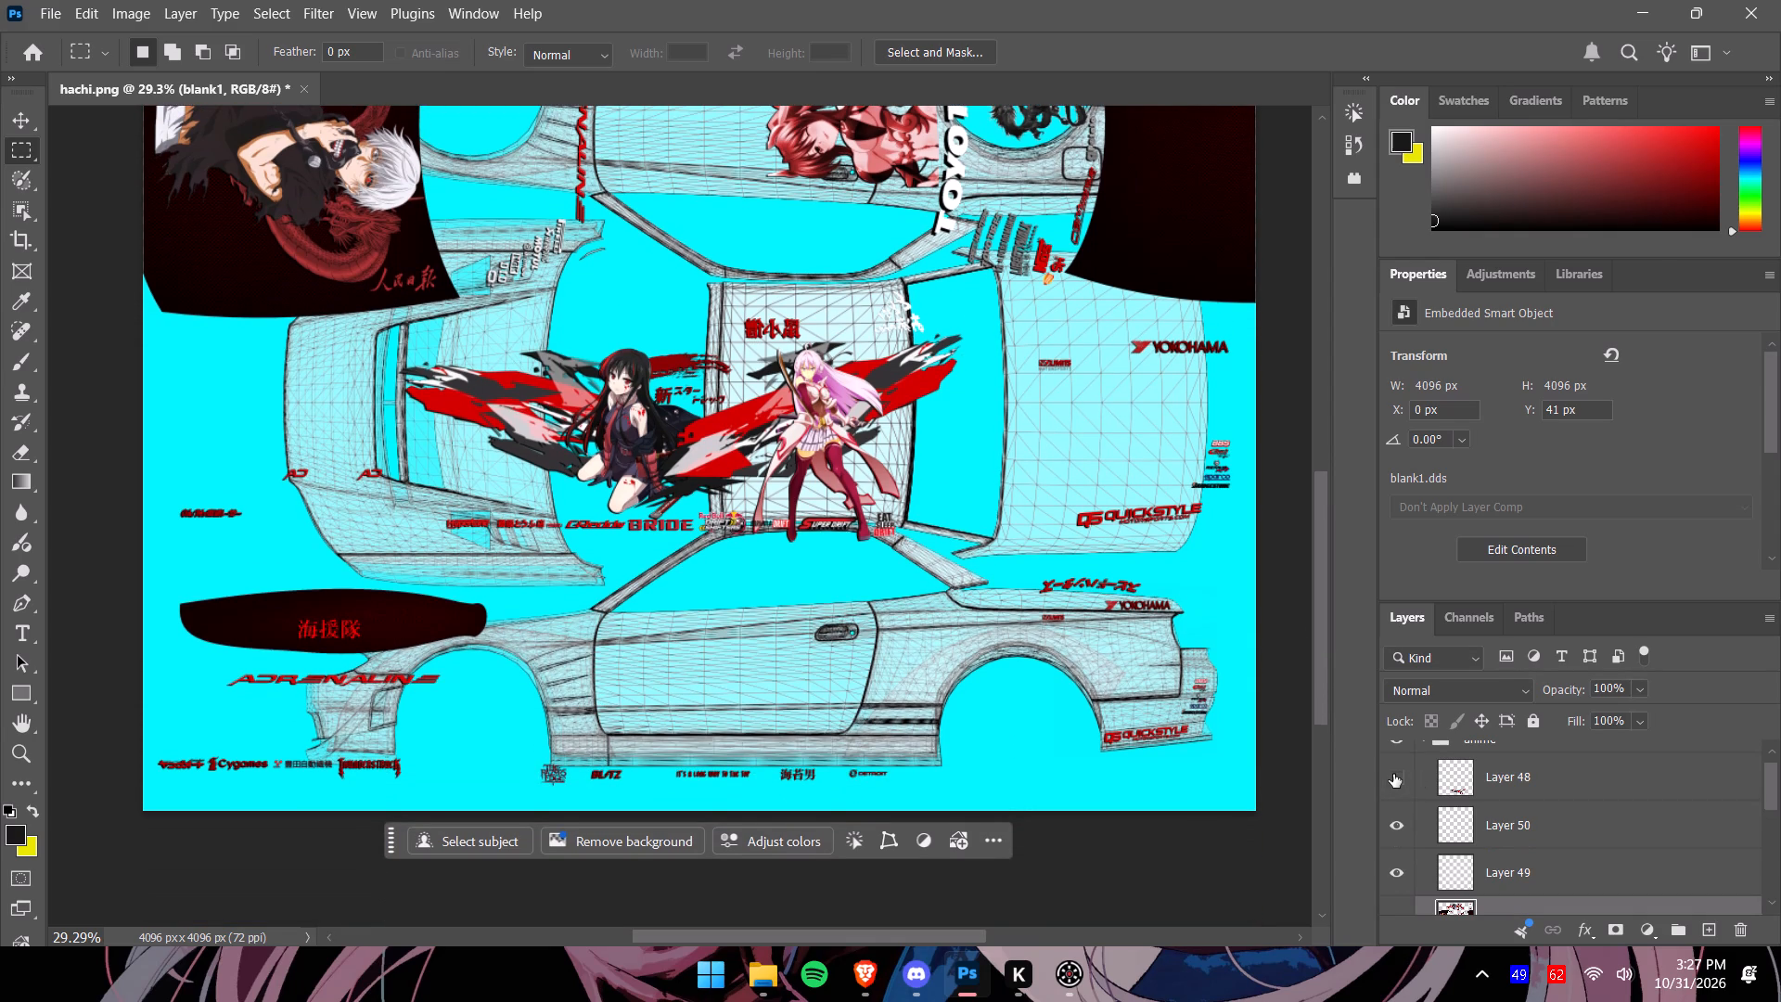
left_click(1393, 774)
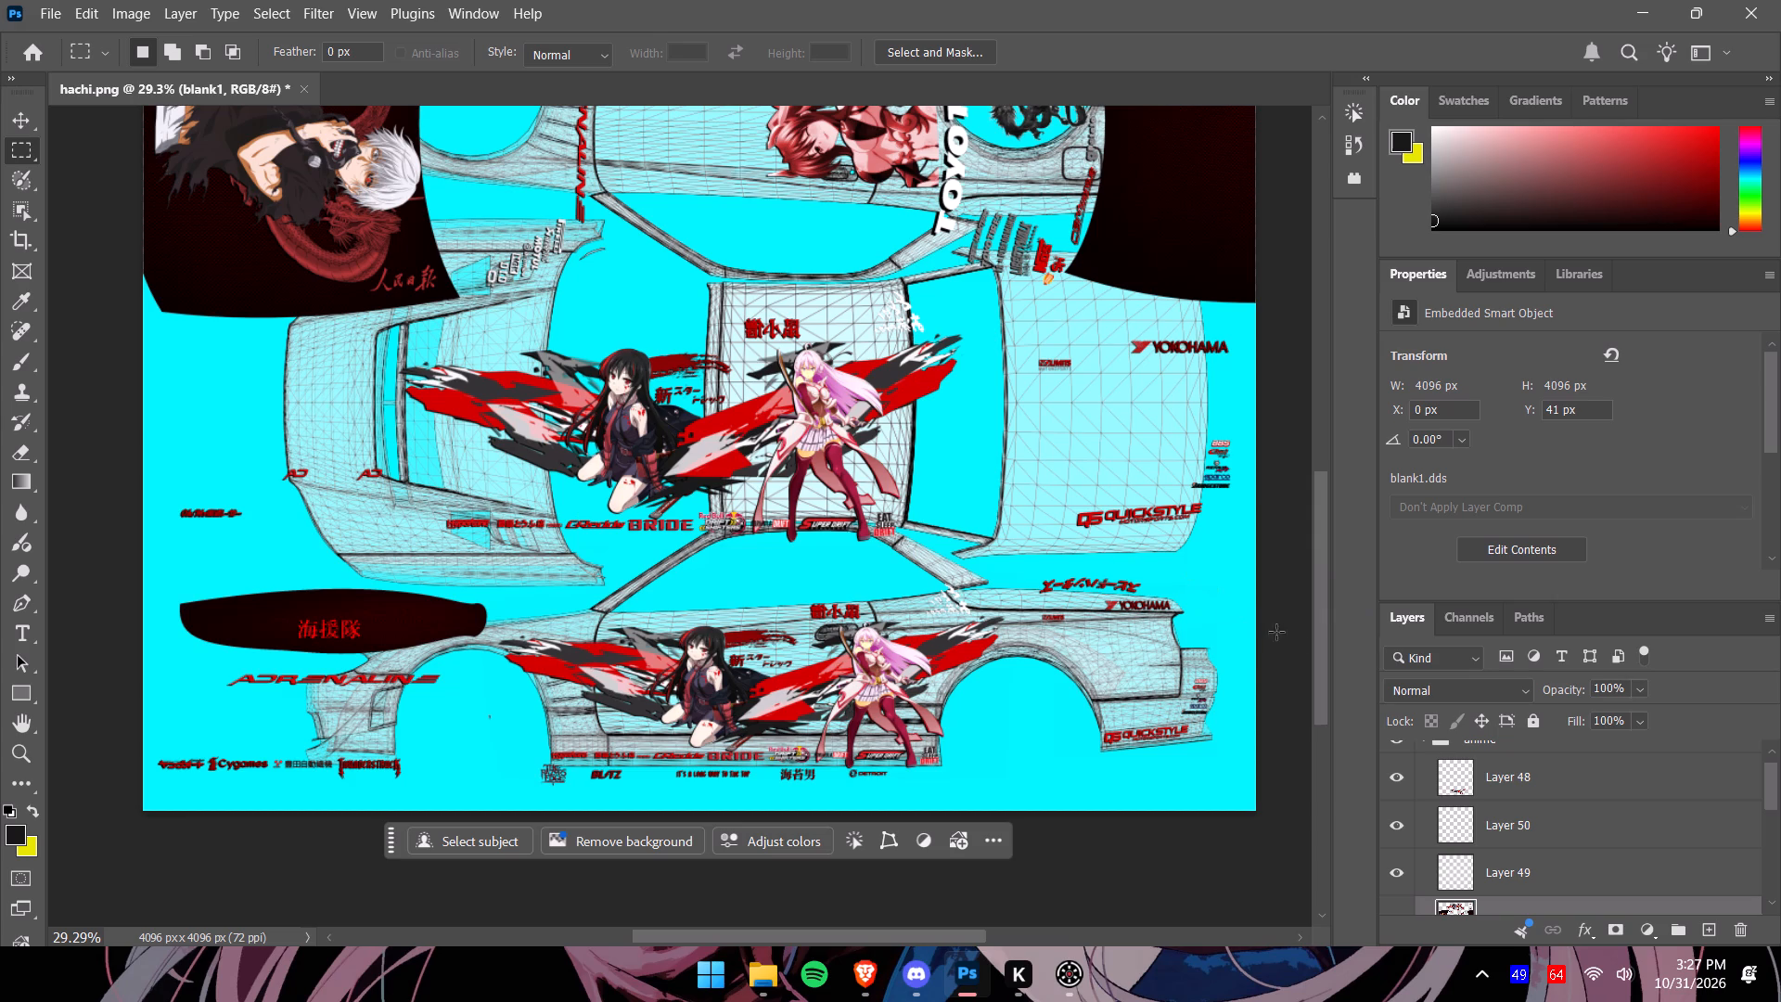
left_click_drag(1327, 658, 1303, 498)
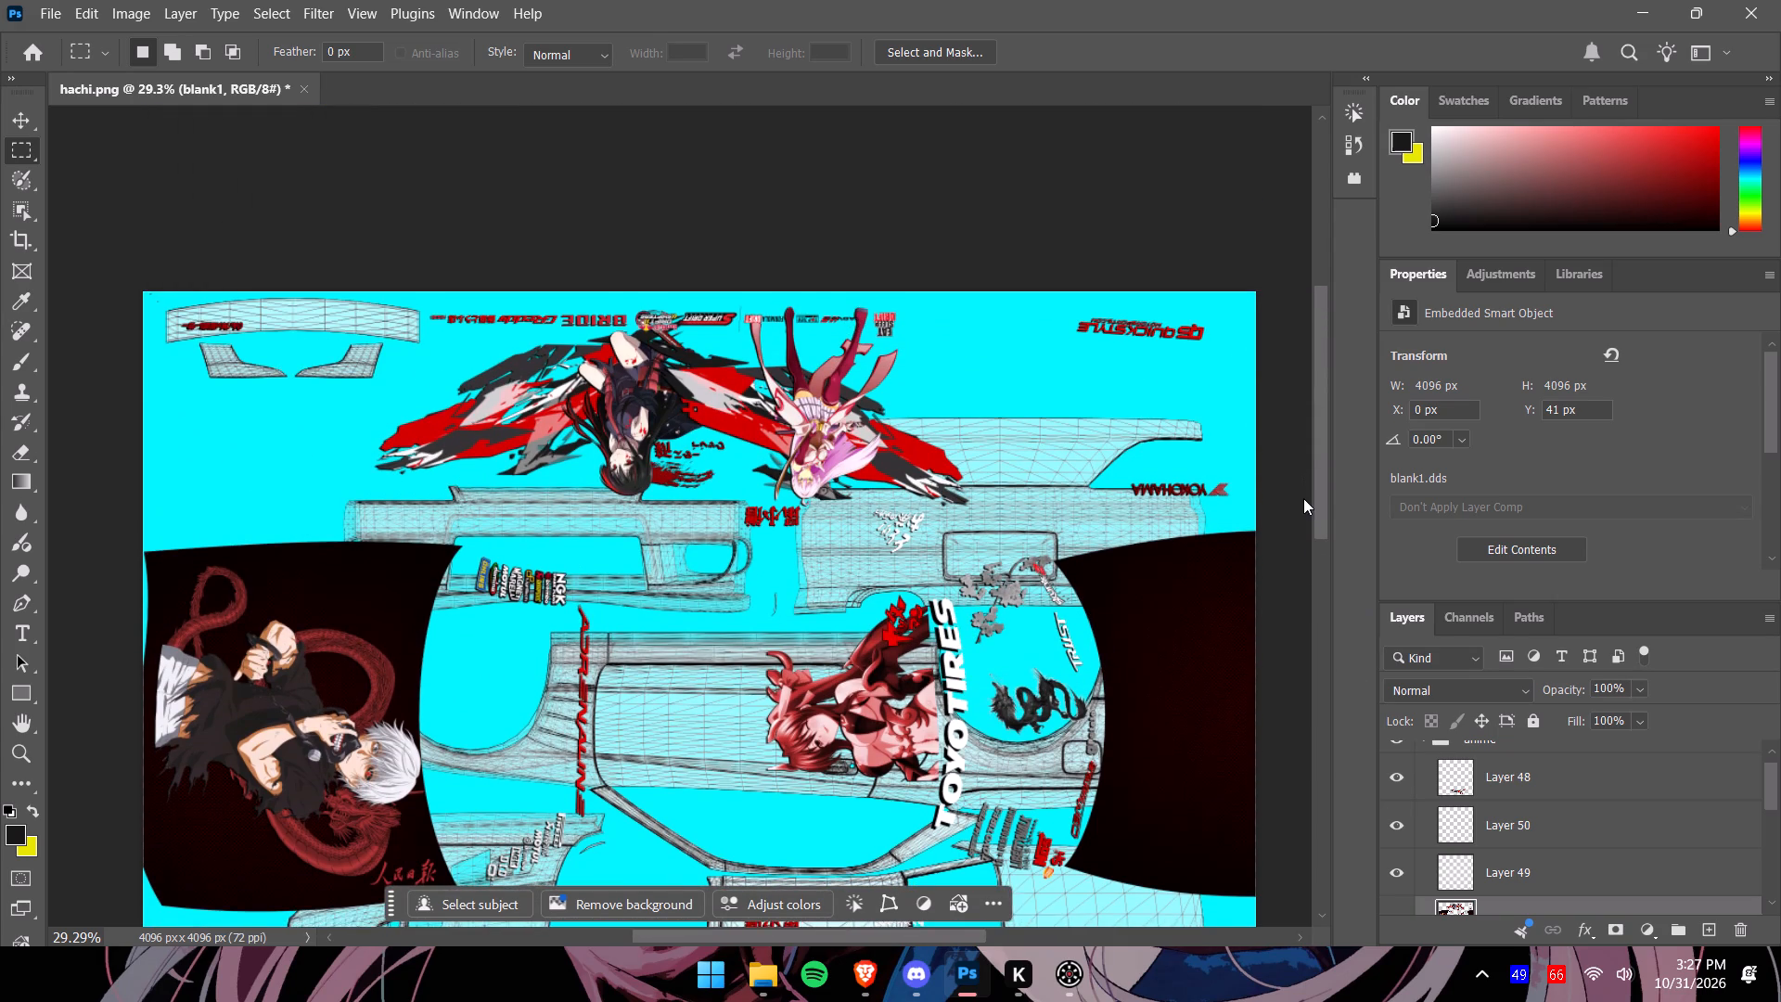
left_click_drag(1303, 498, 1283, 512)
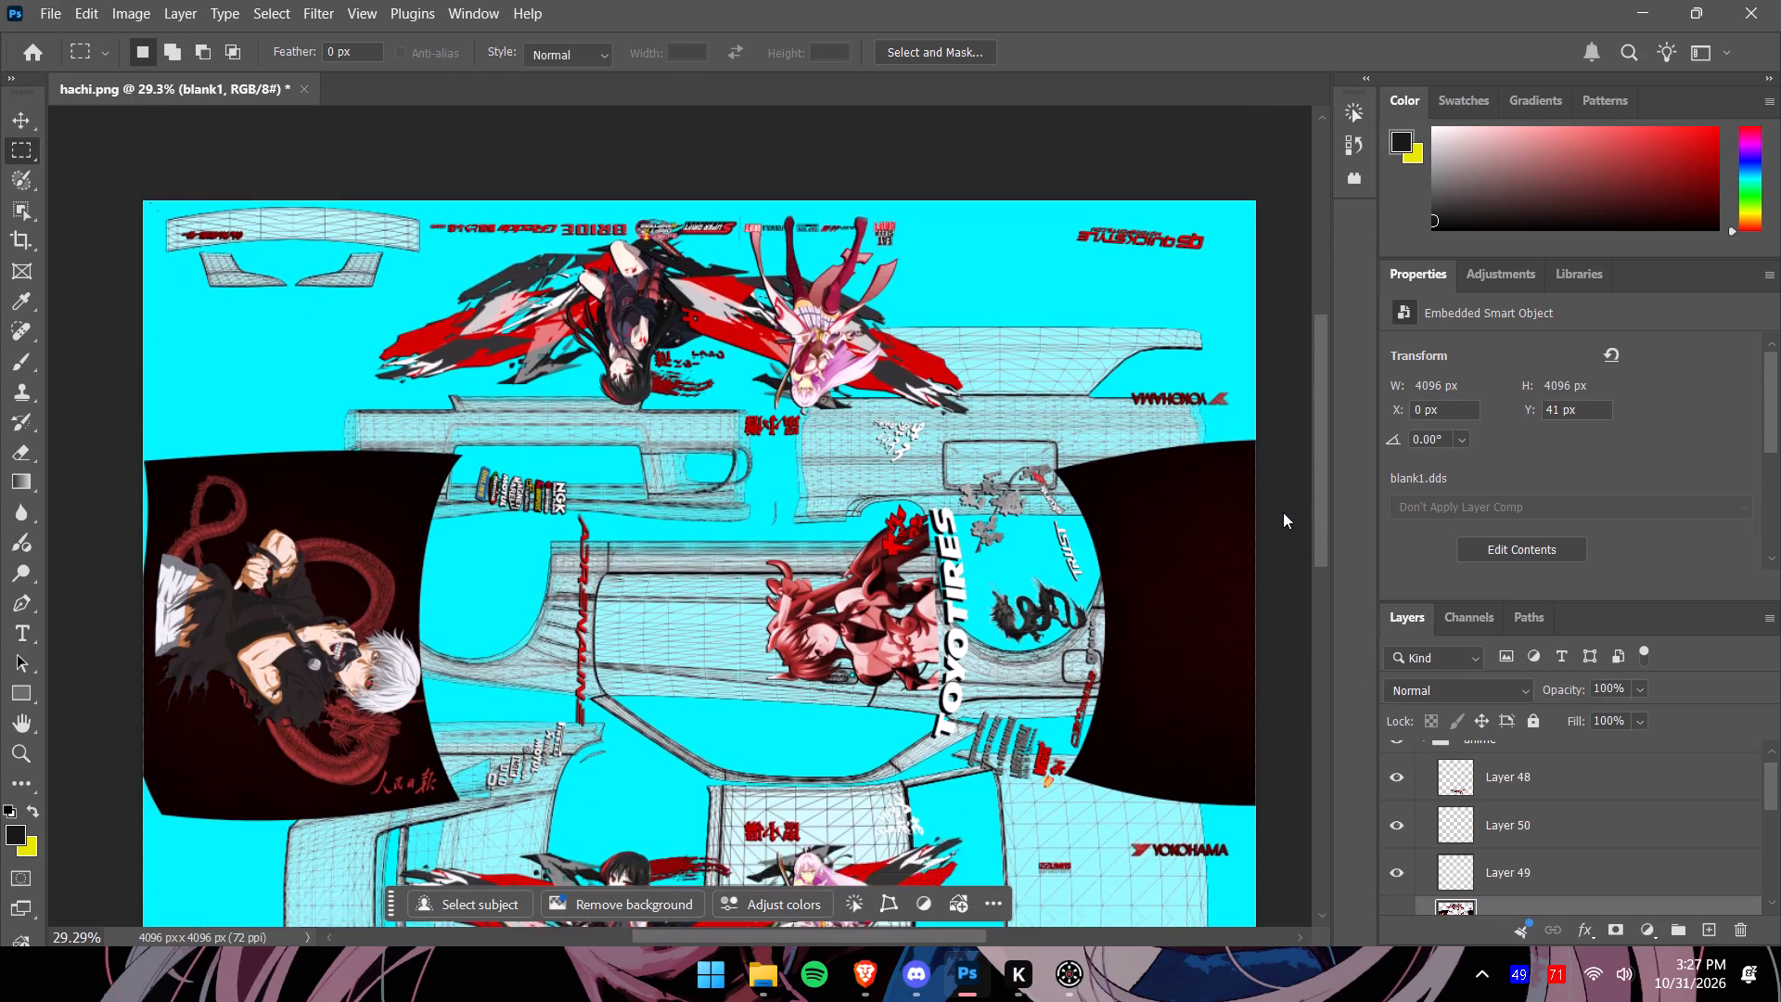
Examine the whole blank1 livery over the car template, from the upper panels to the lower artwork, for the next piece to fit.
left_click_drag(1283, 512, 1271, 499)
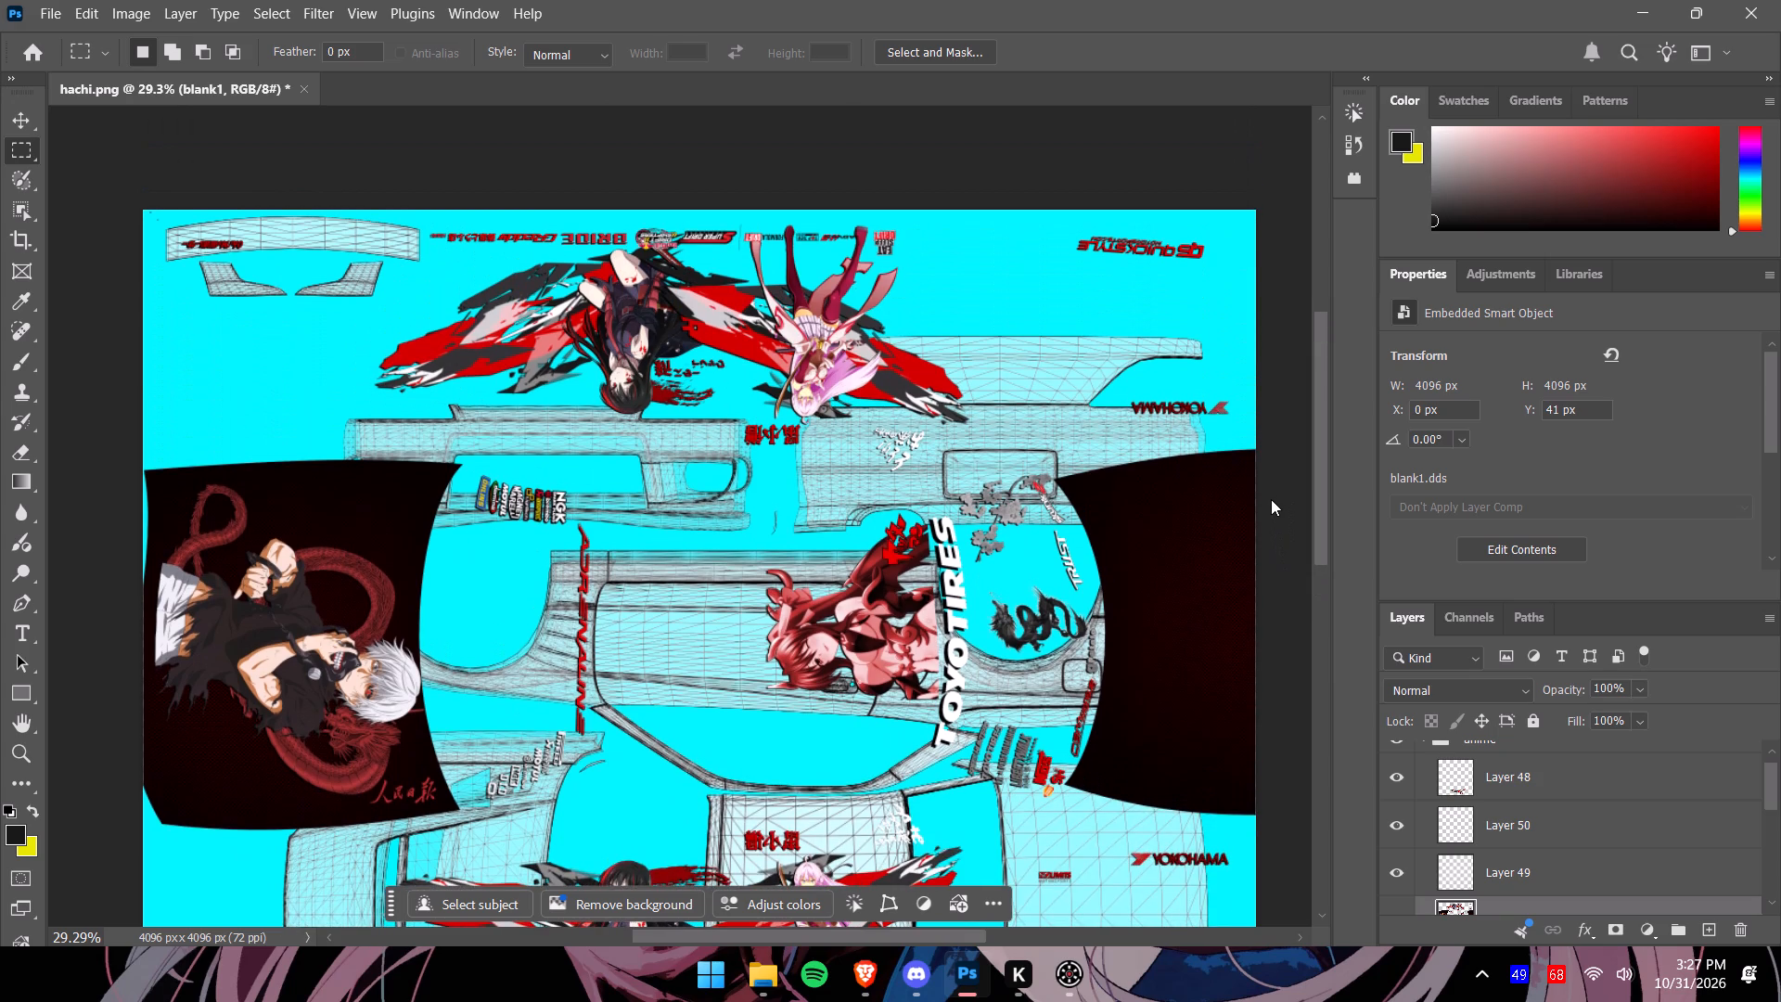
left_click_drag(1271, 499, 1273, 582)
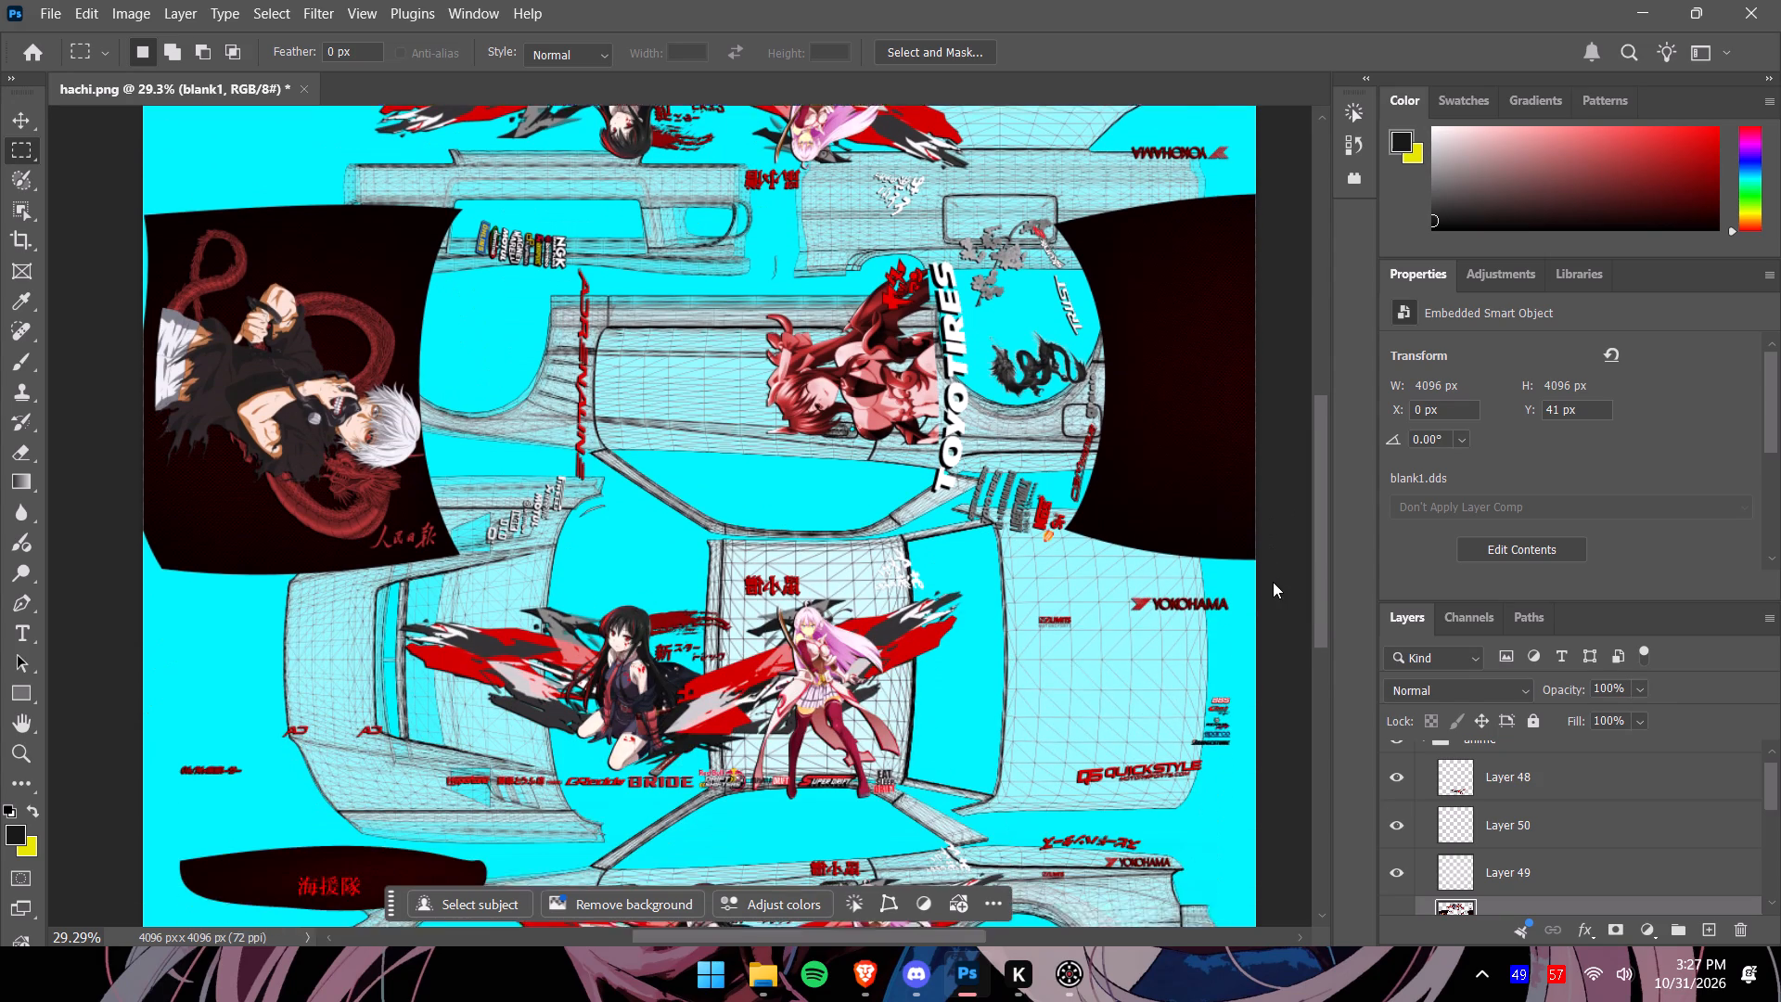
left_click_drag(1273, 582, 1268, 520)
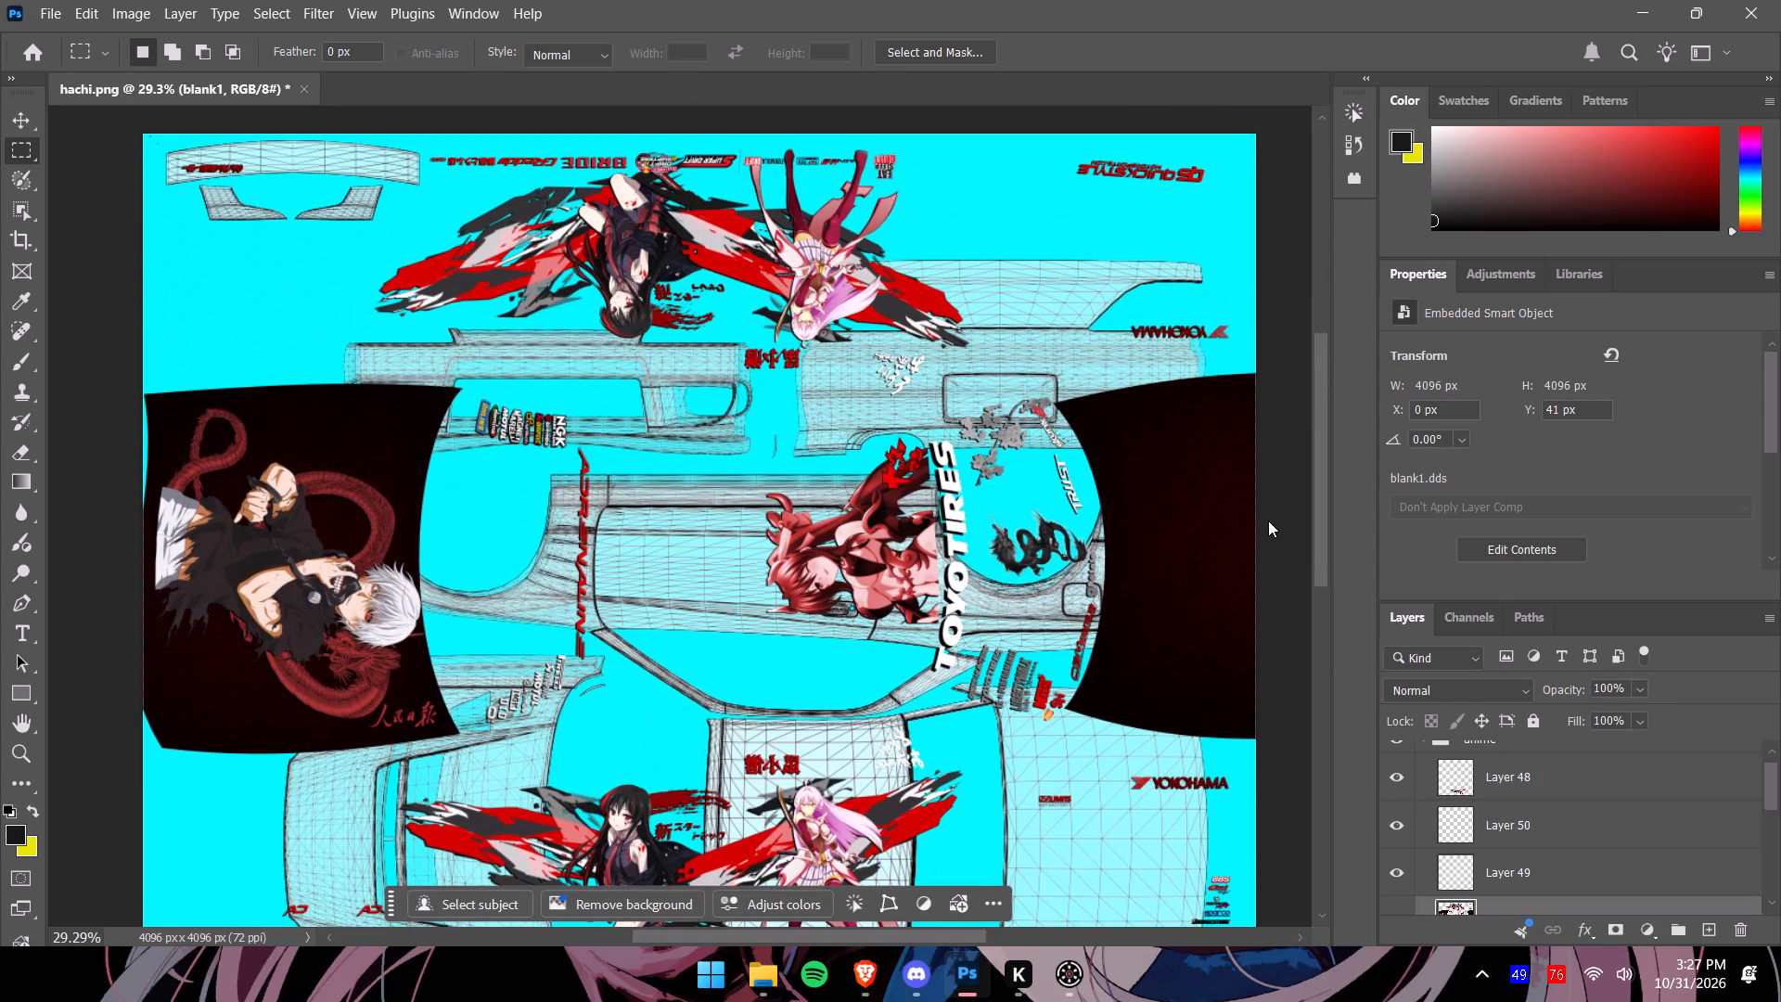
left_click_drag(1268, 520, 1277, 581)
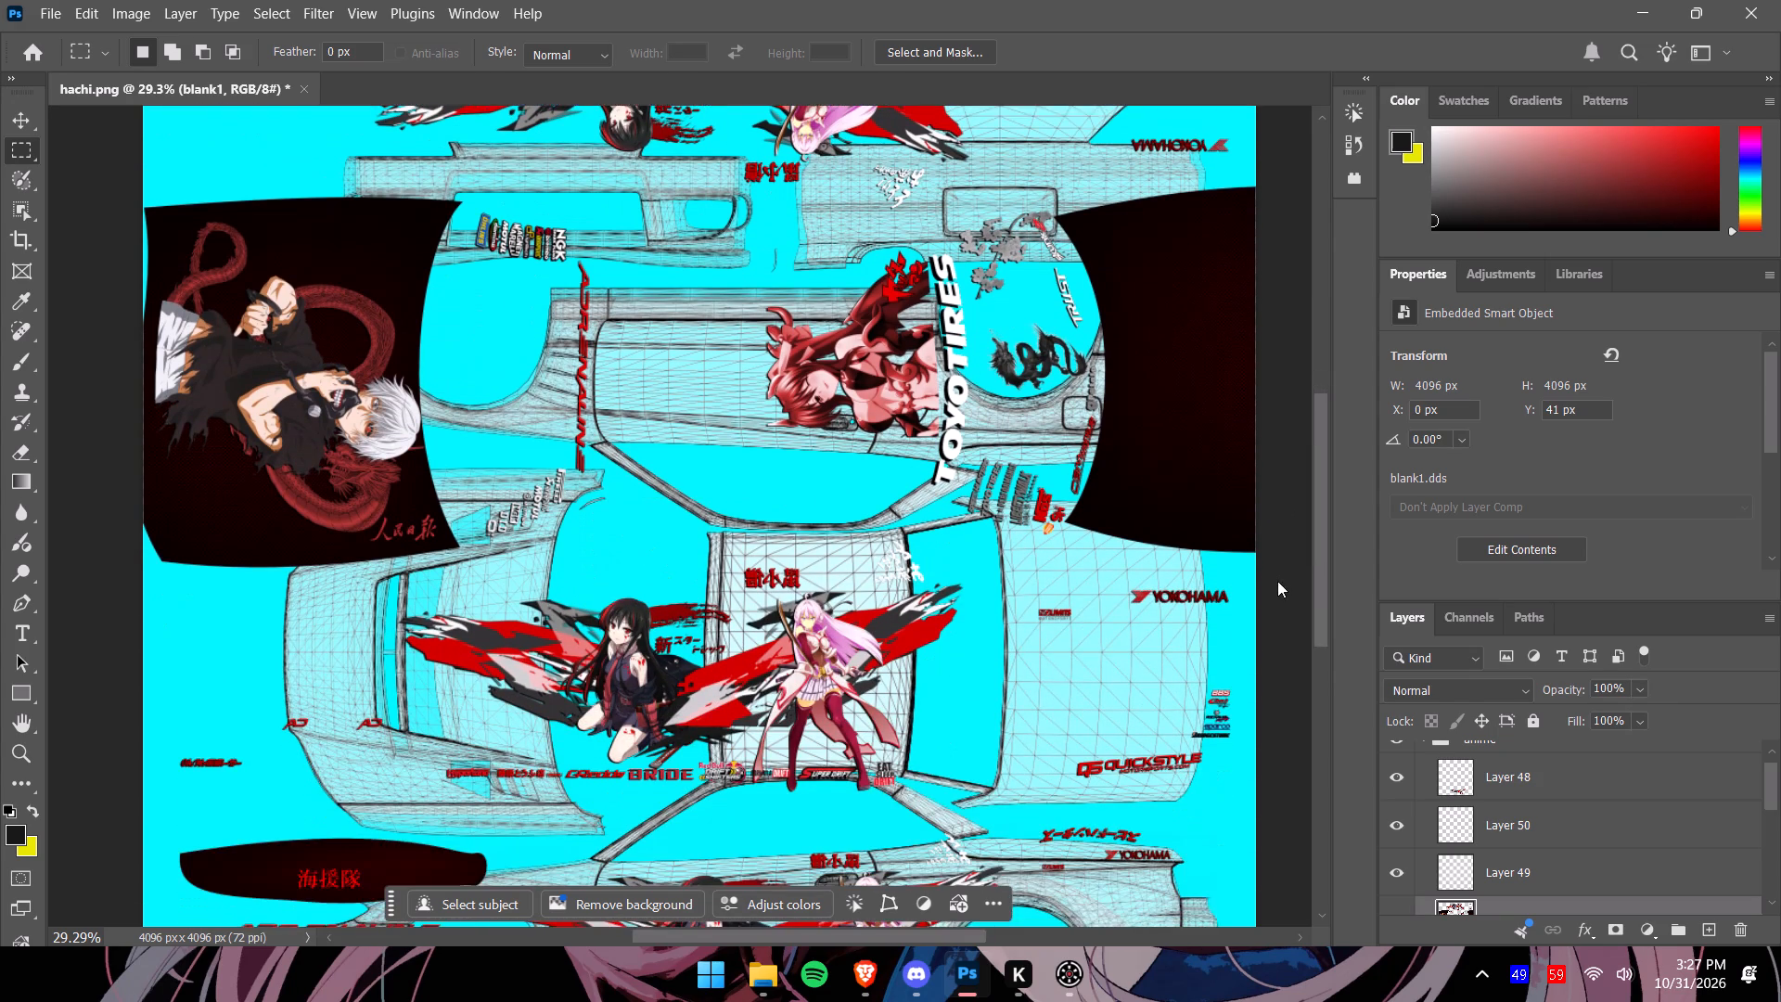
left_click_drag(1277, 581, 1259, 572)
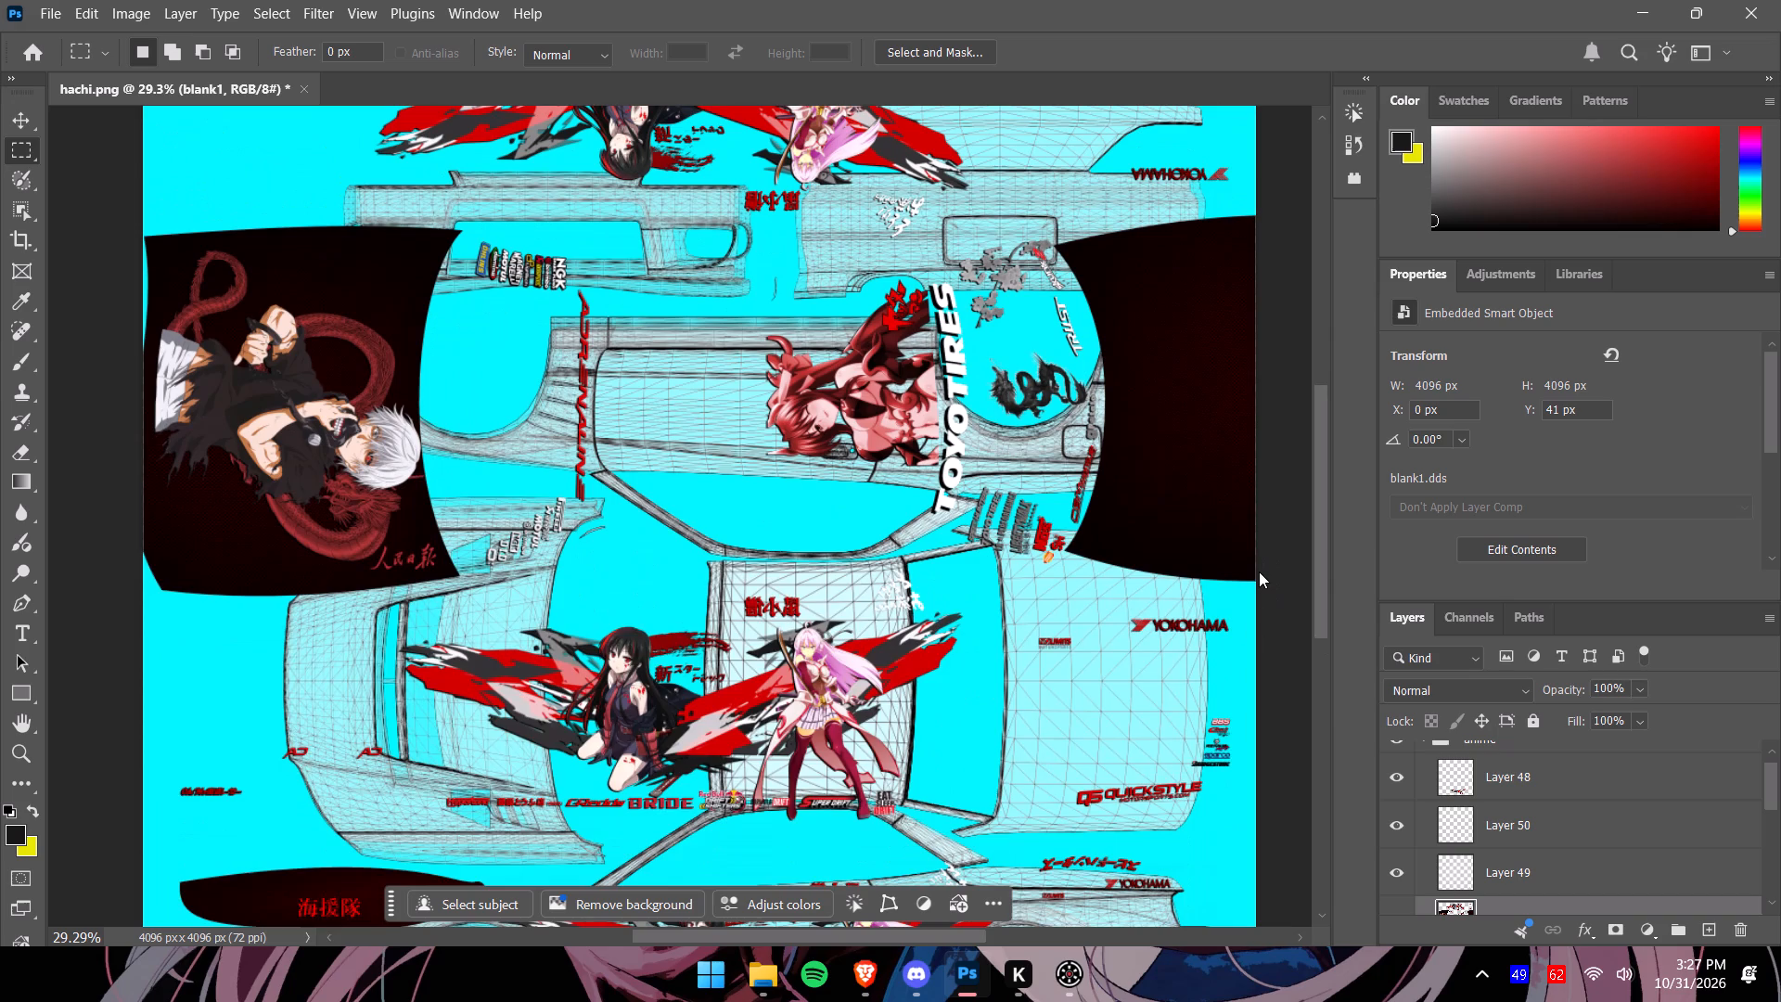
left_click_drag(1259, 572, 1260, 609)
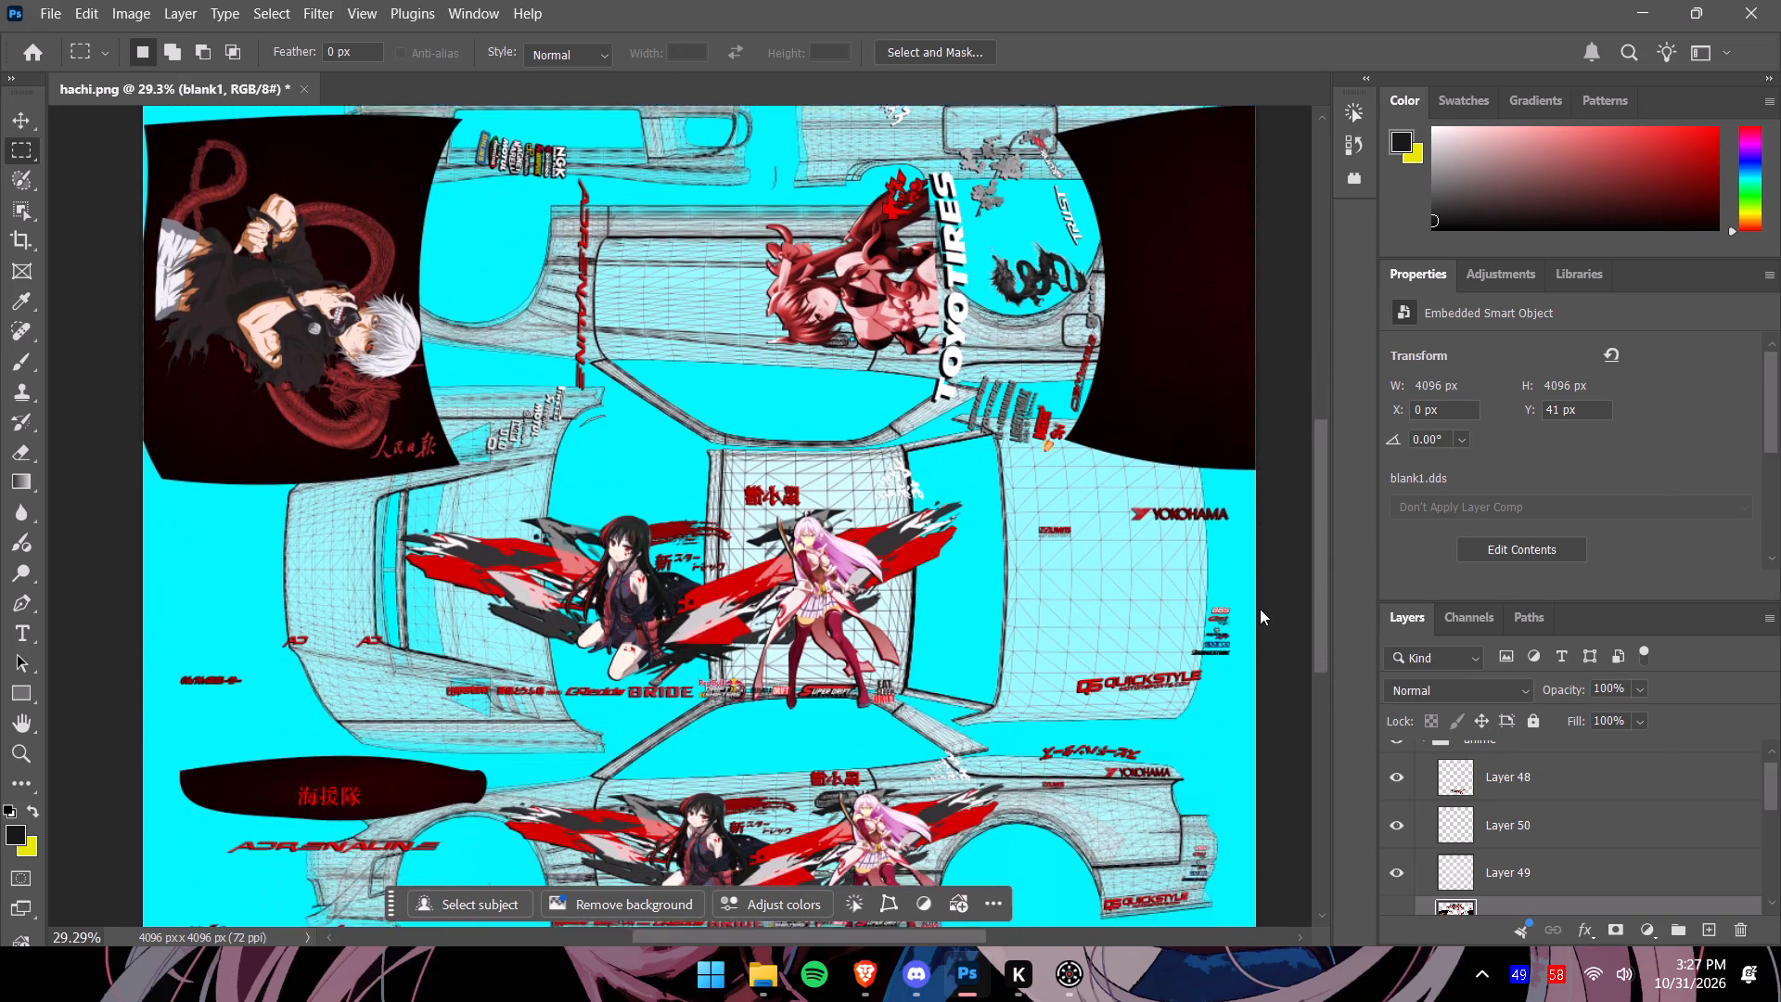
left_click_drag(1260, 609, 1264, 623)
Copy the small red lettering beside the hood from blank1 to its own layer, selecting about 370 x 164 px, and hide blank1.
left_click_drag(891, 937, 850, 941)
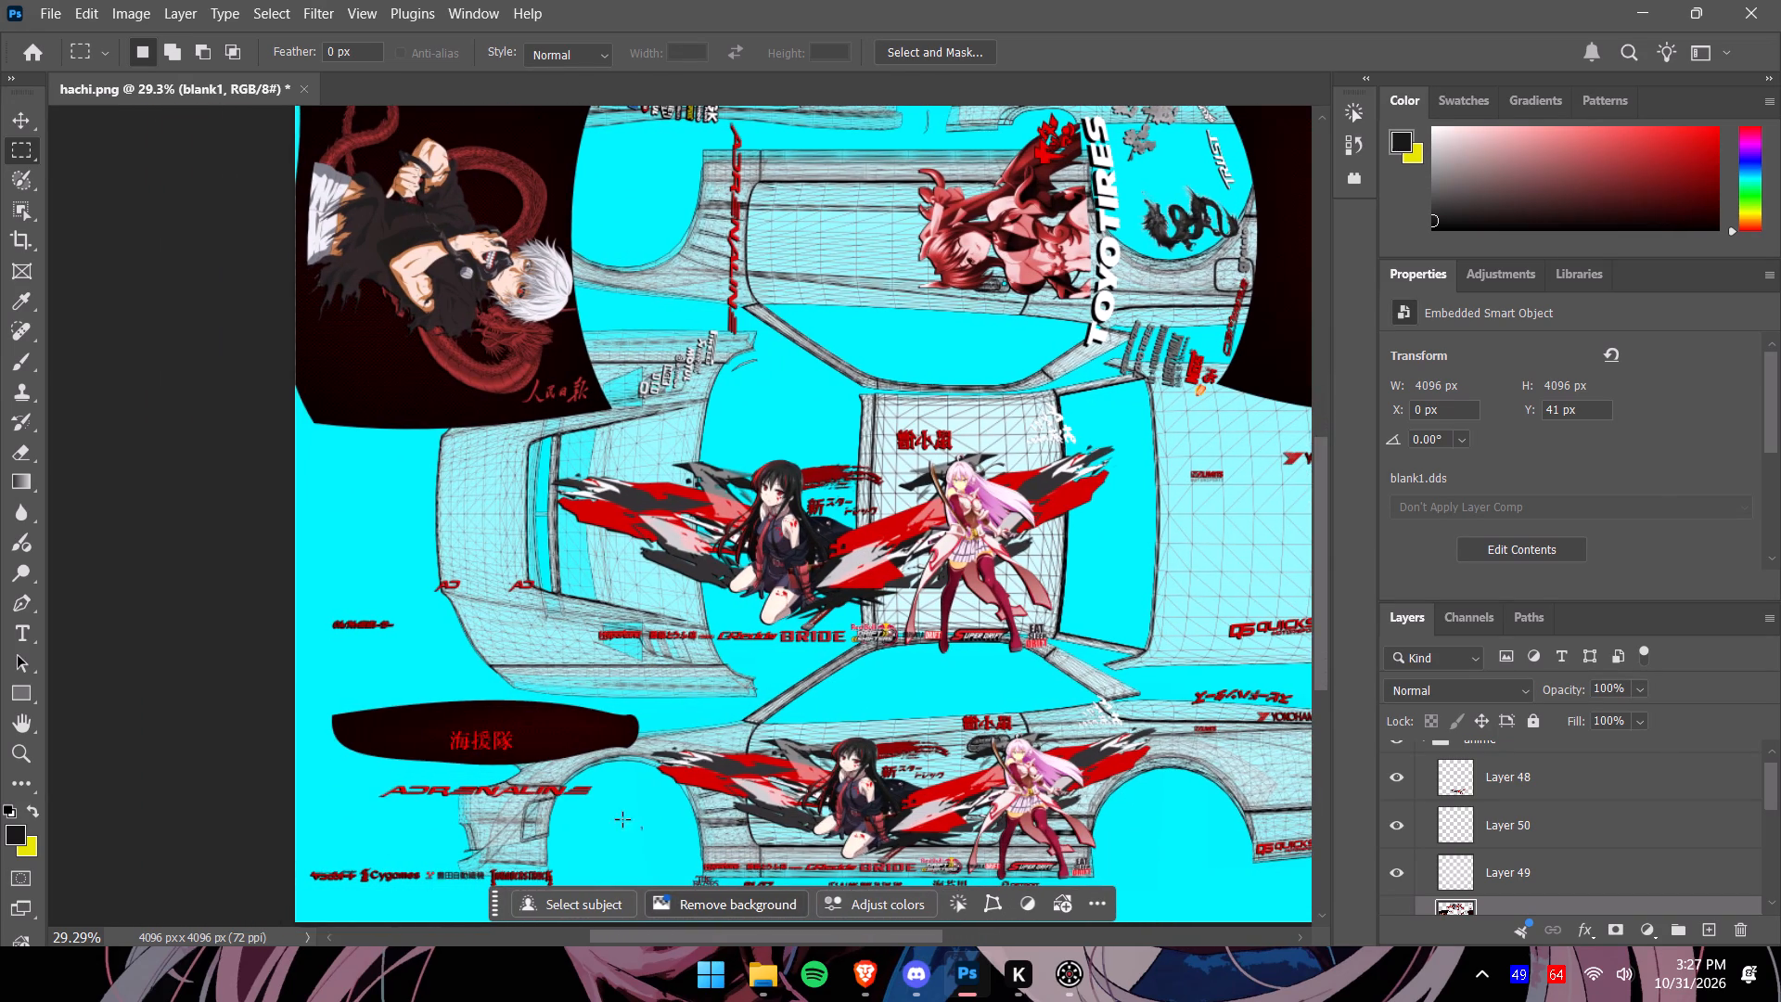
scroll(333, 657, "up", 9, "alt")
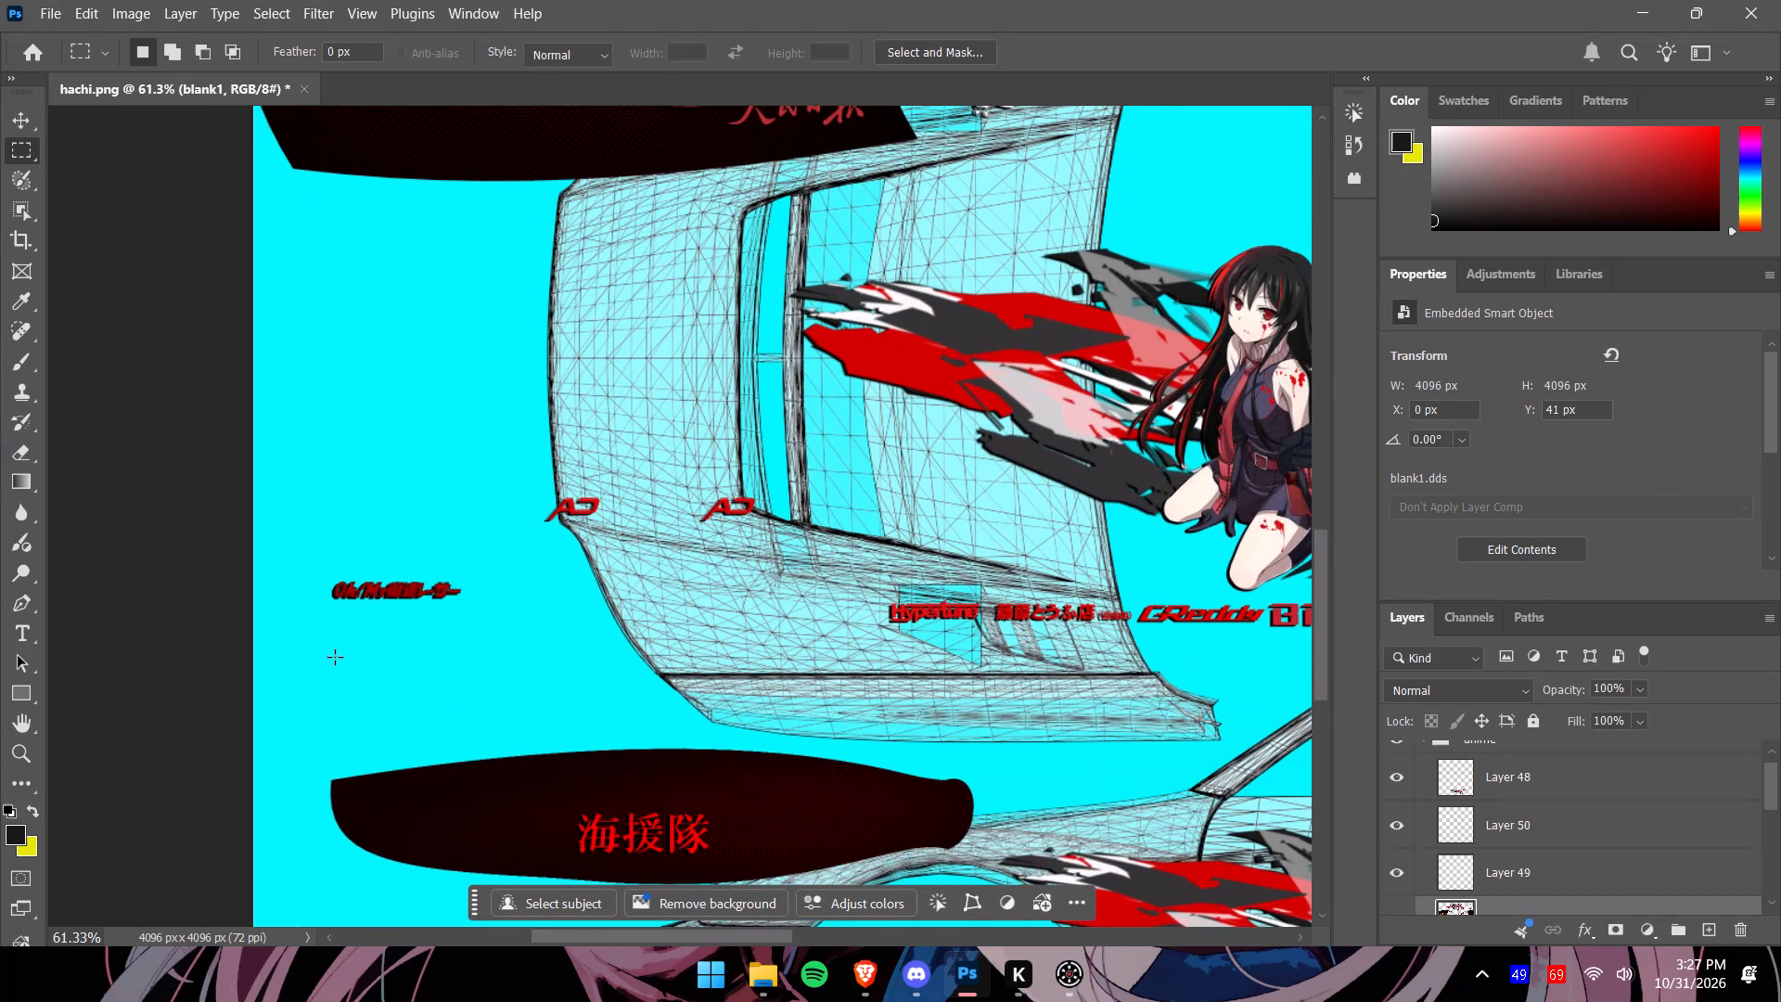
scroll(335, 657, "up", 1, "alt")
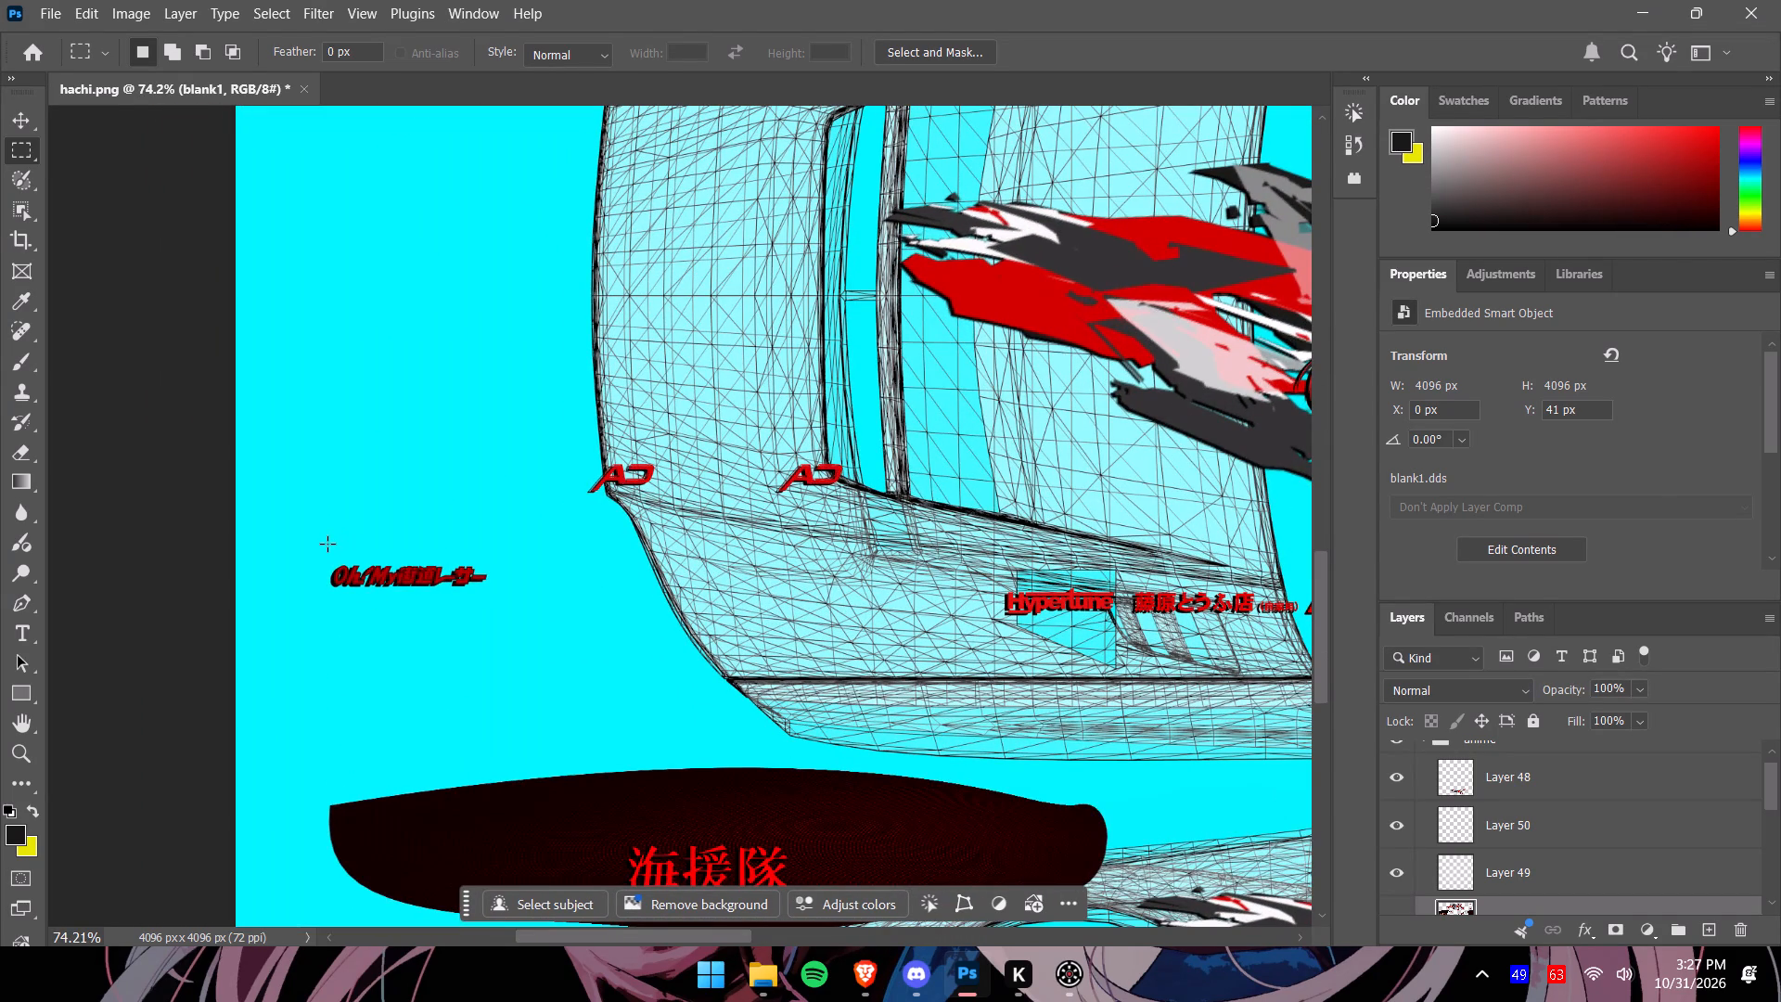
left_click_drag(275, 522, 469, 623)
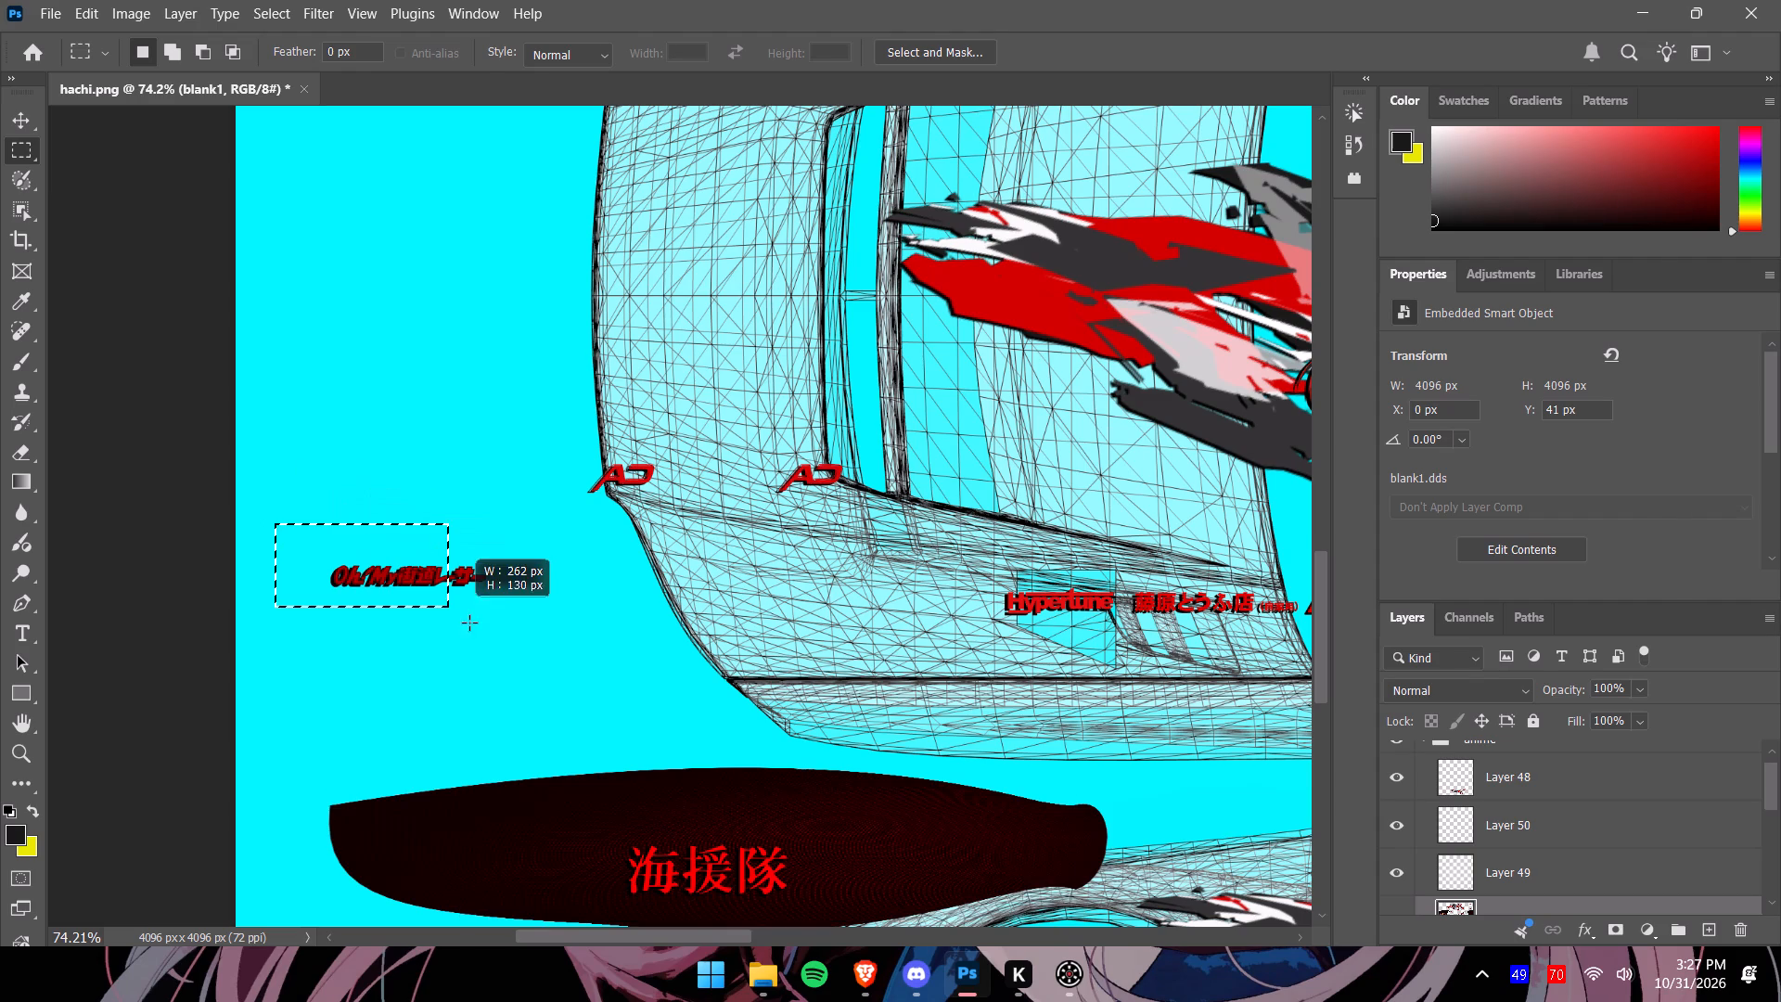
left_click_drag(469, 623, 528, 634)
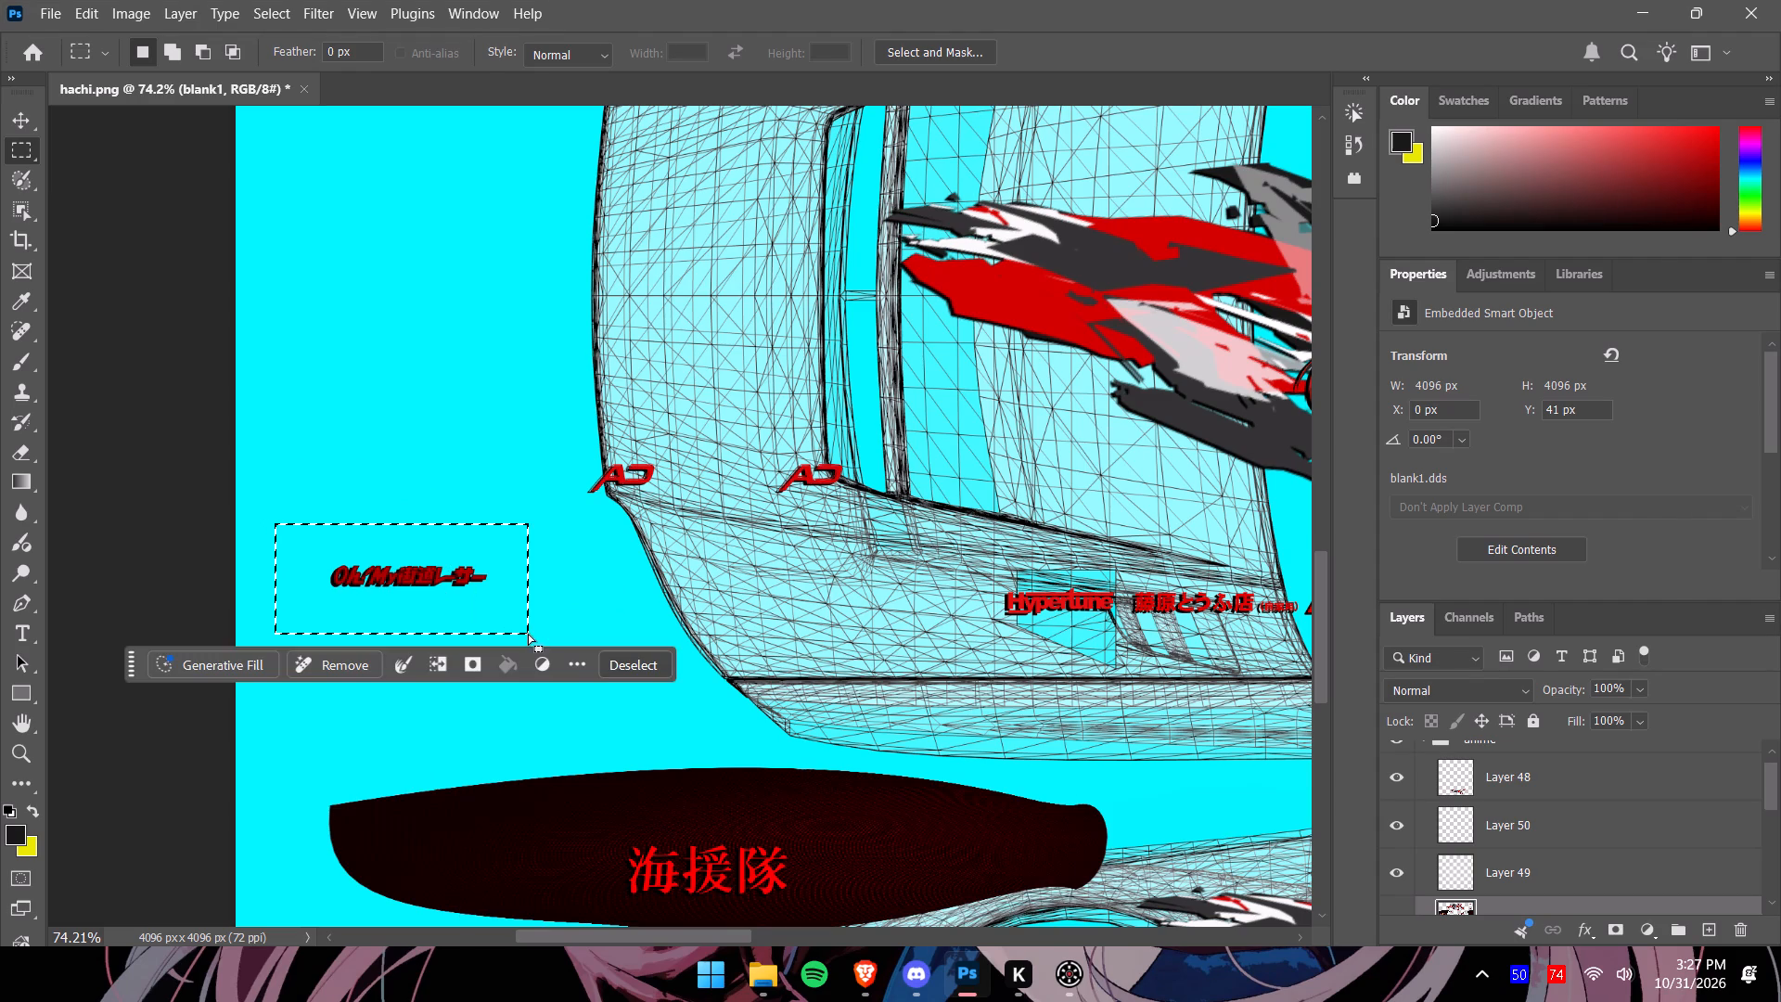
key("ctrl+c")
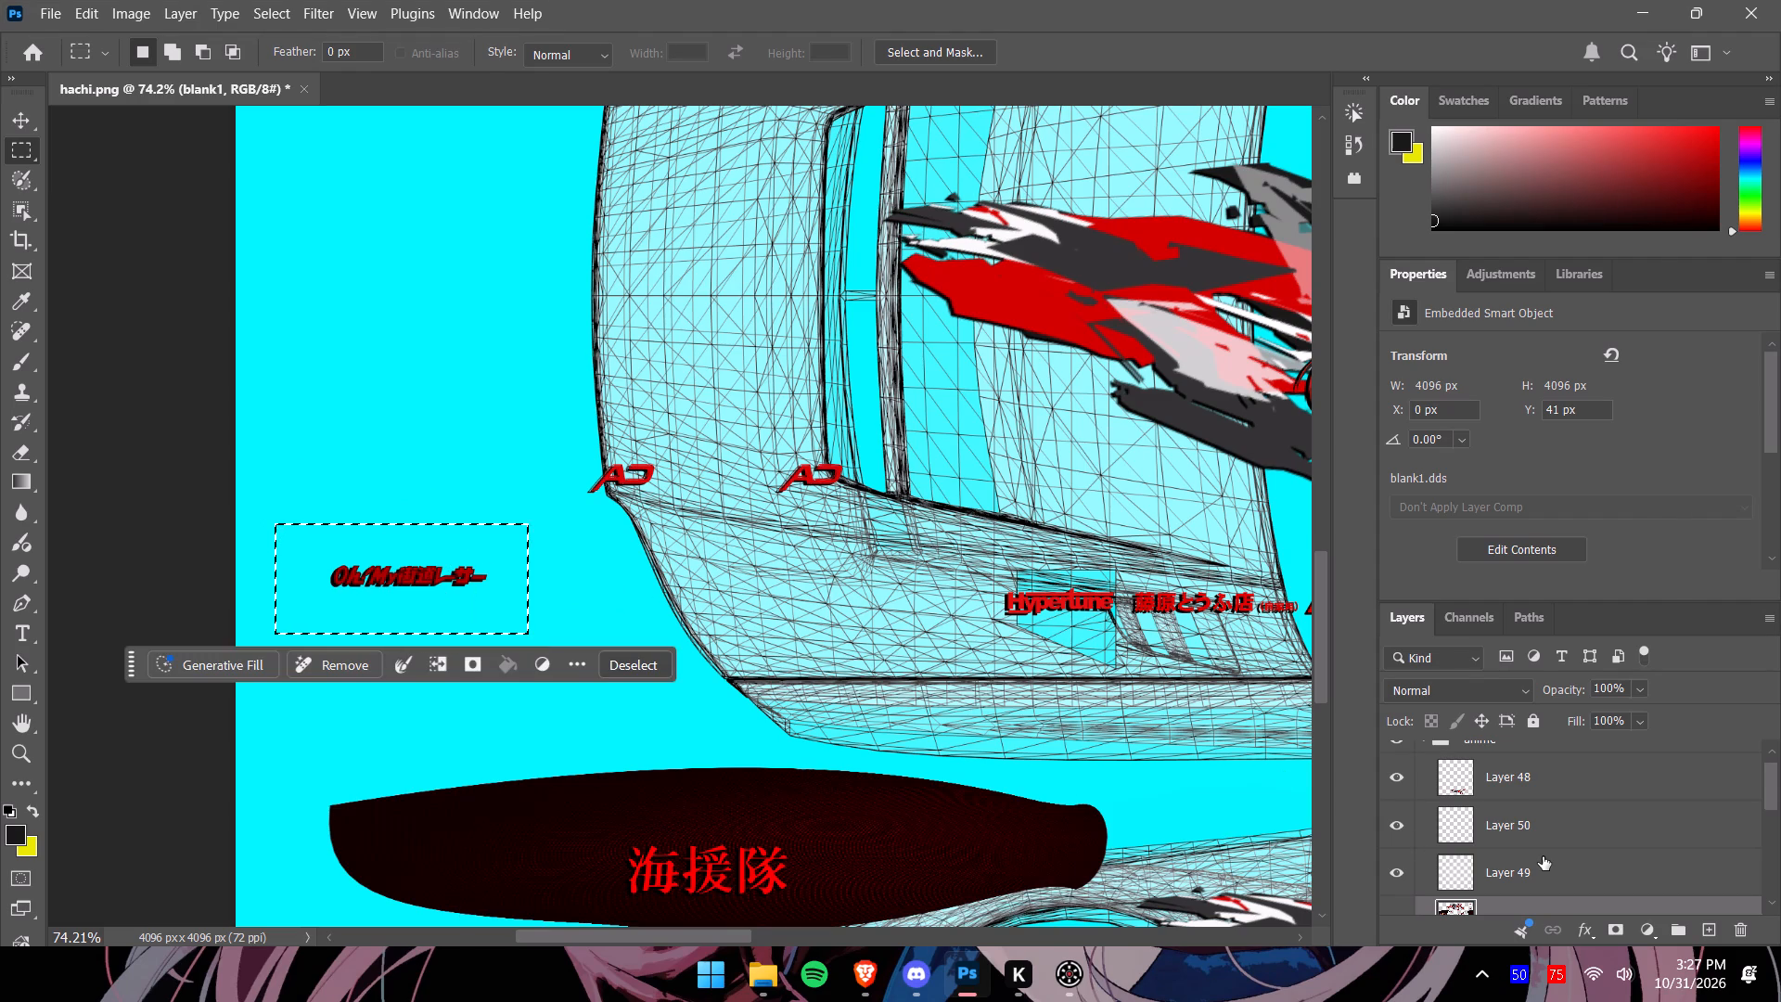
key("ctrl+v")
scroll(1538, 856, "down", 3)
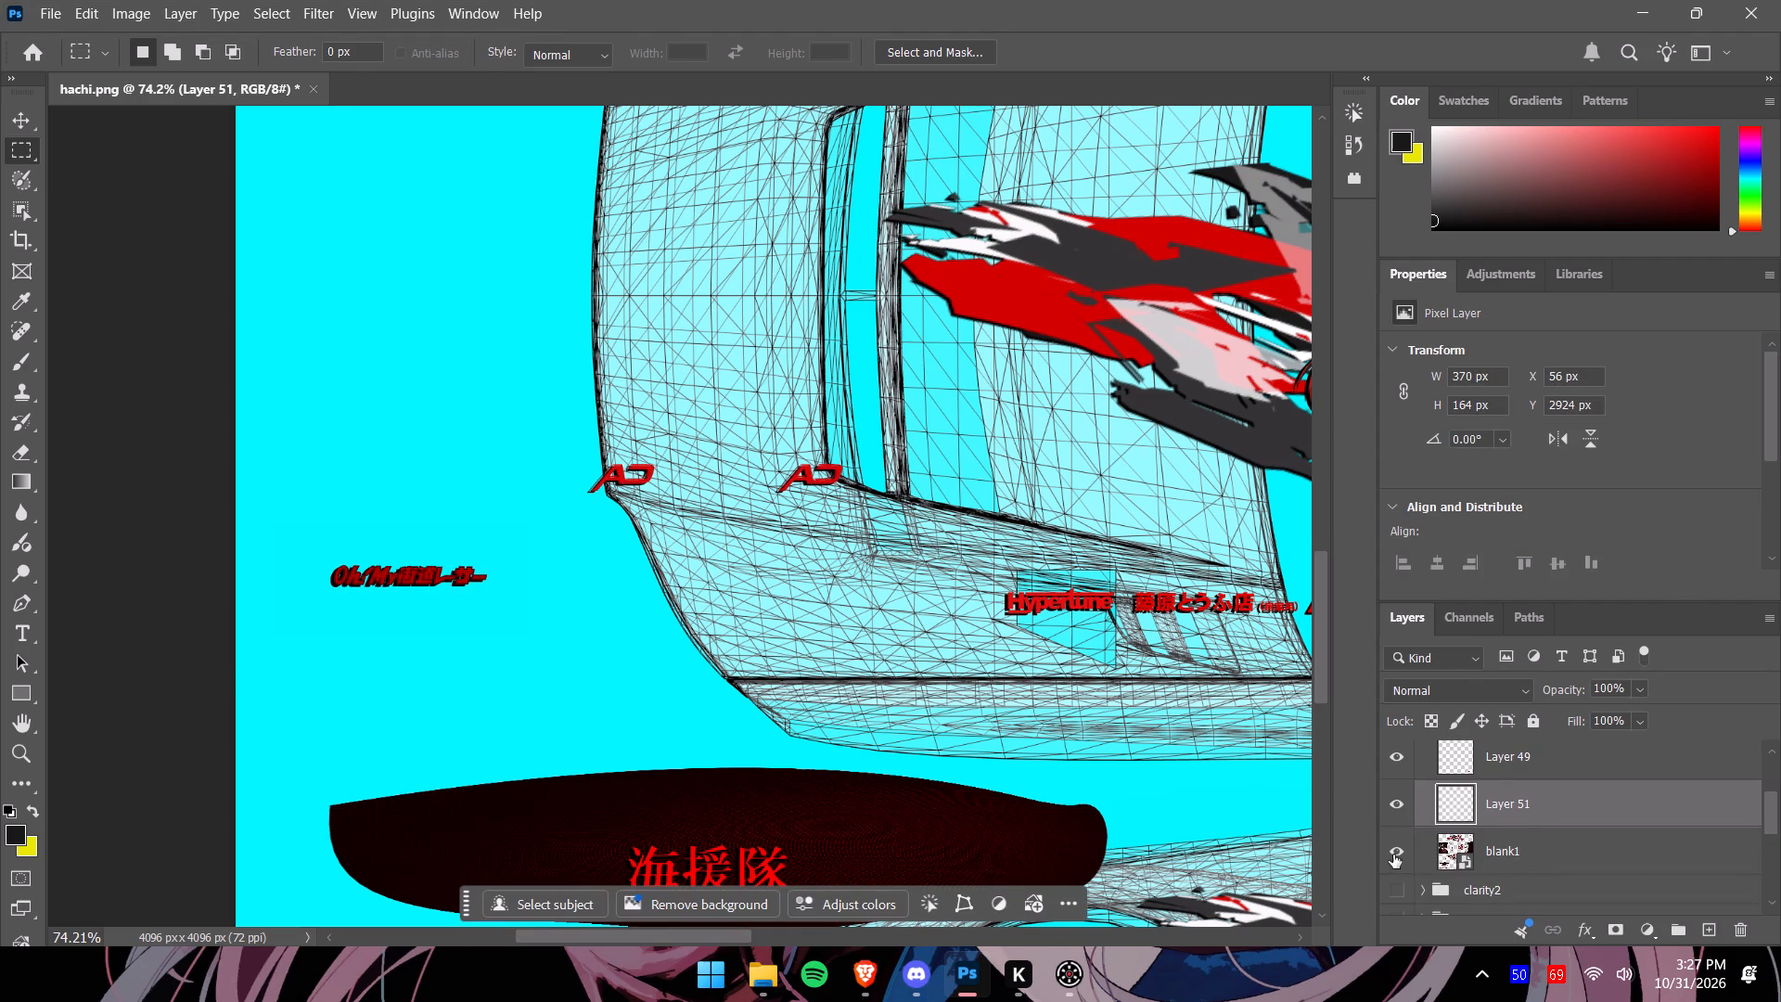
left_click(1398, 852)
Move the copied lettering onto the front bumper section of the lower side panel and narrow it to about 87% width.
left_click_drag(1323, 609, 1321, 661)
left_click(17, 125)
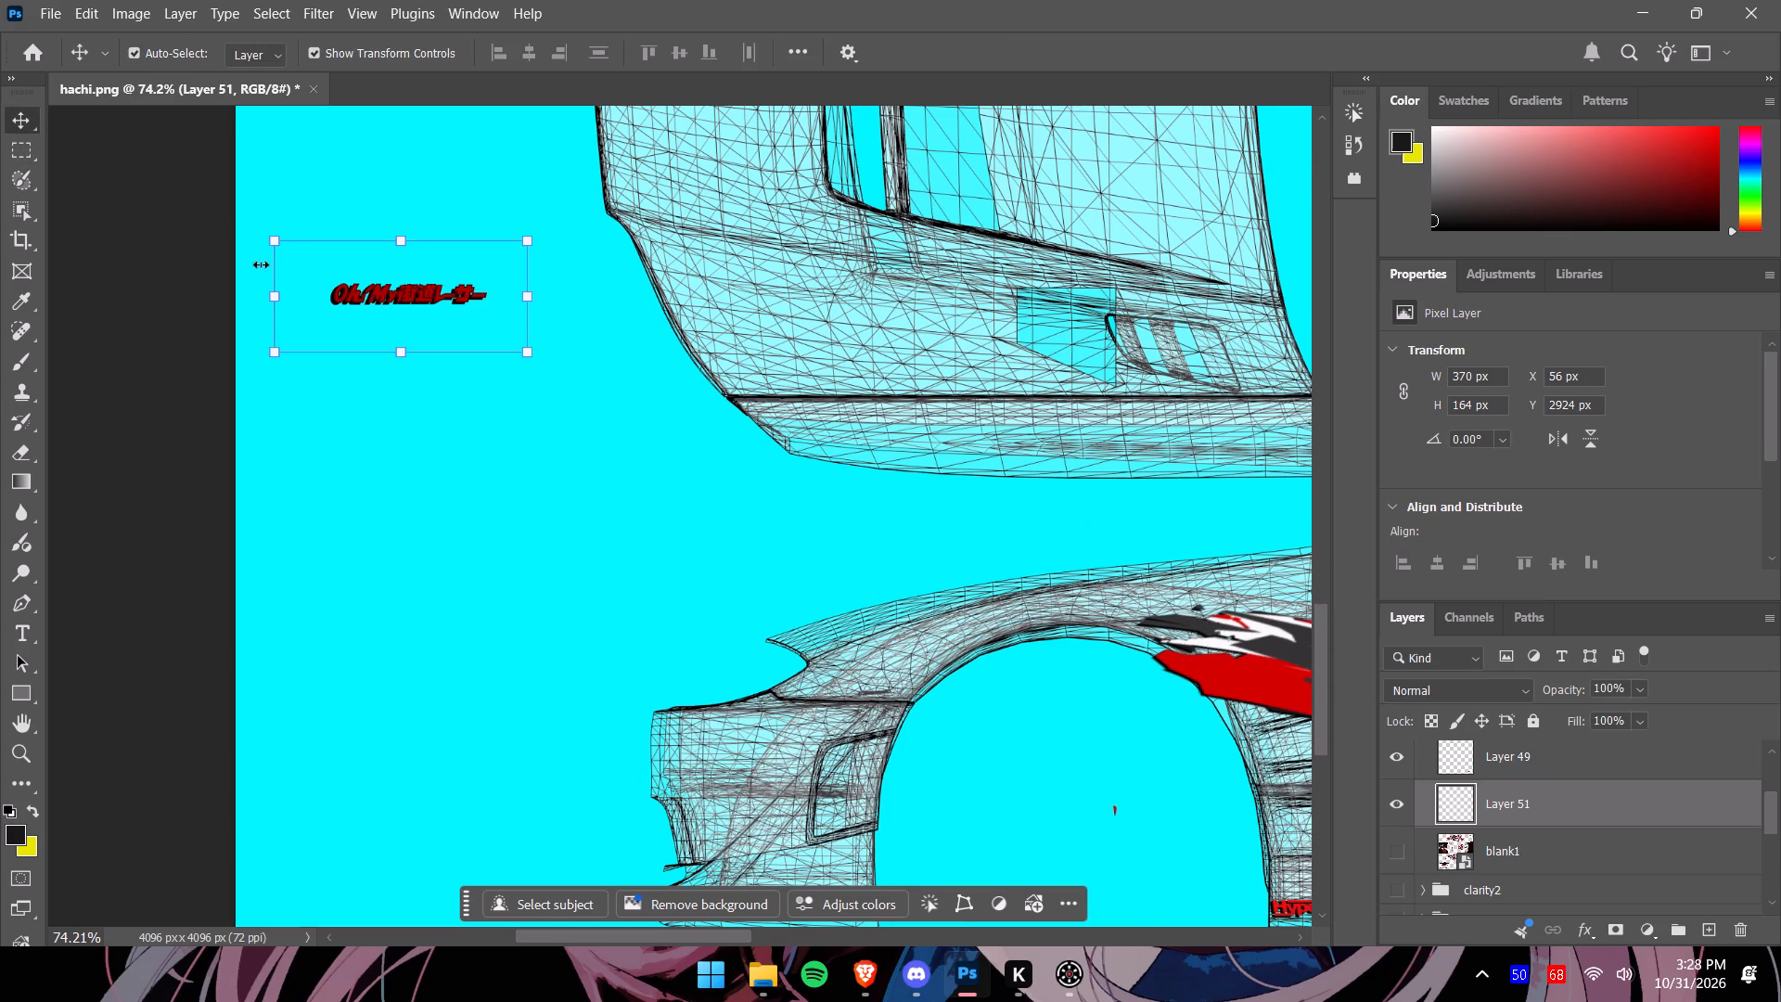
left_click(400, 240)
scroll(993, 548, "down", 3, "alt")
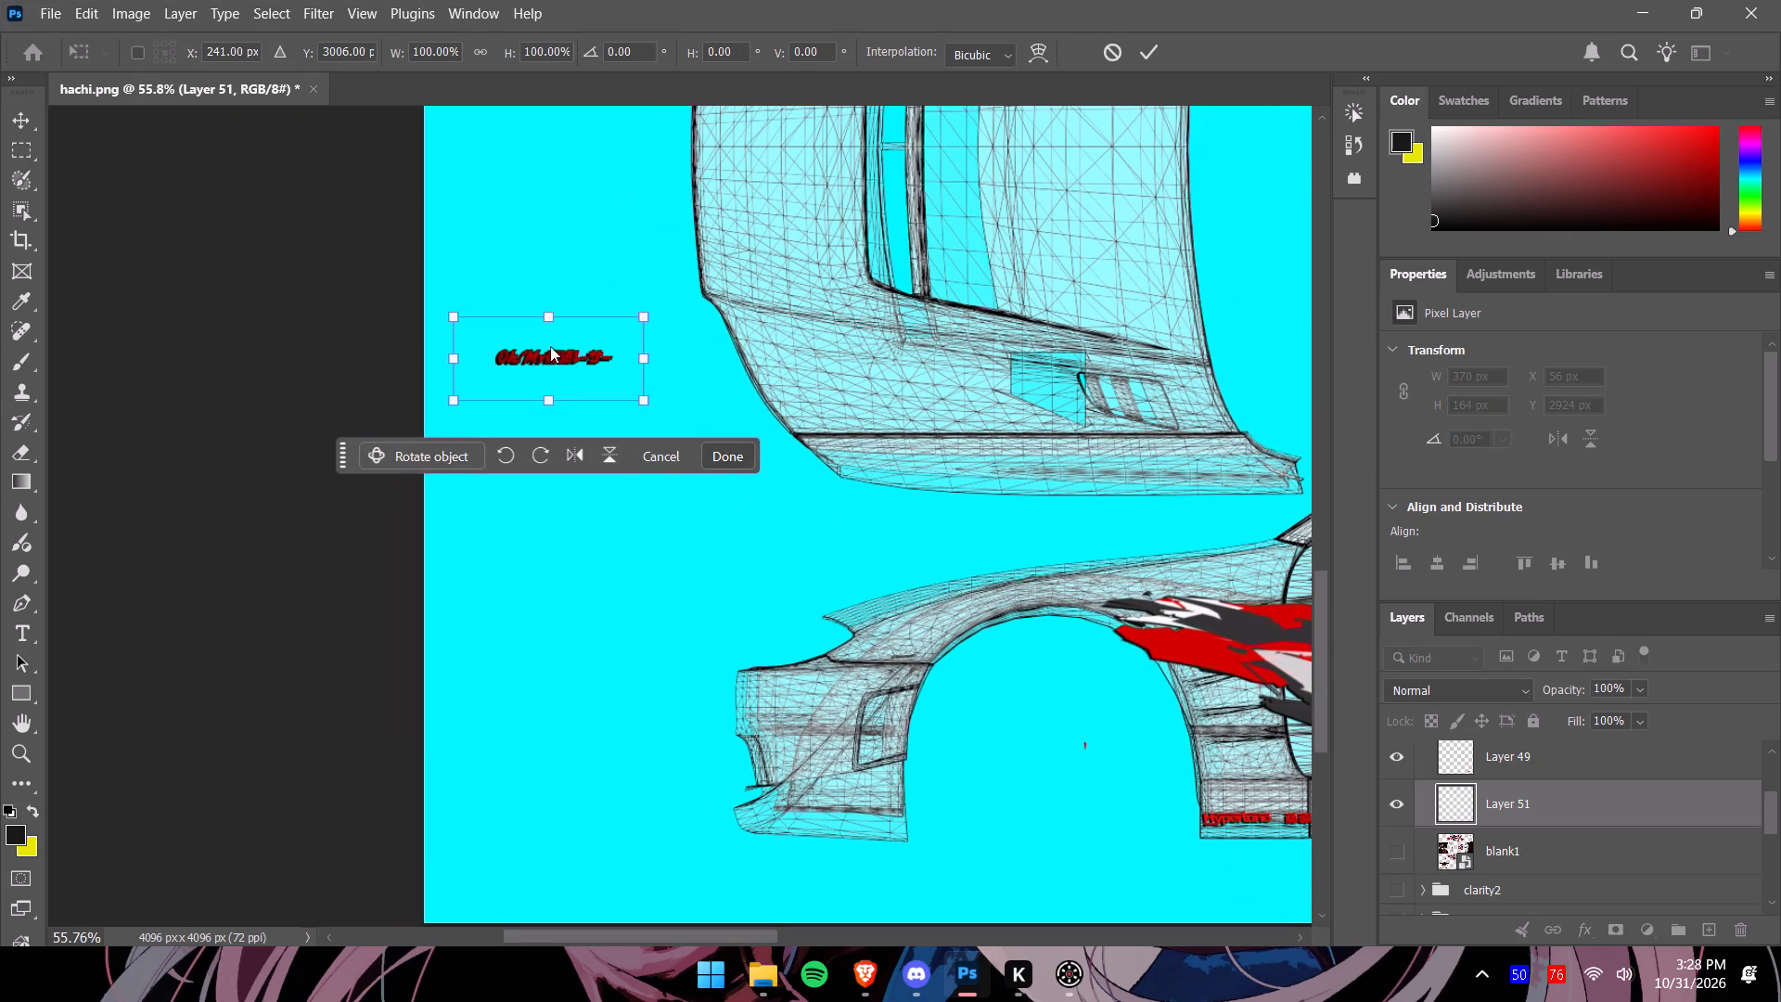
left_click_drag(546, 347, 599, 402)
left_click(551, 320)
left_click_drag(555, 358, 725, 558)
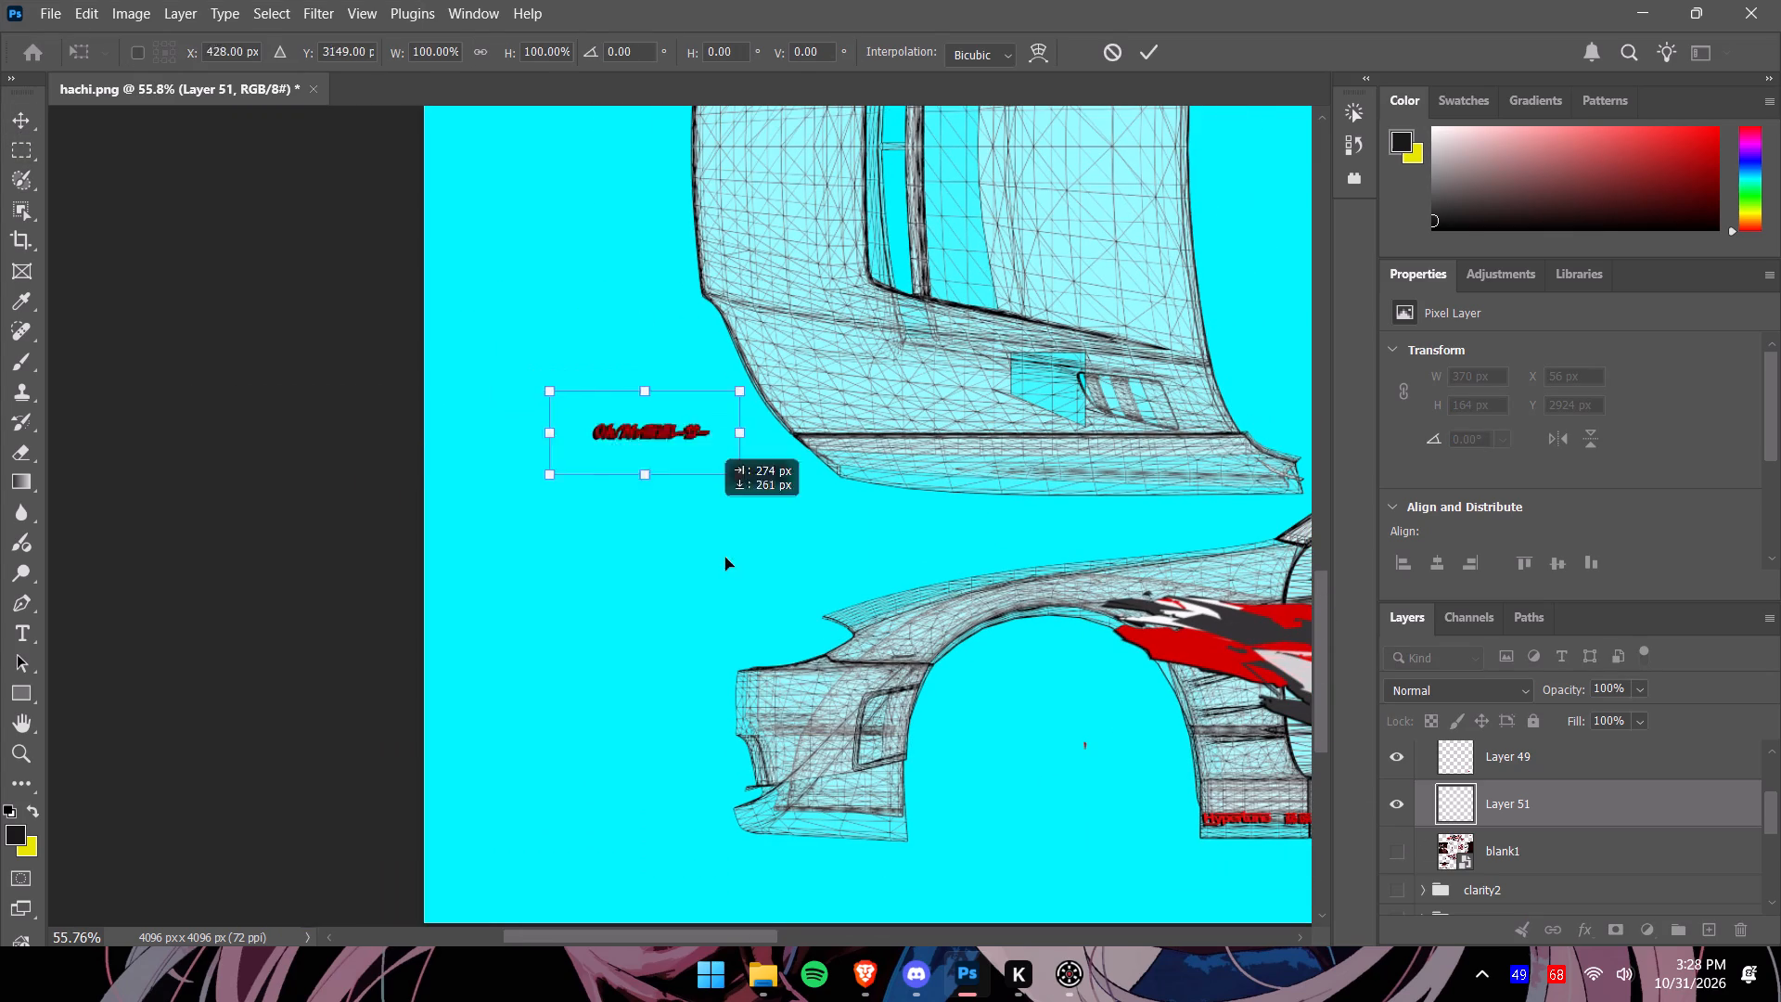
left_click_drag(725, 558, 838, 798)
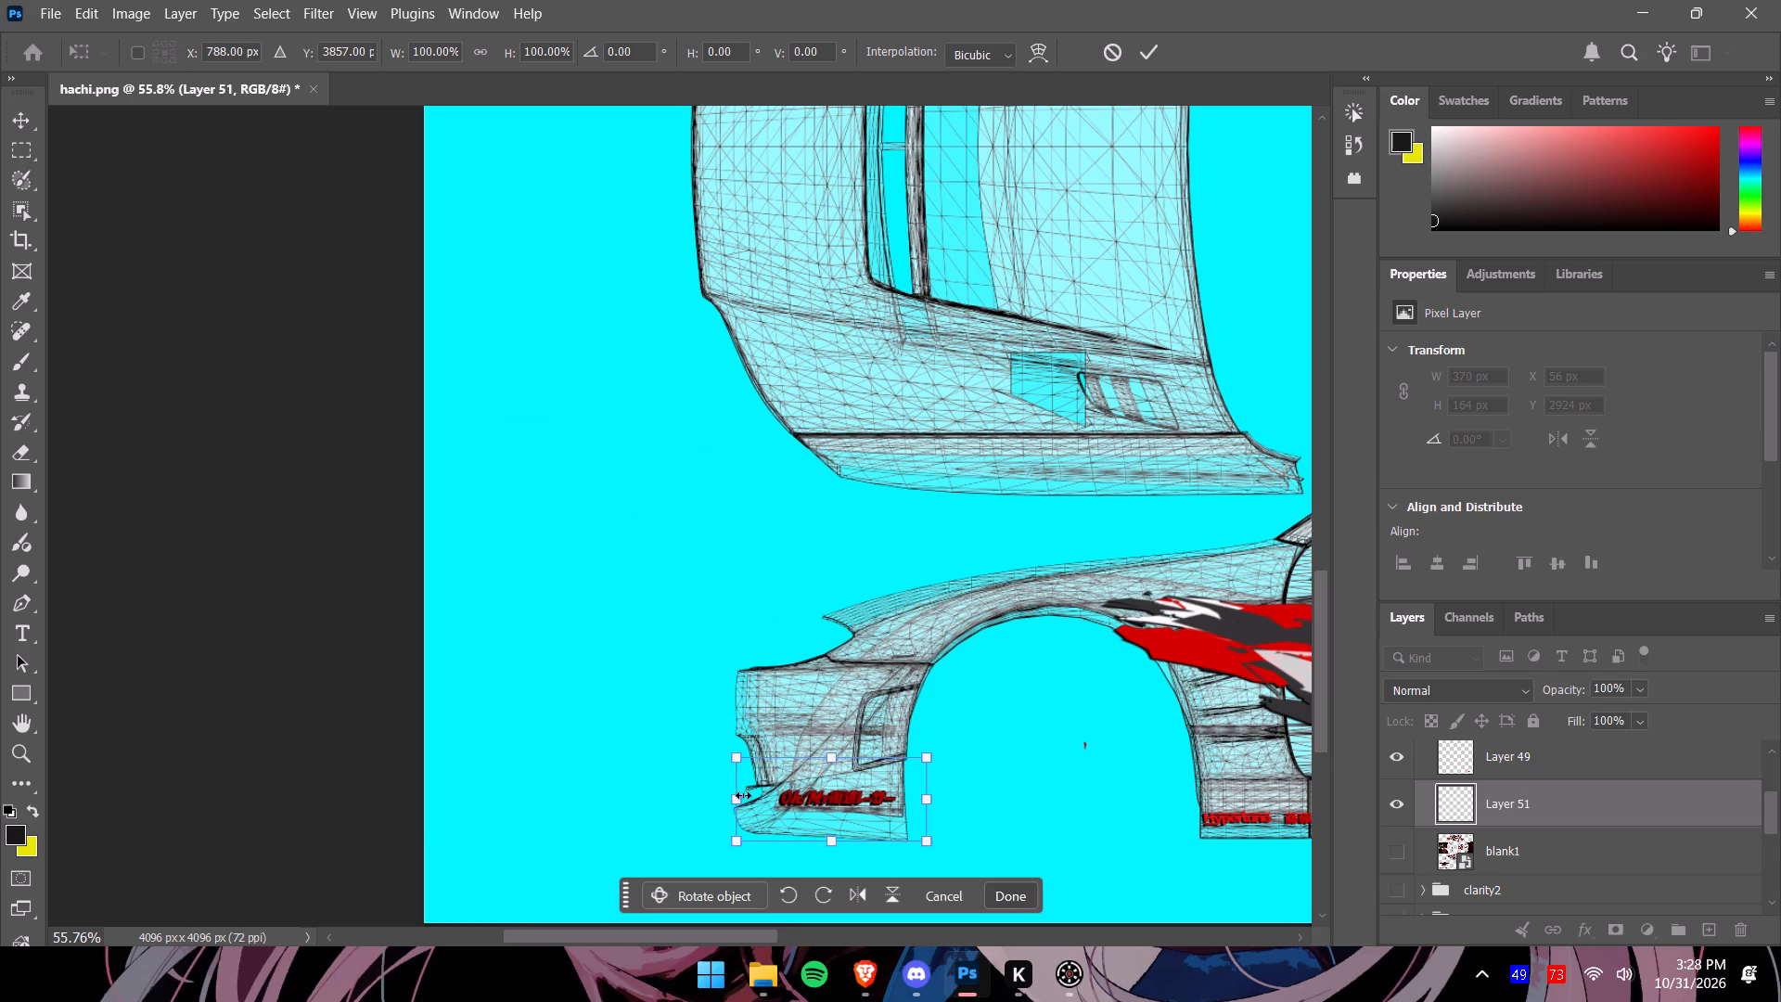
left_click_drag(741, 803, 766, 805)
left_click_drag(875, 783, 873, 774)
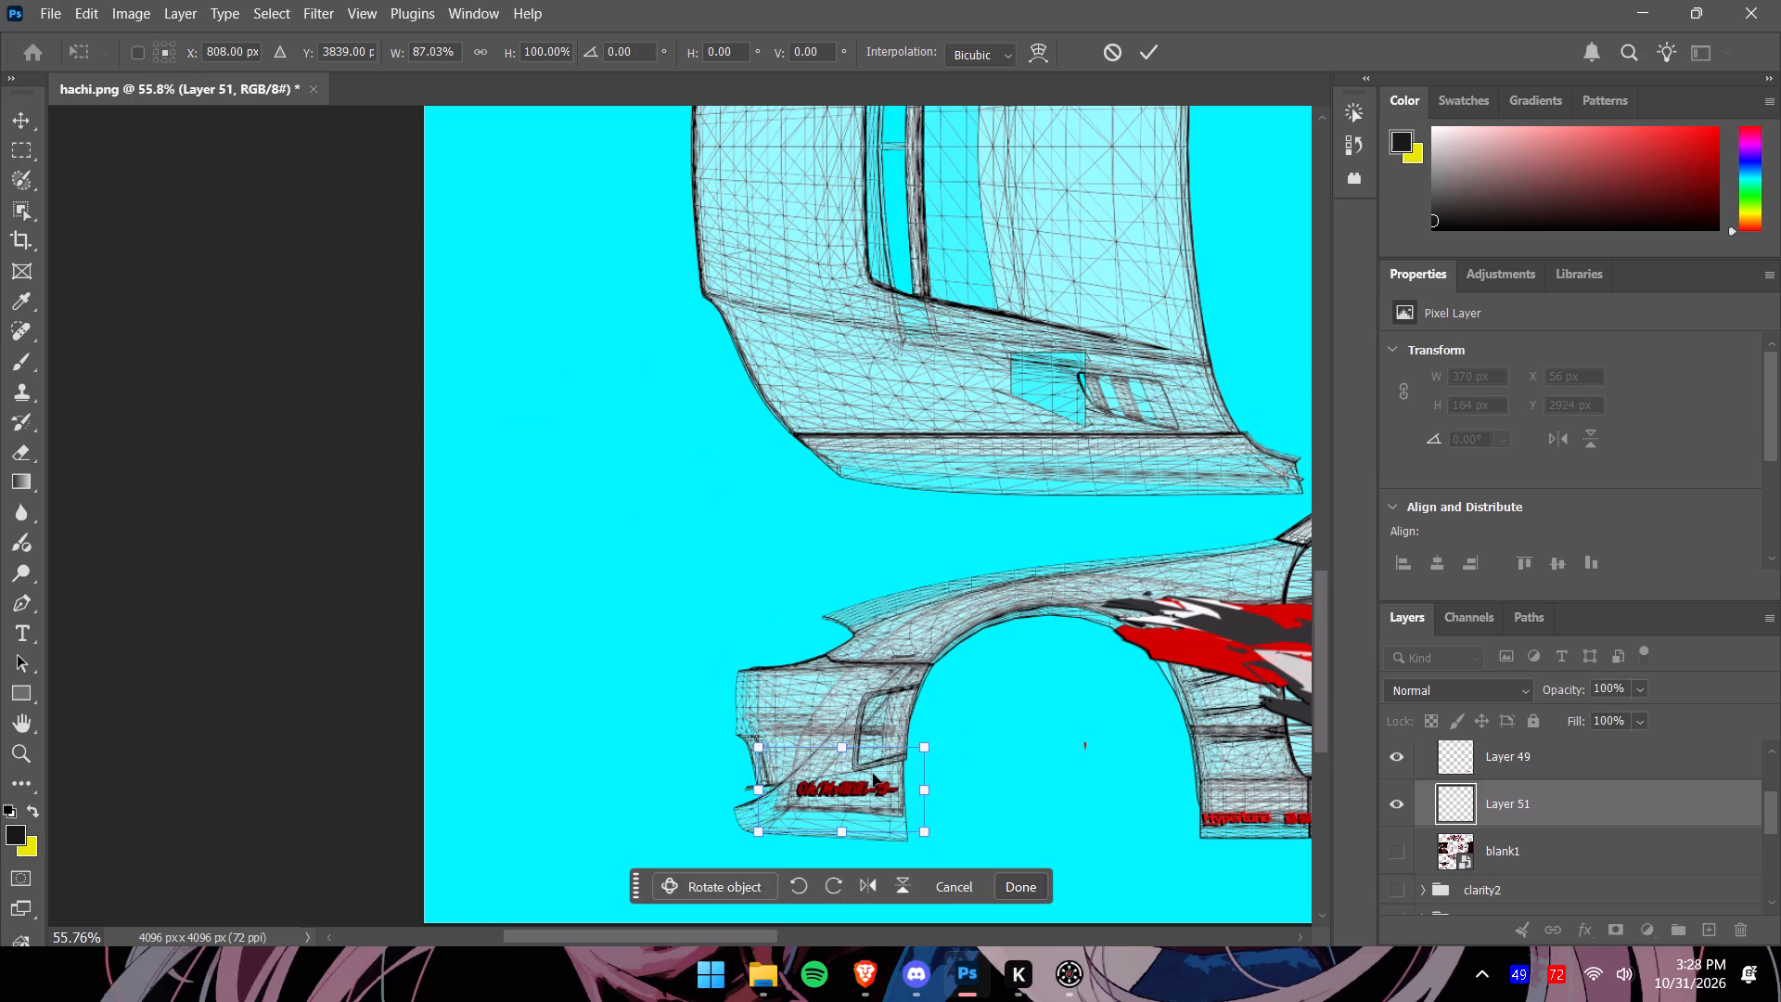
scroll(892, 797, "up", 6, "alt")
scroll(1024, 811, "down", 6, "alt")
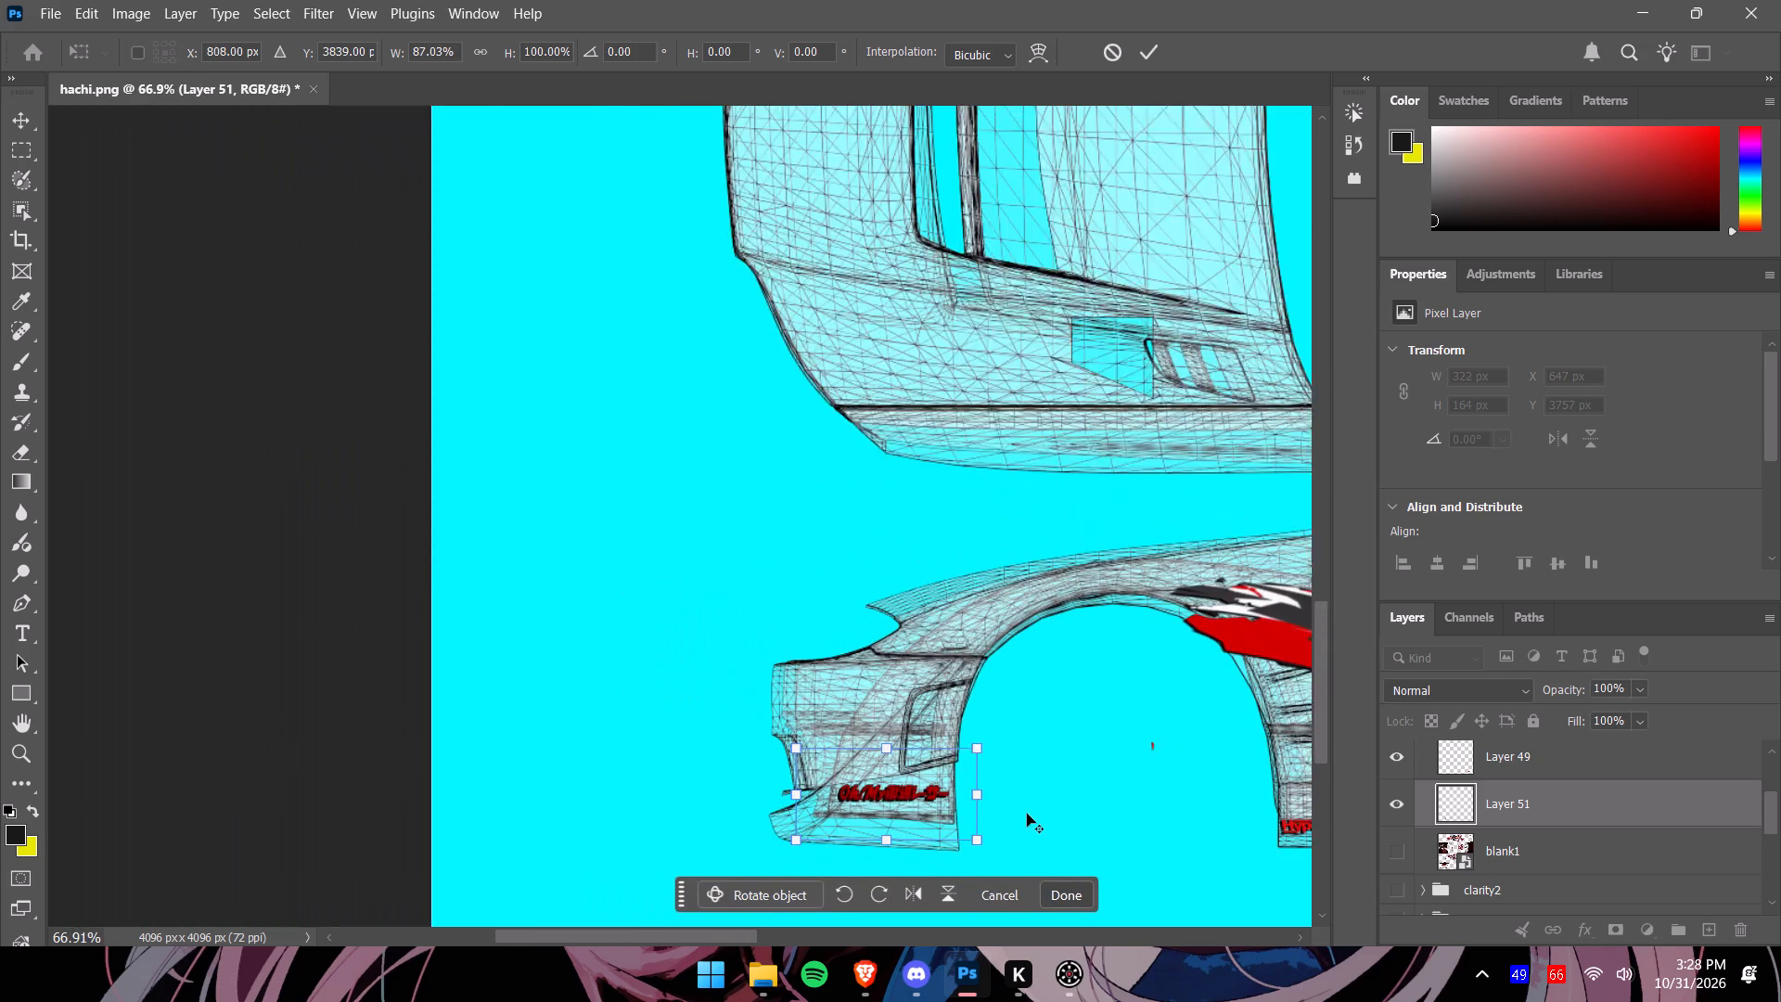
left_click_drag(750, 928, 831, 936)
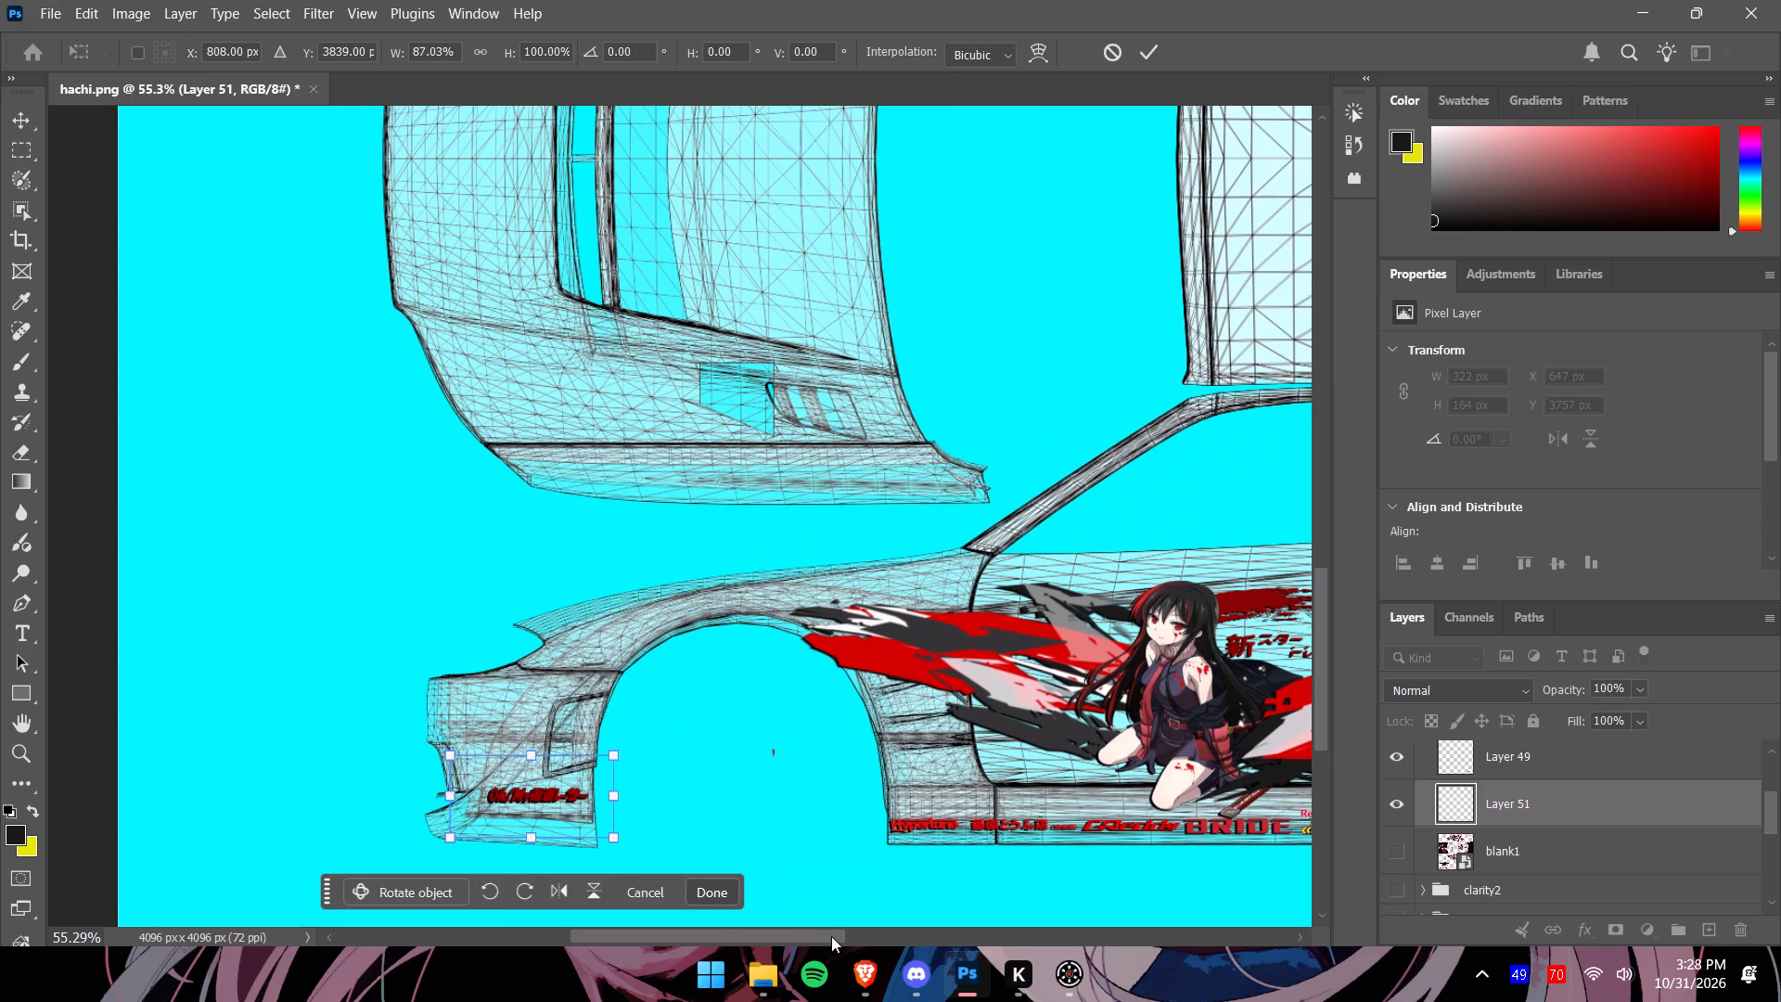
left_click_drag(831, 936, 830, 936)
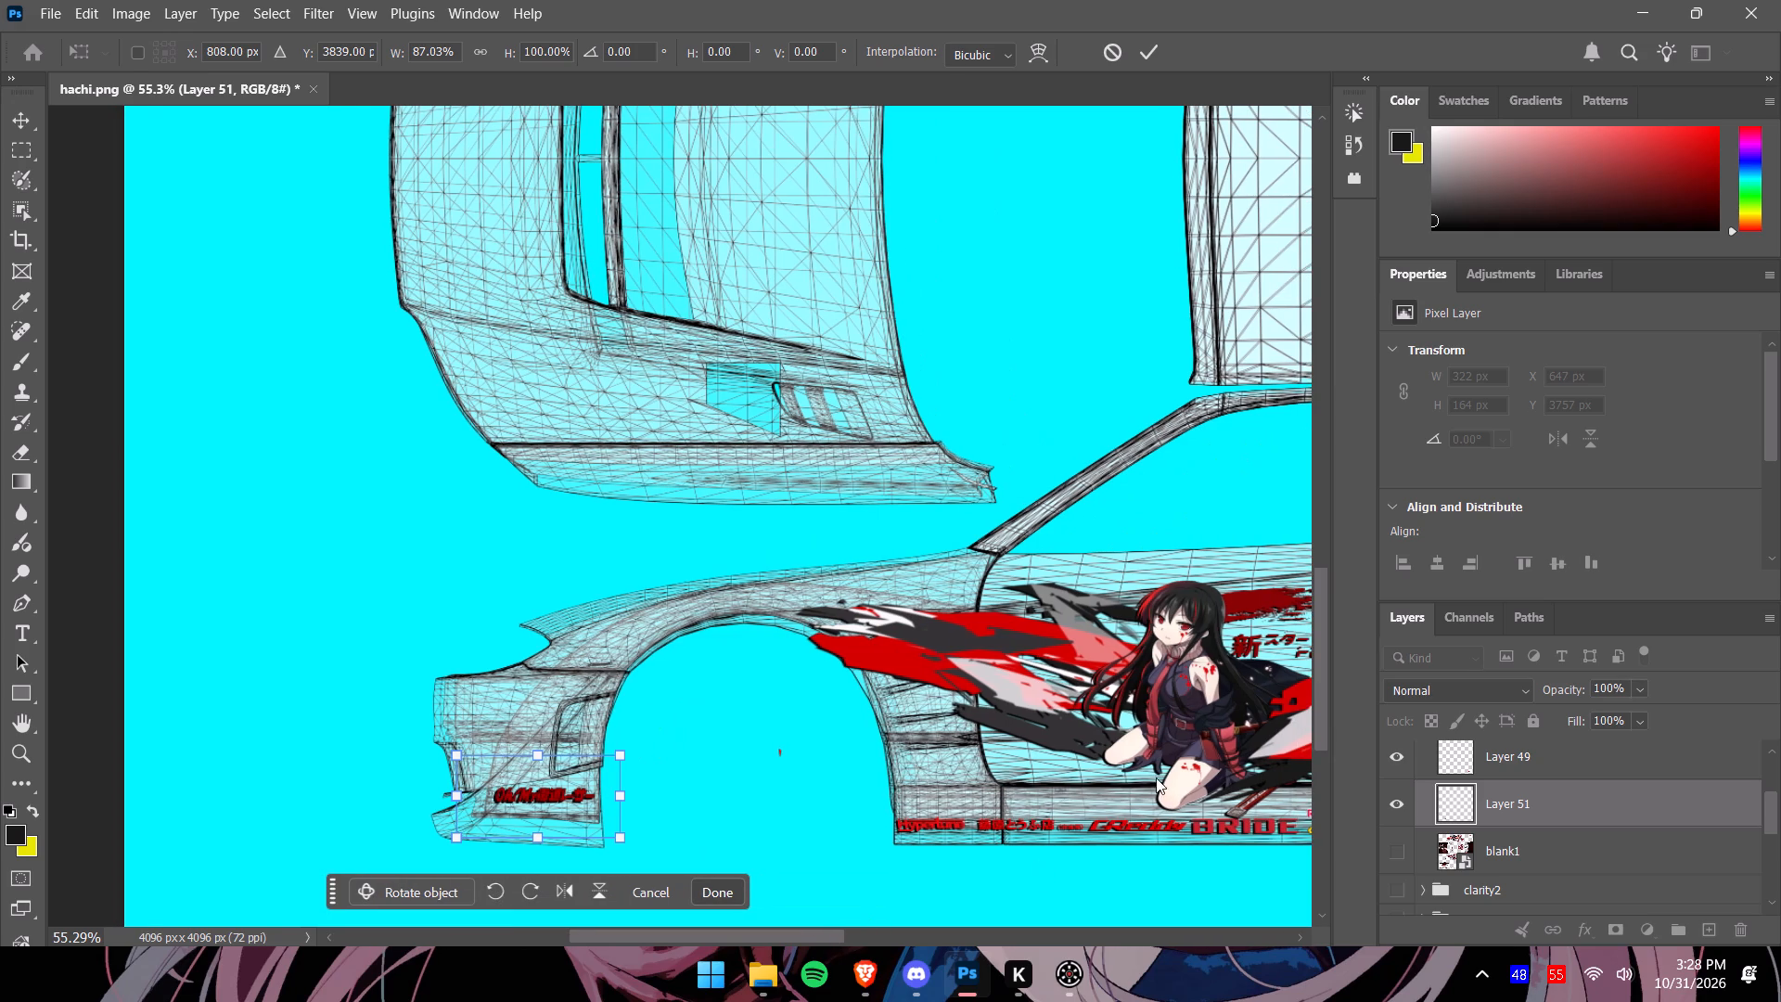
scroll(1154, 777, "down", 4, "alt")
left_click(915, 873)
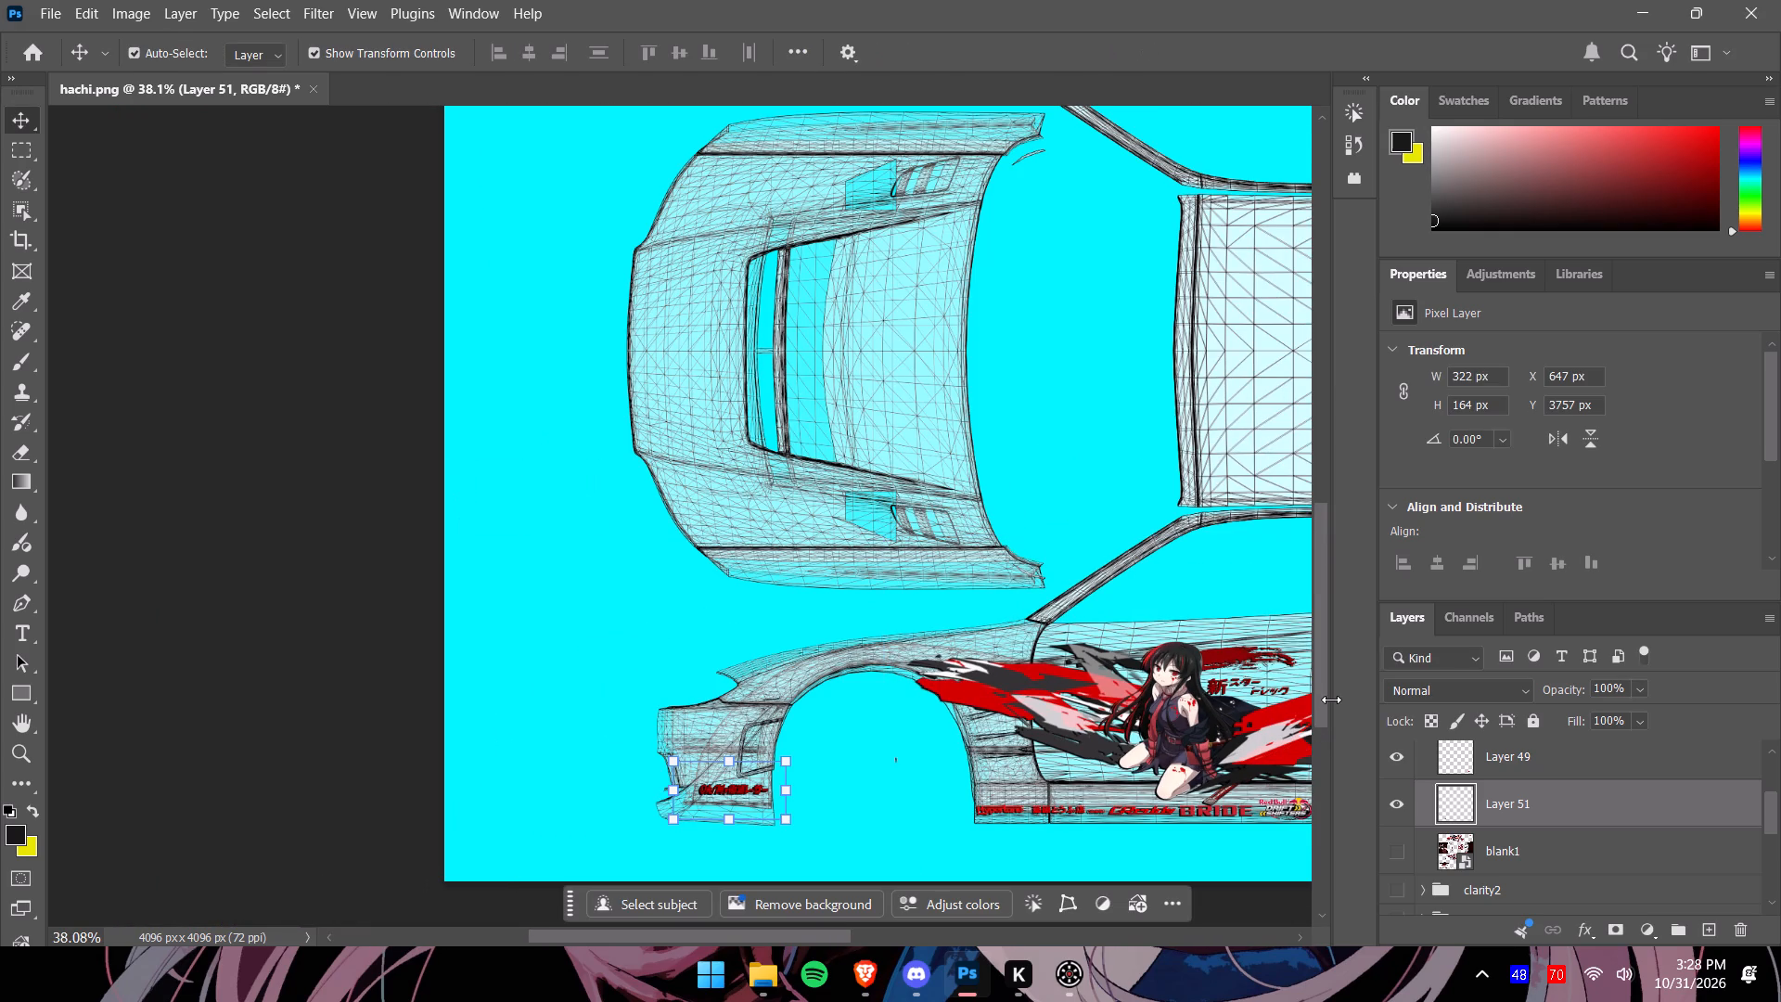
Compare the fitted side-panel artwork with the original by showing blank1, examining its lower livery and rear quarter graphics, and hiding it again.
scroll(1086, 739, "down", 6, "alt")
left_click_drag(834, 933, 939, 922)
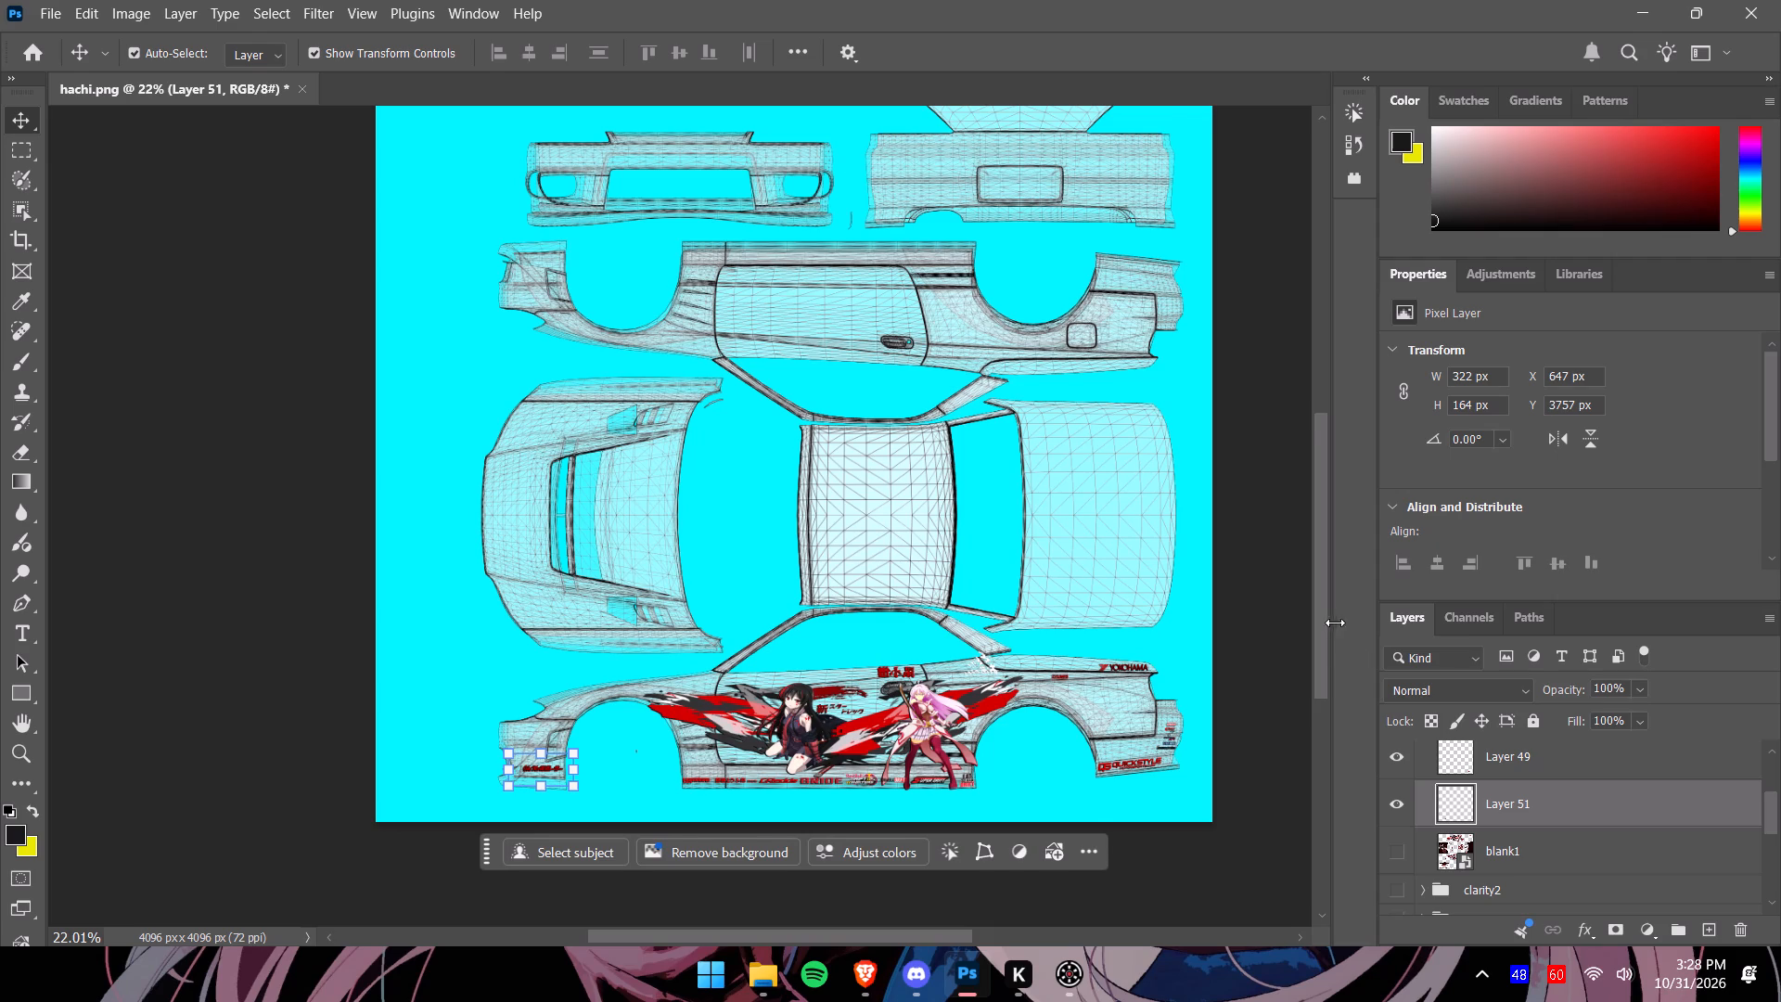
left_click_drag(1325, 621, 1328, 641)
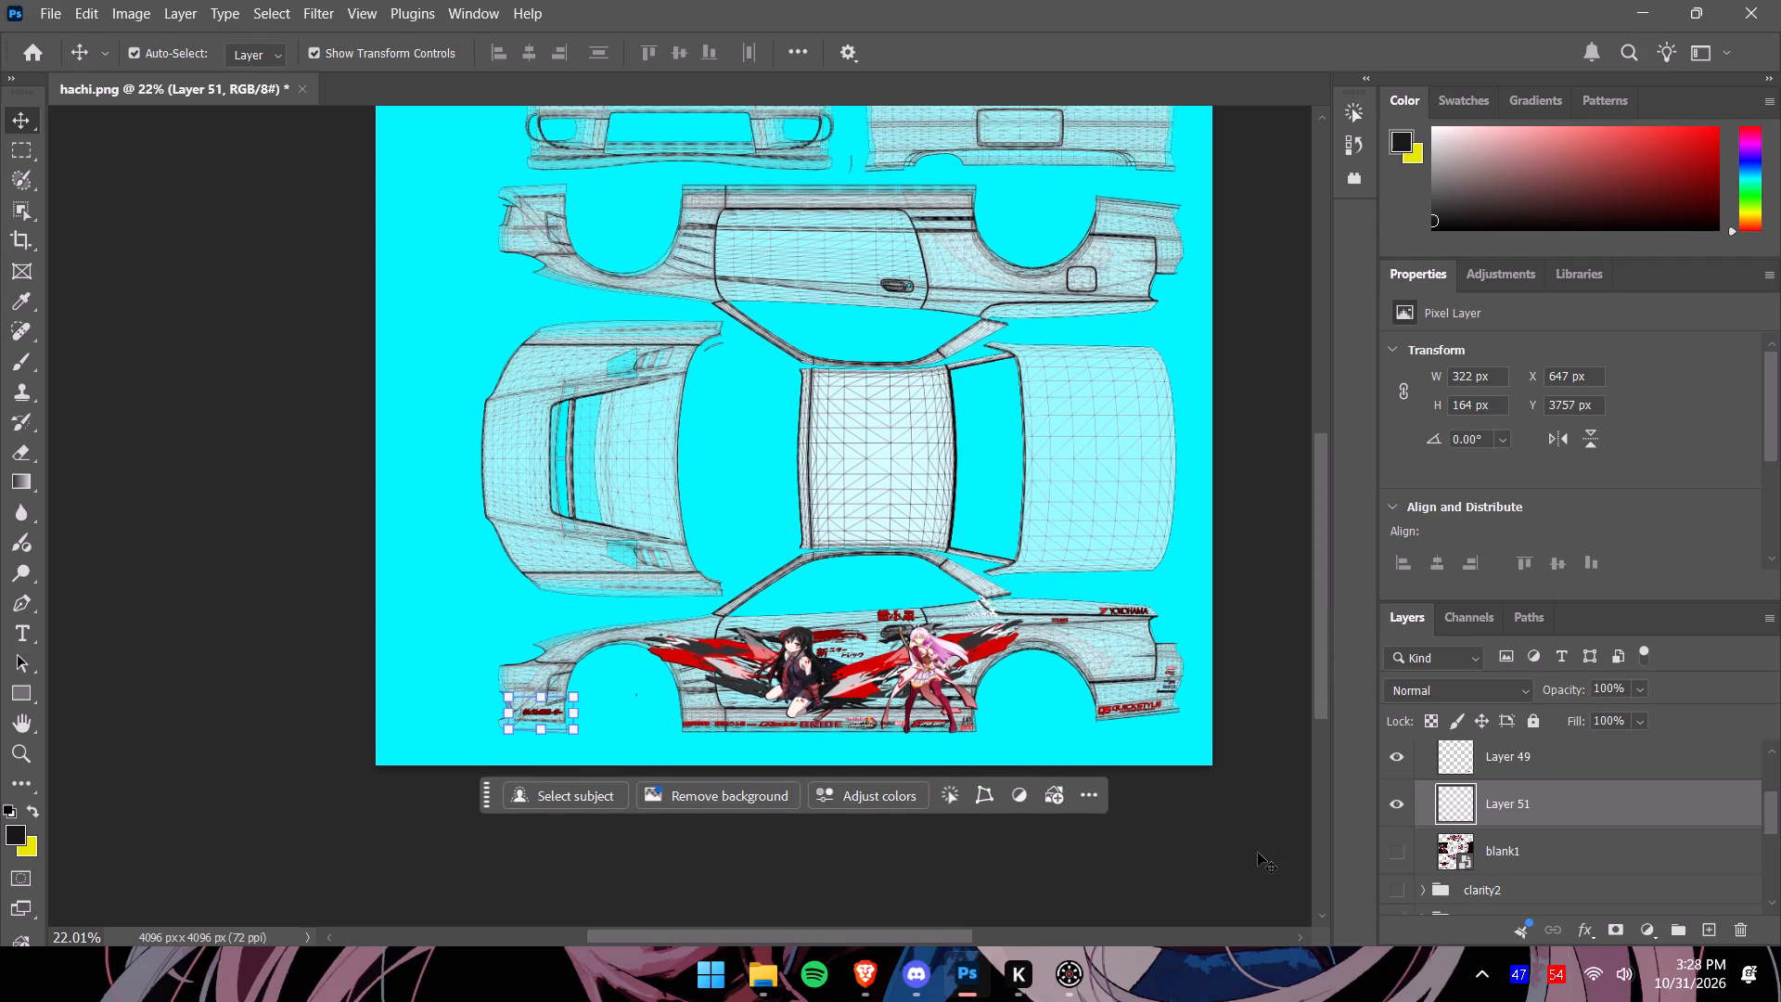
left_click(1401, 845)
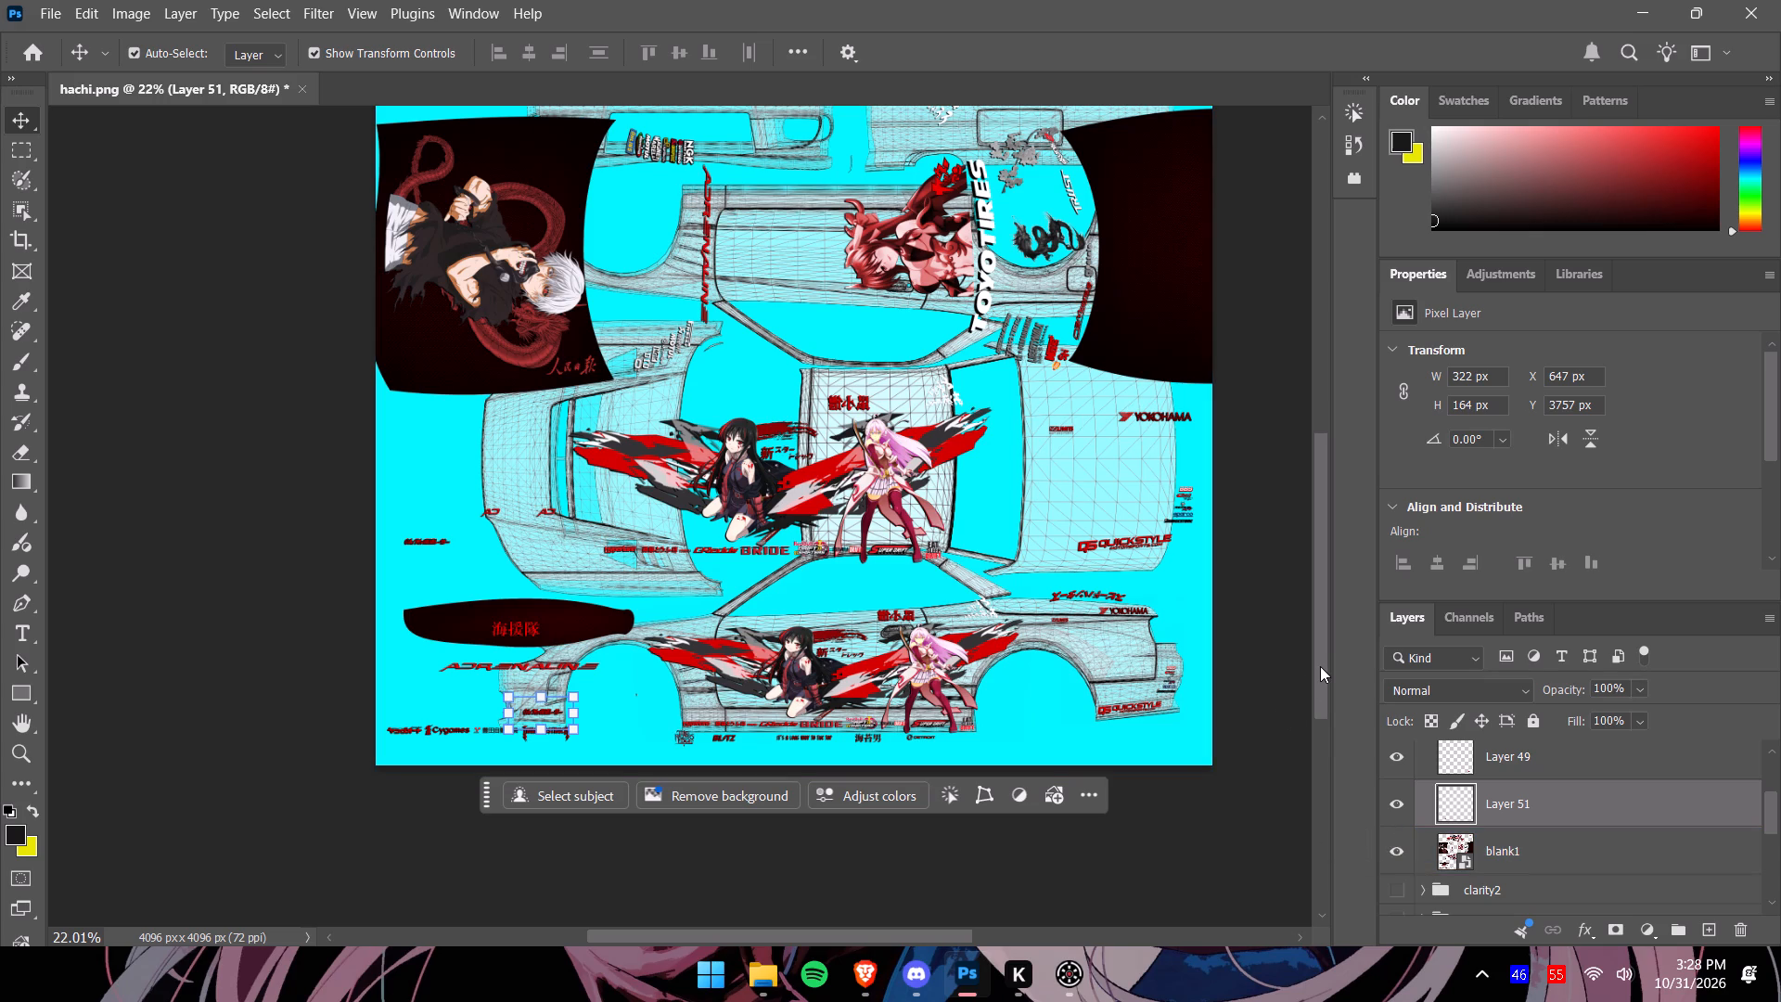
left_click_drag(1337, 680, 1331, 663)
left_click_drag(1331, 663, 1327, 659)
left_click_drag(1318, 674, 1315, 636)
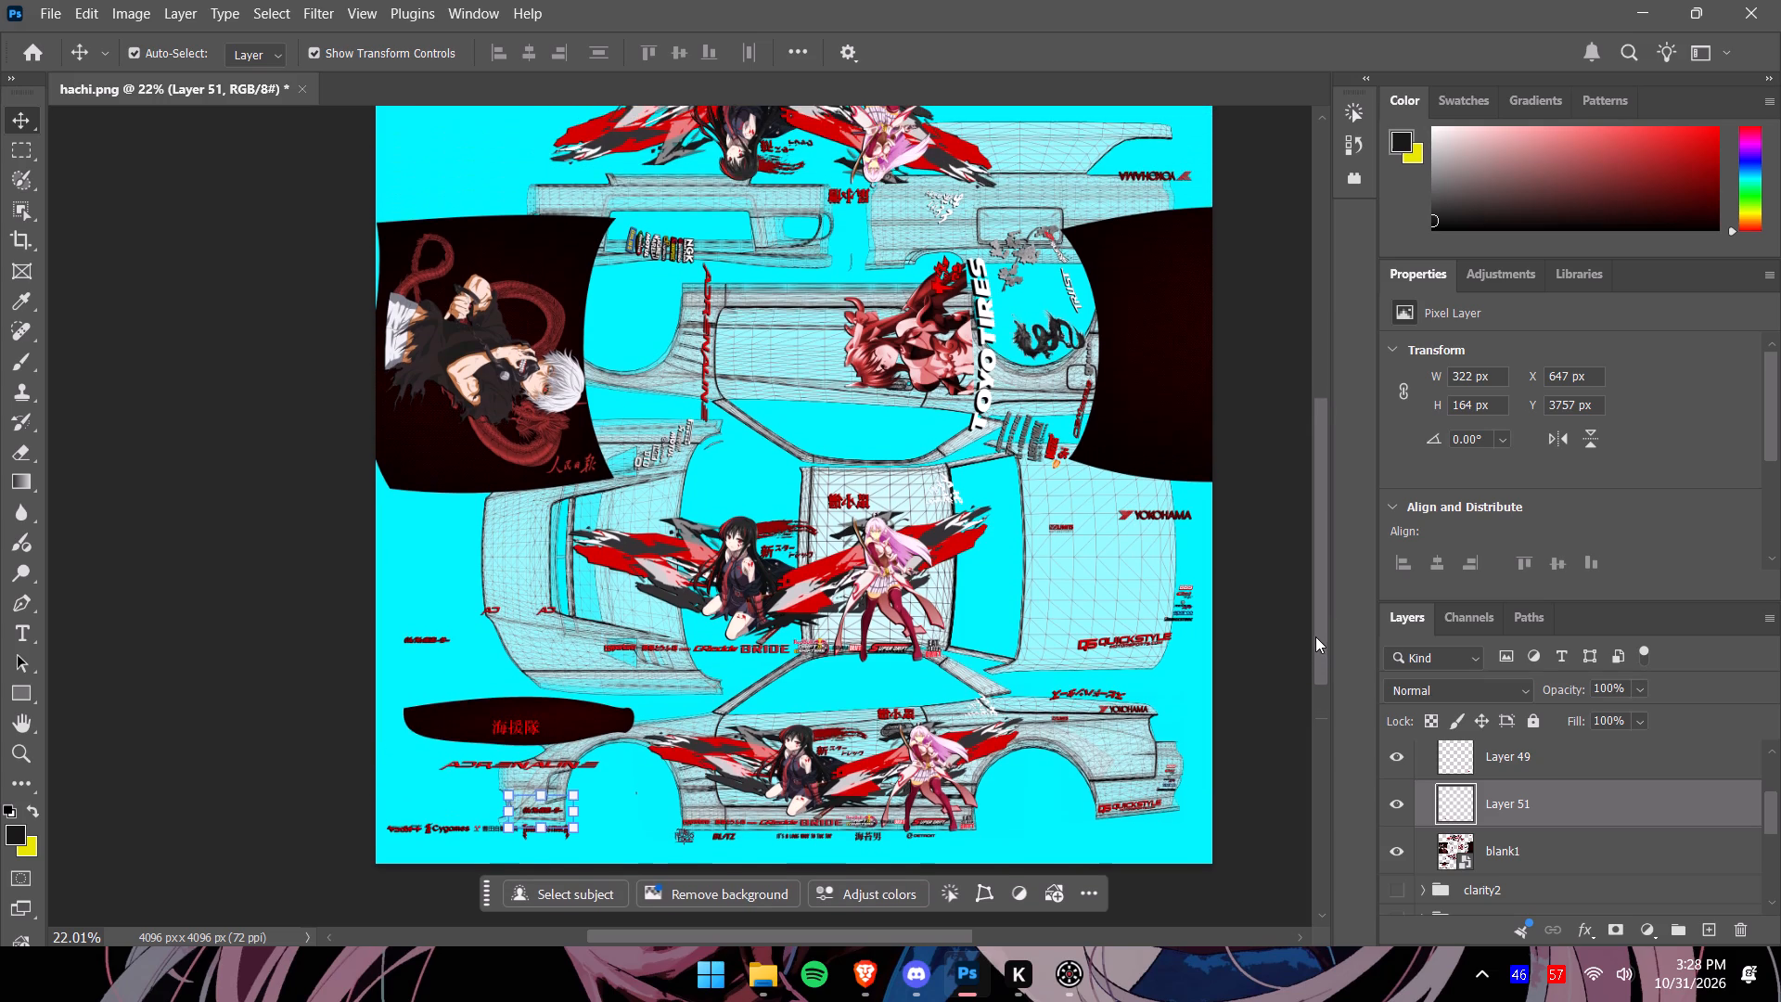
left_click_drag(1315, 636, 1306, 674)
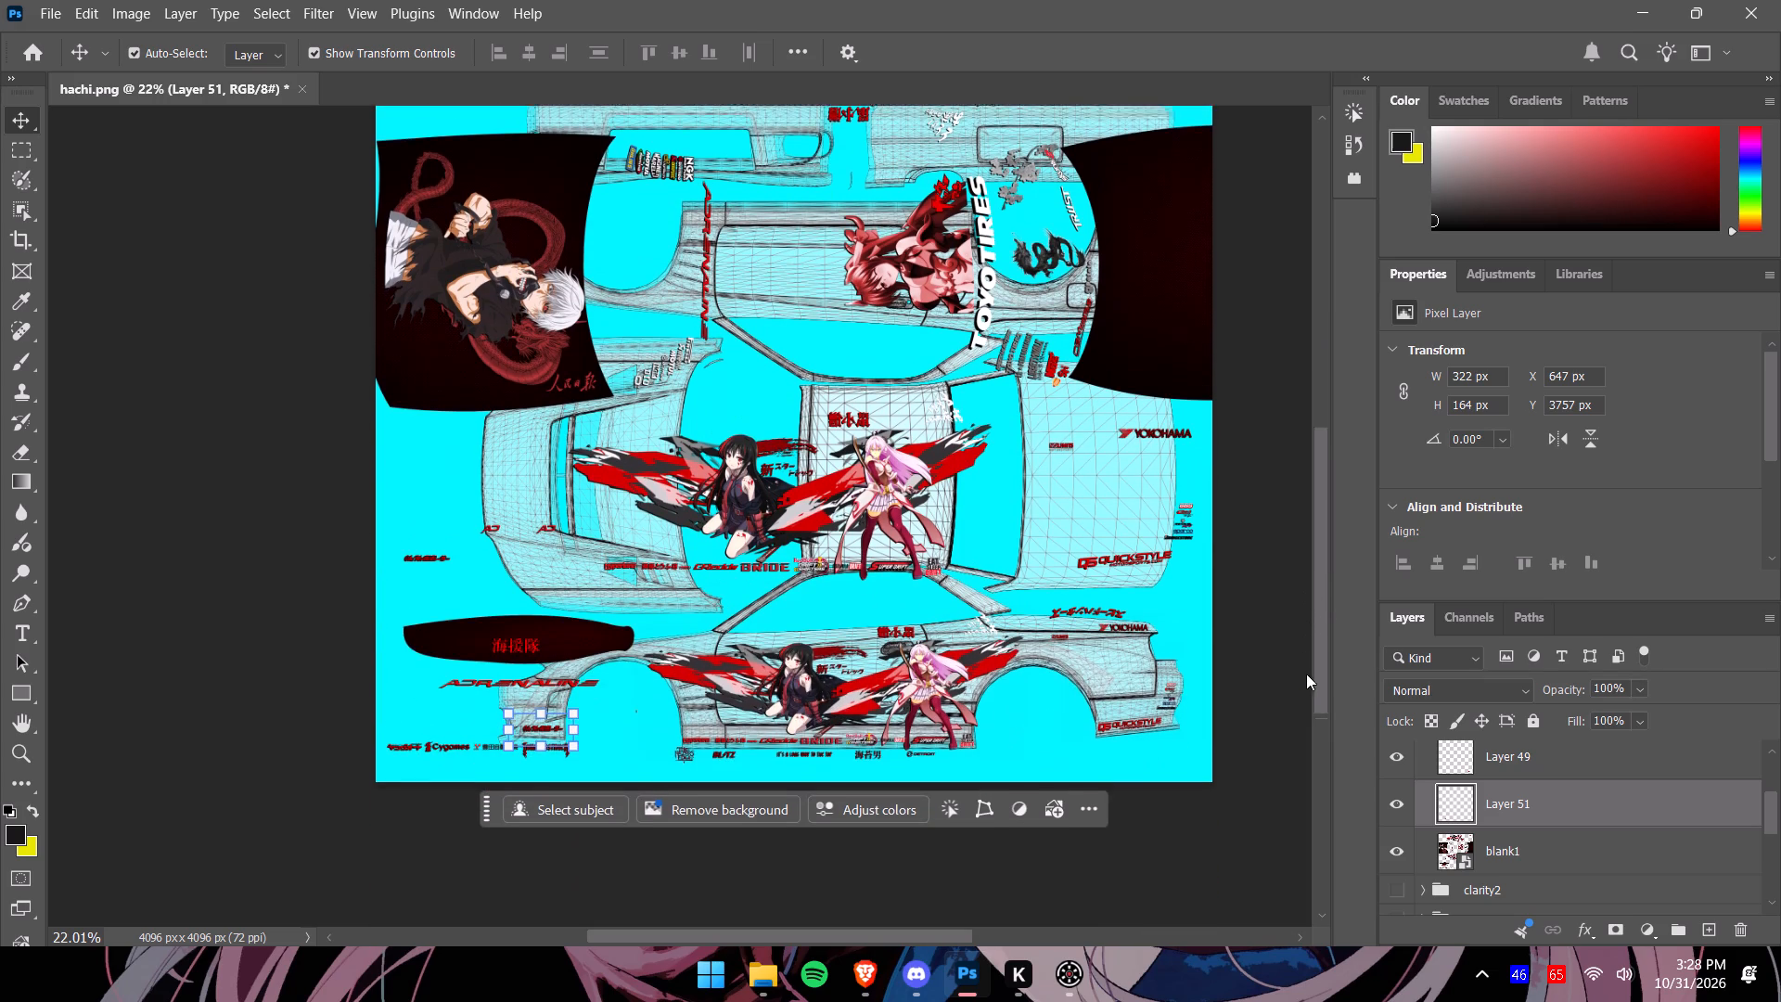
left_click_drag(1306, 674, 1313, 688)
scroll(1247, 658, "up", 8, "alt")
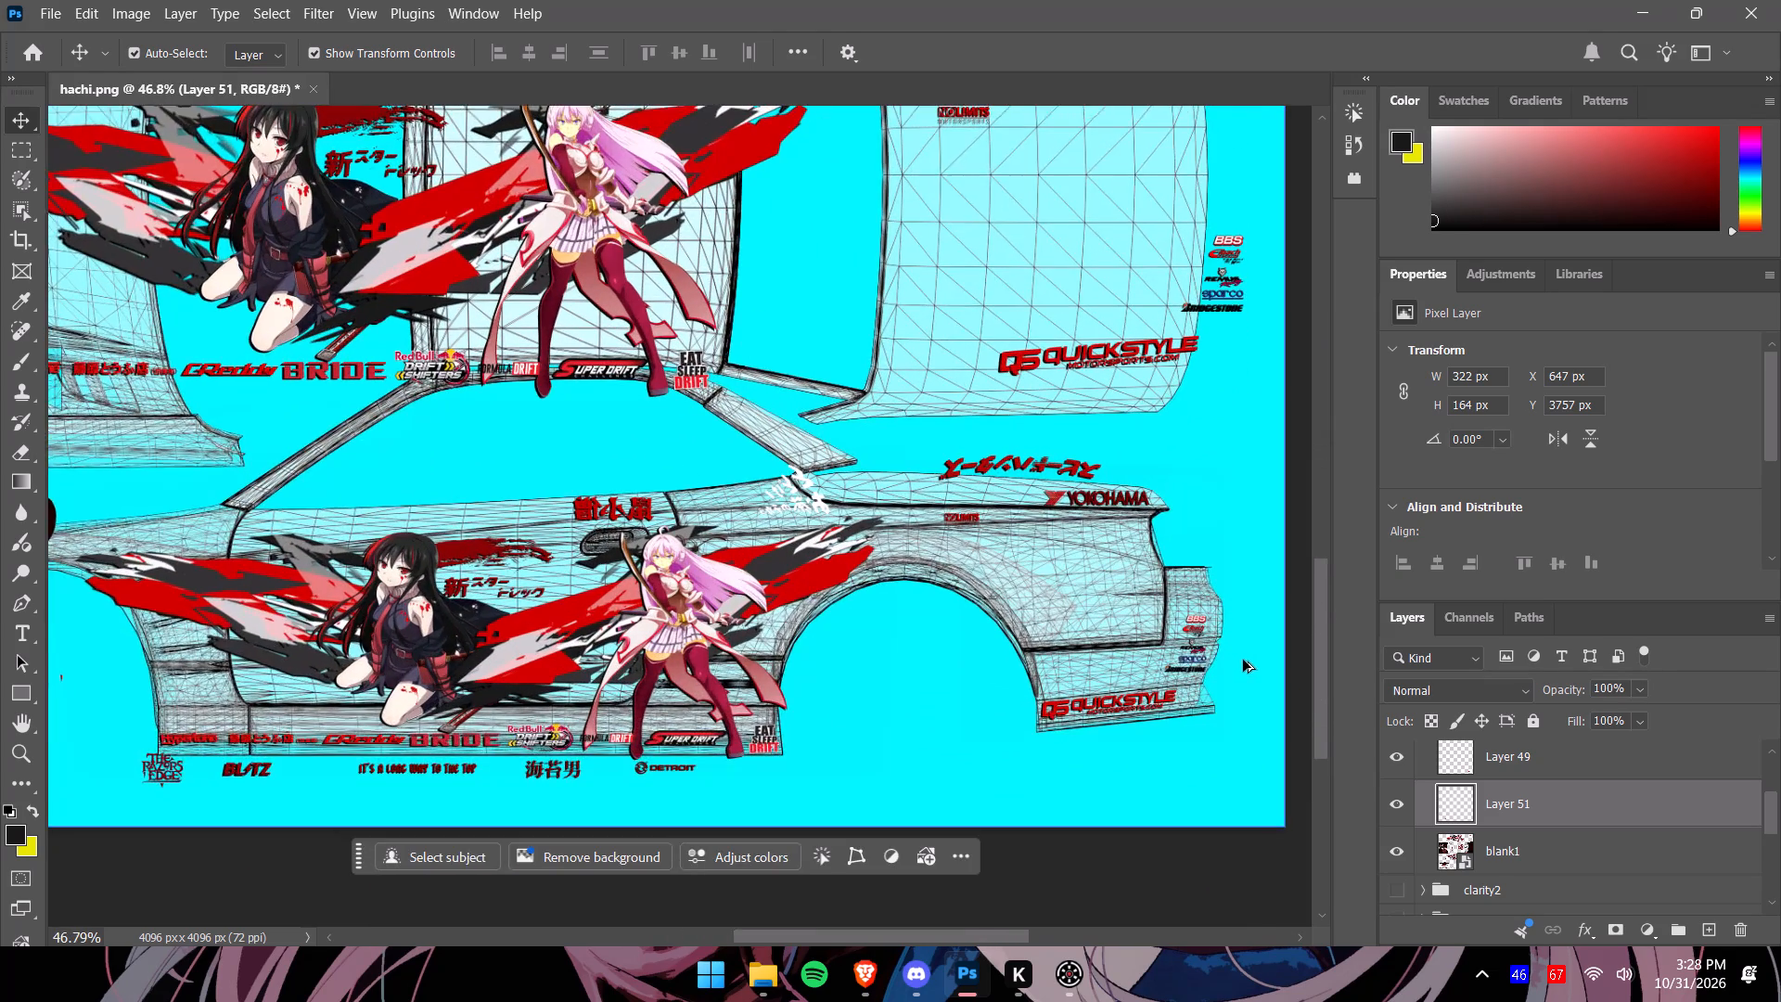
scroll(1241, 662, "up", 3, "alt")
scroll(1239, 662, "down", 4, "alt")
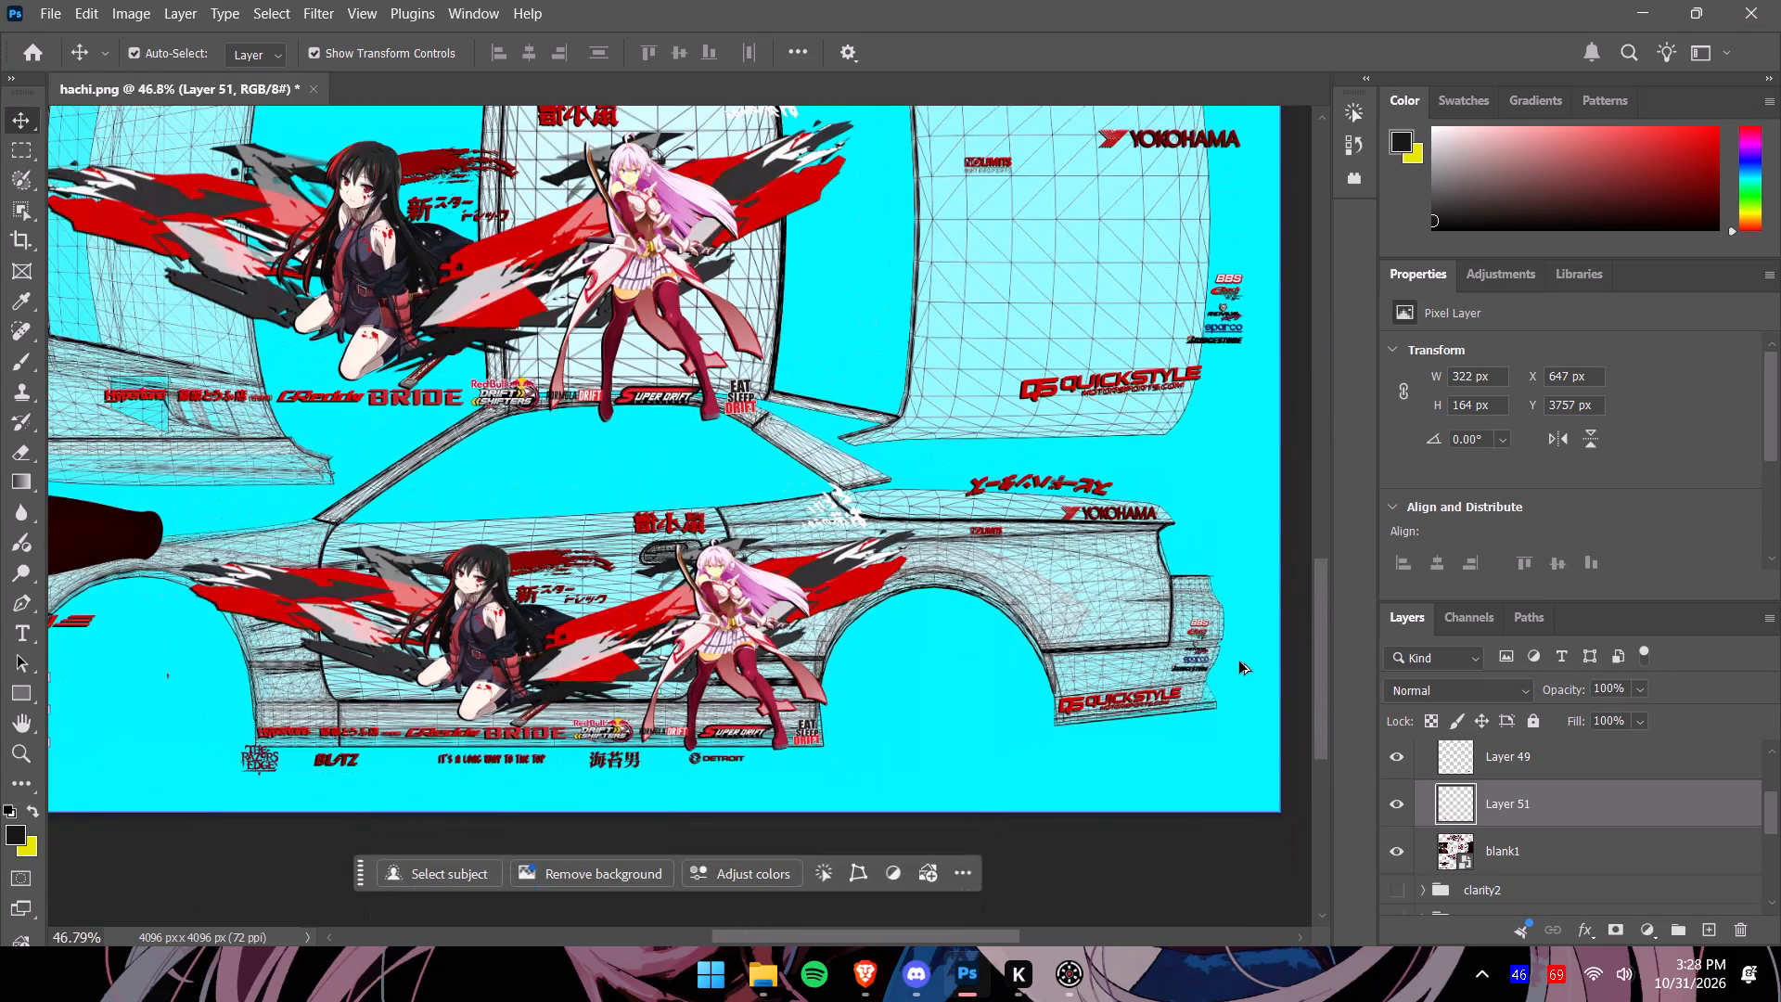
scroll(1239, 662, "down", 5, "alt")
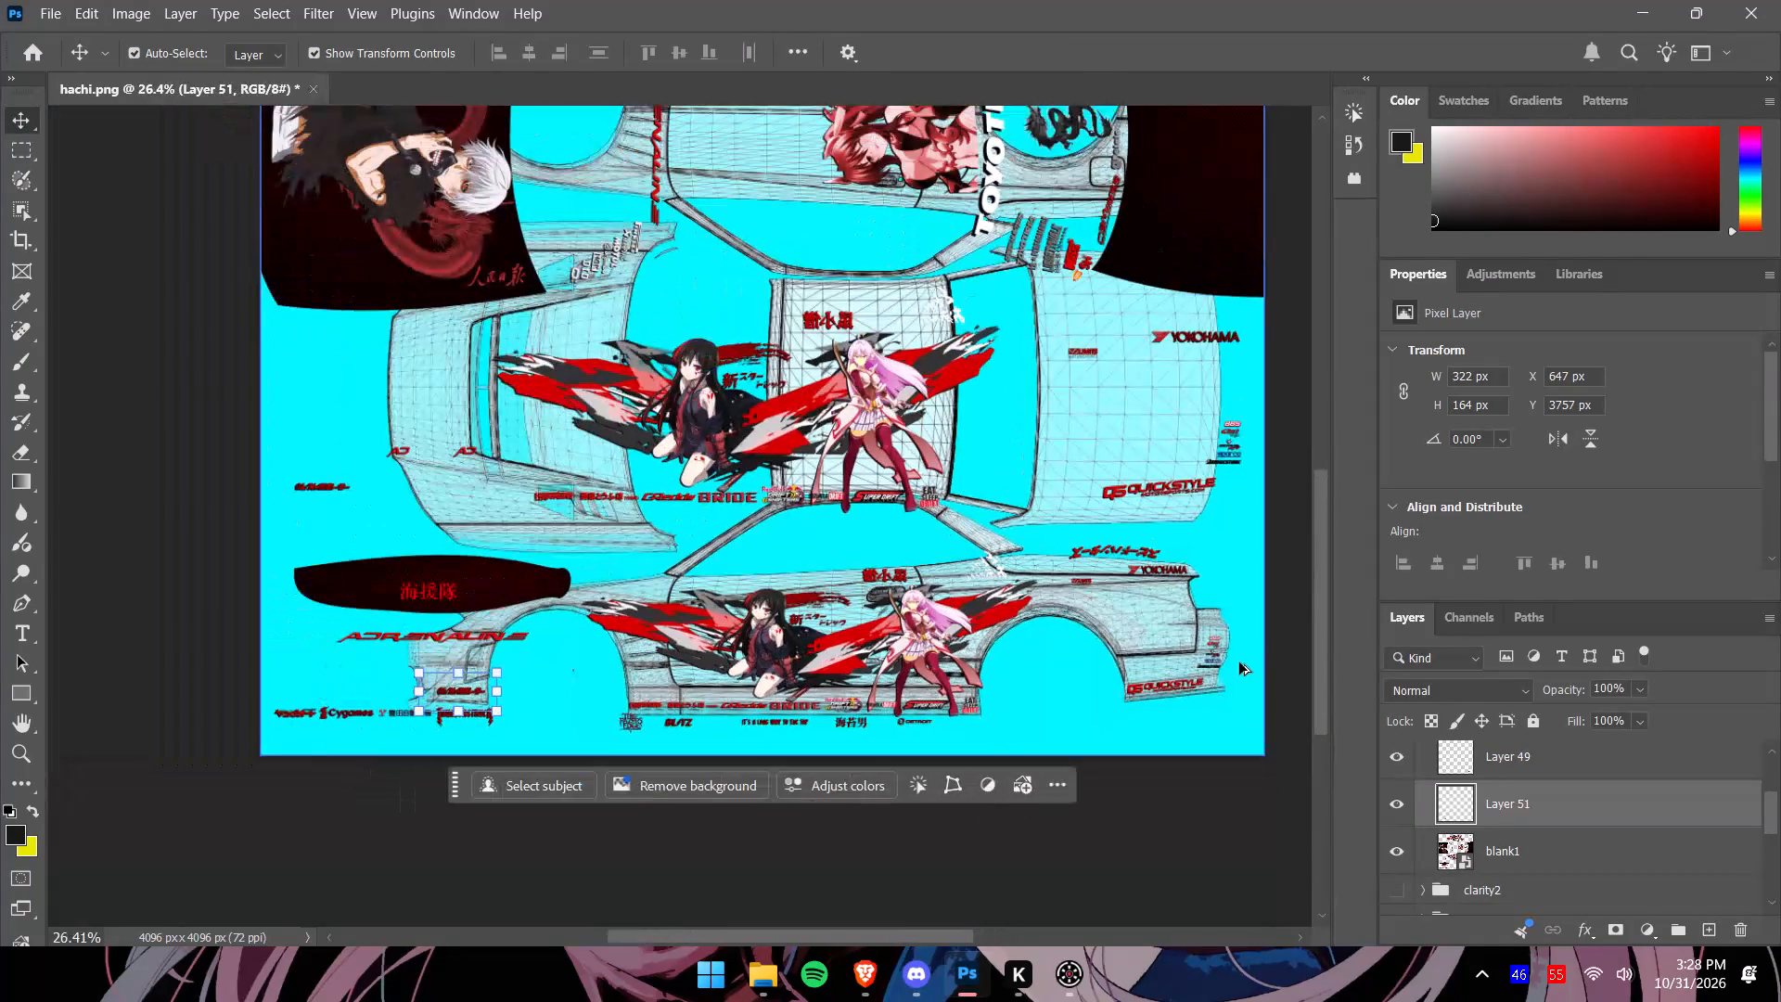
left_click(1404, 853)
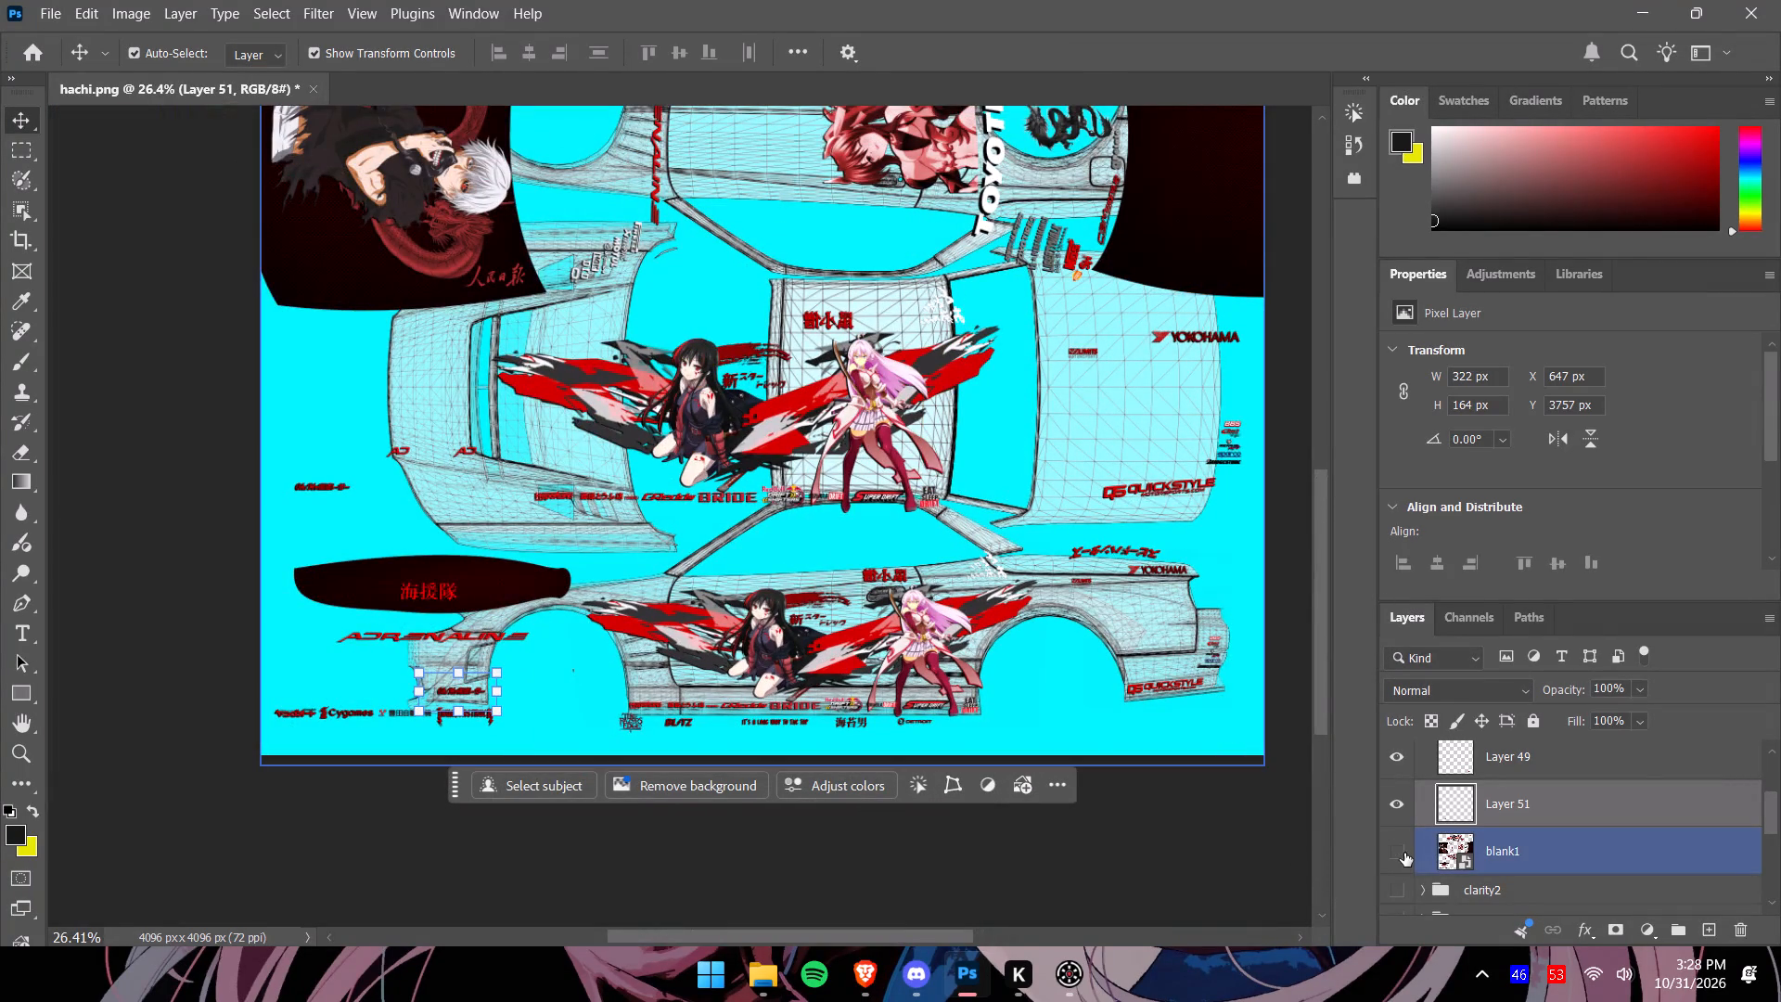
Check which parts of the side artwork Layer 51 and Layer 49 hold by toggling each layer's visibility.
left_click(29, 145)
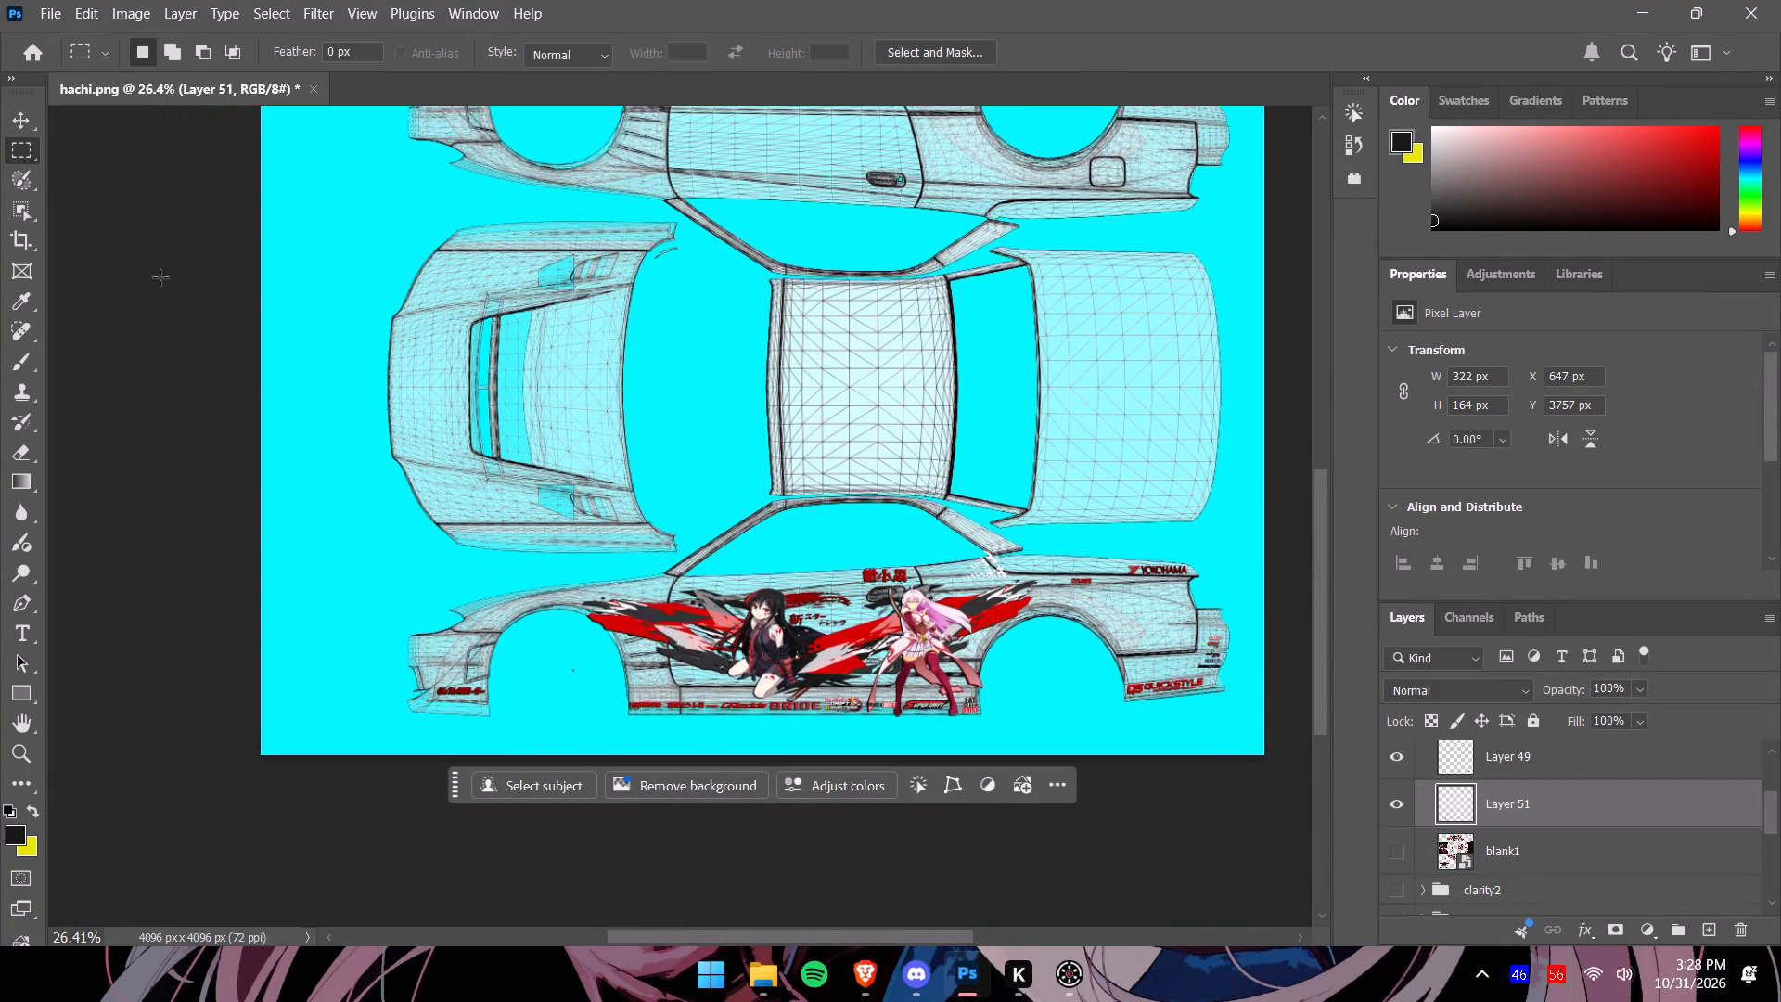
scroll(957, 697, "down", 2, "alt")
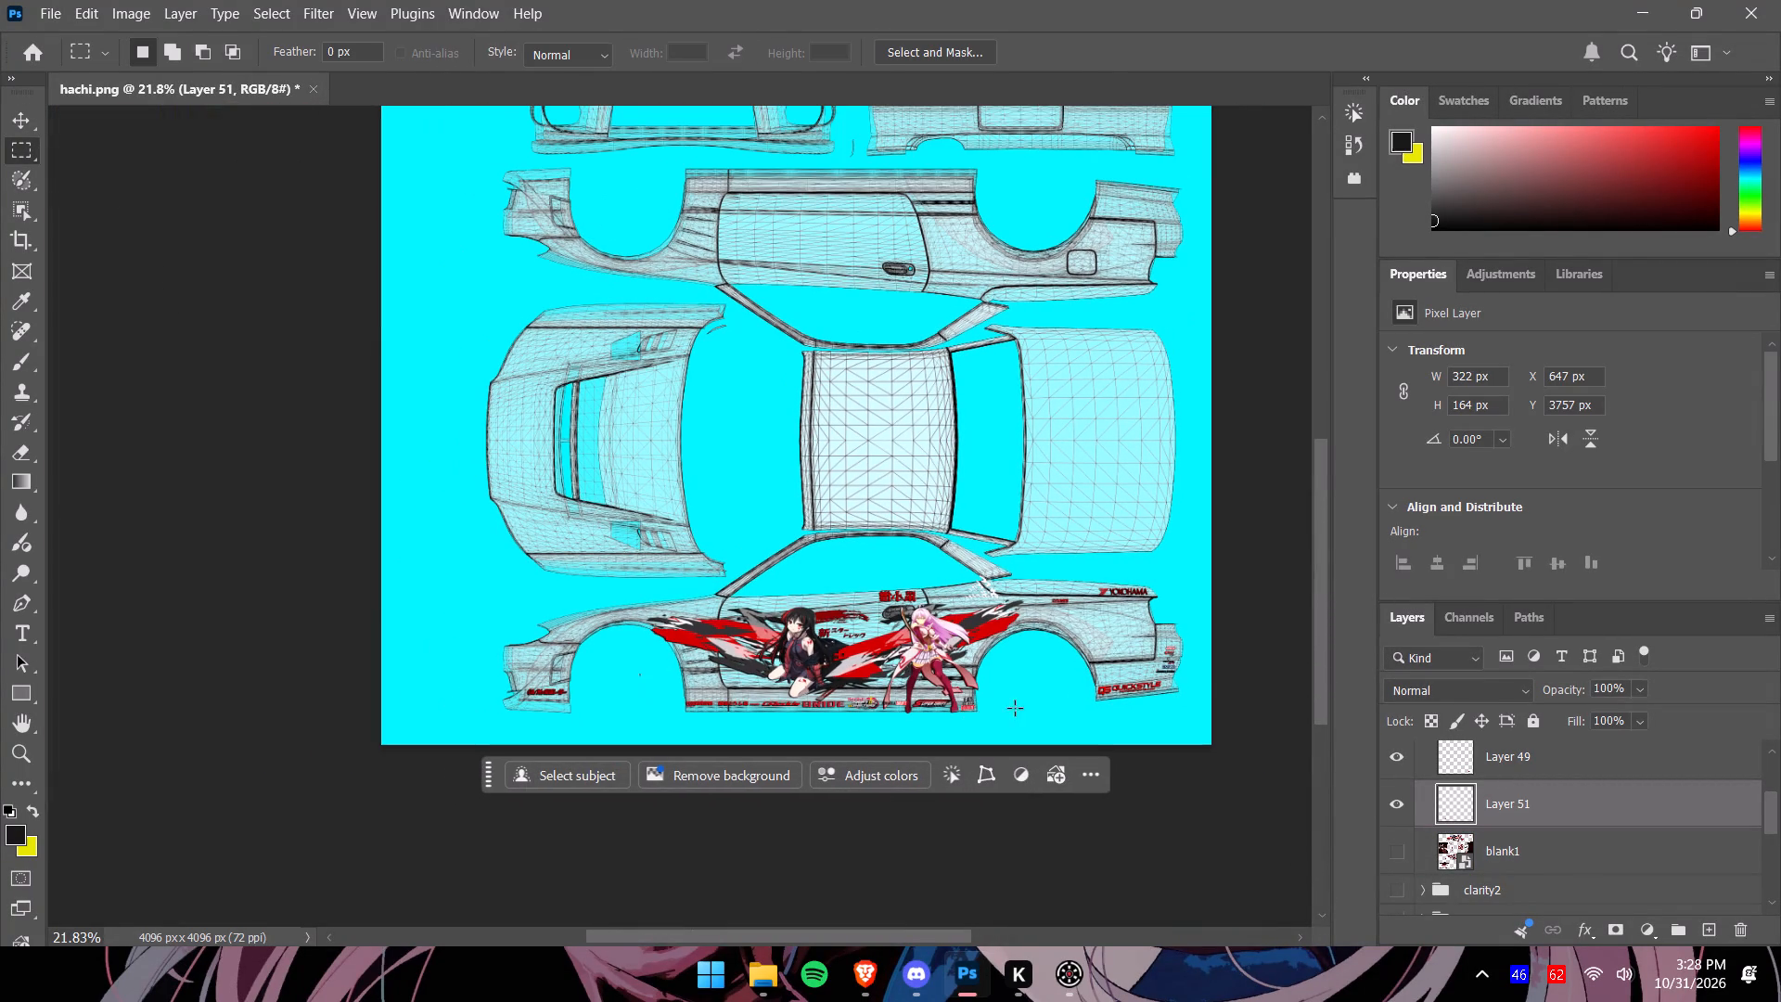
left_click_drag(964, 941, 1035, 935)
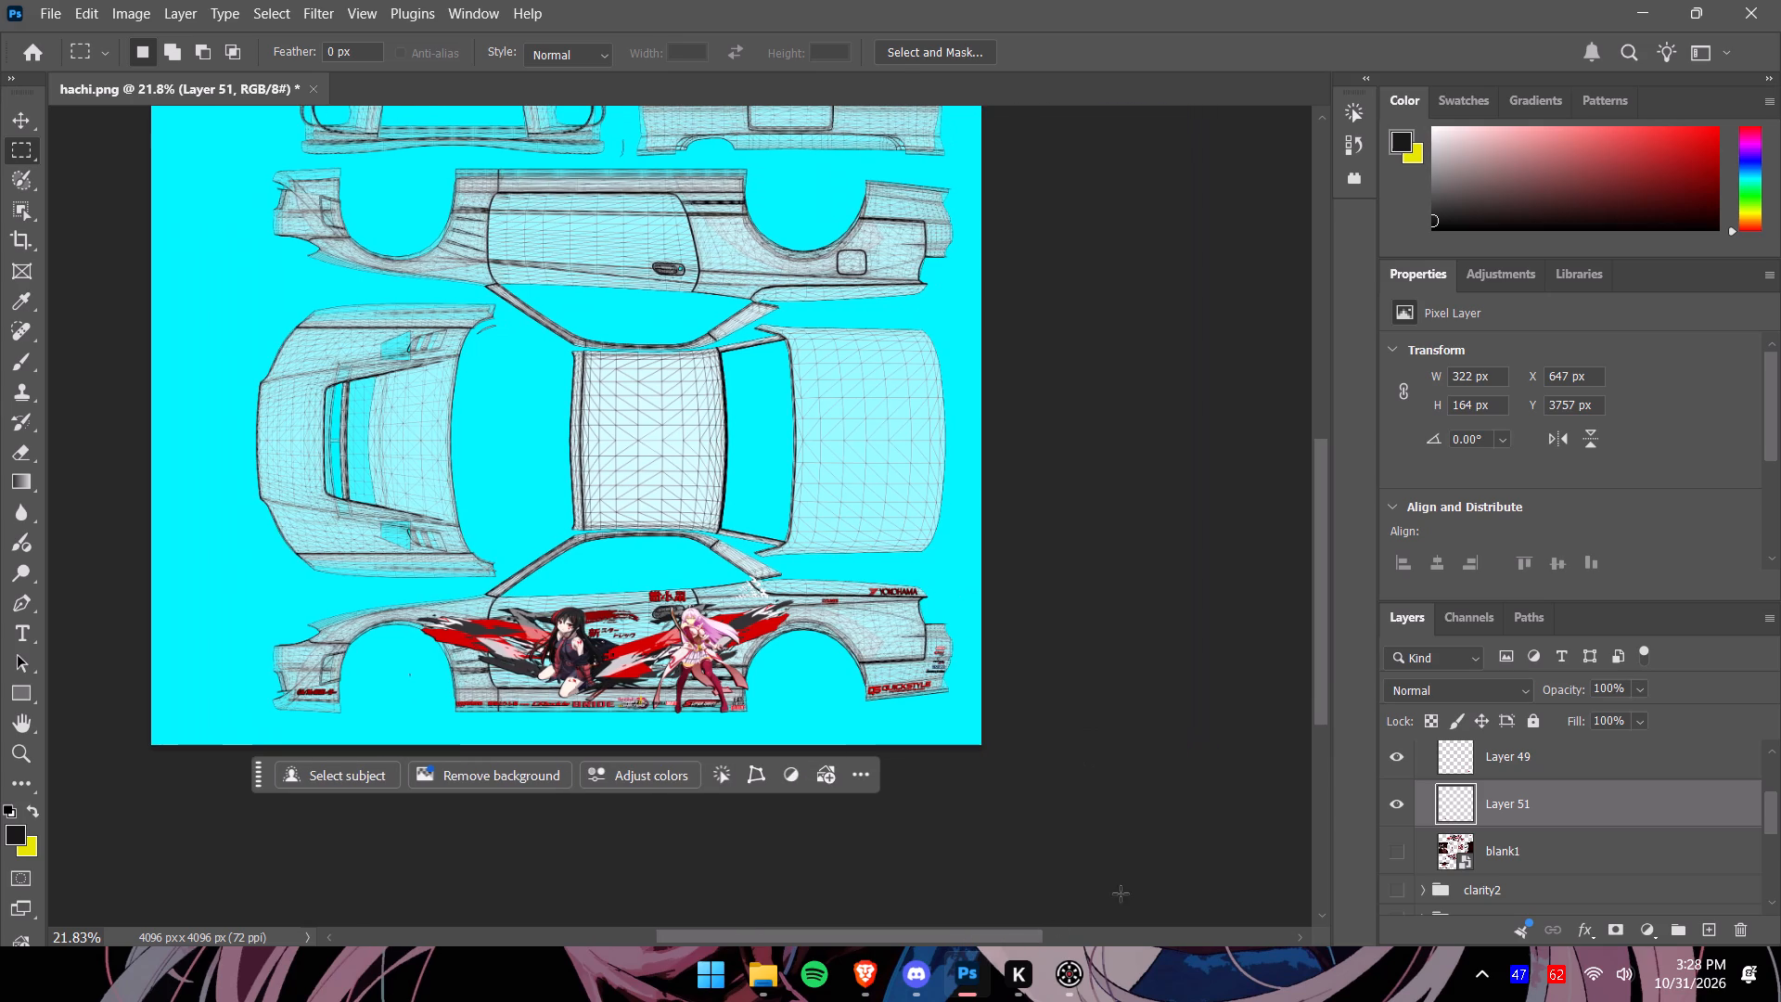
scroll(1515, 793, "up", 1)
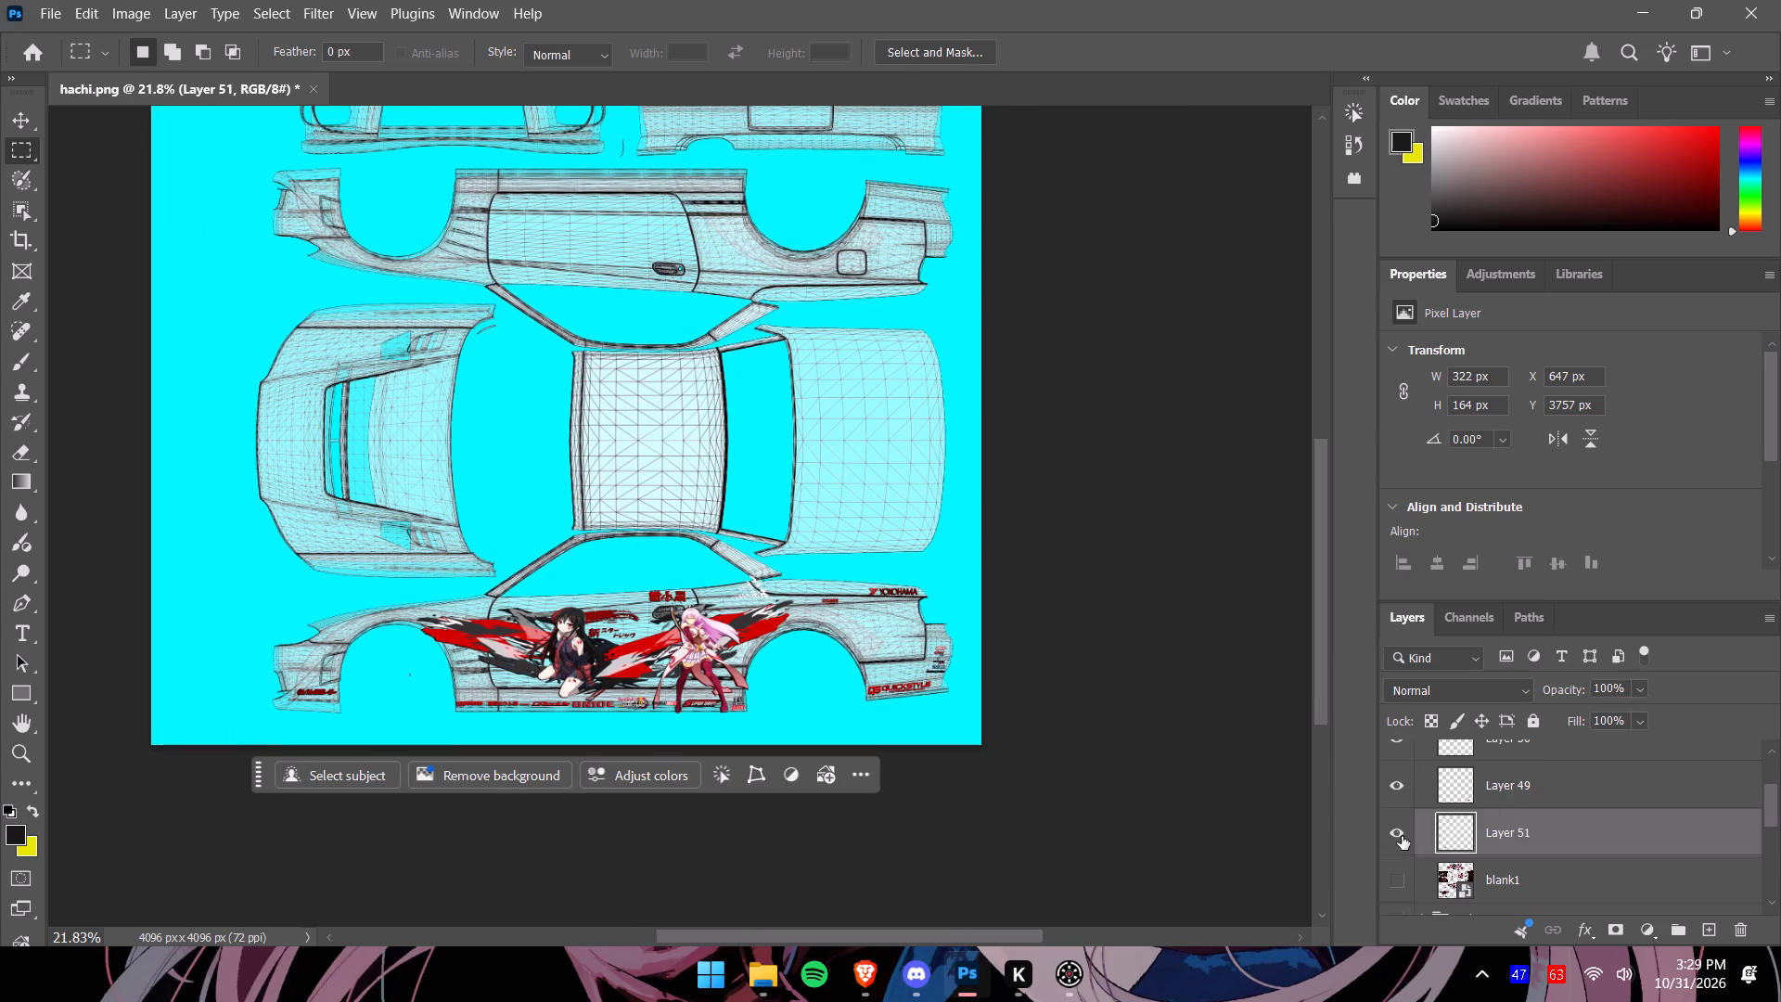
left_click(1402, 836)
left_click(1402, 836)
left_click(1392, 785)
left_click(1392, 785)
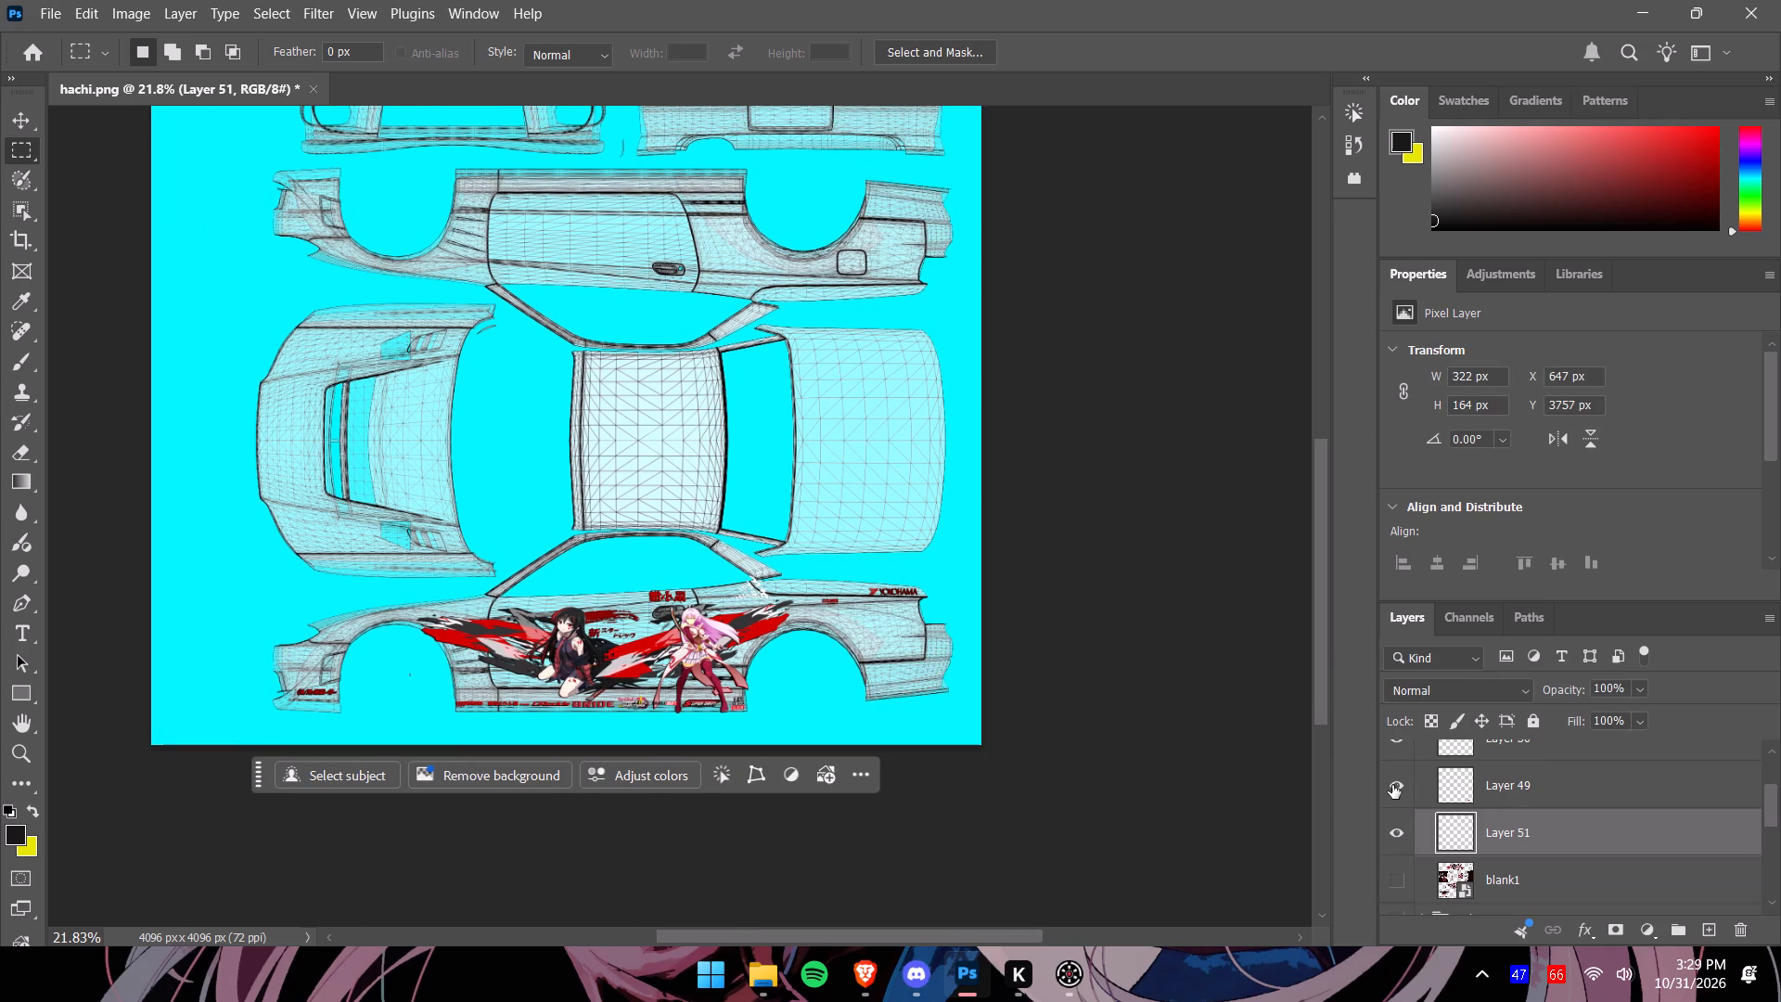
scroll(1393, 785, "up", 3)
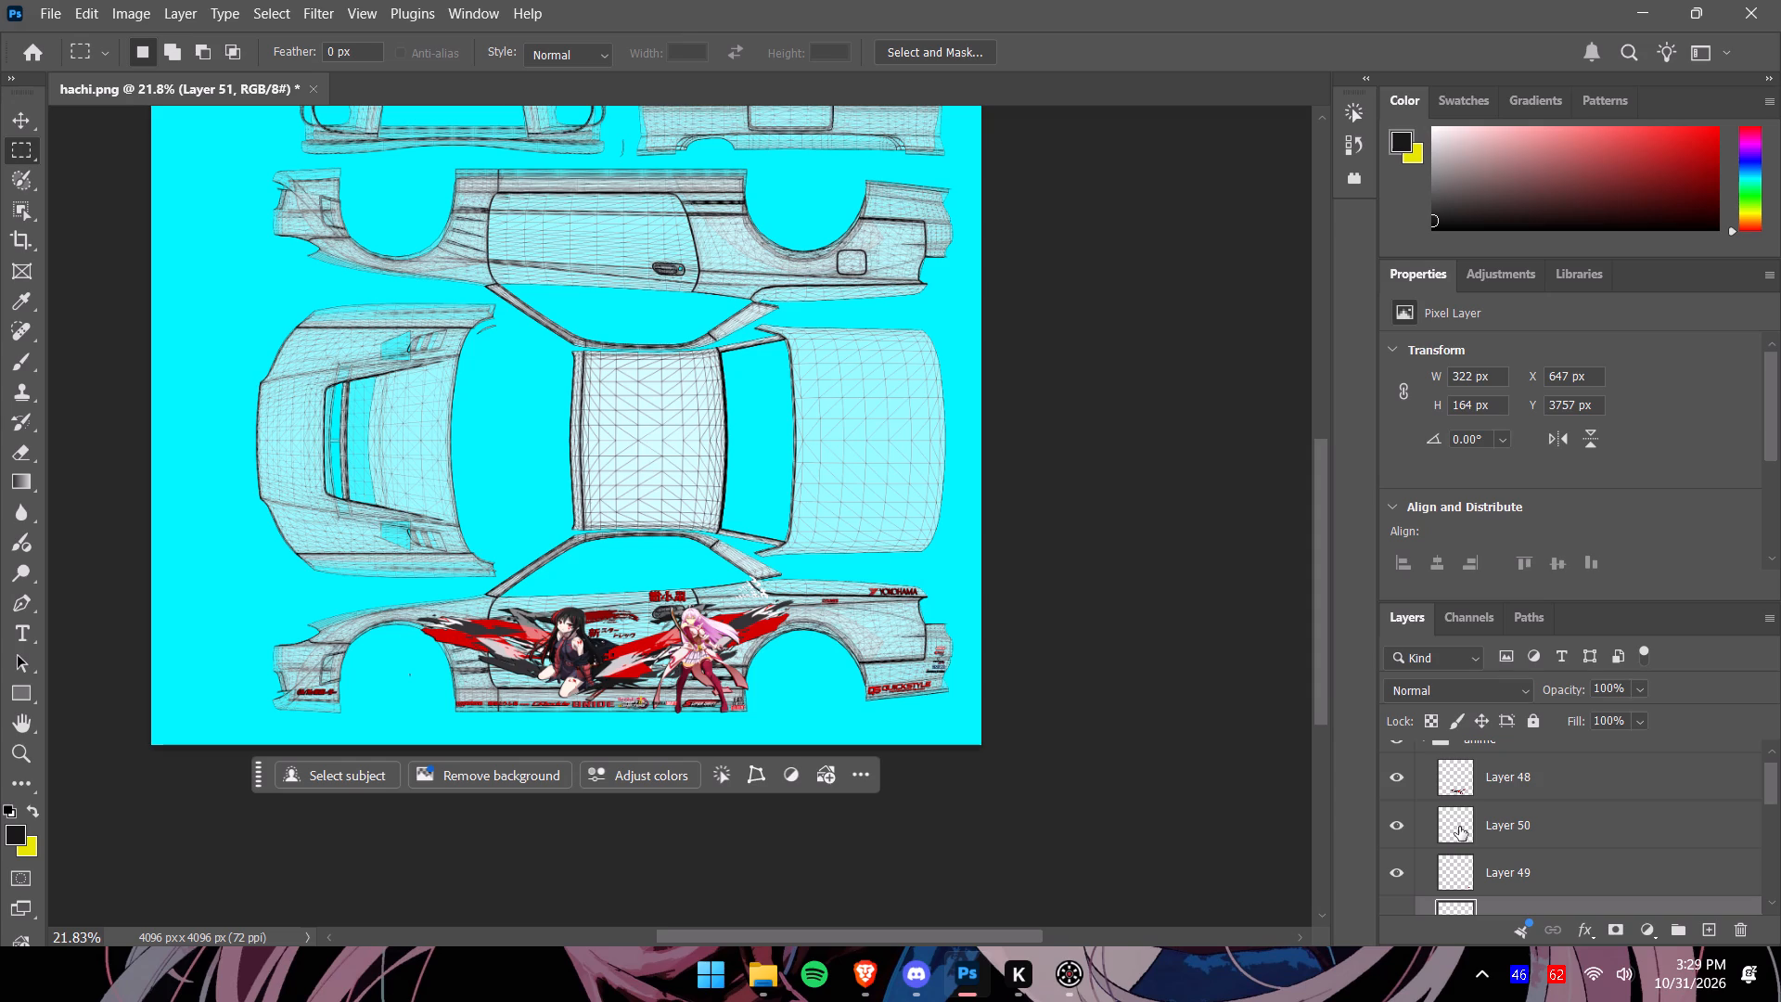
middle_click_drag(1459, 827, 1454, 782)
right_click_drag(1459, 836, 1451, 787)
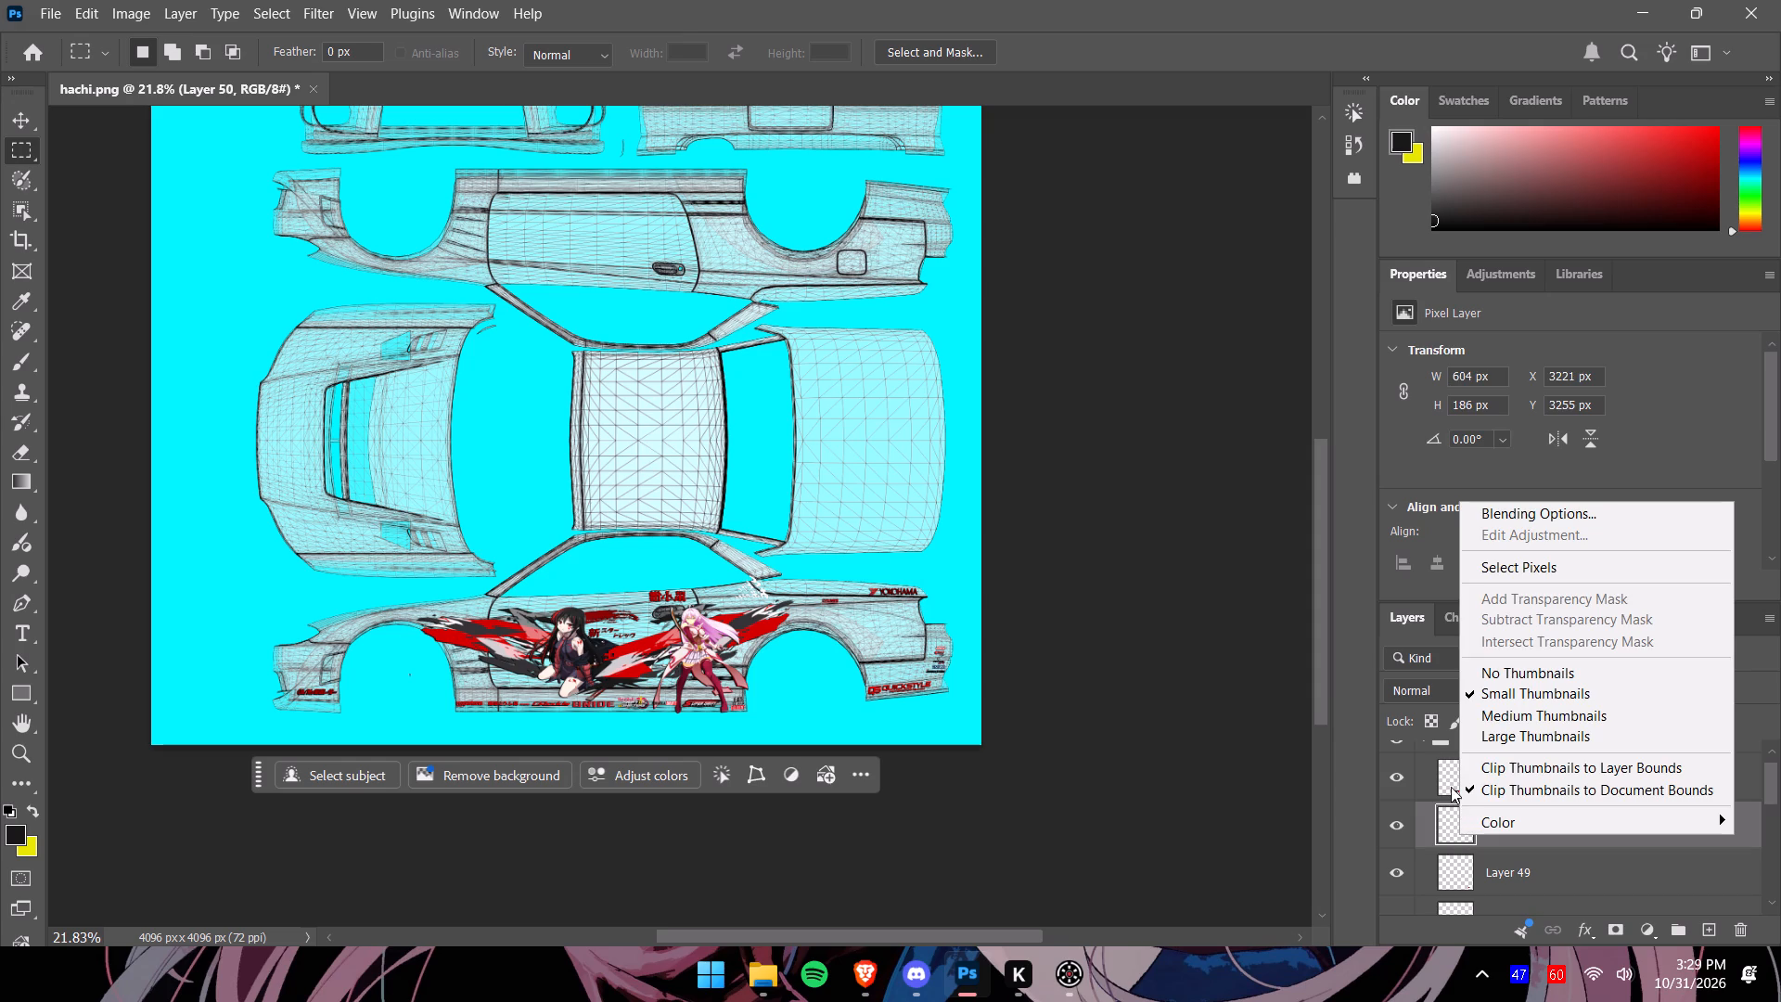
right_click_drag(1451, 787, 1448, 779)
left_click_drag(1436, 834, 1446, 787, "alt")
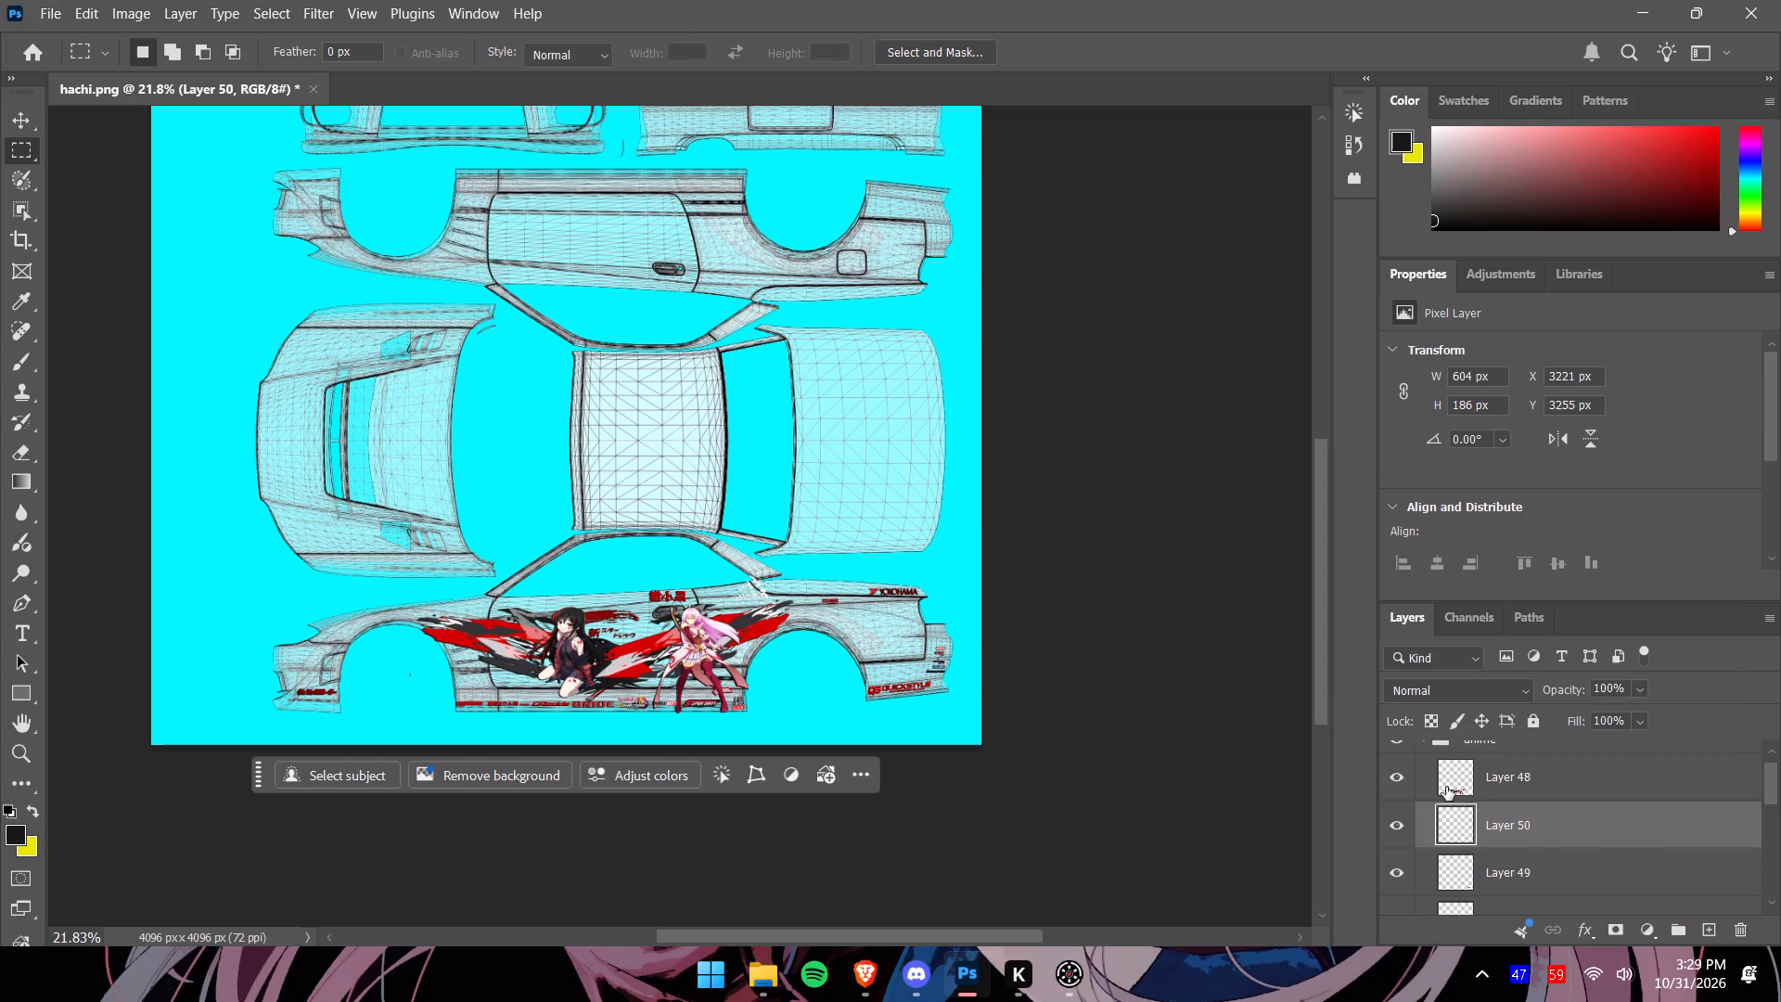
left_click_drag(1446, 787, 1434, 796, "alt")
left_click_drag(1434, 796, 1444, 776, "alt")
Duplicate Layer 48, which holds the main character graphic of the lower side panel.
left_click(1467, 776, "alt")
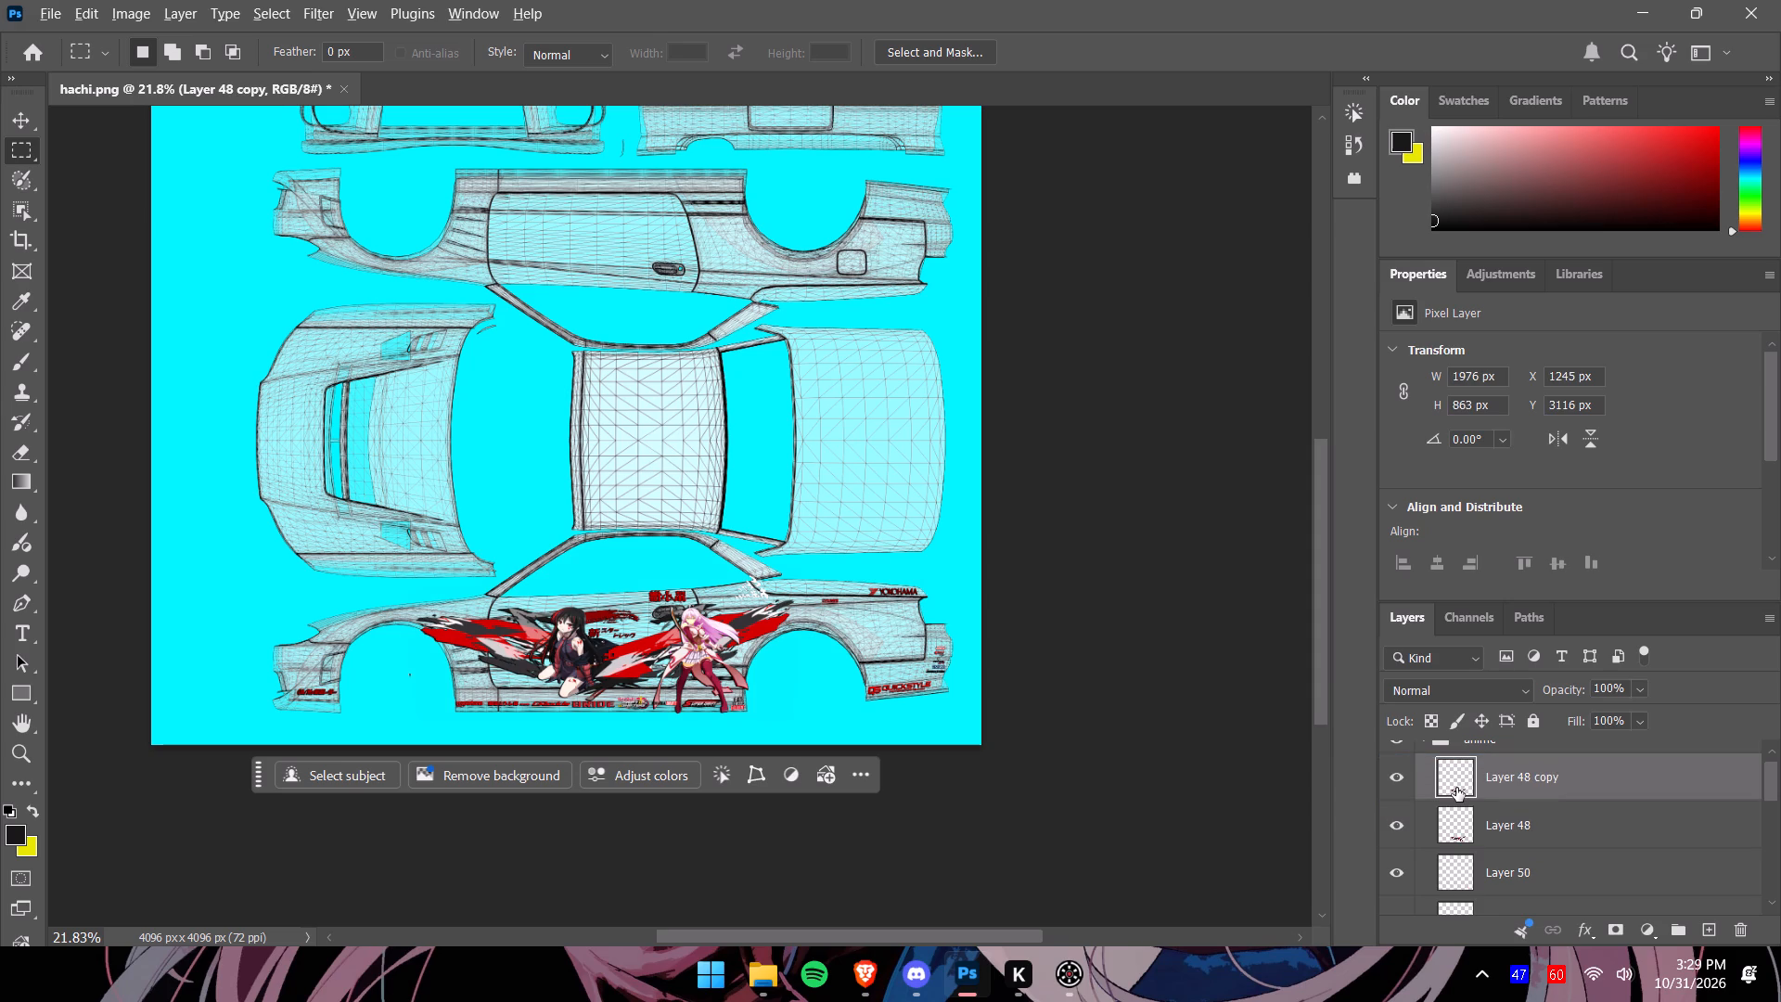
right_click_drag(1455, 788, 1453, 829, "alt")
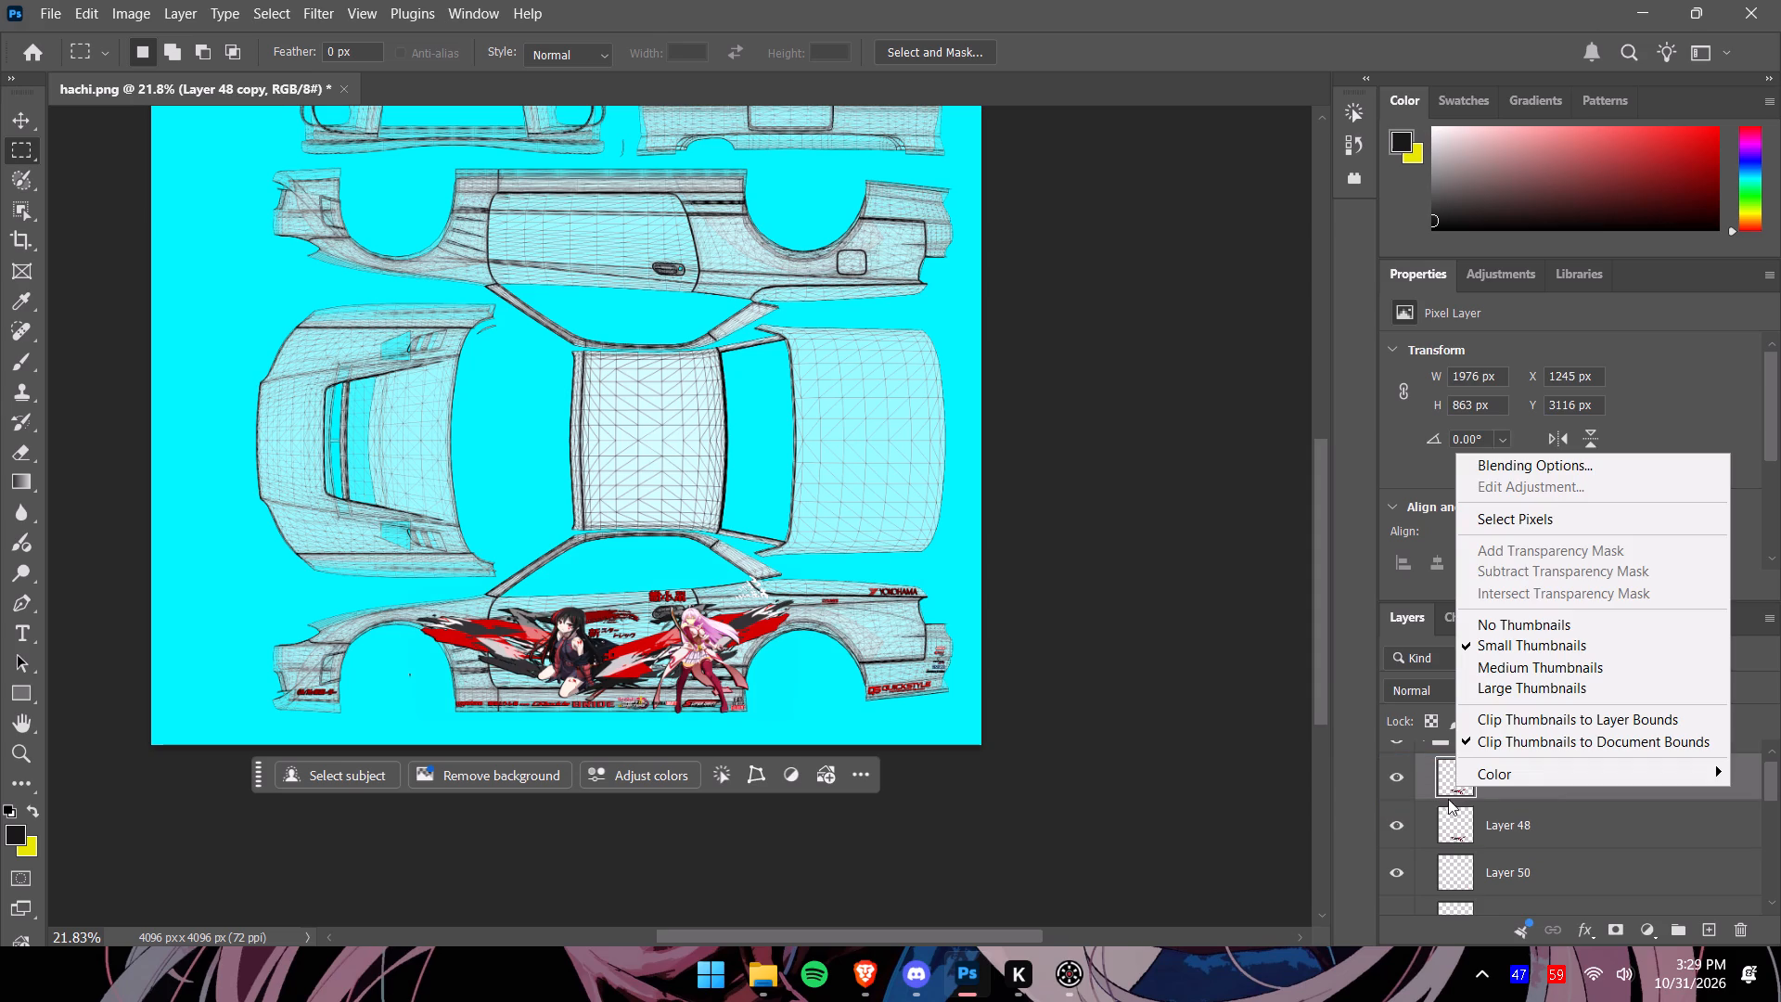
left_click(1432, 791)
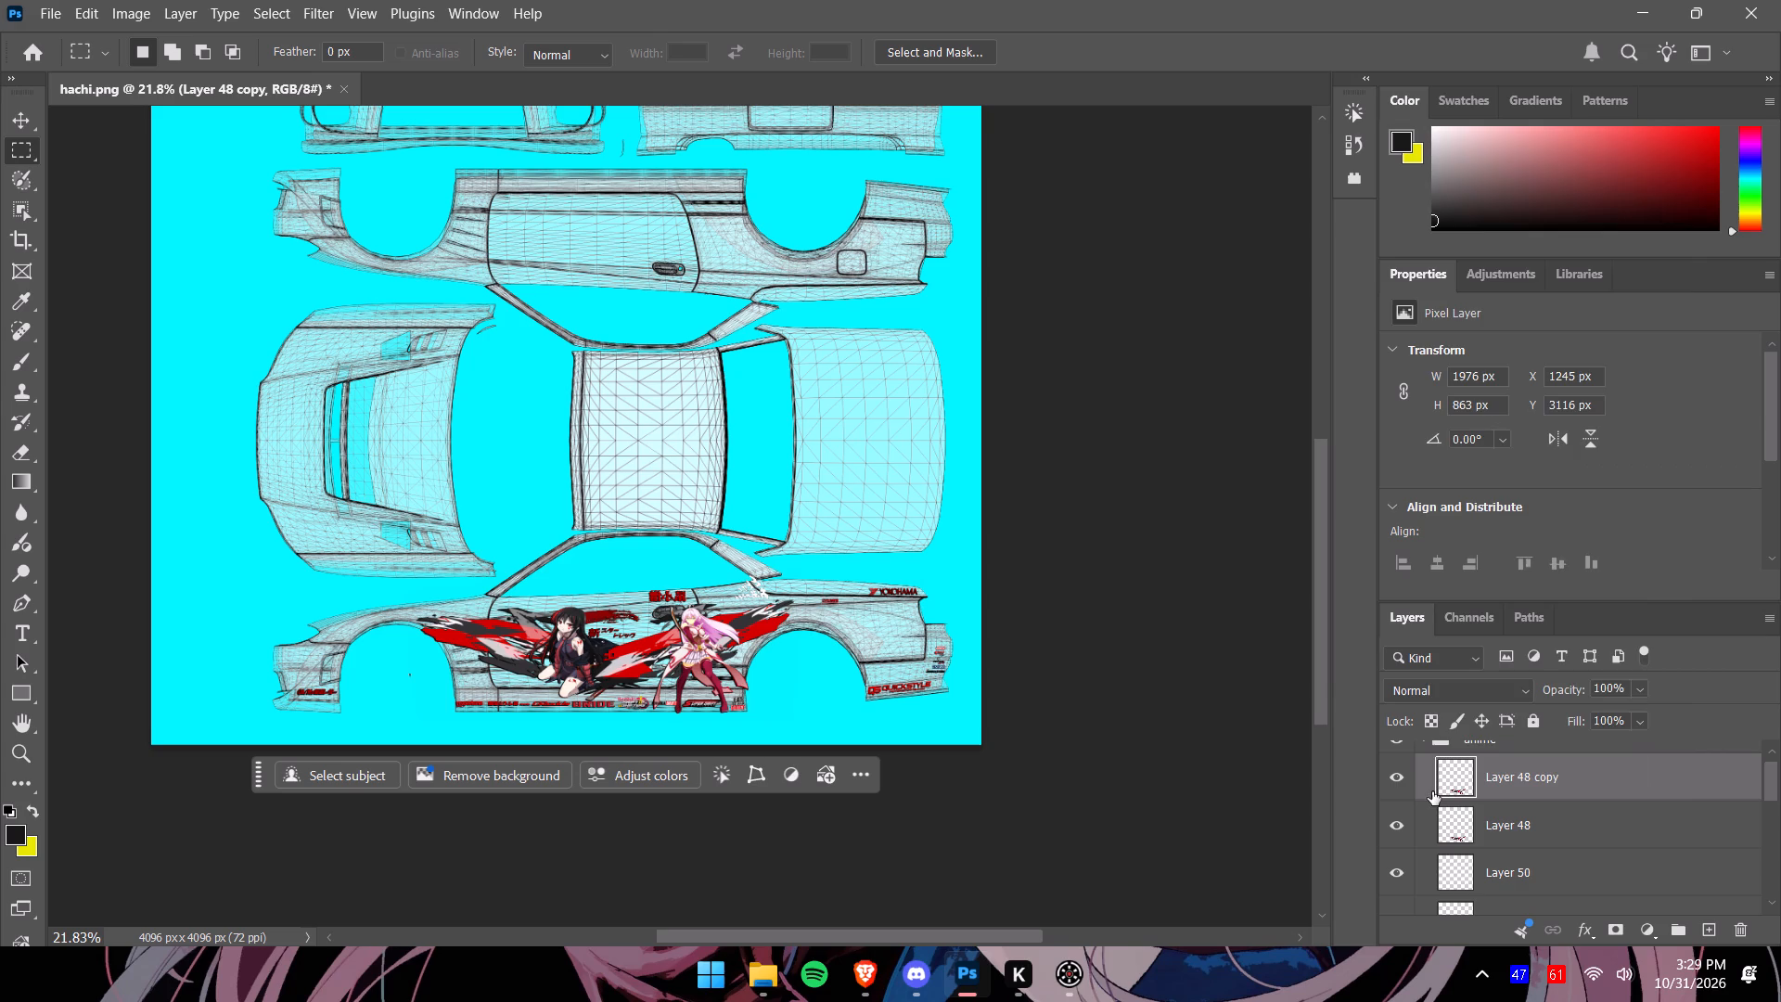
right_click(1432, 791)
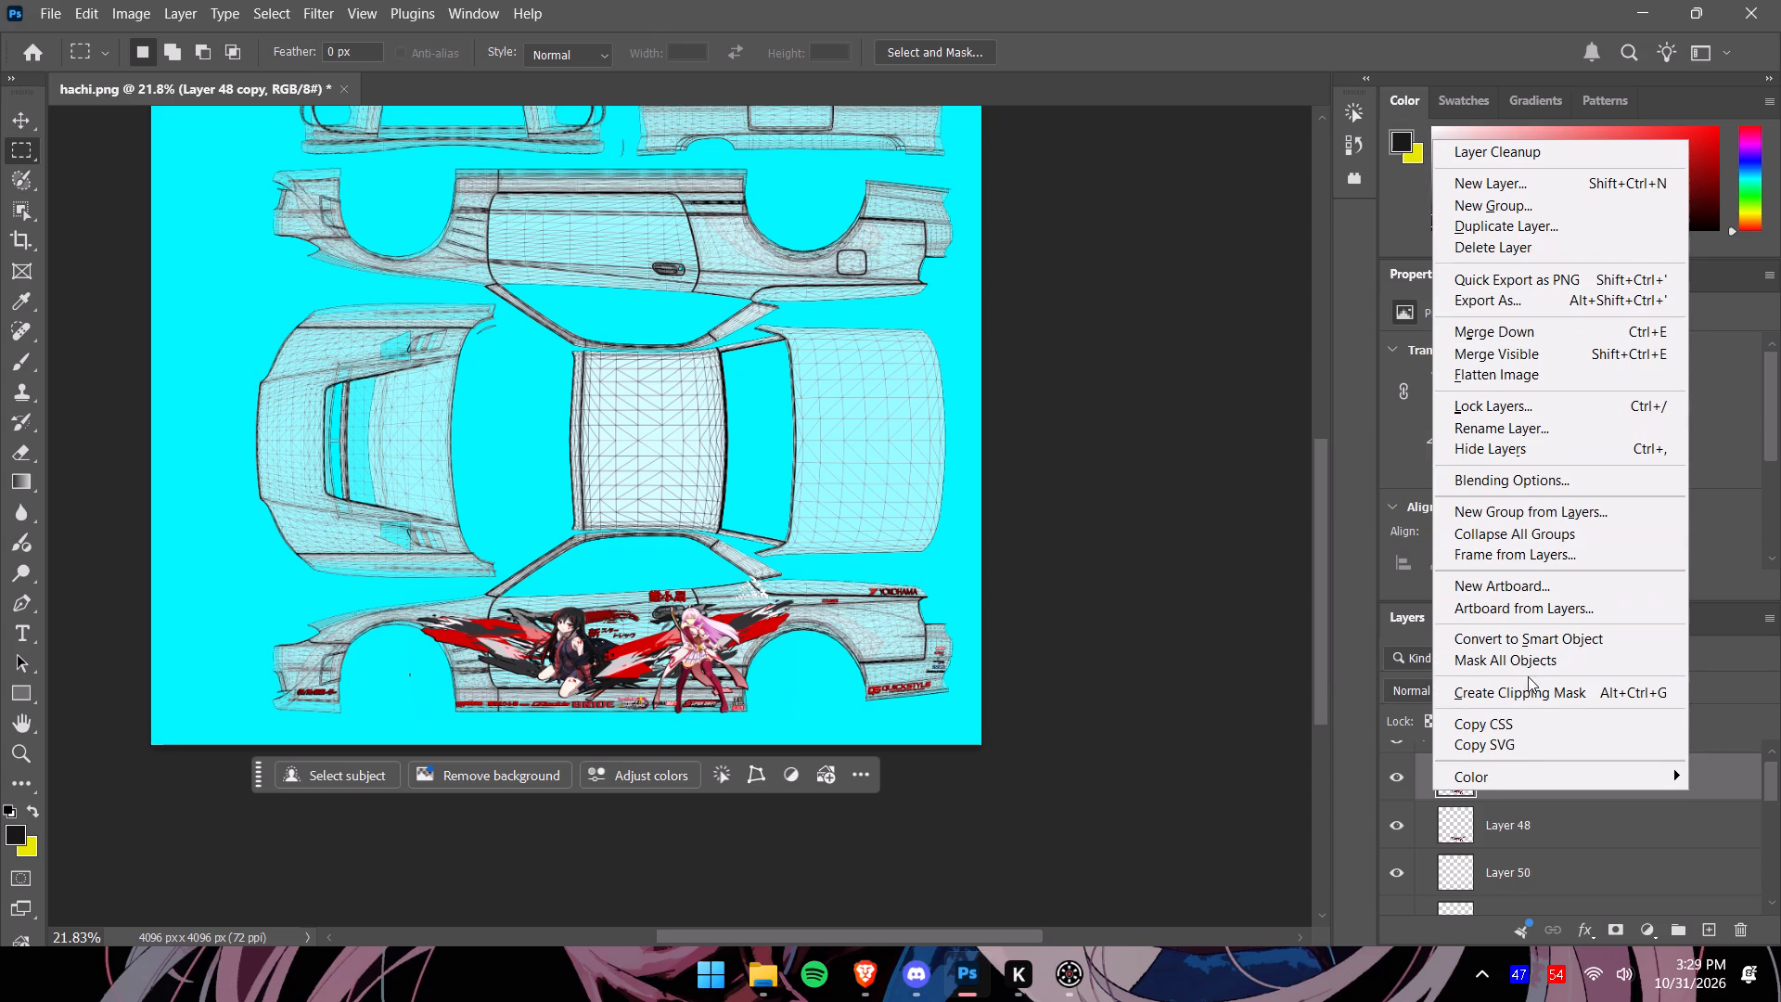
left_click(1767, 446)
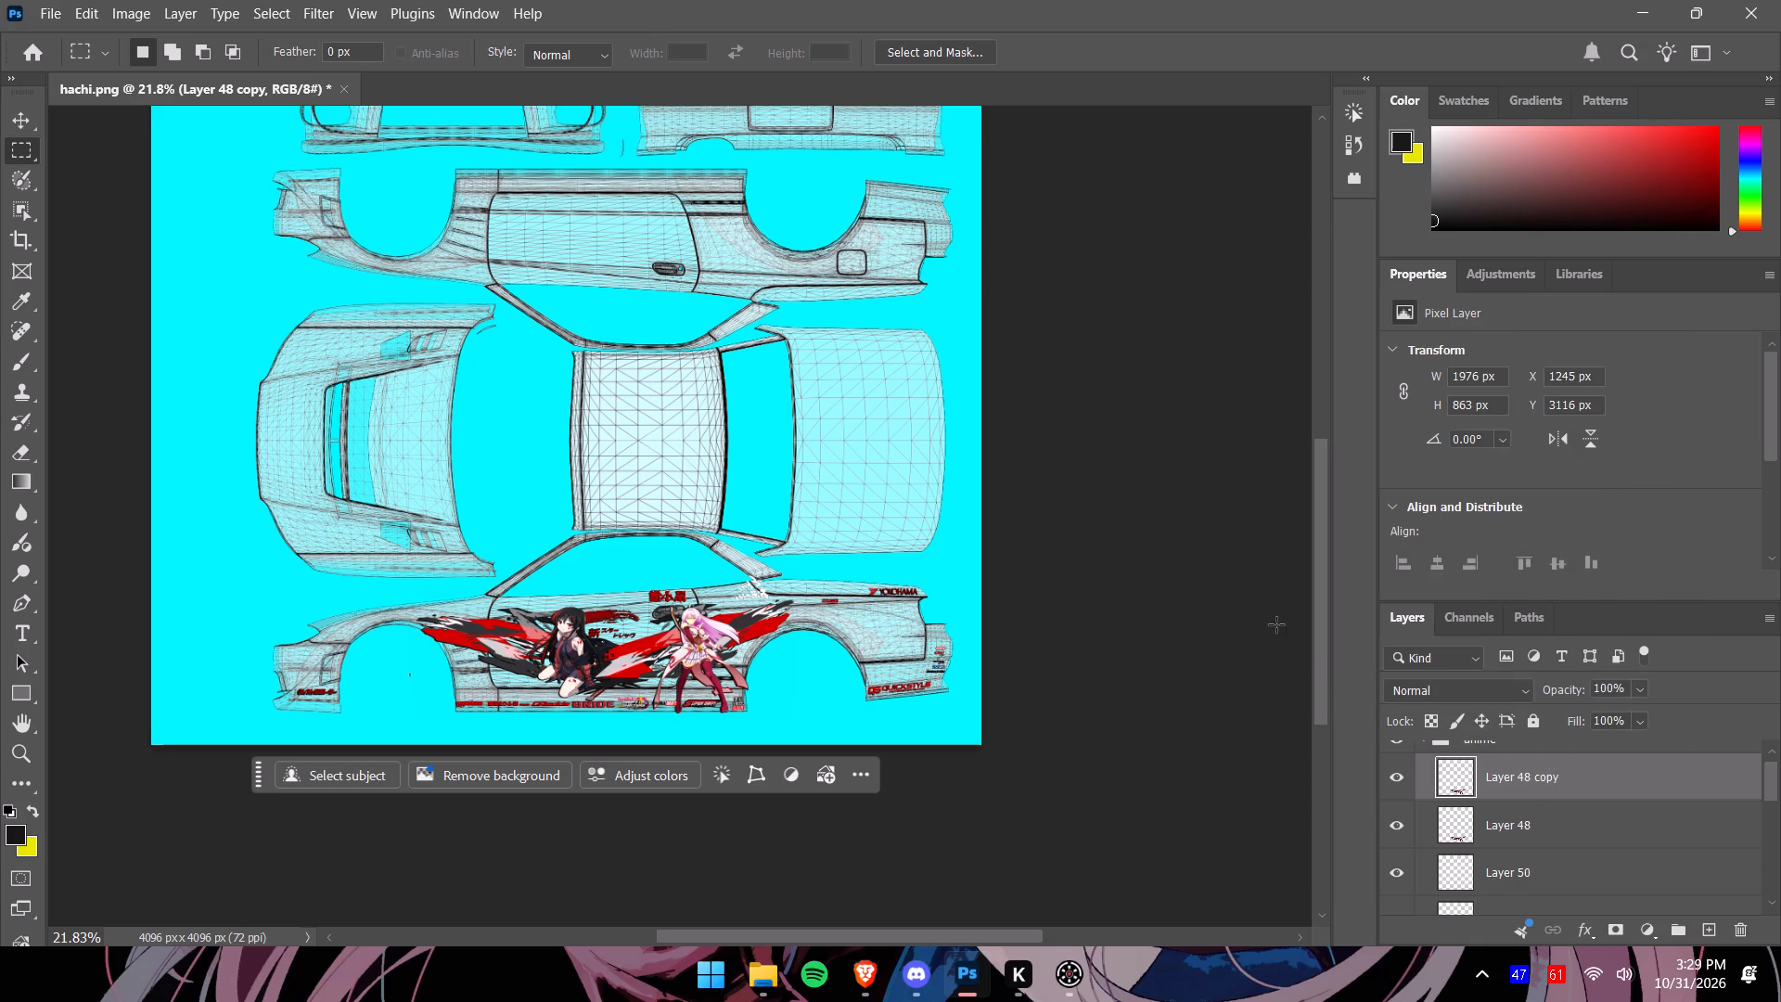
Hide the template group and the cyan background Layer 2 so only the fitted livery pieces show on transparency.
left_click_drag(1318, 646, 1327, 675)
scroll(1617, 842, "down", 5)
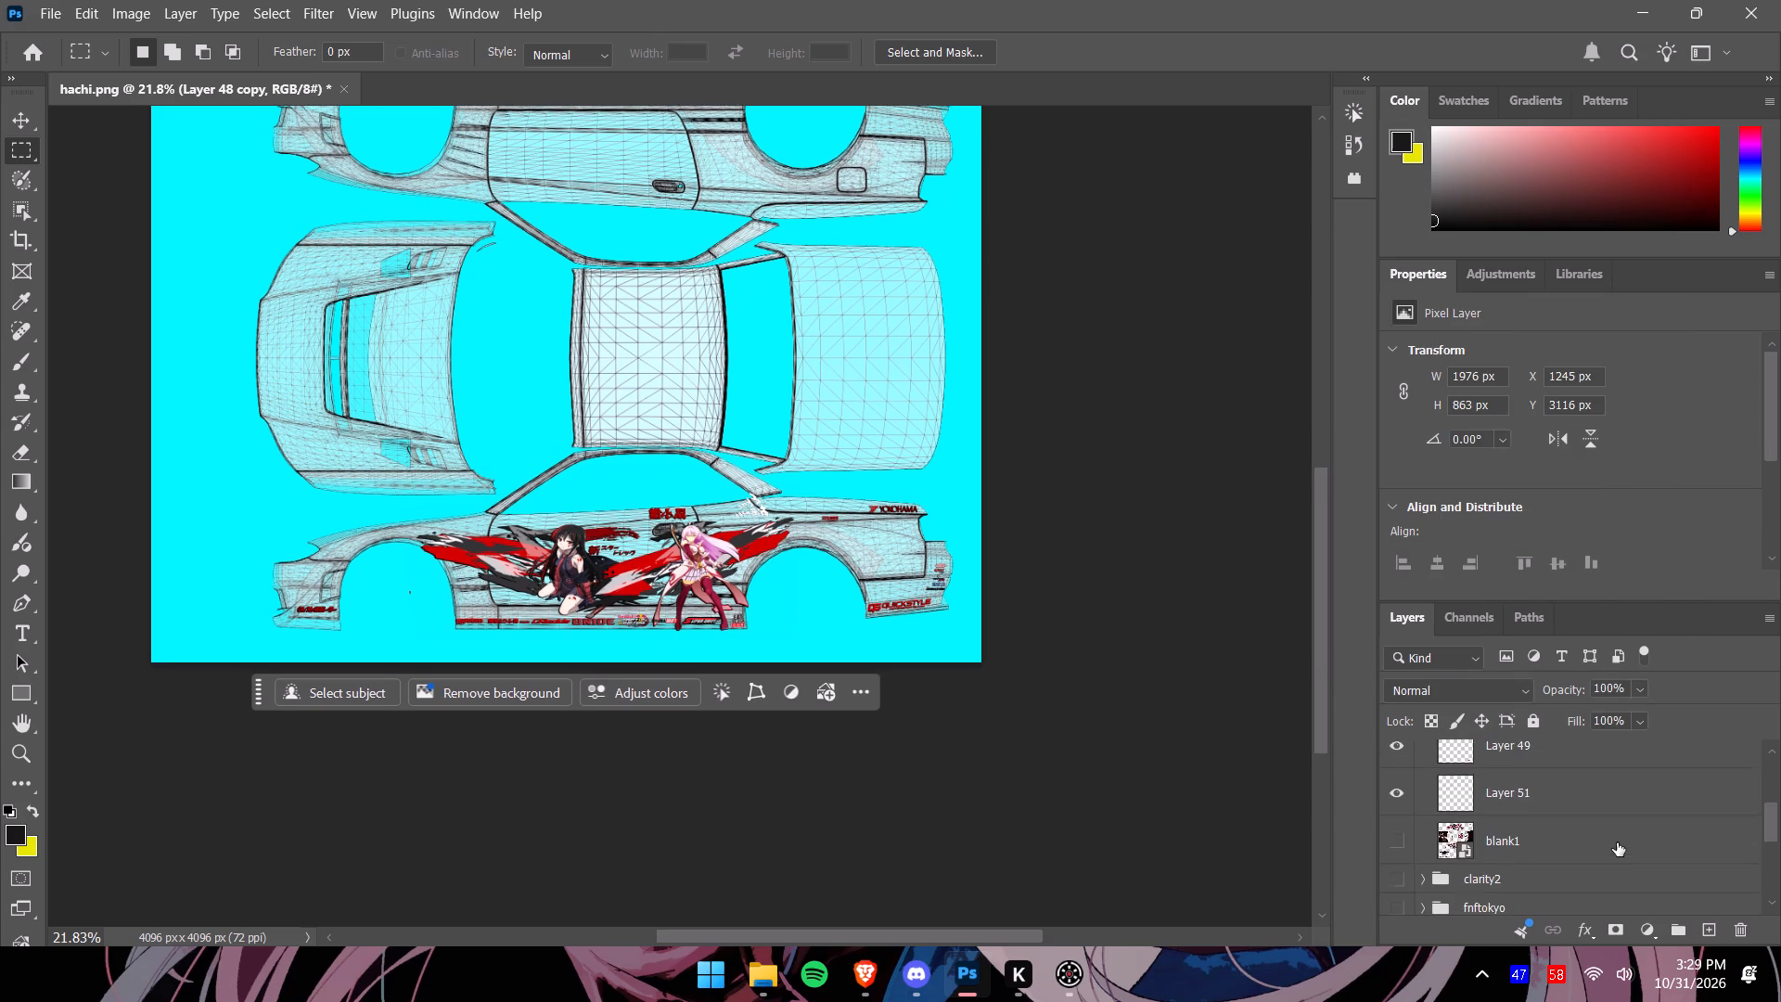
scroll(1617, 842, "down", 14)
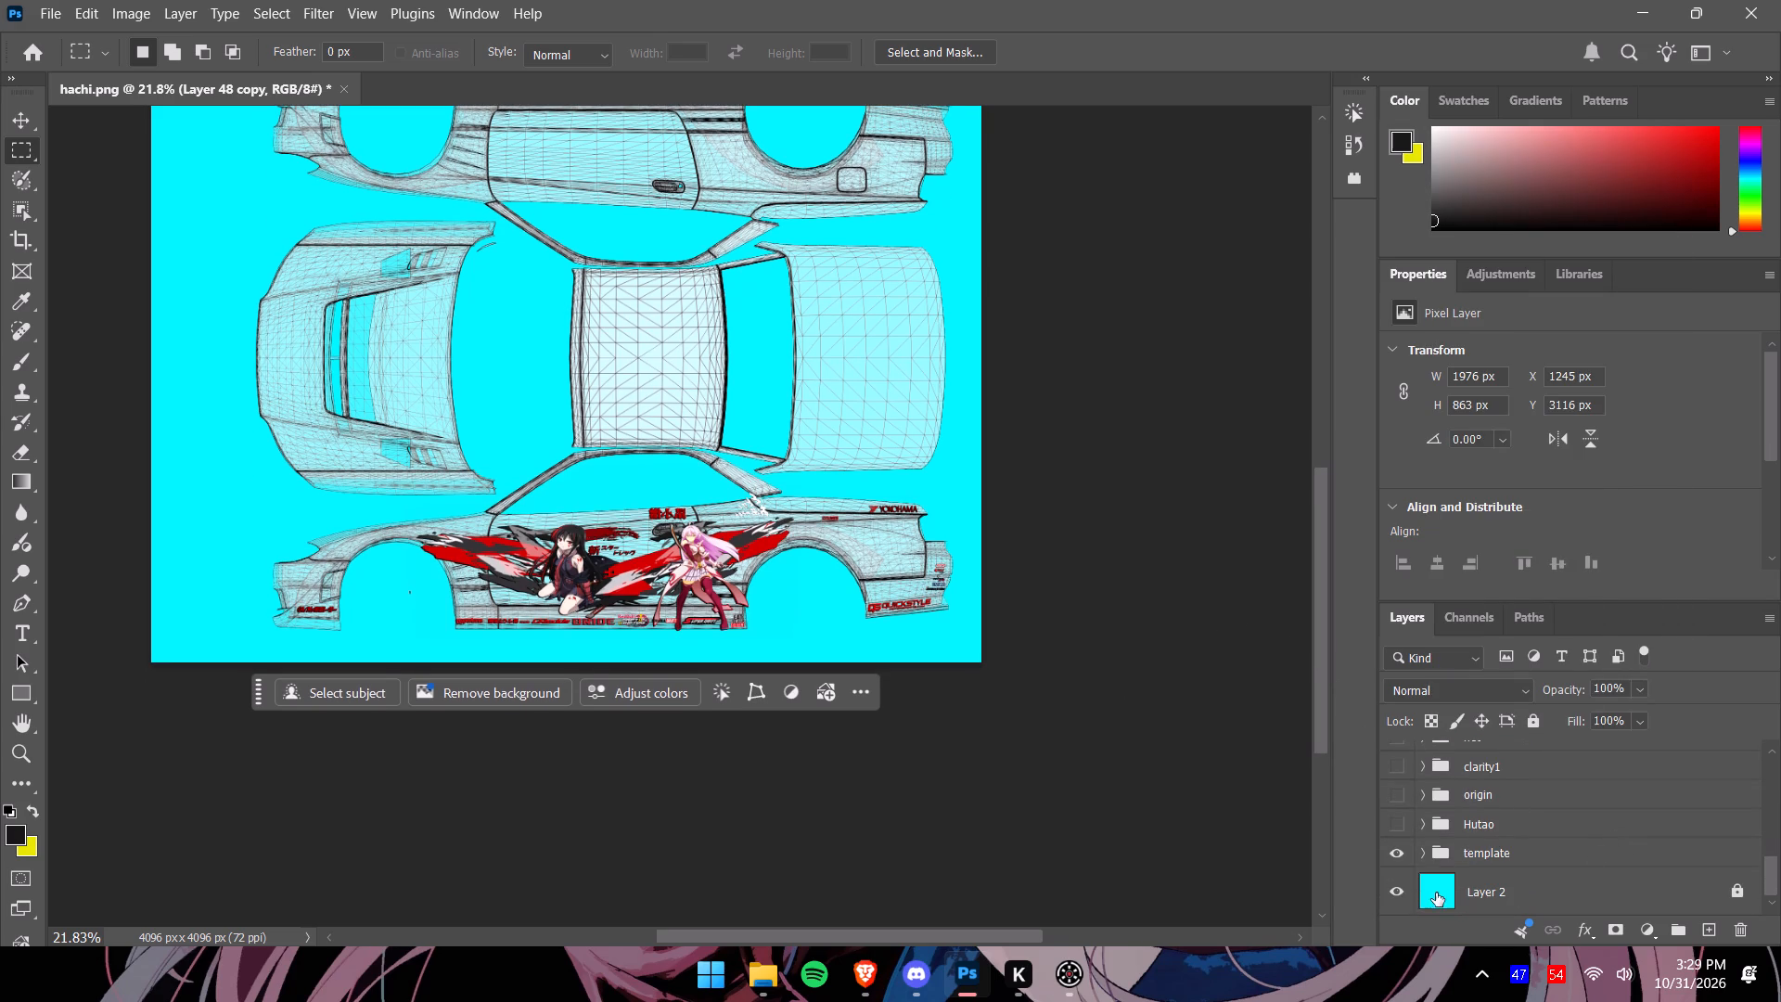
left_click(1401, 857)
left_click(1400, 890)
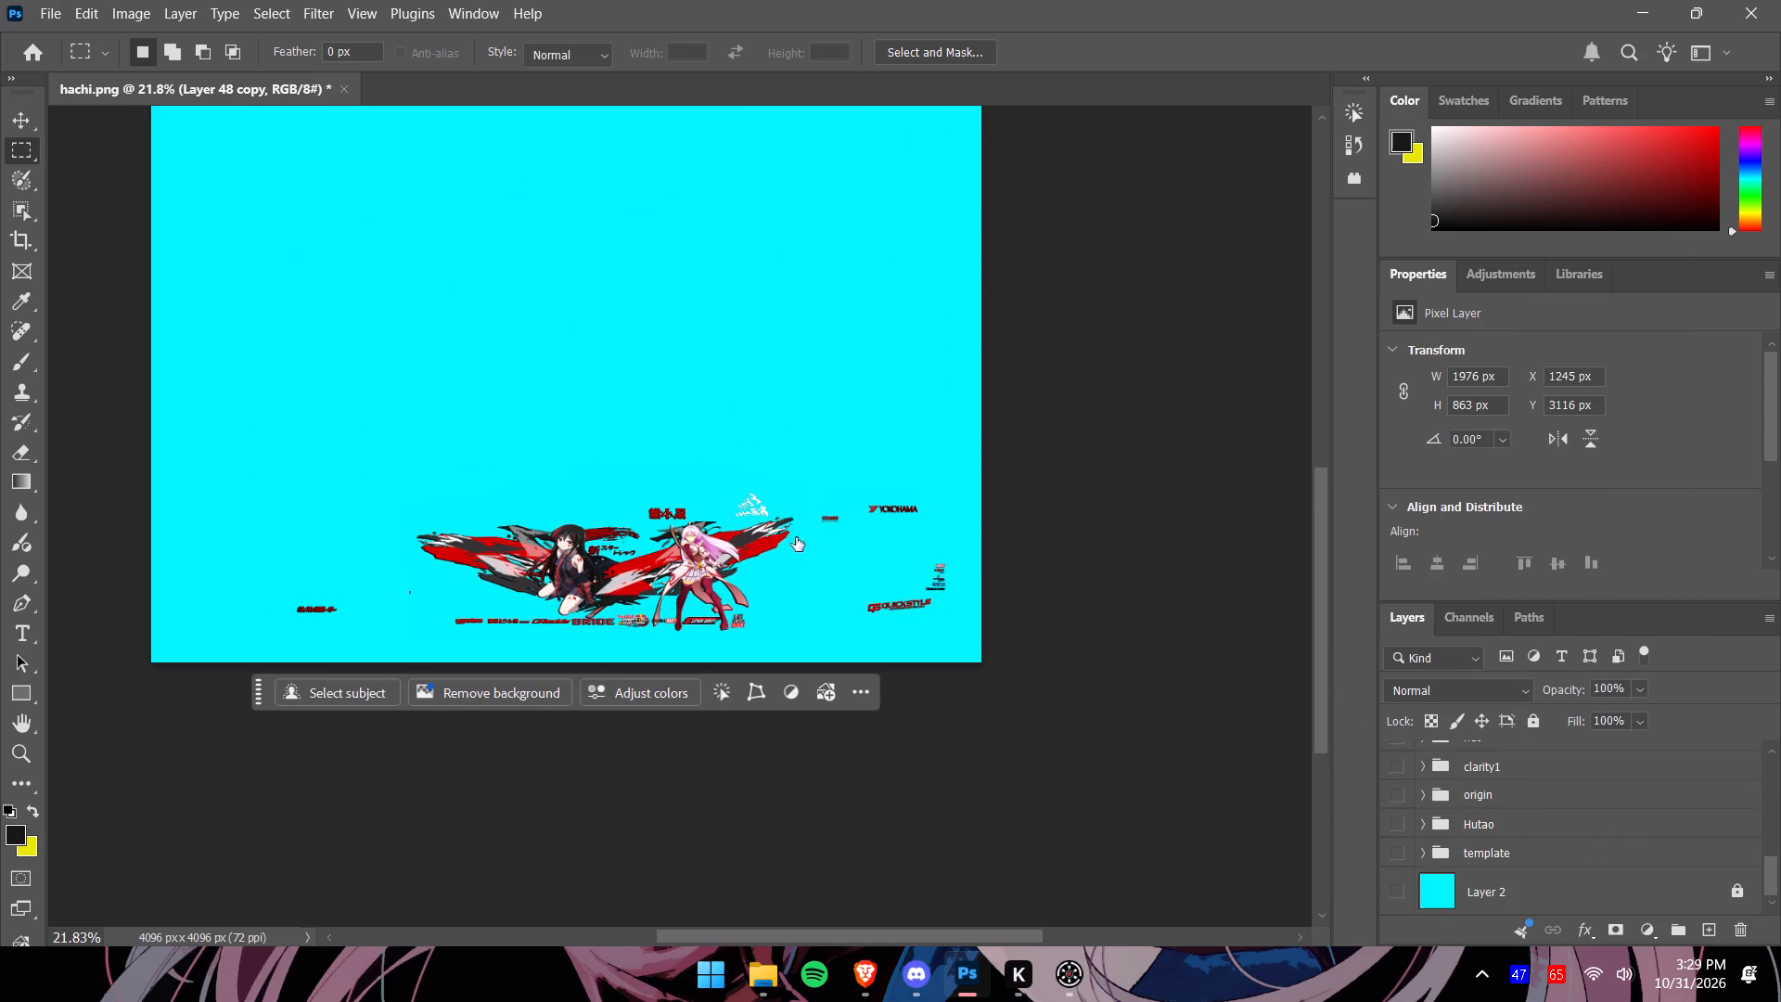
Quick-export the visible livery artwork as a PNG named anime in the s15varie folder.
left_click(47, 22)
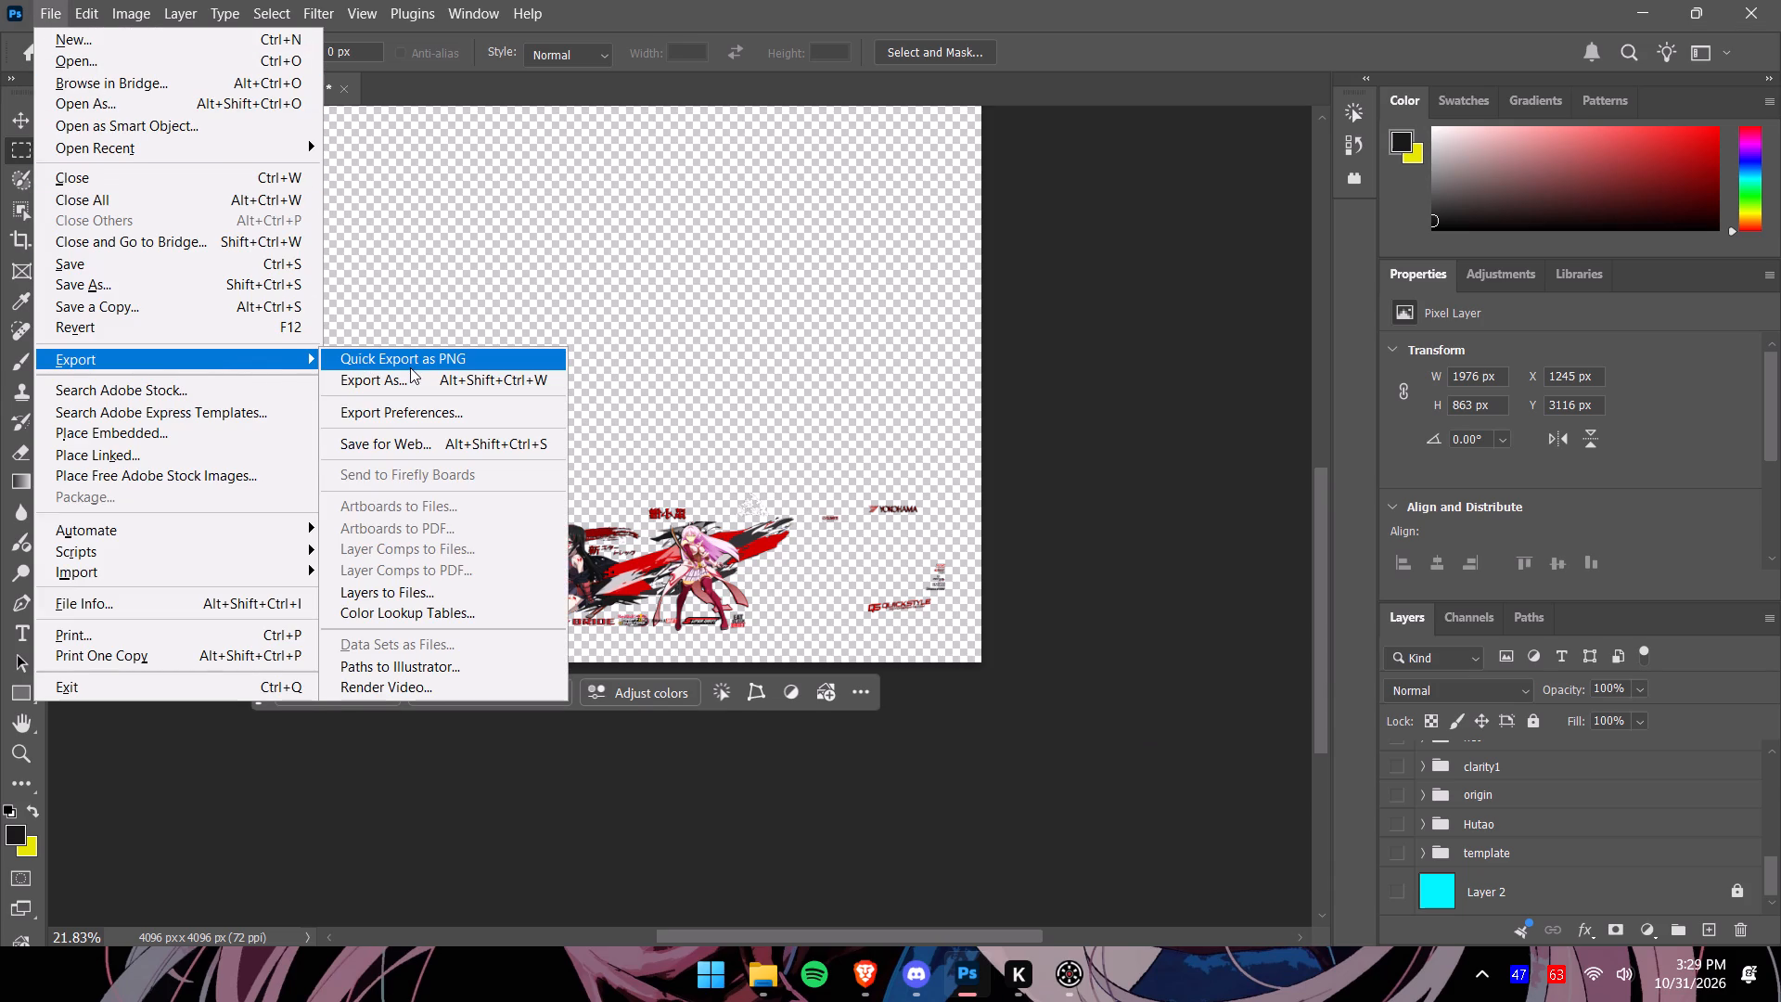
left_click(410, 360)
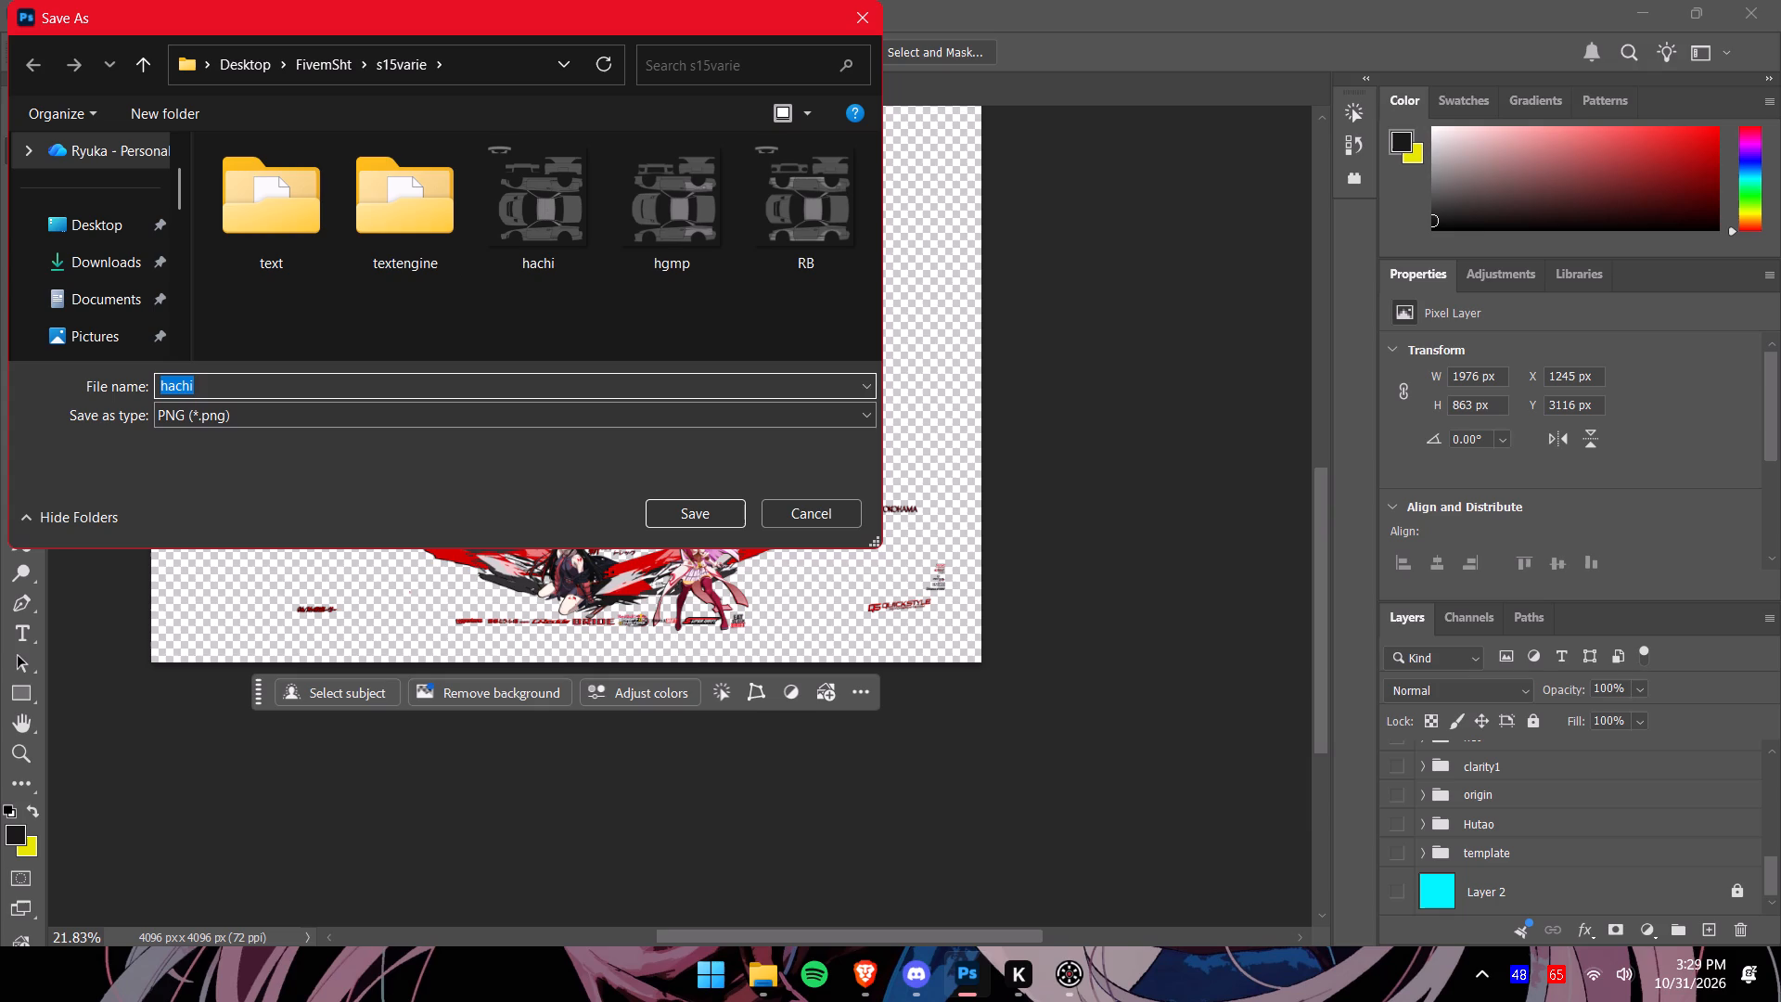
left_click_drag(200, 382, 152, 388)
type("anime")
key("Return")
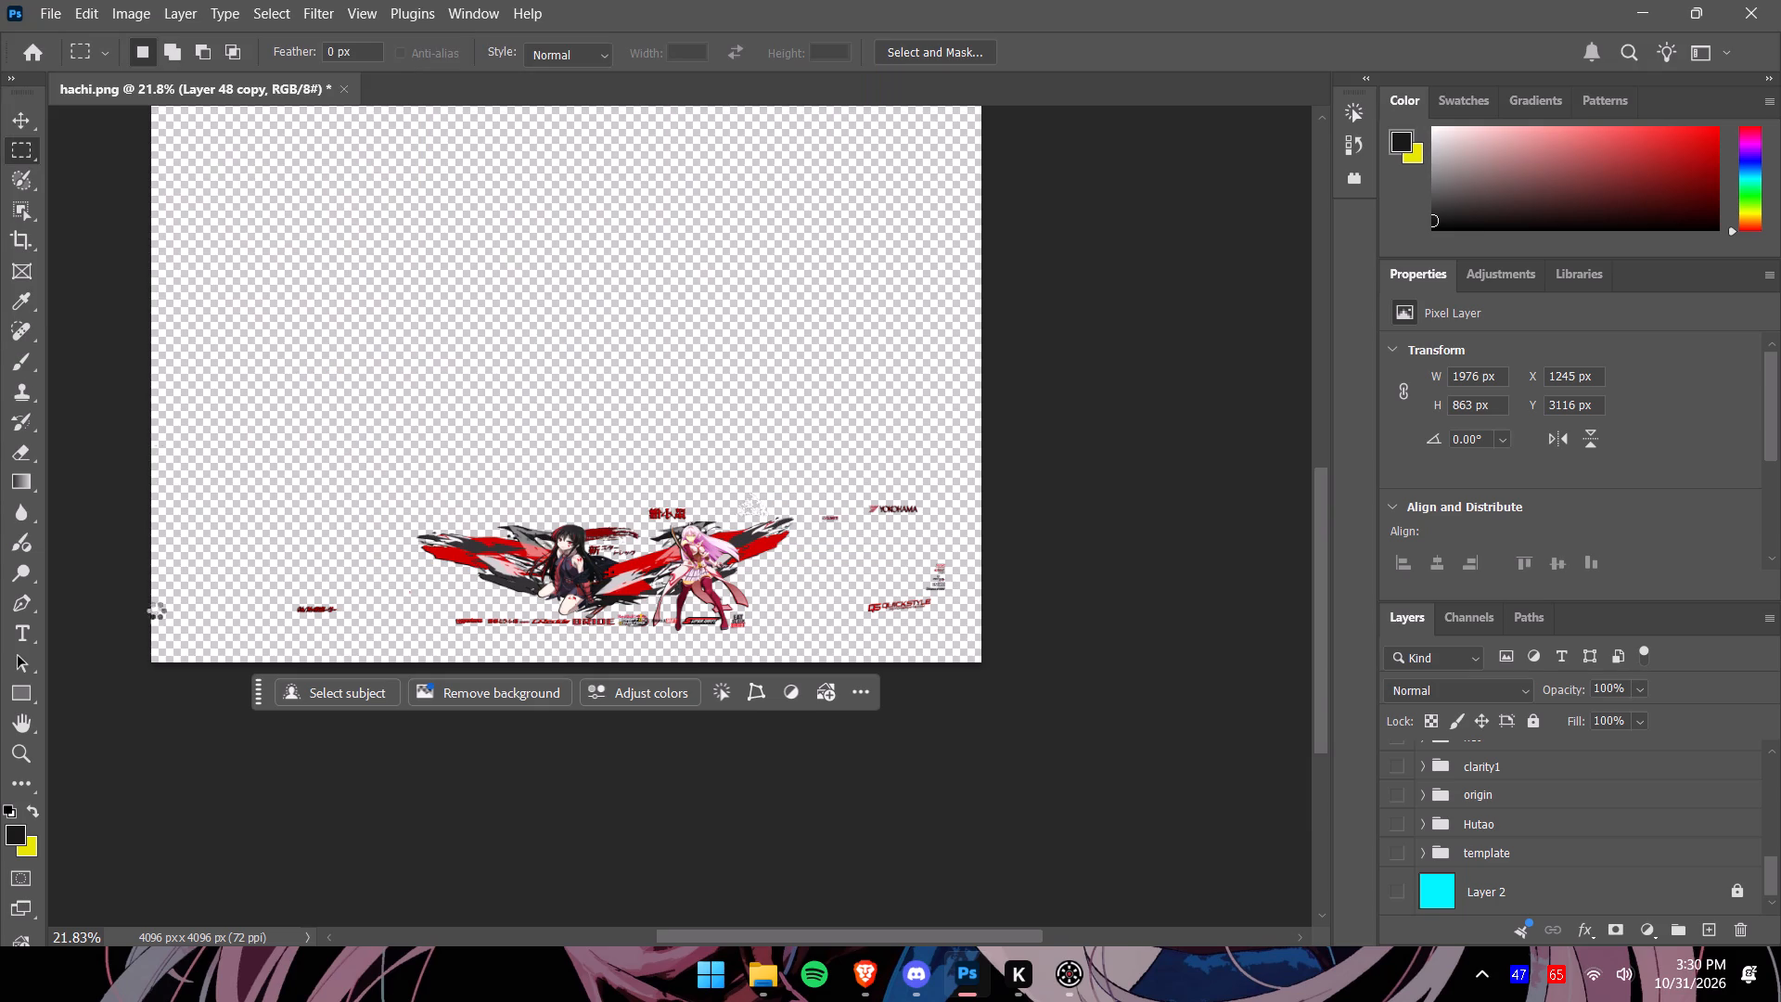
Show the cyan background Layer 2 and the template group again.
left_click(756, 966)
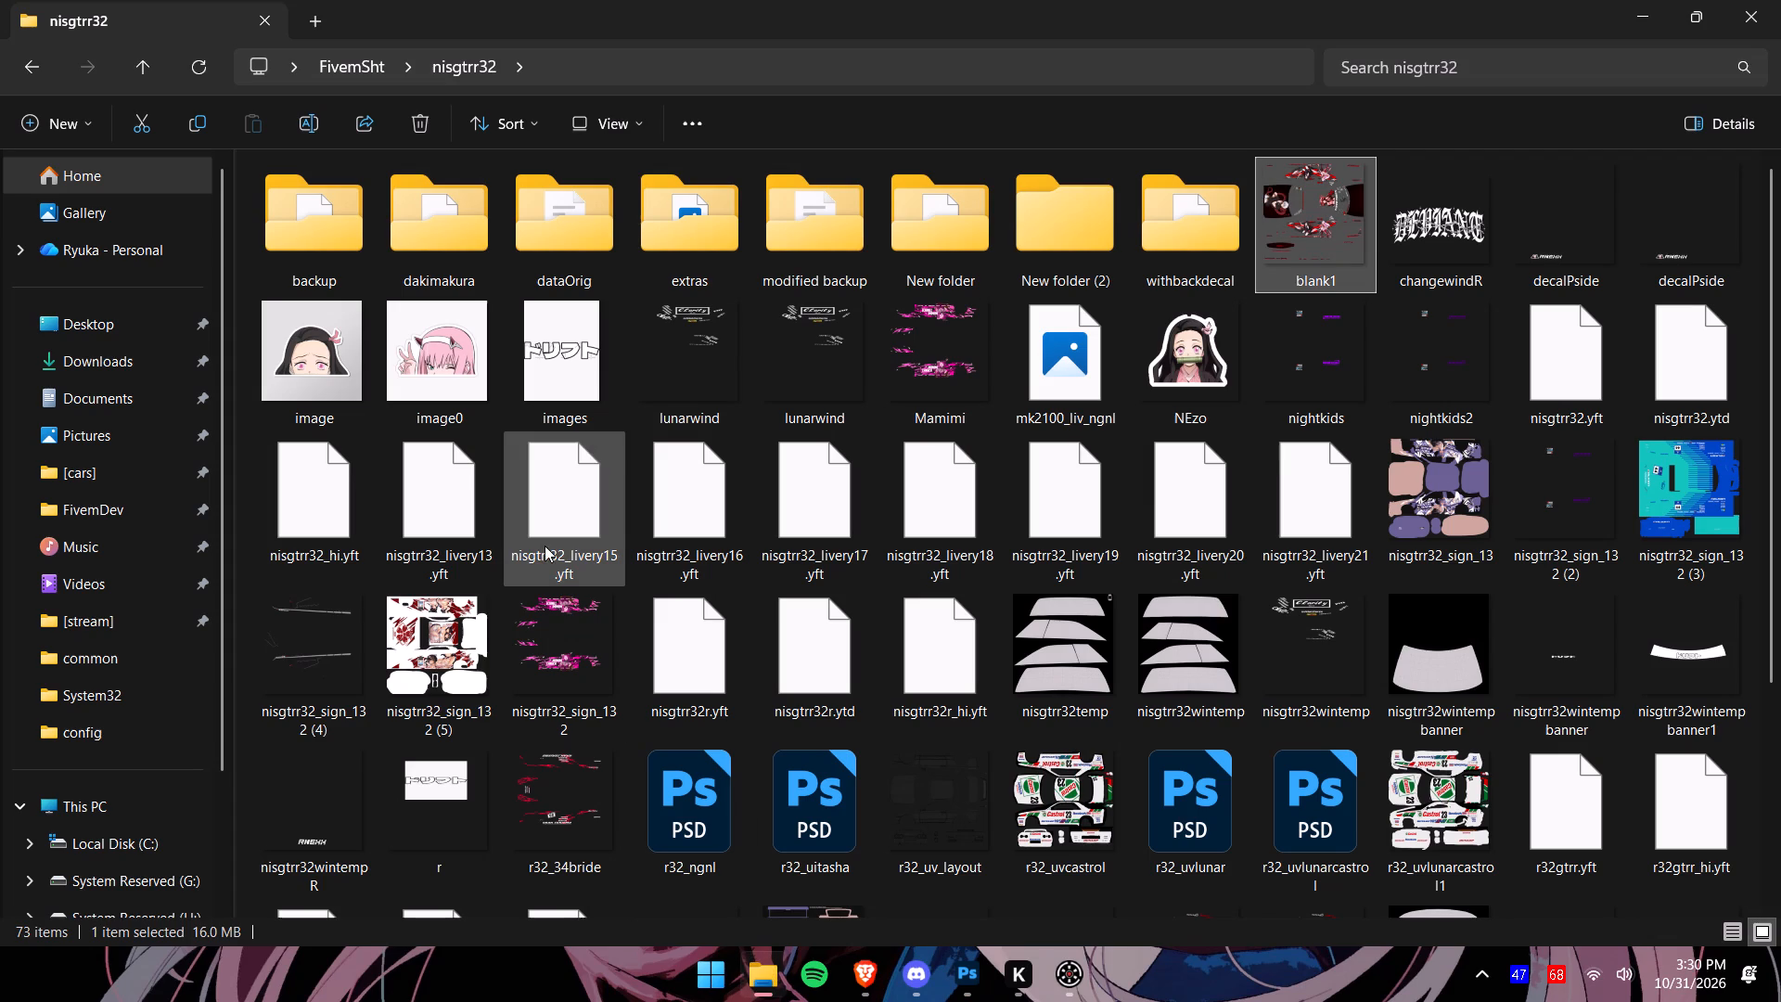
left_click(980, 976)
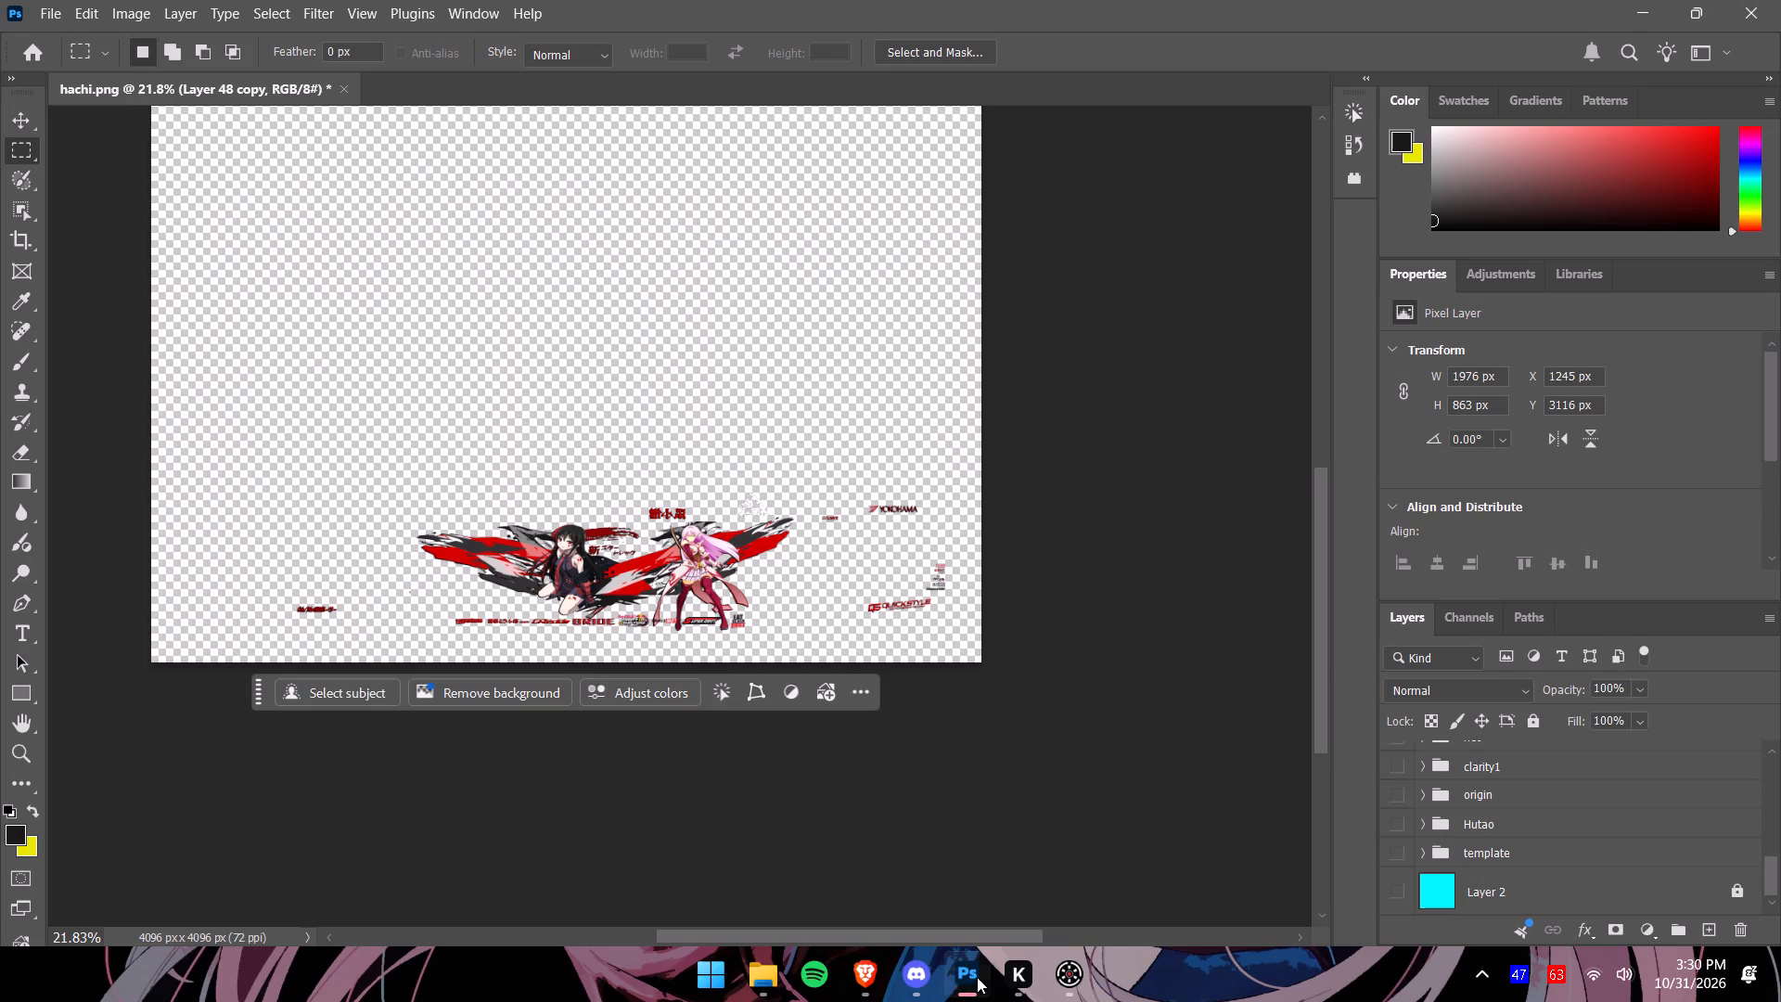
scroll(1403, 836, "down", 1)
left_click(1404, 894)
left_click(1398, 854)
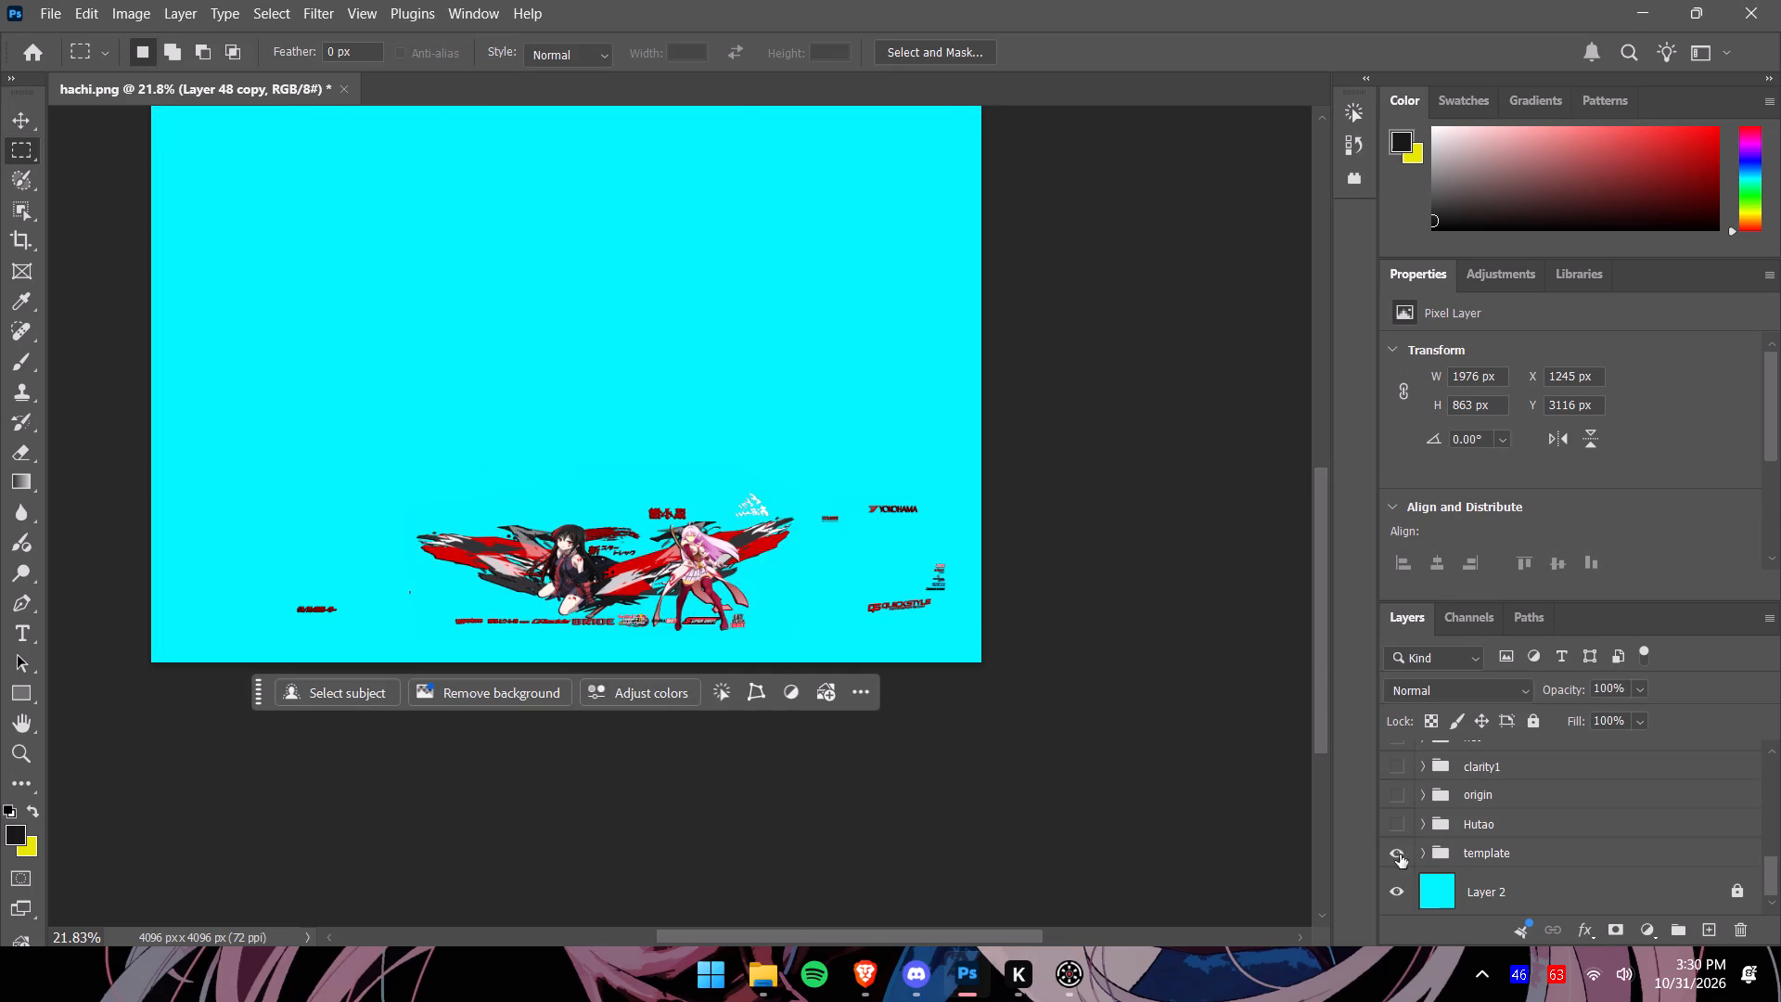
Switch to File Explorer, open the FivemSht > s15varie folder on the Desktop, and place the anime image into the hachi document.
left_click(777, 971)
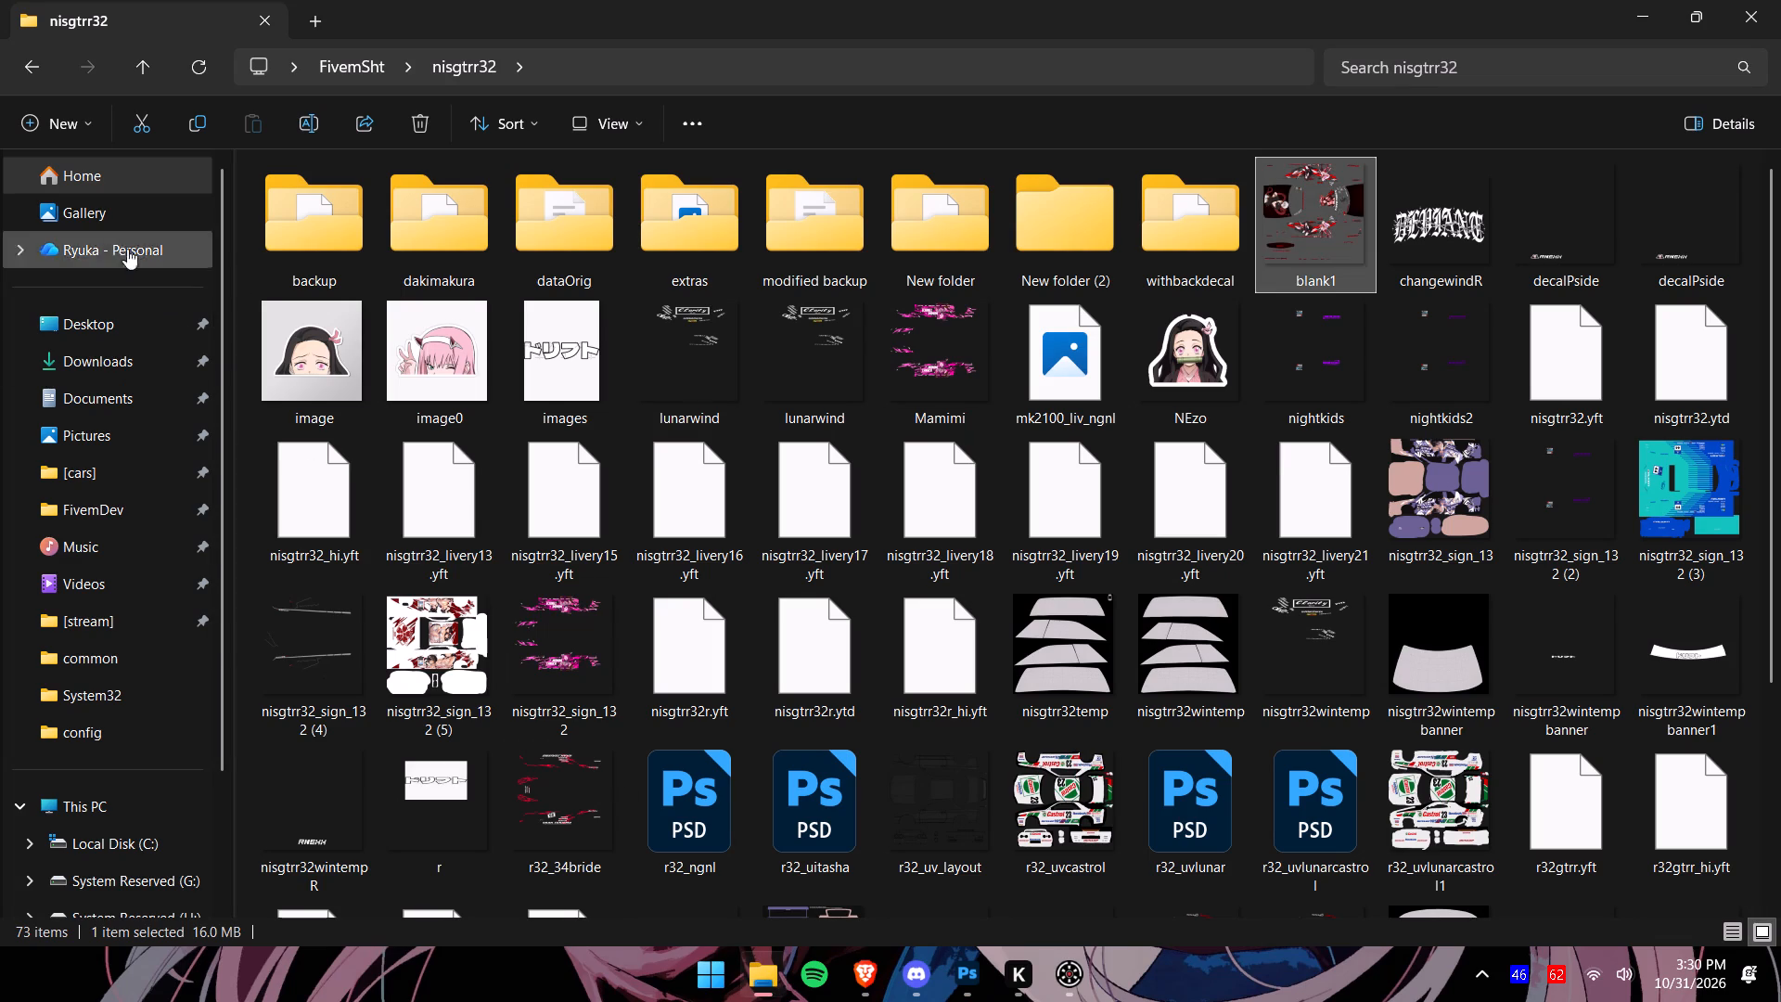
left_click(94, 518)
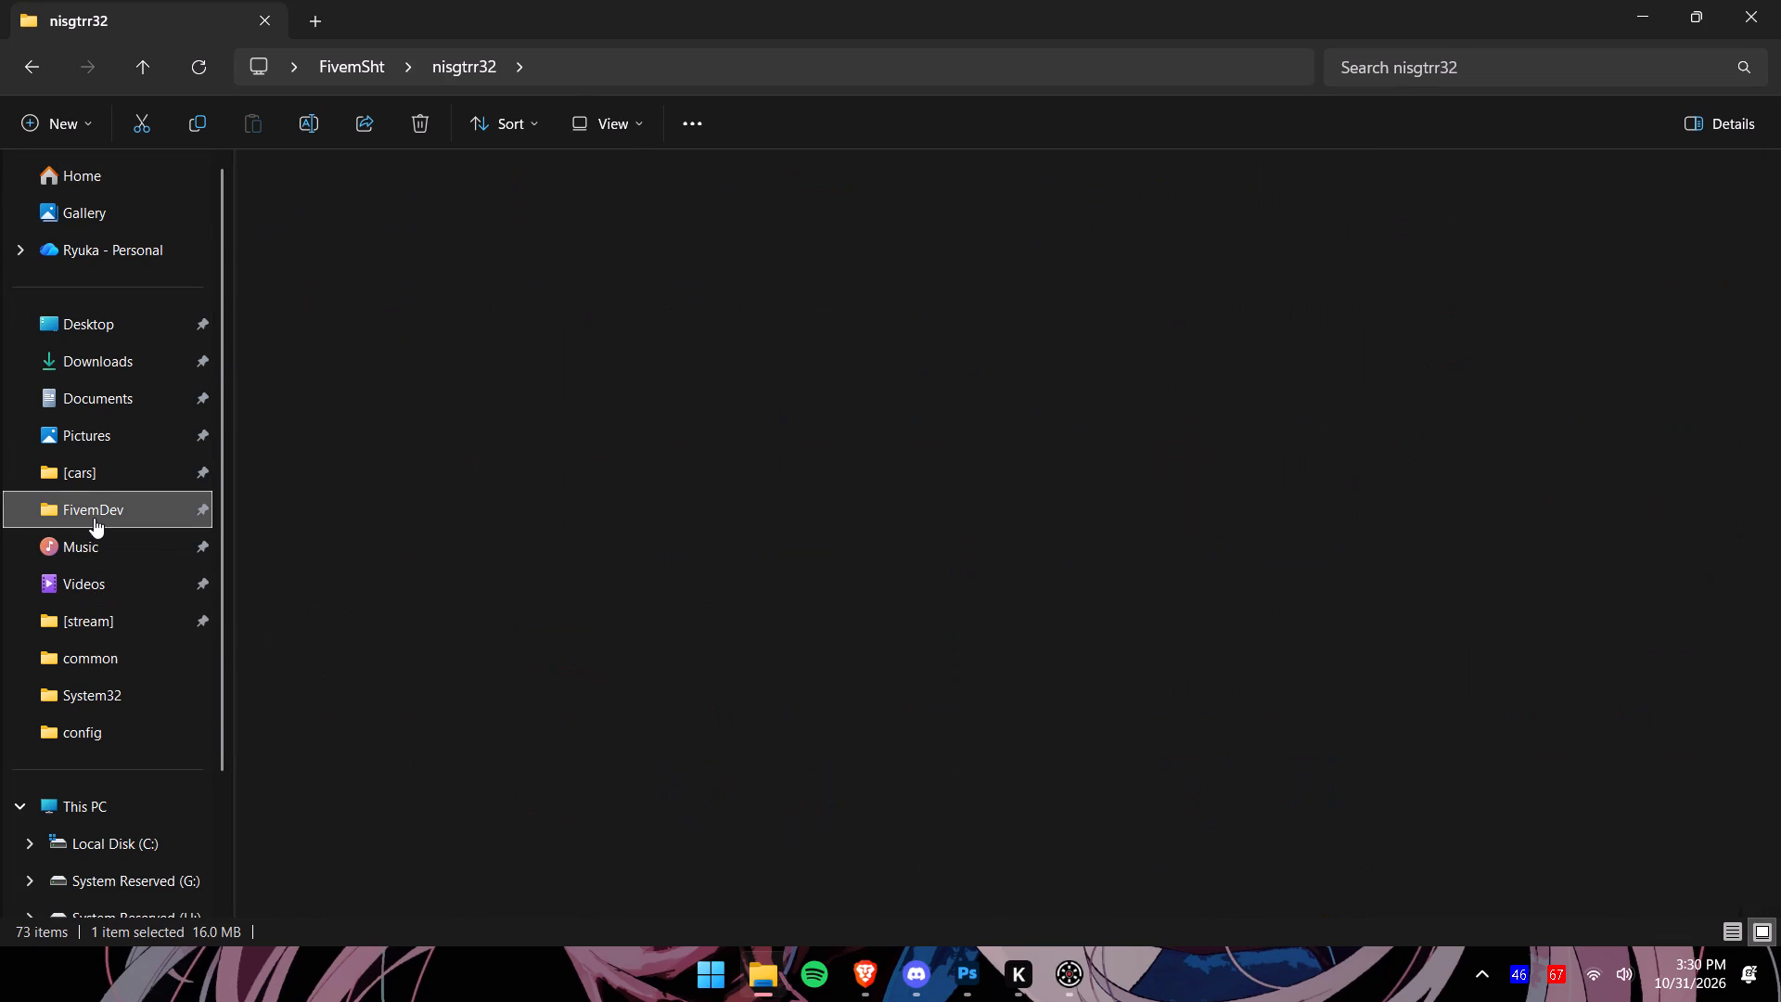
left_click(105, 328)
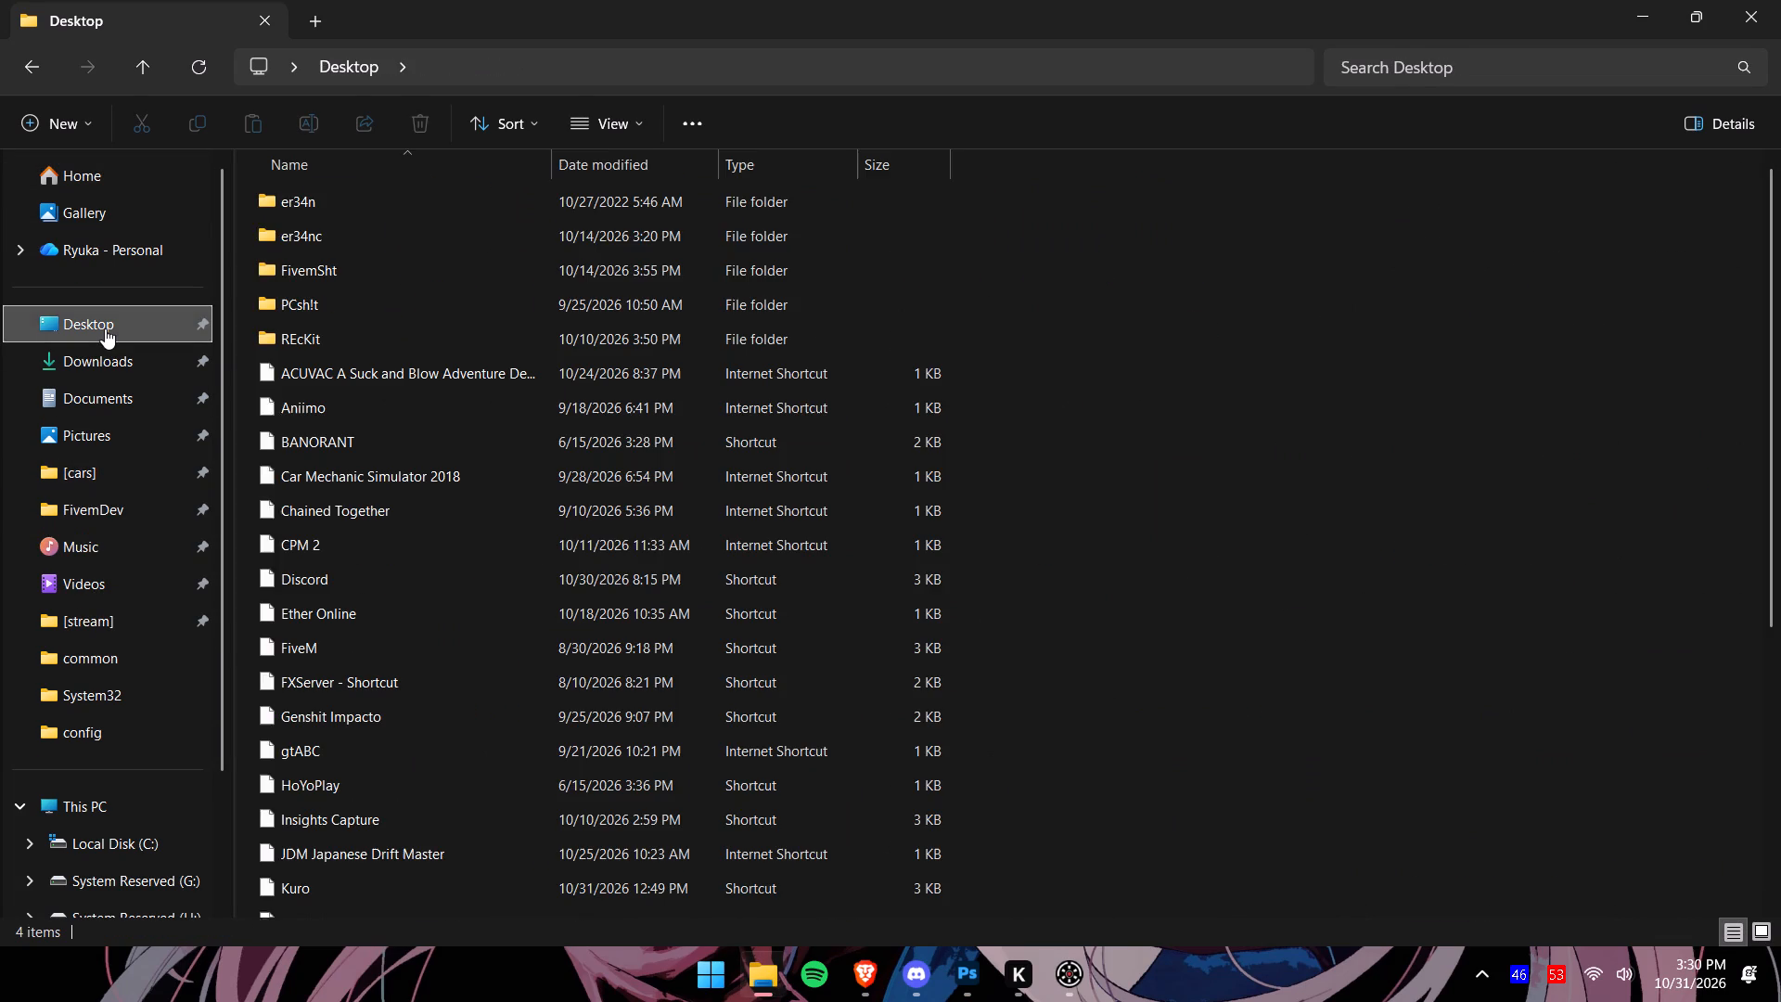
double_click(370, 265)
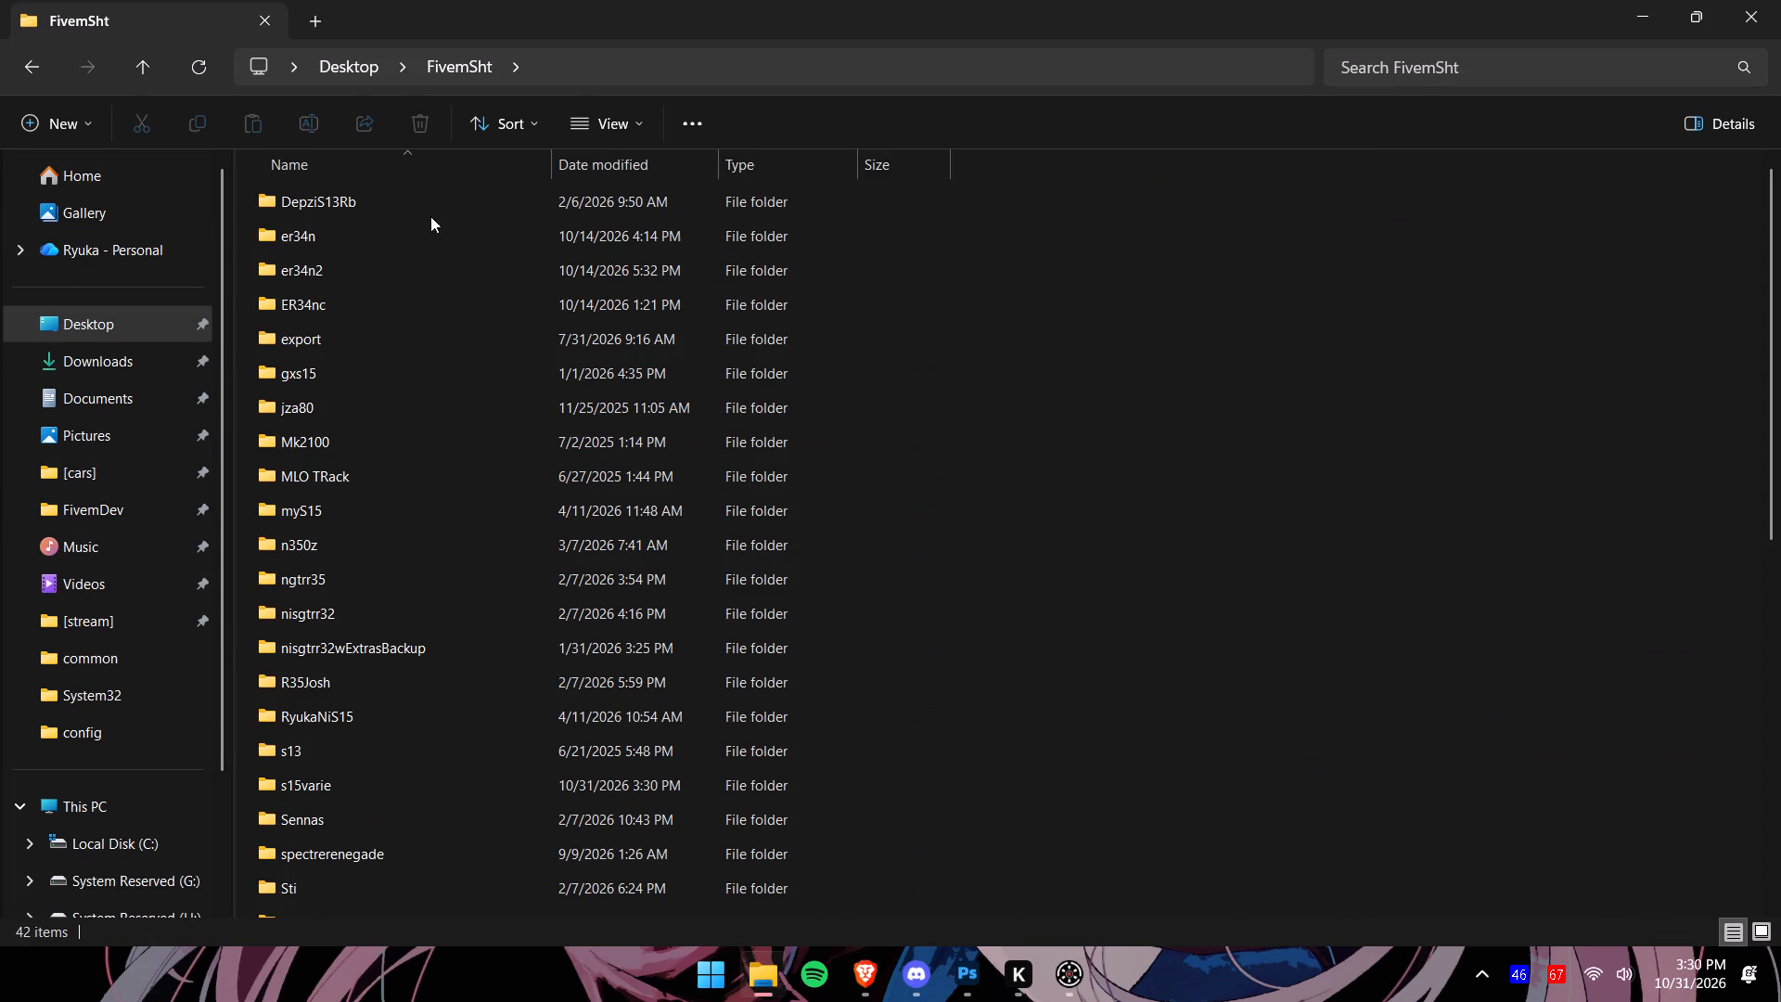
double_click(384, 773)
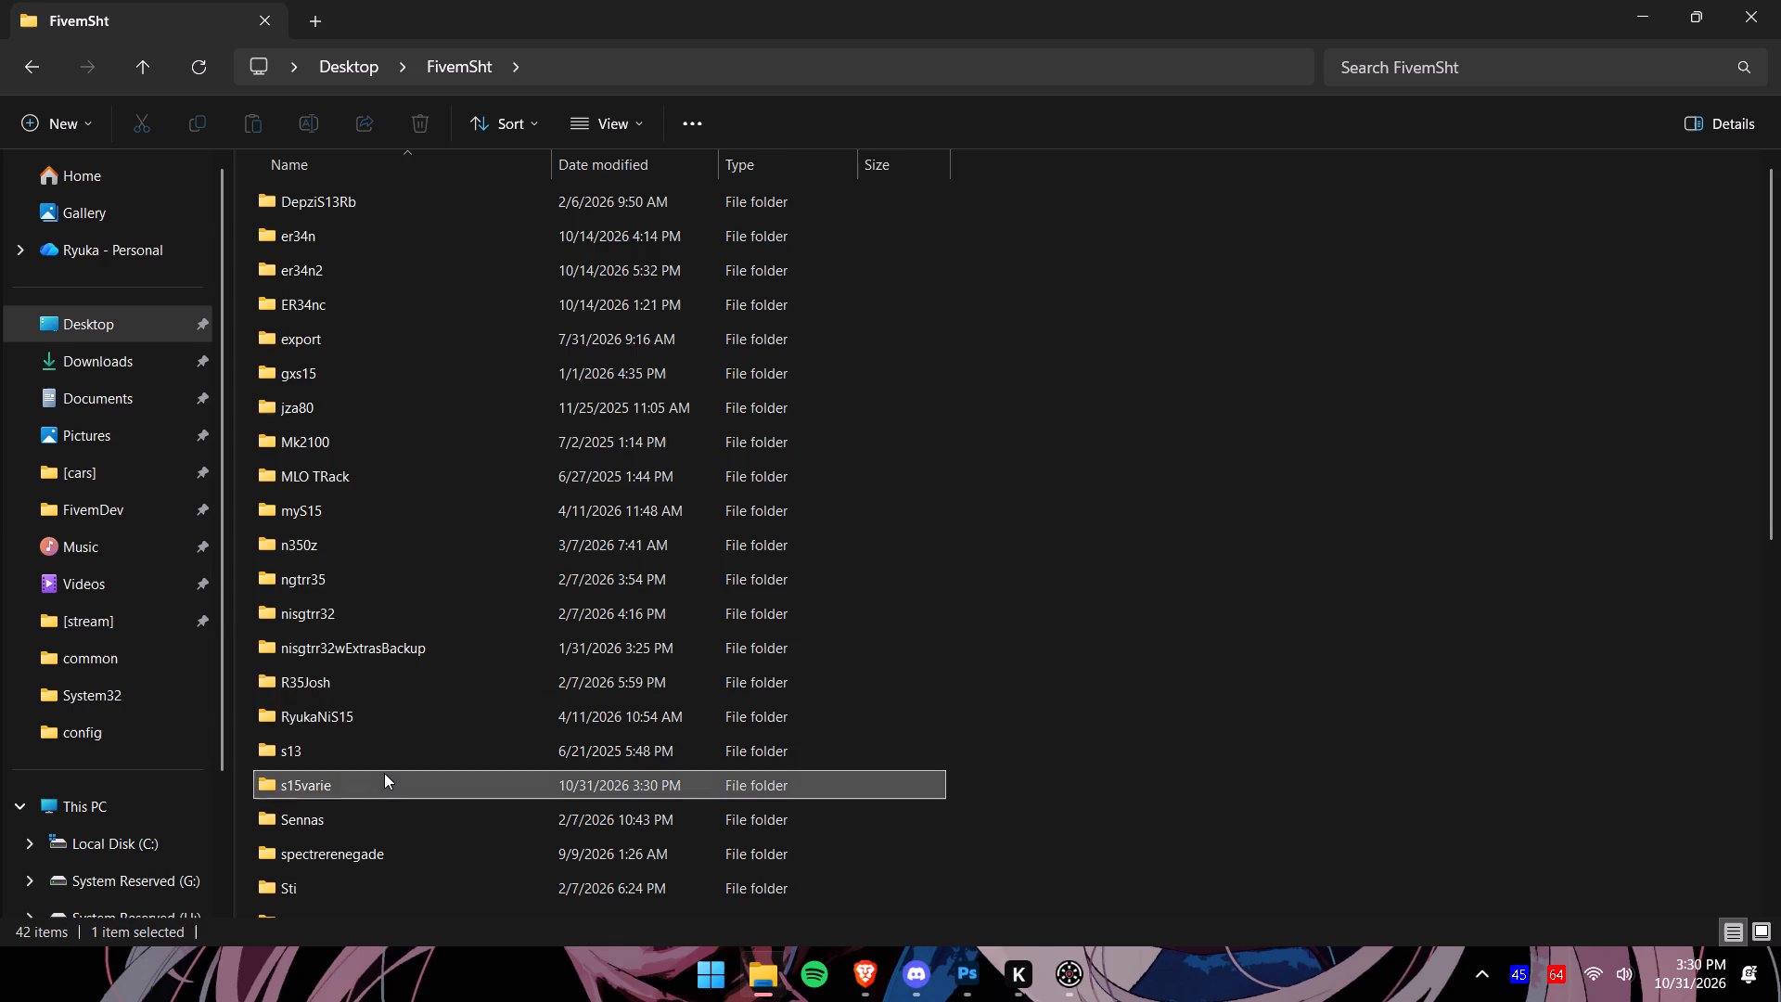
left_click_drag(590, 198, 997, 801)
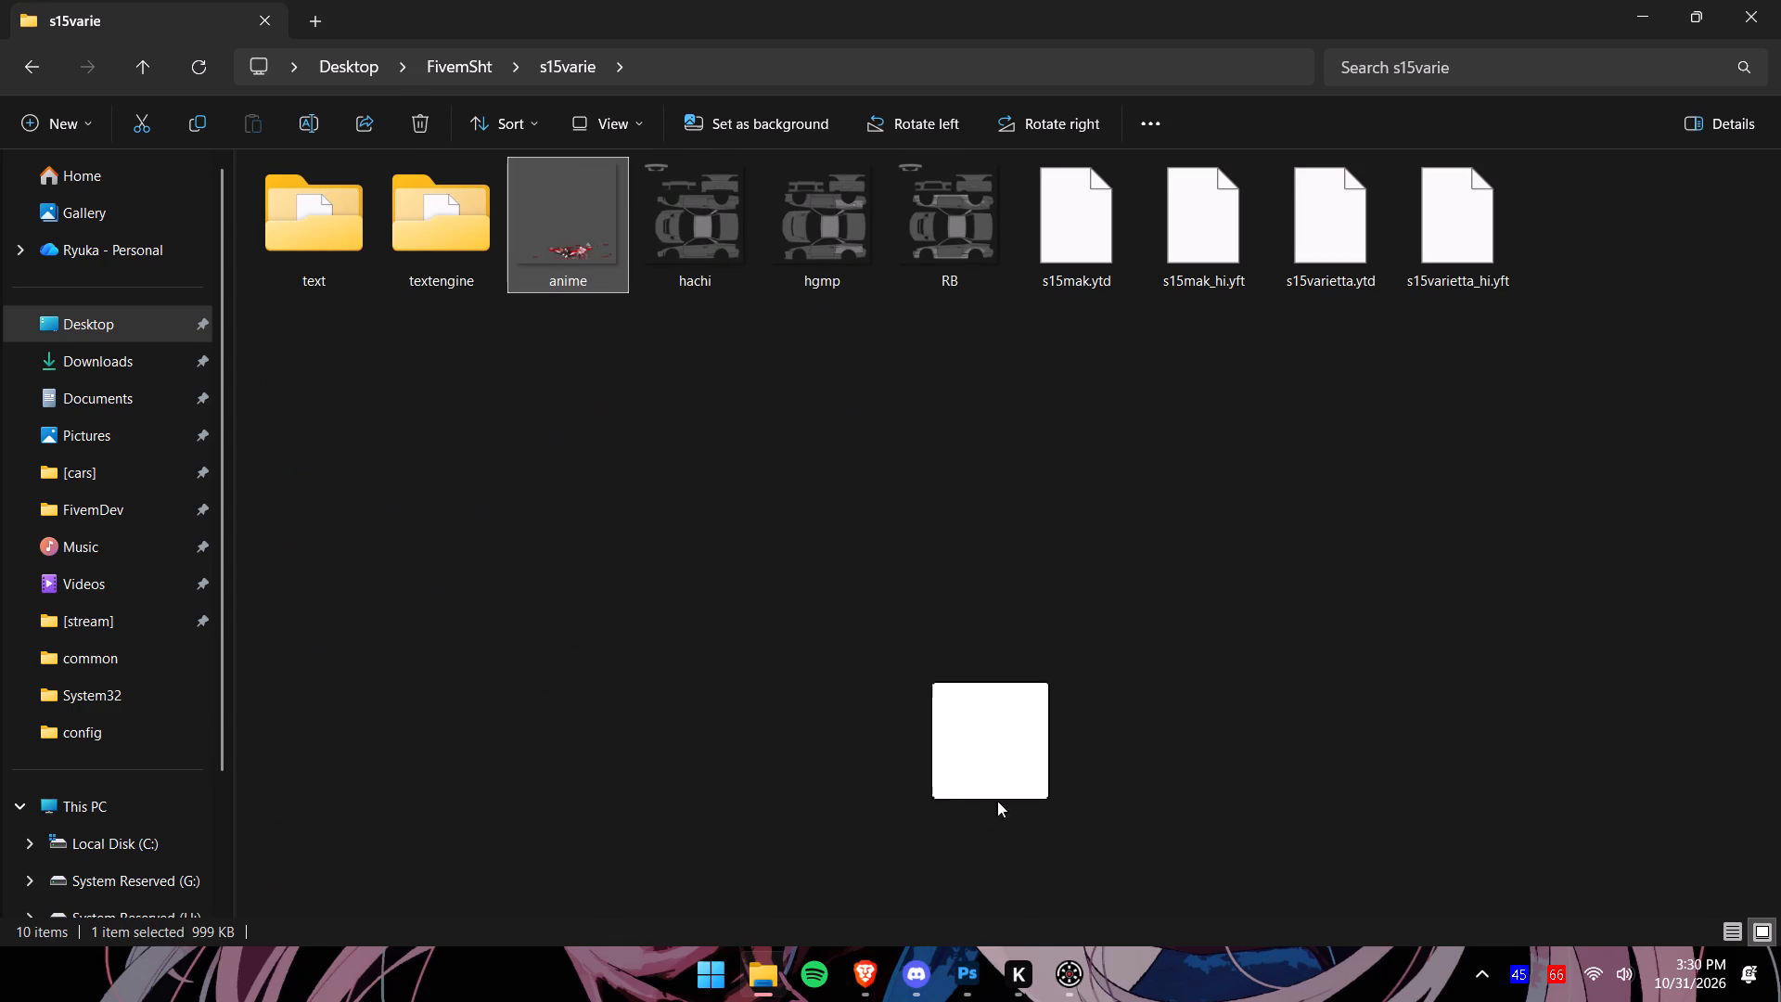
left_click_drag(997, 801, 656, 491)
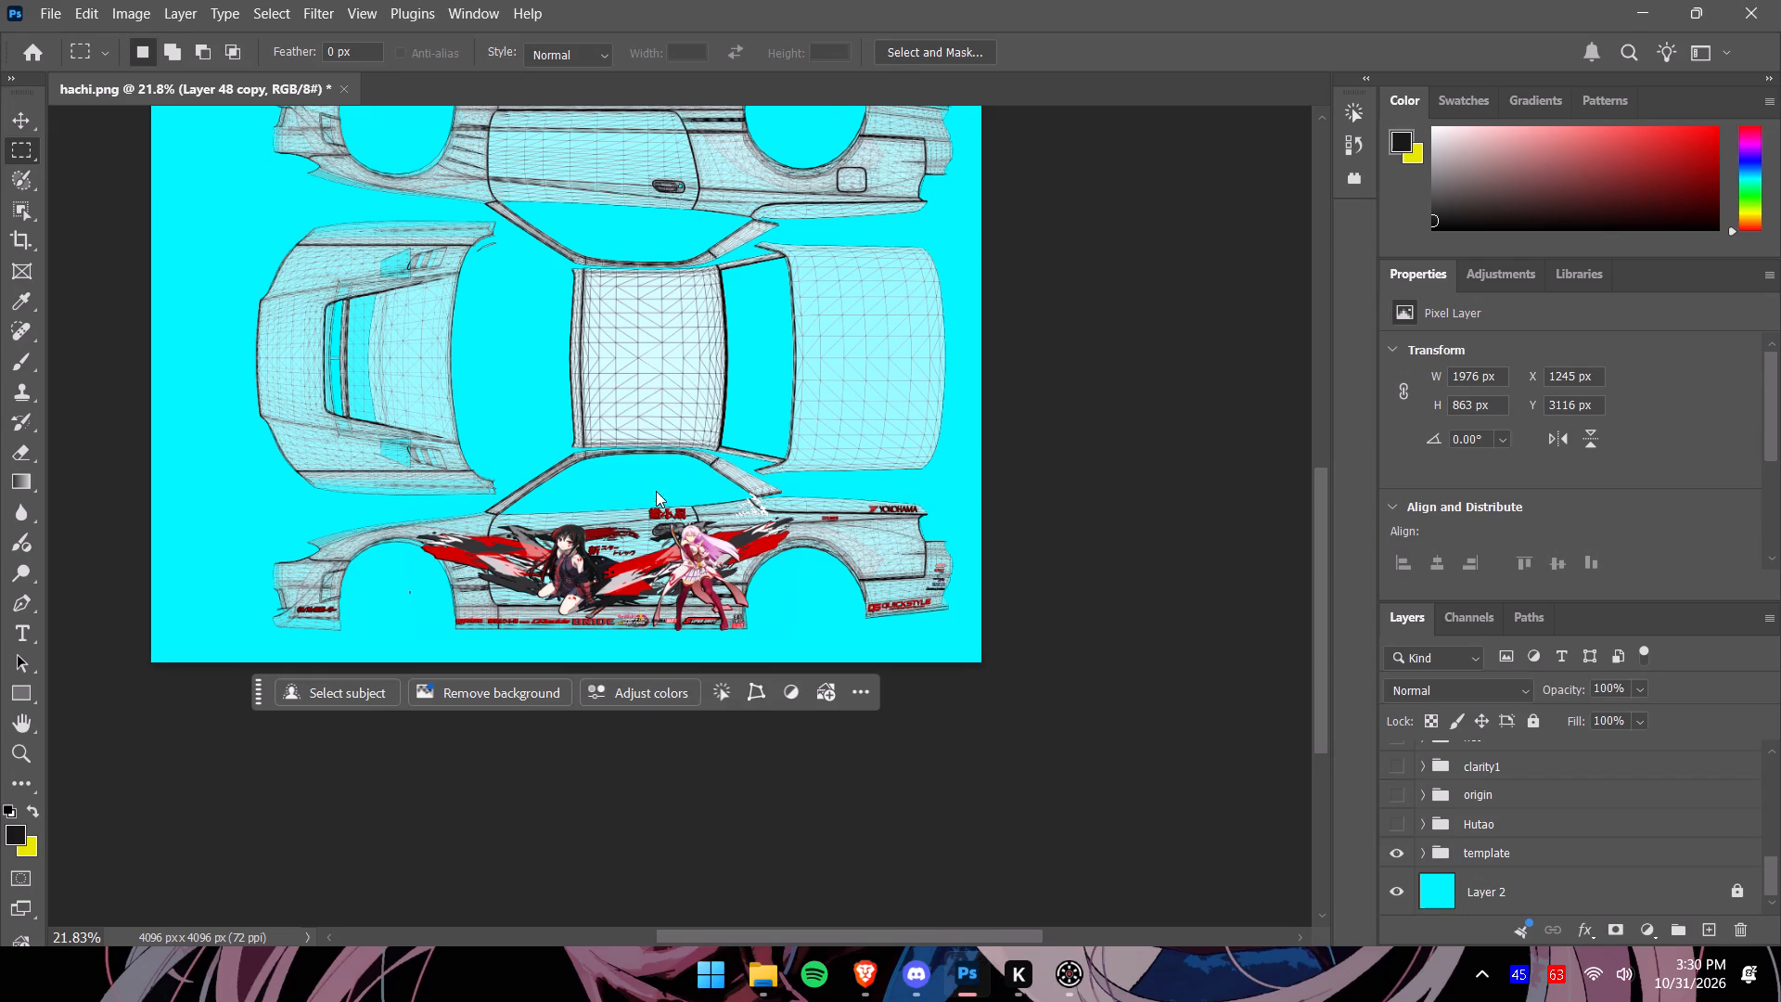
Stretch the placed anime image vertically to match the canvas's bottom and top edges at 100% height and commit the placement.
left_click_drag(1324, 689, 1323, 662)
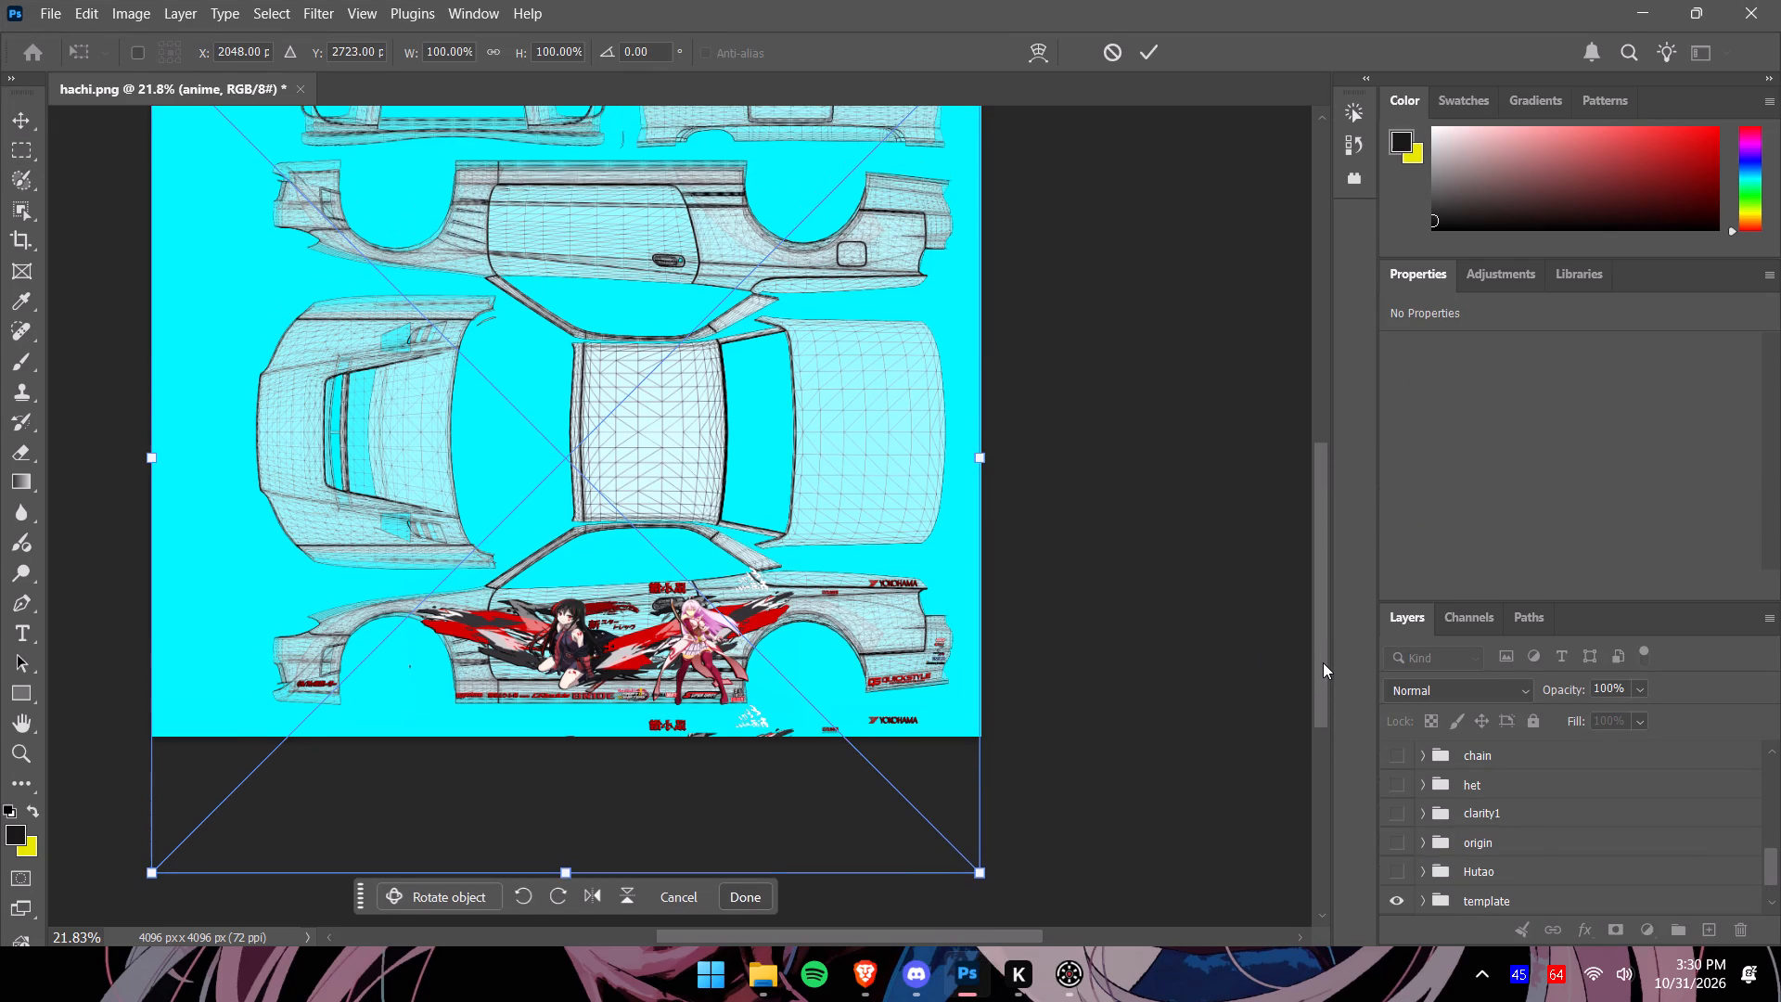
left_click_drag(1323, 662, 1323, 664)
left_click_drag(571, 871, 565, 854)
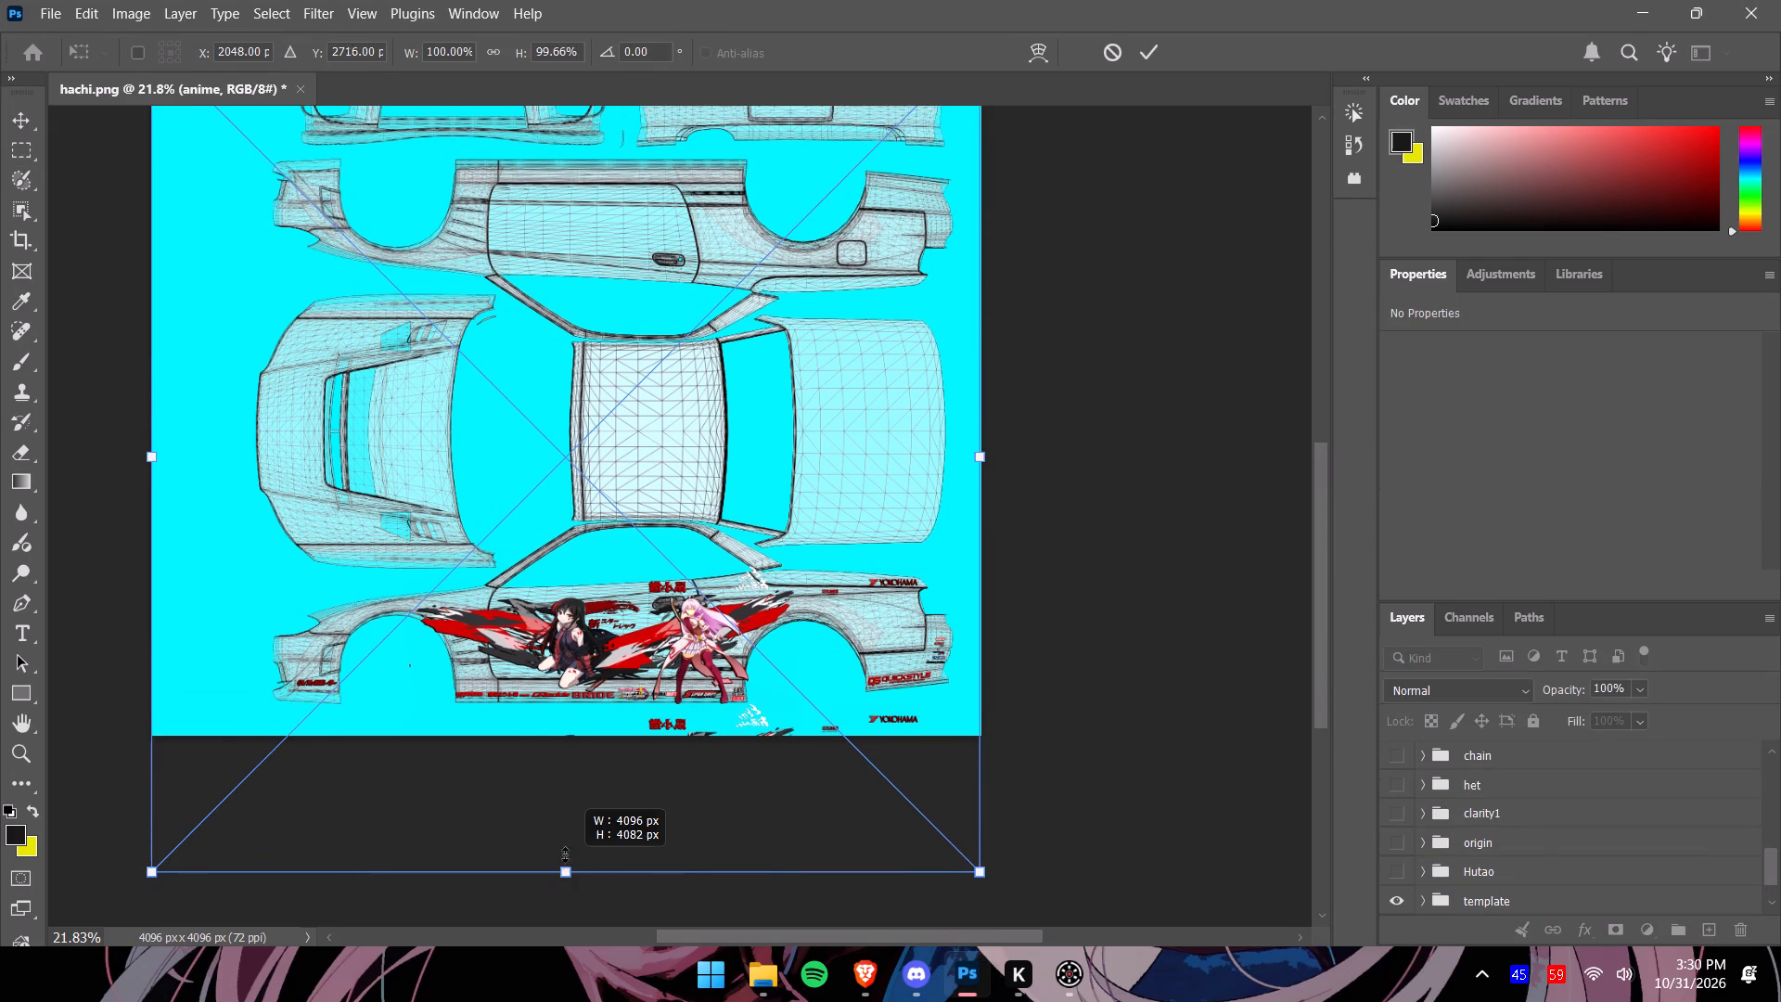
left_click_drag(565, 854, 590, 731)
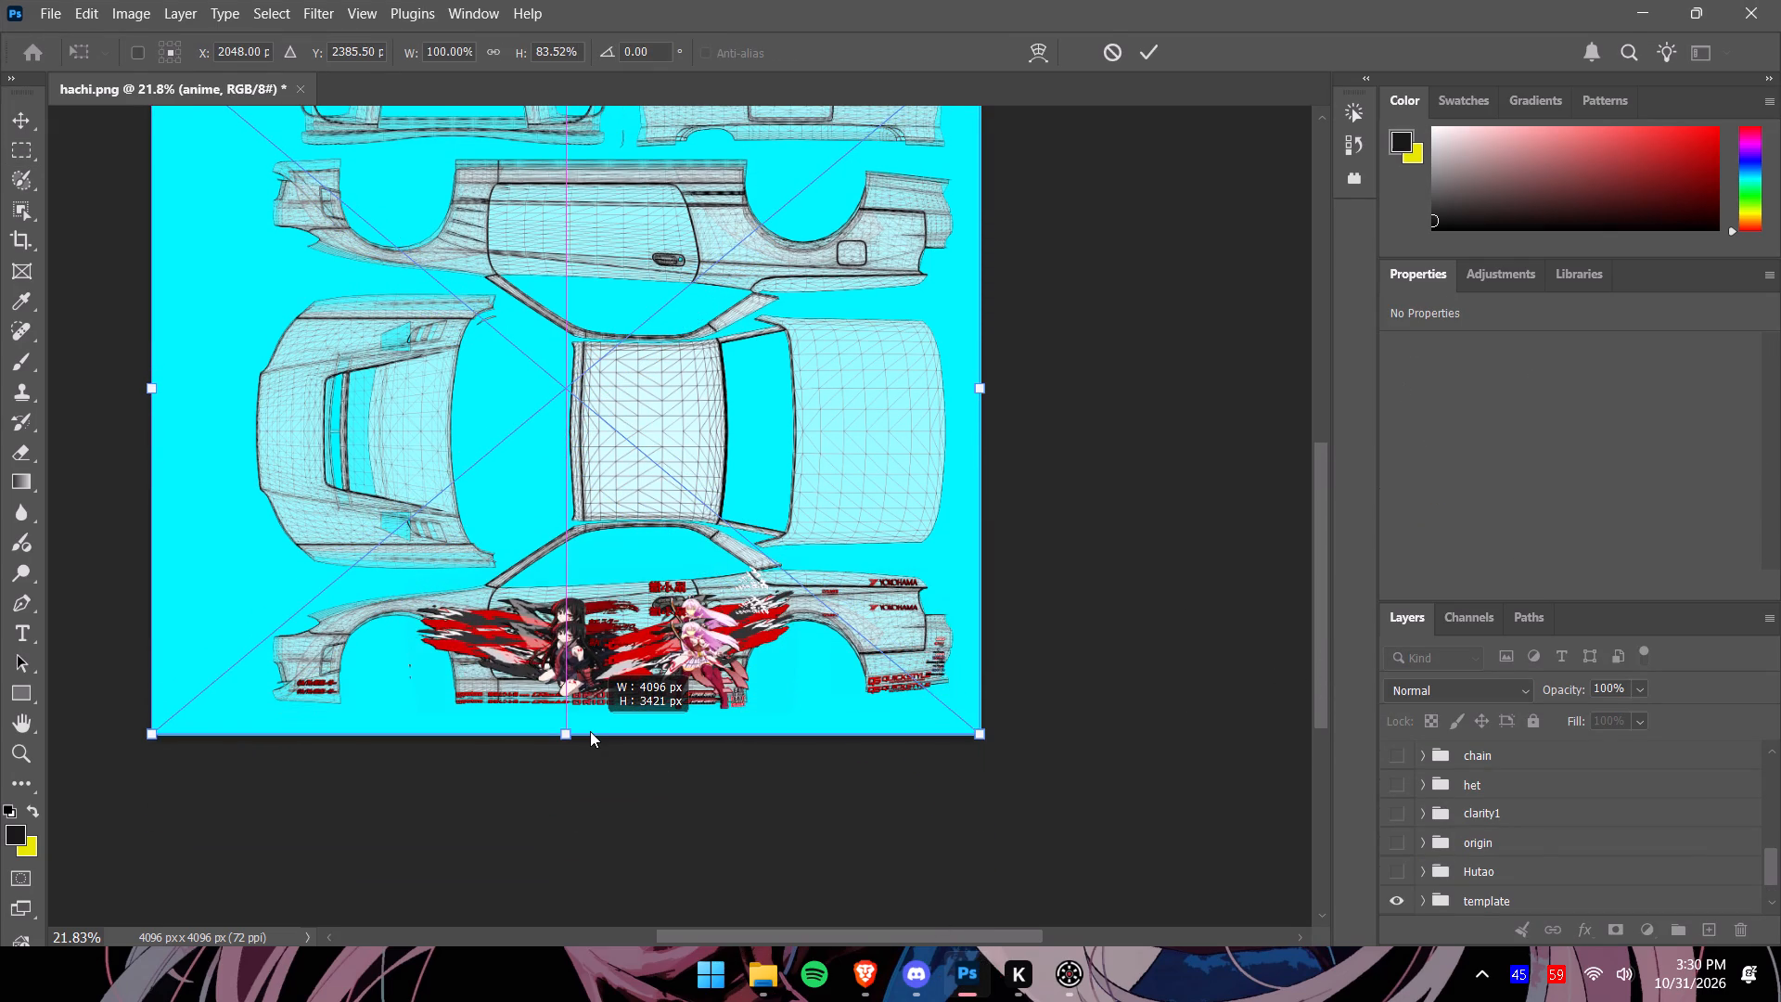
left_click_drag(590, 731, 586, 726)
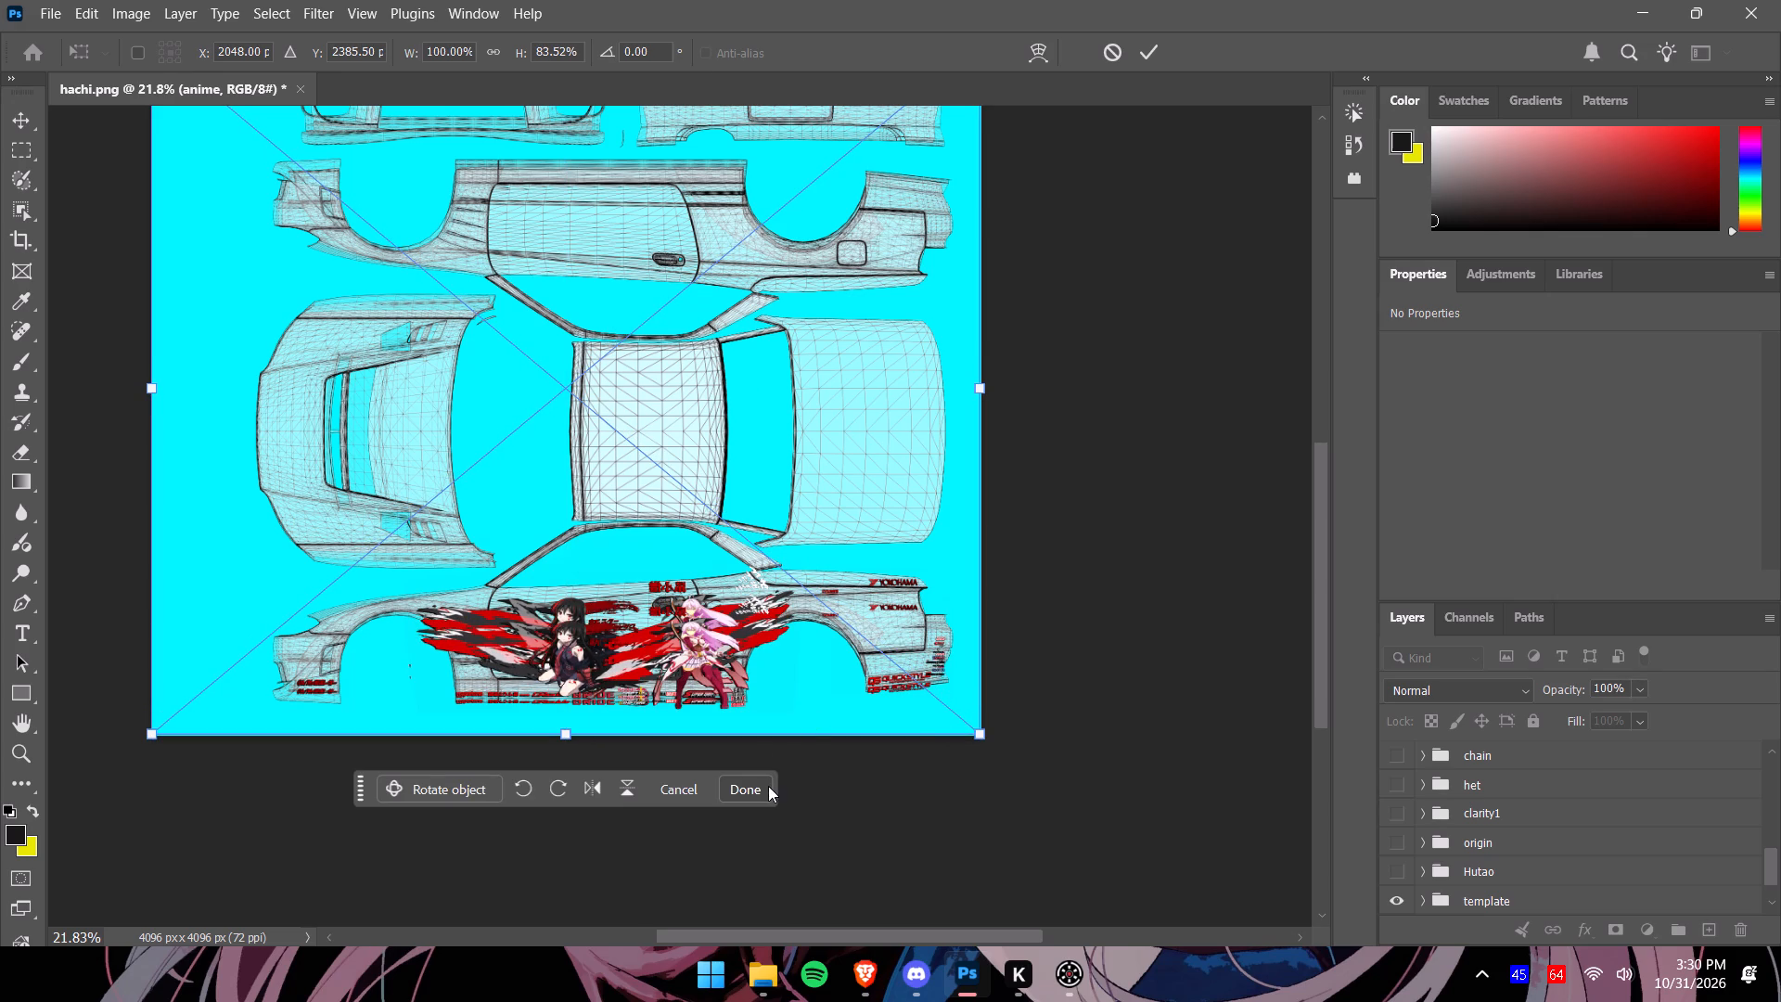
scroll(1170, 672, "down", 3, "alt")
left_click_drag(1313, 623, 1313, 623)
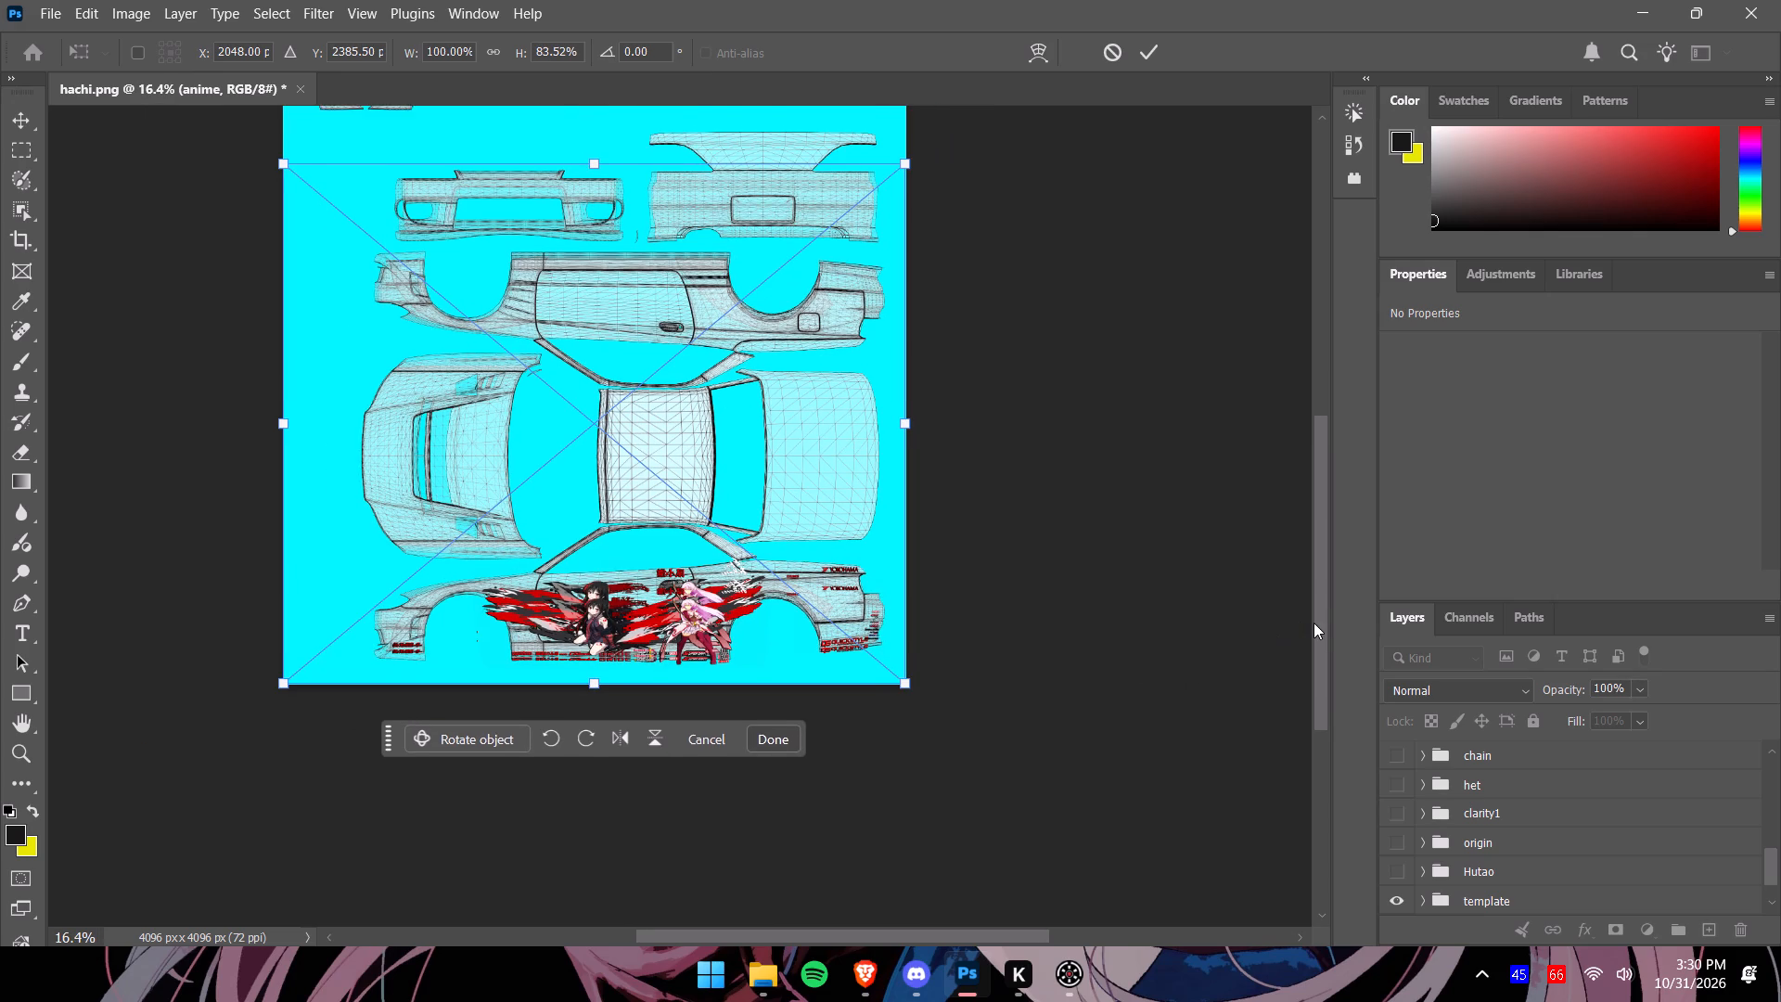
left_click_drag(1313, 623, 1311, 604)
left_click(593, 217)
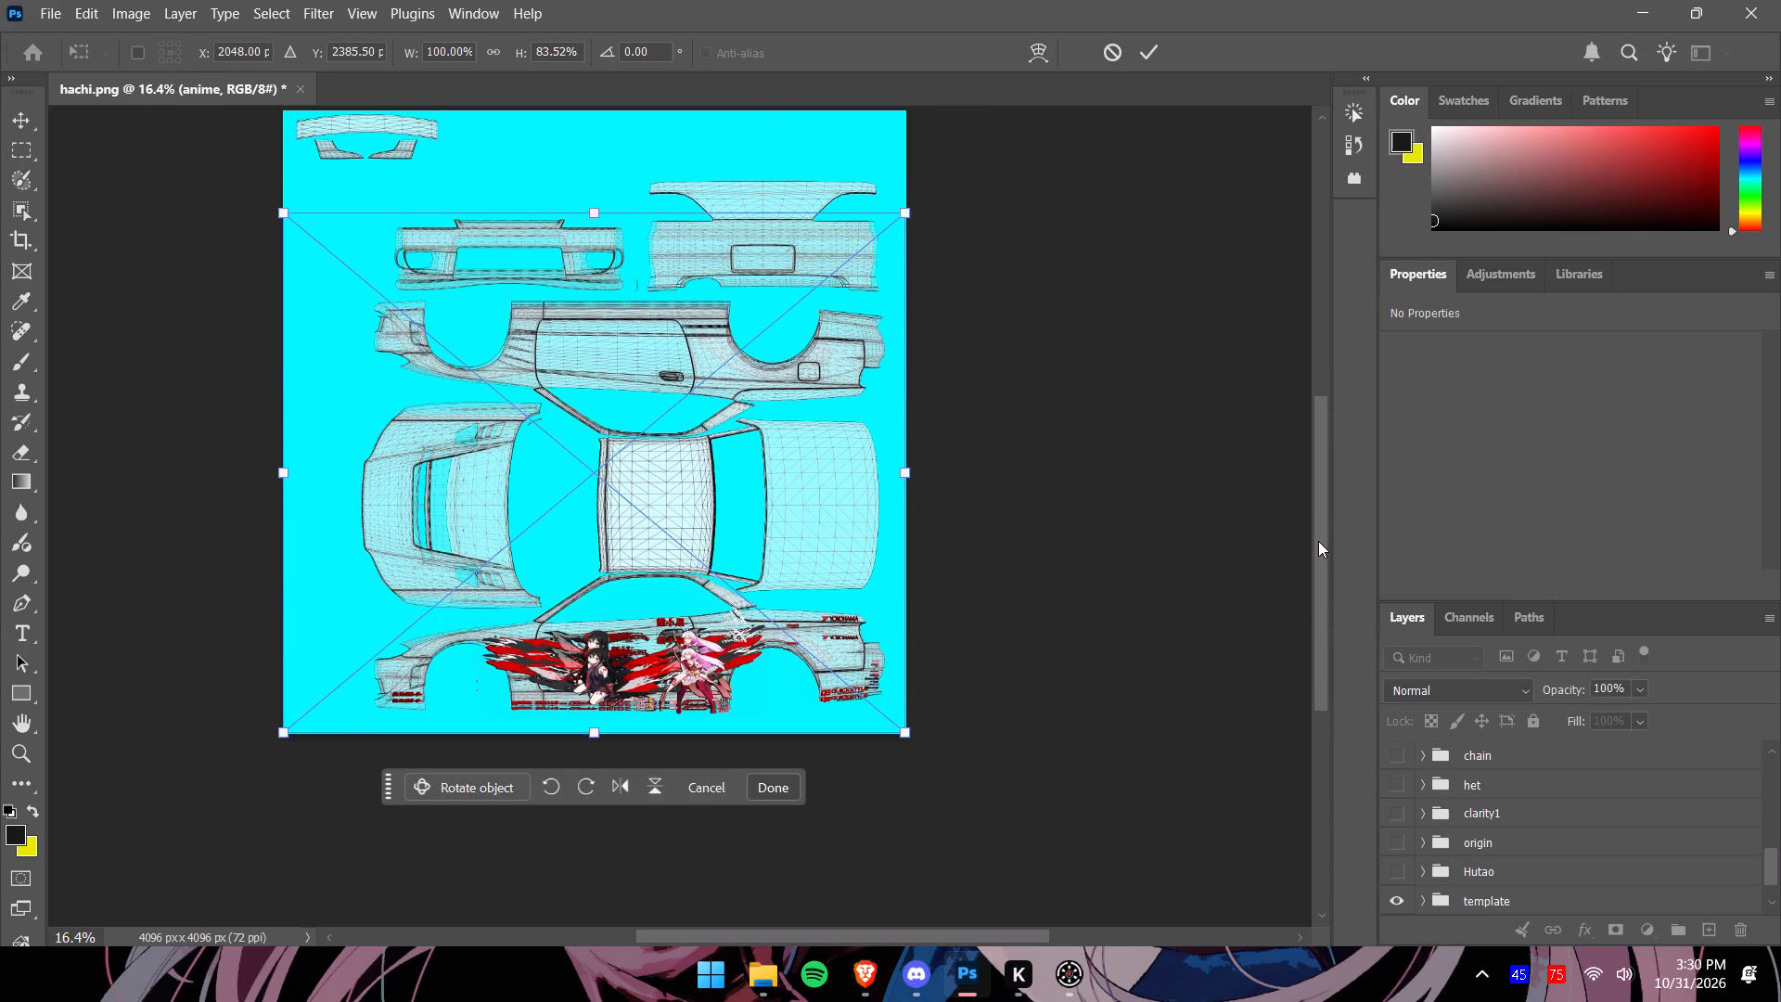
left_click_drag(1318, 541, 1316, 509)
left_click_drag(591, 300, 599, 244)
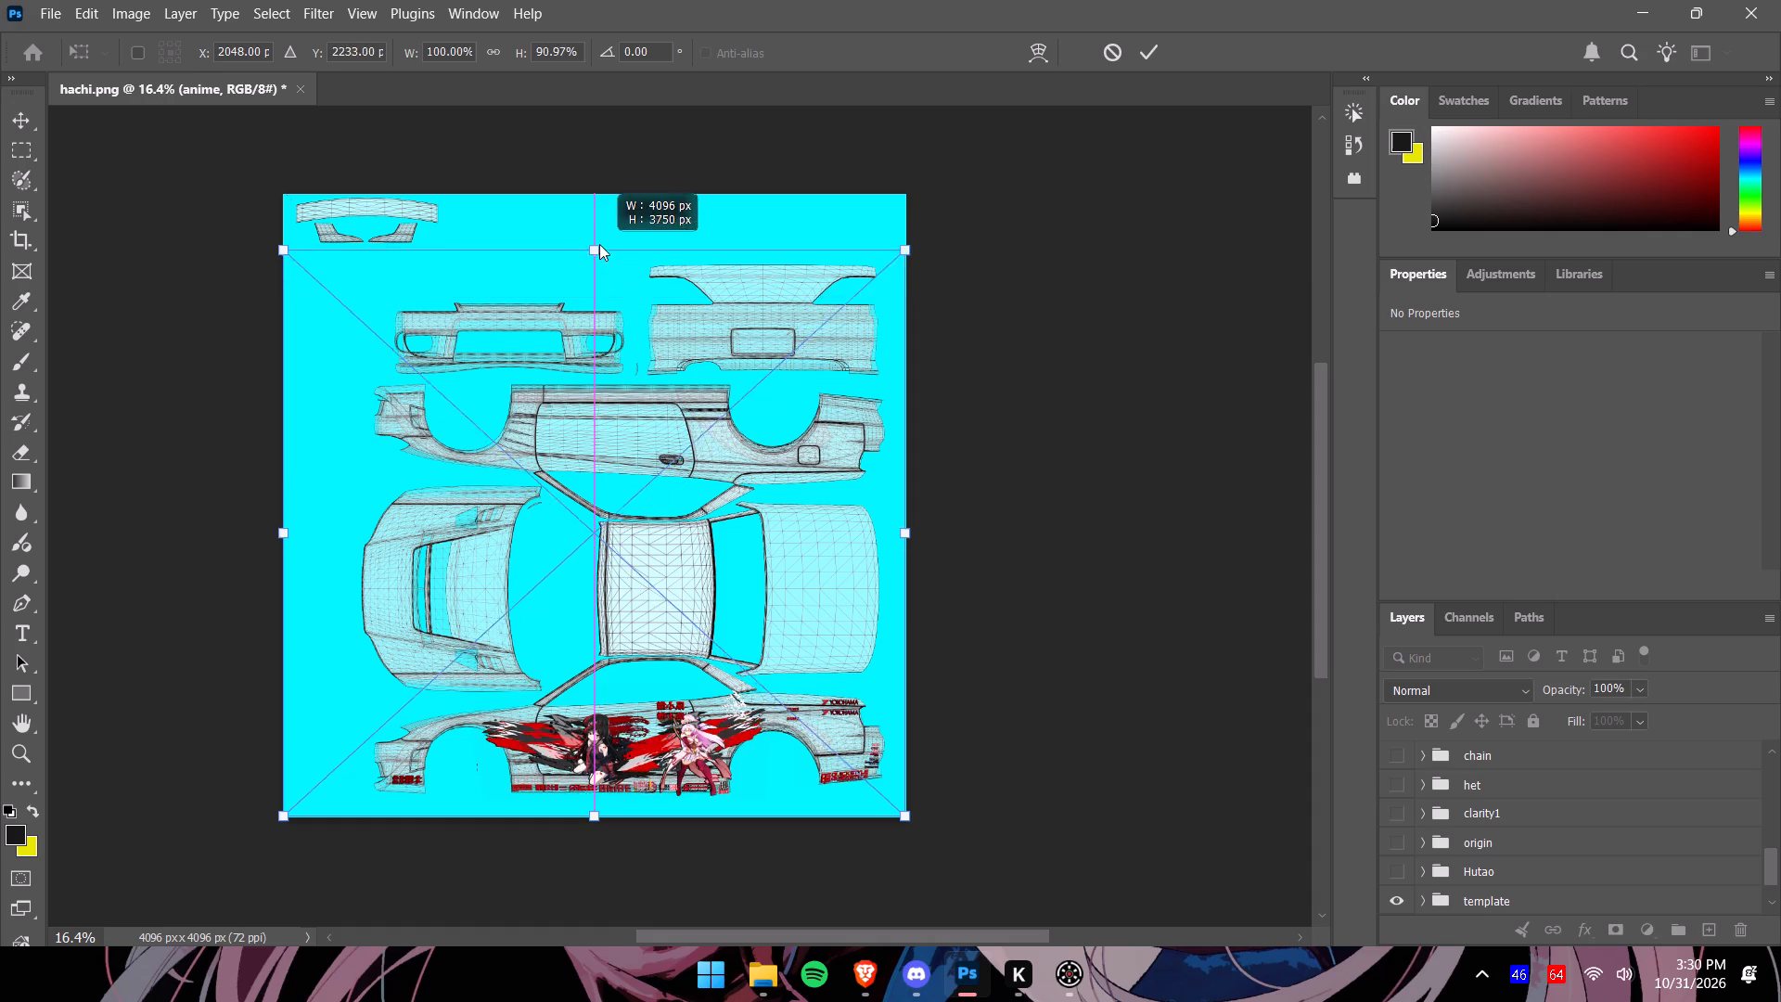
left_click_drag(599, 244, 609, 199)
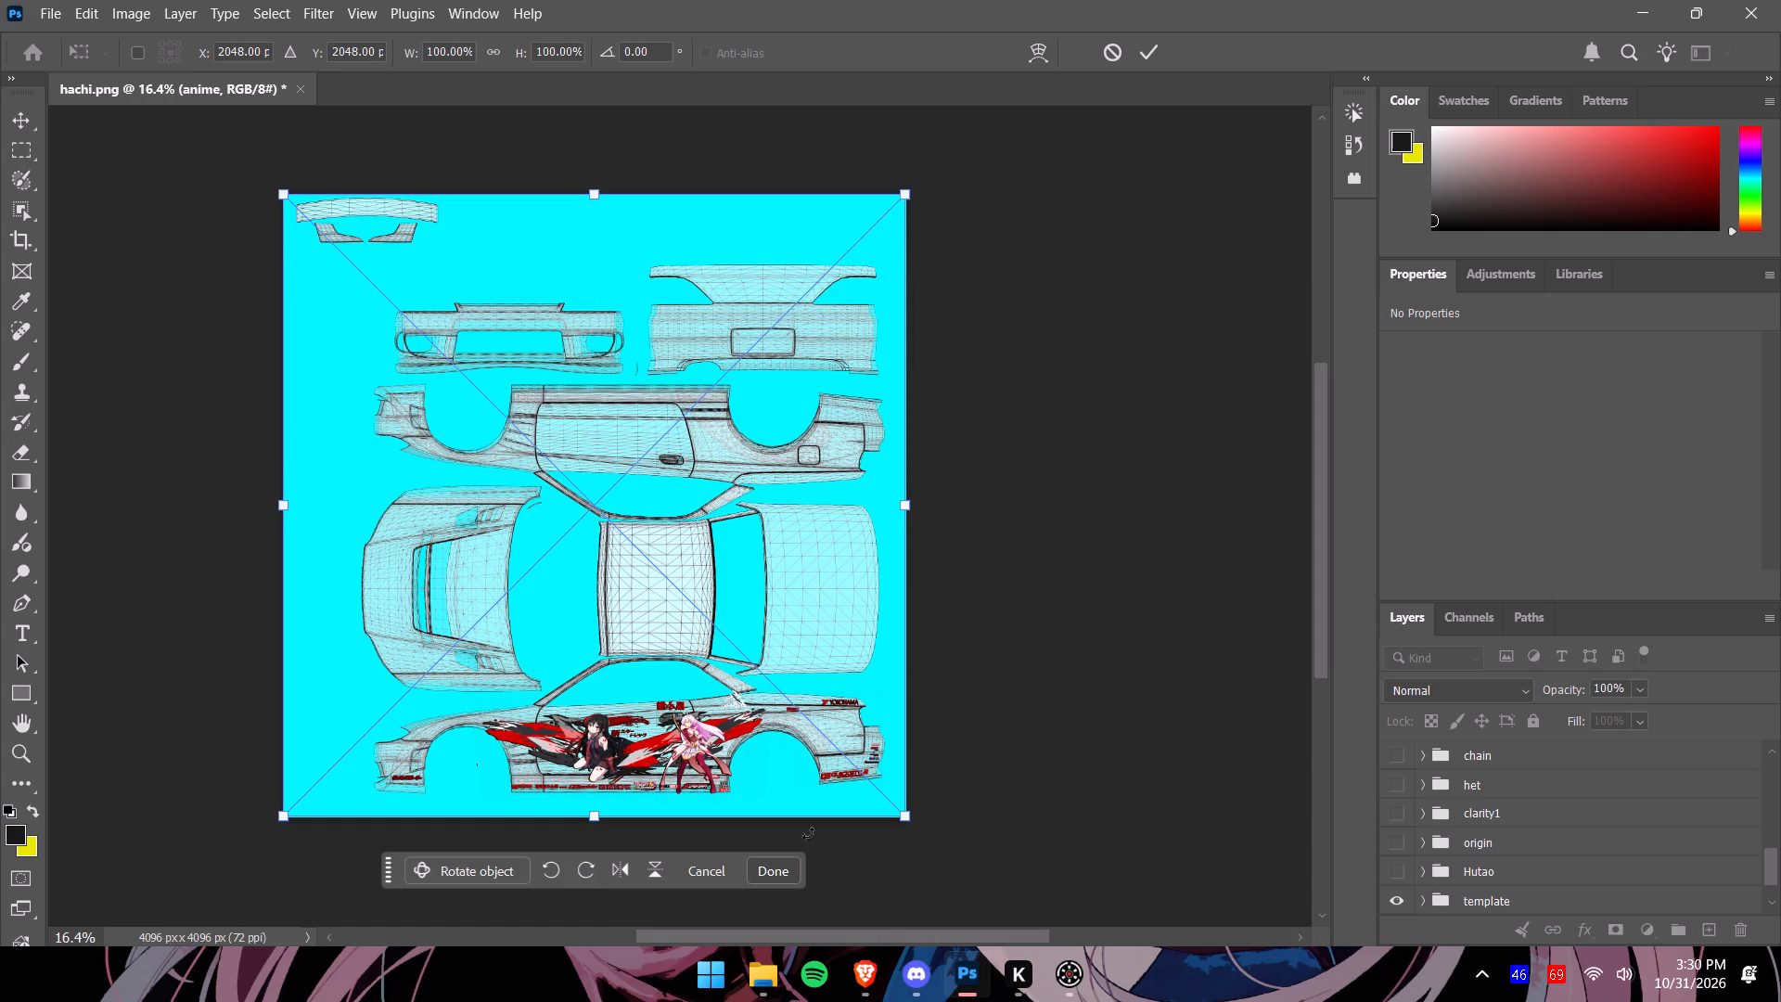
left_click(792, 859)
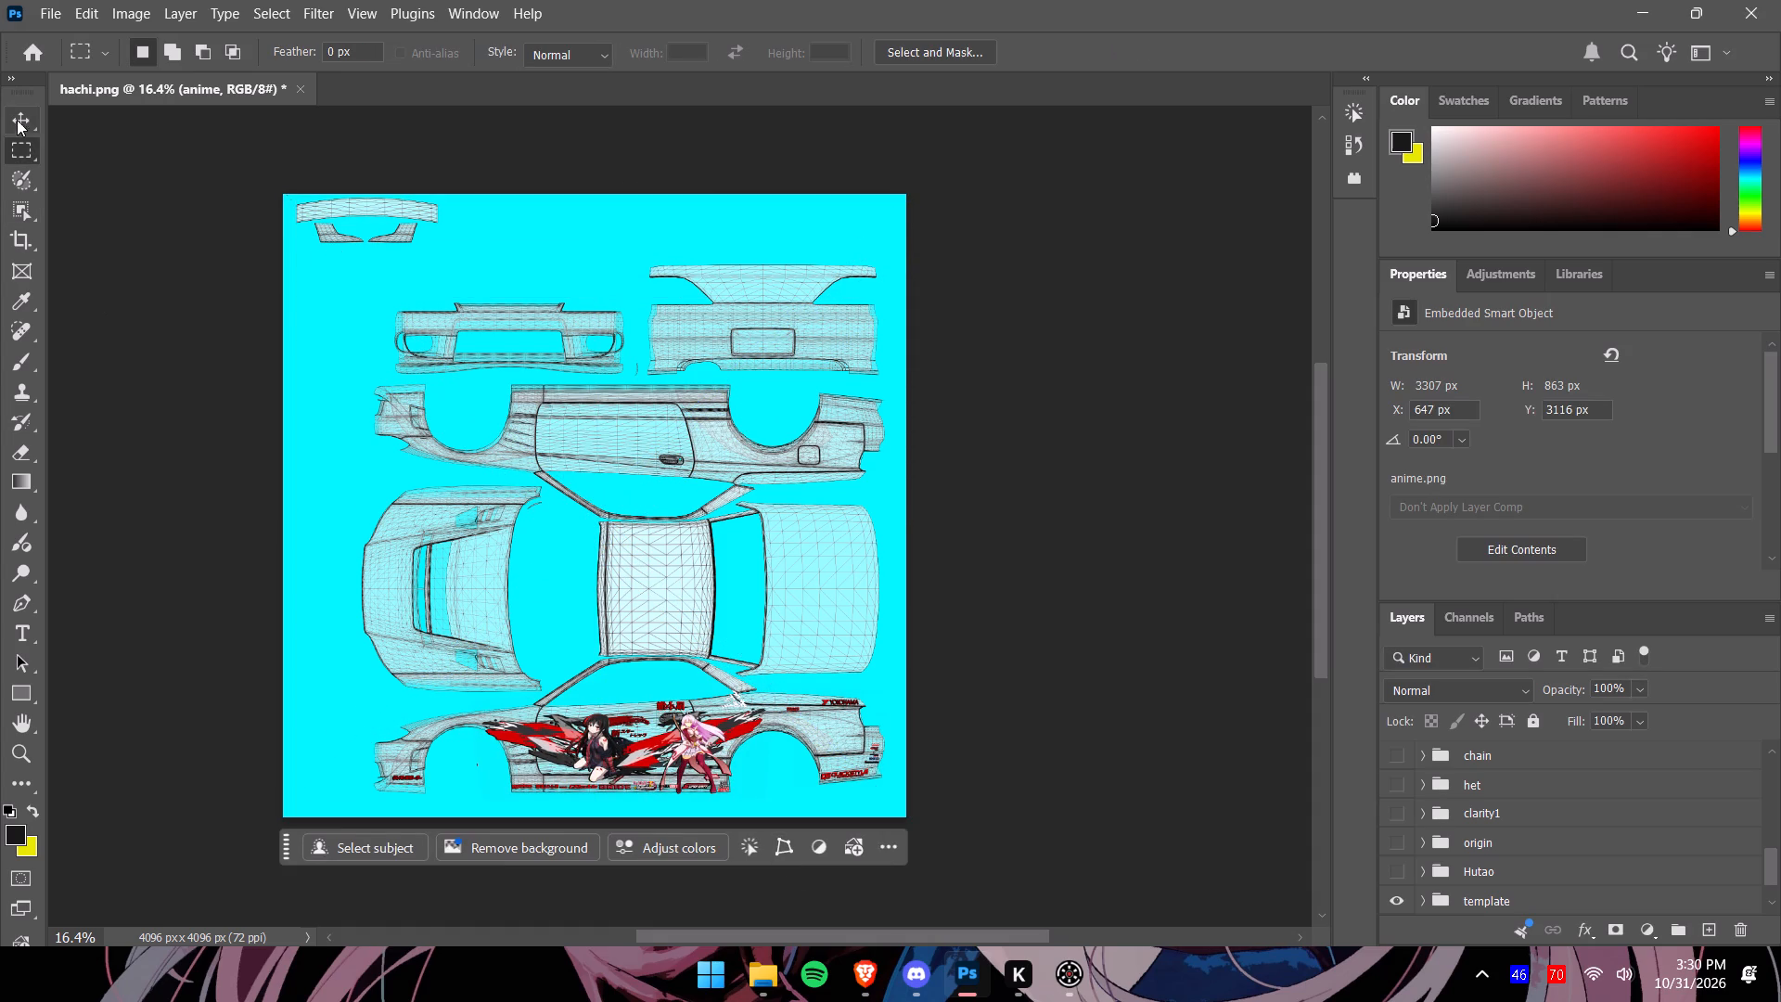
Find the placed anime layer in the layer stack and toggle its visibility to compare it with the artwork beneath.
scroll(1601, 831, "down", 3)
scroll(1604, 839, "up", 5)
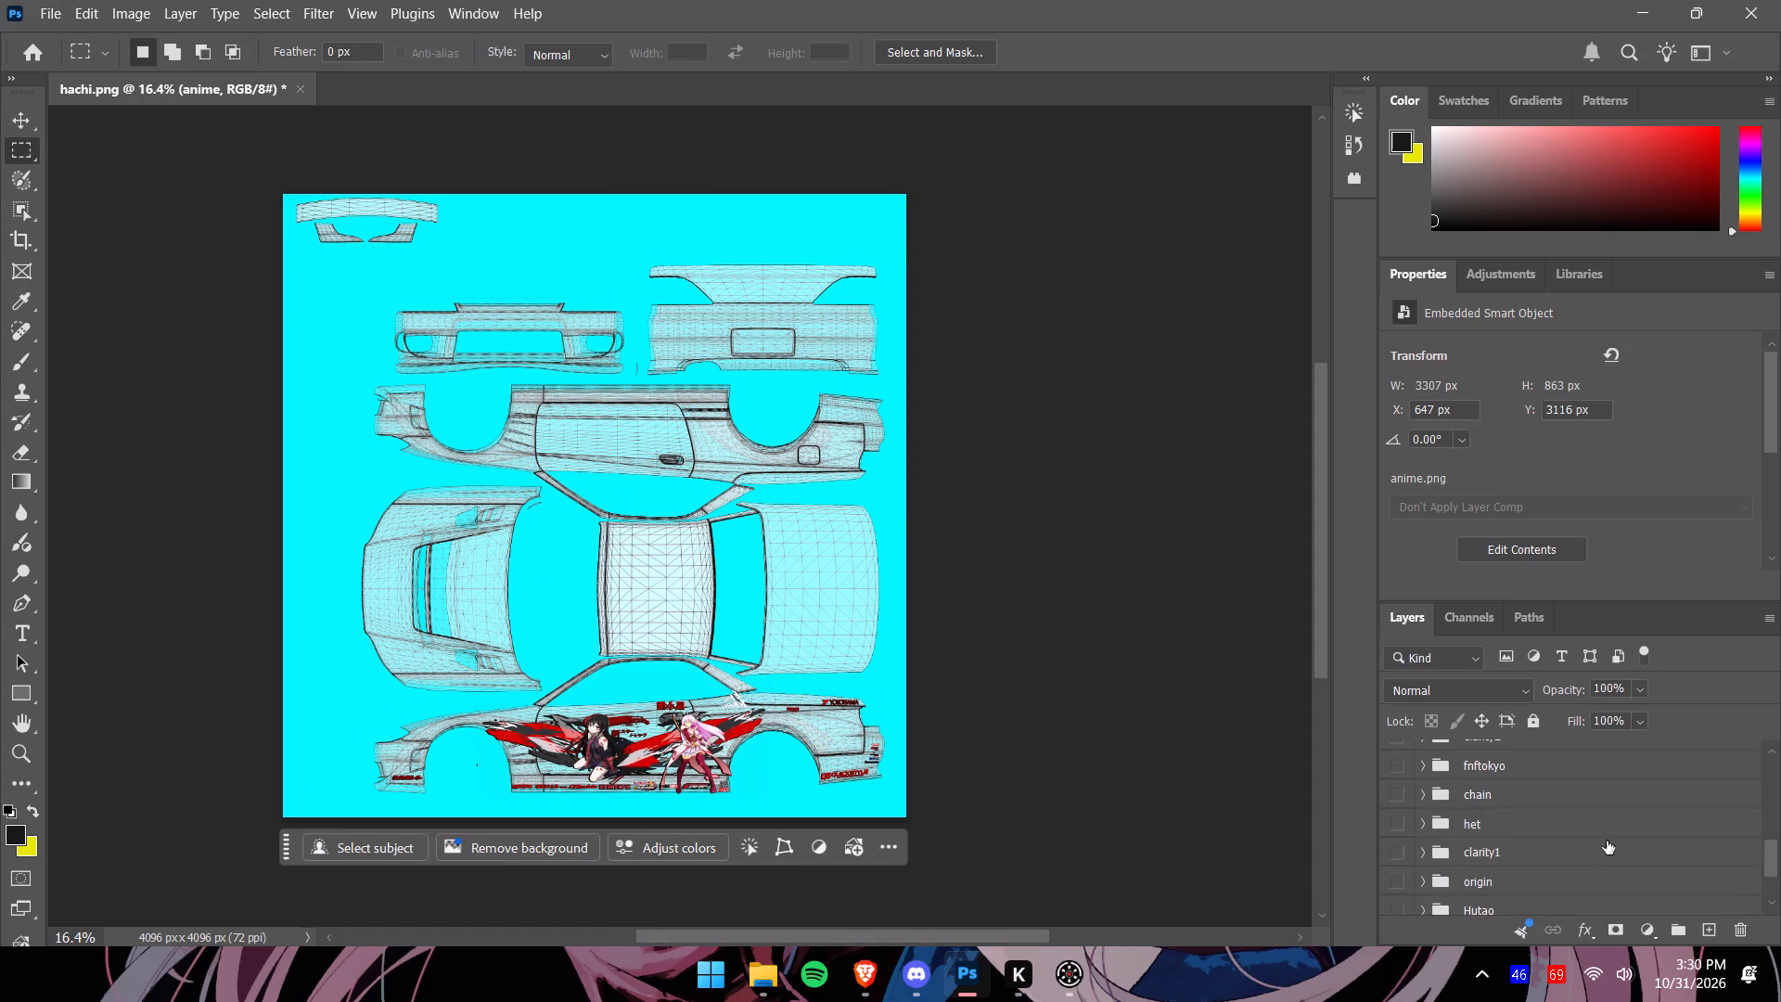
scroll(1607, 841, "up", 15)
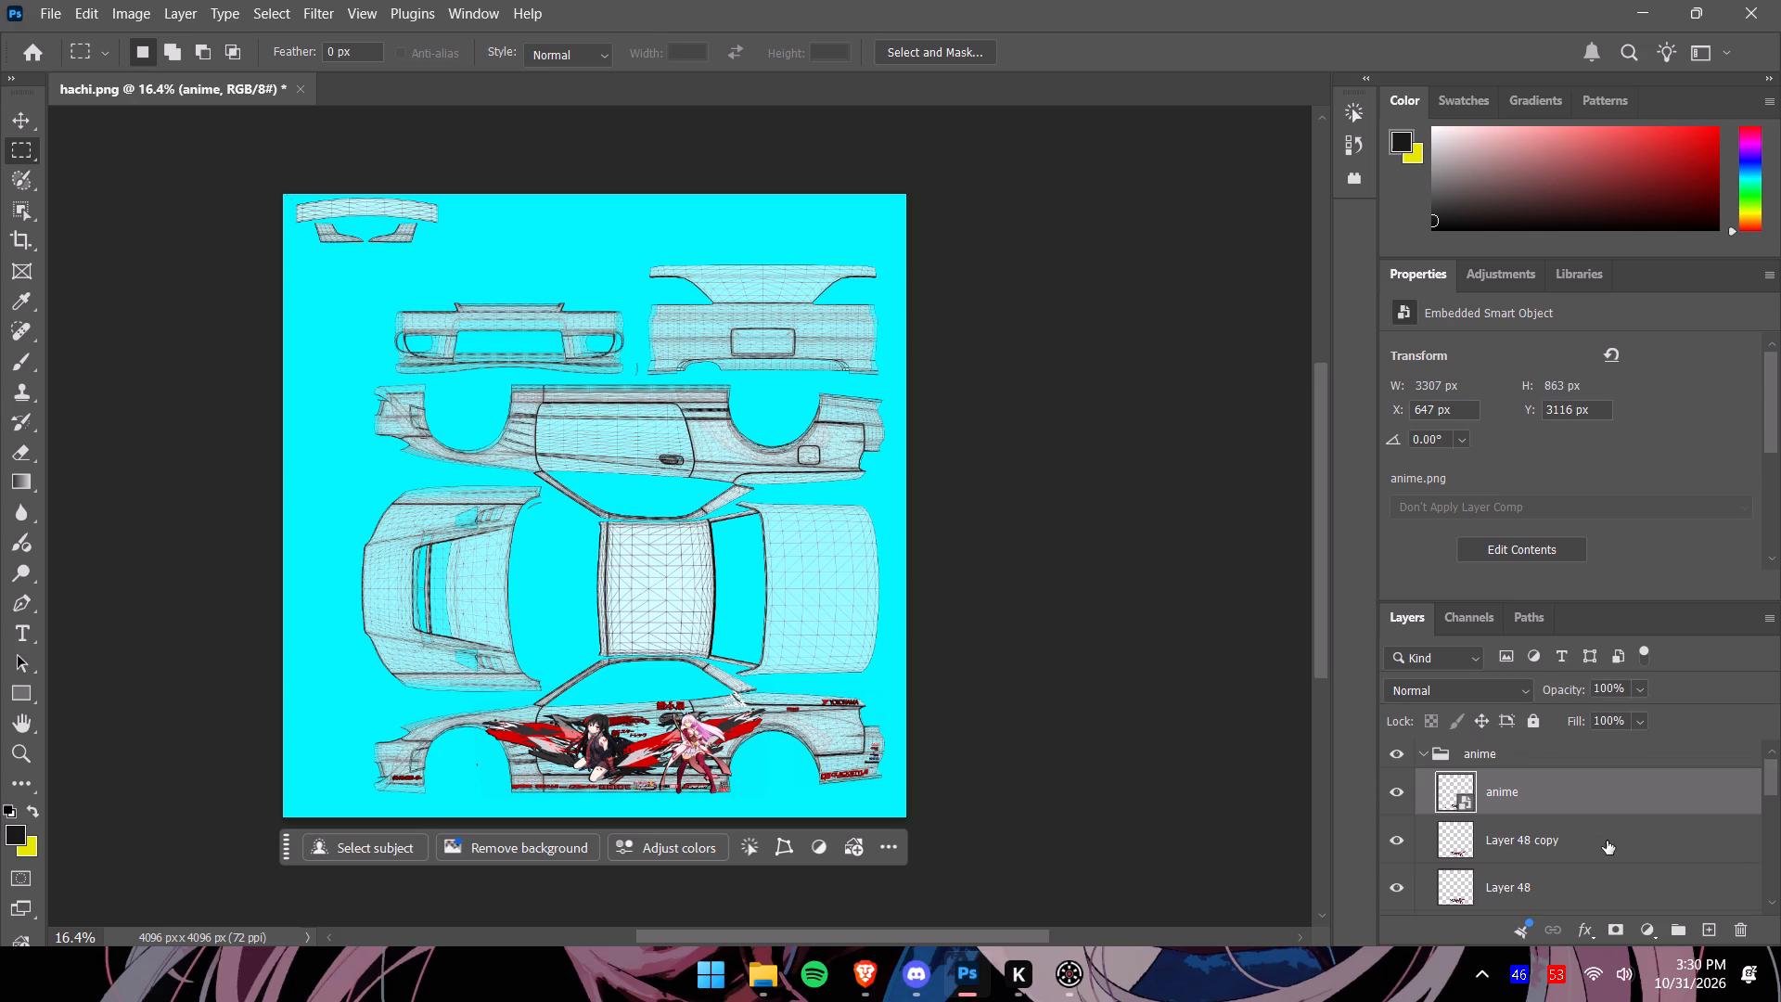
left_click(1401, 796)
left_click(1401, 796)
left_click_drag(1324, 632, 1333, 658)
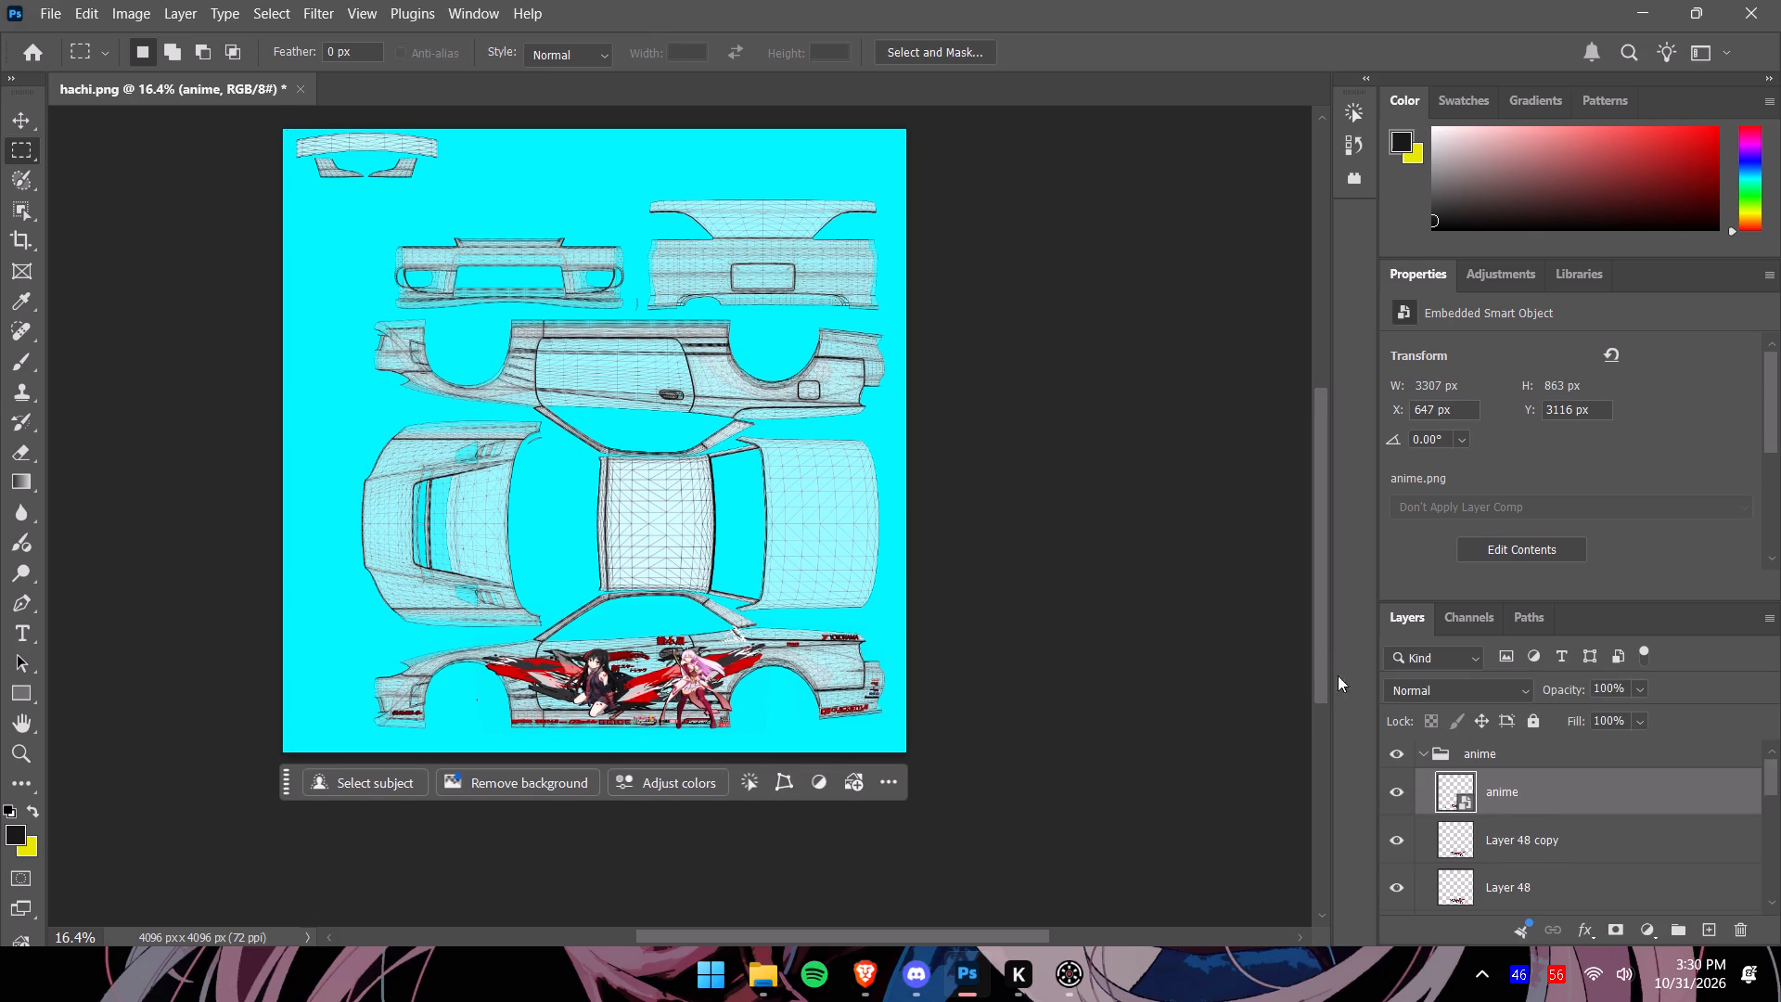
scroll(1480, 806, "down", 1)
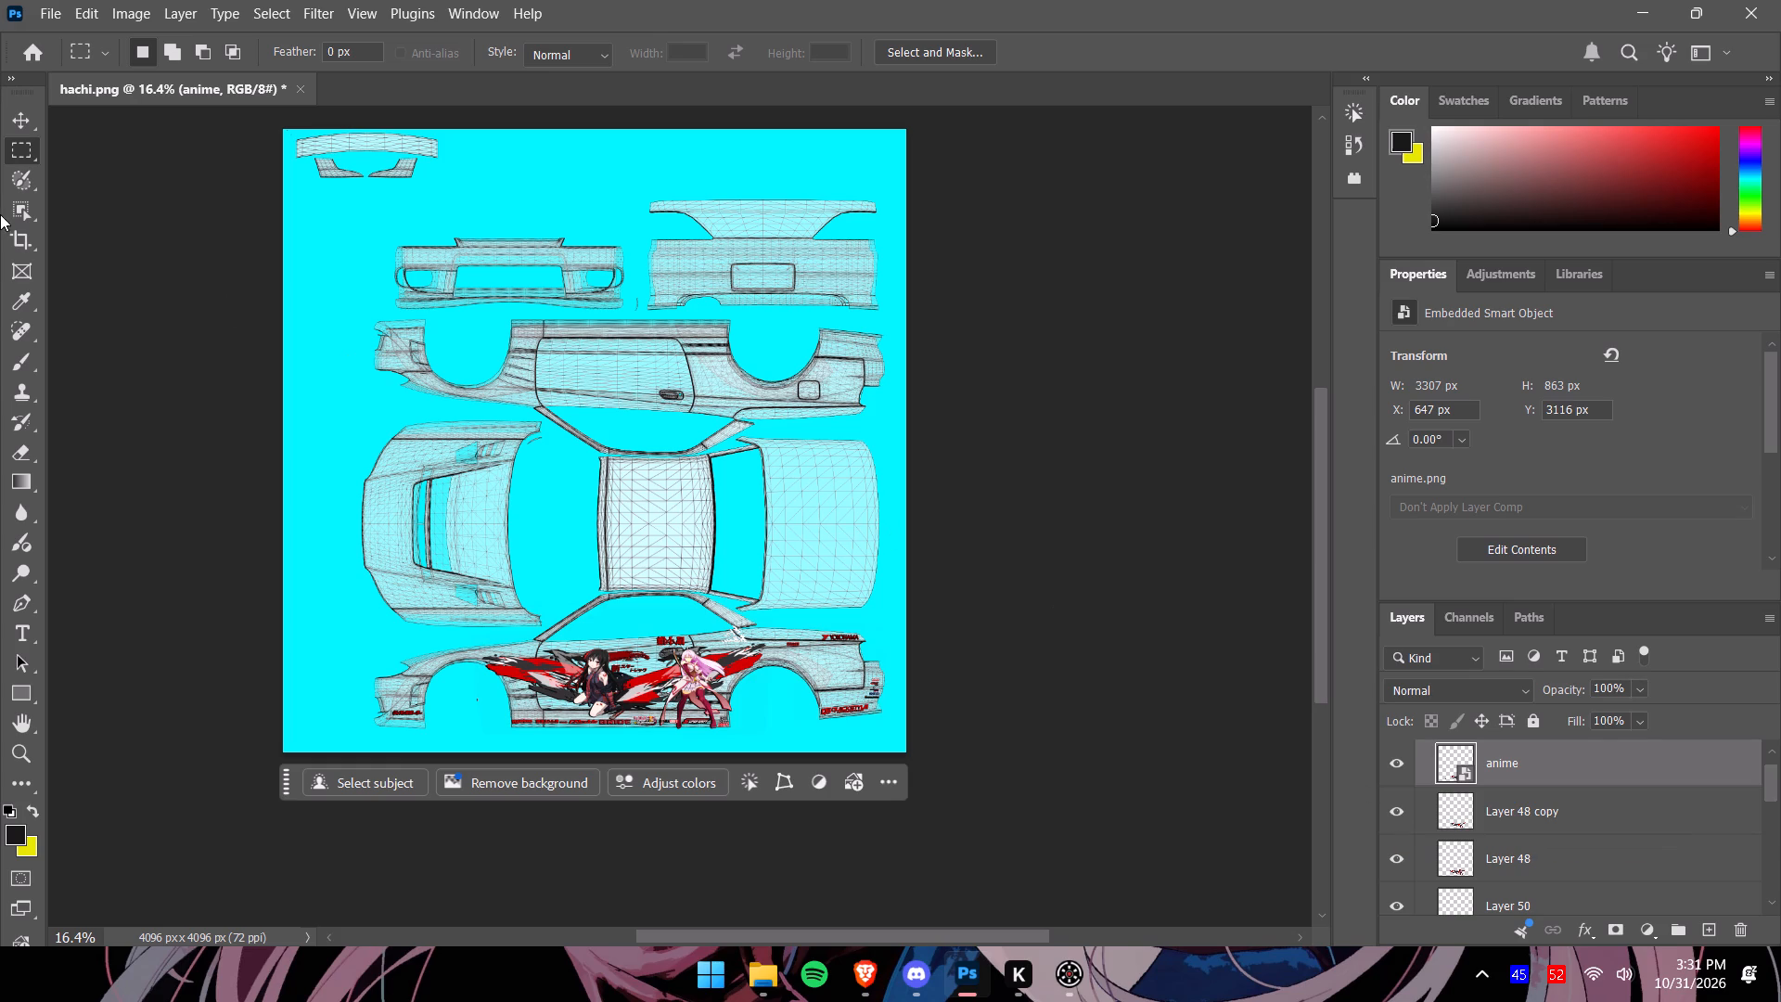
Marquee-select the lower car side, copy that area of the anime layer into a new layer, and hide the anime layer.
left_click_drag(352, 583, 635, 618)
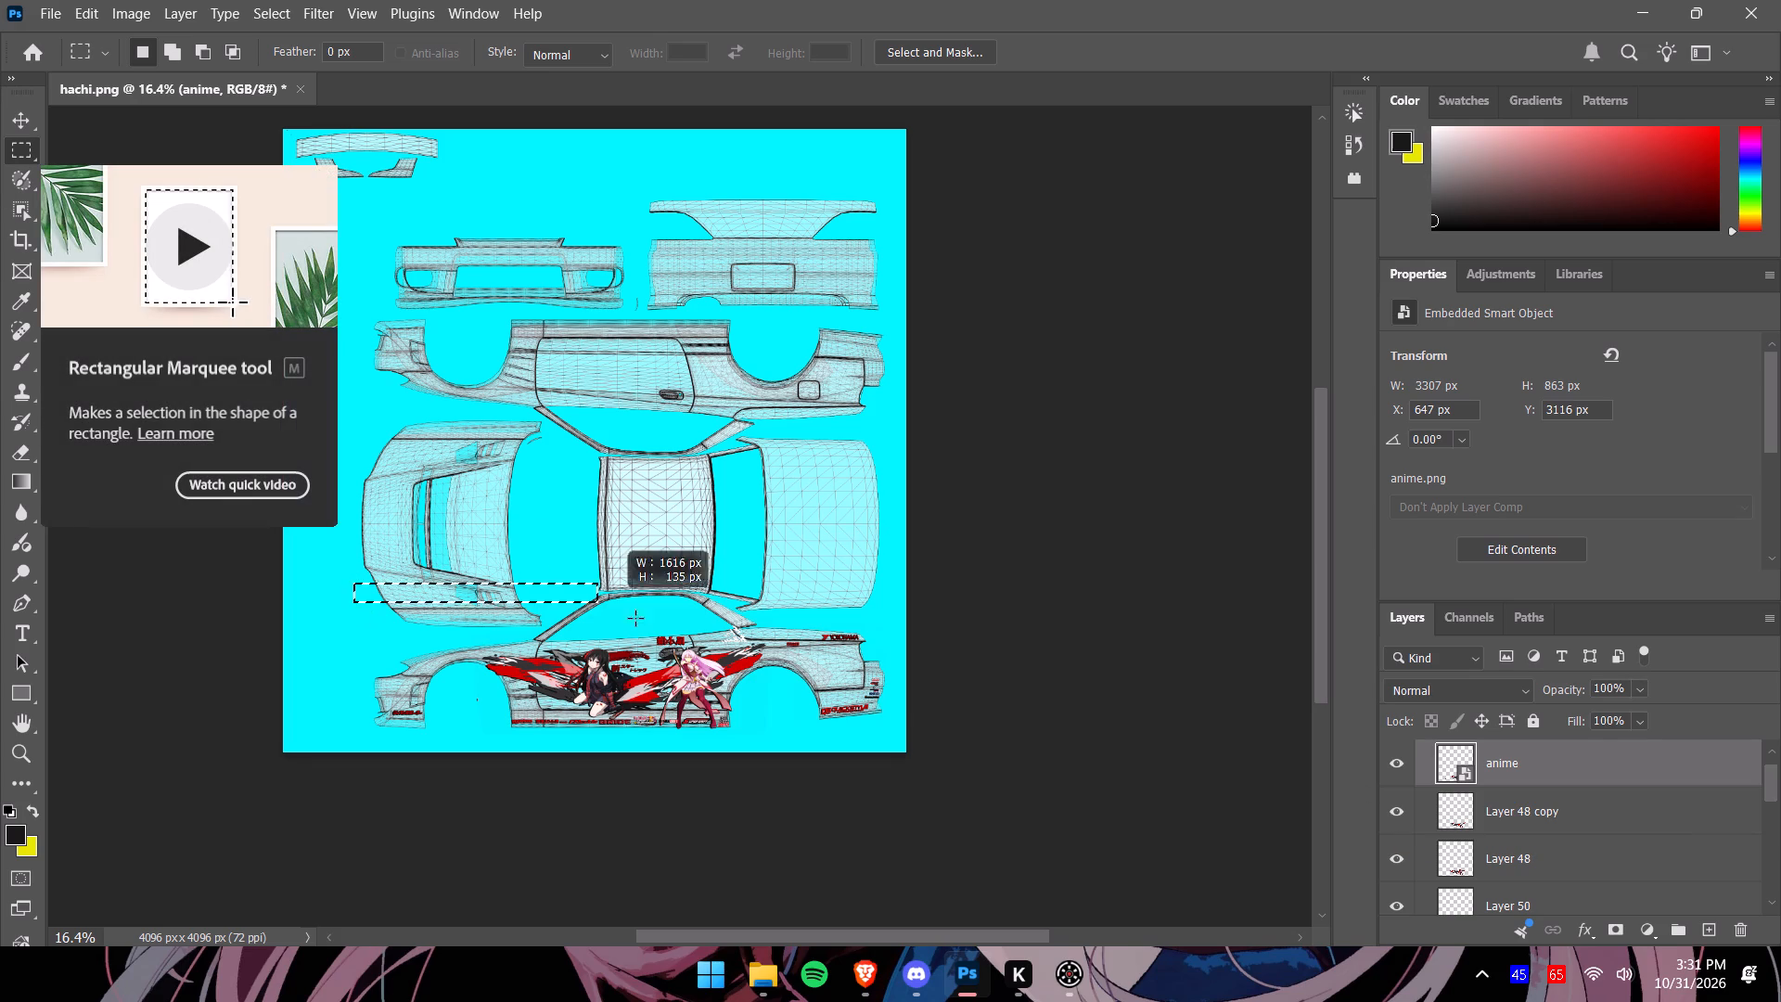
left_click_drag(635, 618, 903, 748)
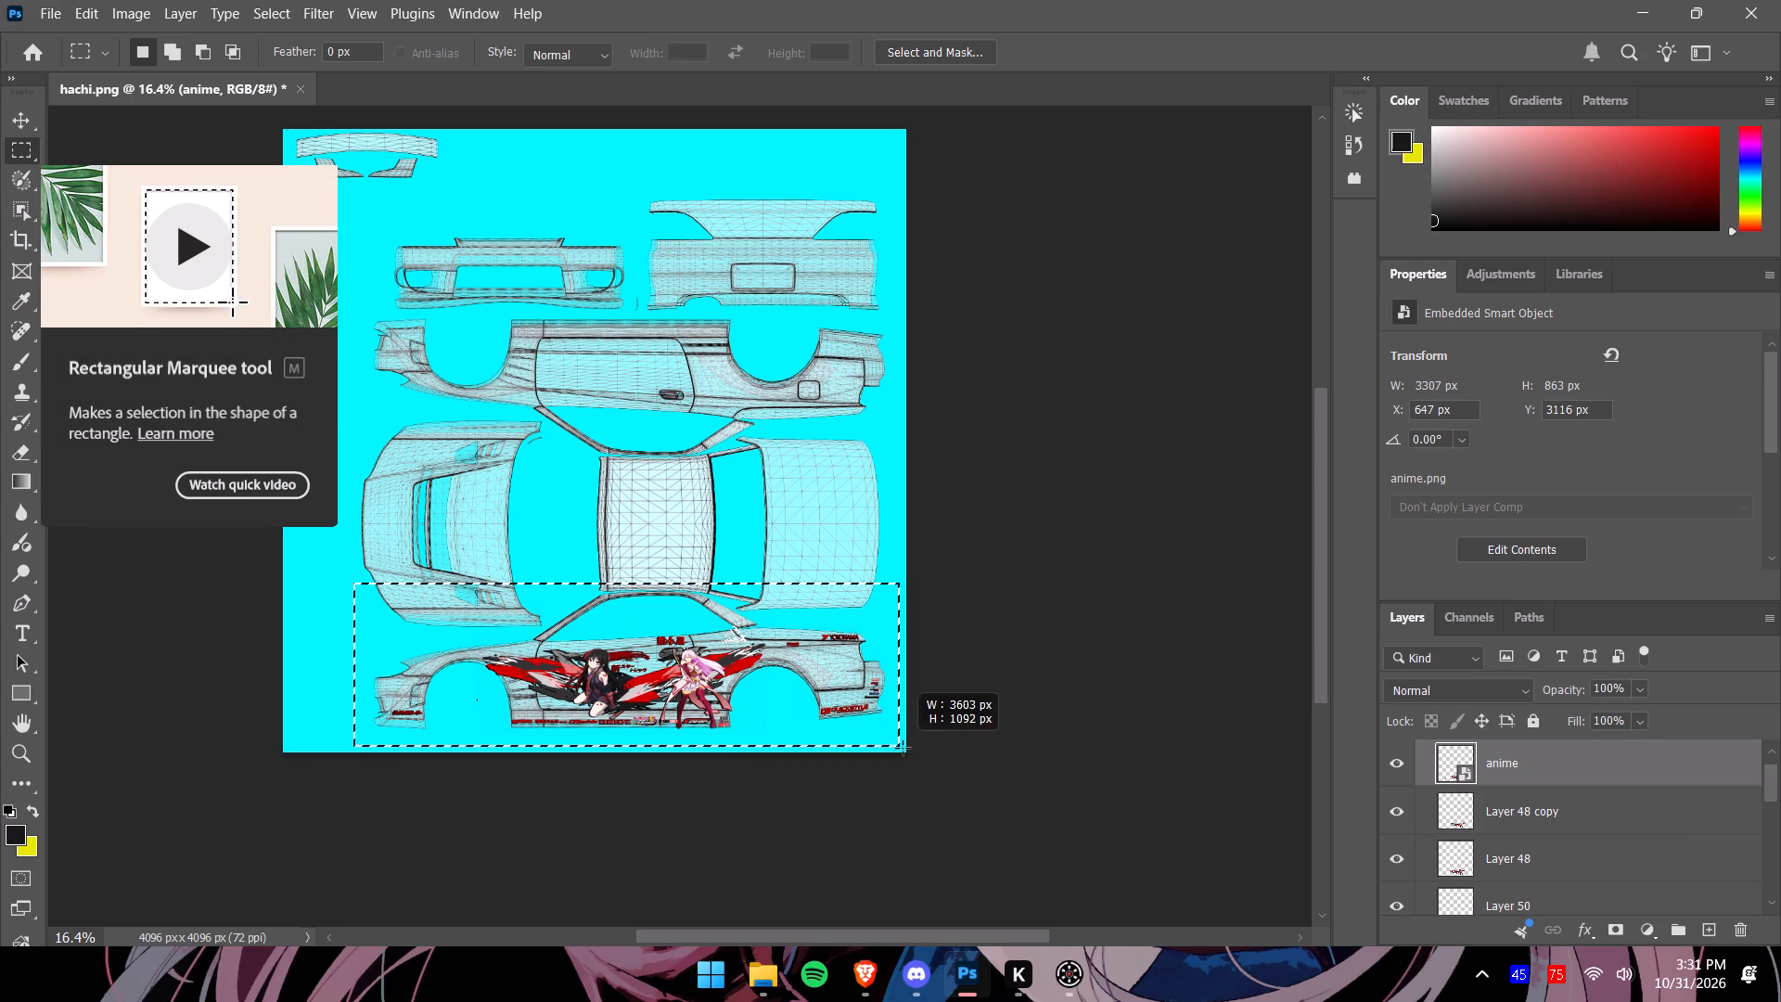
left_click_drag(903, 748, 904, 749)
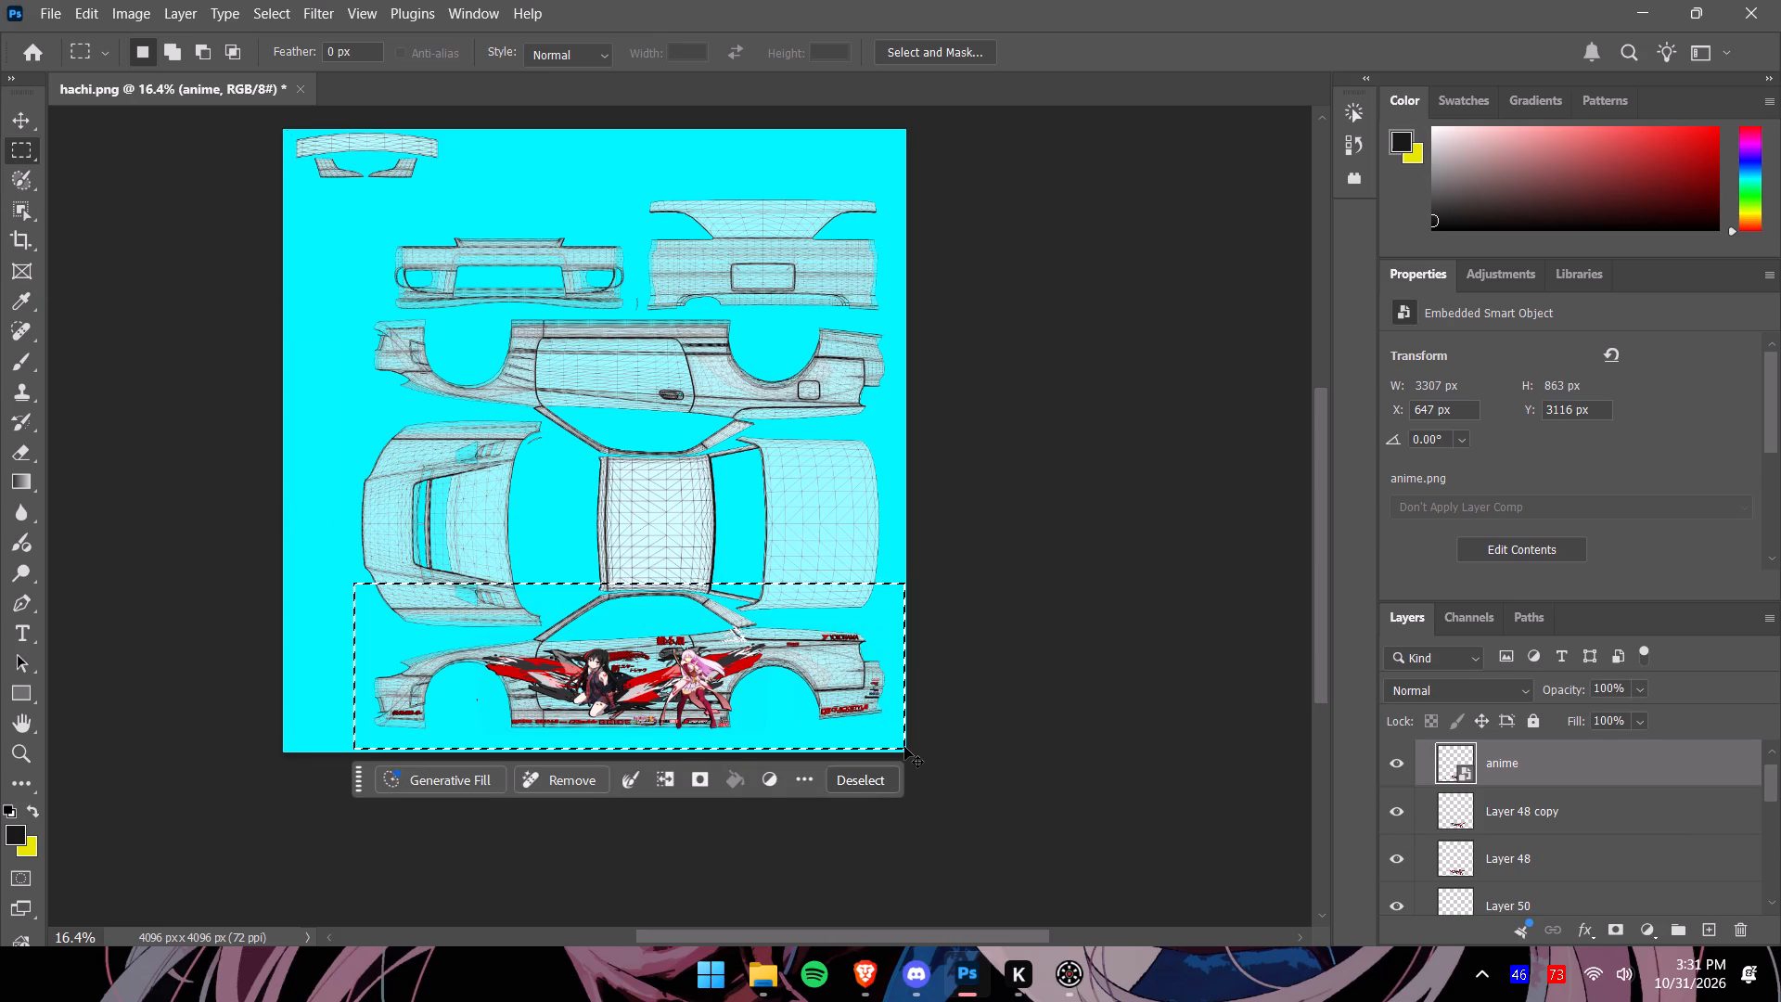
key("ctrl+c")
key("ctrl+v")
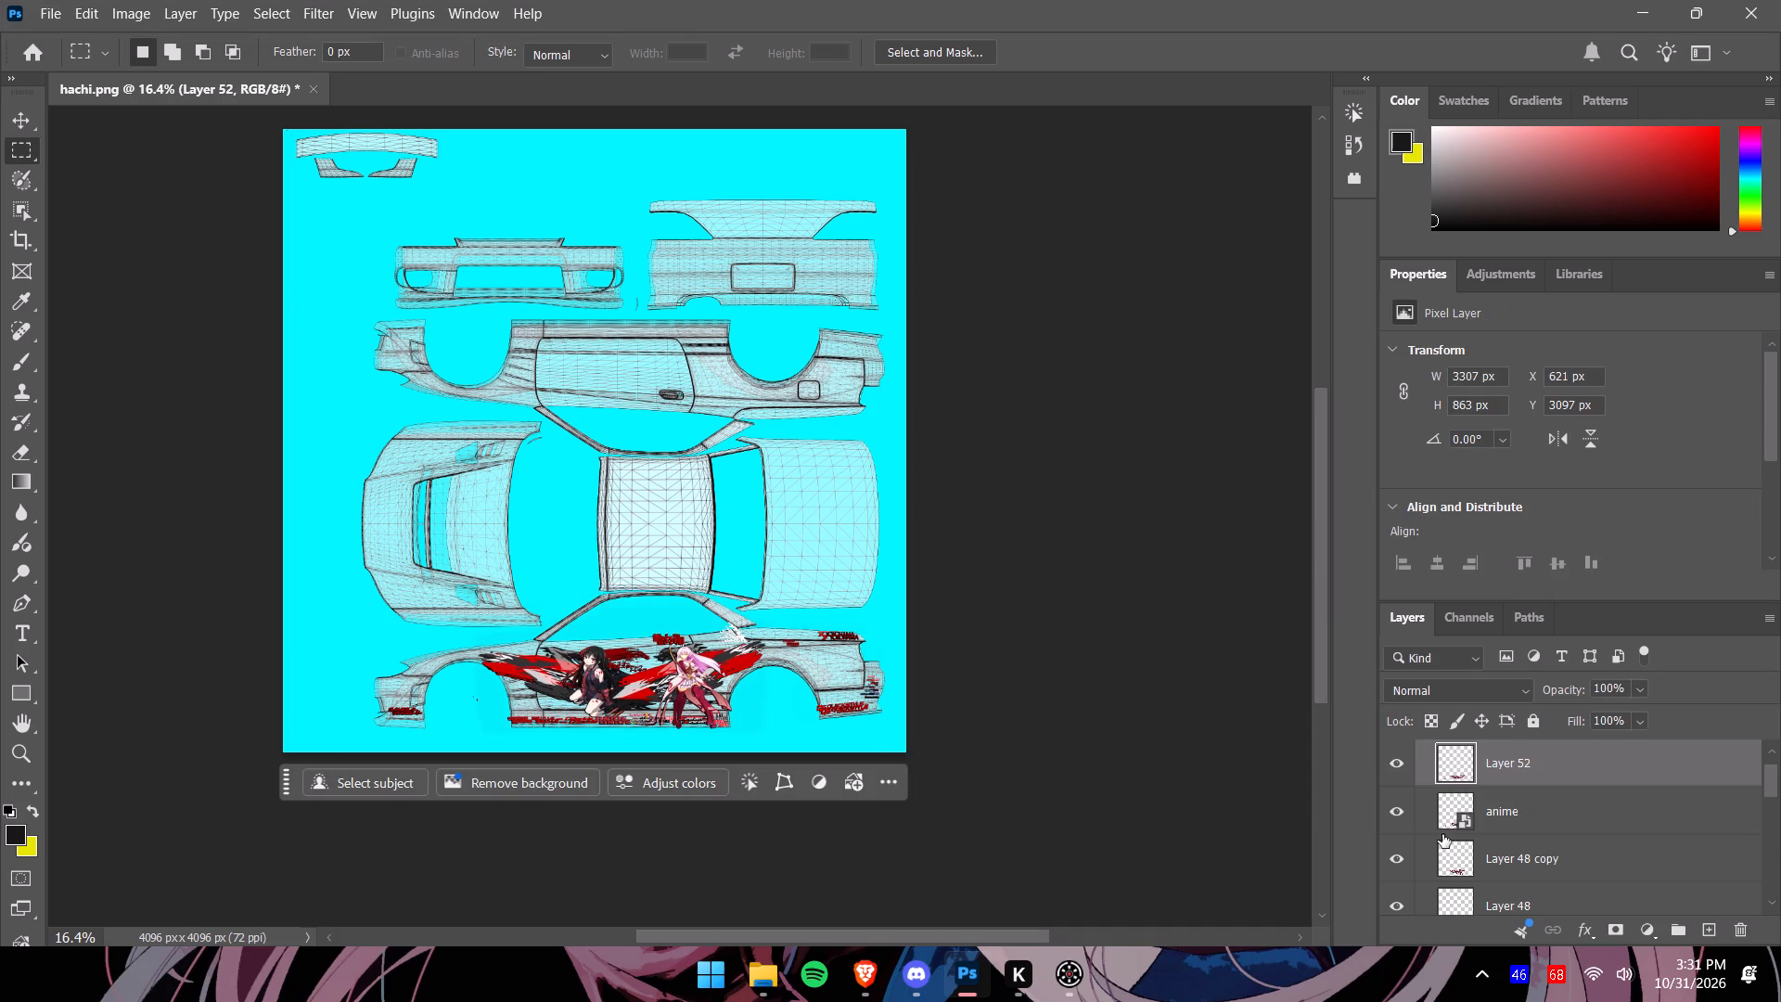
left_click(1401, 813)
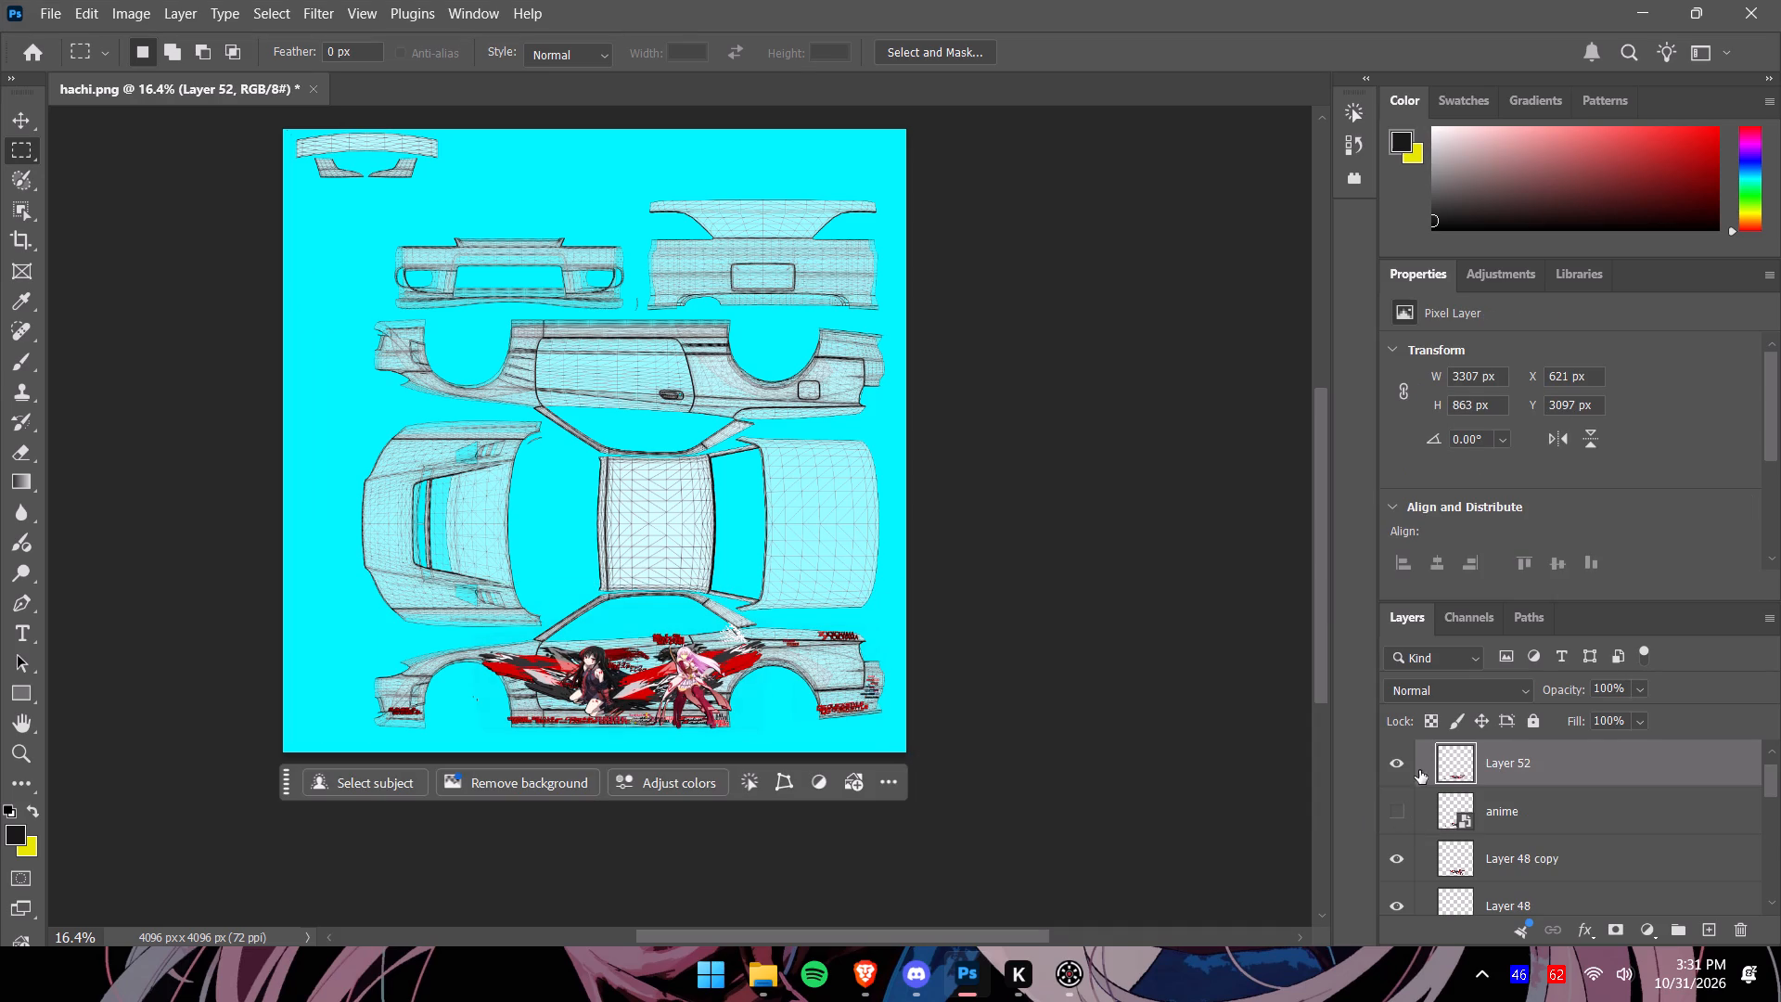
Move the pasted livery copy up onto the upper car side of the template and flip it vertically.
left_click(20, 126)
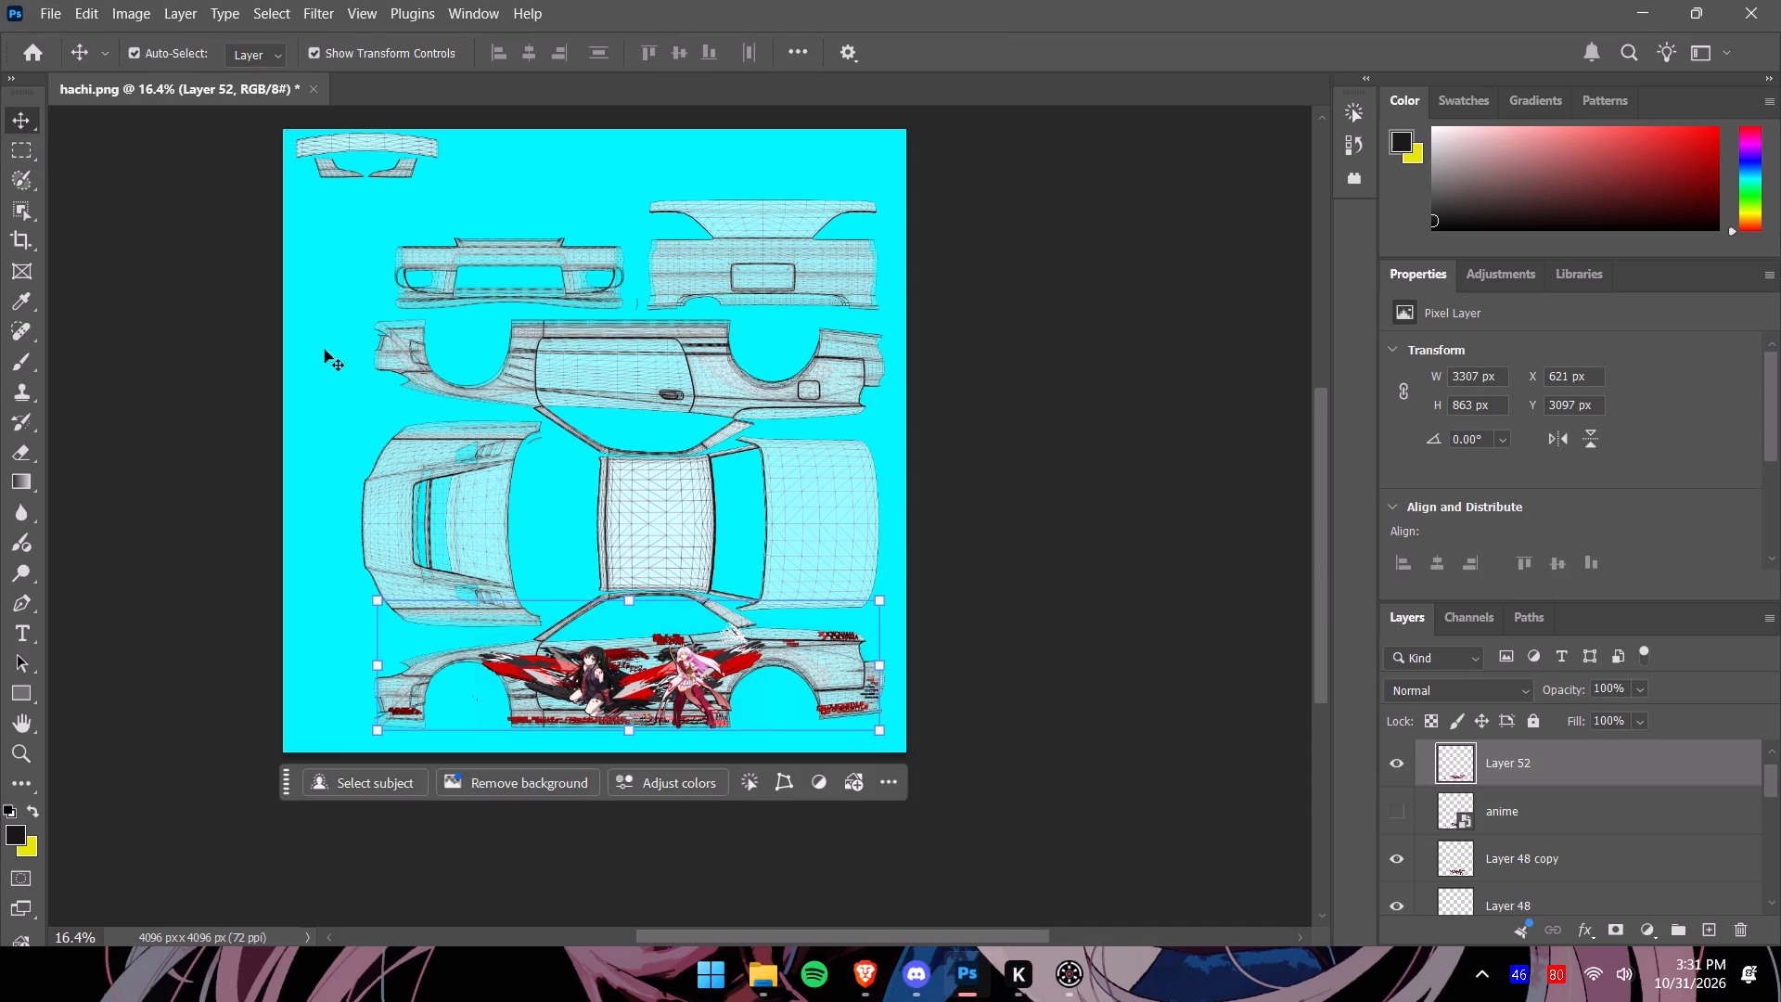
left_click(632, 596)
left_click_drag(662, 684, 663, 659)
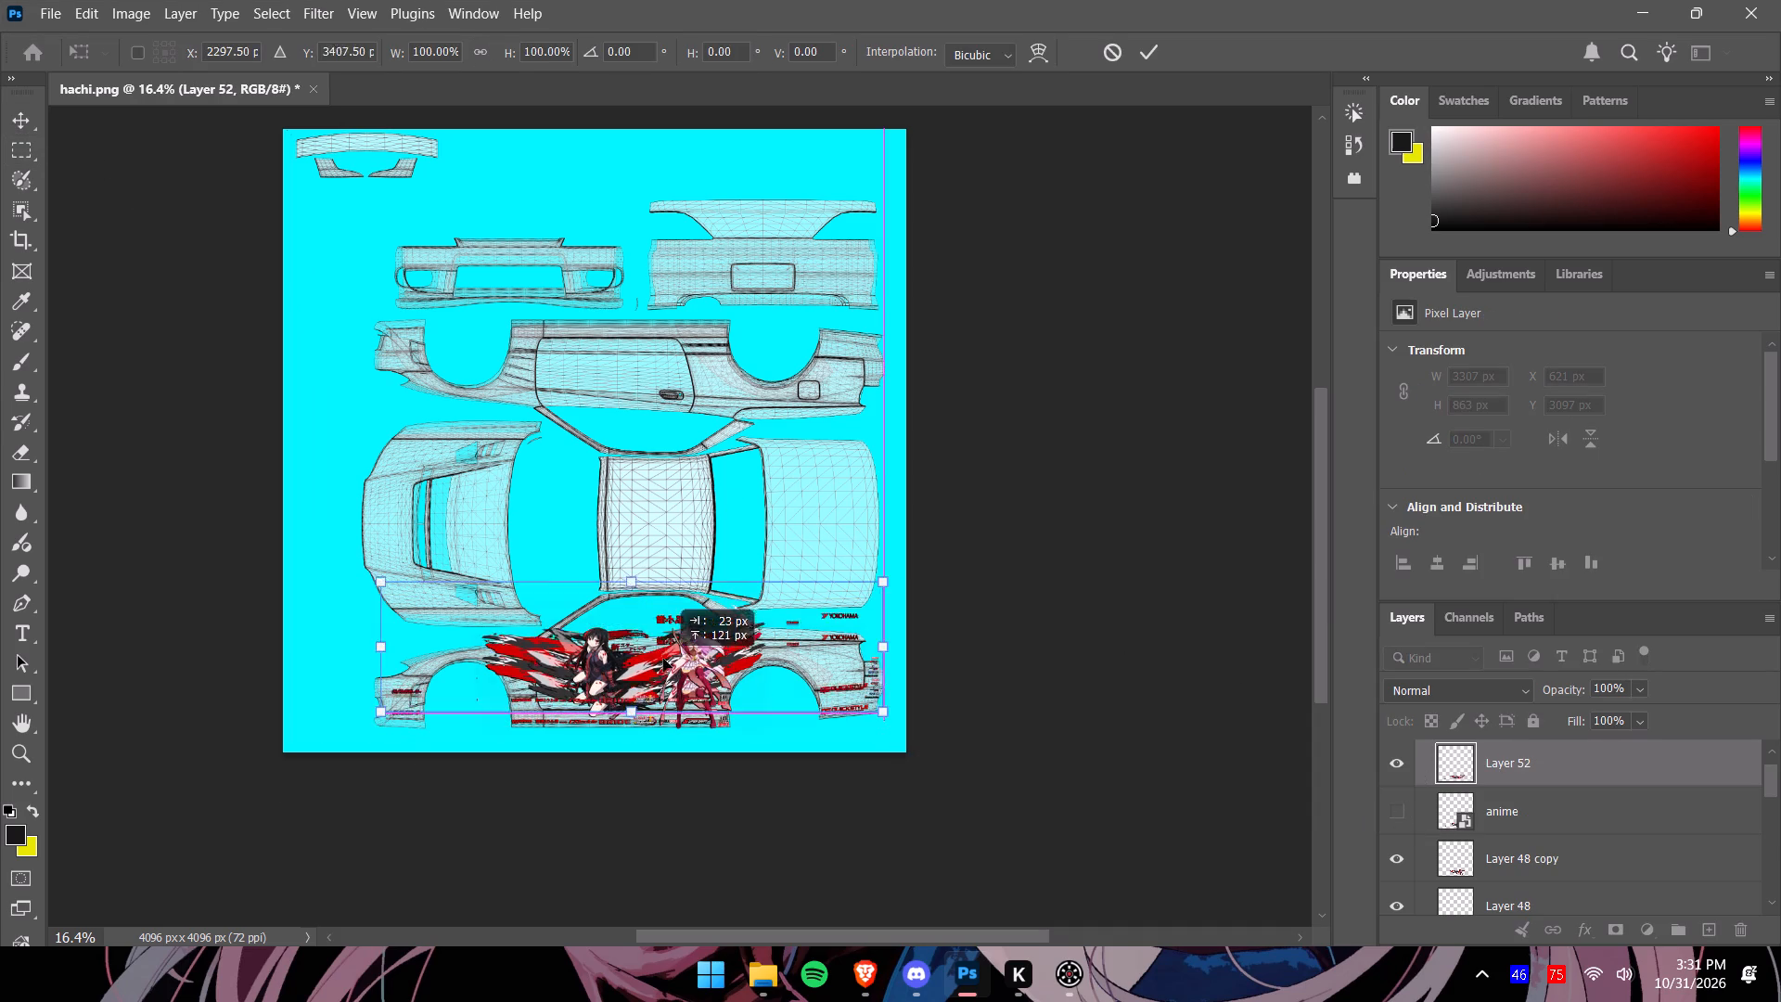
left_click_drag(663, 659, 658, 366)
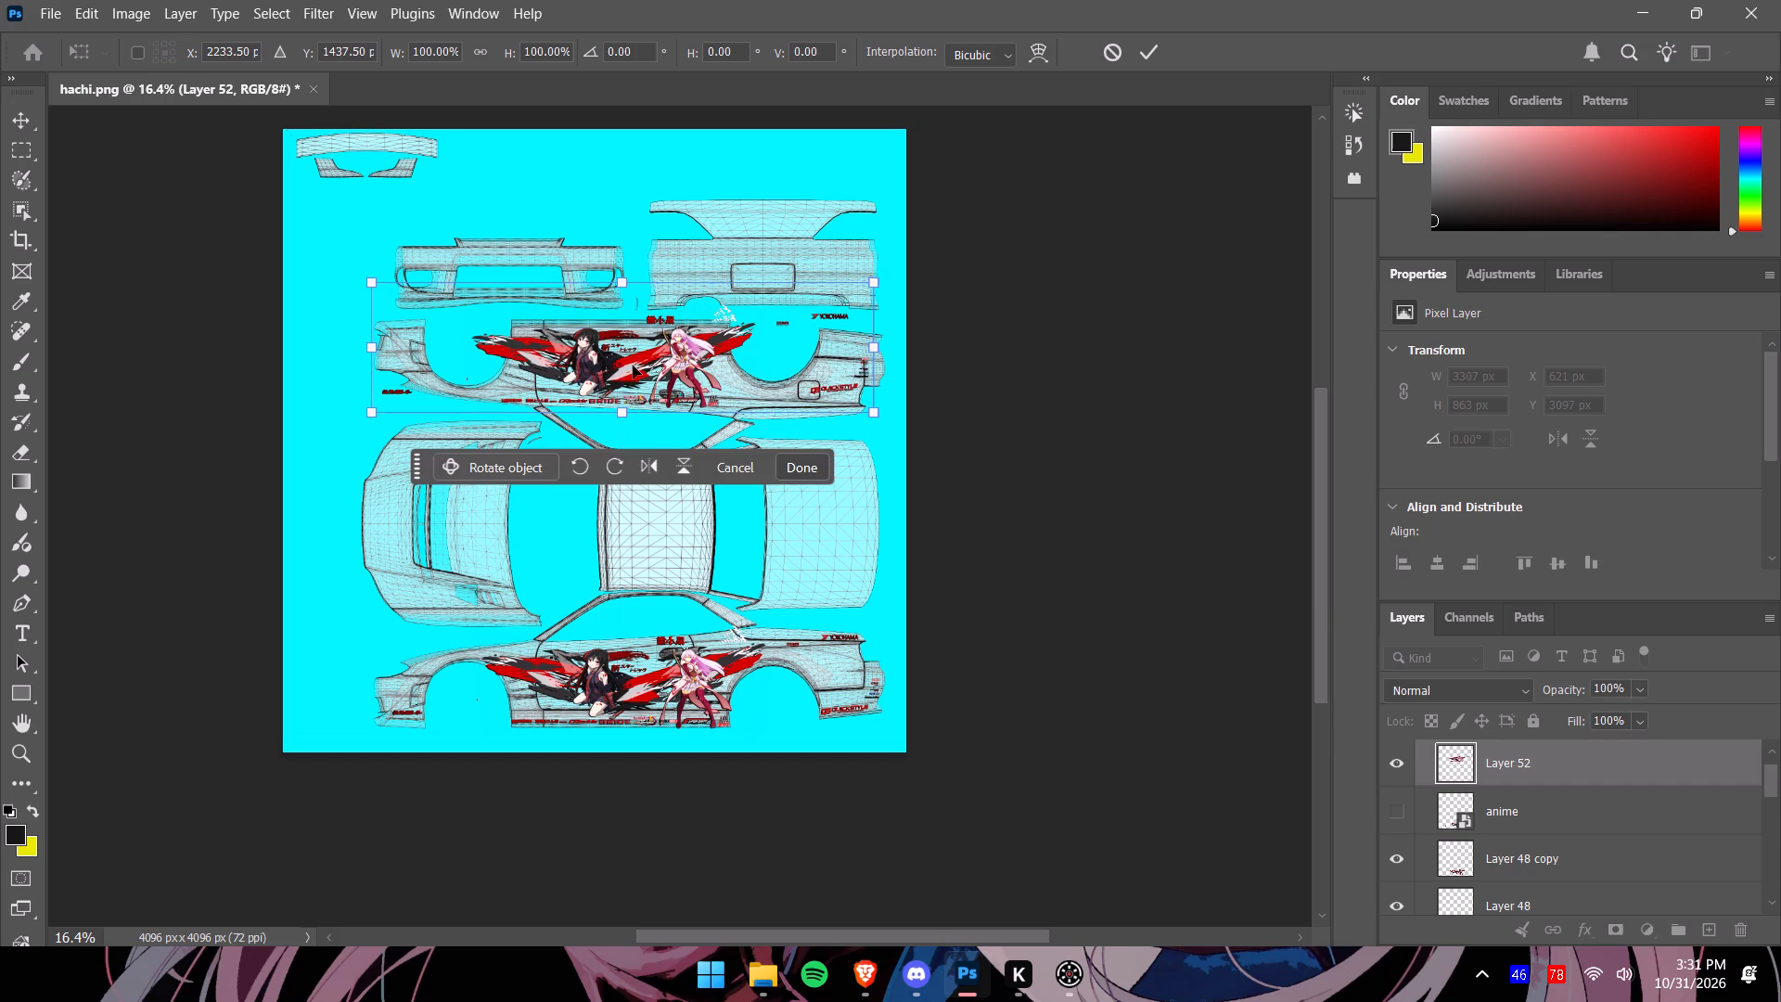
left_click(690, 461)
left_click_drag(684, 341, 689, 363)
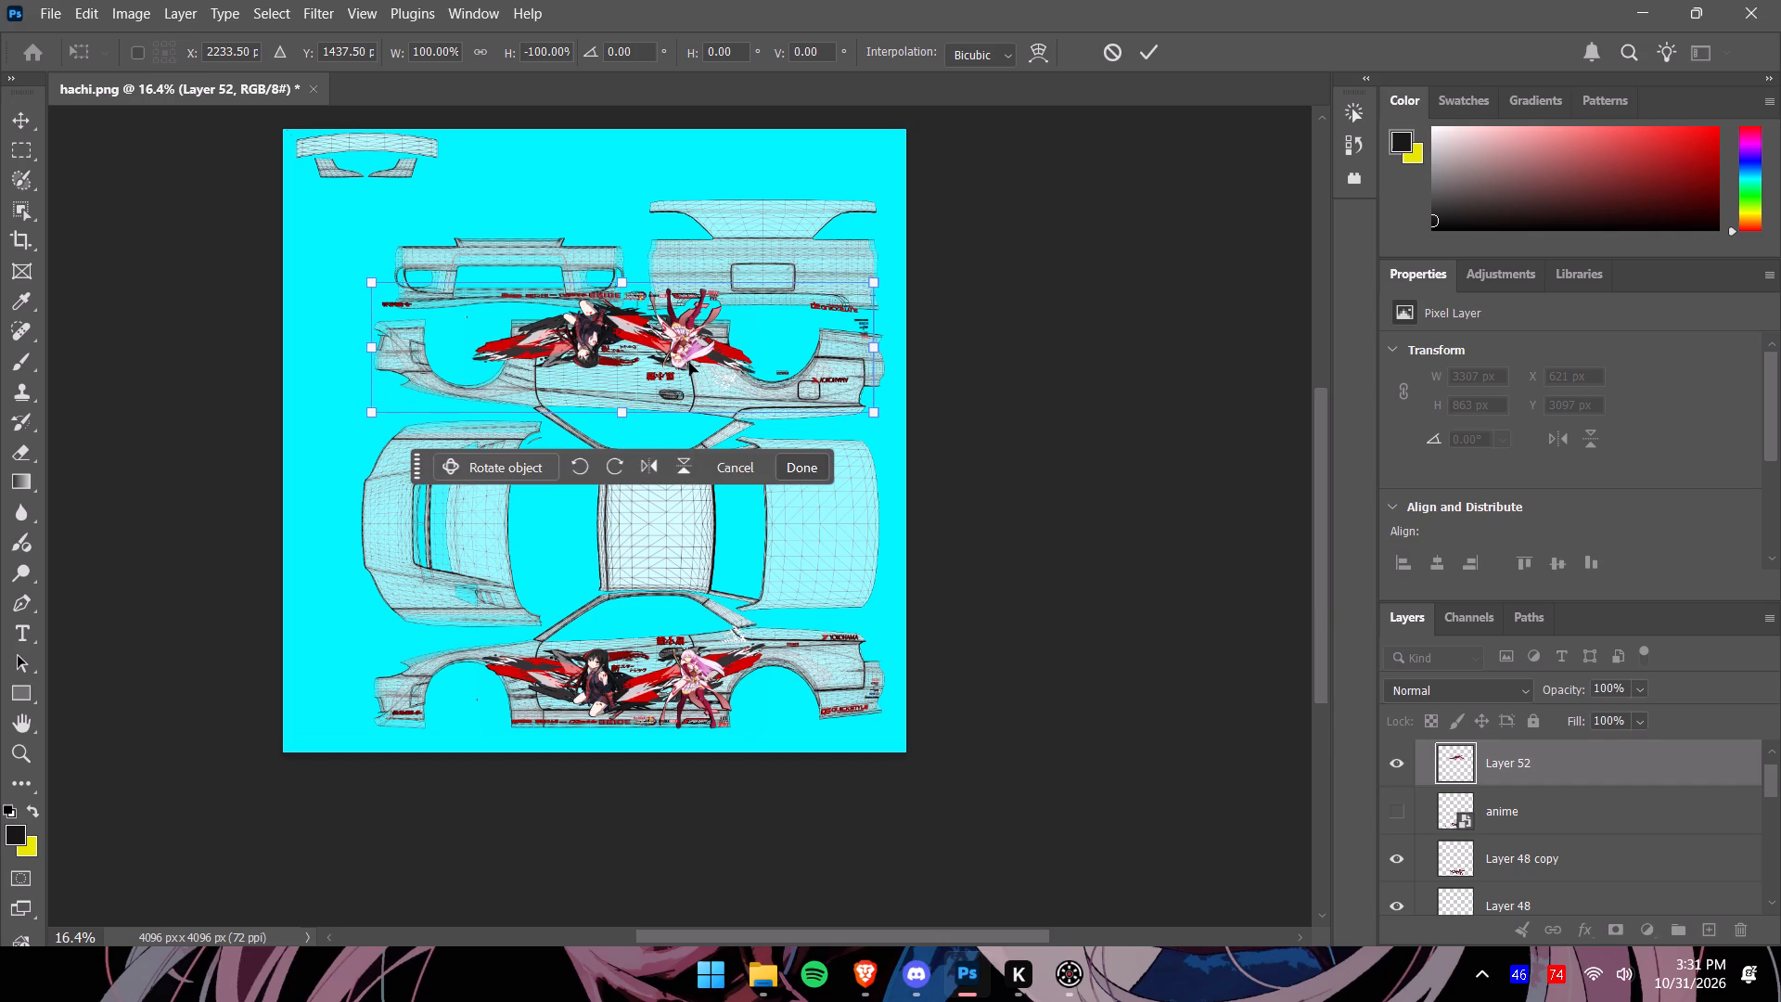
left_click_drag(689, 363, 689, 366)
Shift the flipped livery down over the upper side panel, to about X 2300 px and Y 1616 px.
scroll(693, 390, "up", 7, "alt")
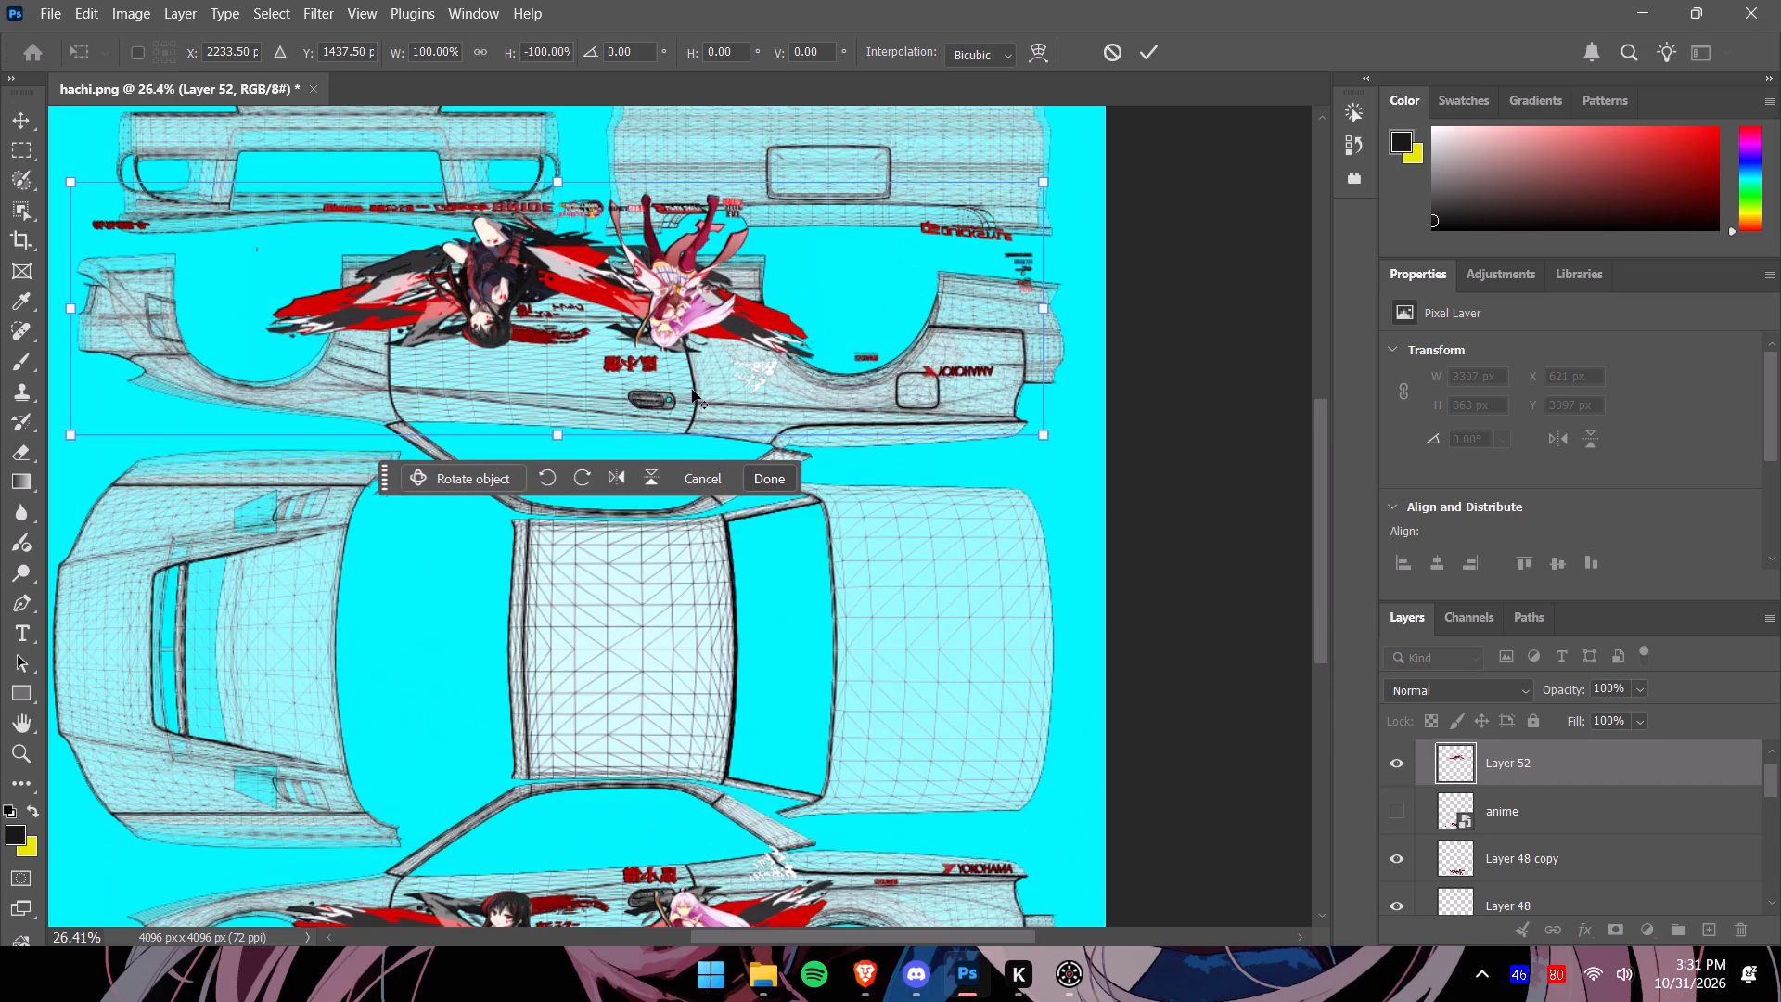
left_click(557, 435)
left_click_drag(574, 270, 594, 308)
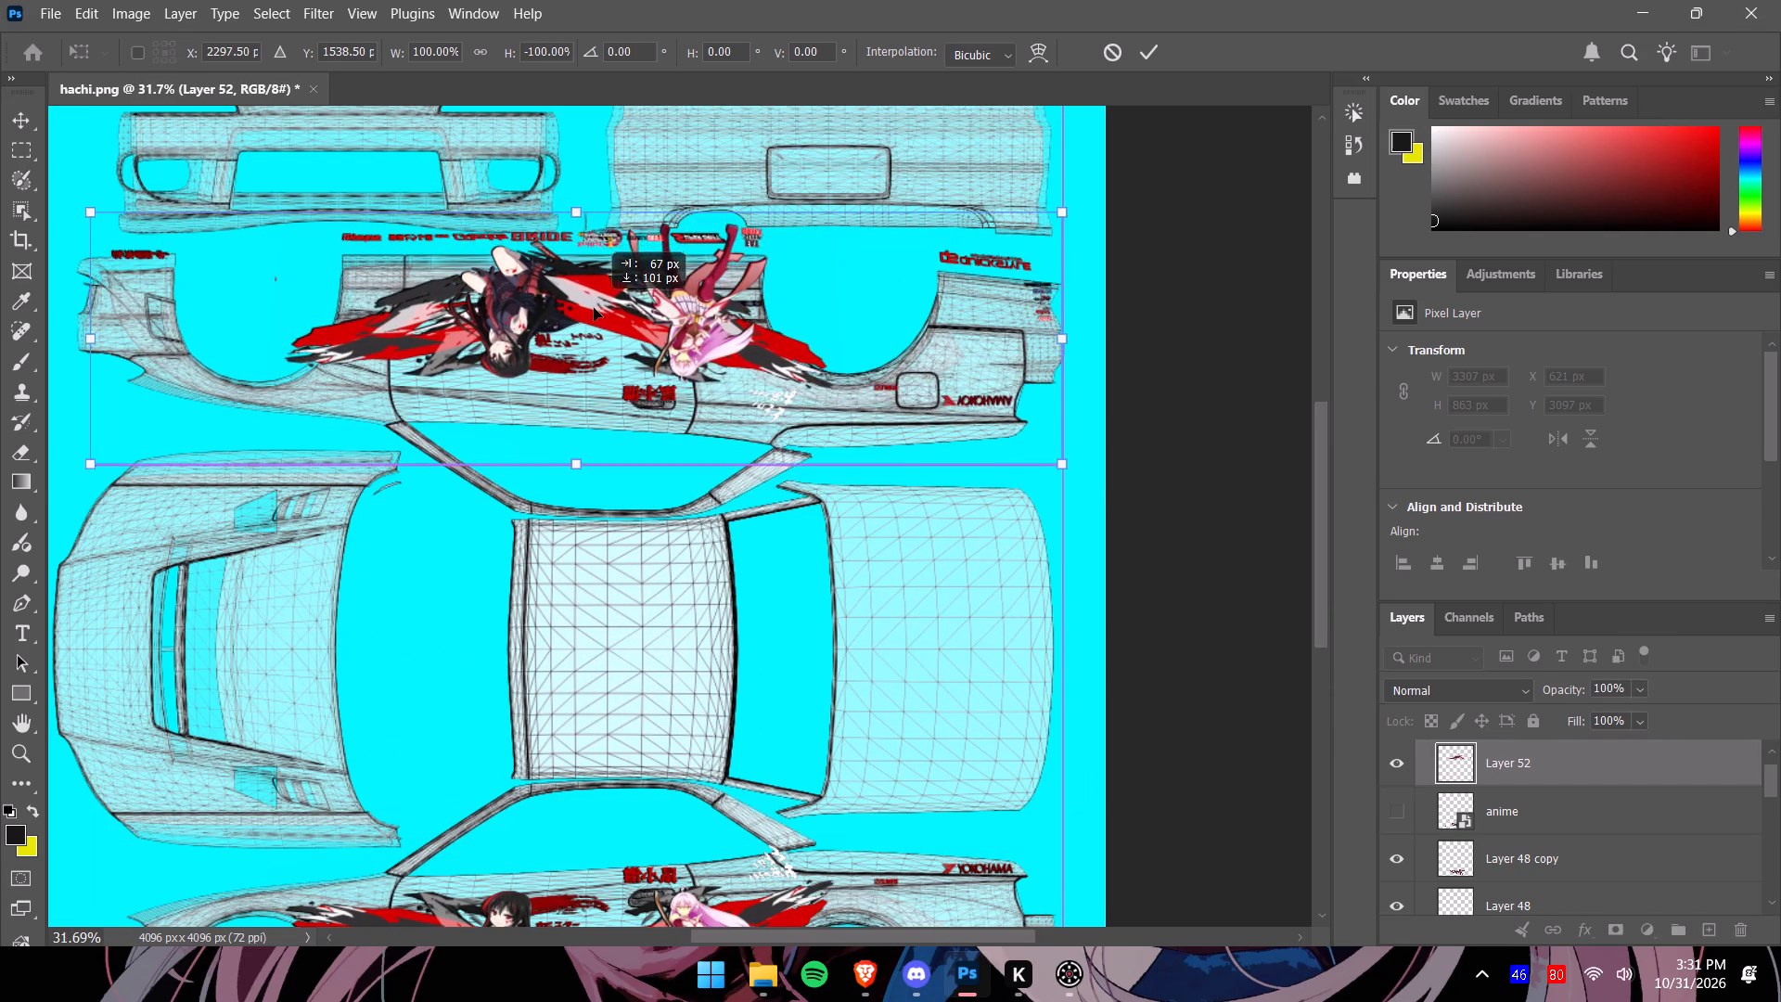
left_click_drag(594, 308, 598, 330)
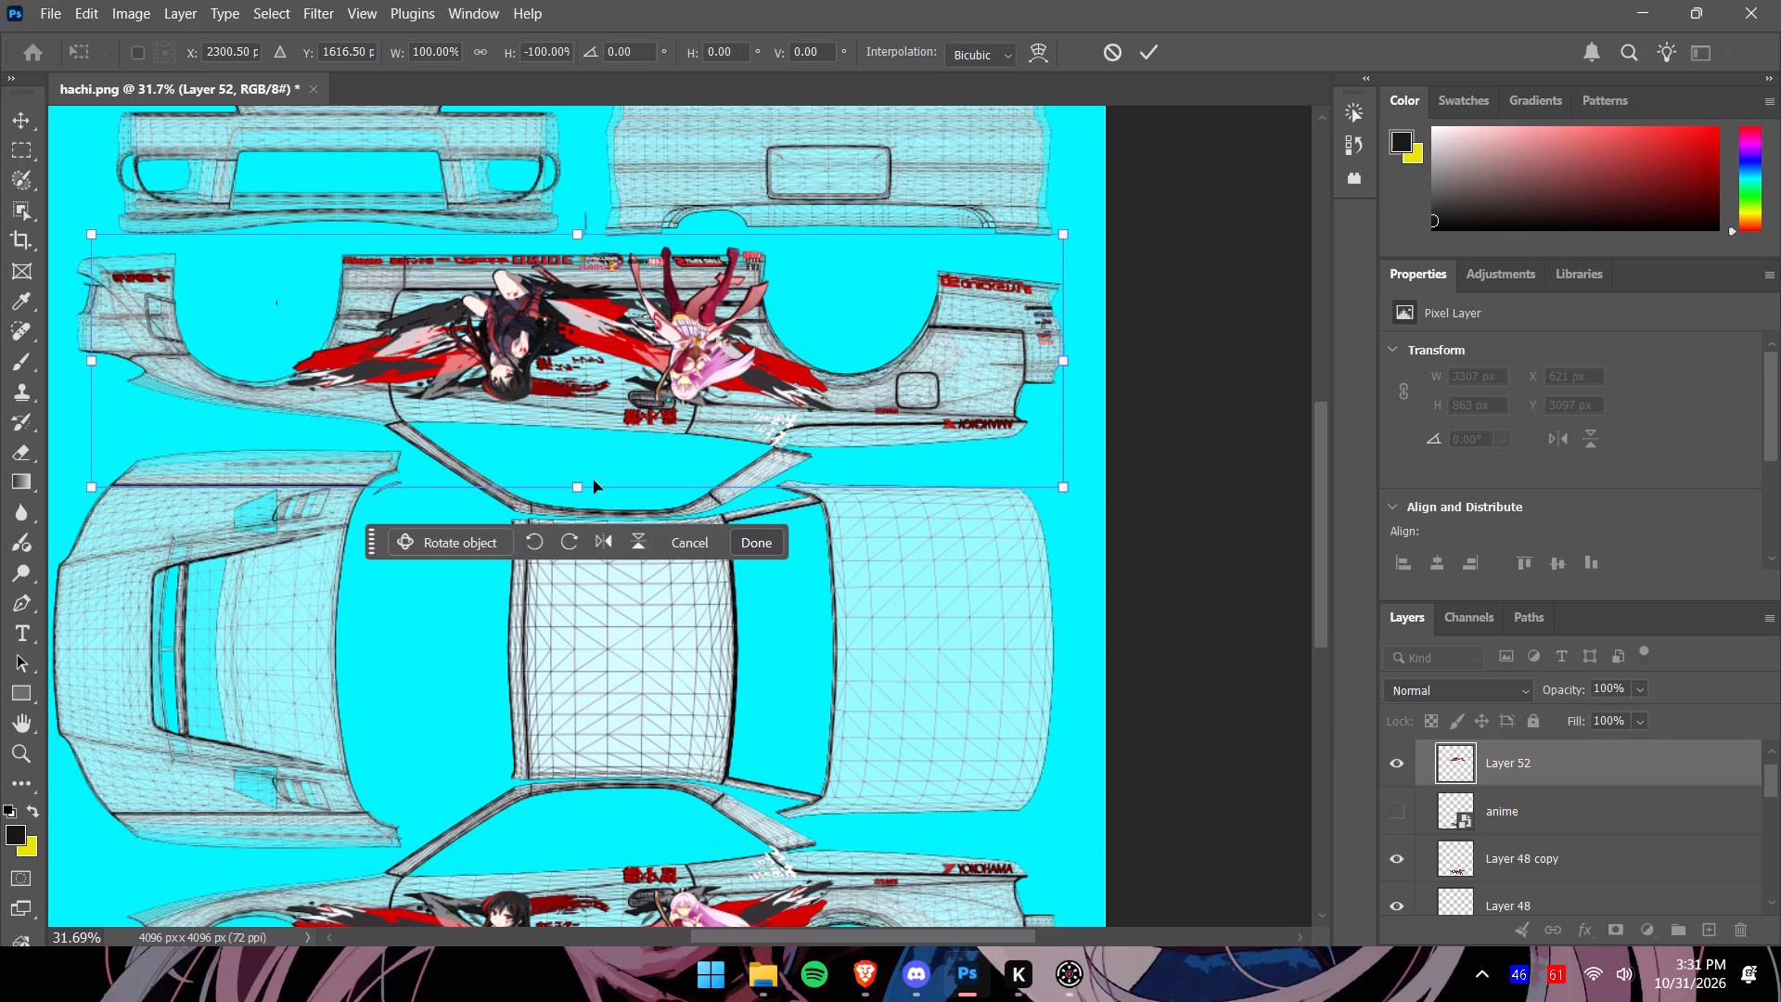
Nudge the flipped livery down on the upper side panel to about X 2300 px and Y 1635 px, aligning its rear decals with the bodywork.
scroll(587, 335, "up", 3, "alt")
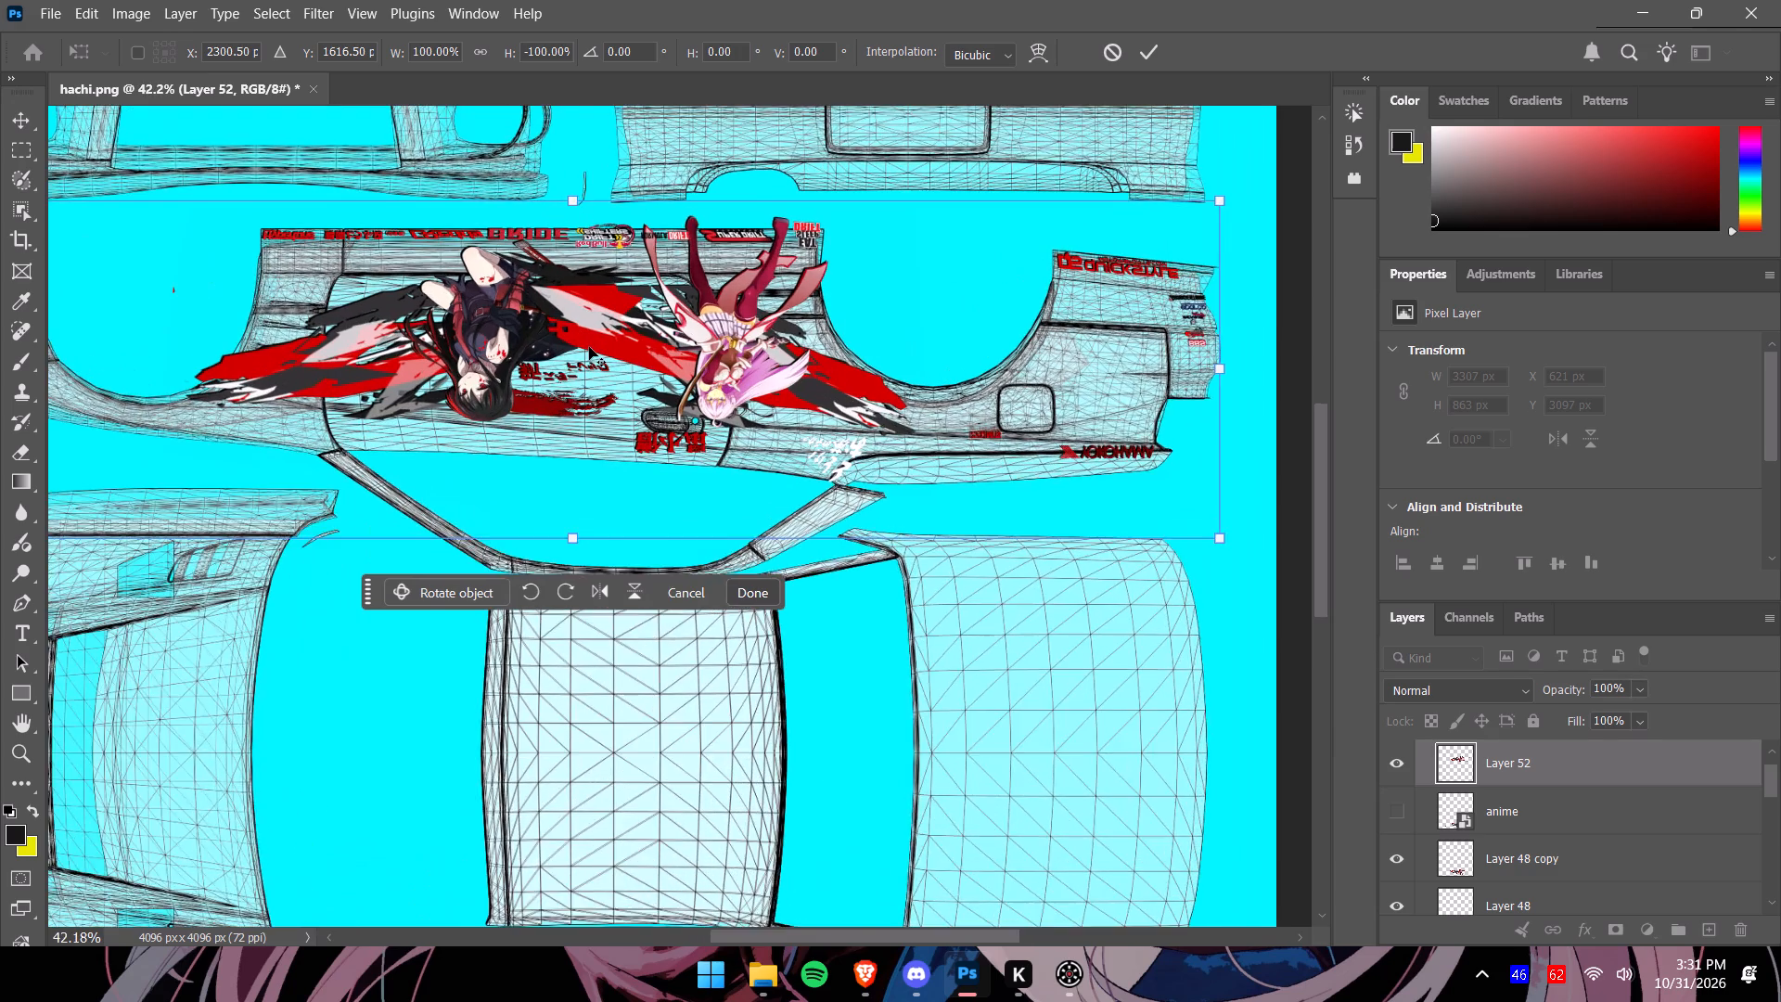
scroll(589, 347, "up", 7, "alt")
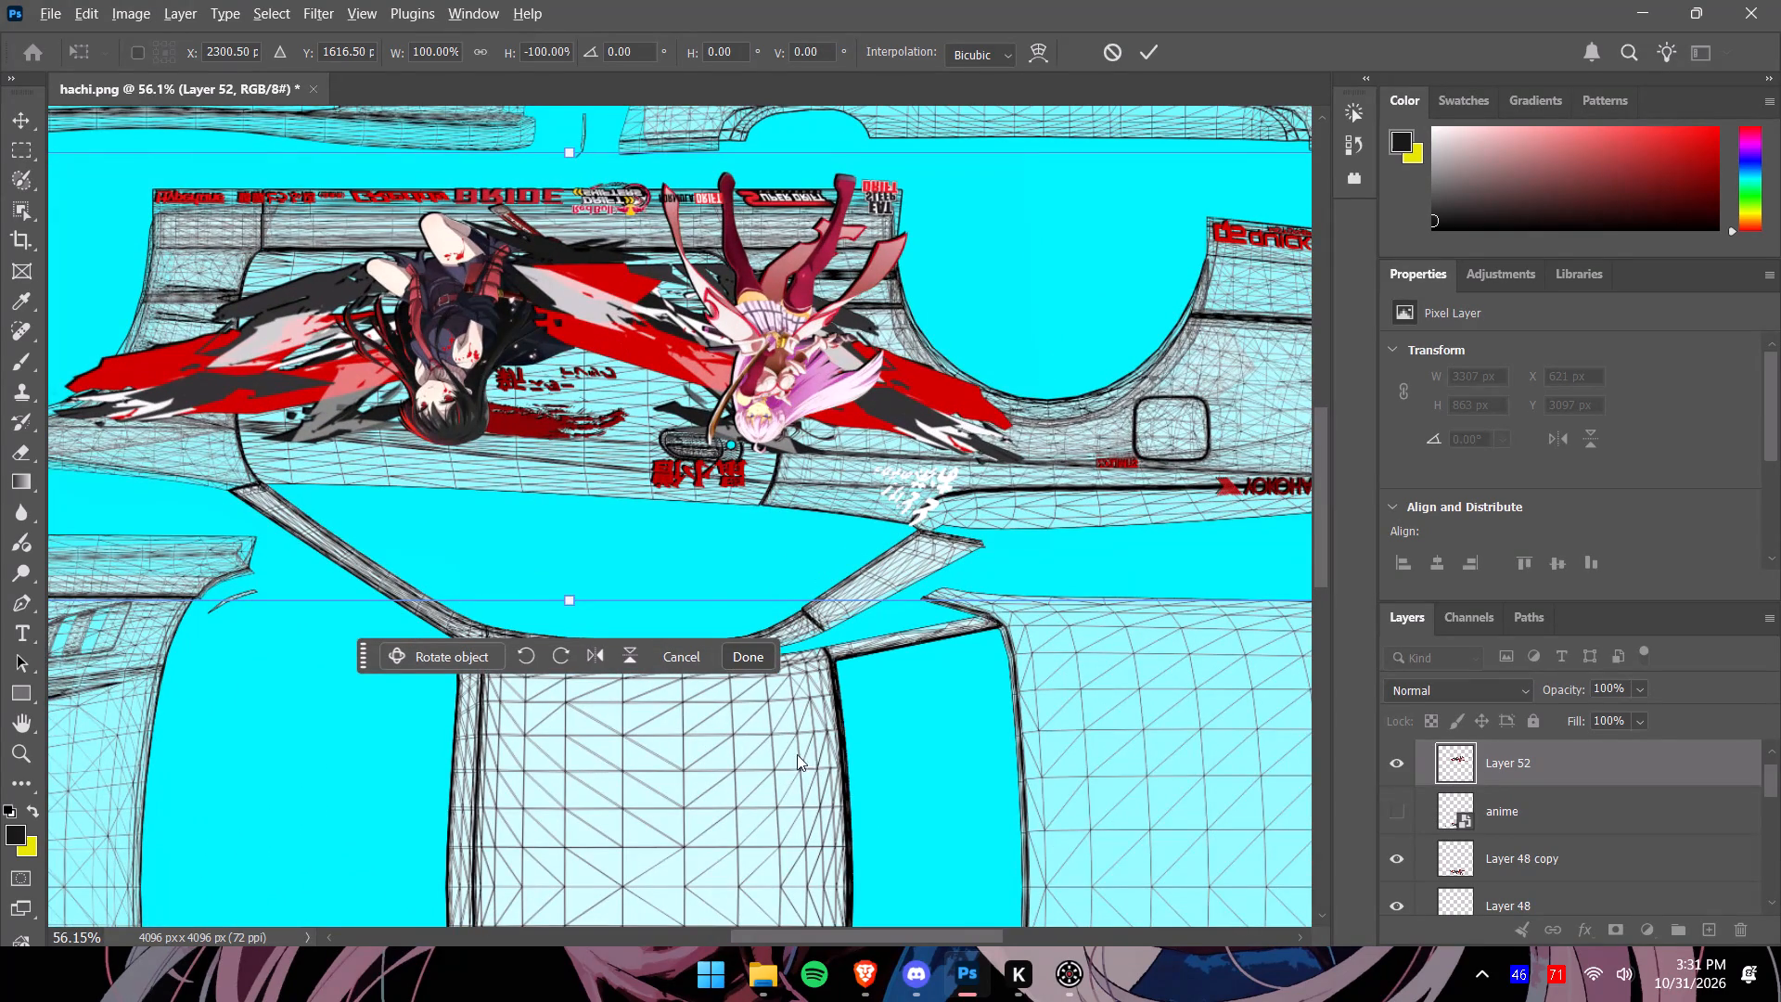
left_click_drag(791, 934, 849, 928)
scroll(852, 418, "up", 5, "alt")
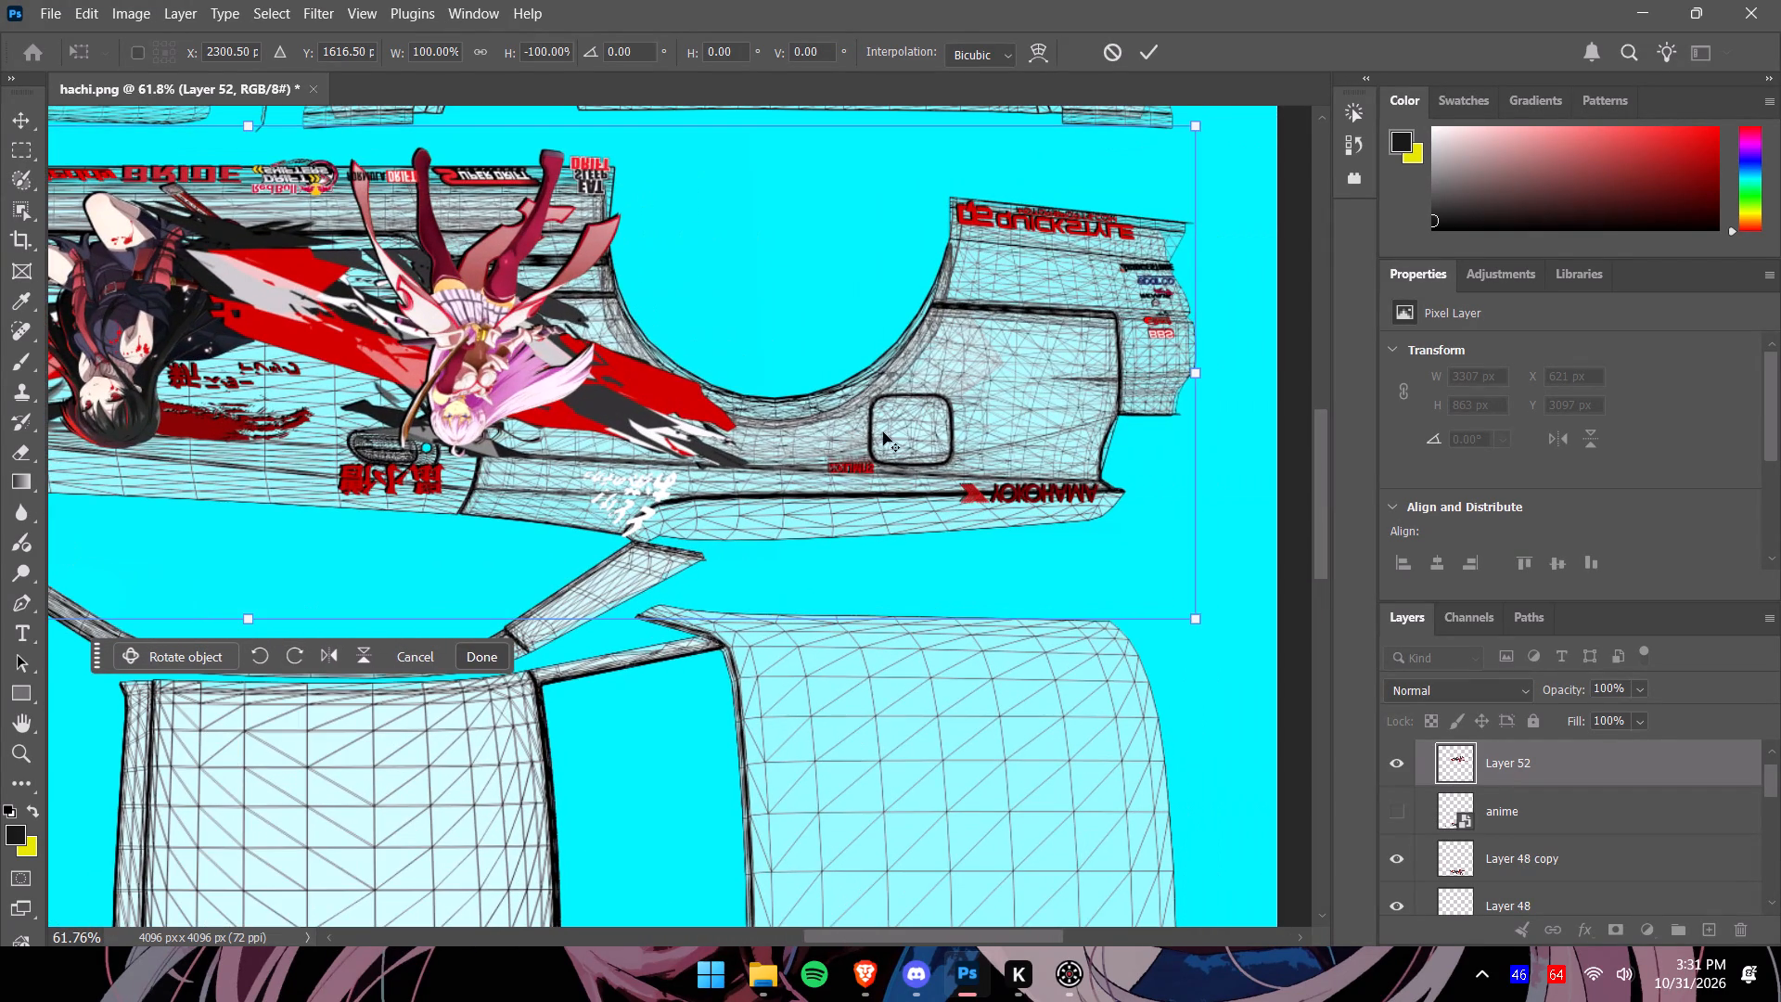
scroll(883, 432, "up", 2, "alt")
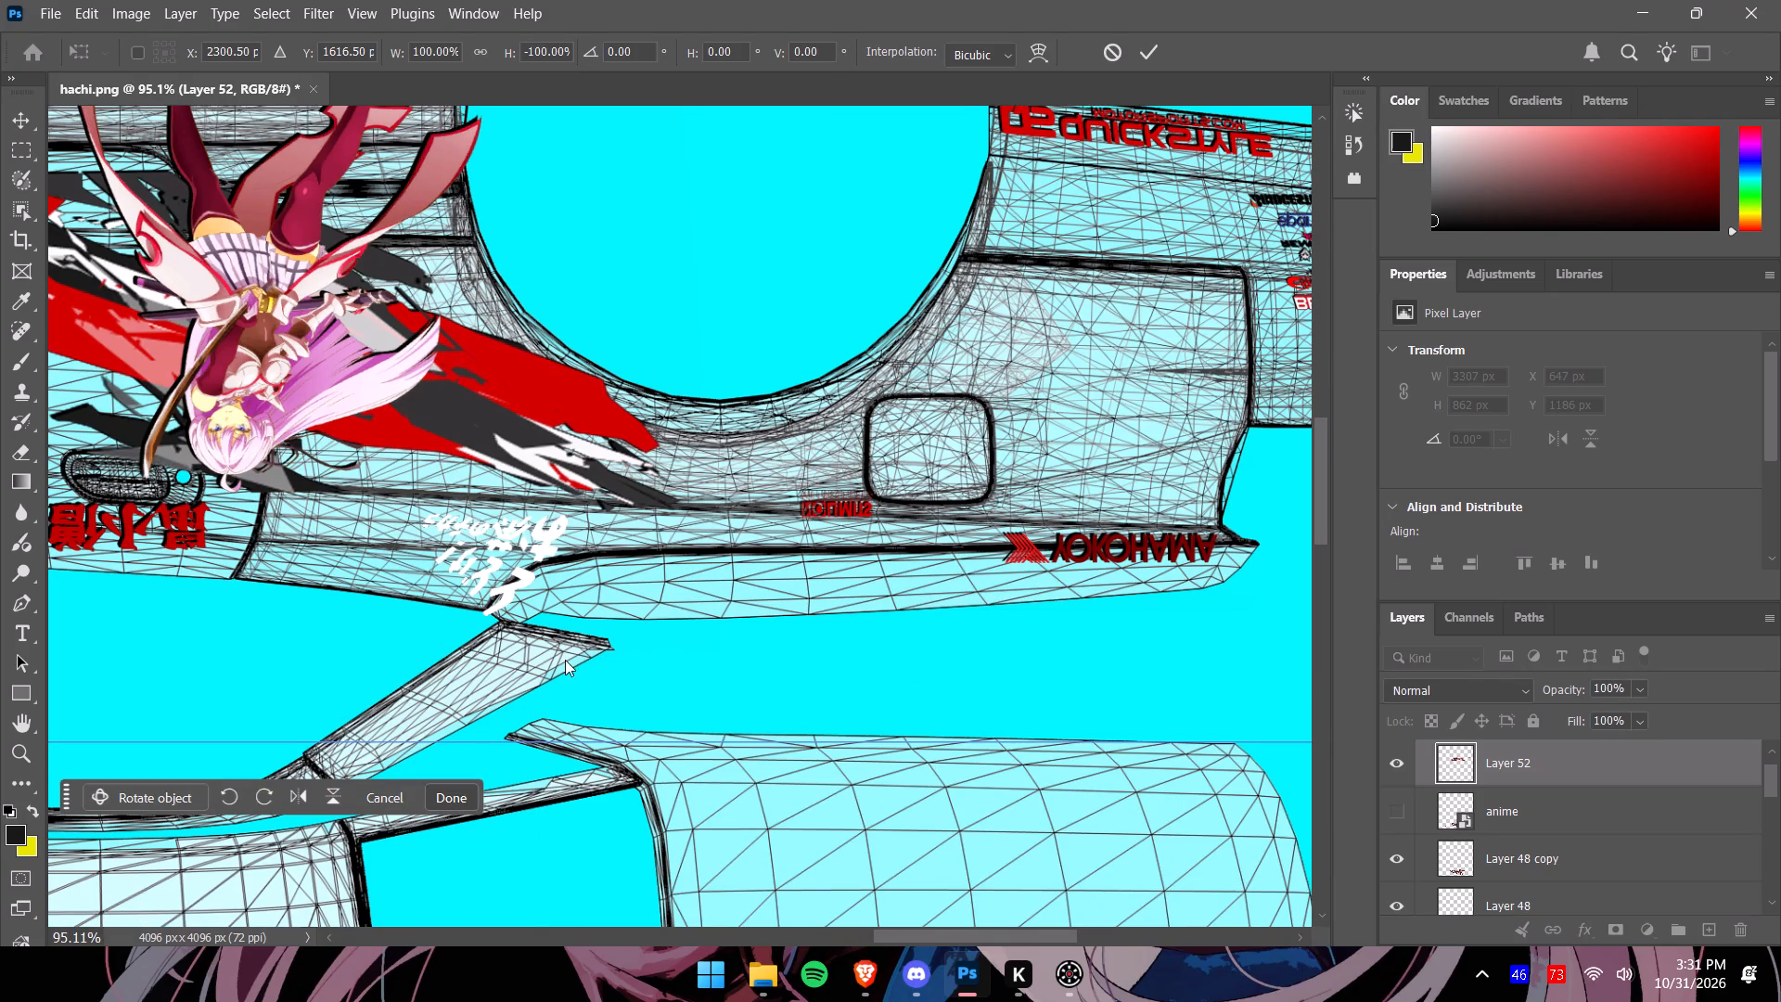
scroll(653, 687, "down", 1, "alt")
scroll(1006, 680, "down", 2, "alt")
scroll(544, 460, "down", 4, "alt")
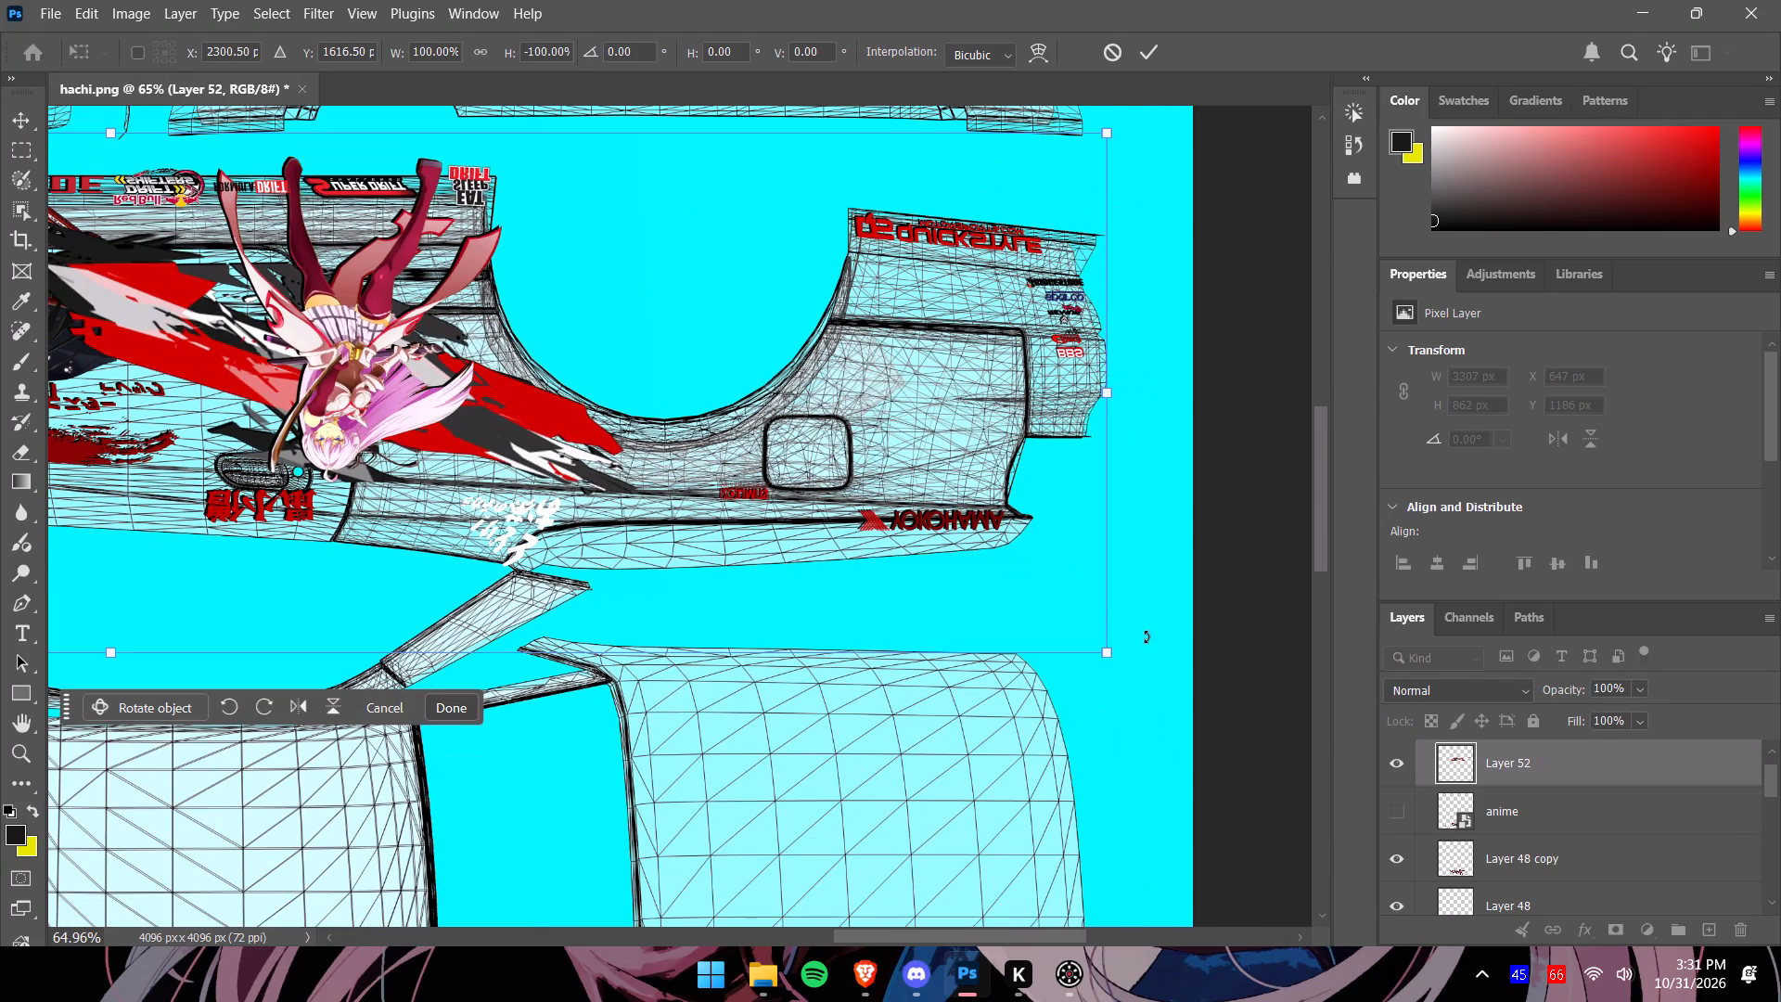
left_click(1110, 655)
scroll(1031, 546, "up", 5, "alt")
left_click_drag(854, 439, 854, 457)
left_click_drag(854, 495, 855, 505)
left_click_drag(853, 505, 855, 525)
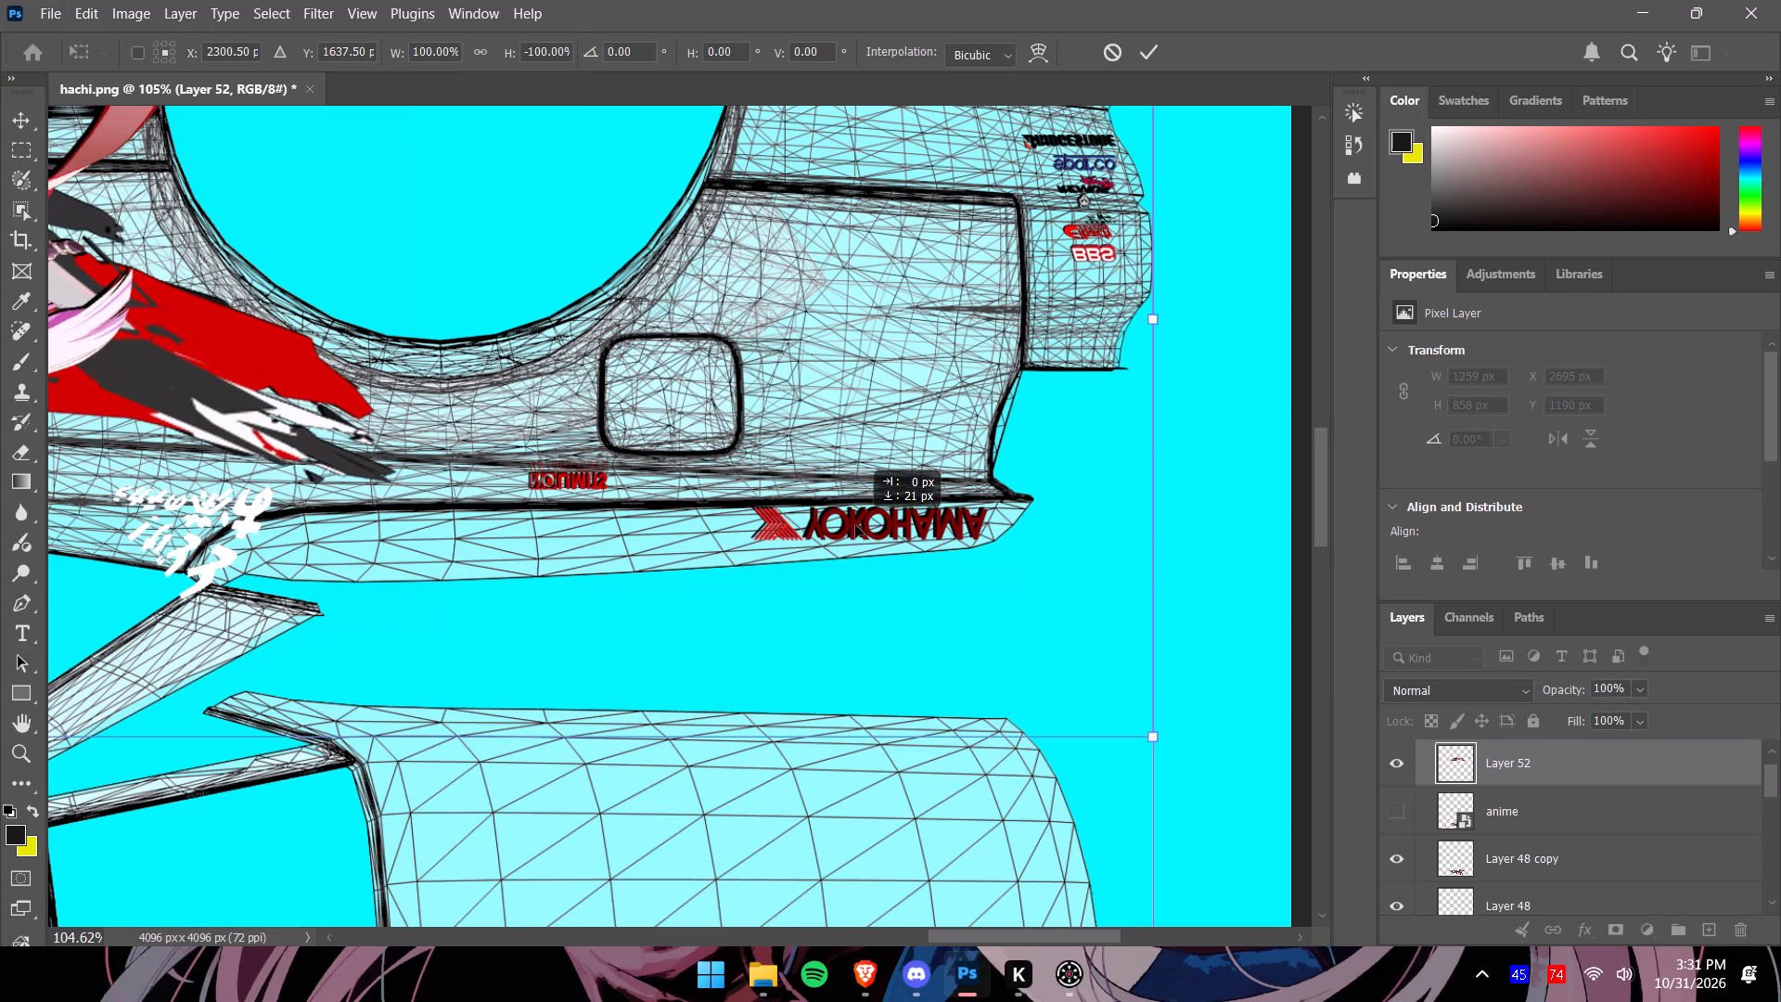
left_click_drag(855, 525, 855, 523)
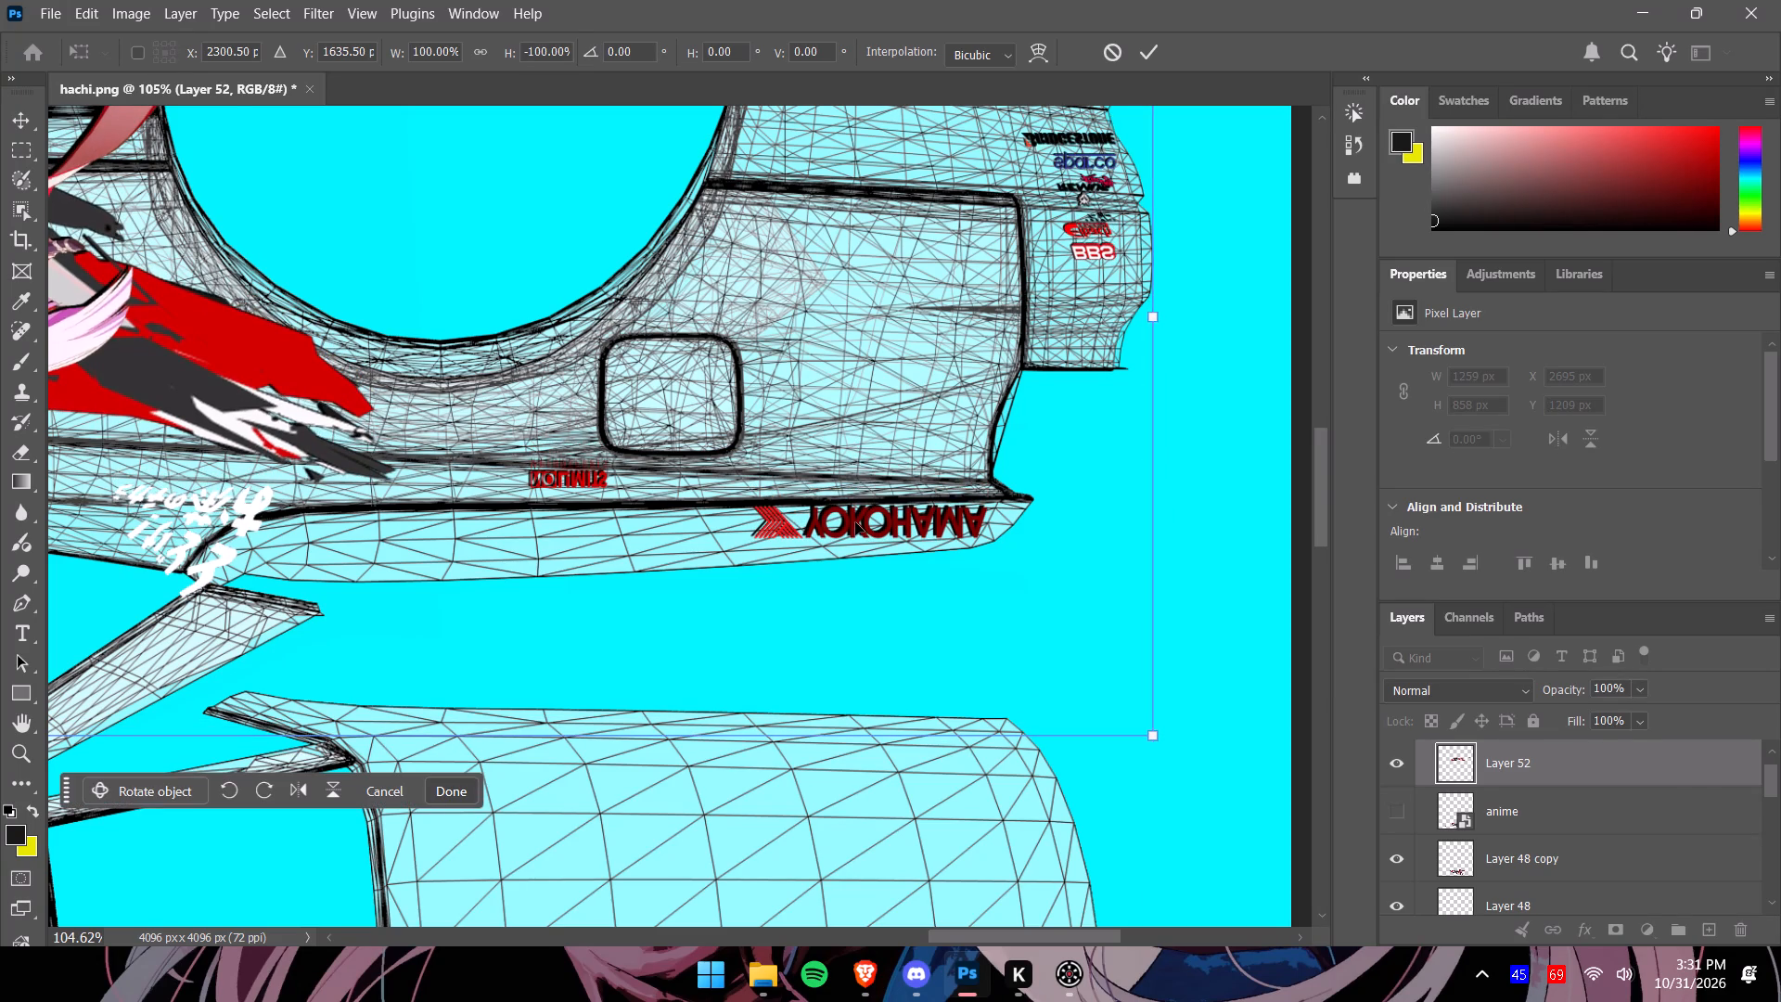
Compare the flipped livery's alignment from rear to front on the upper side with the original artwork on the lower side.
scroll(855, 520, "down", 5, "alt")
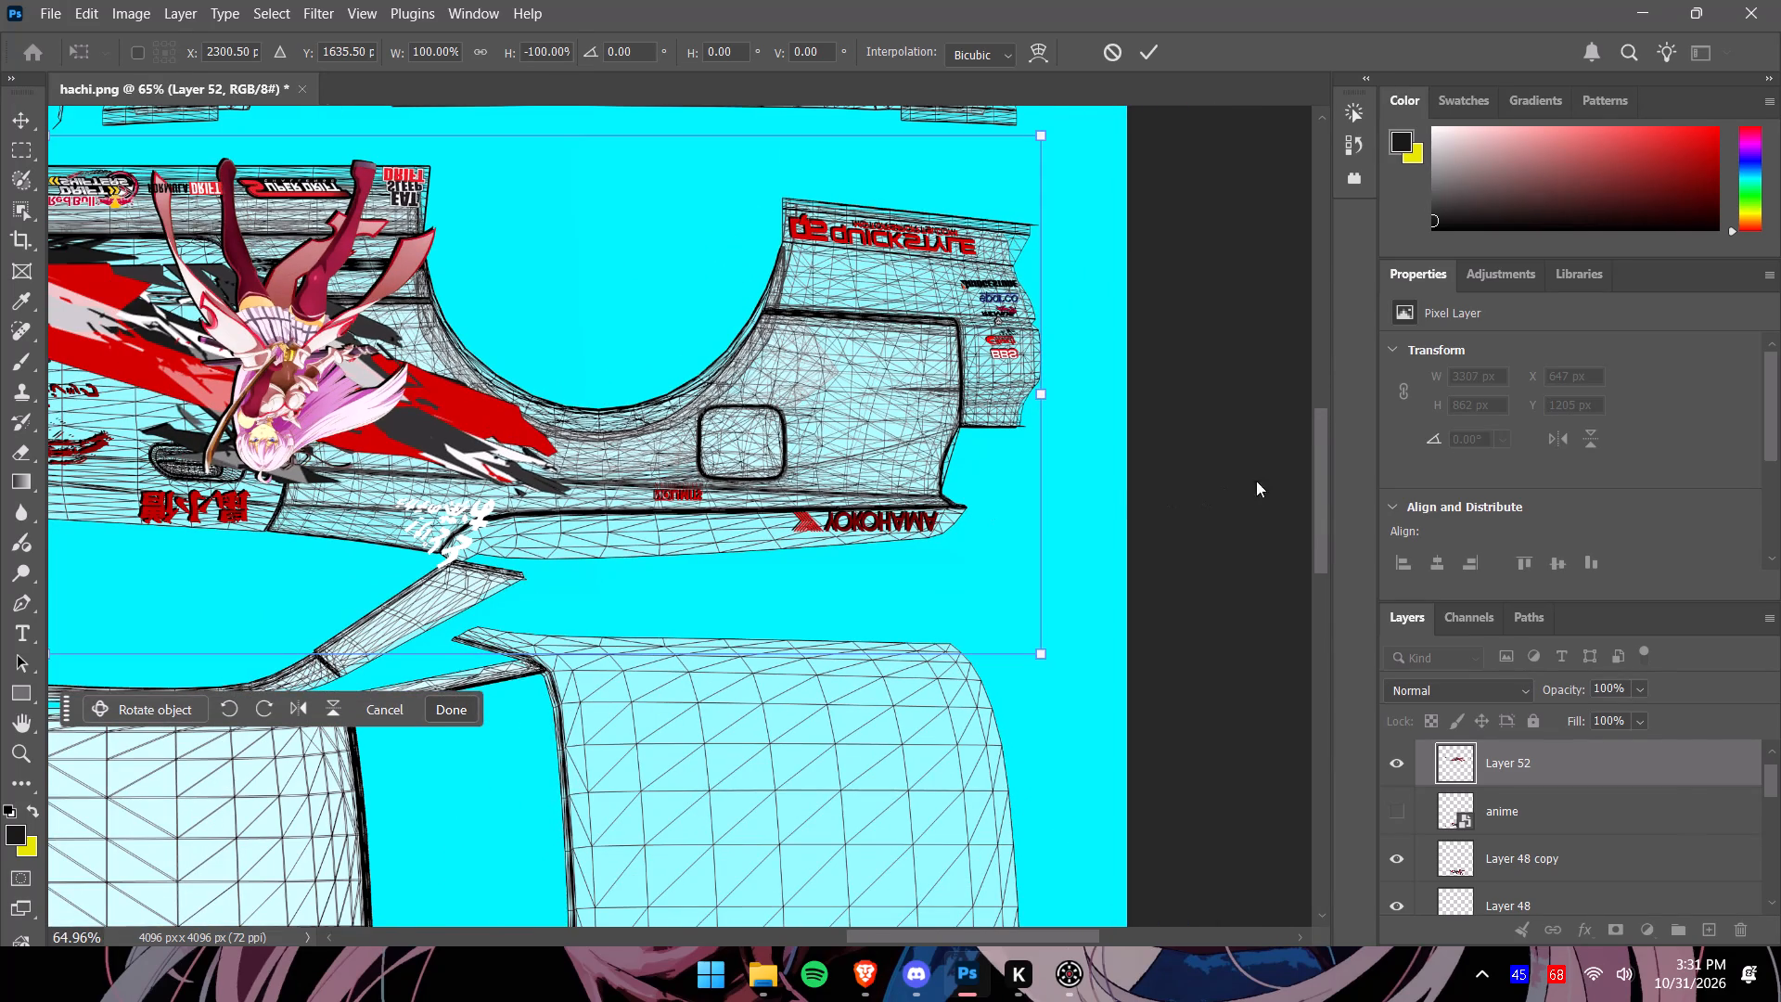
left_click_drag(1319, 502, 1304, 573)
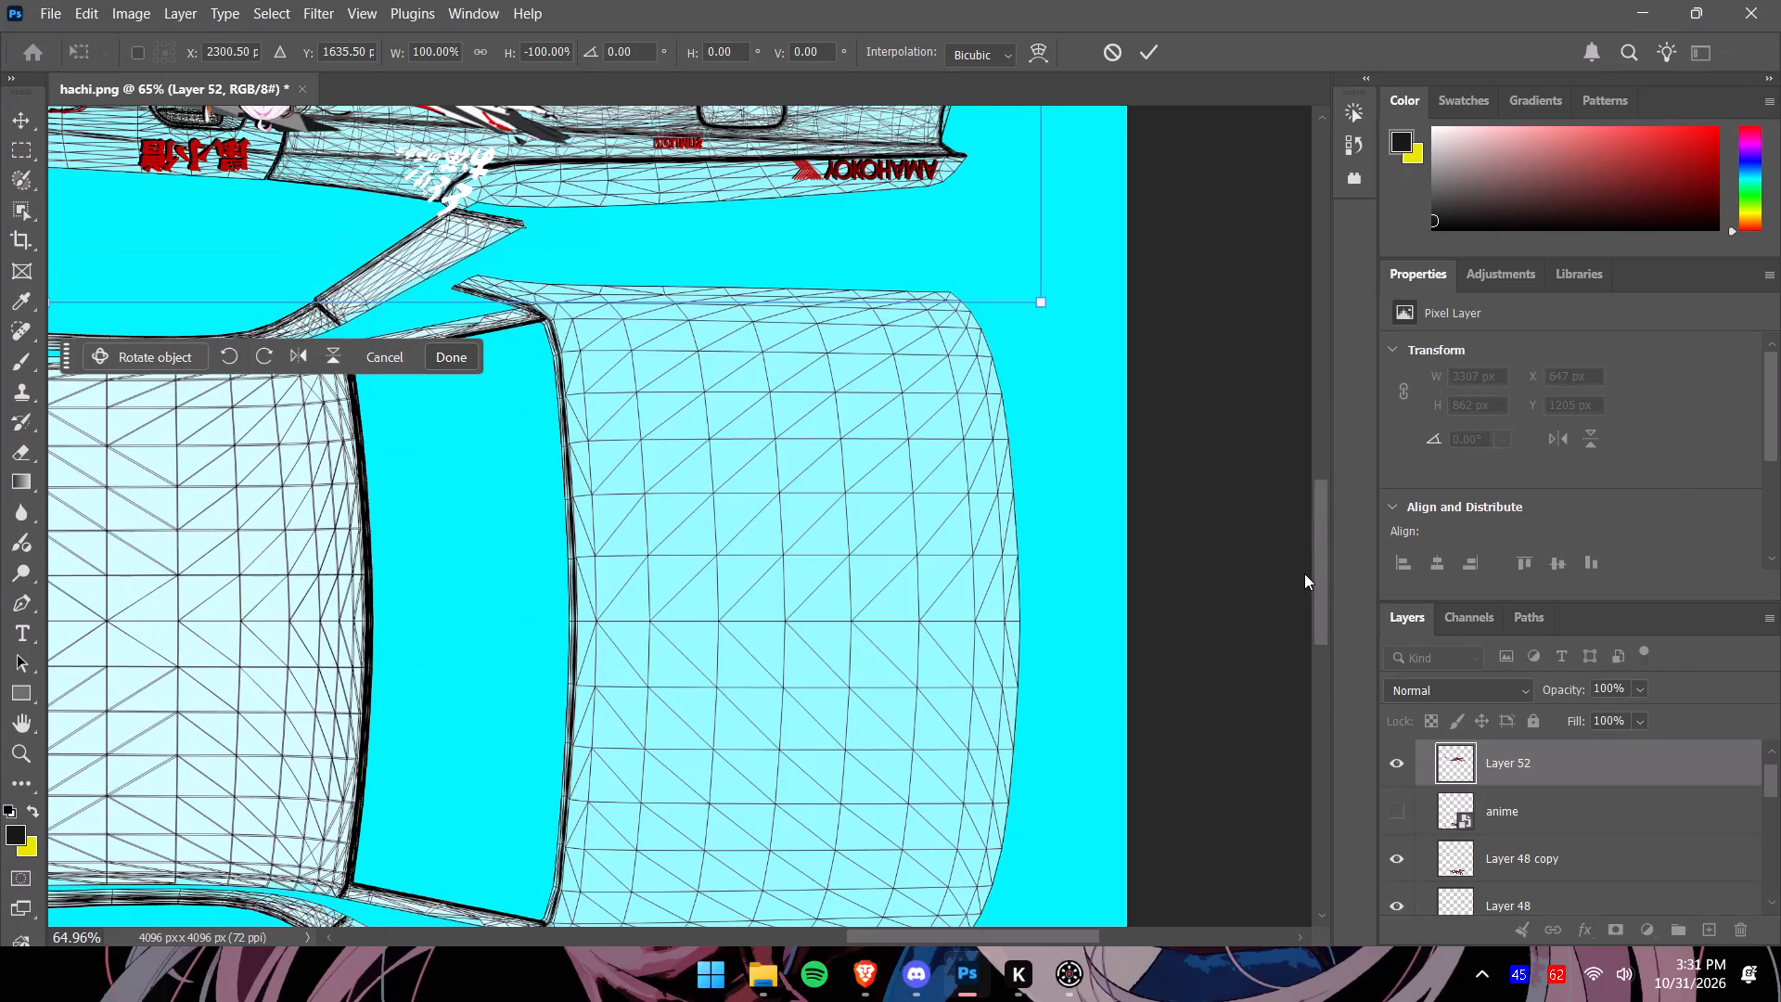
left_click_drag(1304, 573, 1307, 621)
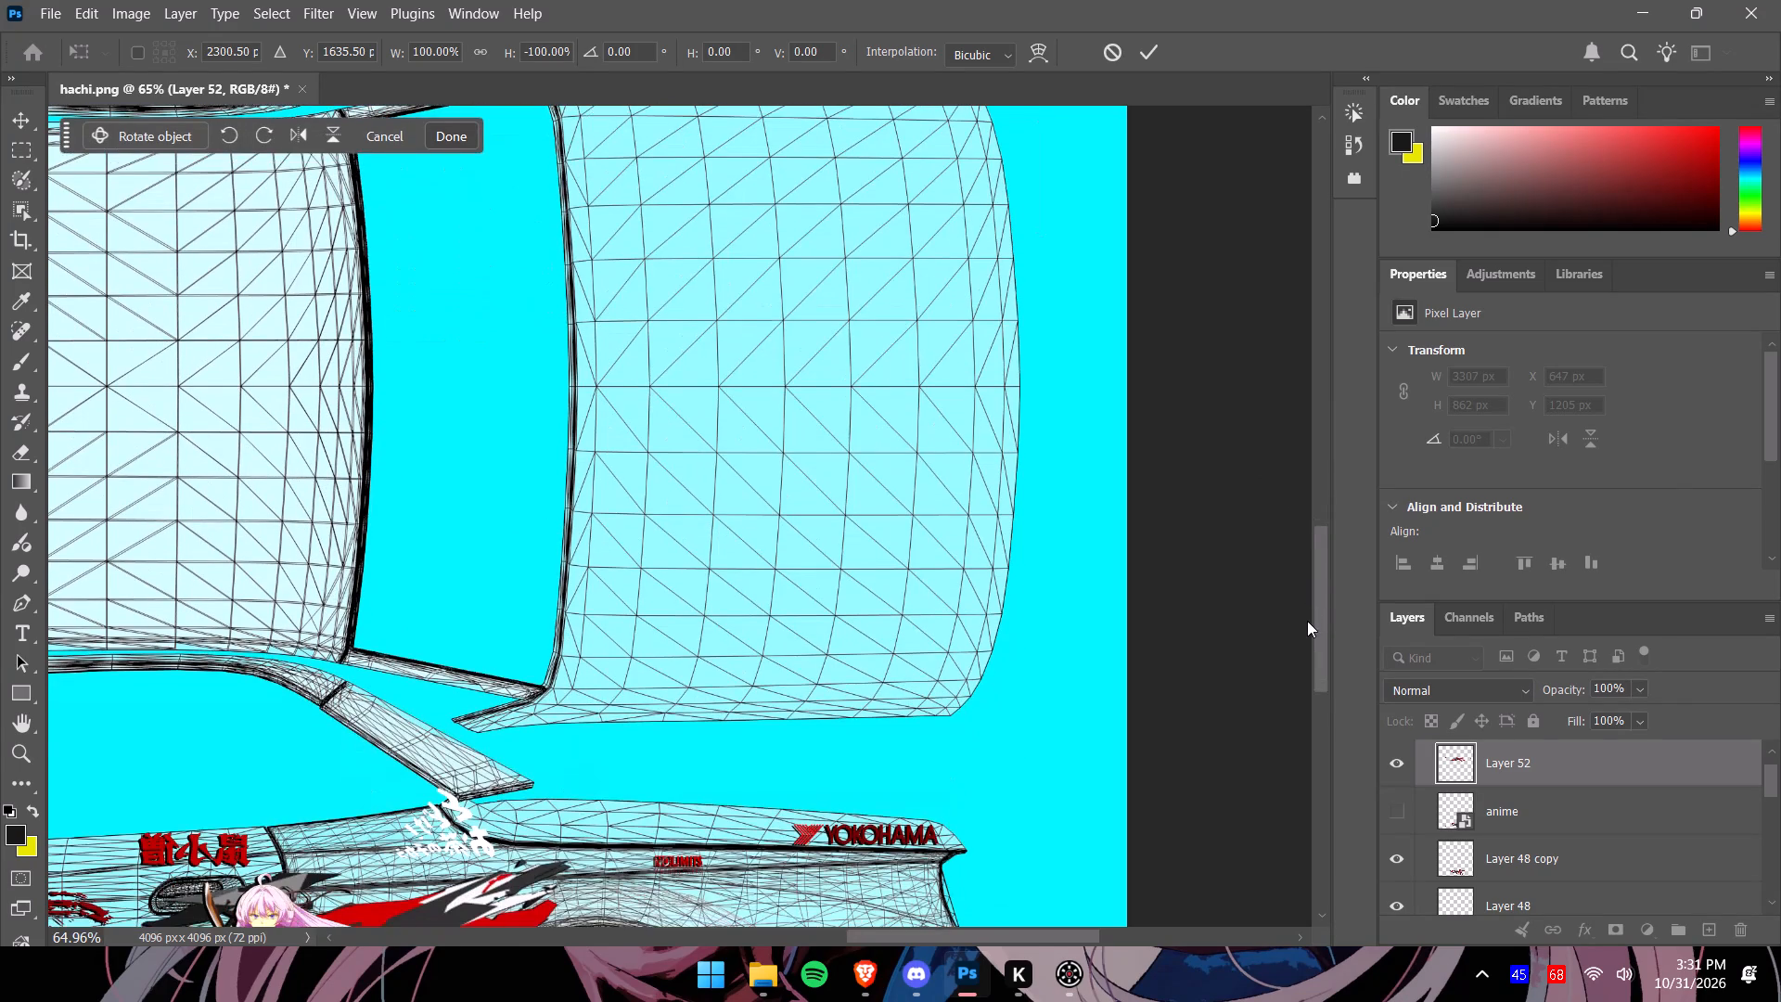
left_click_drag(1307, 621, 1306, 563)
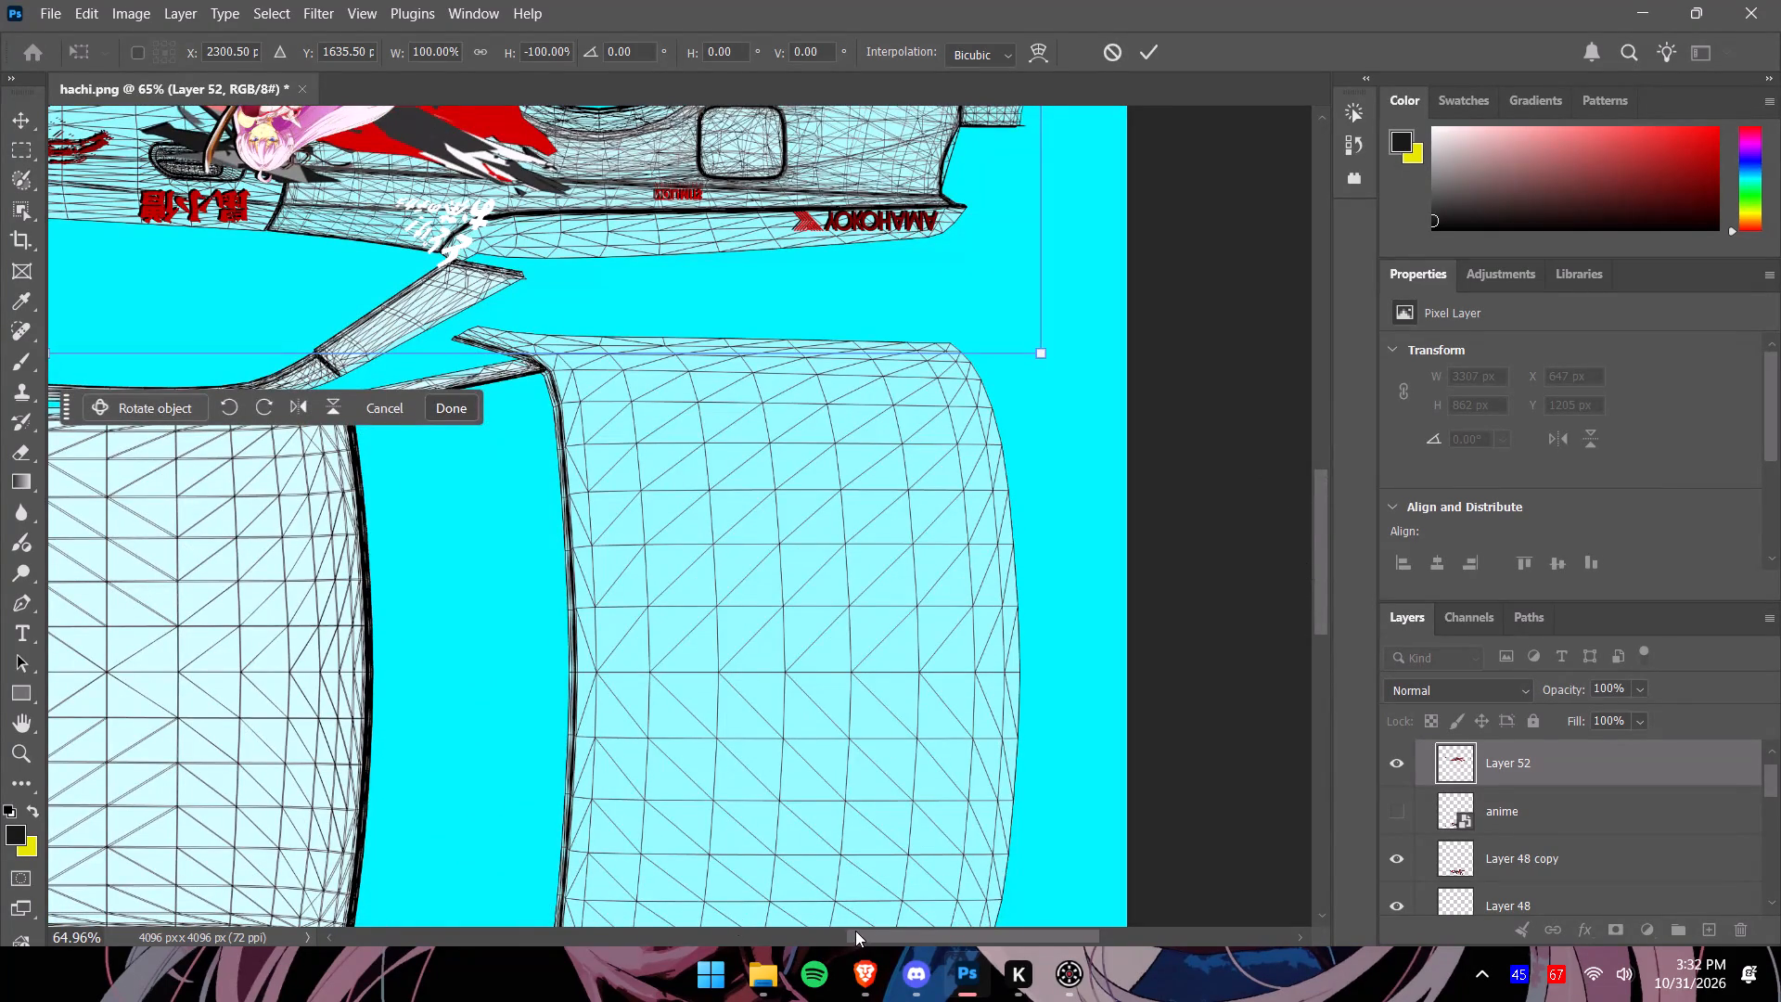
left_click_drag(853, 931, 630, 913)
left_click_drag(1324, 588, 1307, 529)
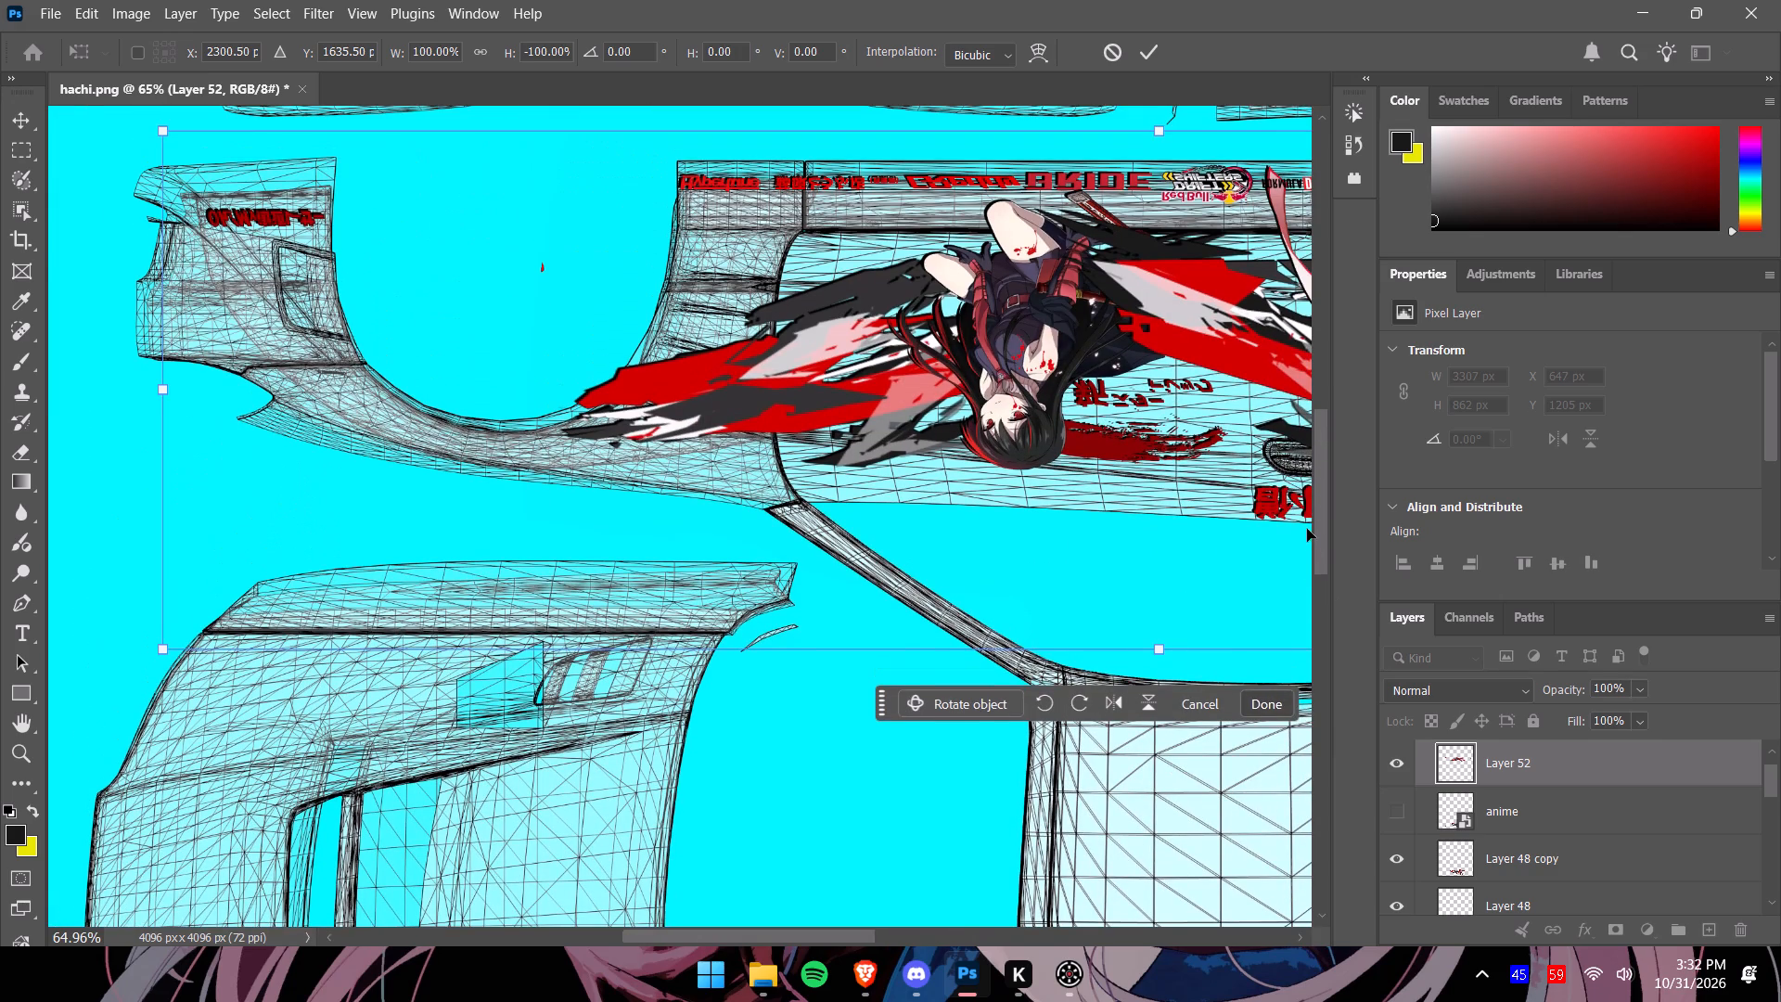
left_click_drag(1307, 529, 1307, 533)
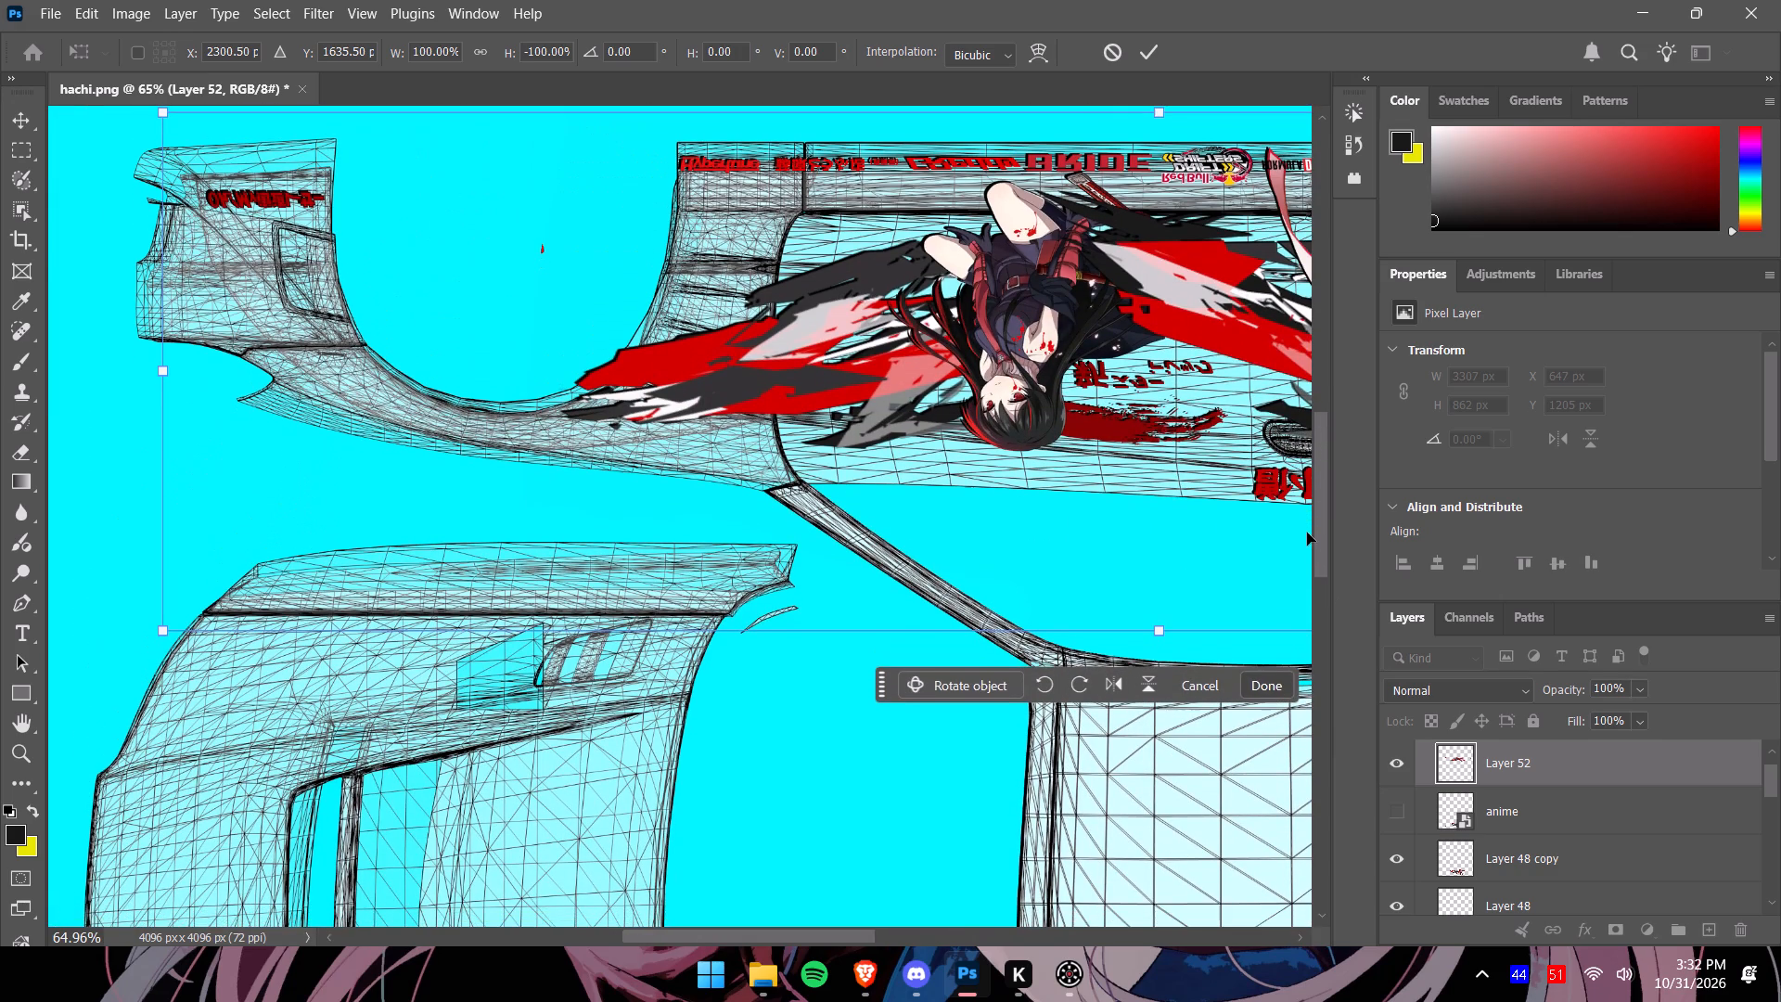
left_click_drag(1307, 533, 1275, 602)
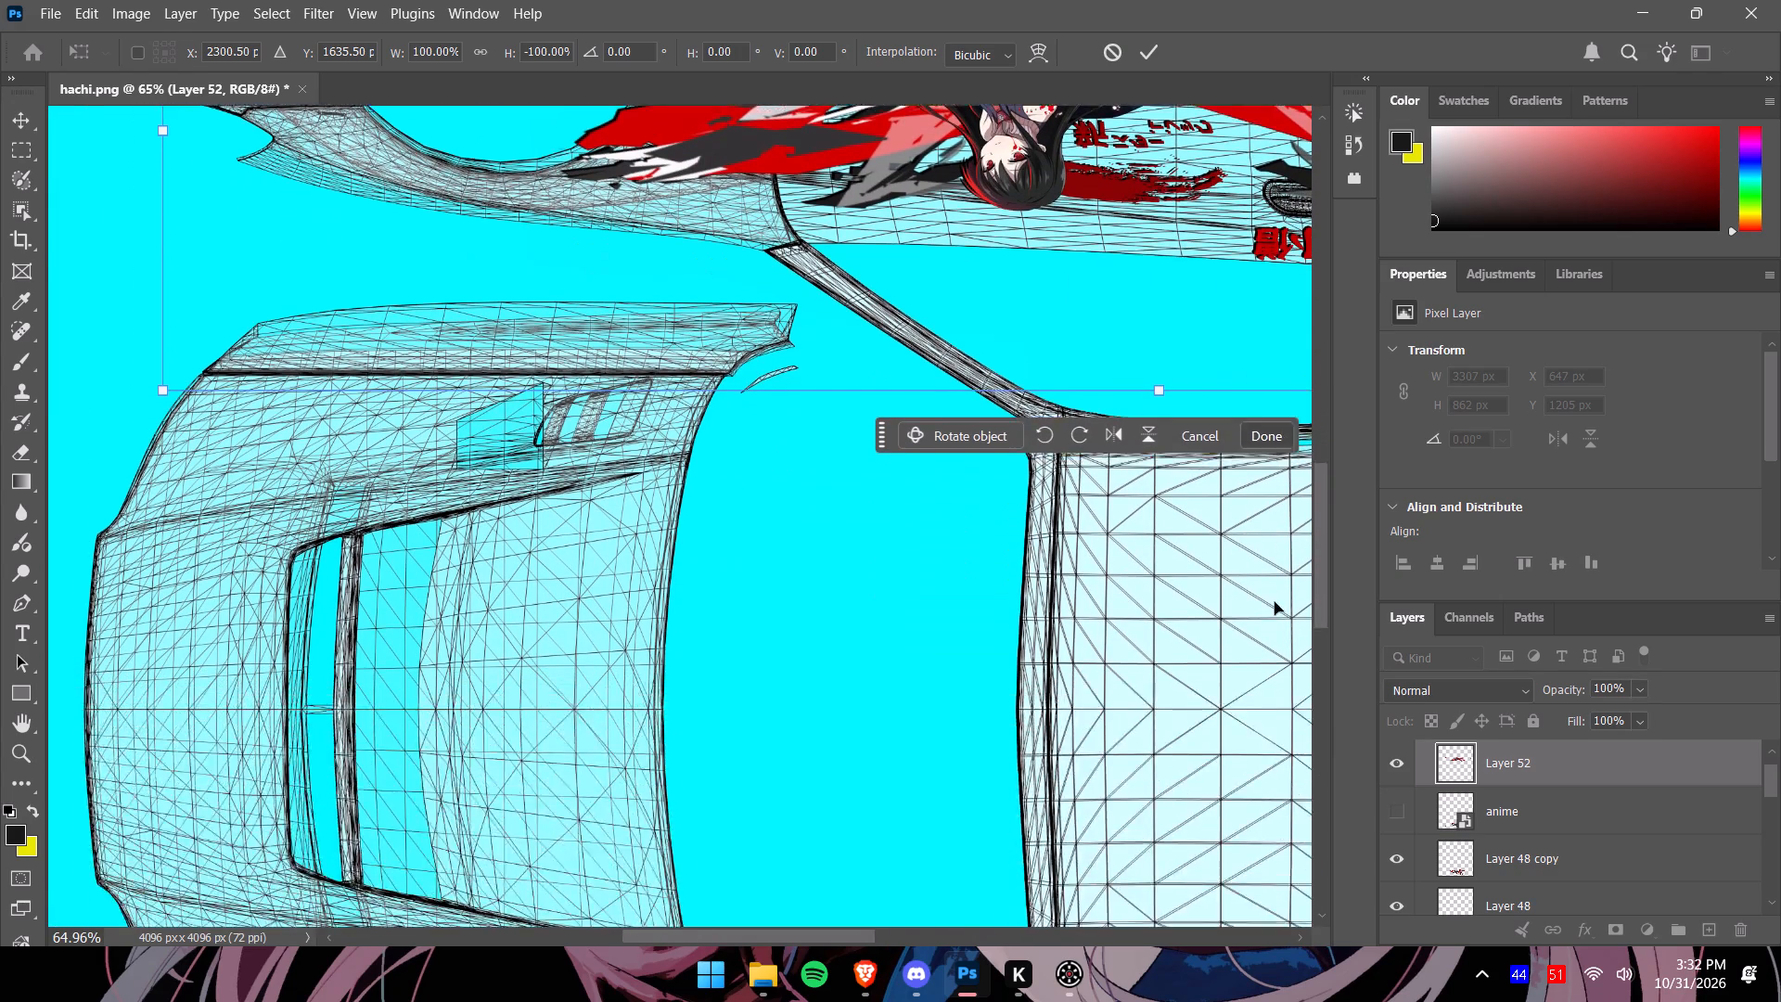
left_click_drag(1275, 602, 1274, 664)
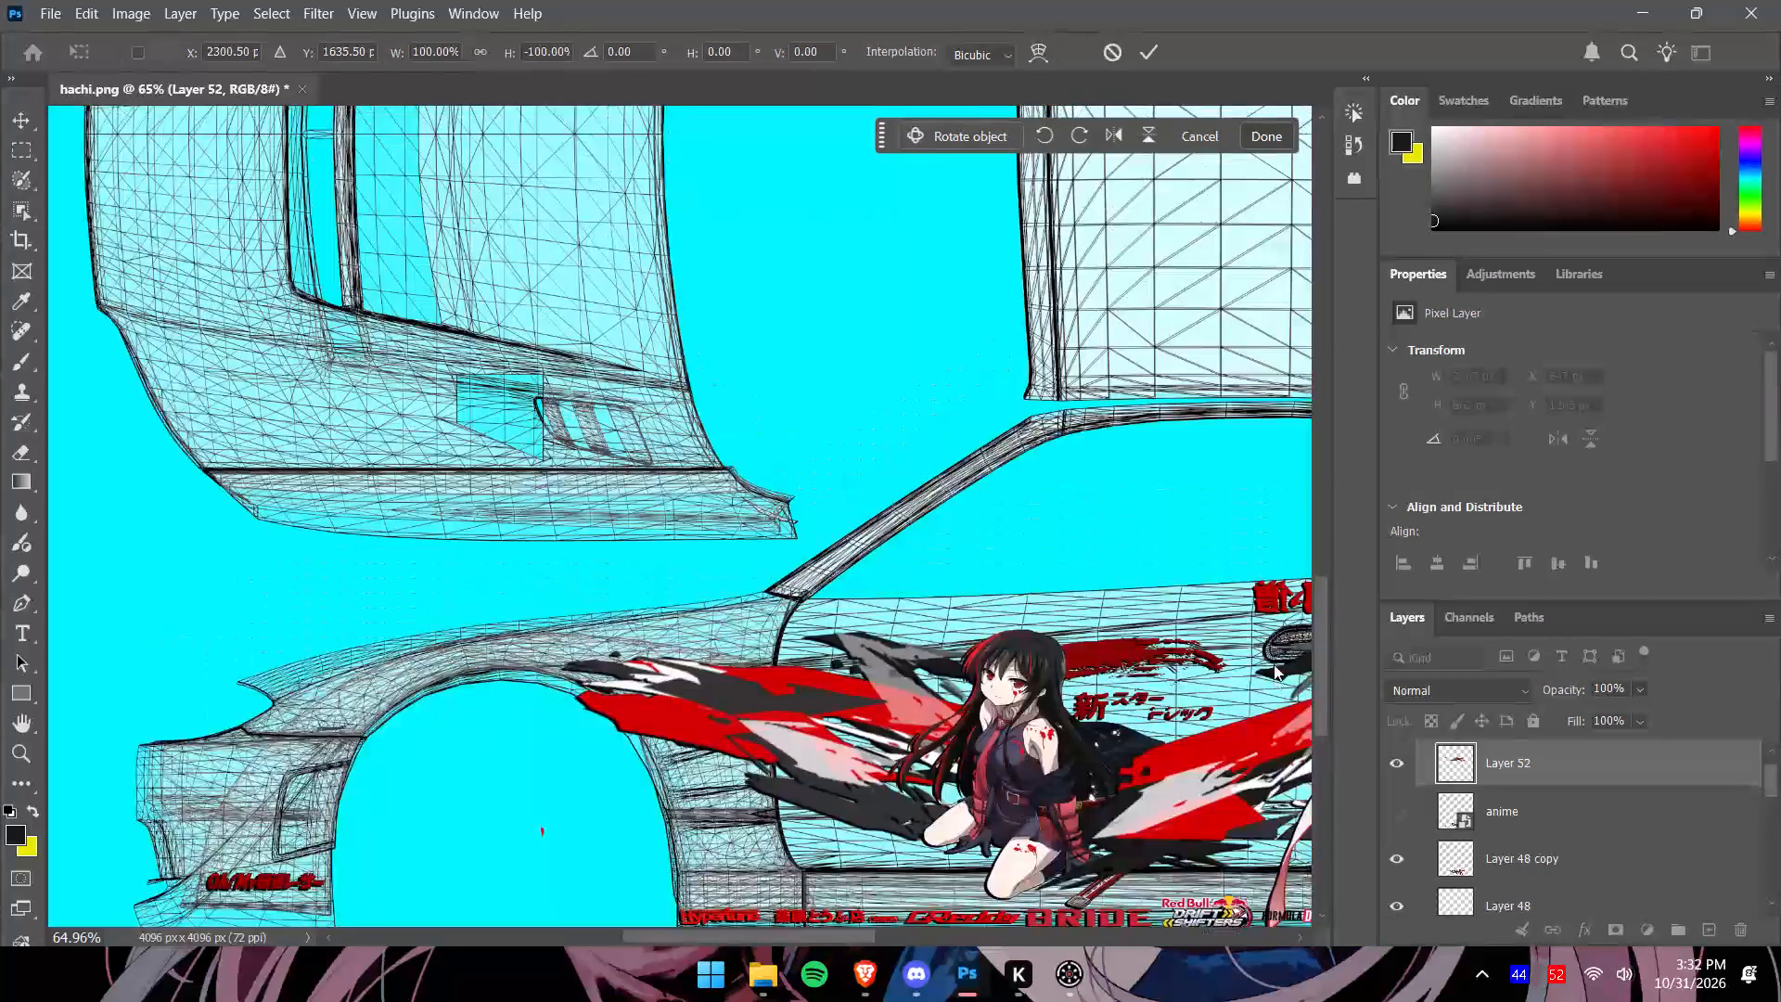
left_click_drag(1274, 664, 1273, 634)
scroll(1170, 590, "down", 11, "alt")
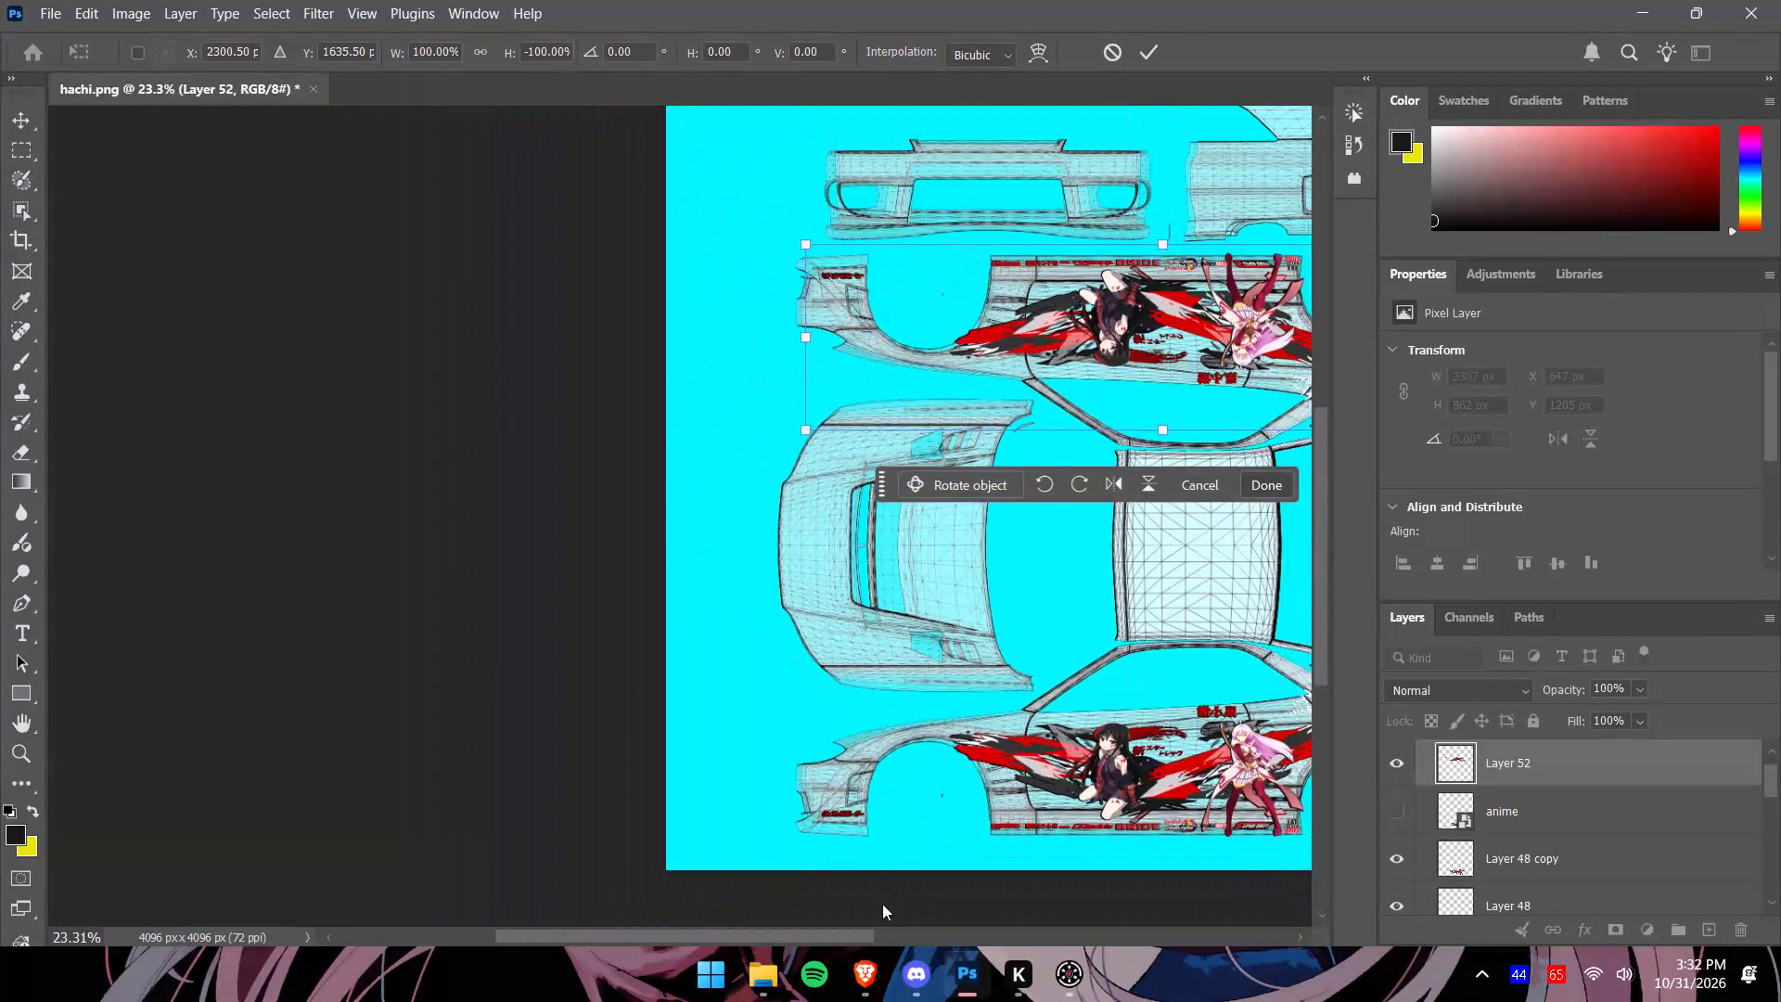
left_click_drag(869, 935, 1025, 924)
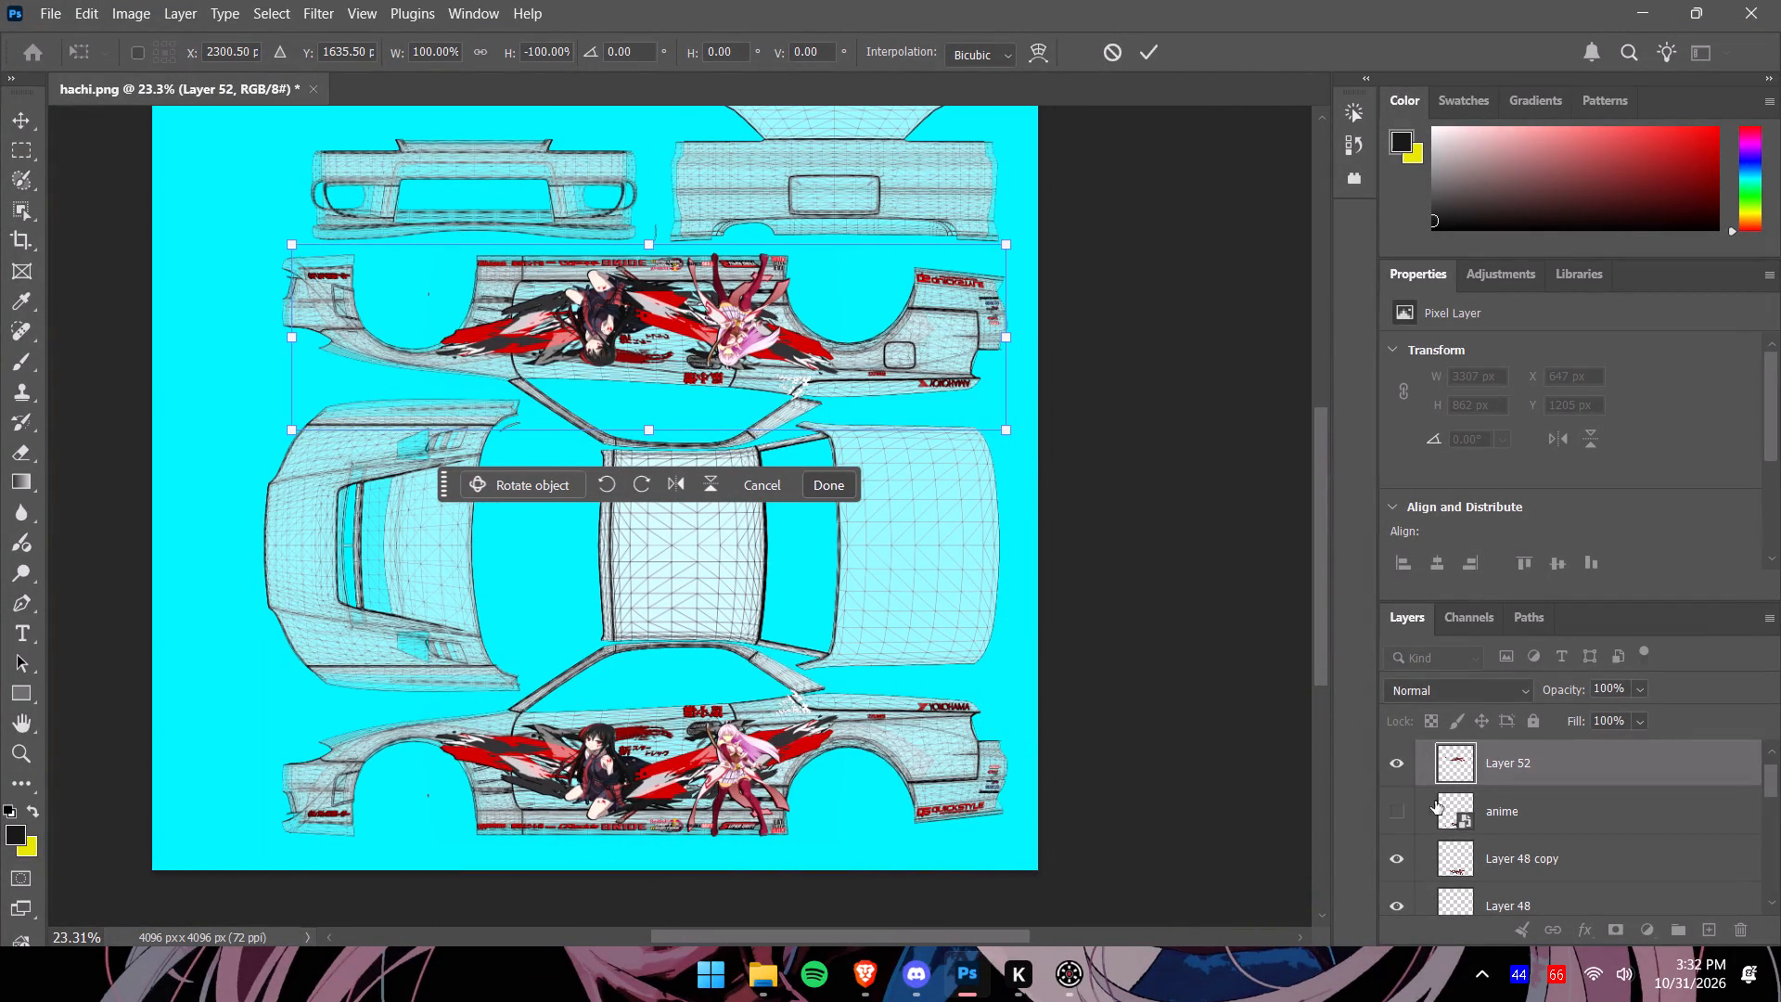
Apply the livery transform and delete the hidden anime smart object layer.
left_click(1498, 820)
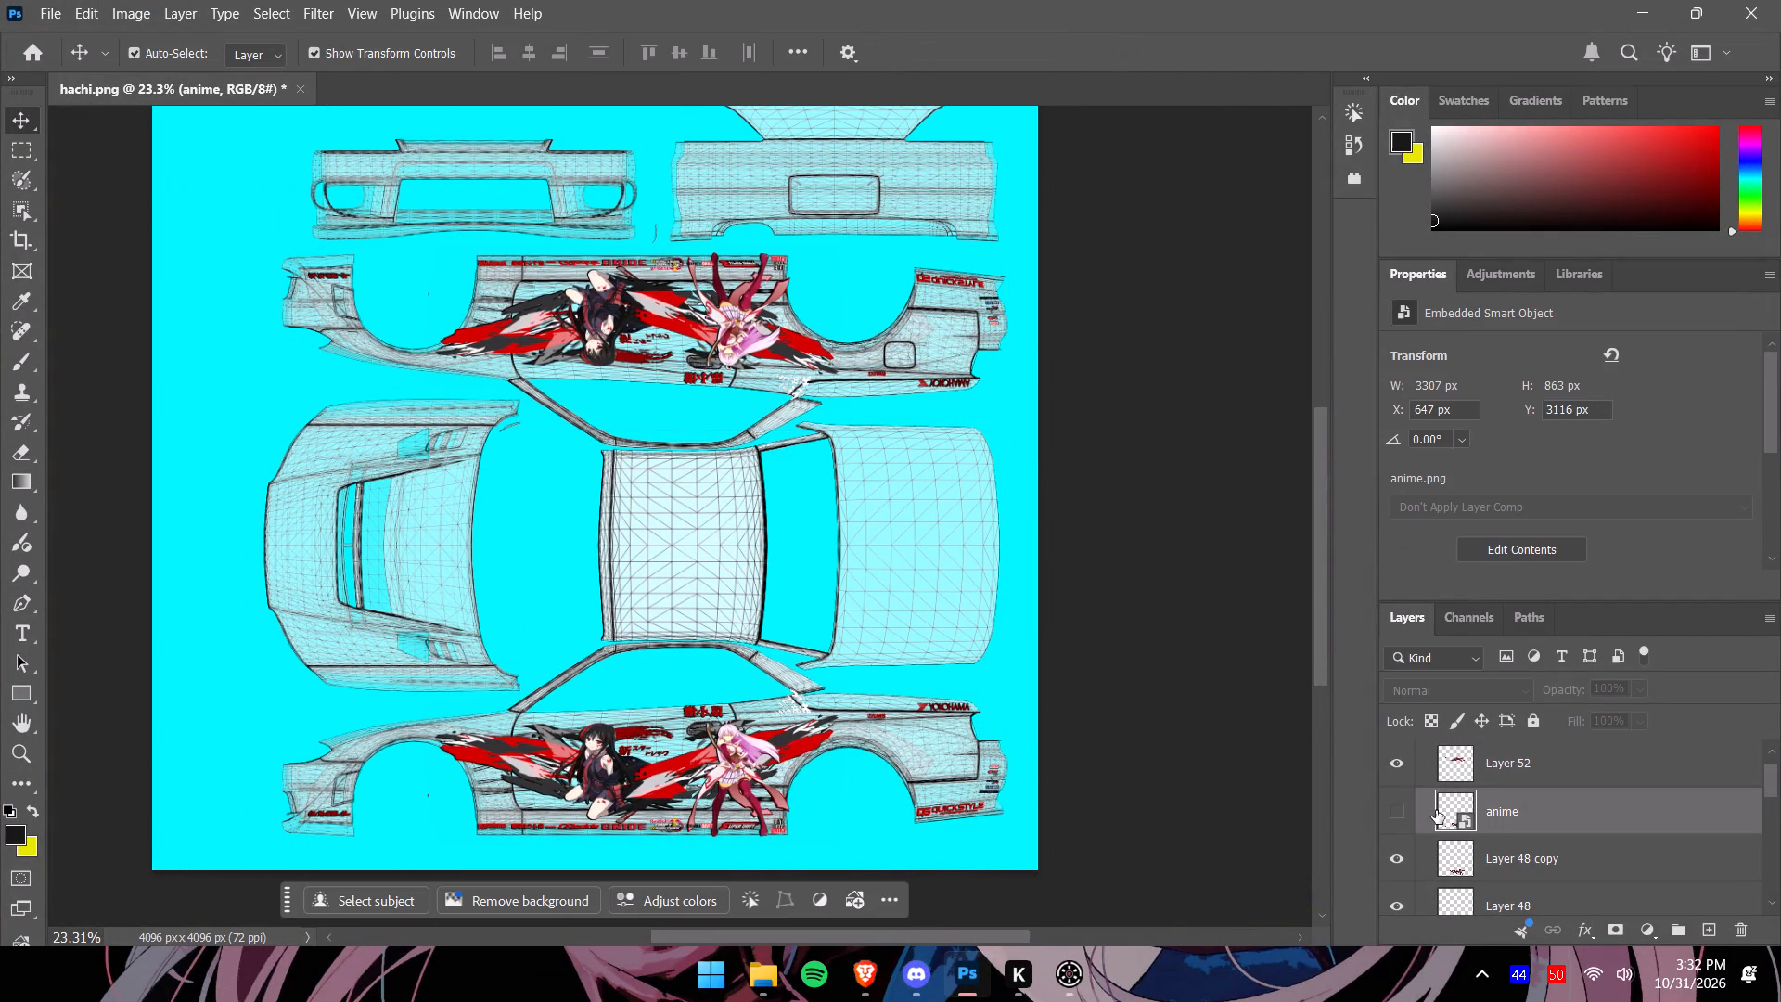
right_click(1506, 815)
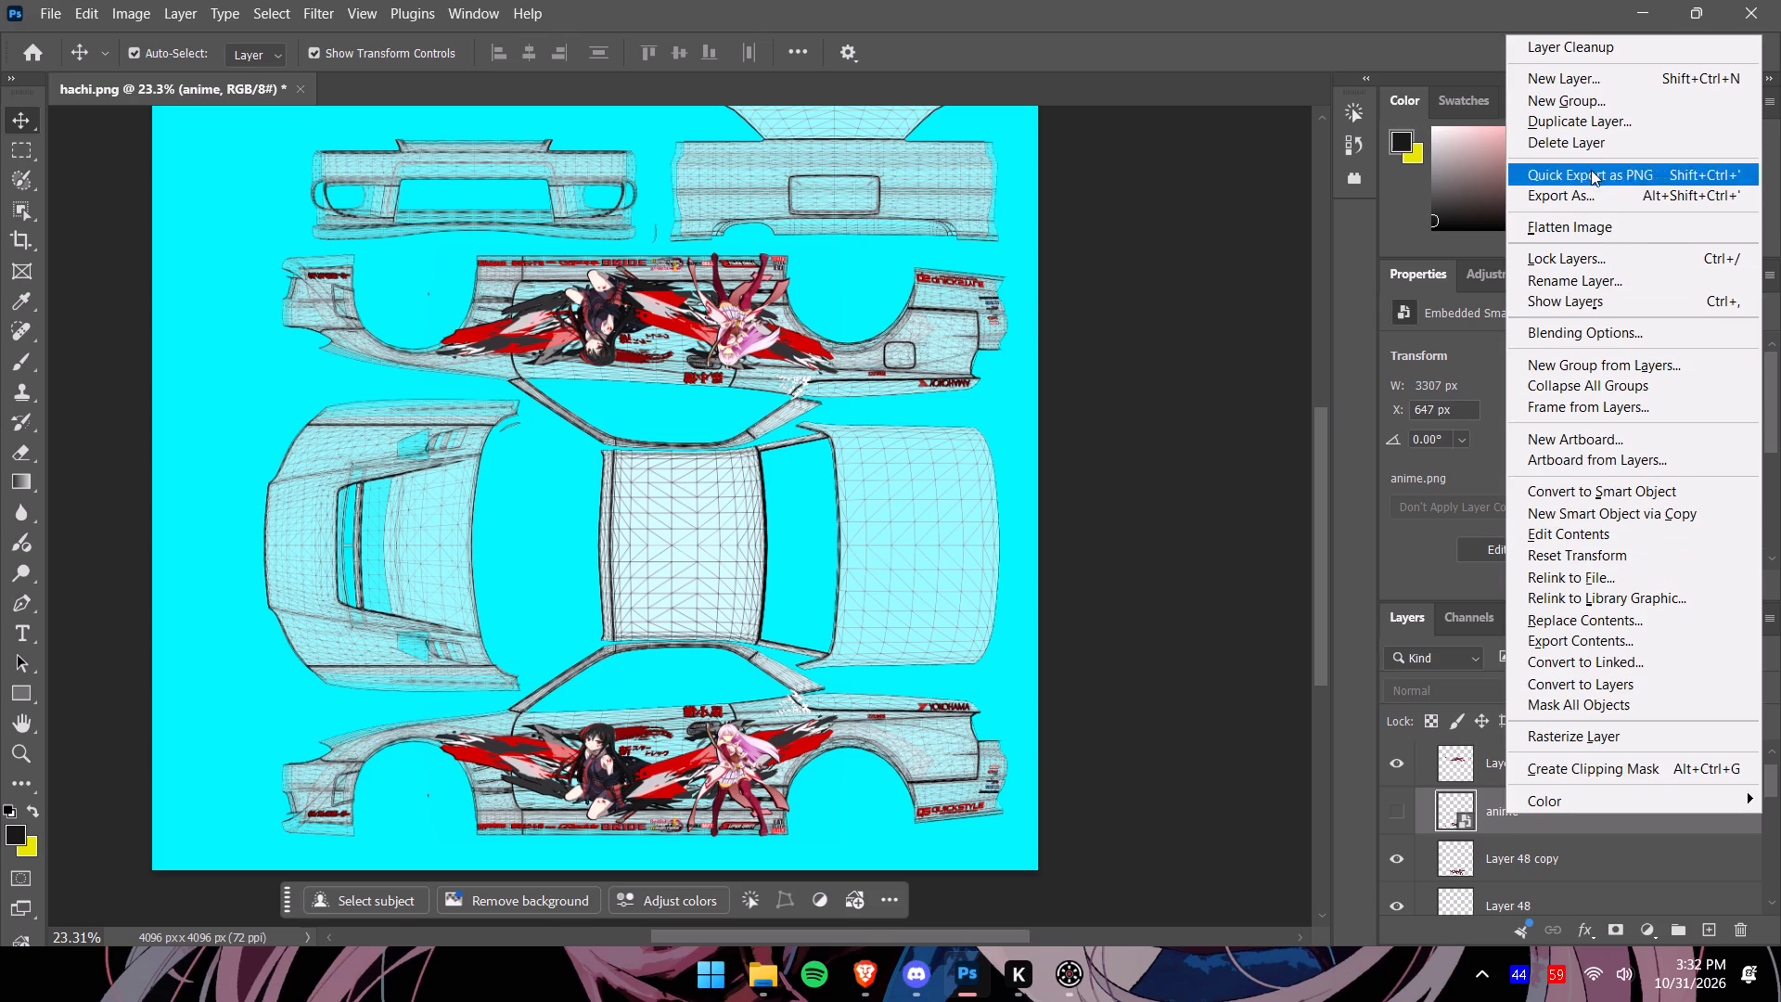
left_click(1579, 147)
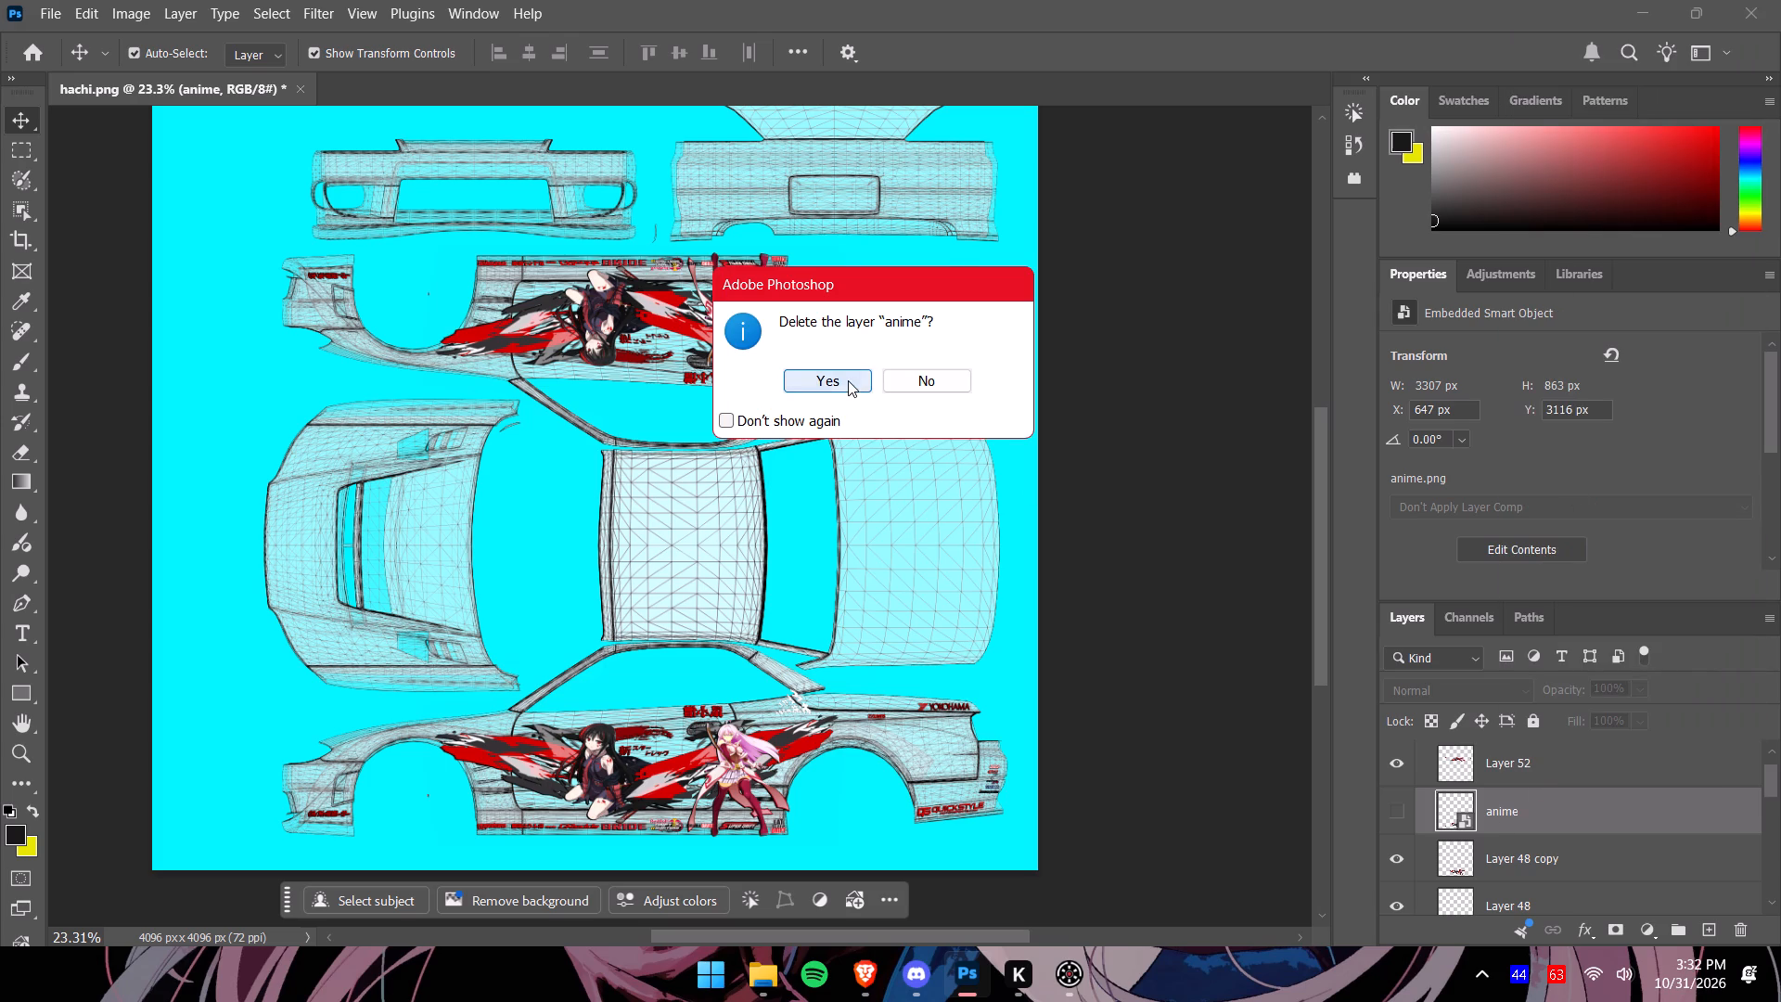
left_click(848, 380)
Find the blank1 layer in the layer stack and toggle its visibility to compare its artwork with the template.
scroll(1520, 823, "up", 3)
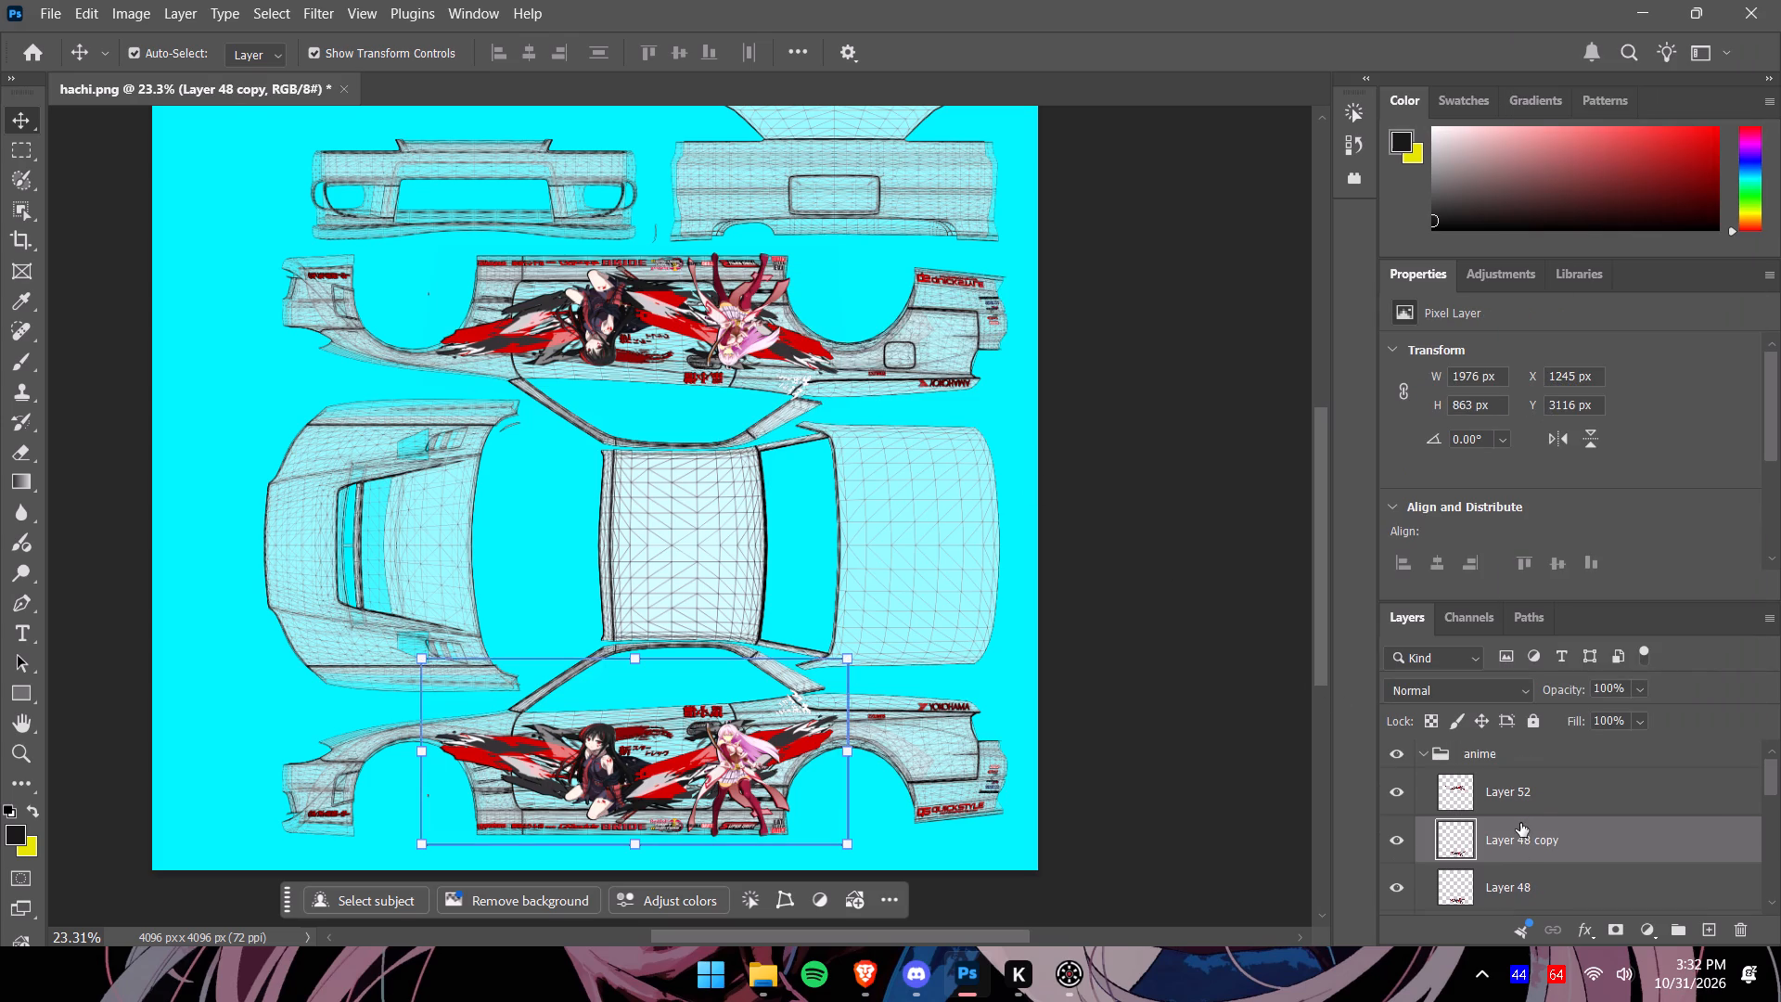
scroll(1518, 831, "down", 9)
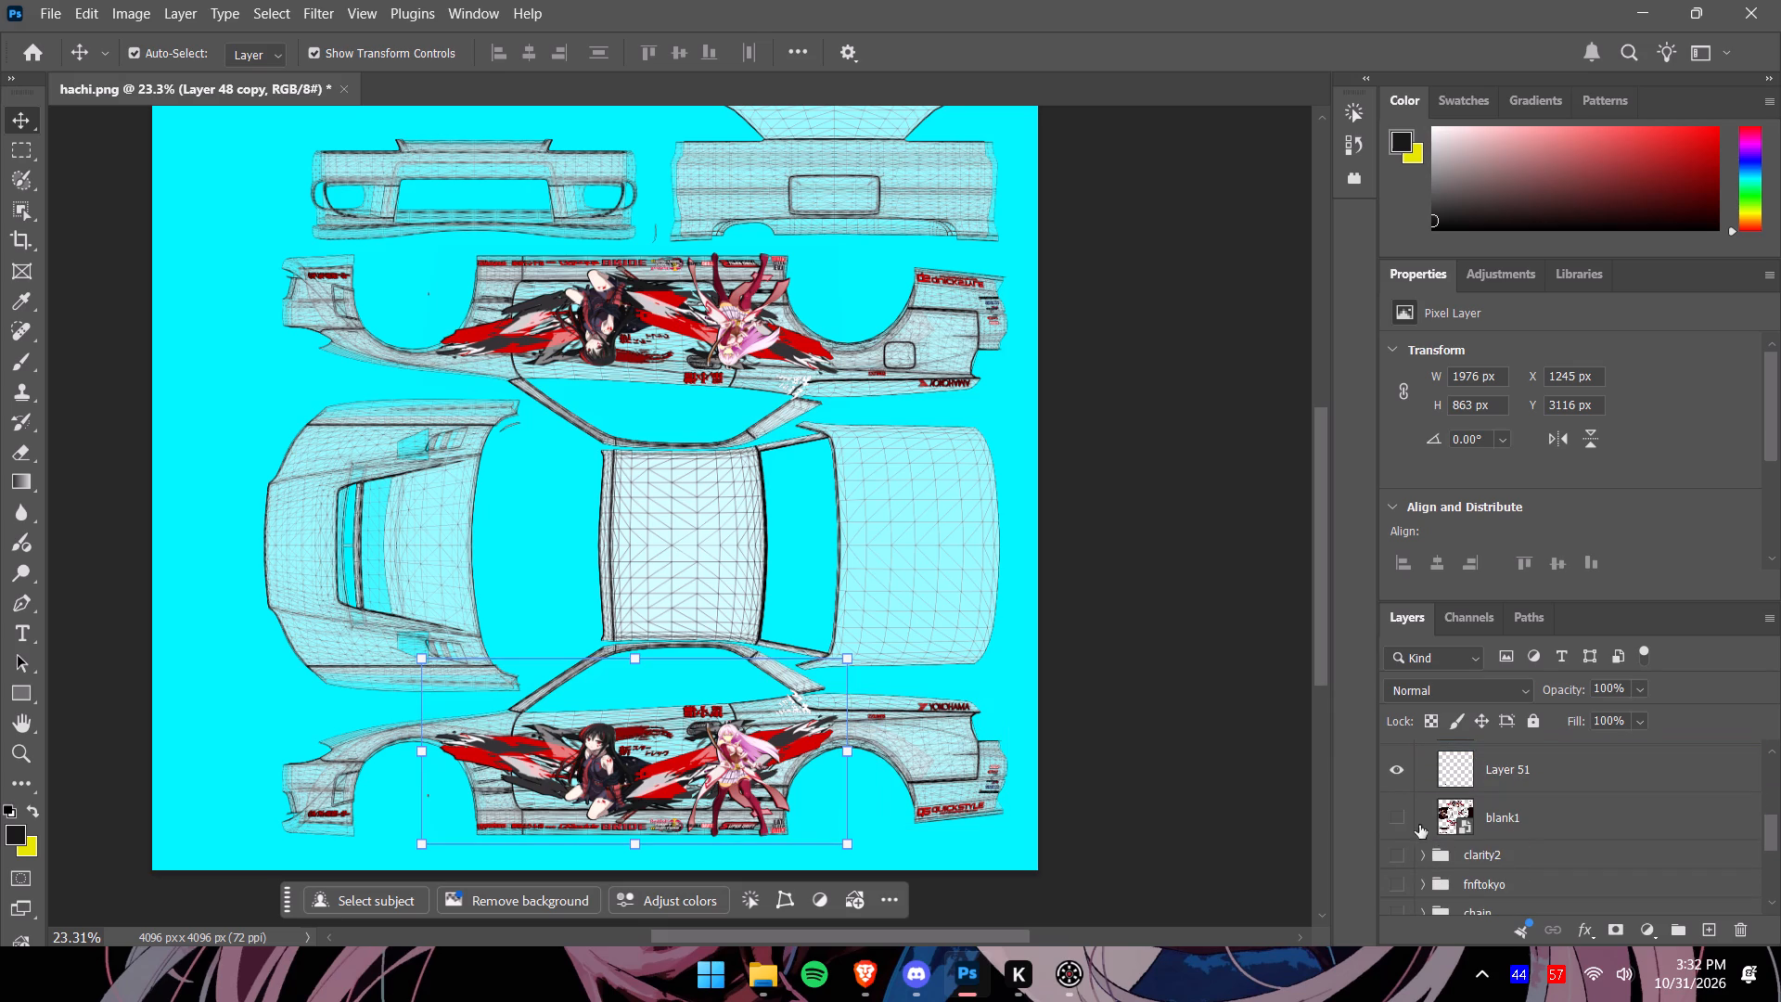
left_click(1401, 817)
left_click(1401, 817)
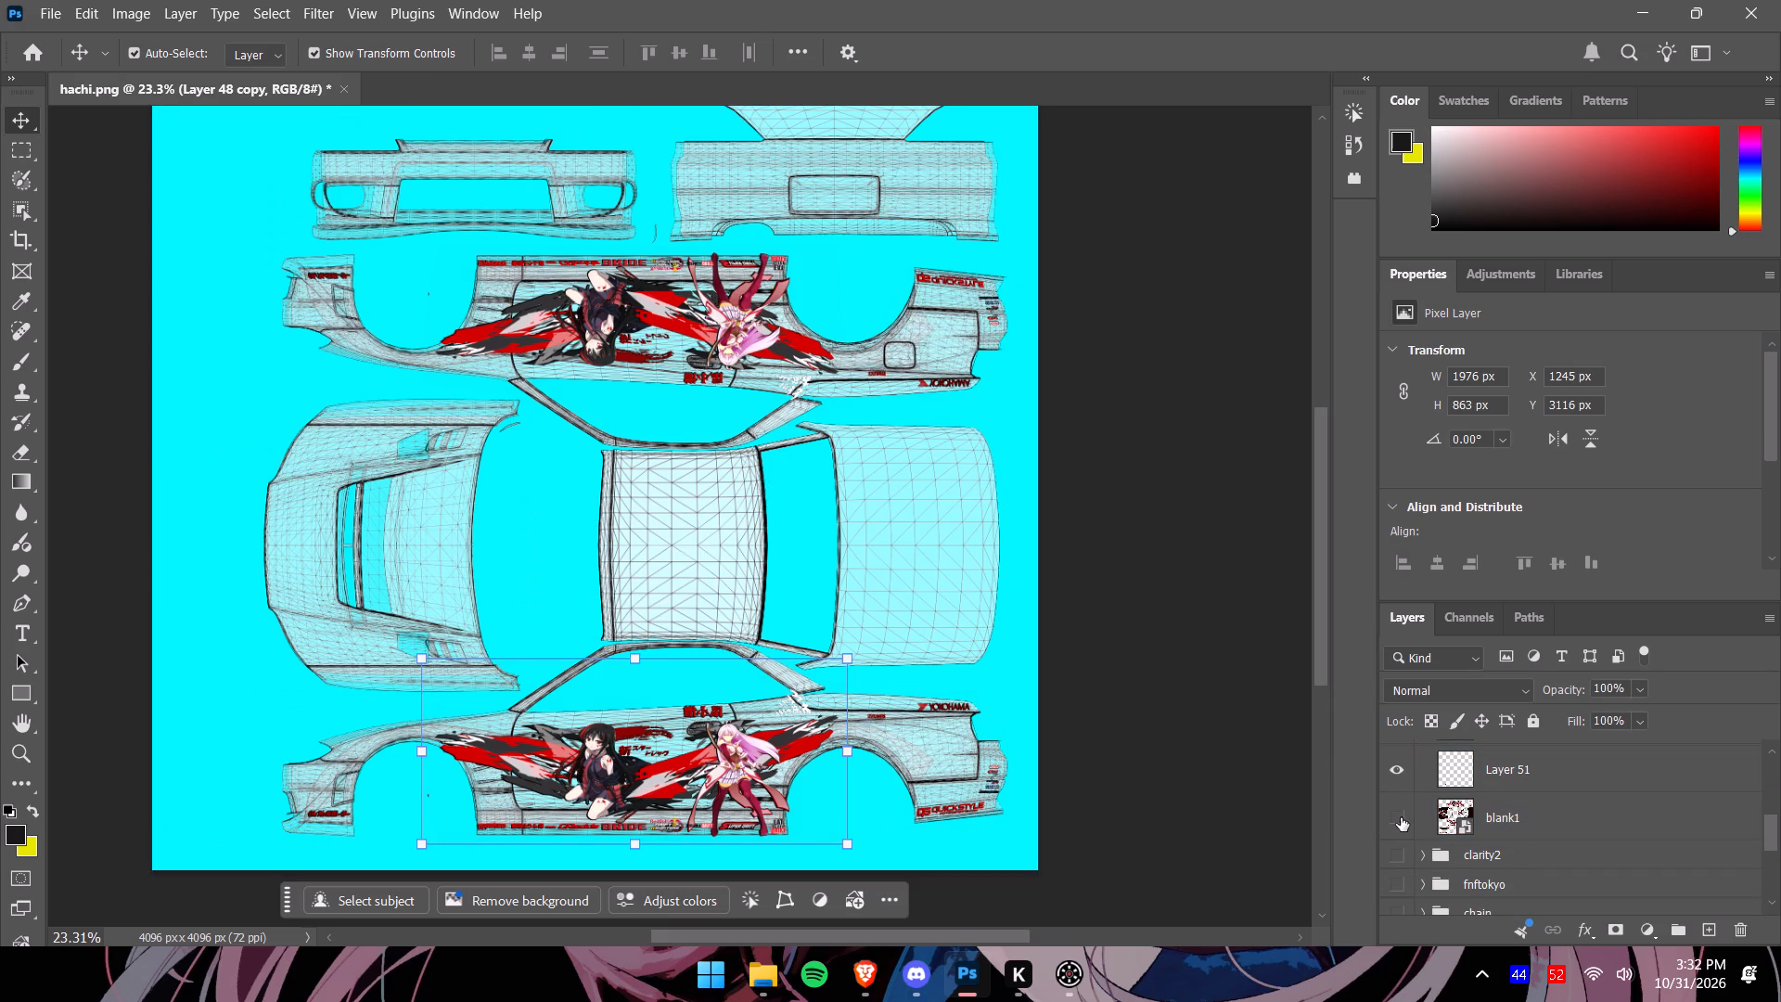
left_click(1401, 817)
left_click(1401, 817)
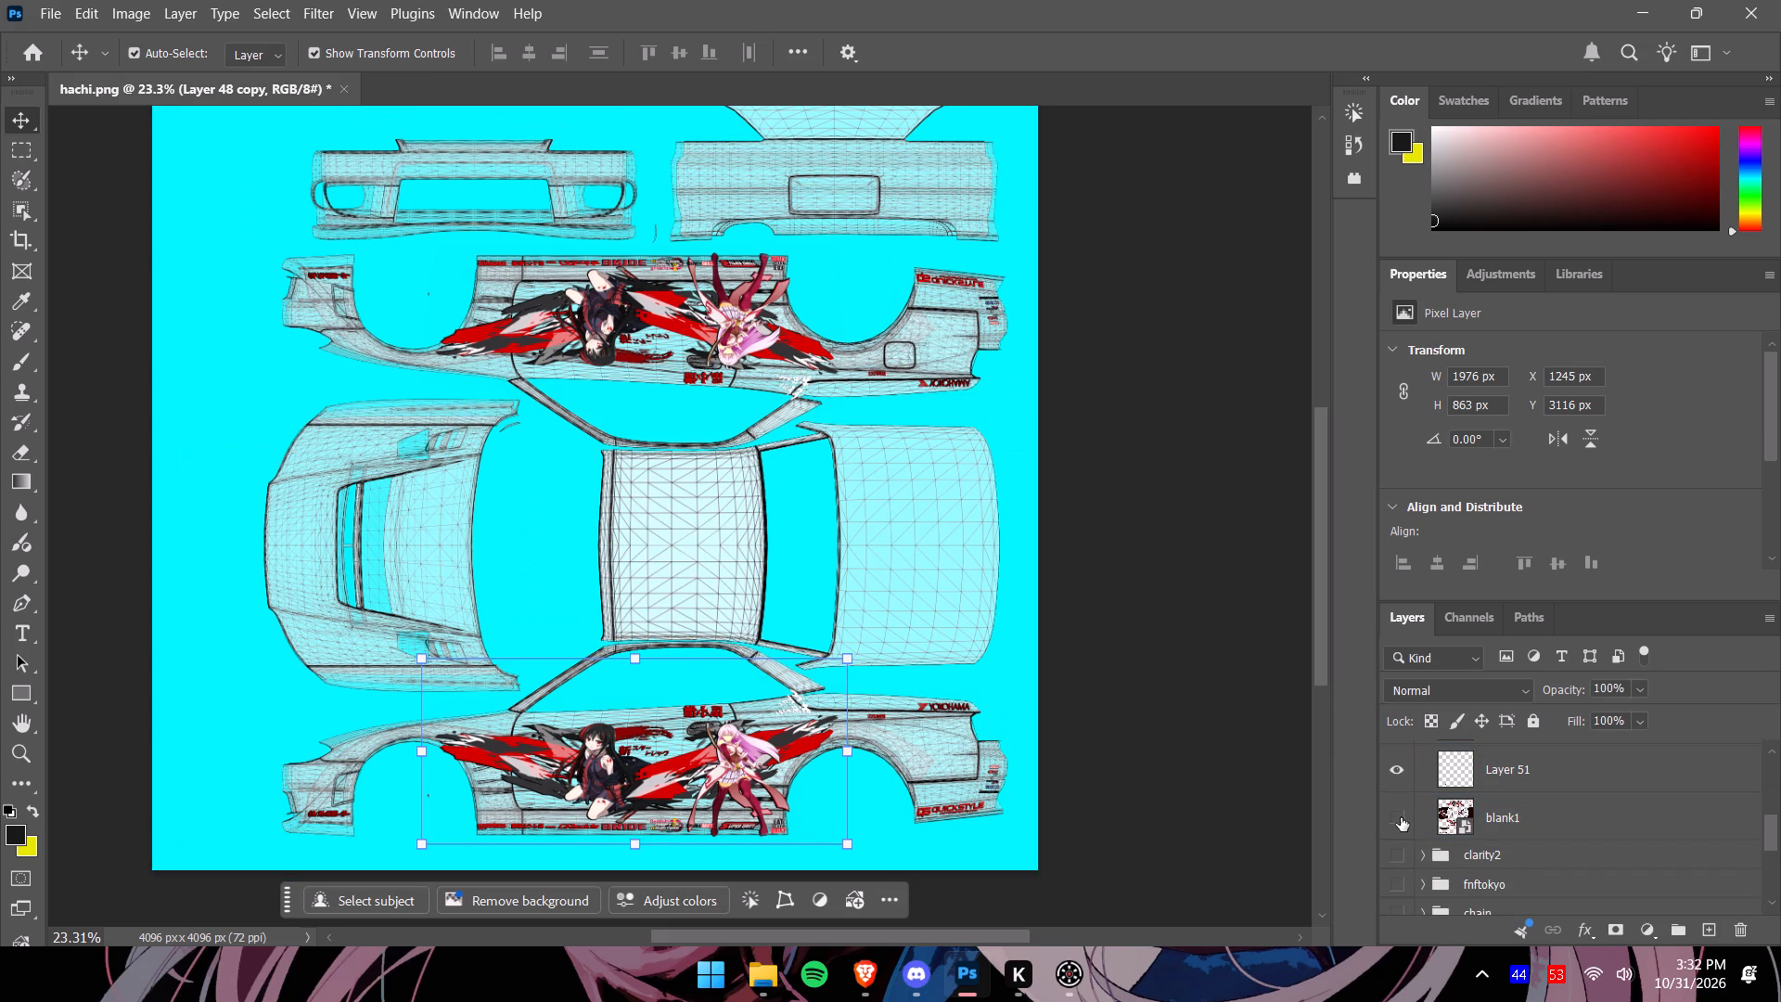
left_click(1401, 817)
left_click(1401, 817)
Deselect the current layer, show the blank1 layer and look over its full livery sheet.
left_click(1275, 758)
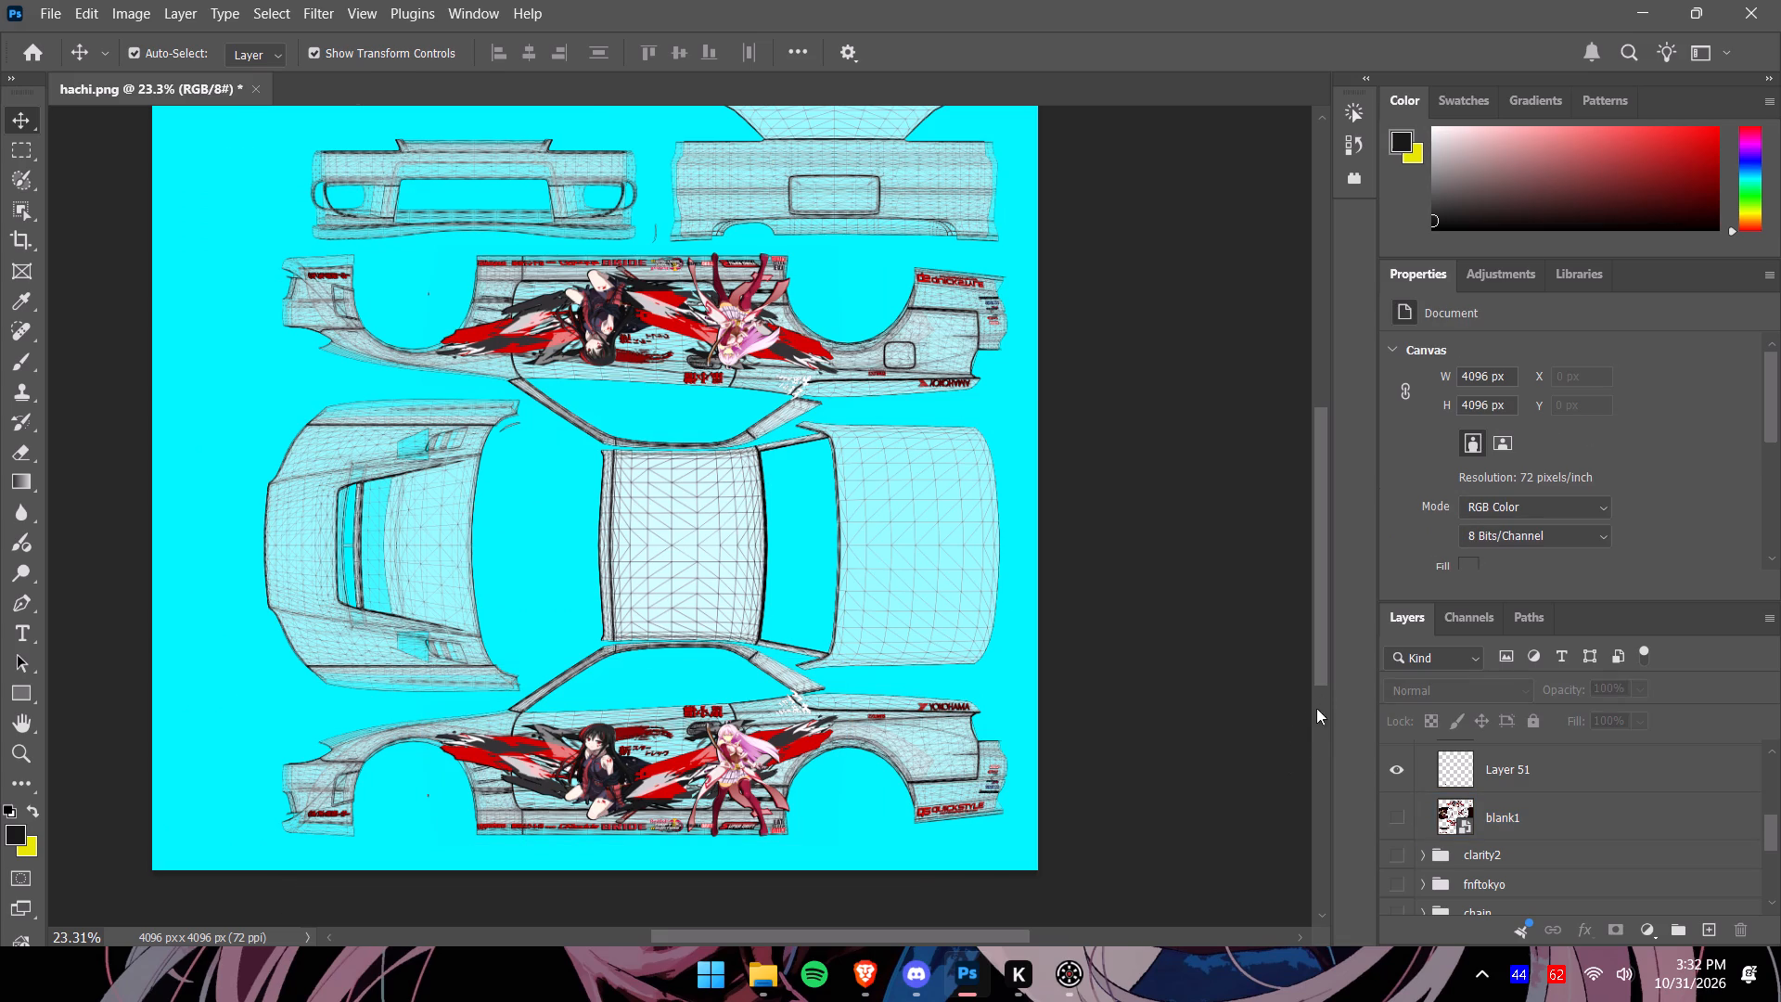
left_click_drag(1324, 673, 1328, 692)
left_click(1398, 819)
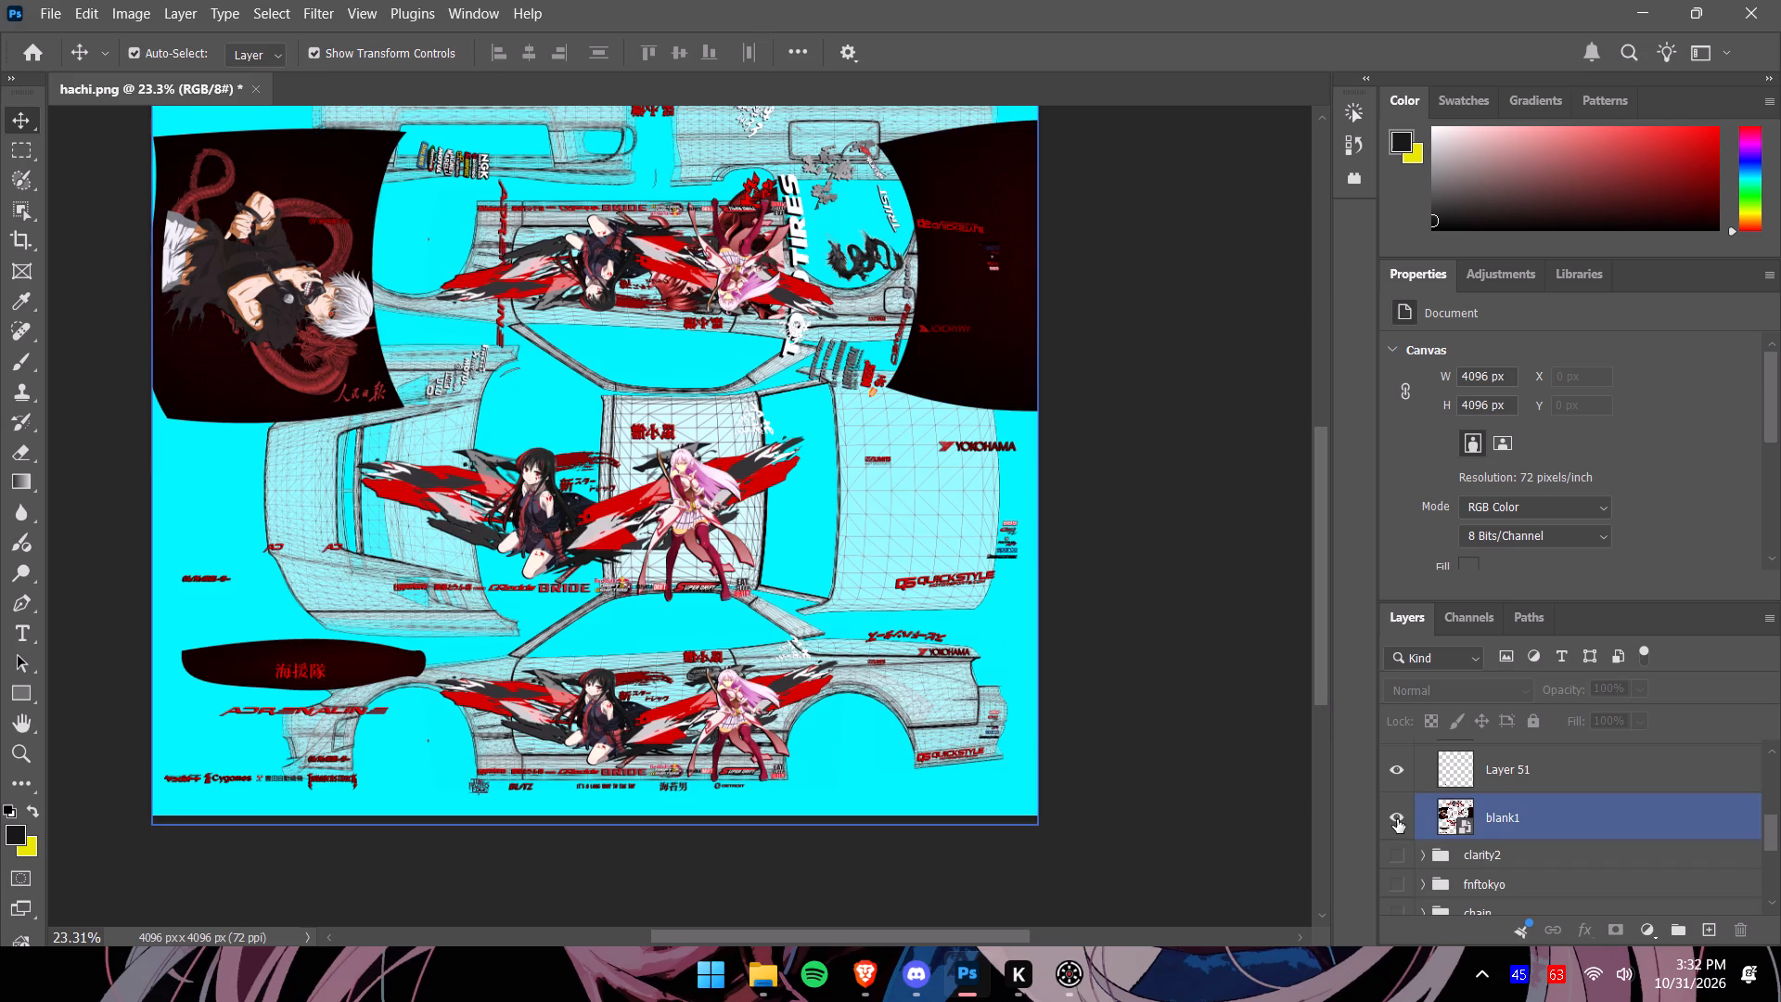
left_click_drag(1321, 690, 1298, 599)
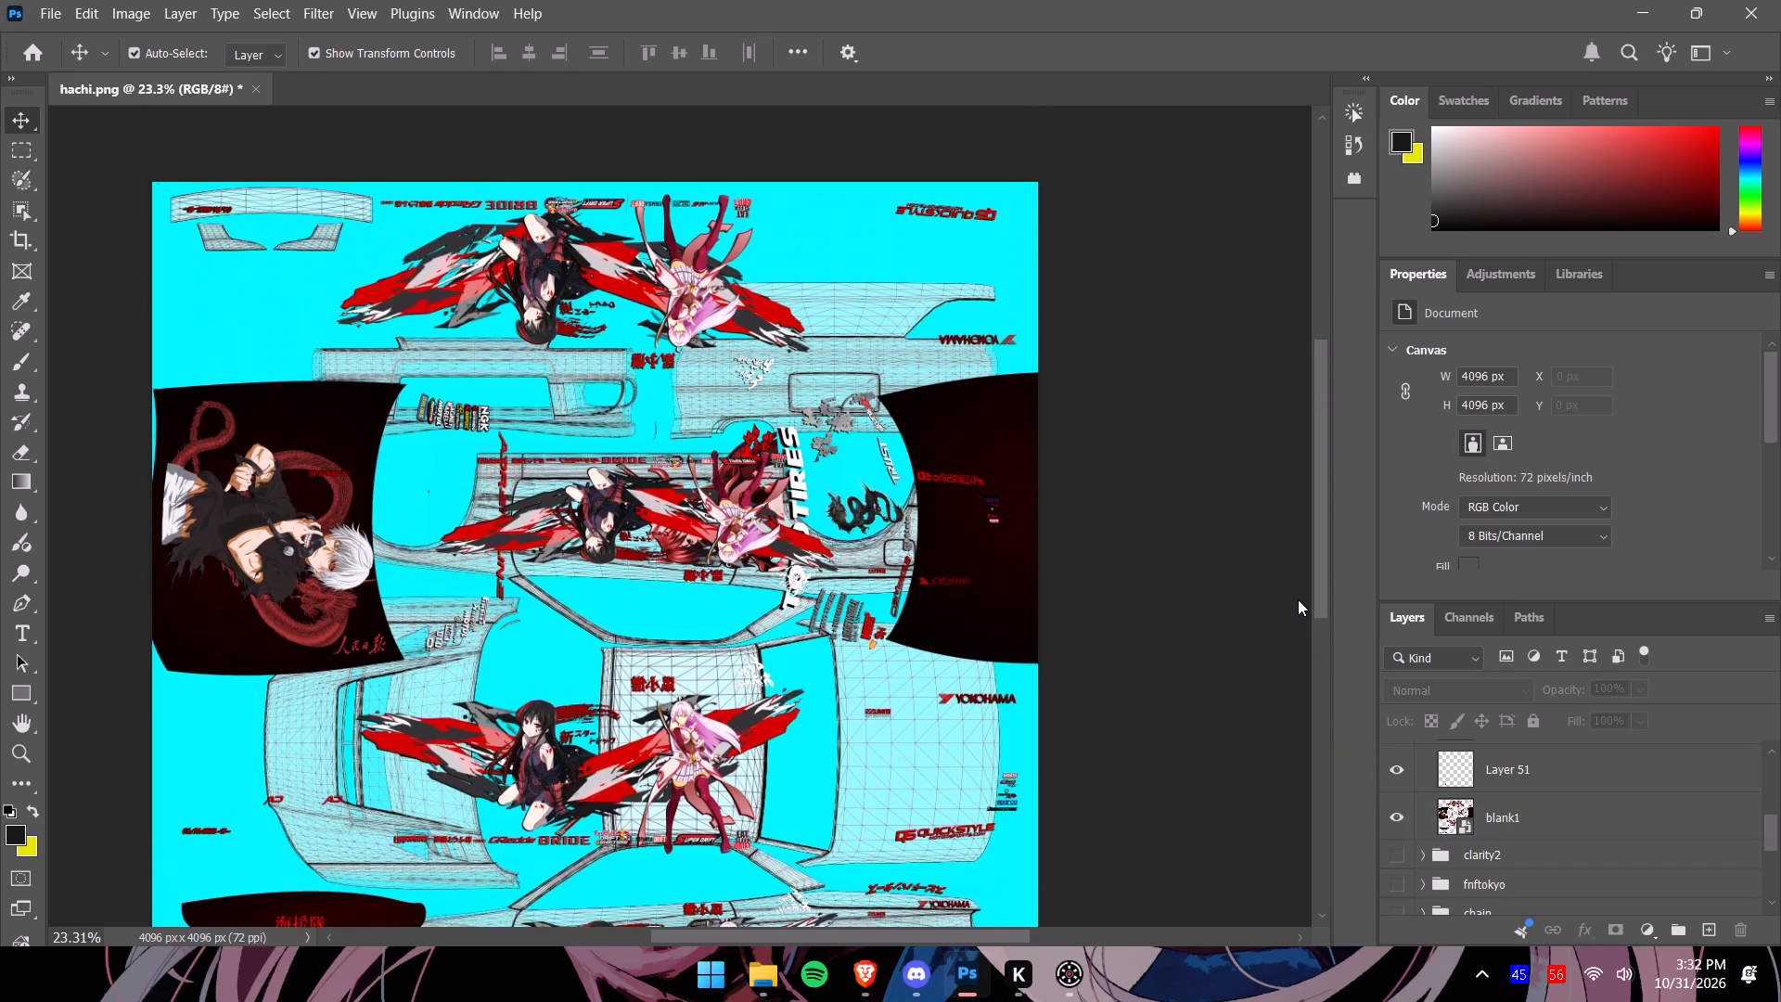
left_click_drag(1298, 599, 1333, 674)
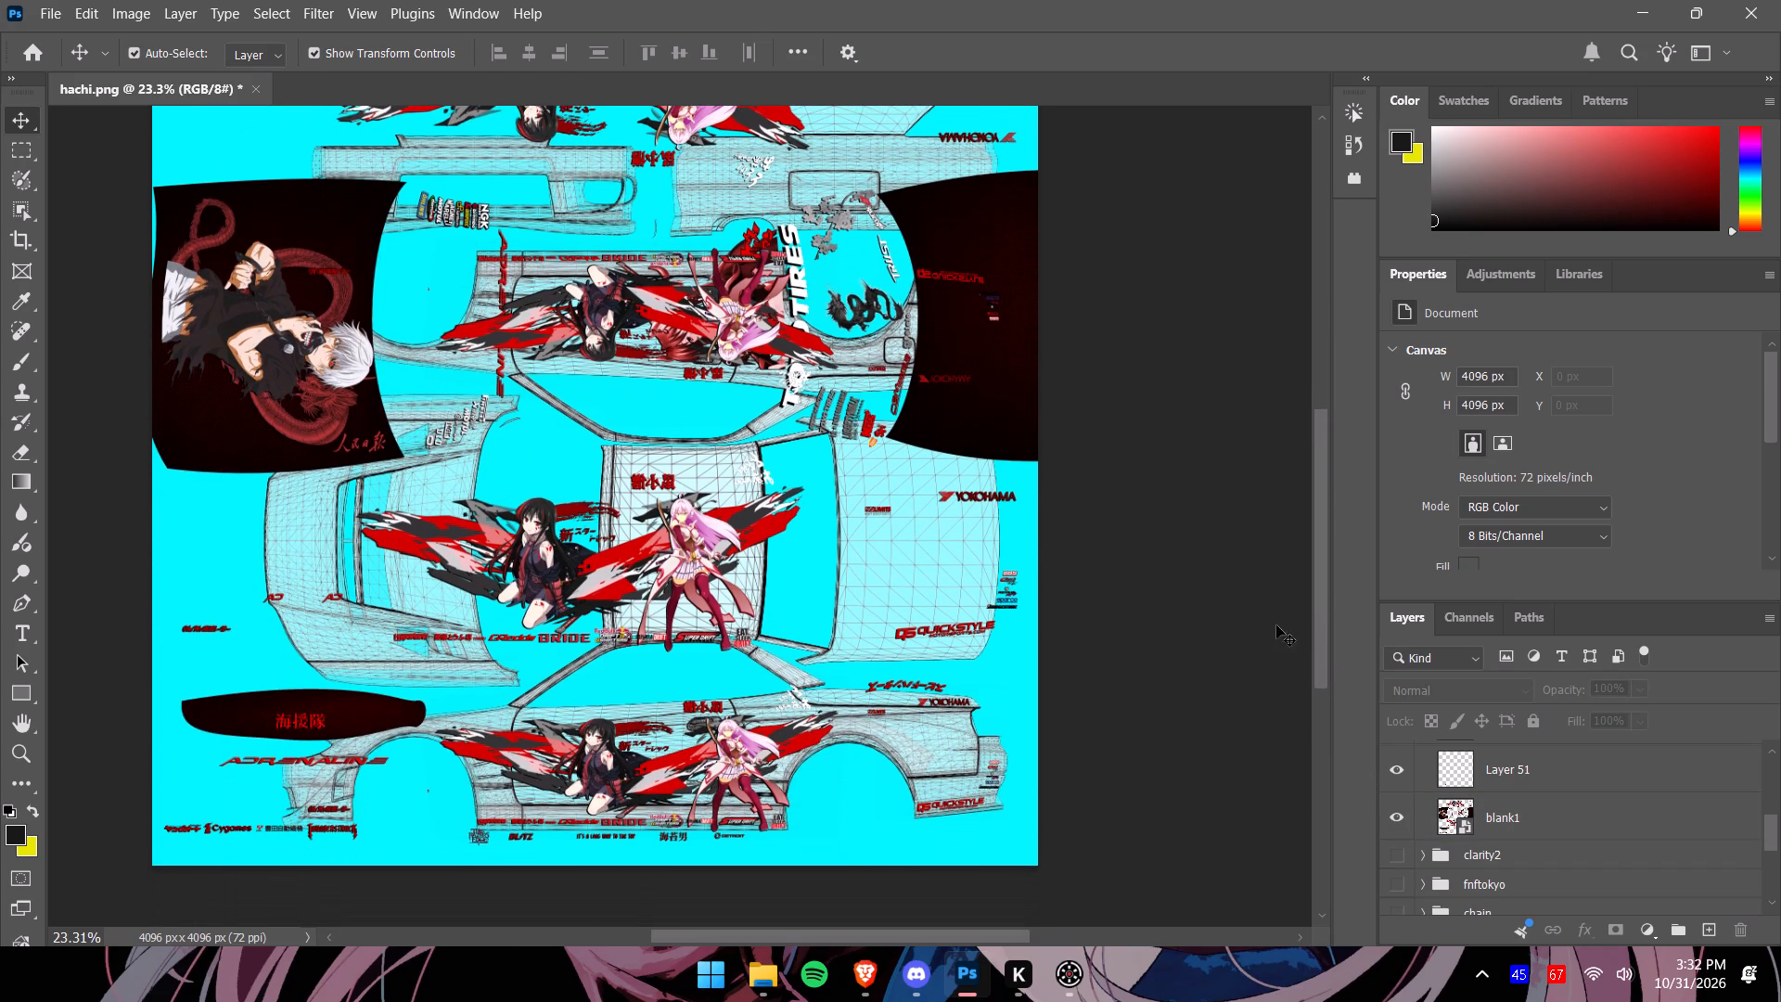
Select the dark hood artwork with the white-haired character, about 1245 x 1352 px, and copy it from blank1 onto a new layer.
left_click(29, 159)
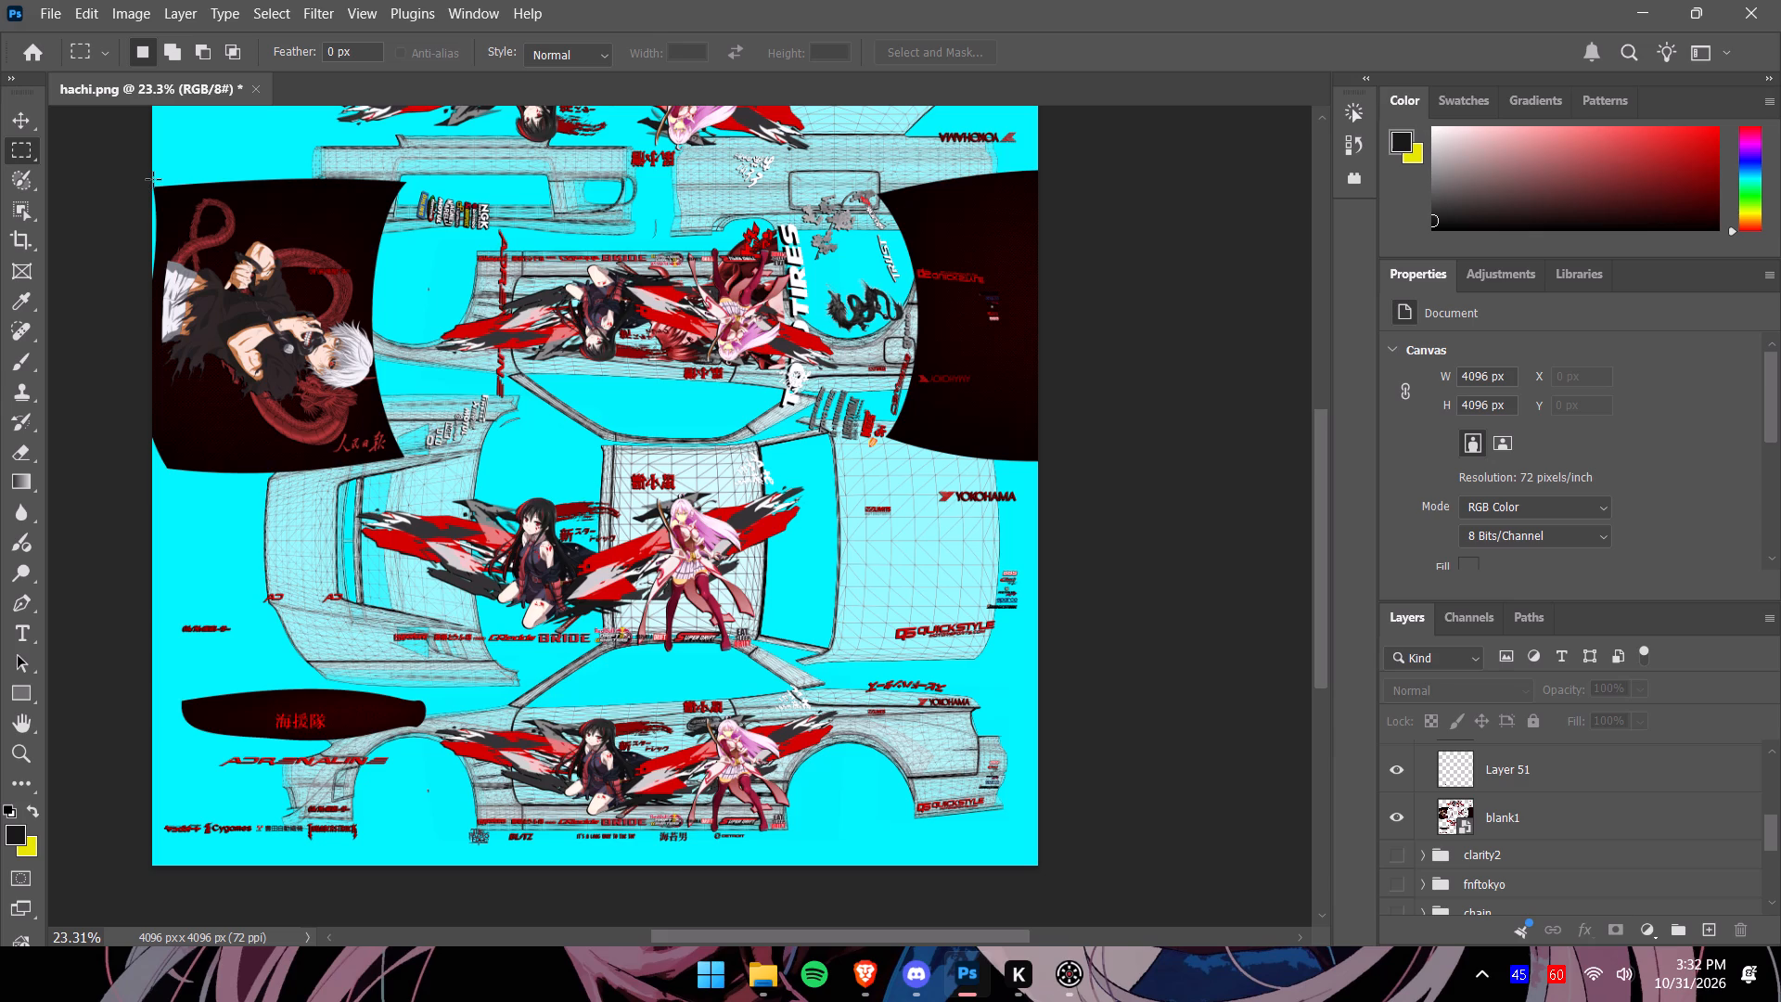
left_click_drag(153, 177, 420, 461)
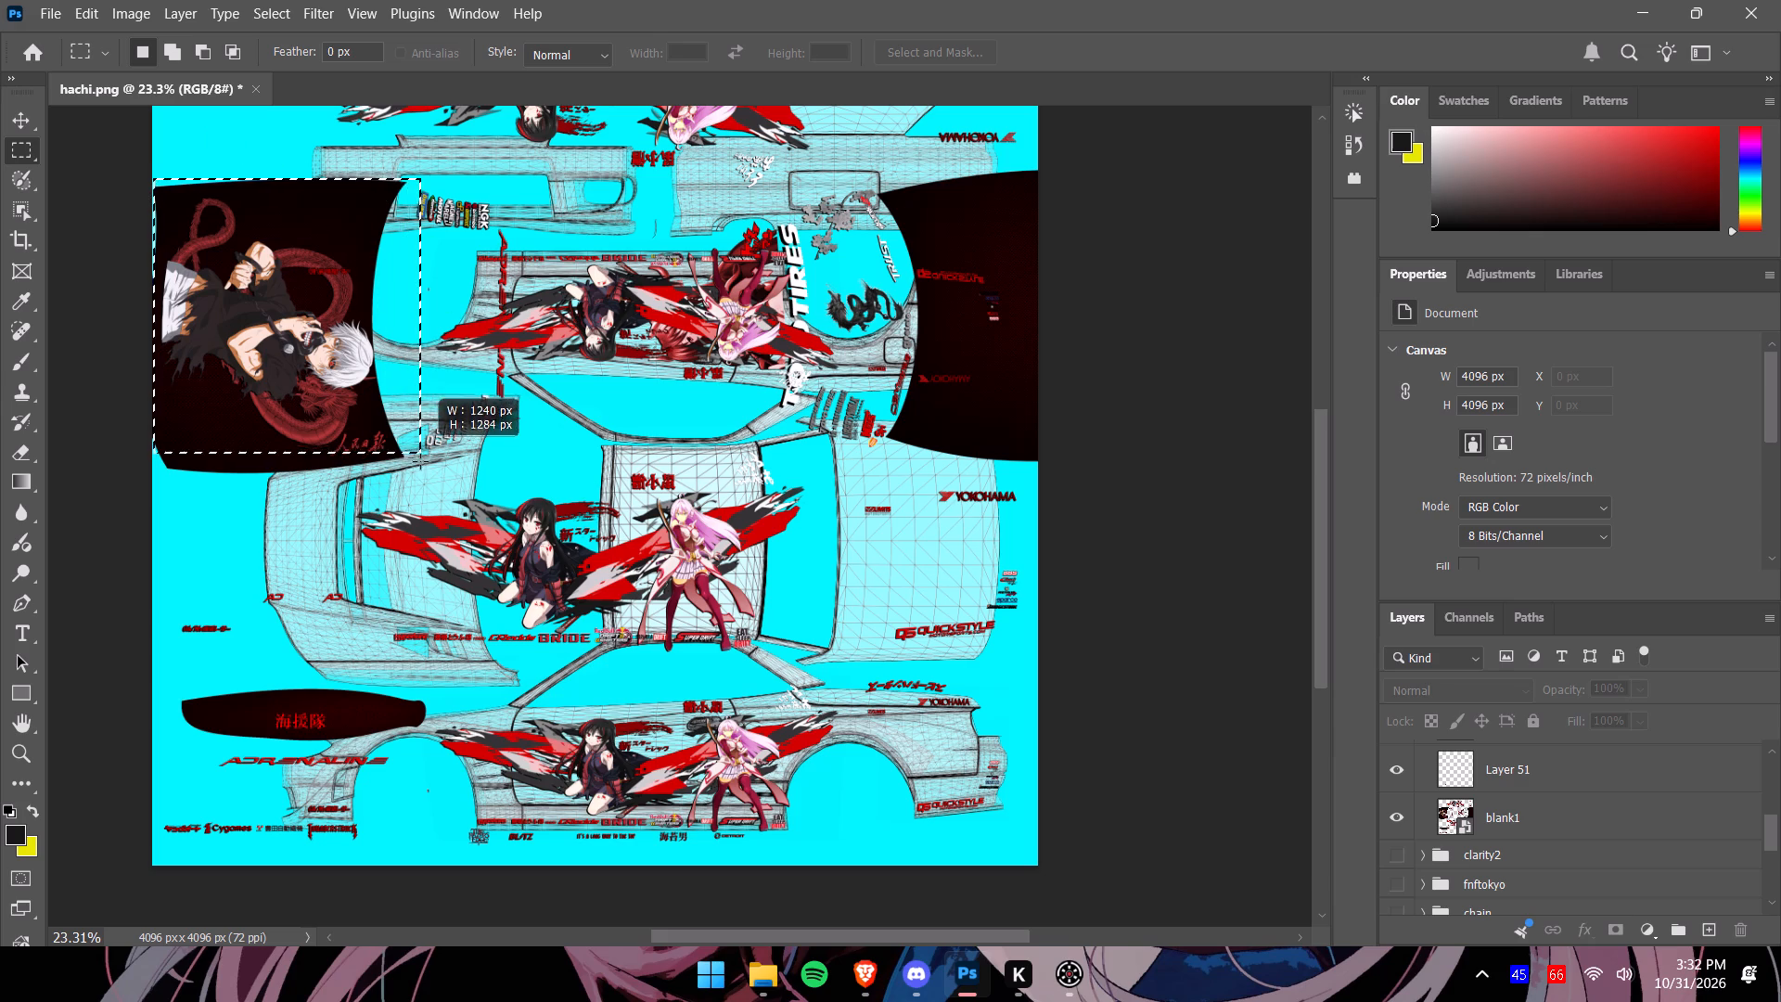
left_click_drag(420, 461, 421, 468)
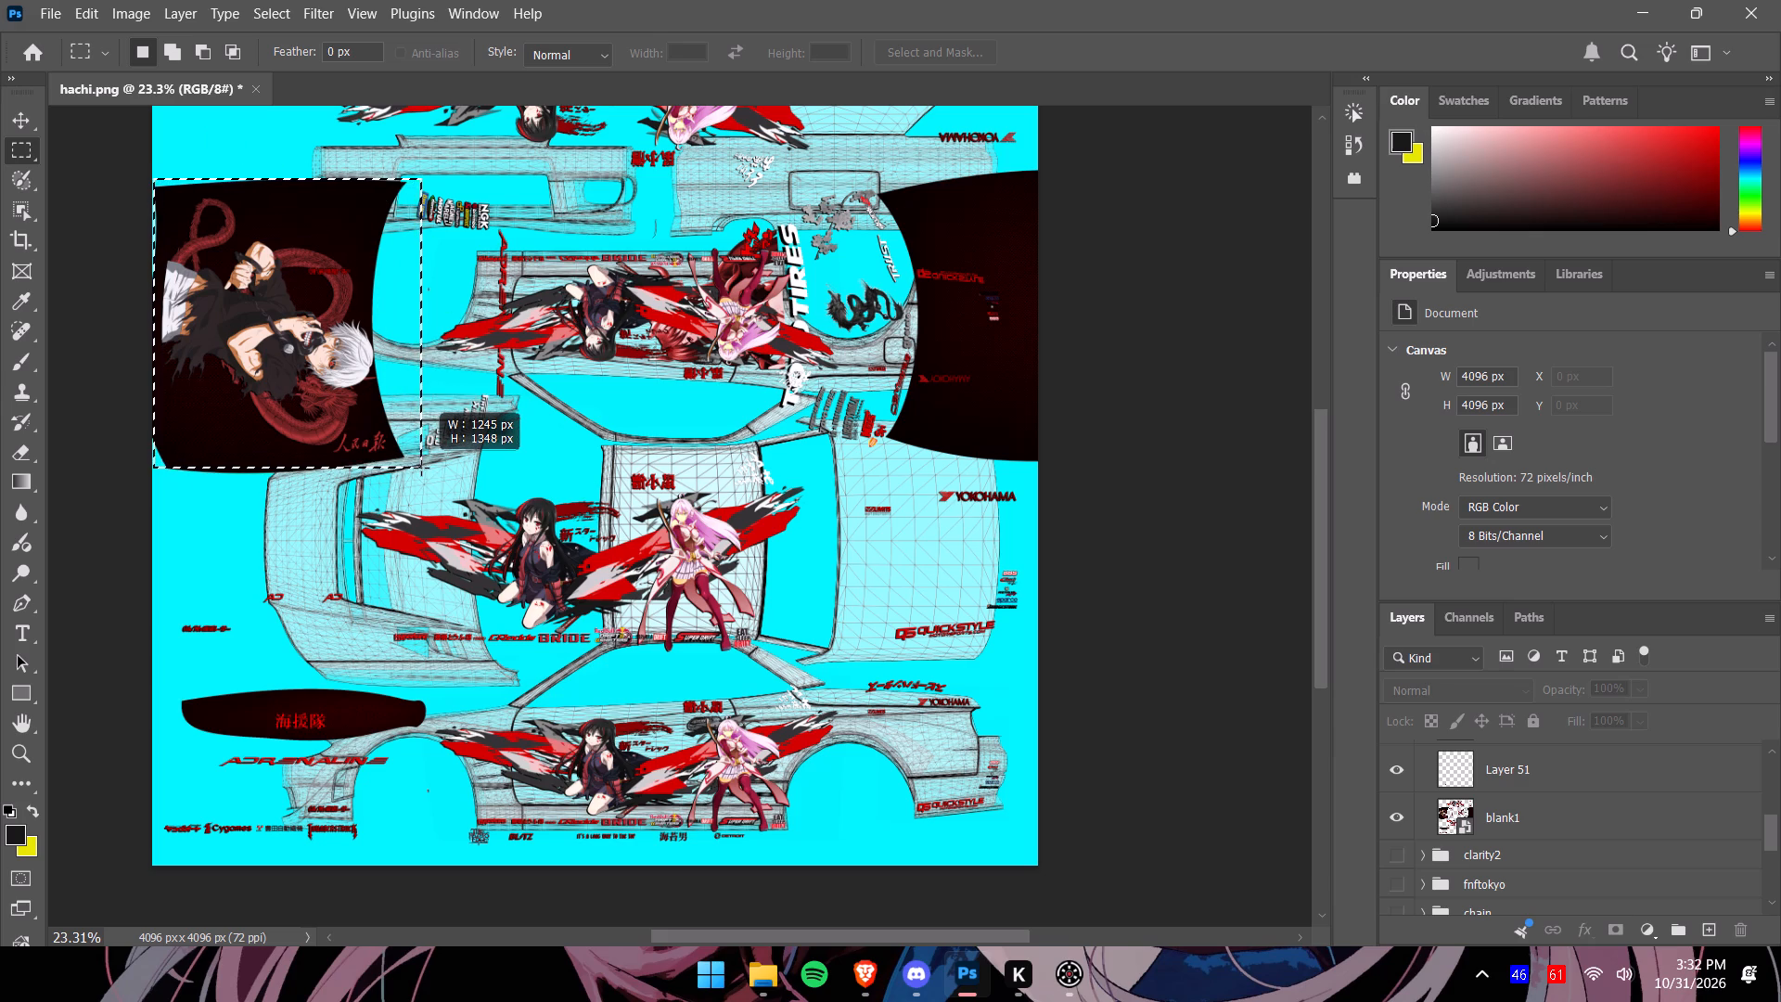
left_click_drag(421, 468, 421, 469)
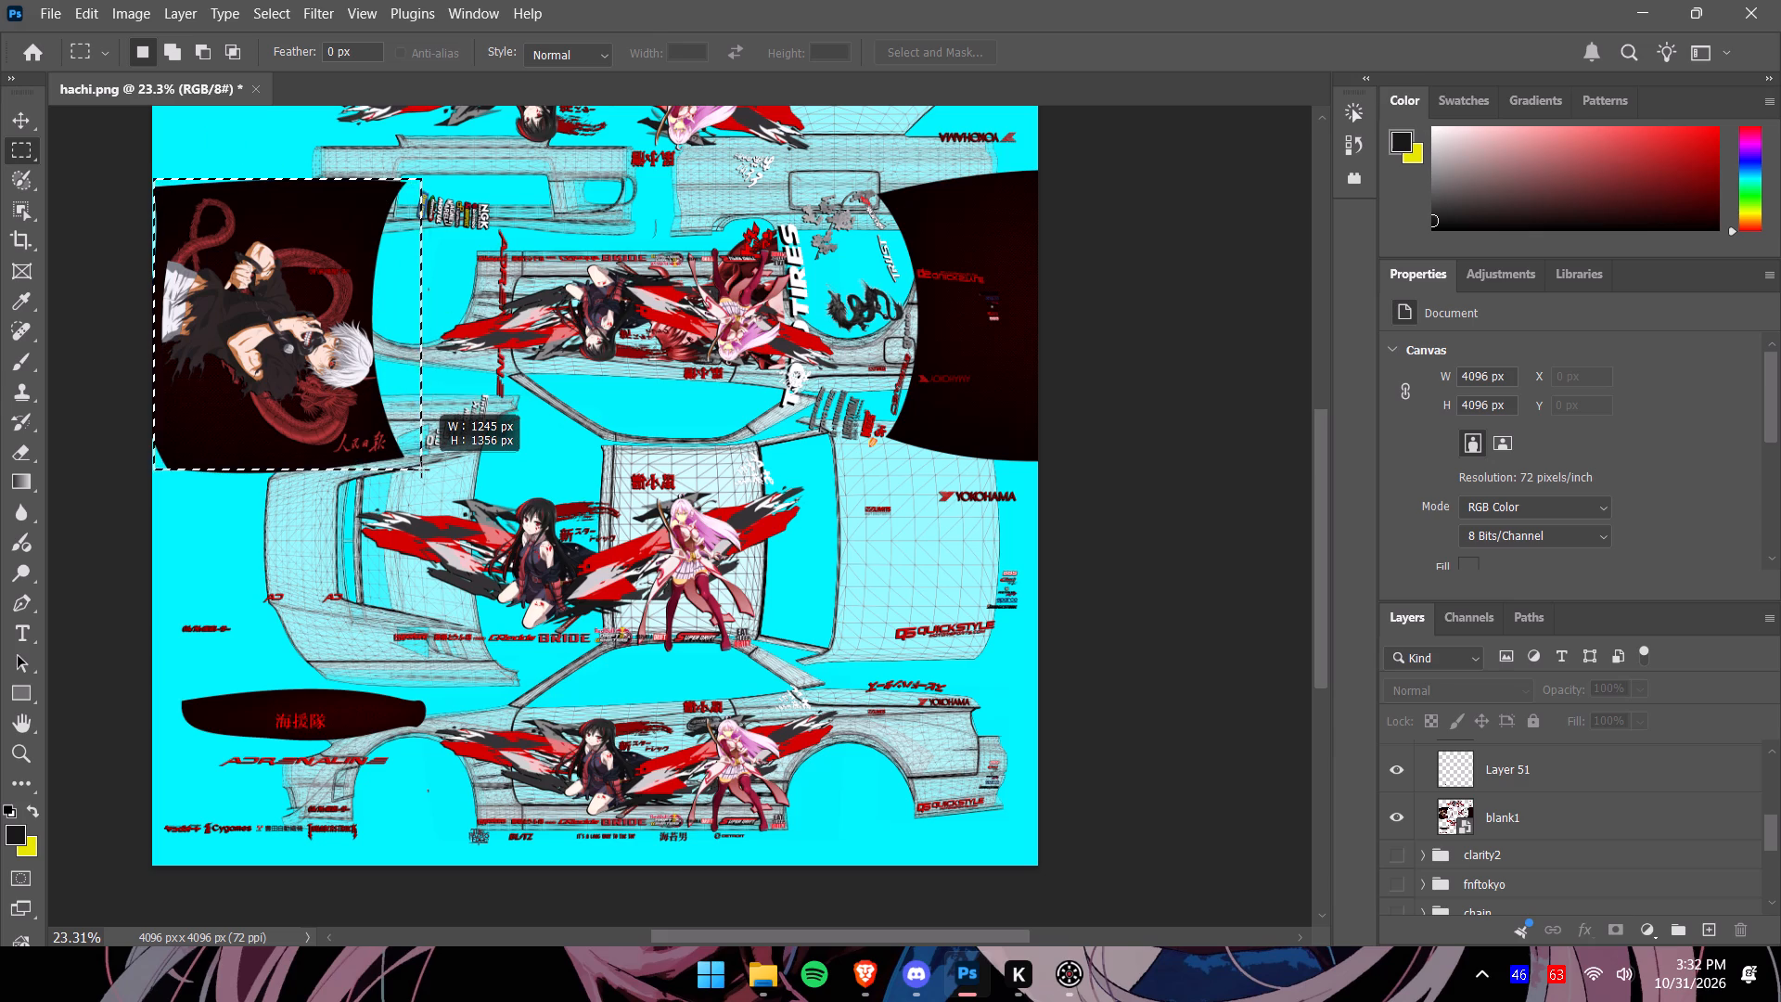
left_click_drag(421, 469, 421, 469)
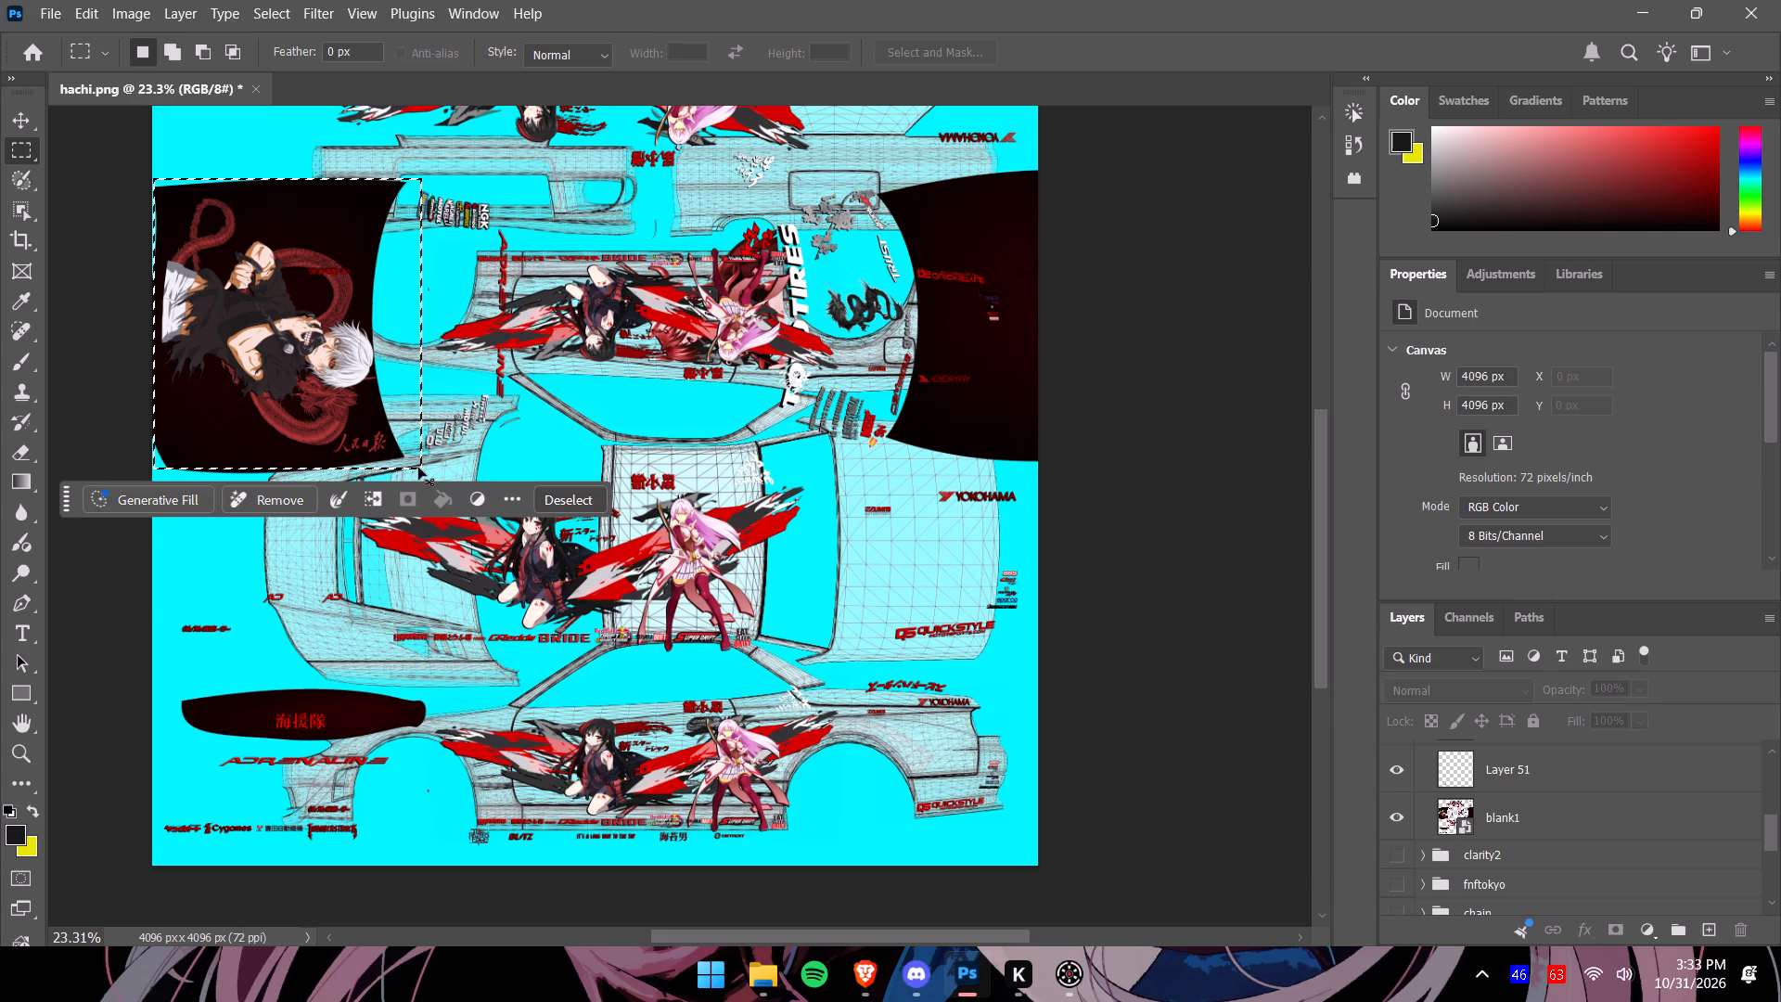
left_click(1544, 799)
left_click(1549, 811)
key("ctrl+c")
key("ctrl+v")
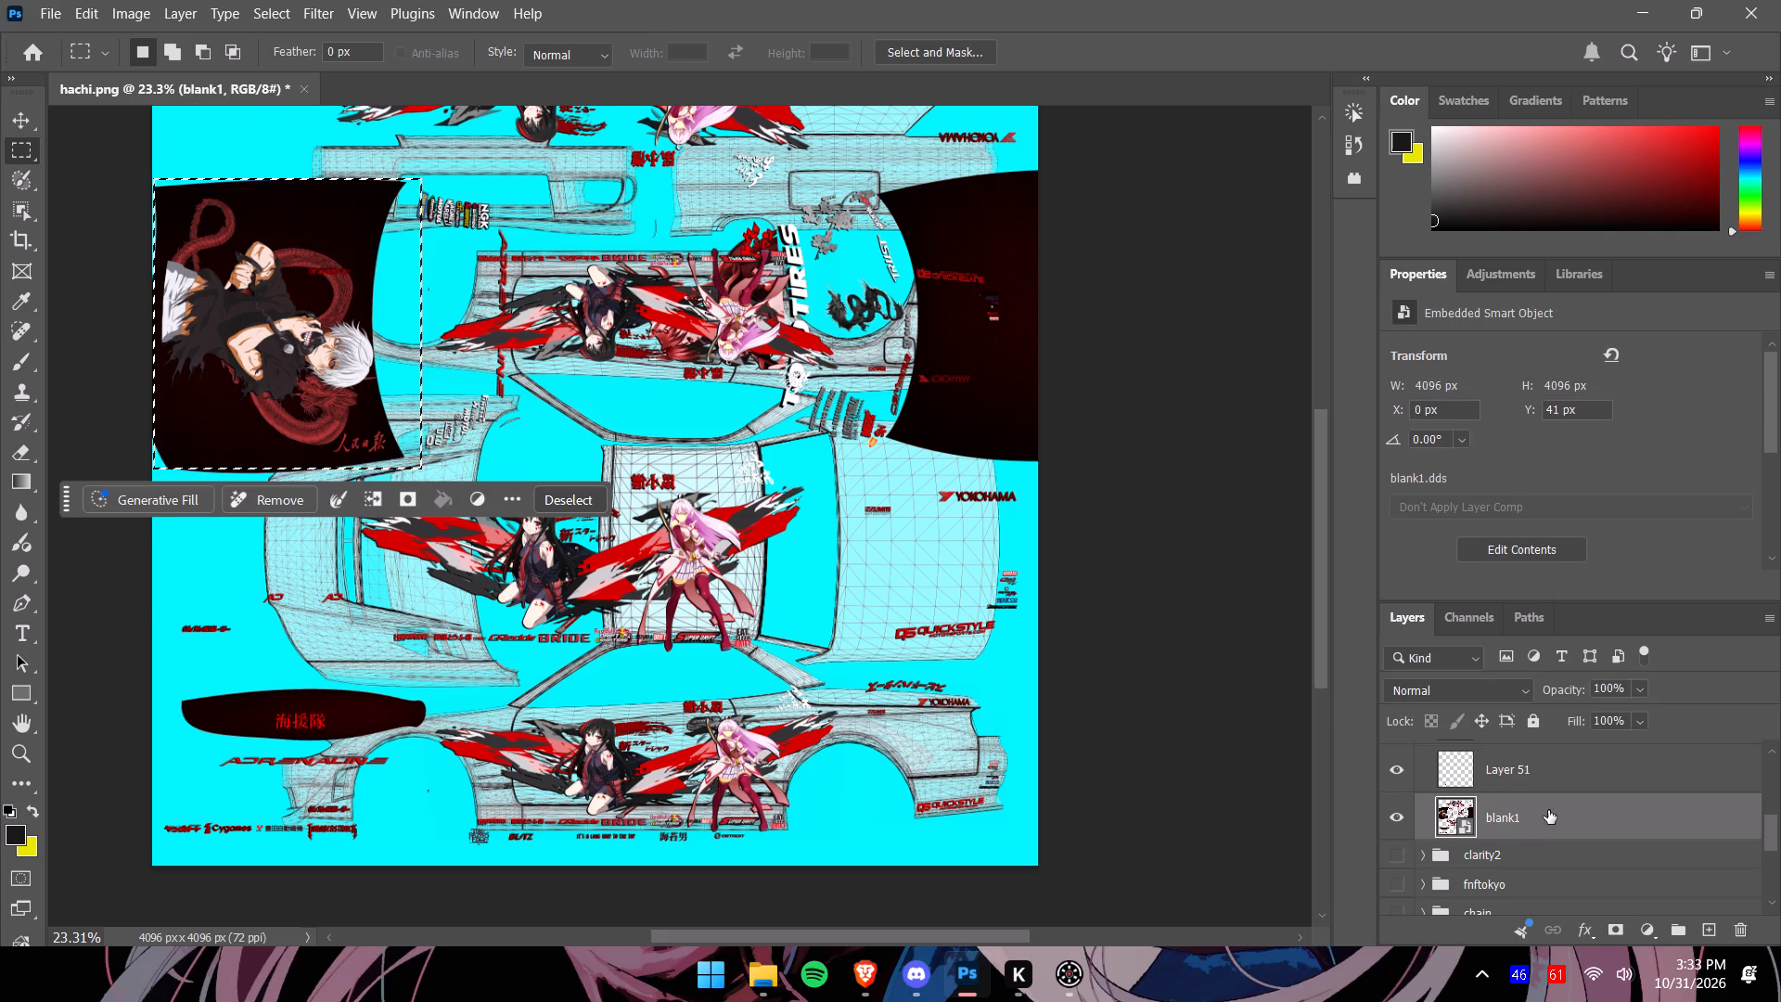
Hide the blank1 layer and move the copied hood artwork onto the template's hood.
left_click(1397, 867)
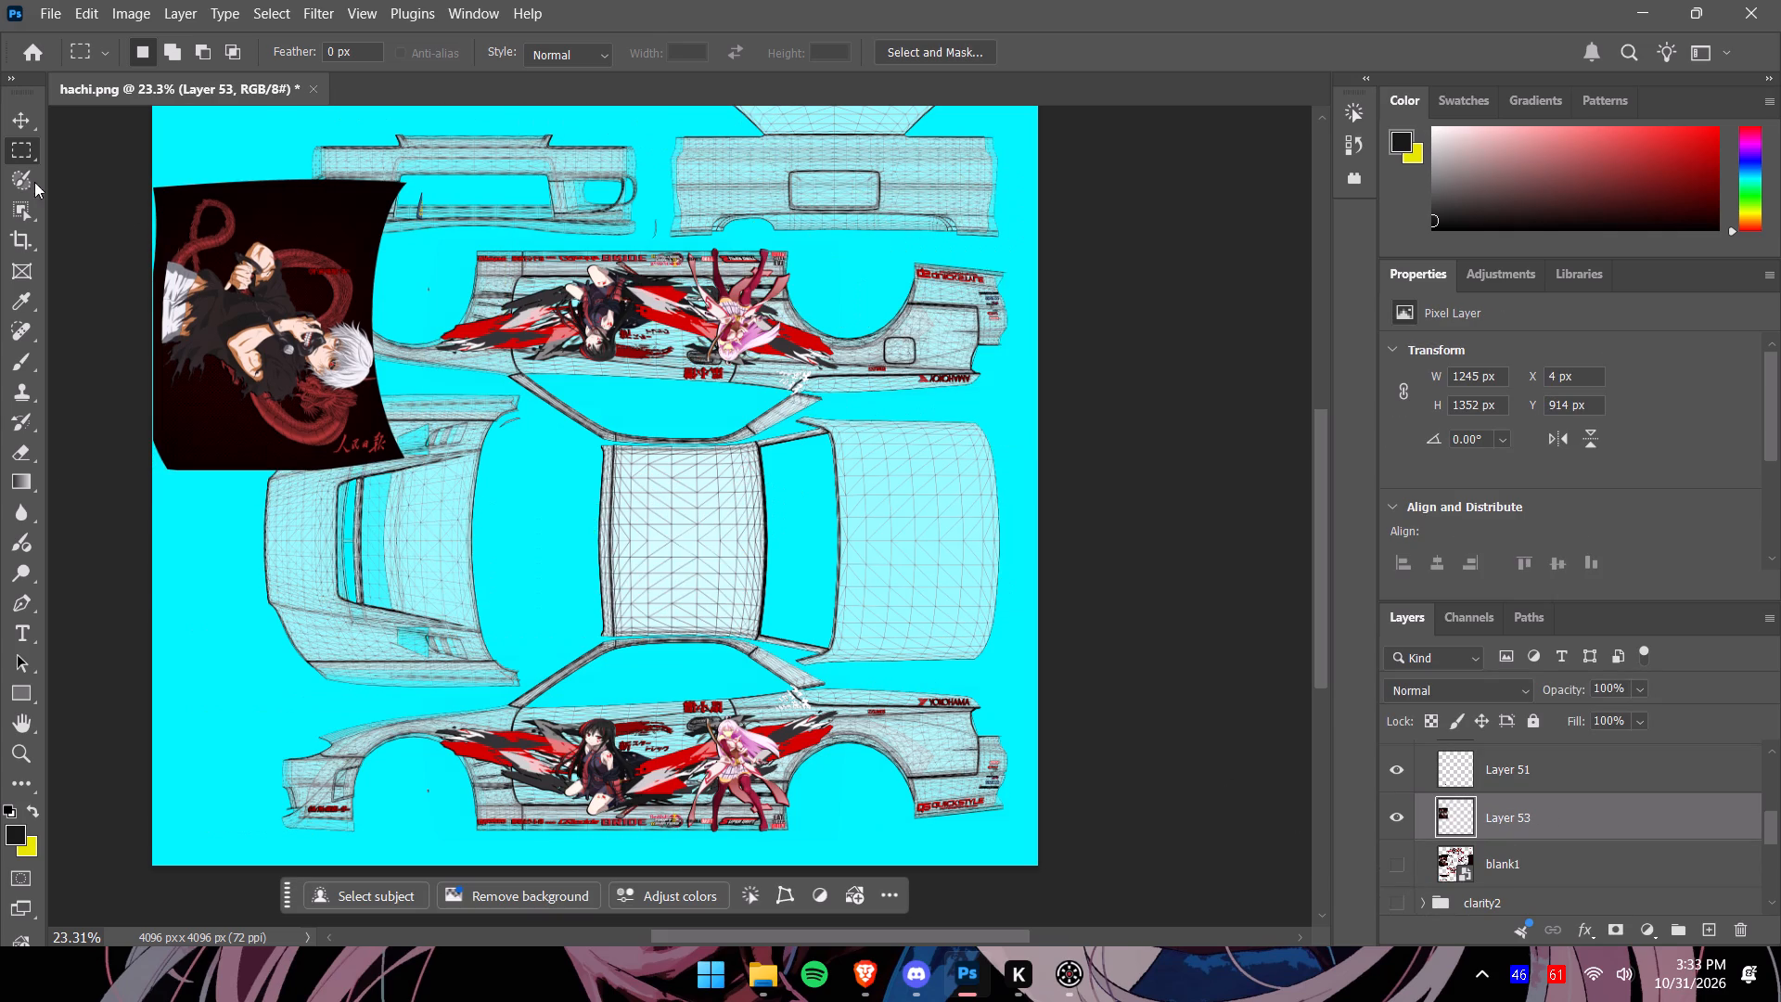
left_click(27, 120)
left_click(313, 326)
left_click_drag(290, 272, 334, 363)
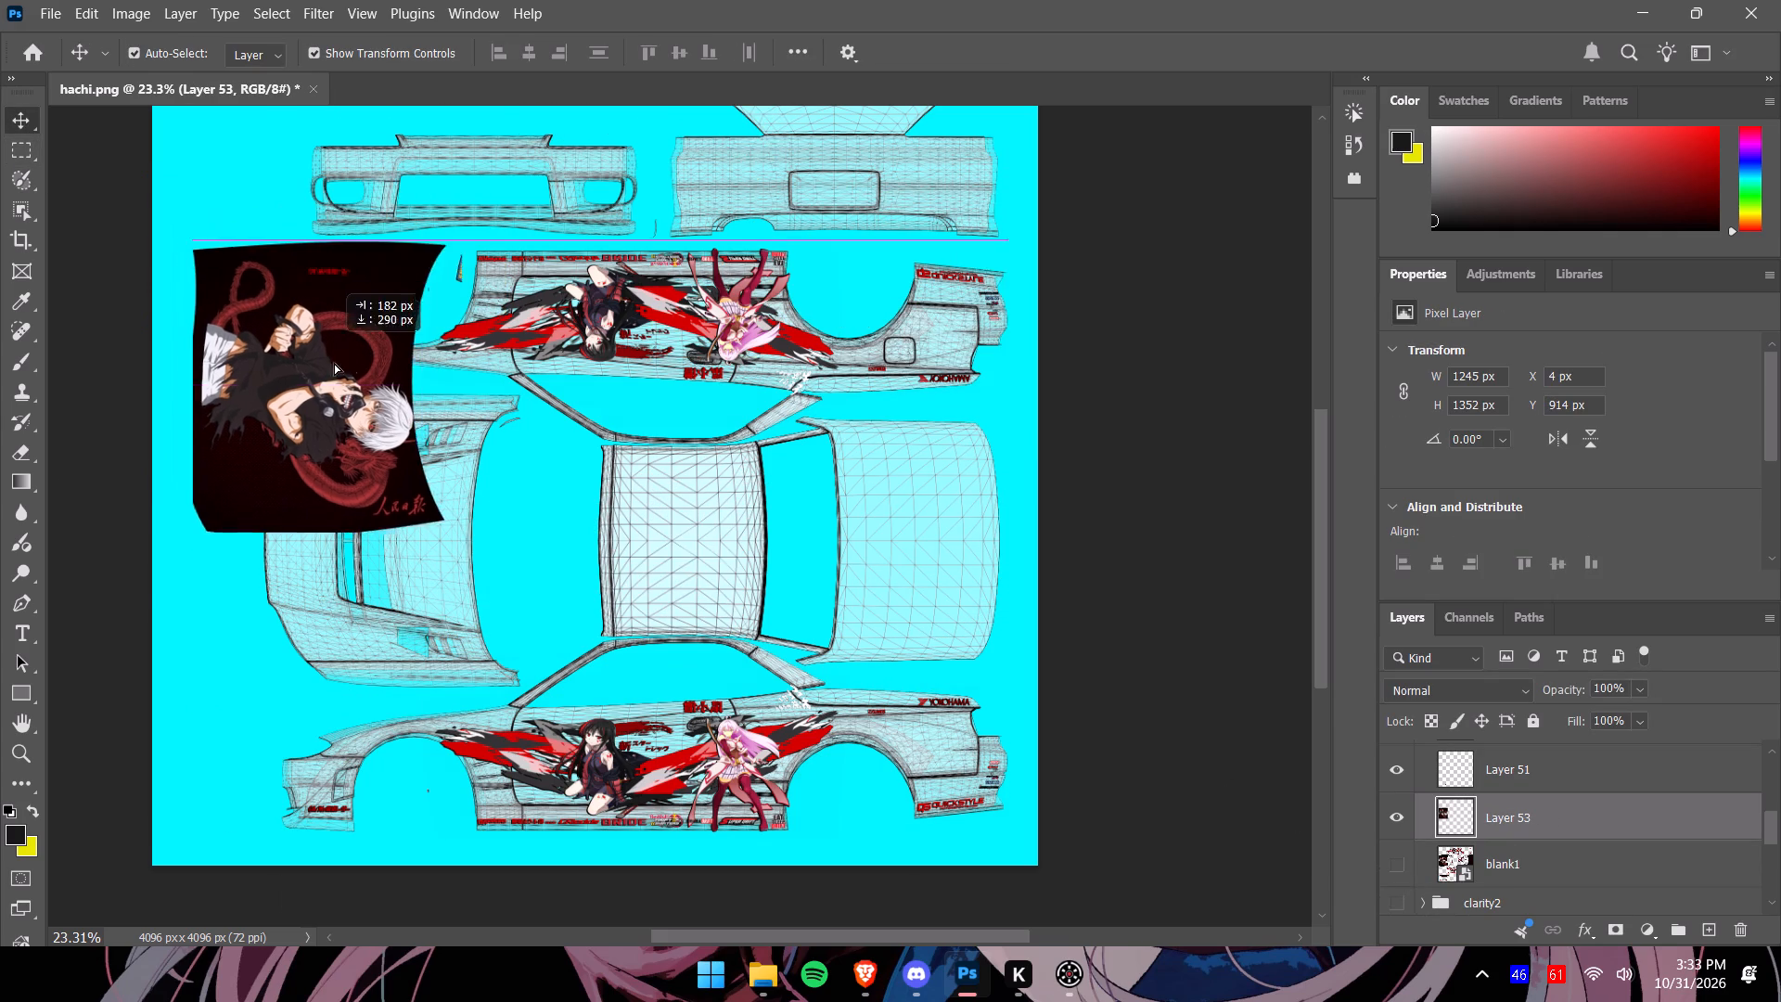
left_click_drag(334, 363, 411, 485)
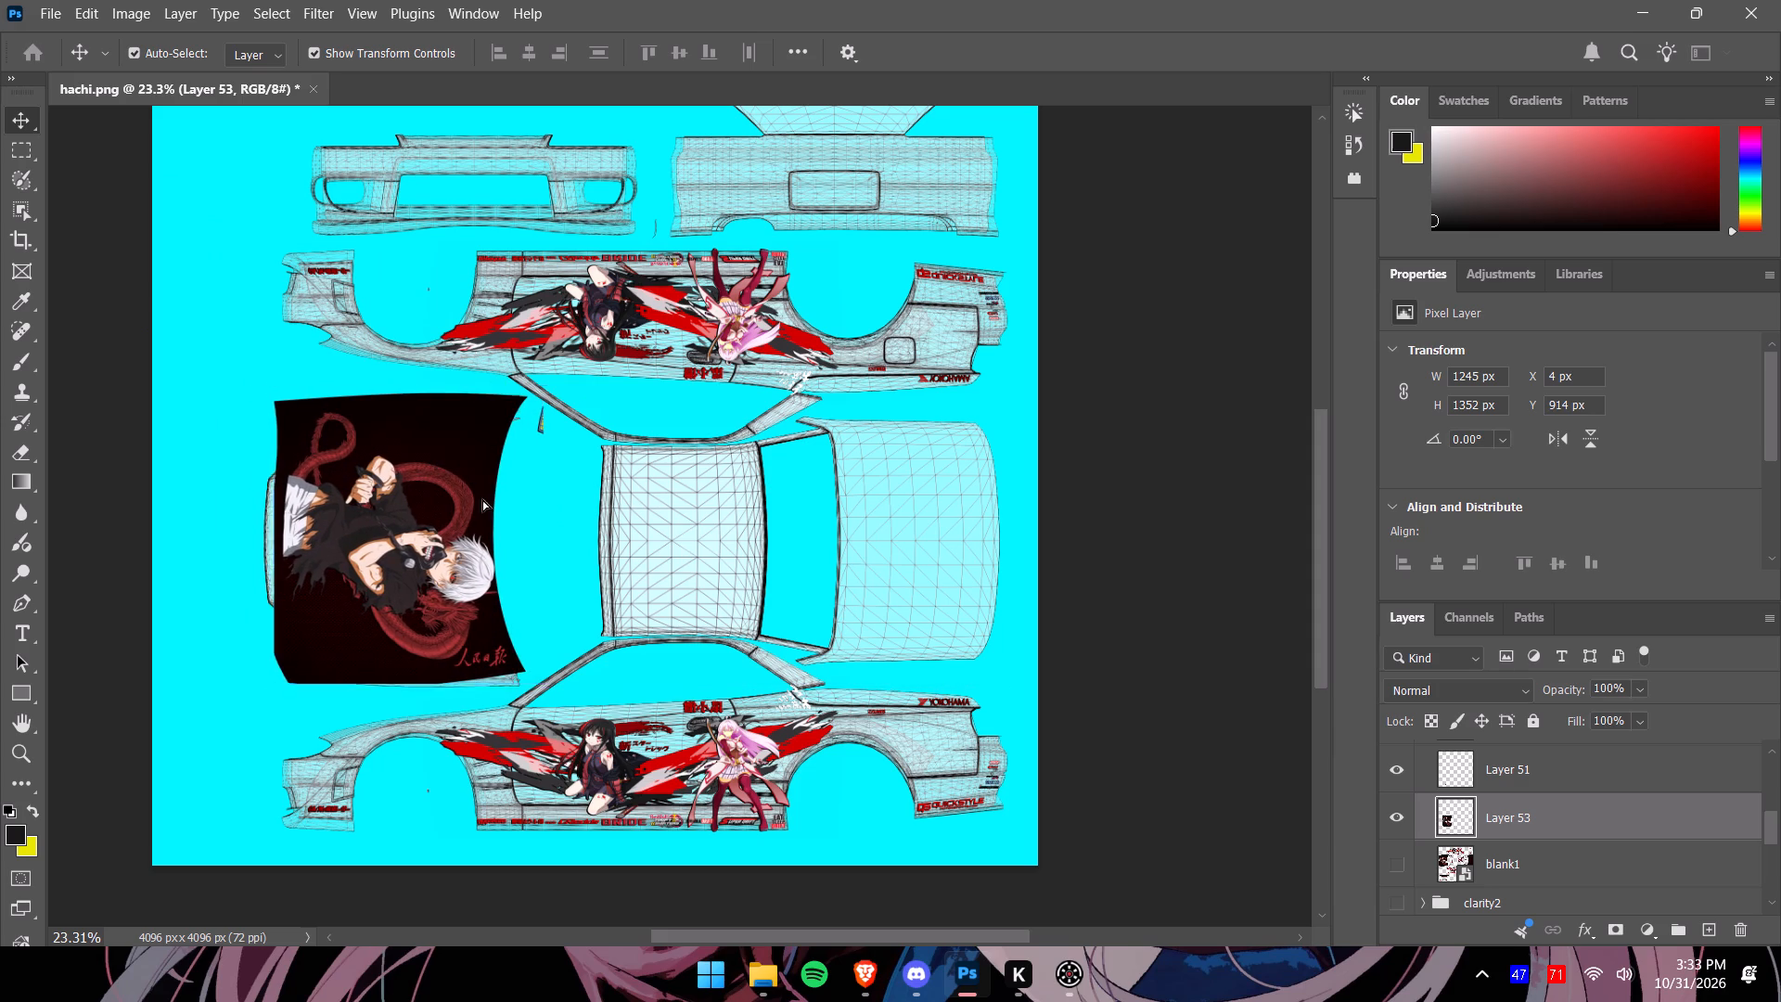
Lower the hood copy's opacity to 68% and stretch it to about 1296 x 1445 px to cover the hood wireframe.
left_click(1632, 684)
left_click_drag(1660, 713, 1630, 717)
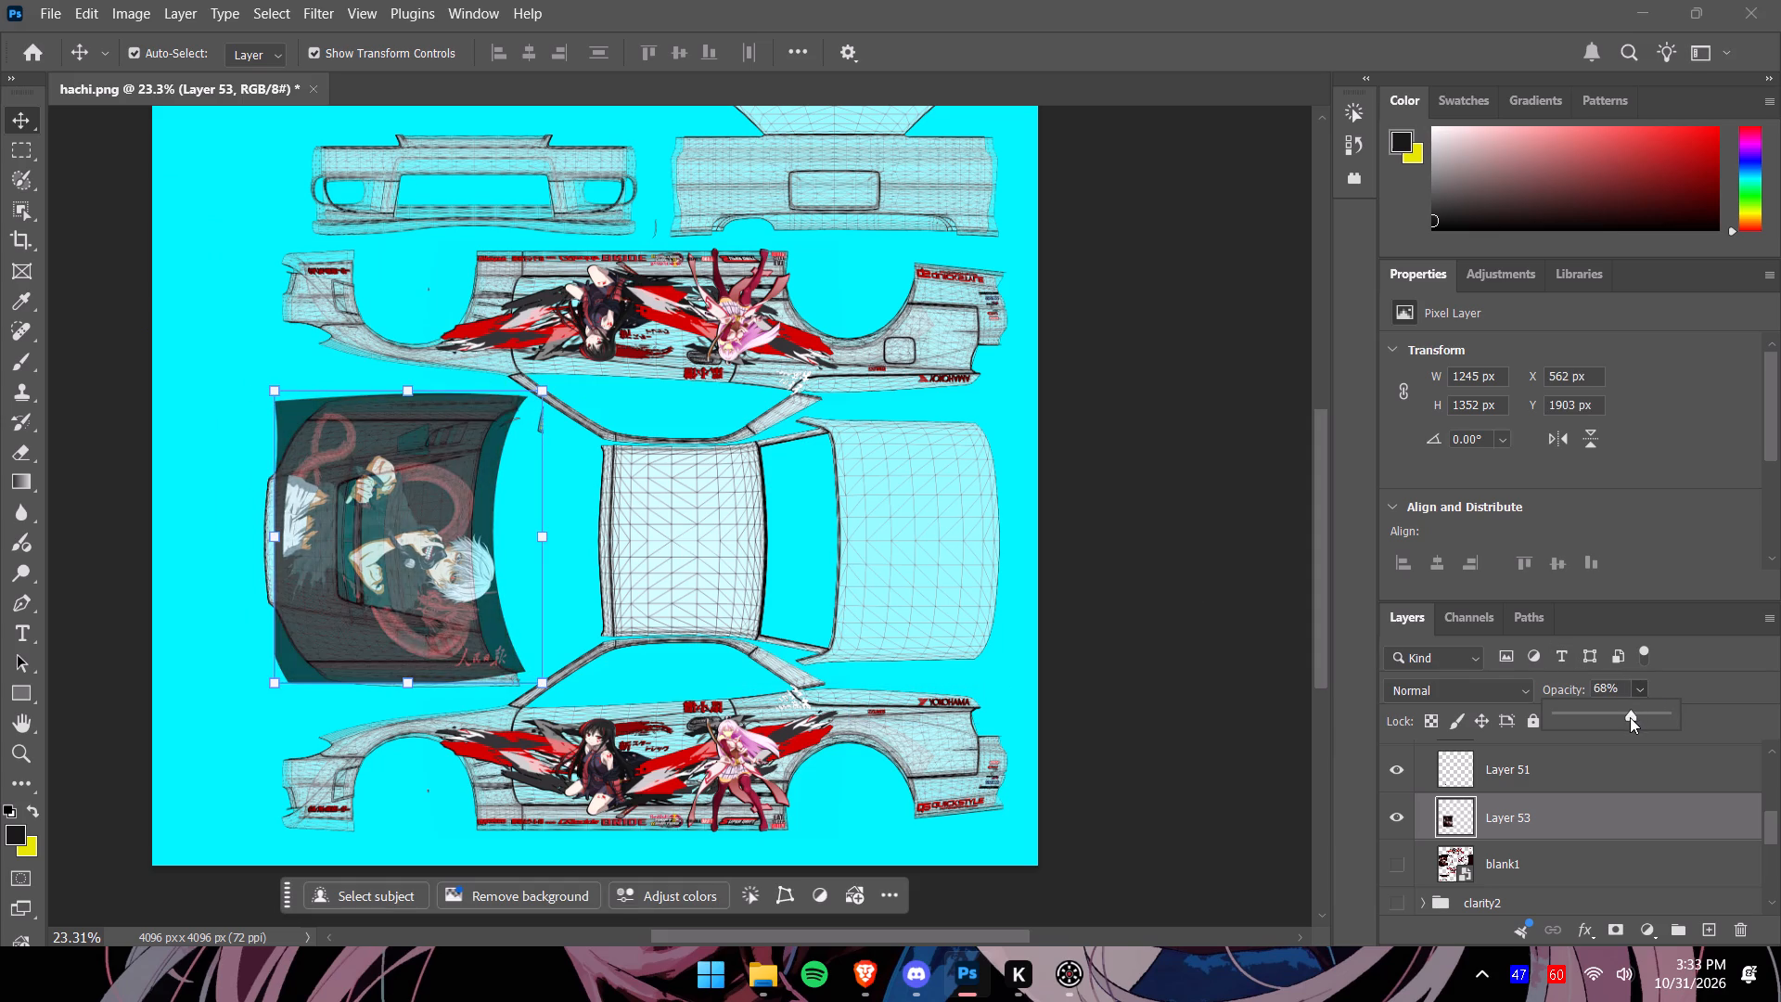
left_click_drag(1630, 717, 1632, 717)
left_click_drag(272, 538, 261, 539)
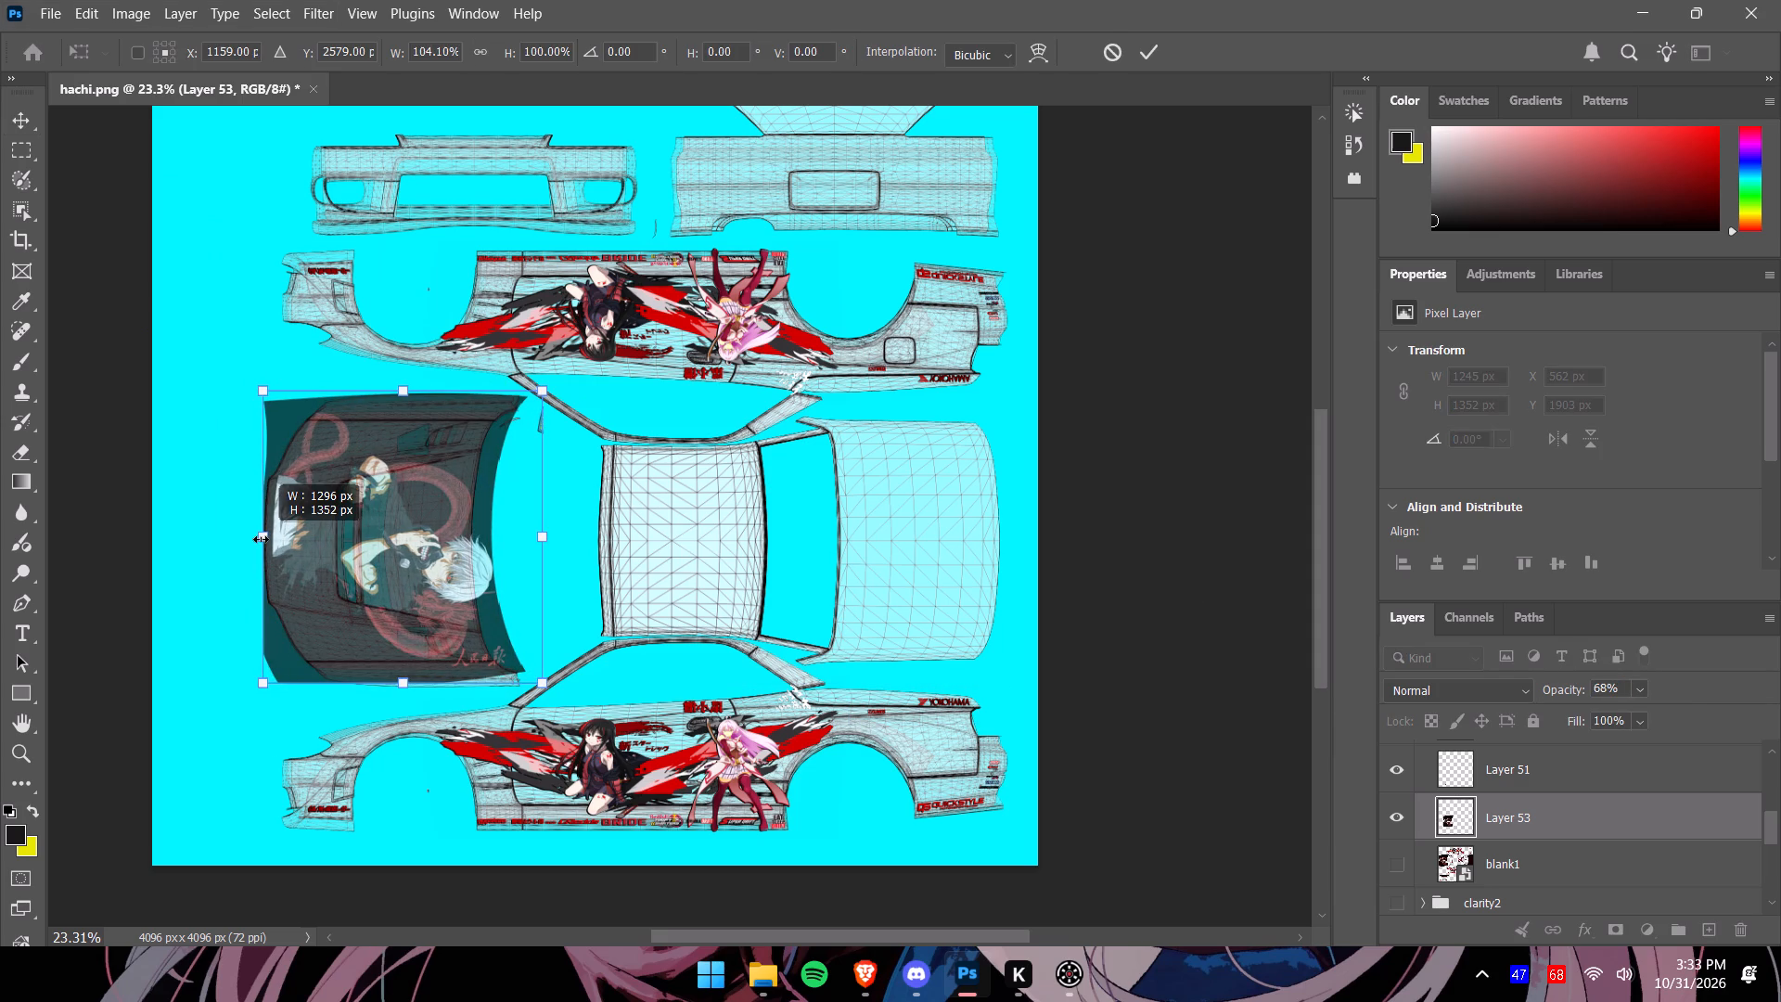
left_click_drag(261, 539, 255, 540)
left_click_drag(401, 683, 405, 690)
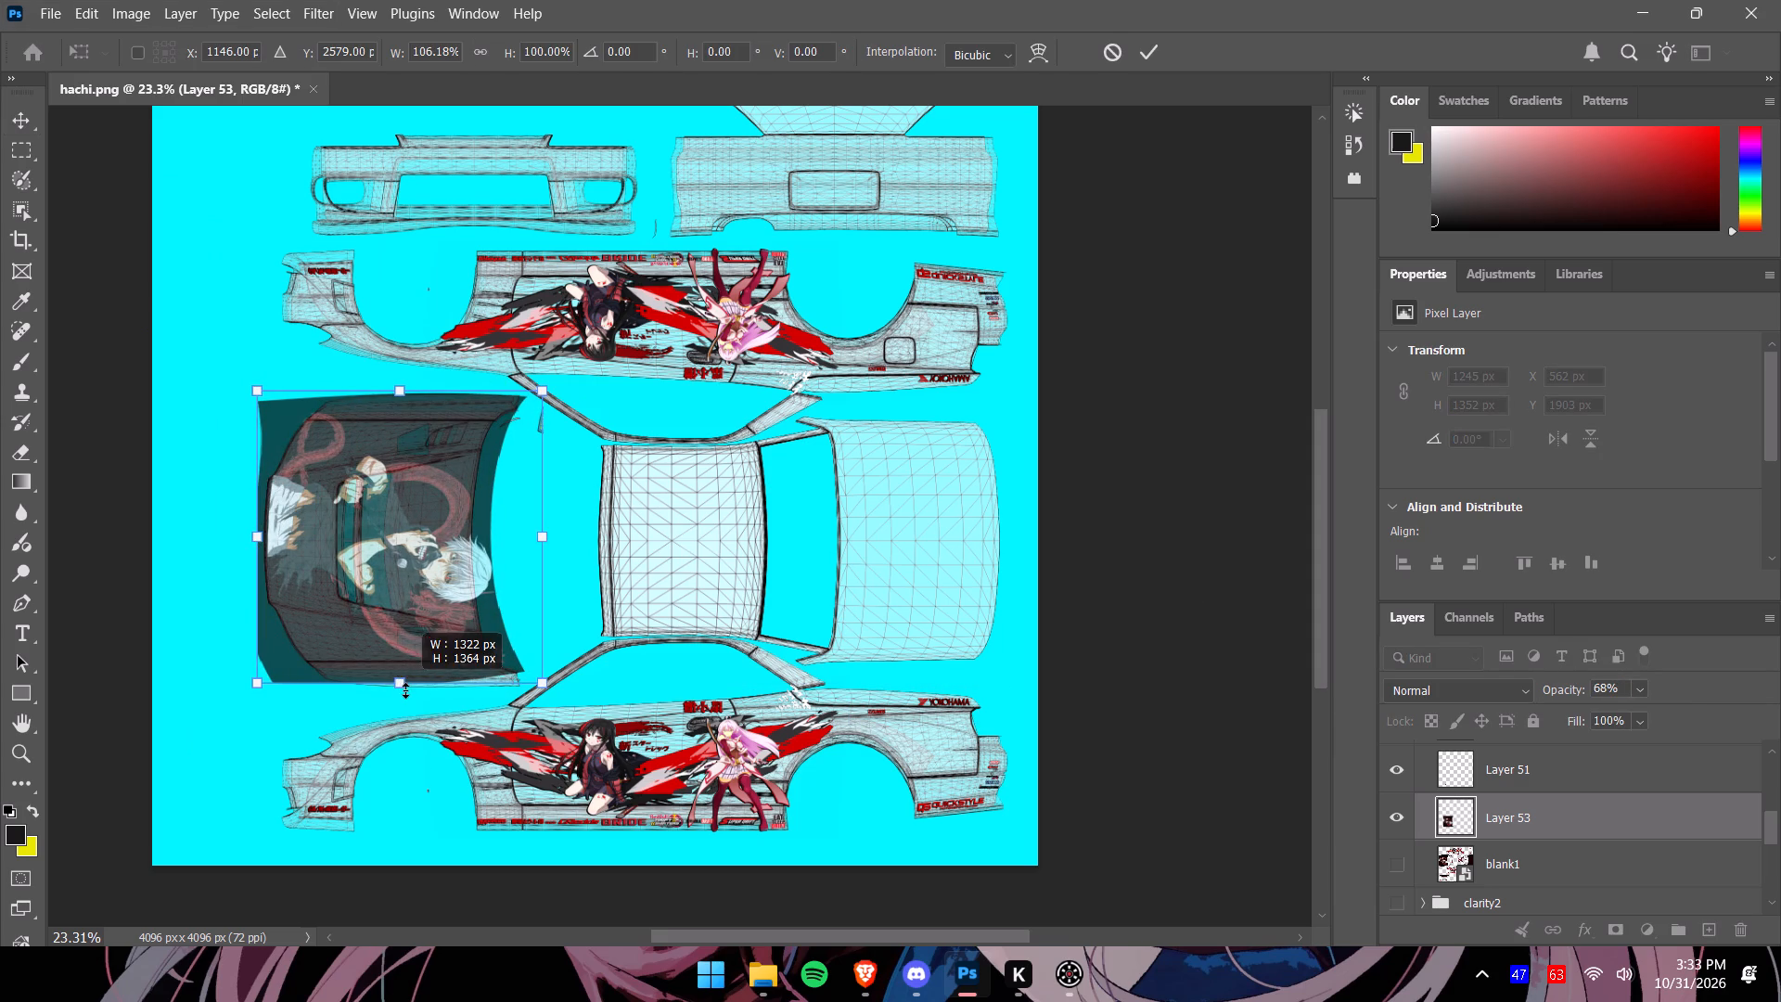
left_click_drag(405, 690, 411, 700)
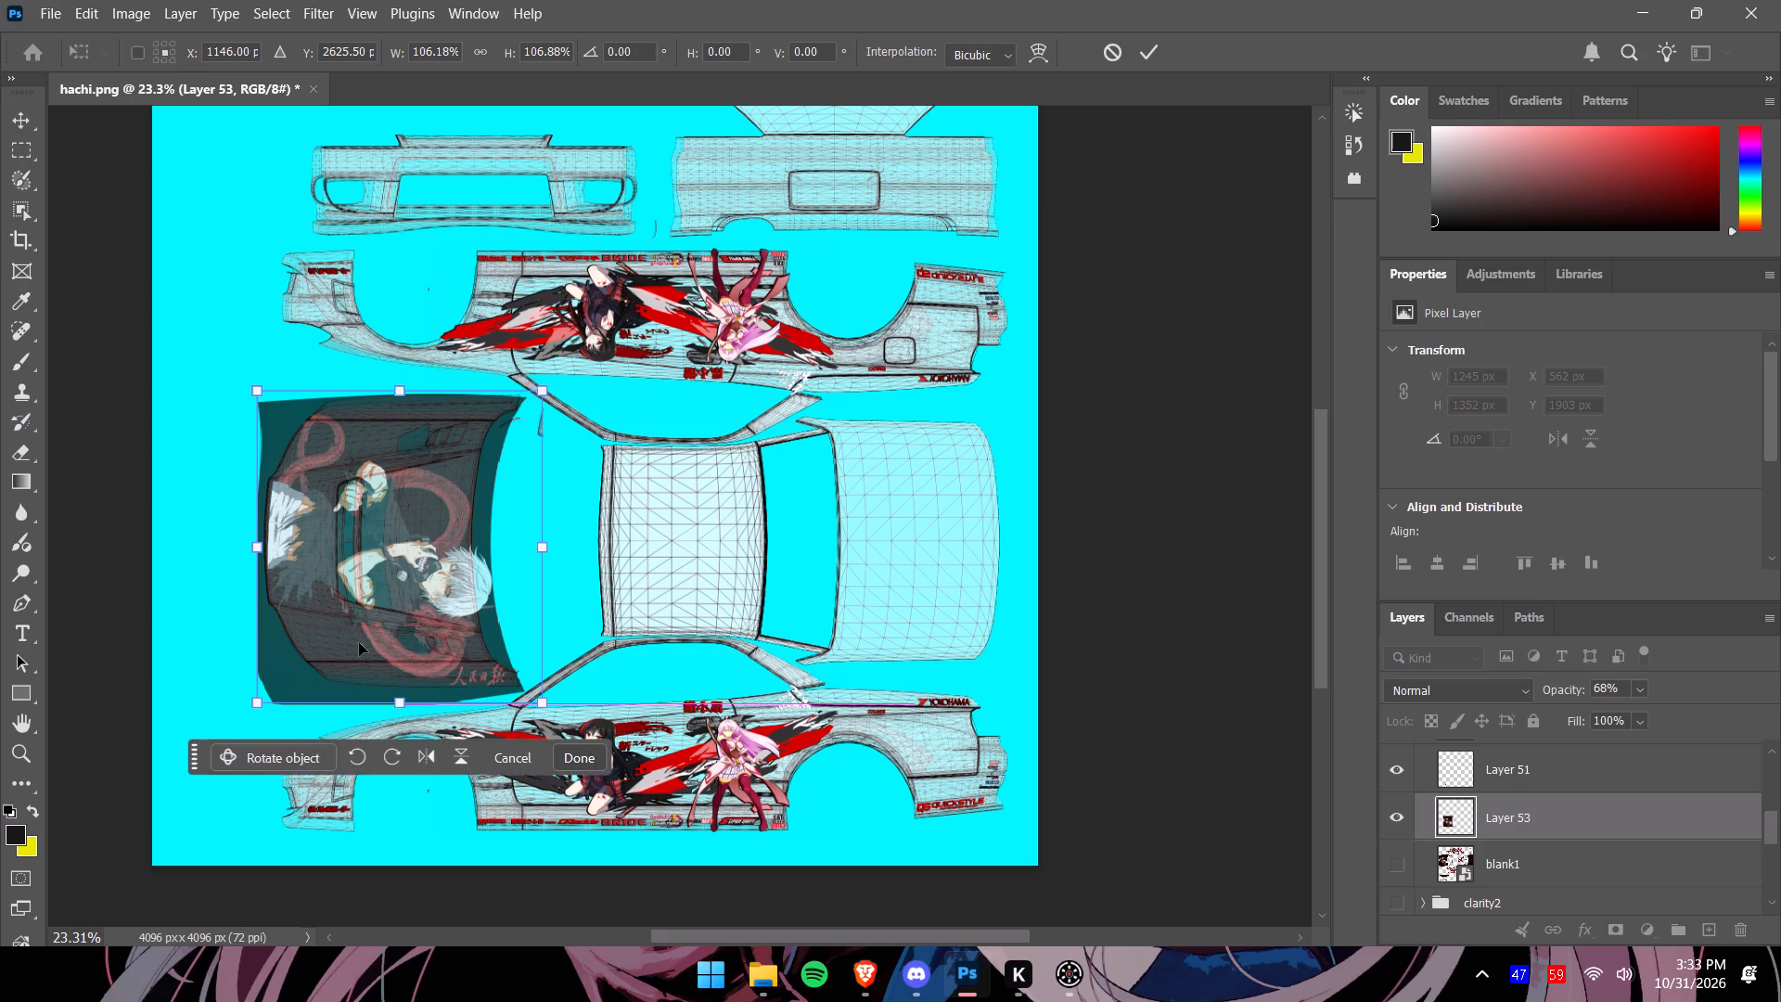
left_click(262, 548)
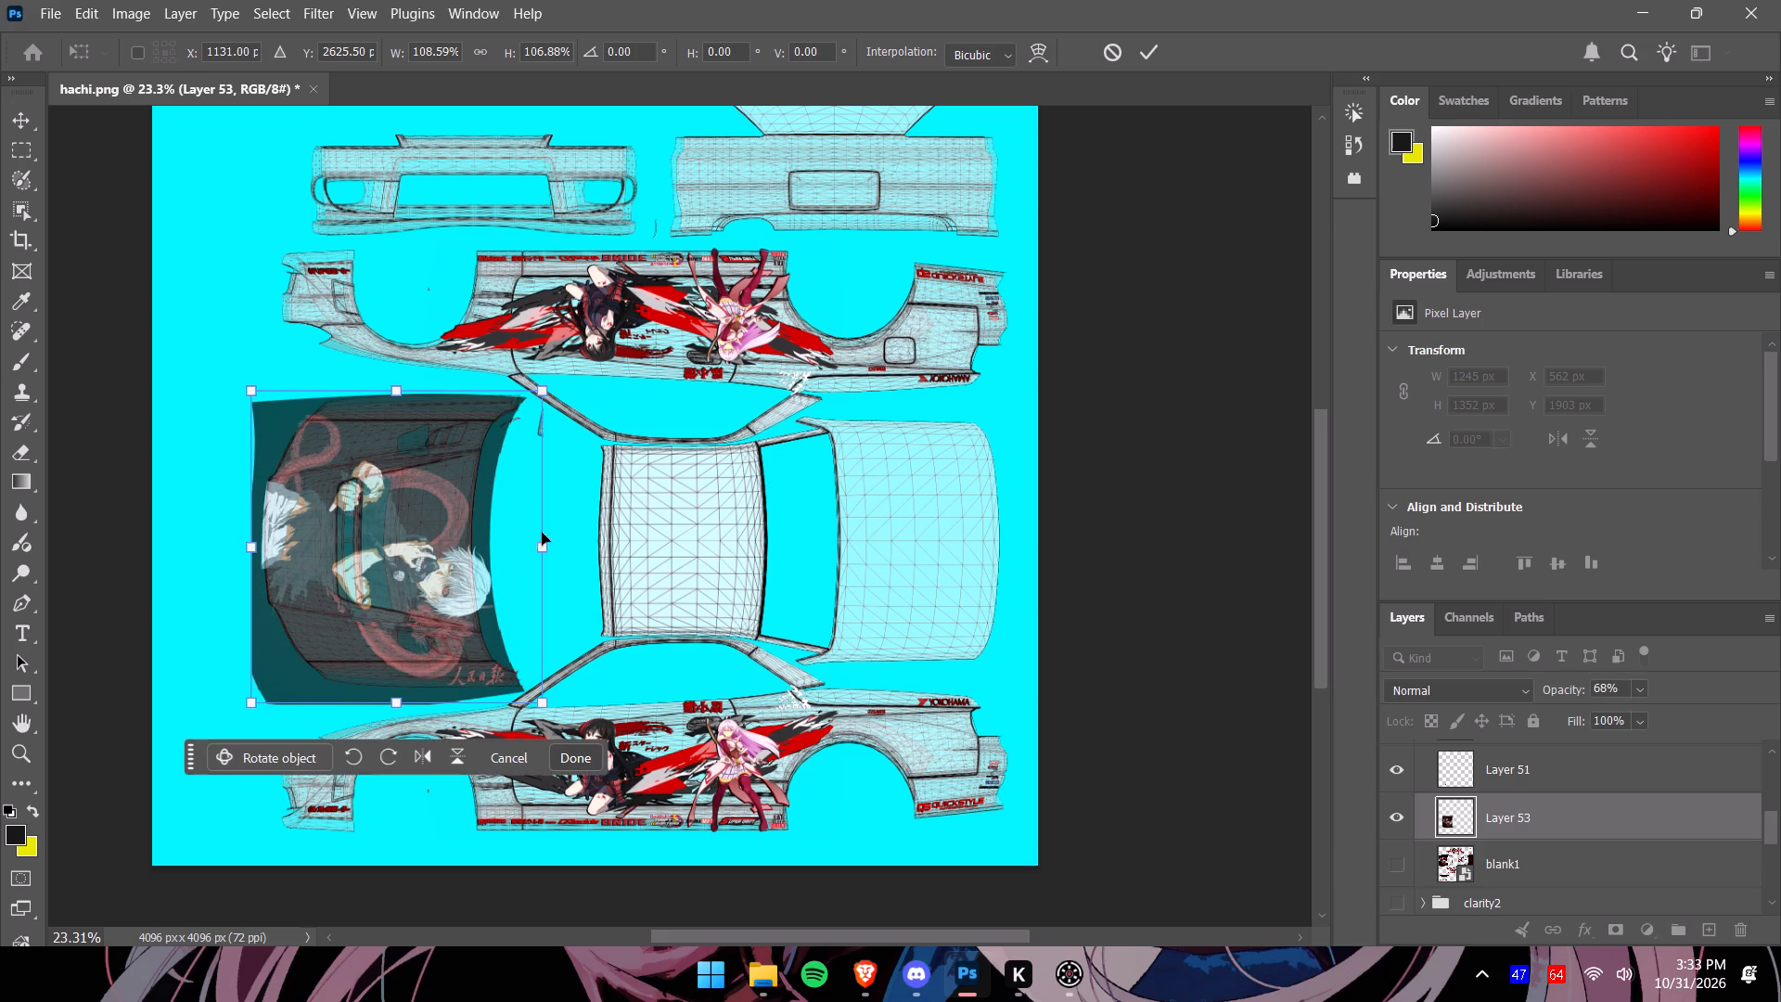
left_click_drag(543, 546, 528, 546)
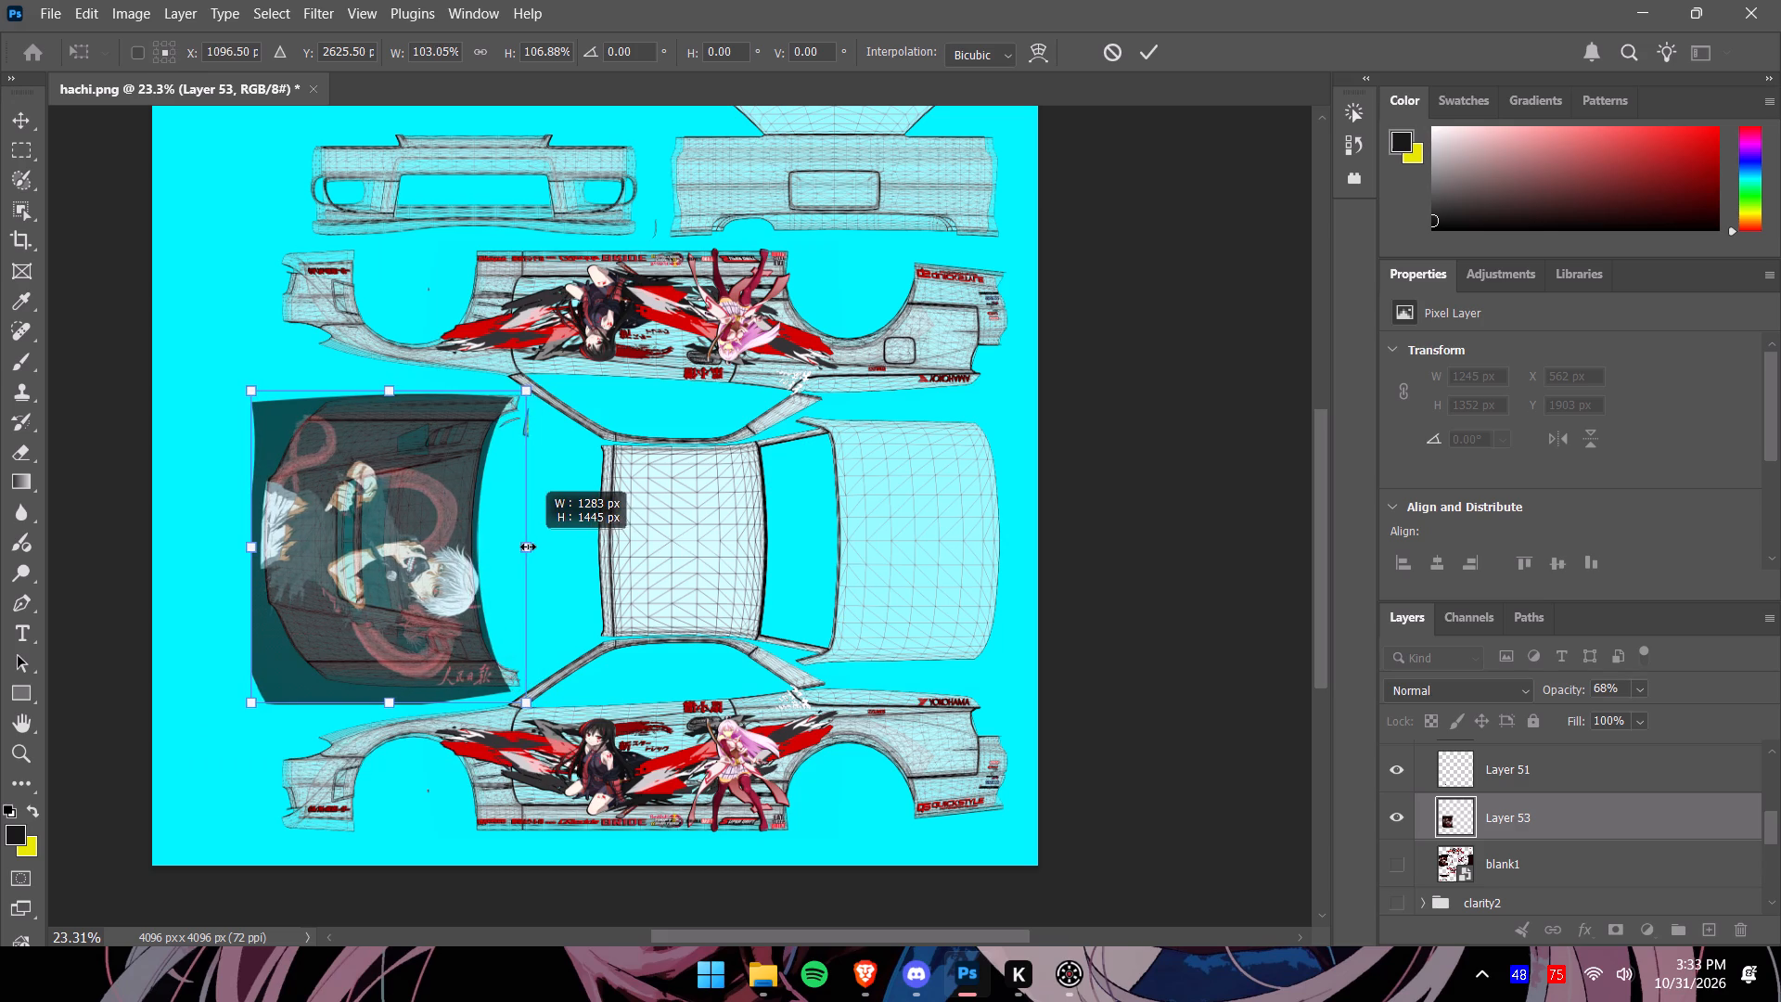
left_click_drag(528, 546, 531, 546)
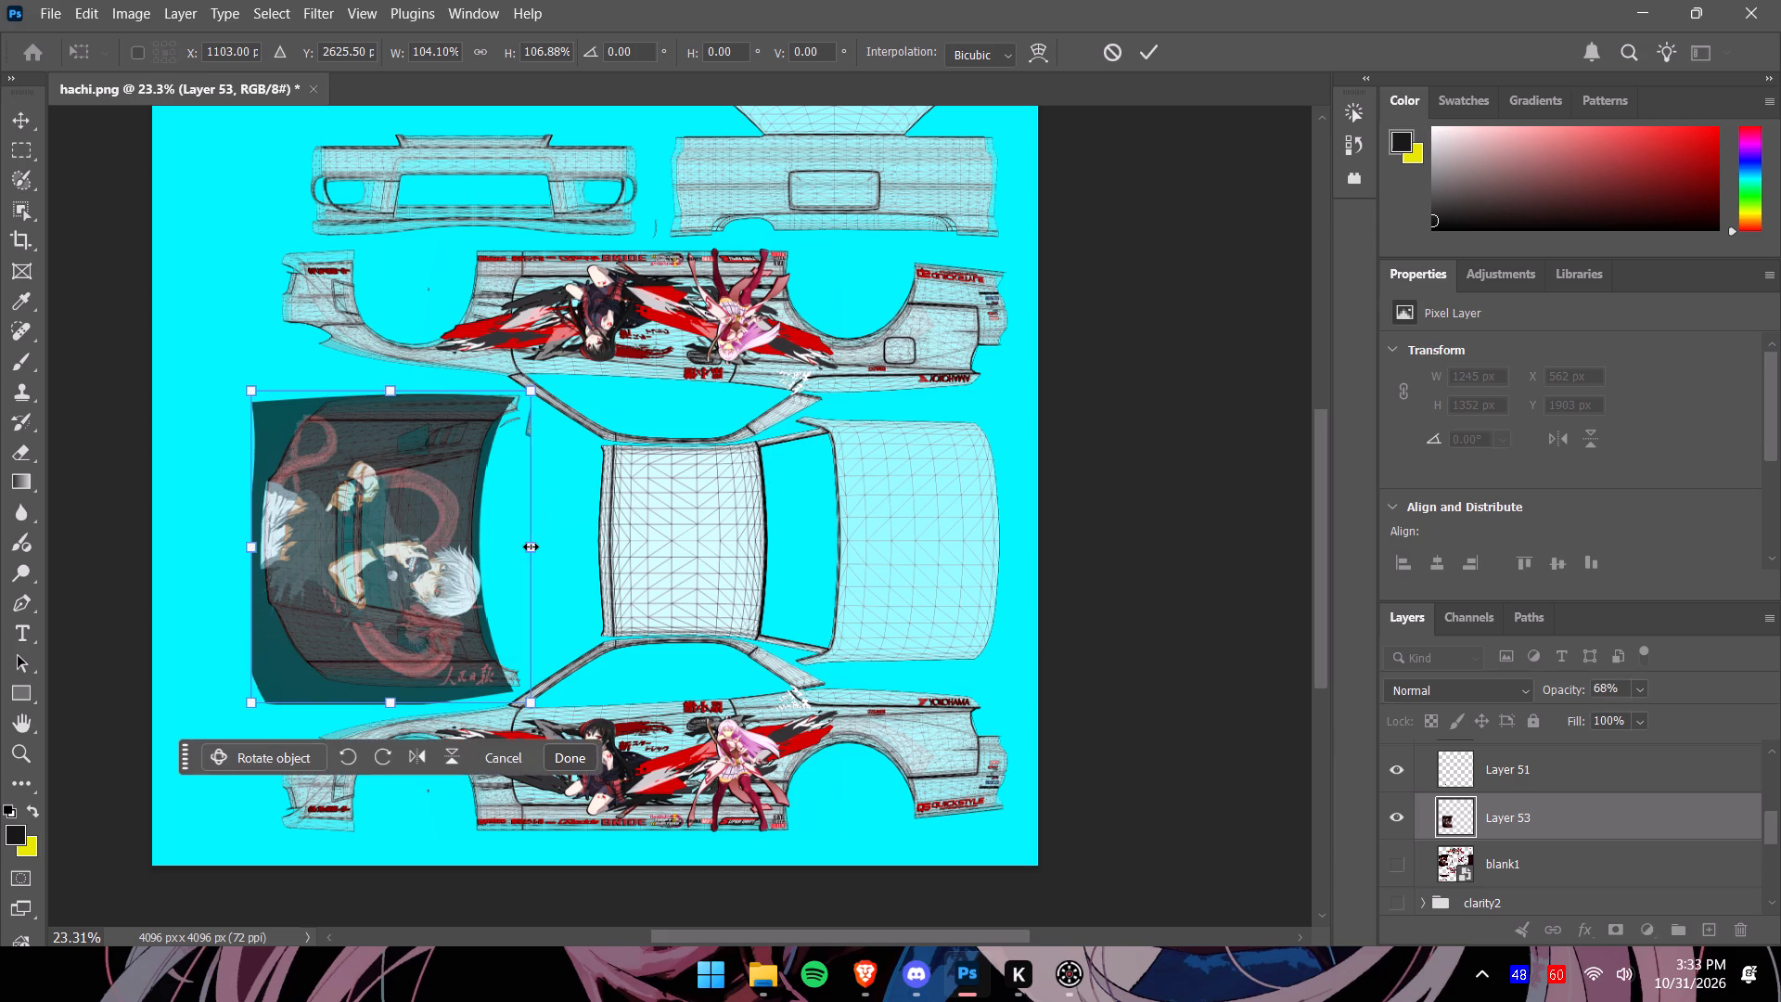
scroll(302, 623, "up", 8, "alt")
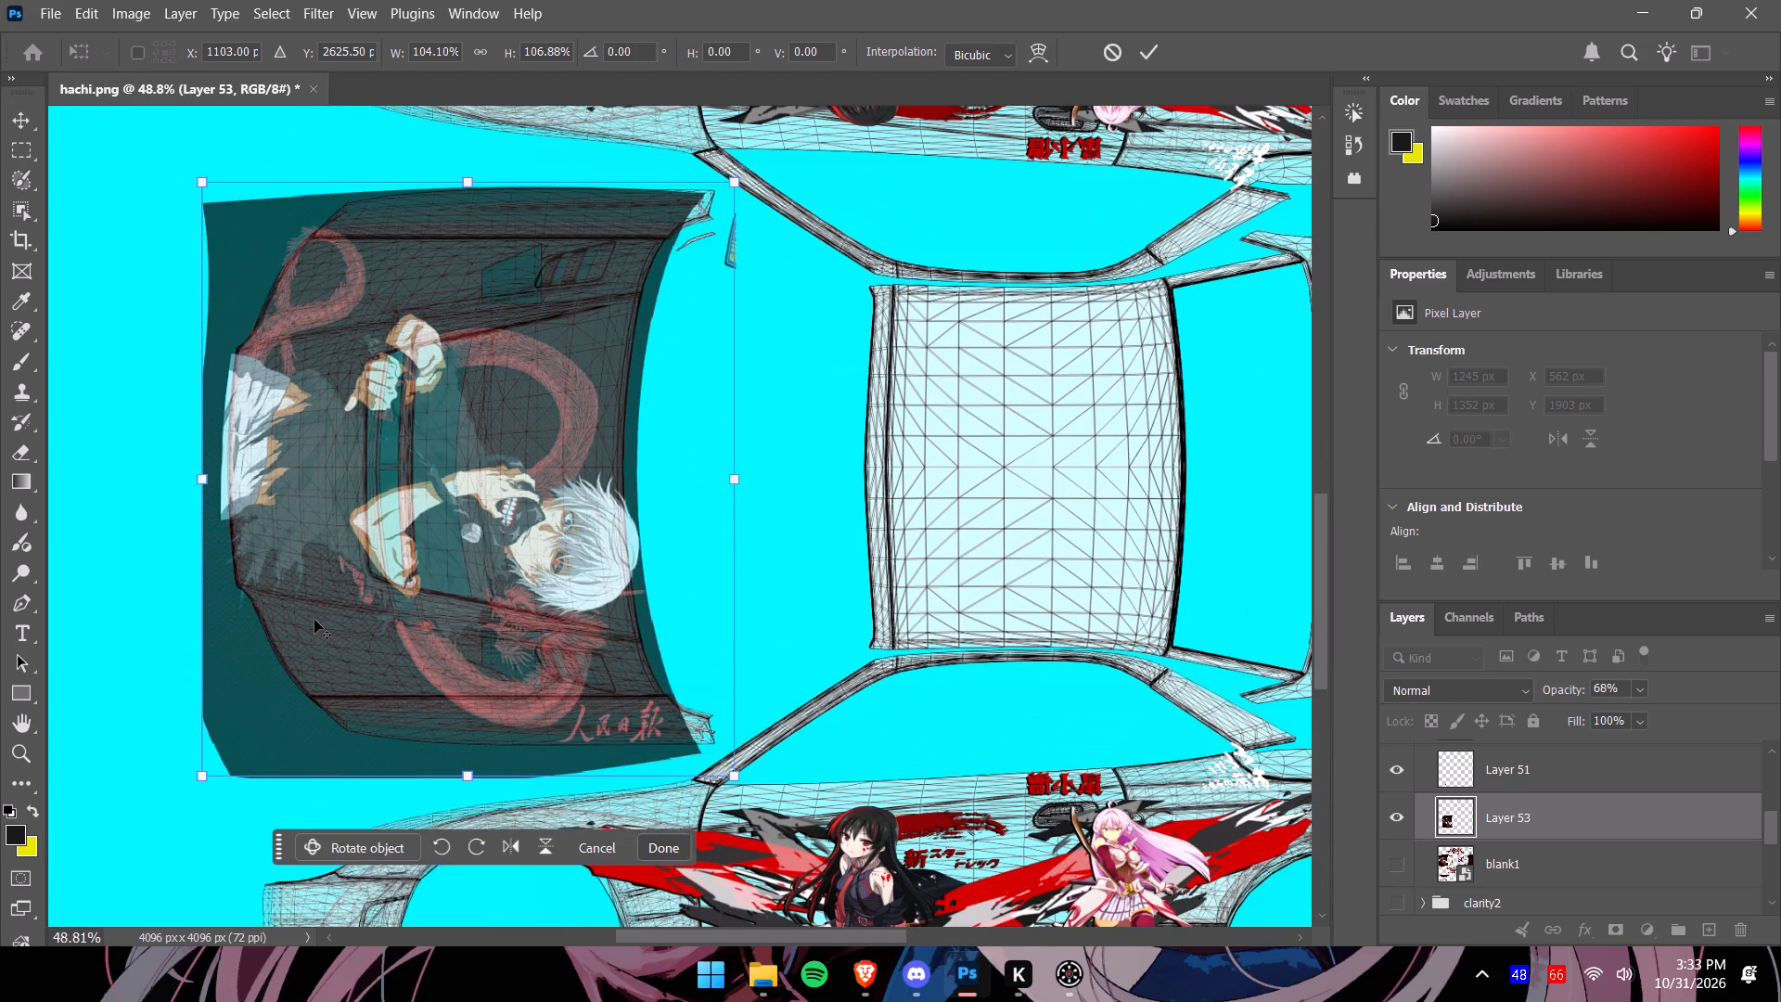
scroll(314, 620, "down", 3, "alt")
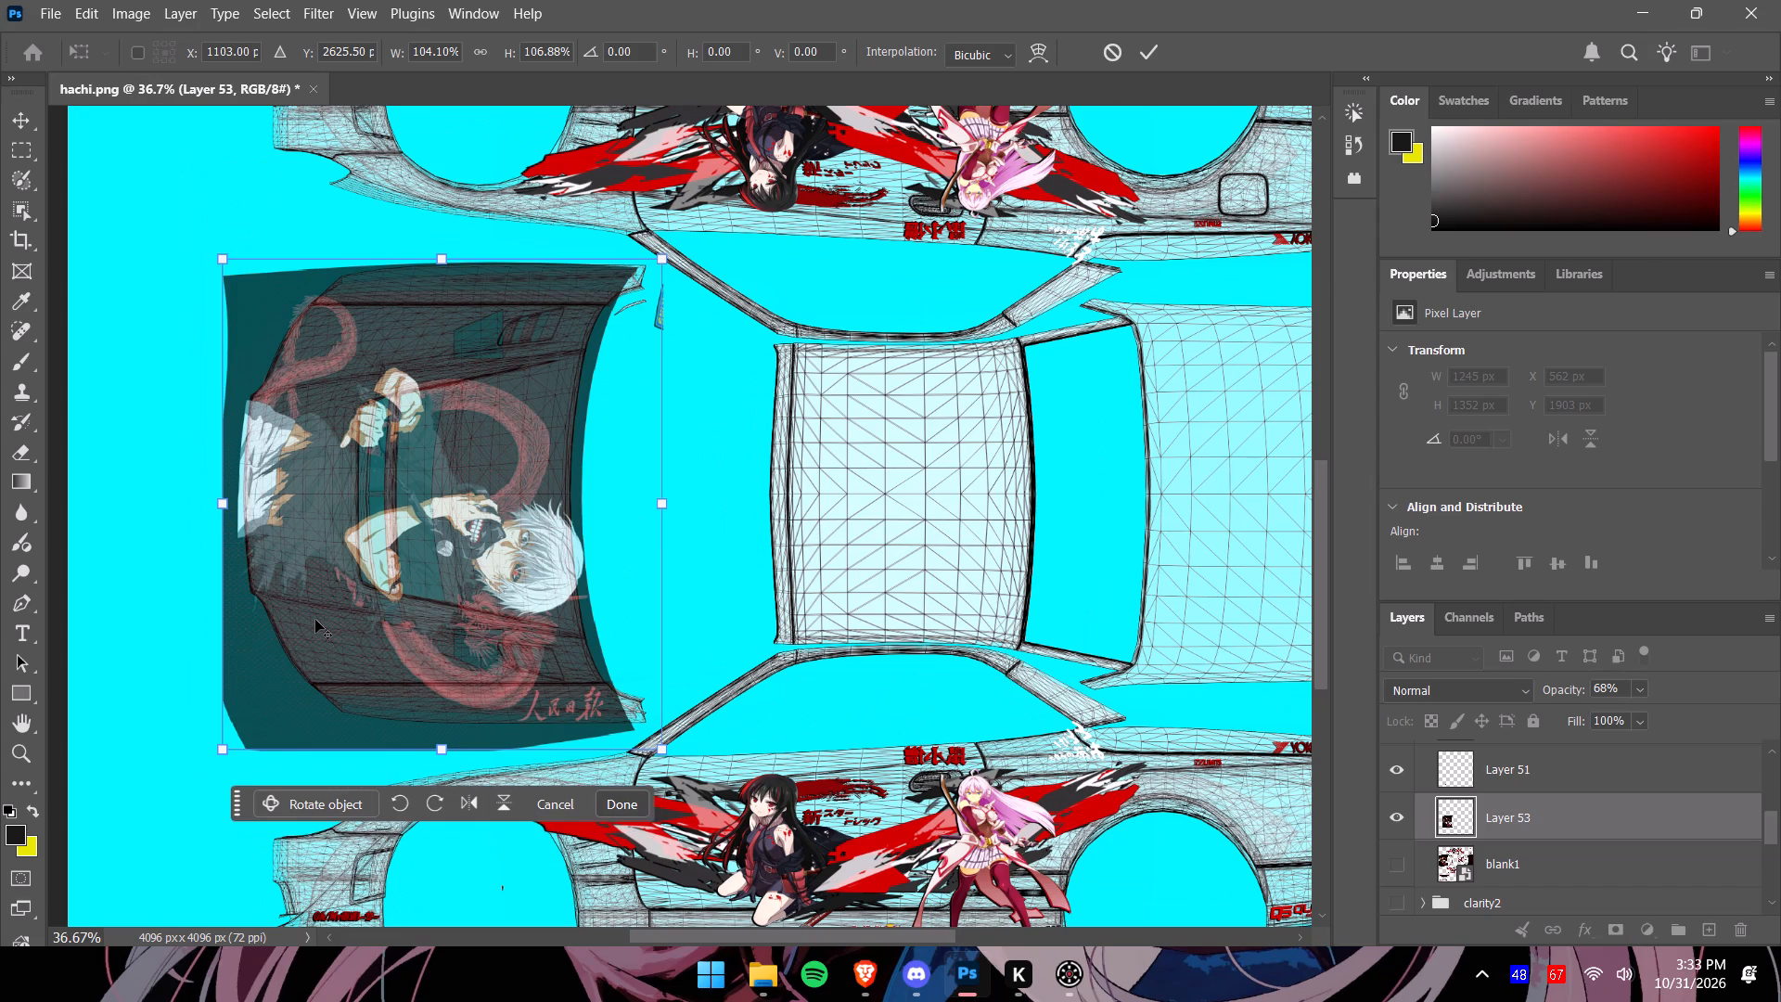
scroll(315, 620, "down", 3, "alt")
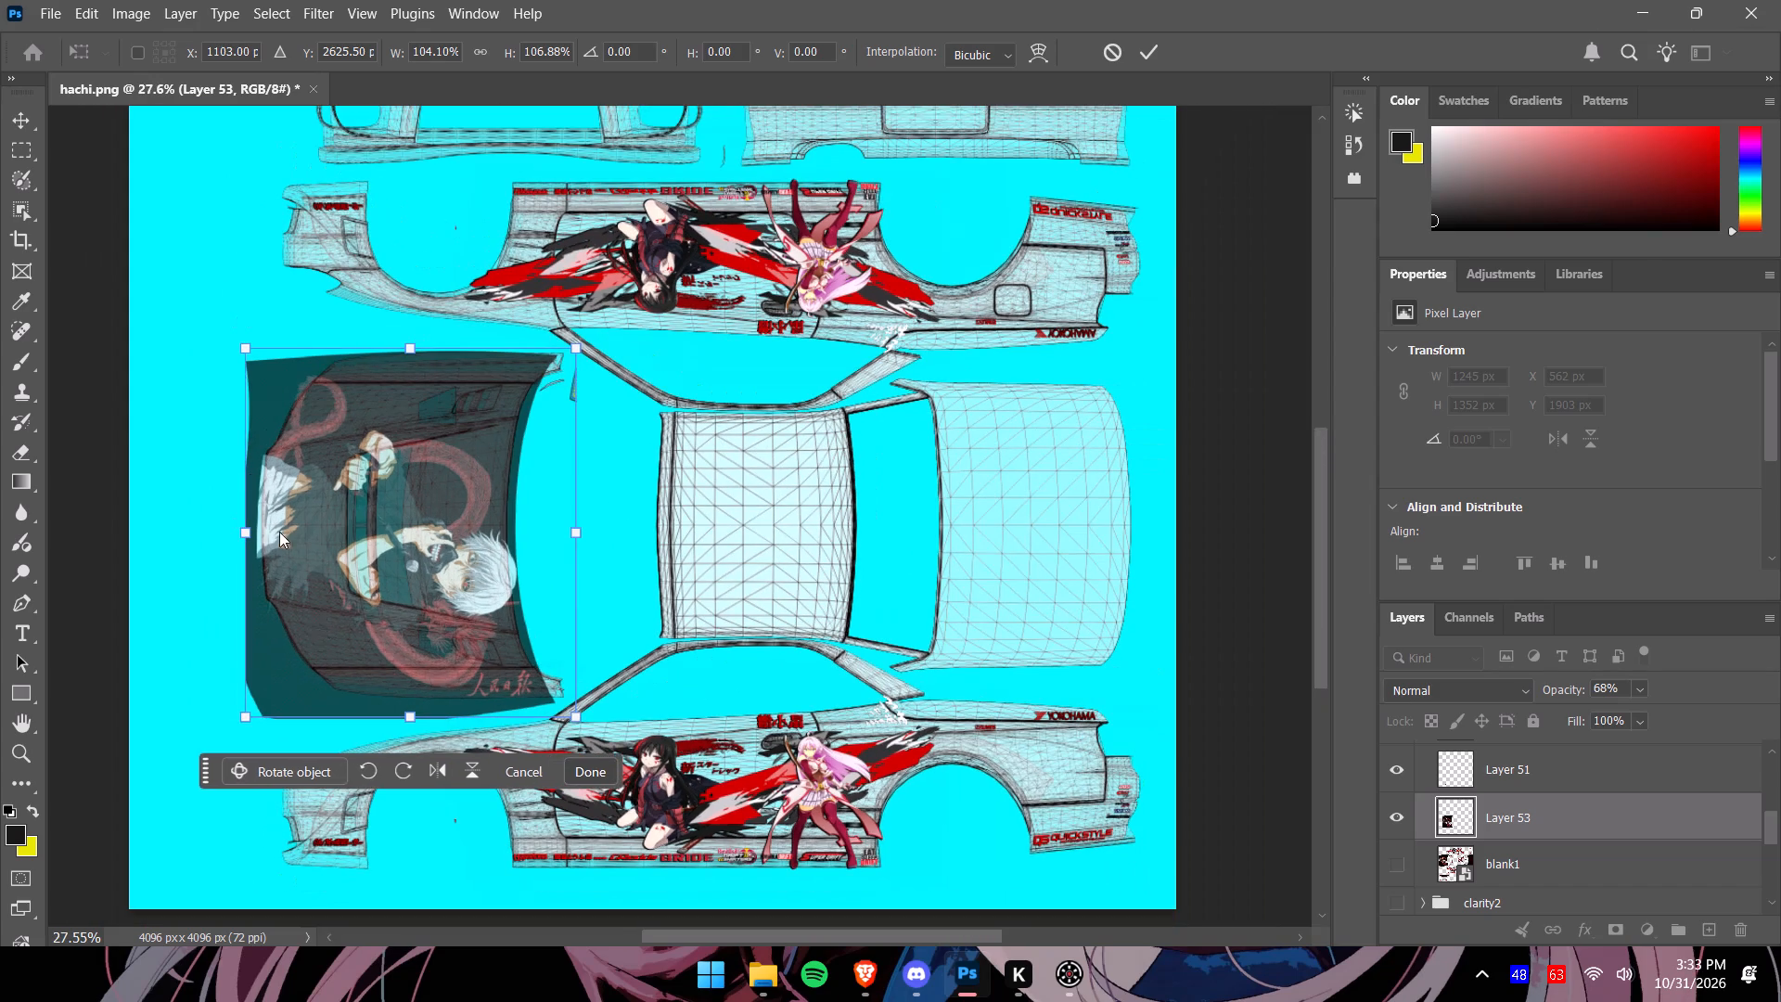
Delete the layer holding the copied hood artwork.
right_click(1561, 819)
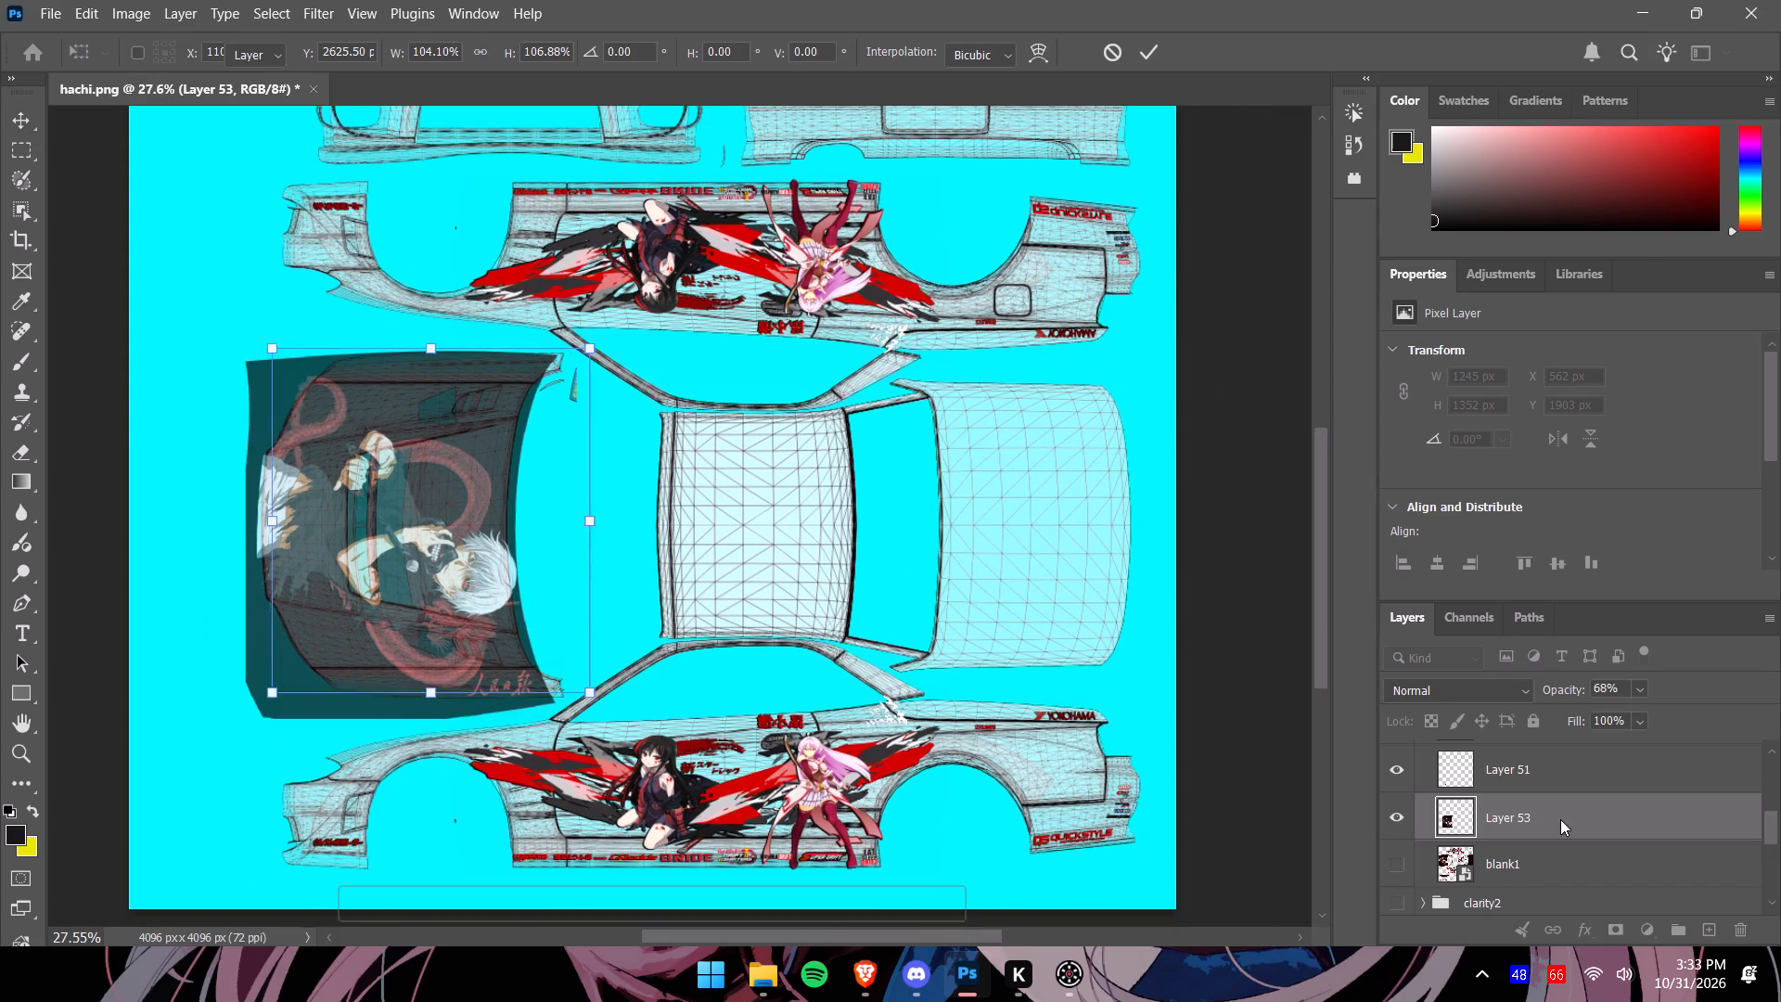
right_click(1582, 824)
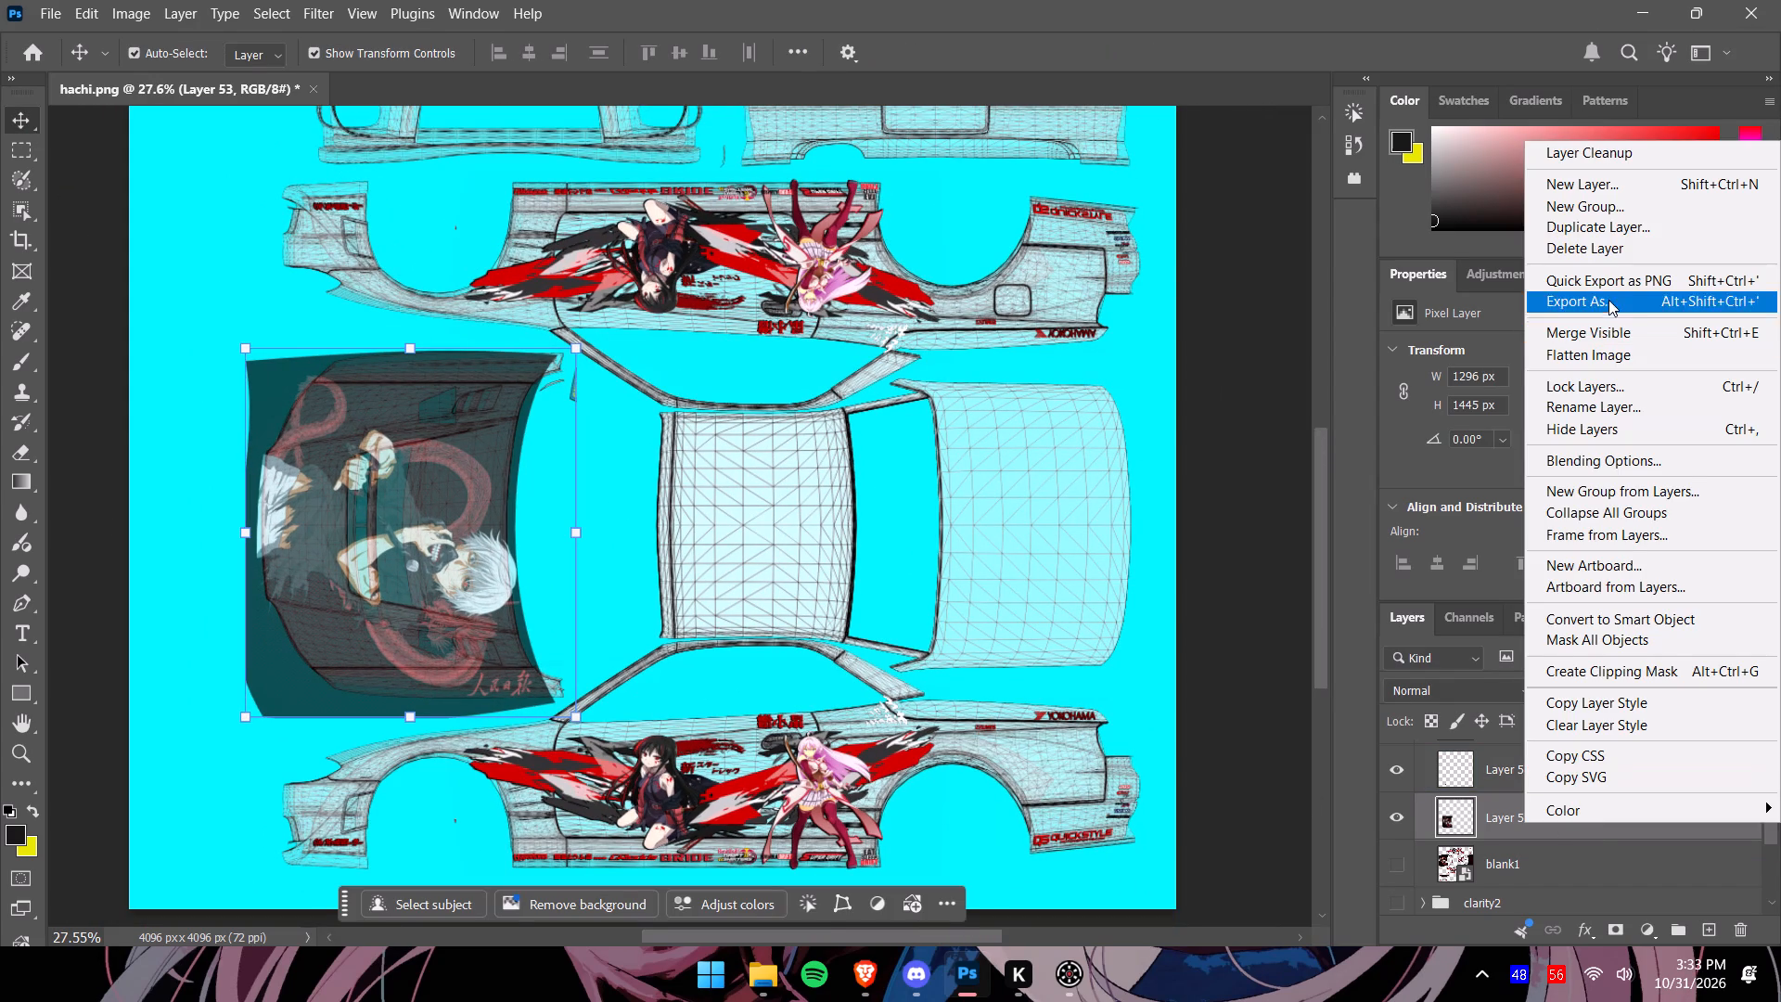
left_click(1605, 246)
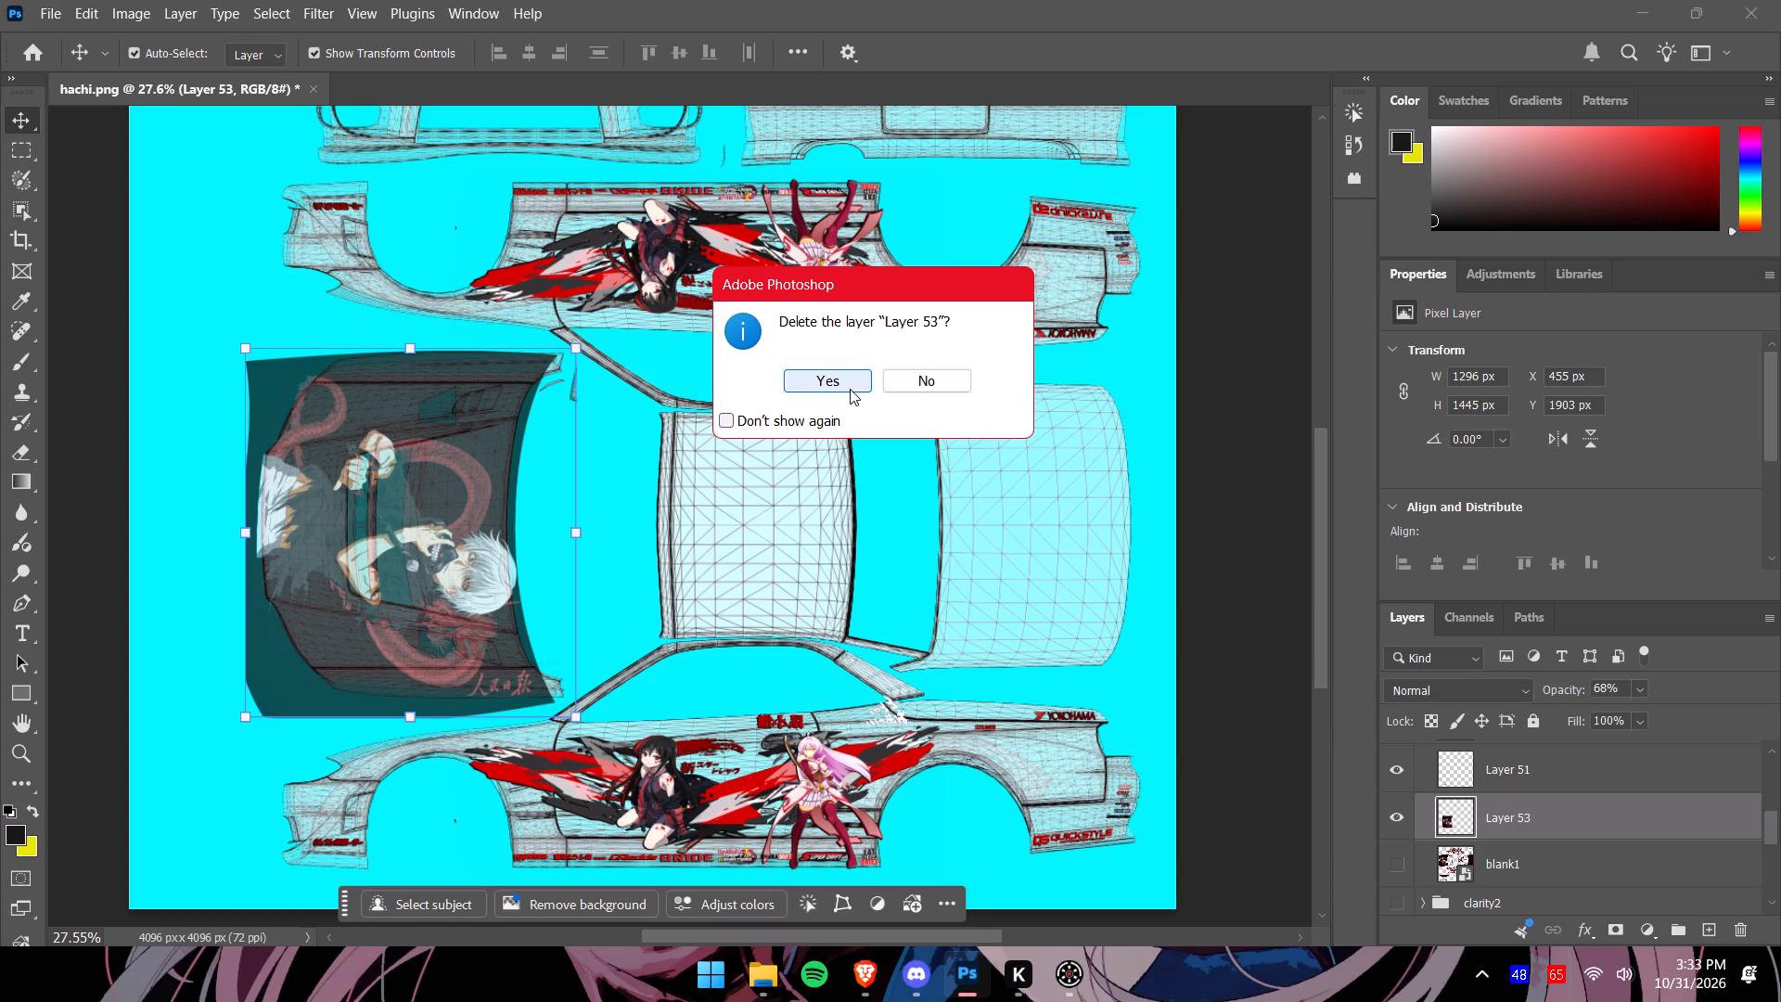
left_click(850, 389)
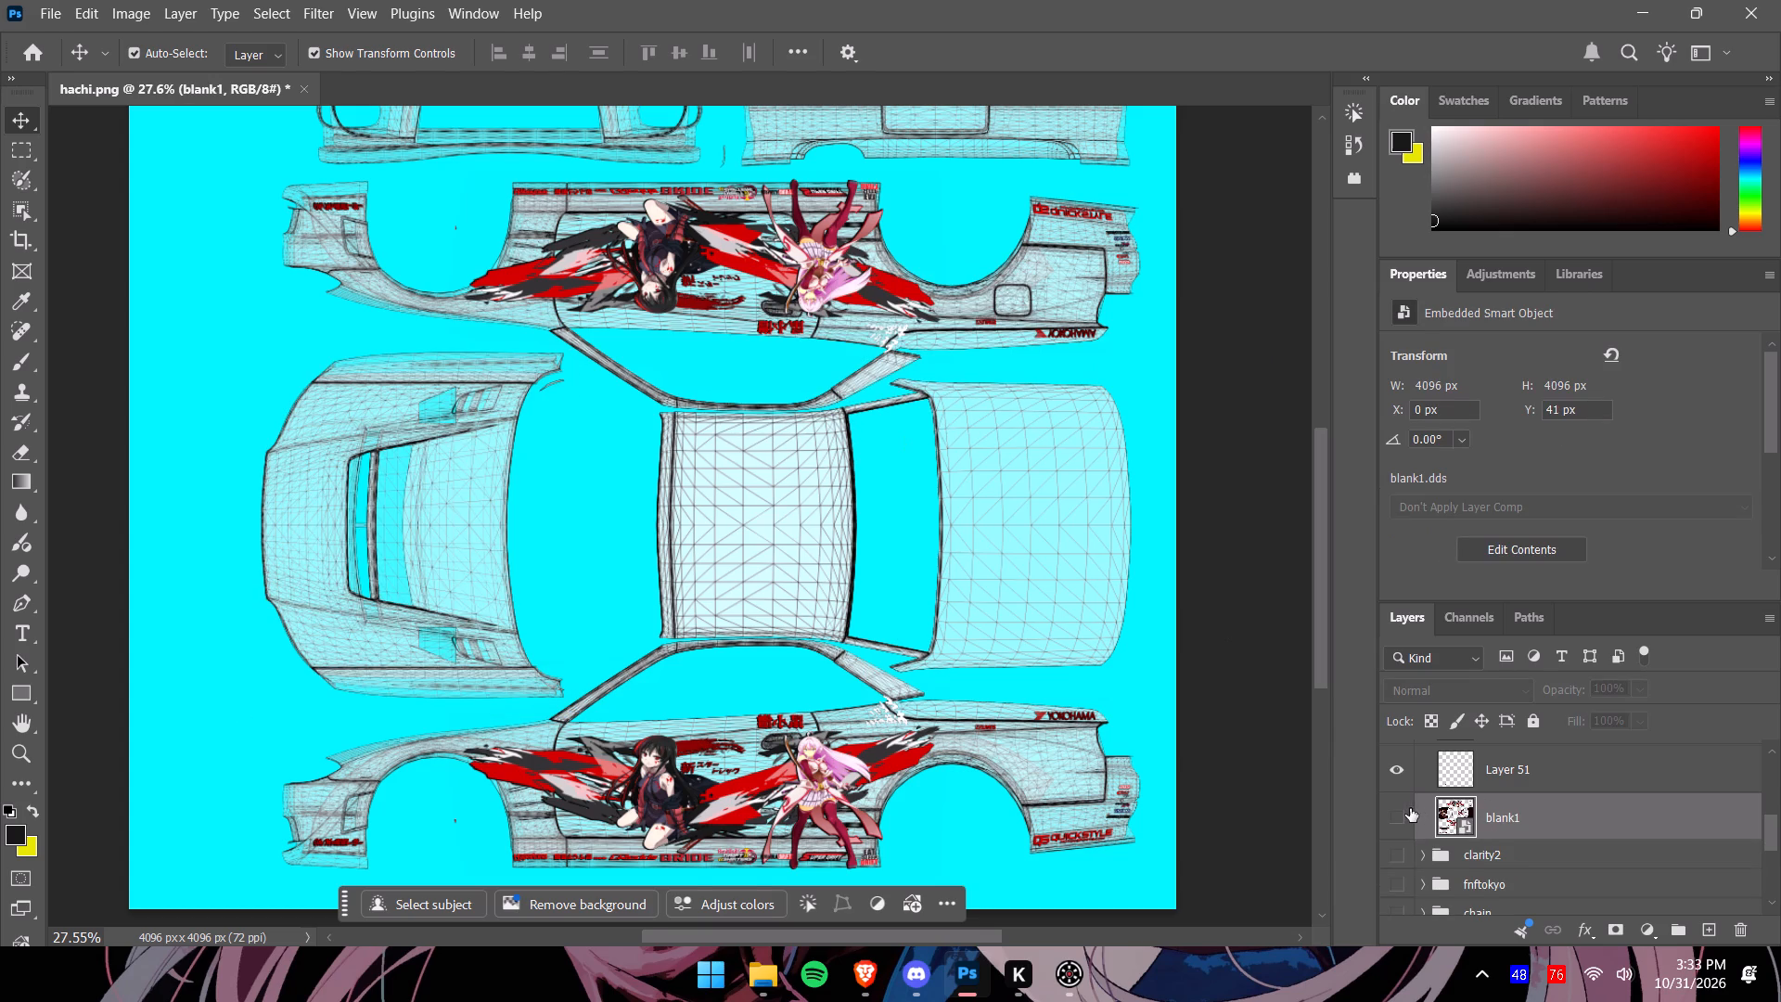
Show the blank1 layer and look over its livery sheet against the template's panels.
left_click(1404, 810)
left_click_drag(1325, 656, 1325, 635)
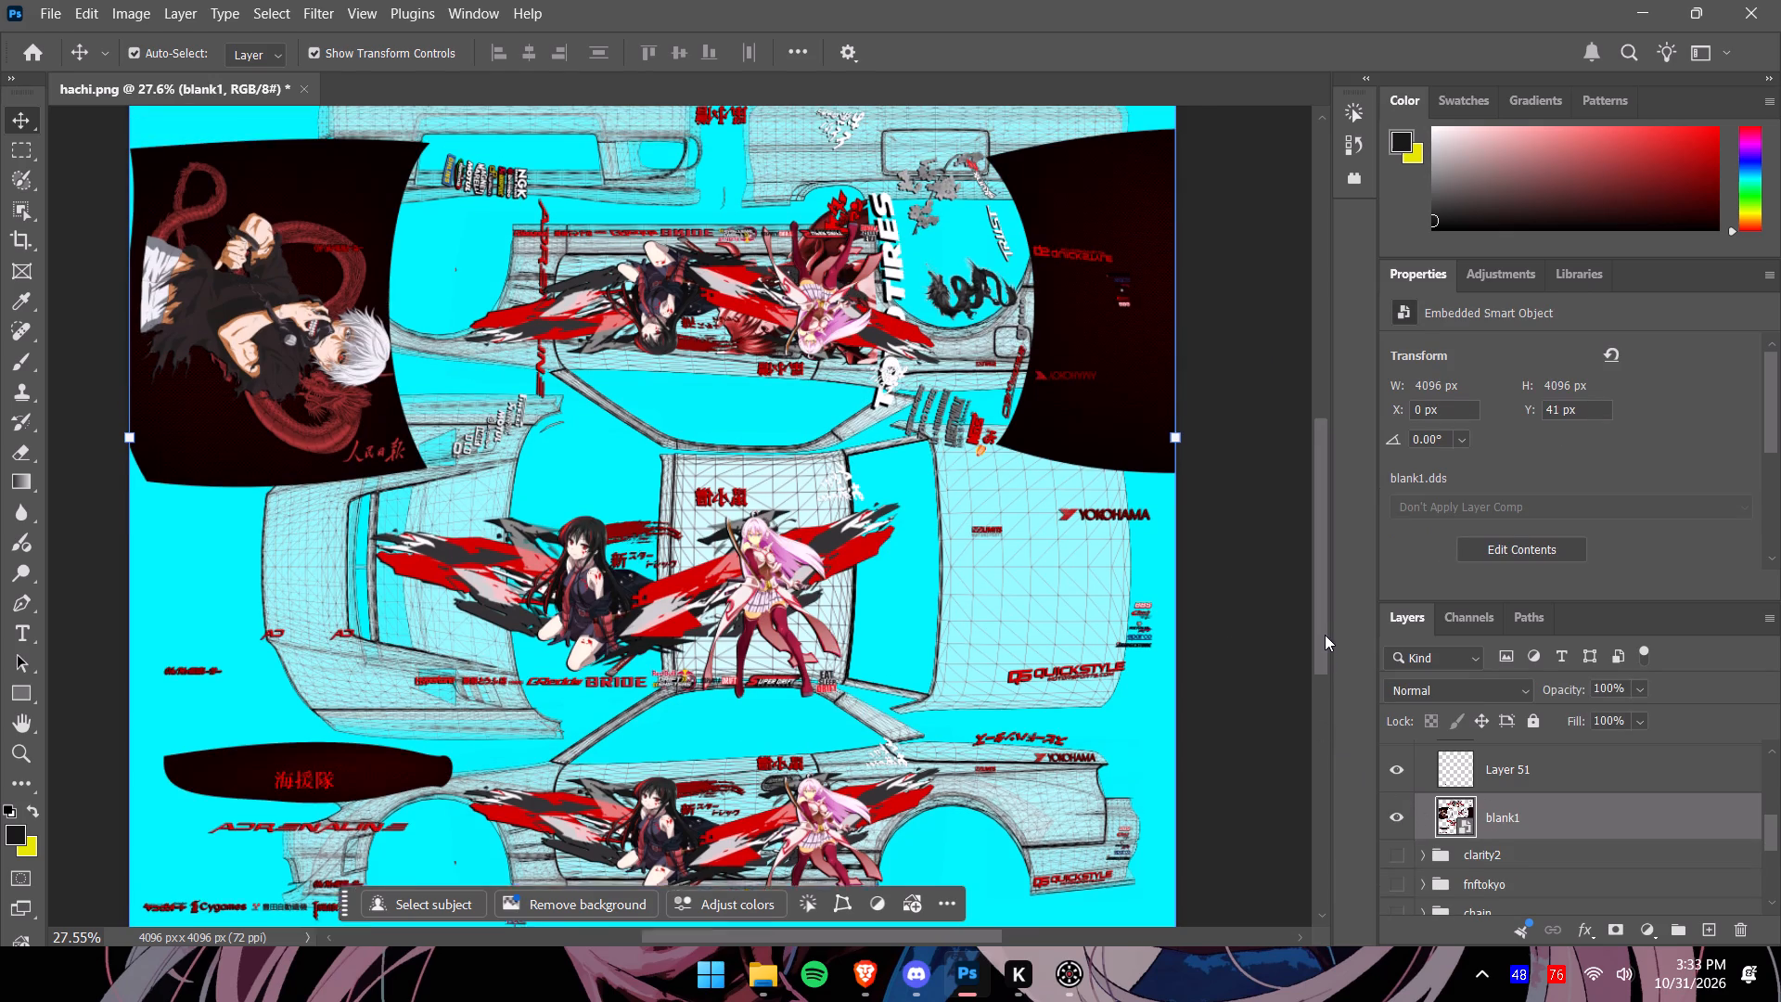
left_click_drag(1325, 635, 1326, 721)
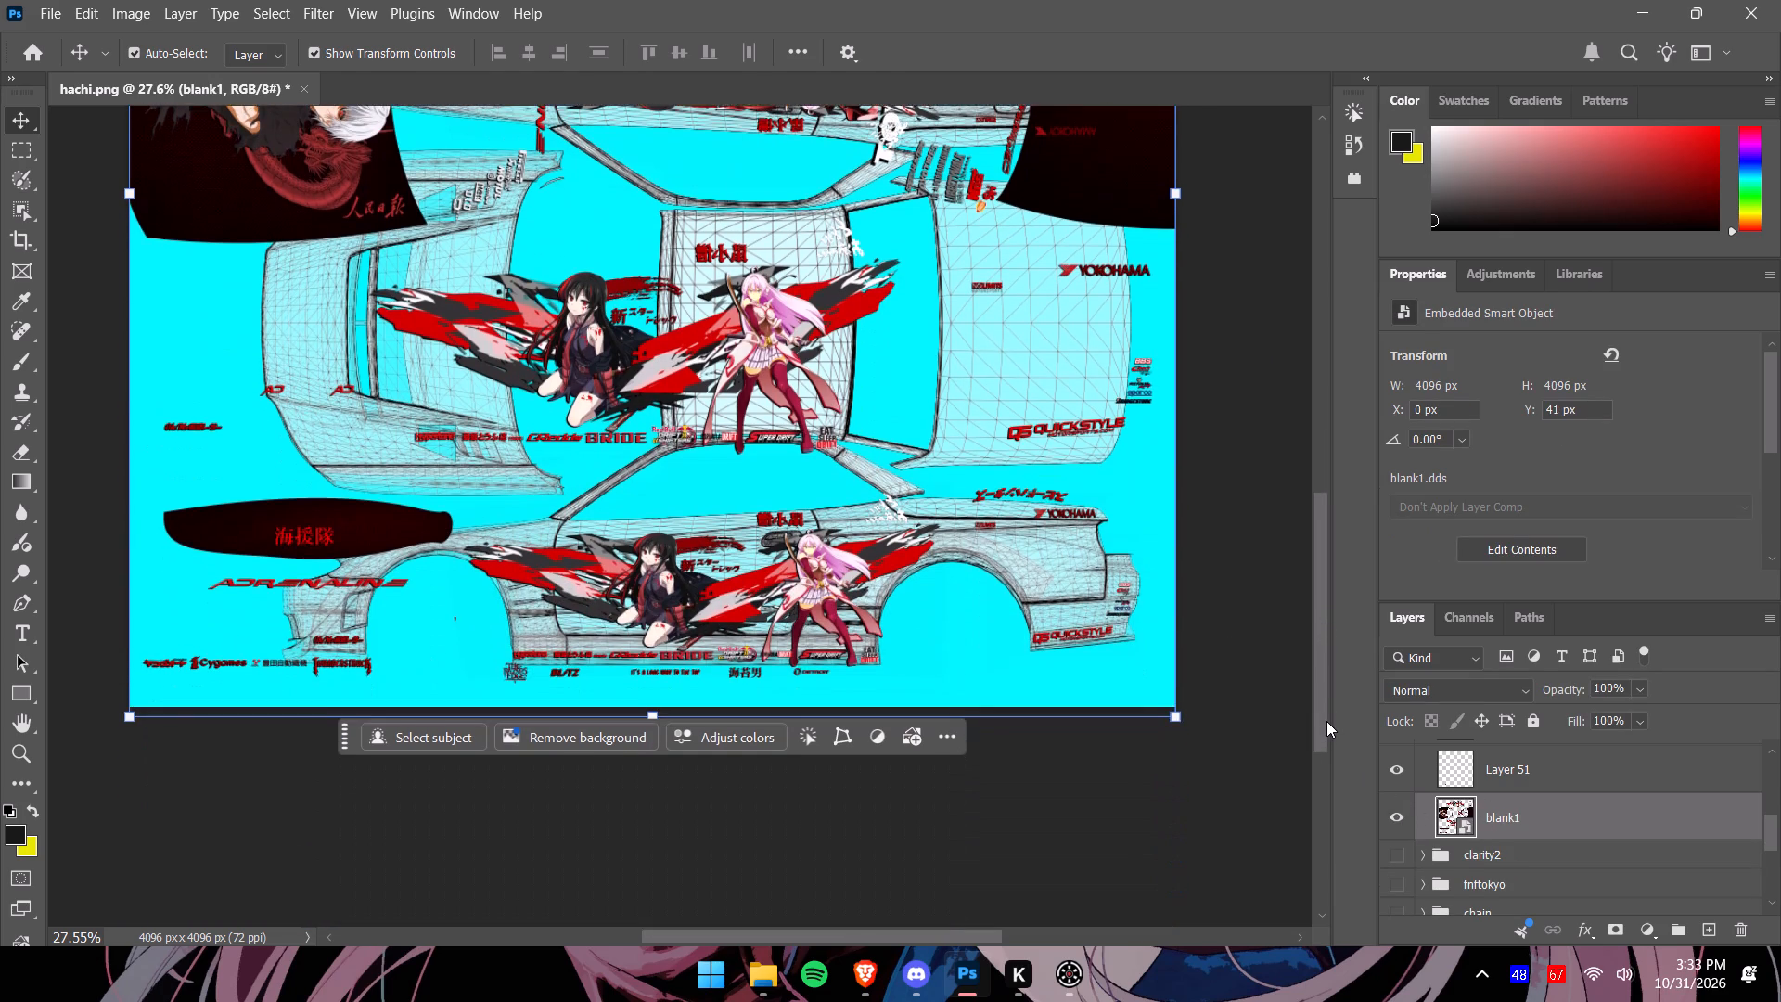
left_click_drag(1326, 721, 1335, 636)
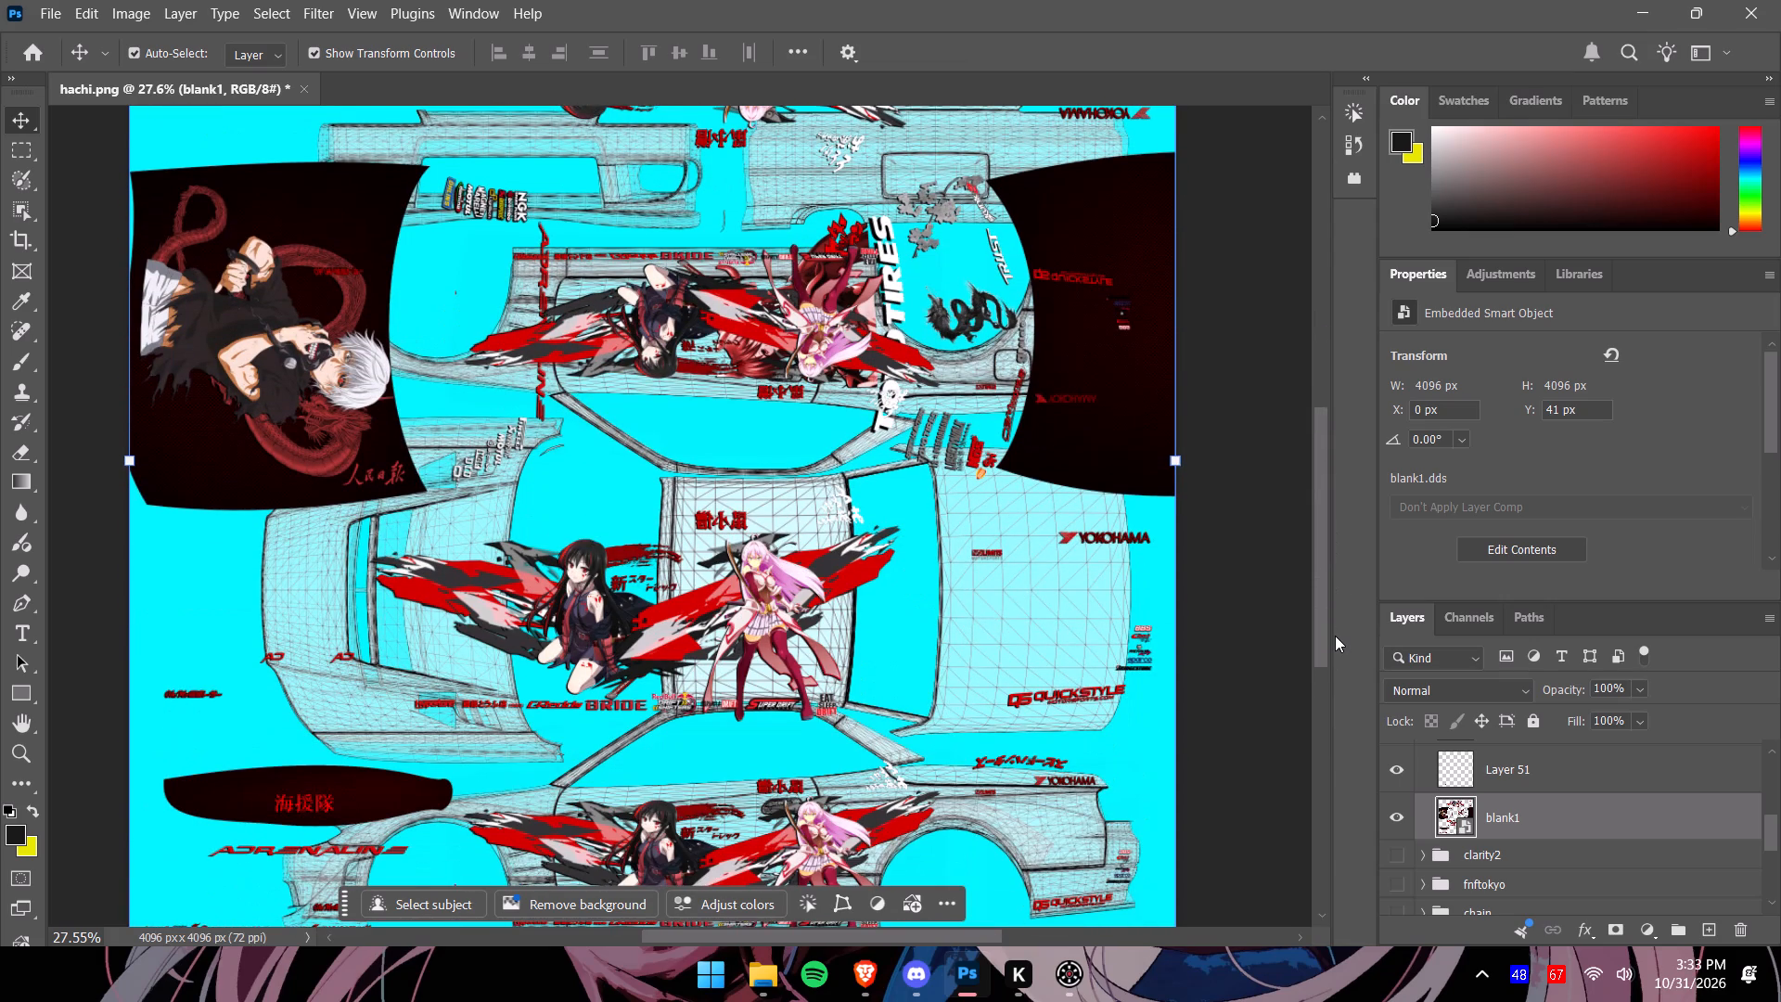
left_click_drag(1335, 636, 1336, 637)
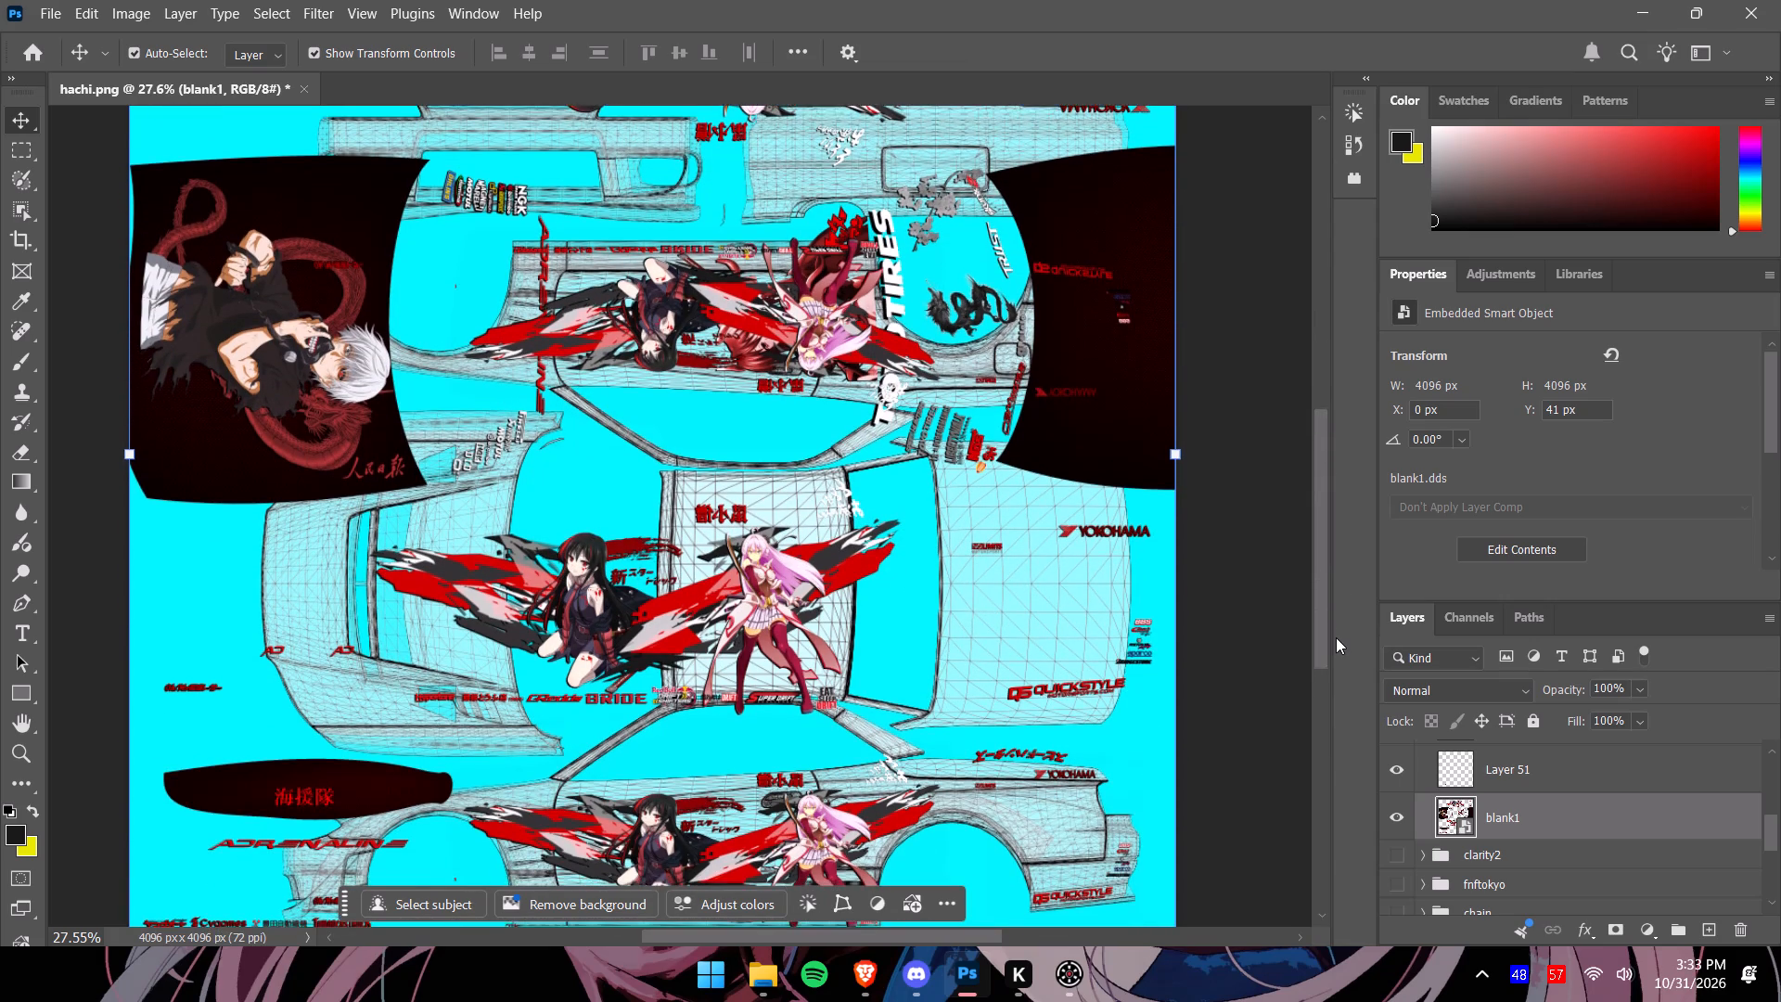
left_click_drag(1336, 637, 1328, 700)
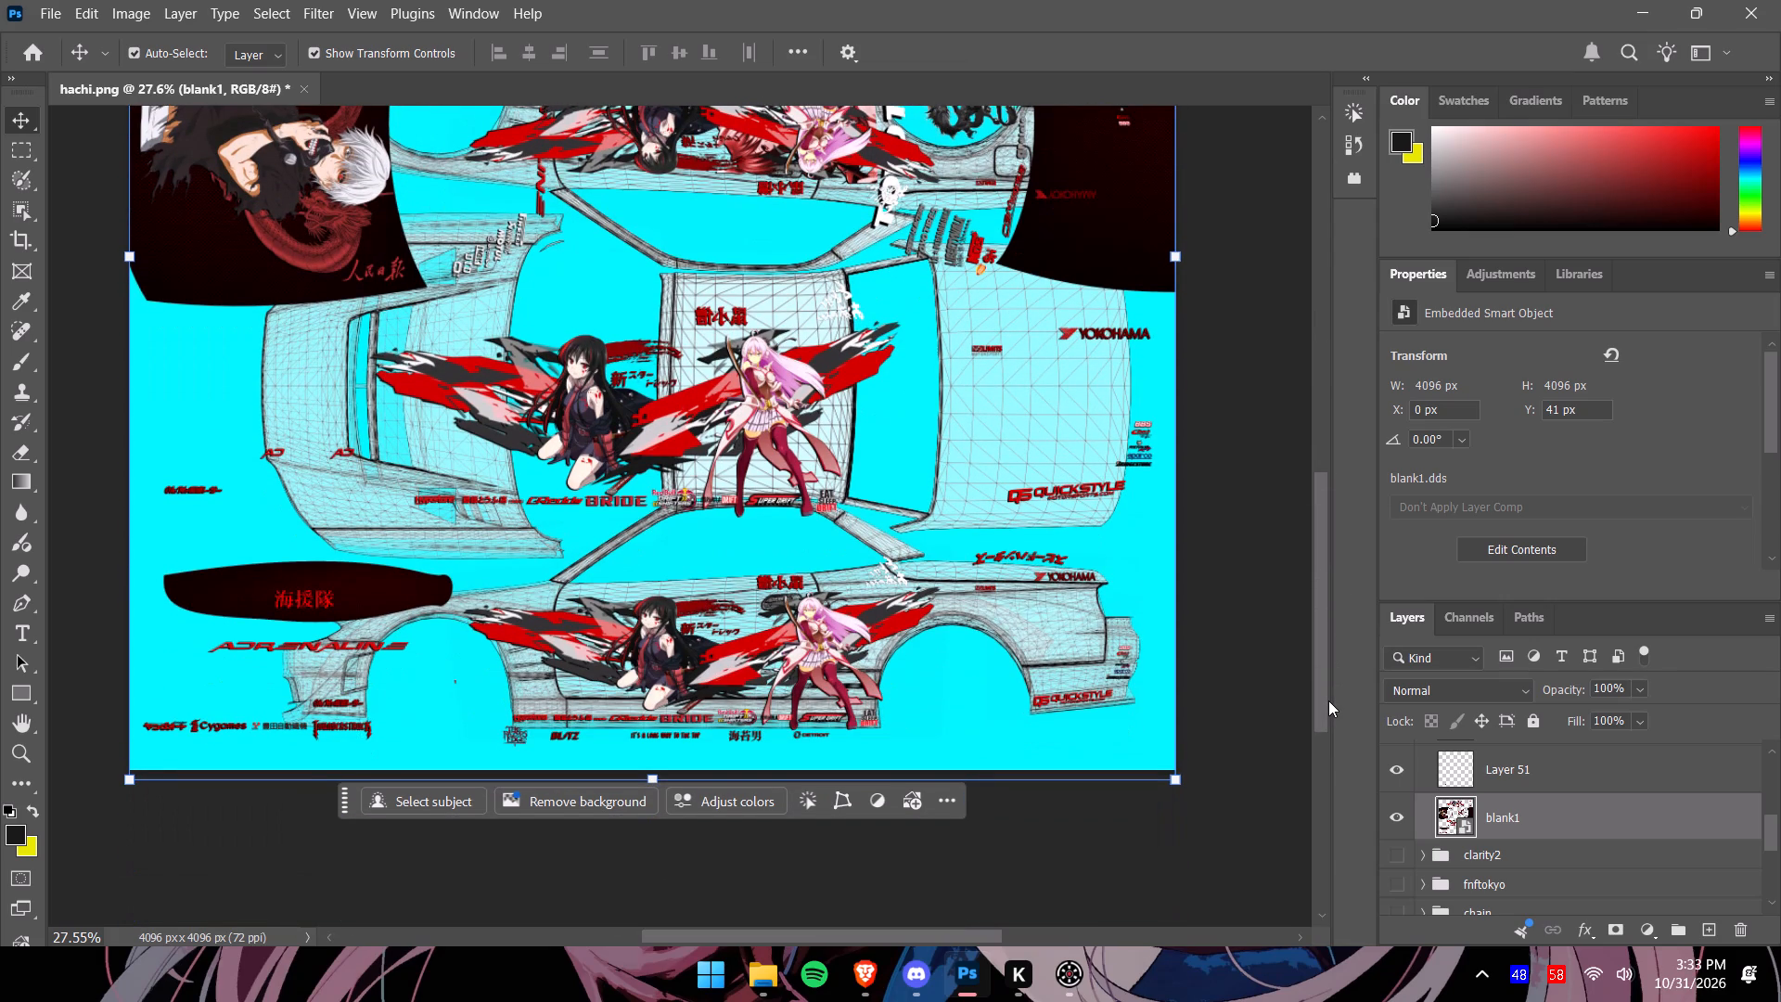
left_click_drag(1328, 700, 1317, 635)
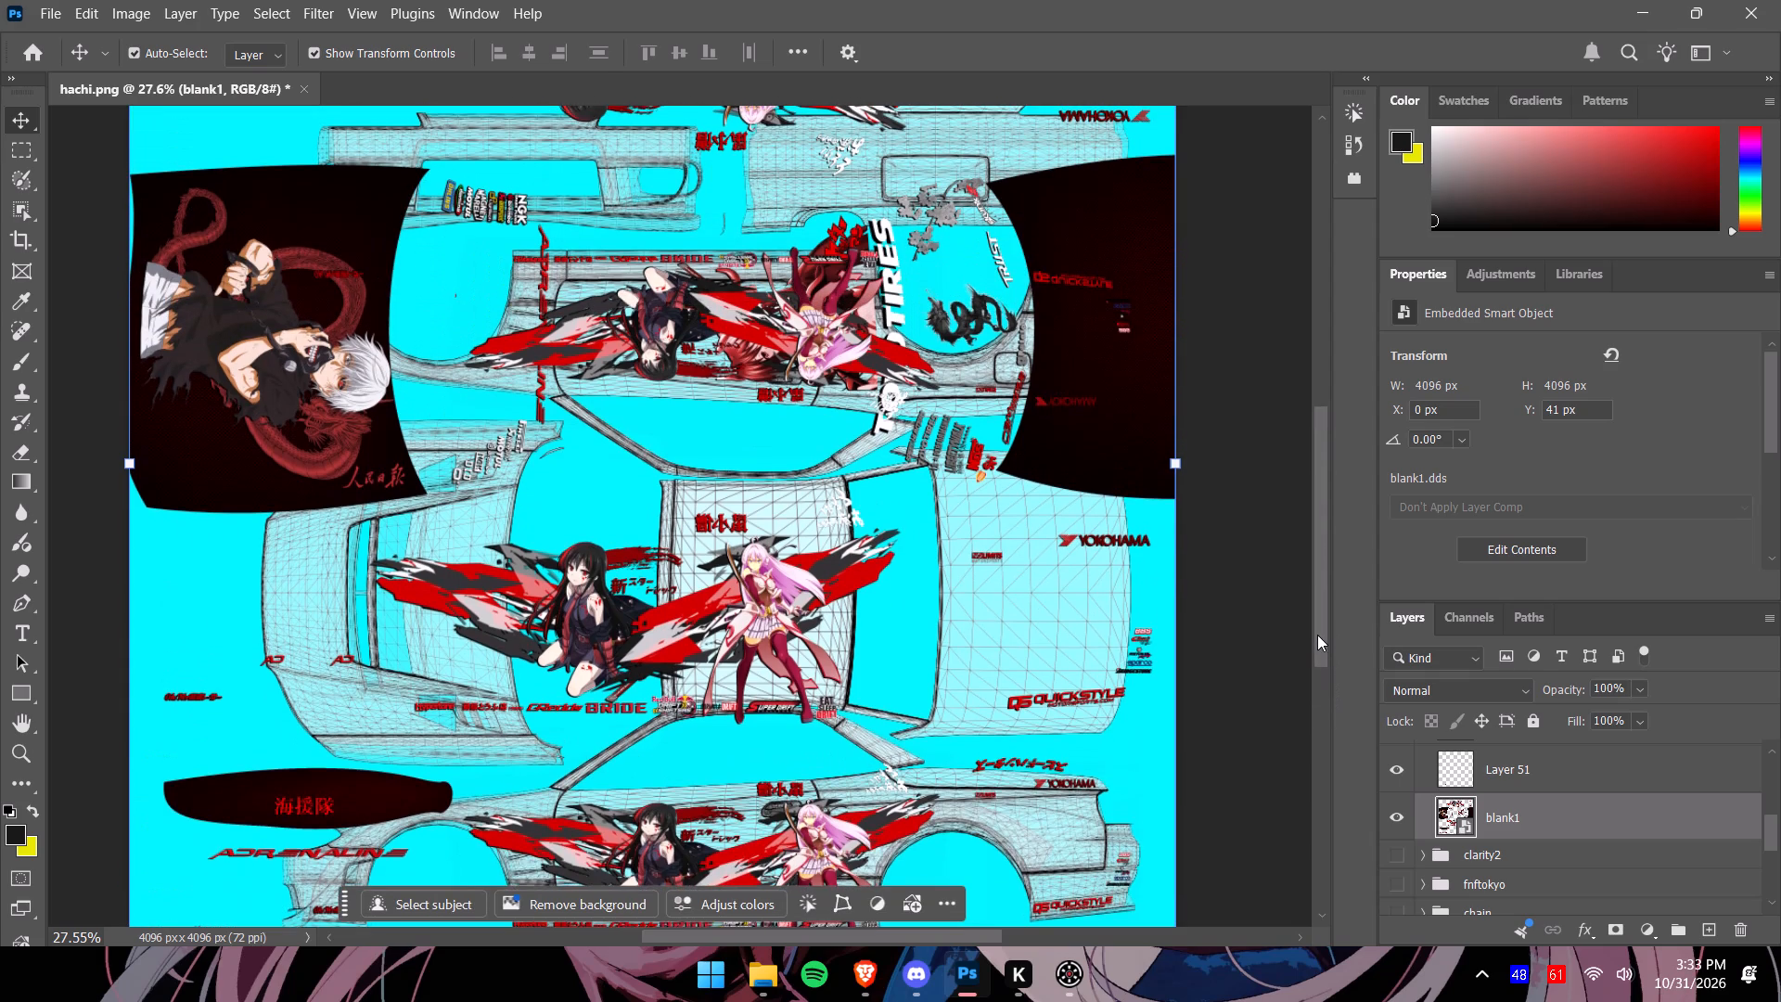
left_click_drag(1317, 635, 1313, 593)
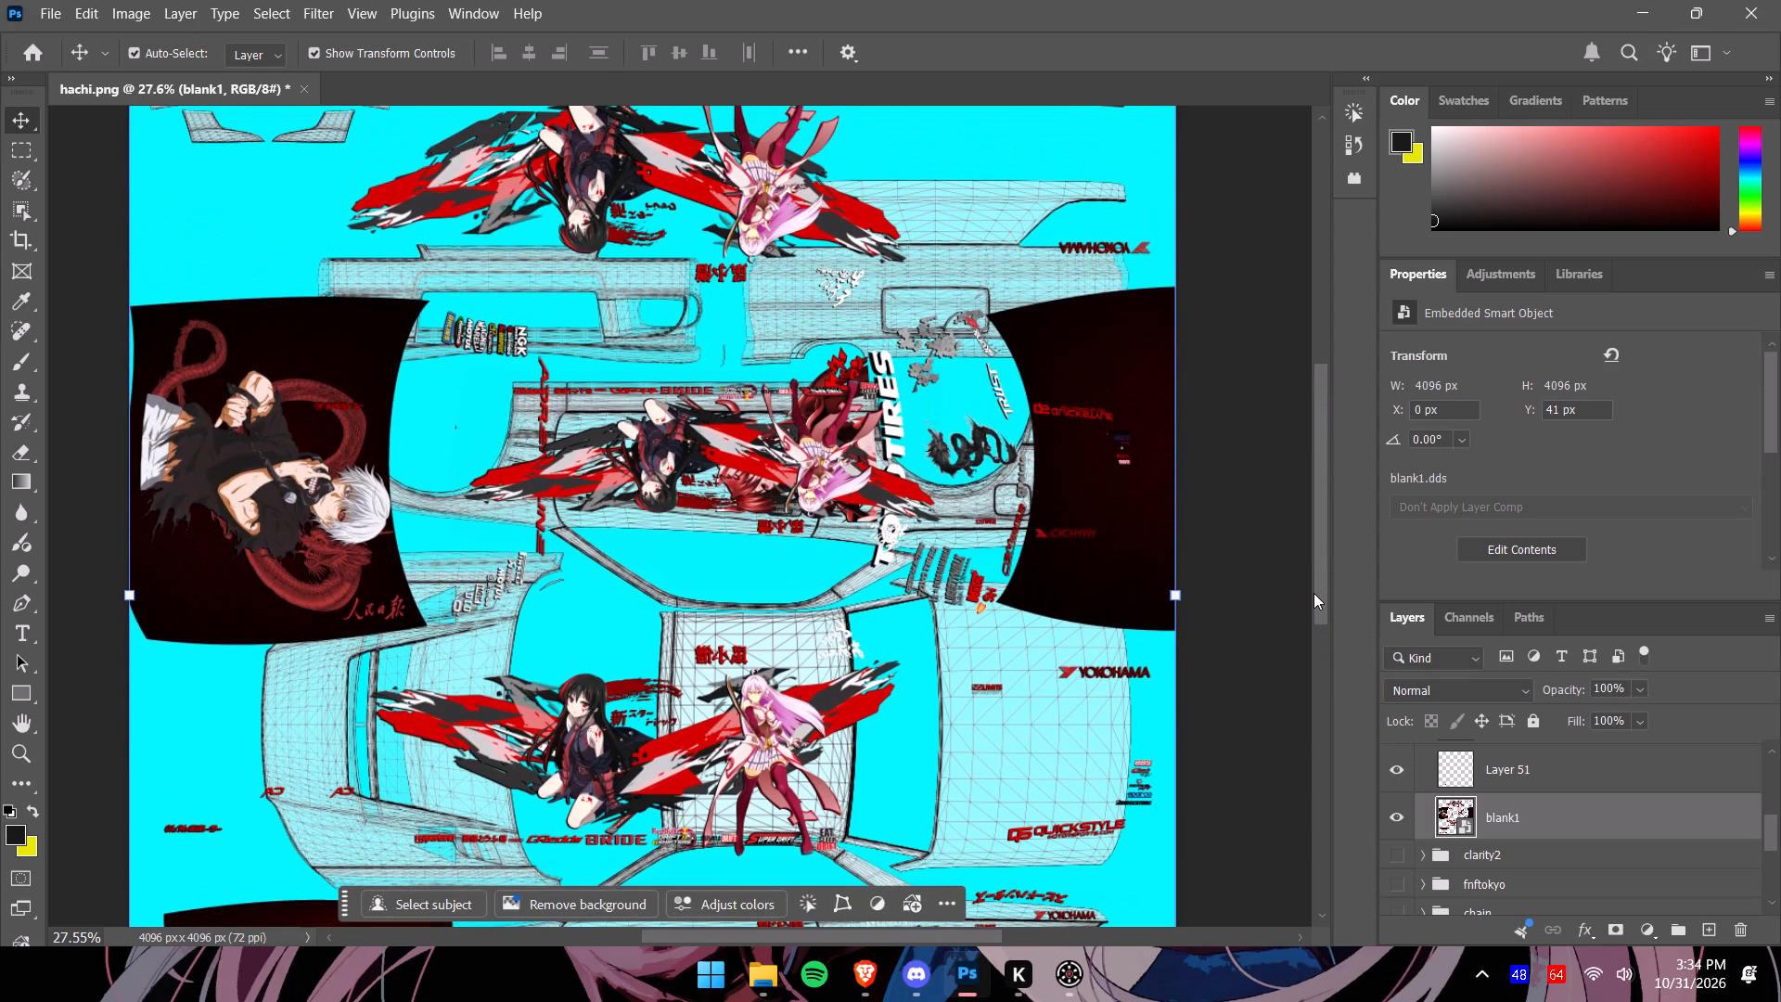
left_click_drag(1313, 593, 1313, 595)
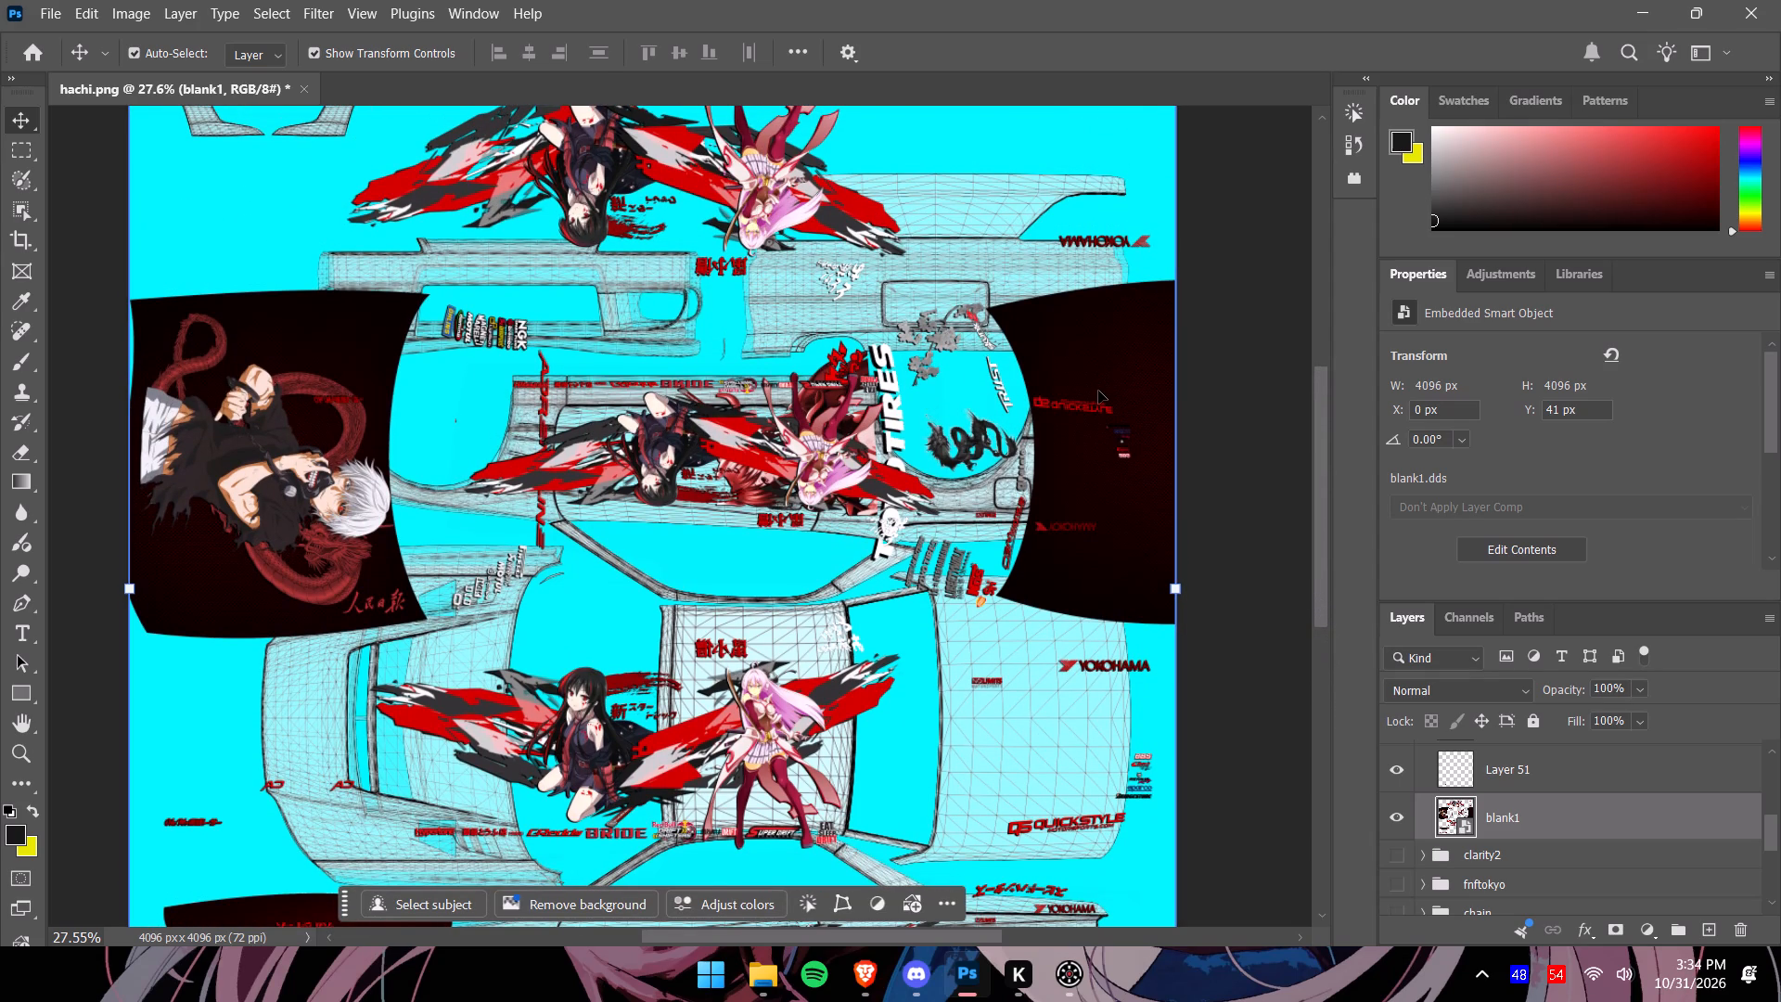
Select the plain dark red panel at the sheet's right edge, about 850 x 1405 px, and copy it from blank1 onto a new layer.
left_click(32, 151)
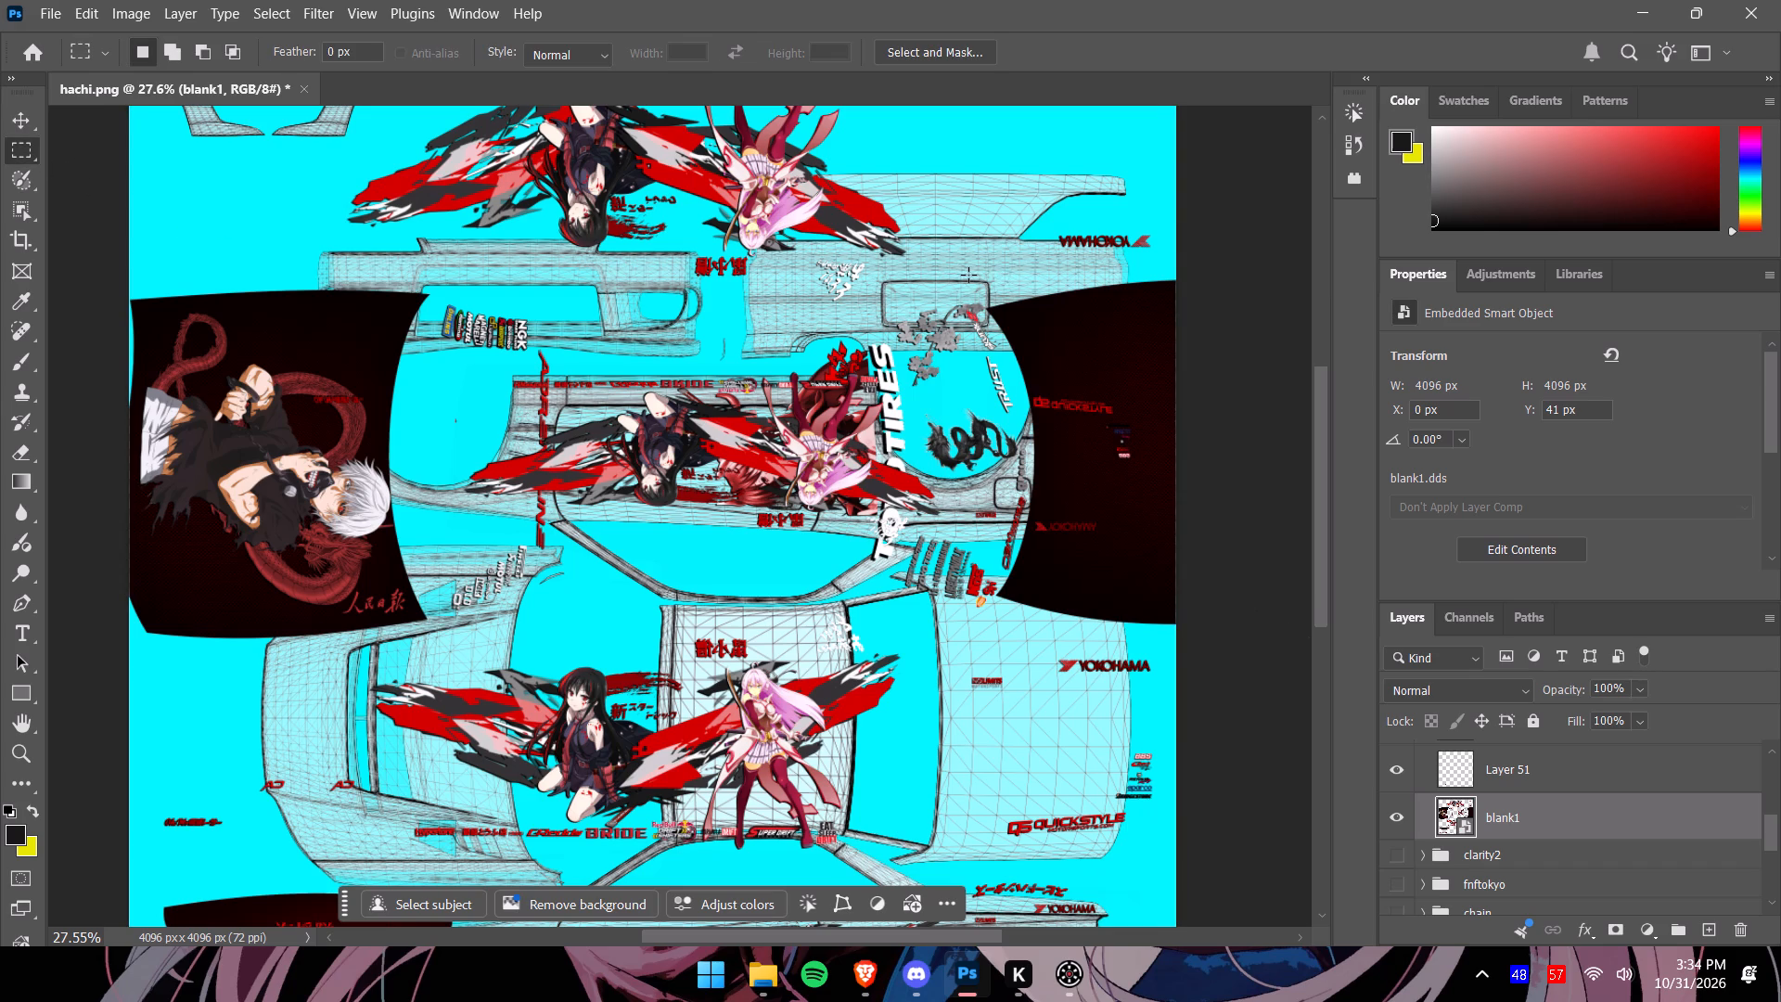
left_click_drag(959, 273, 1233, 632)
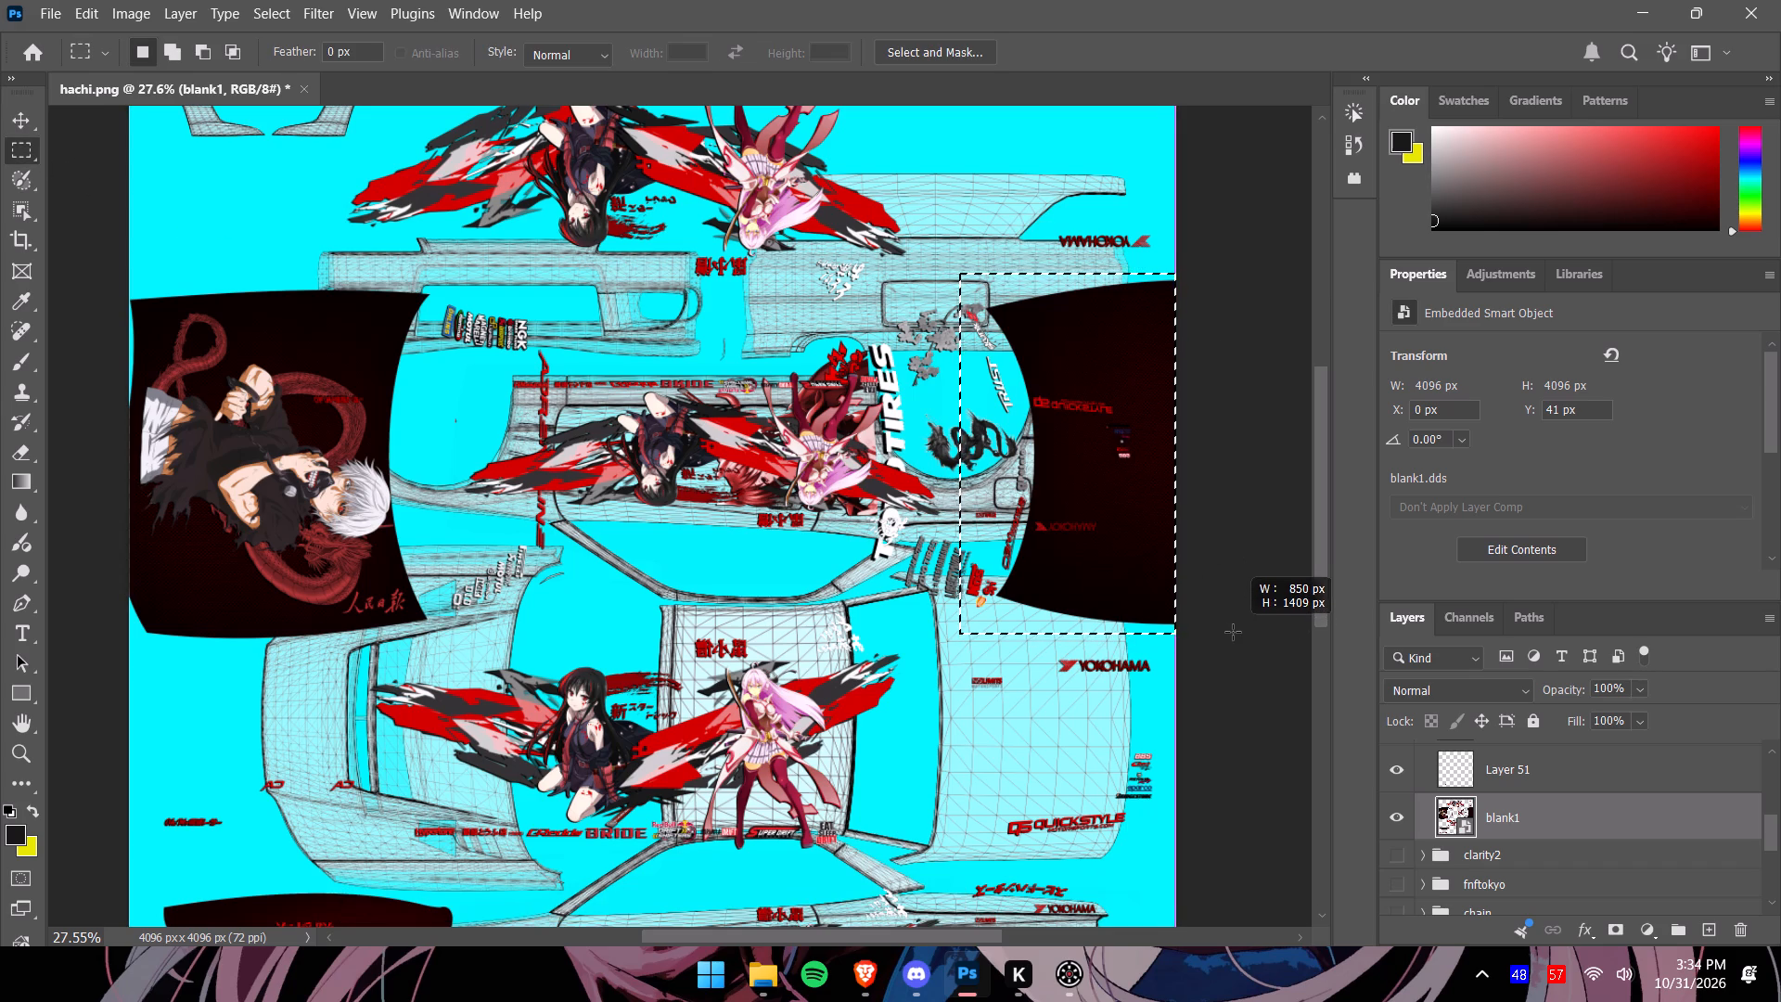
left_click_drag(1233, 632, 1236, 631)
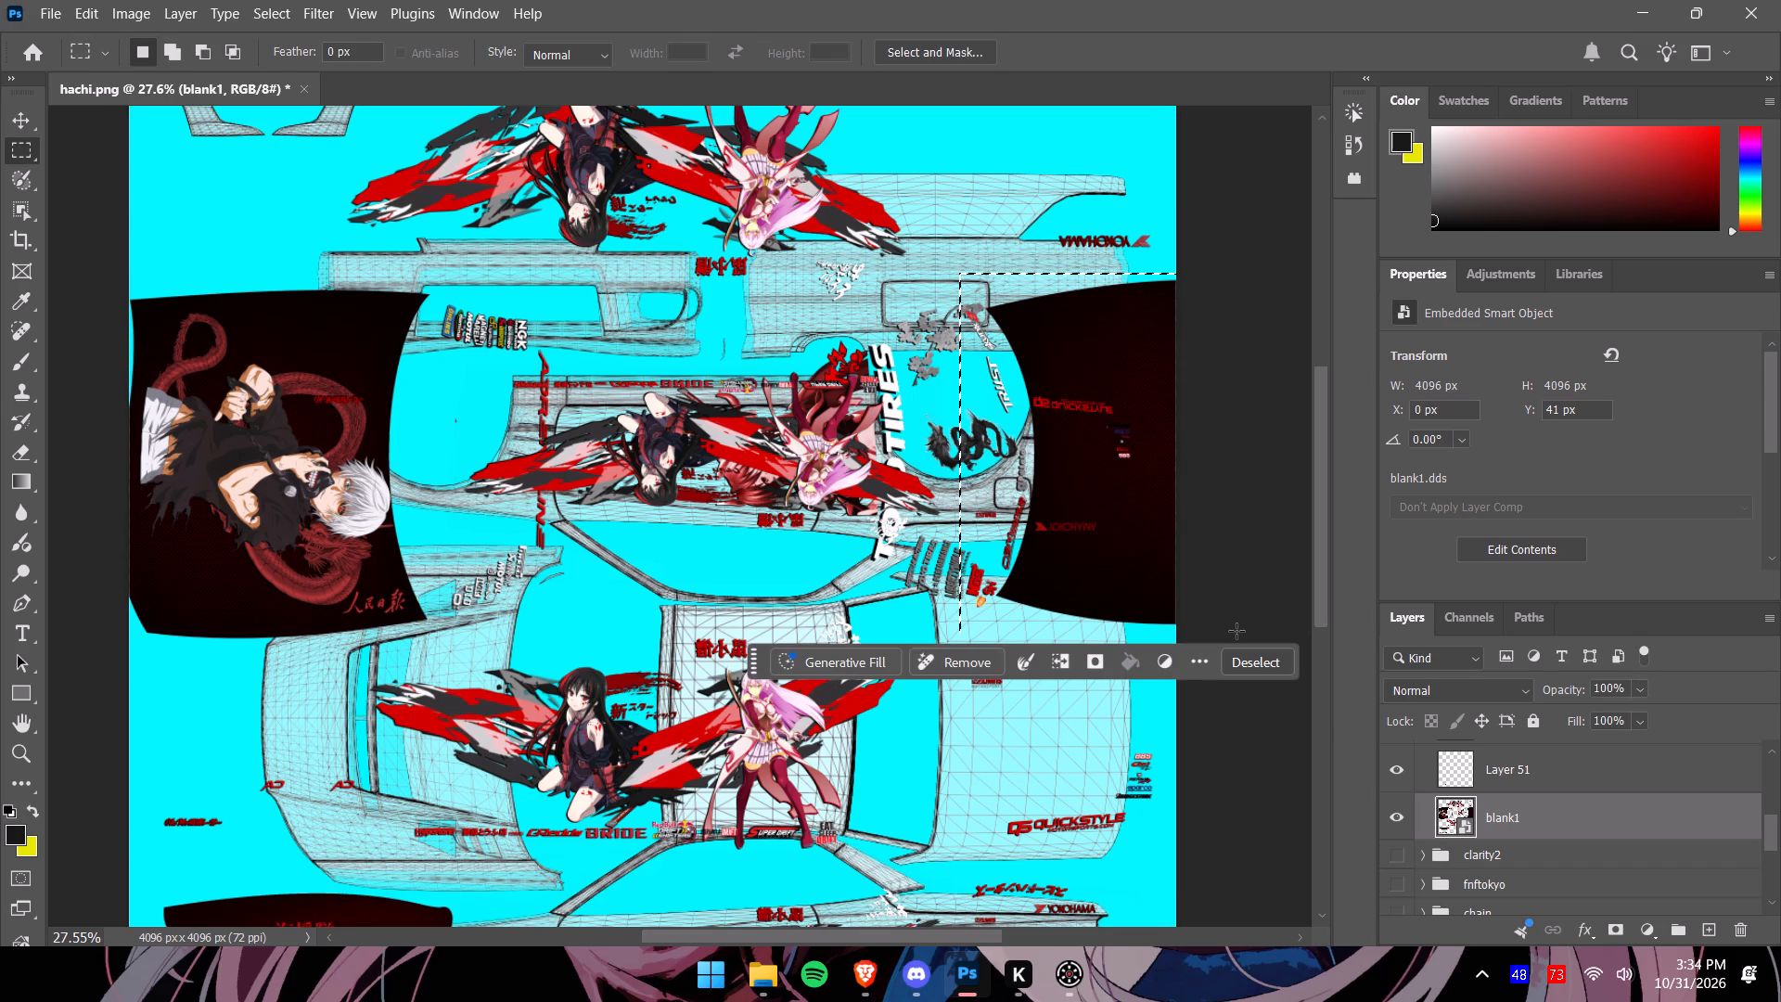
key("ctrl+c")
key("ctrl+v")
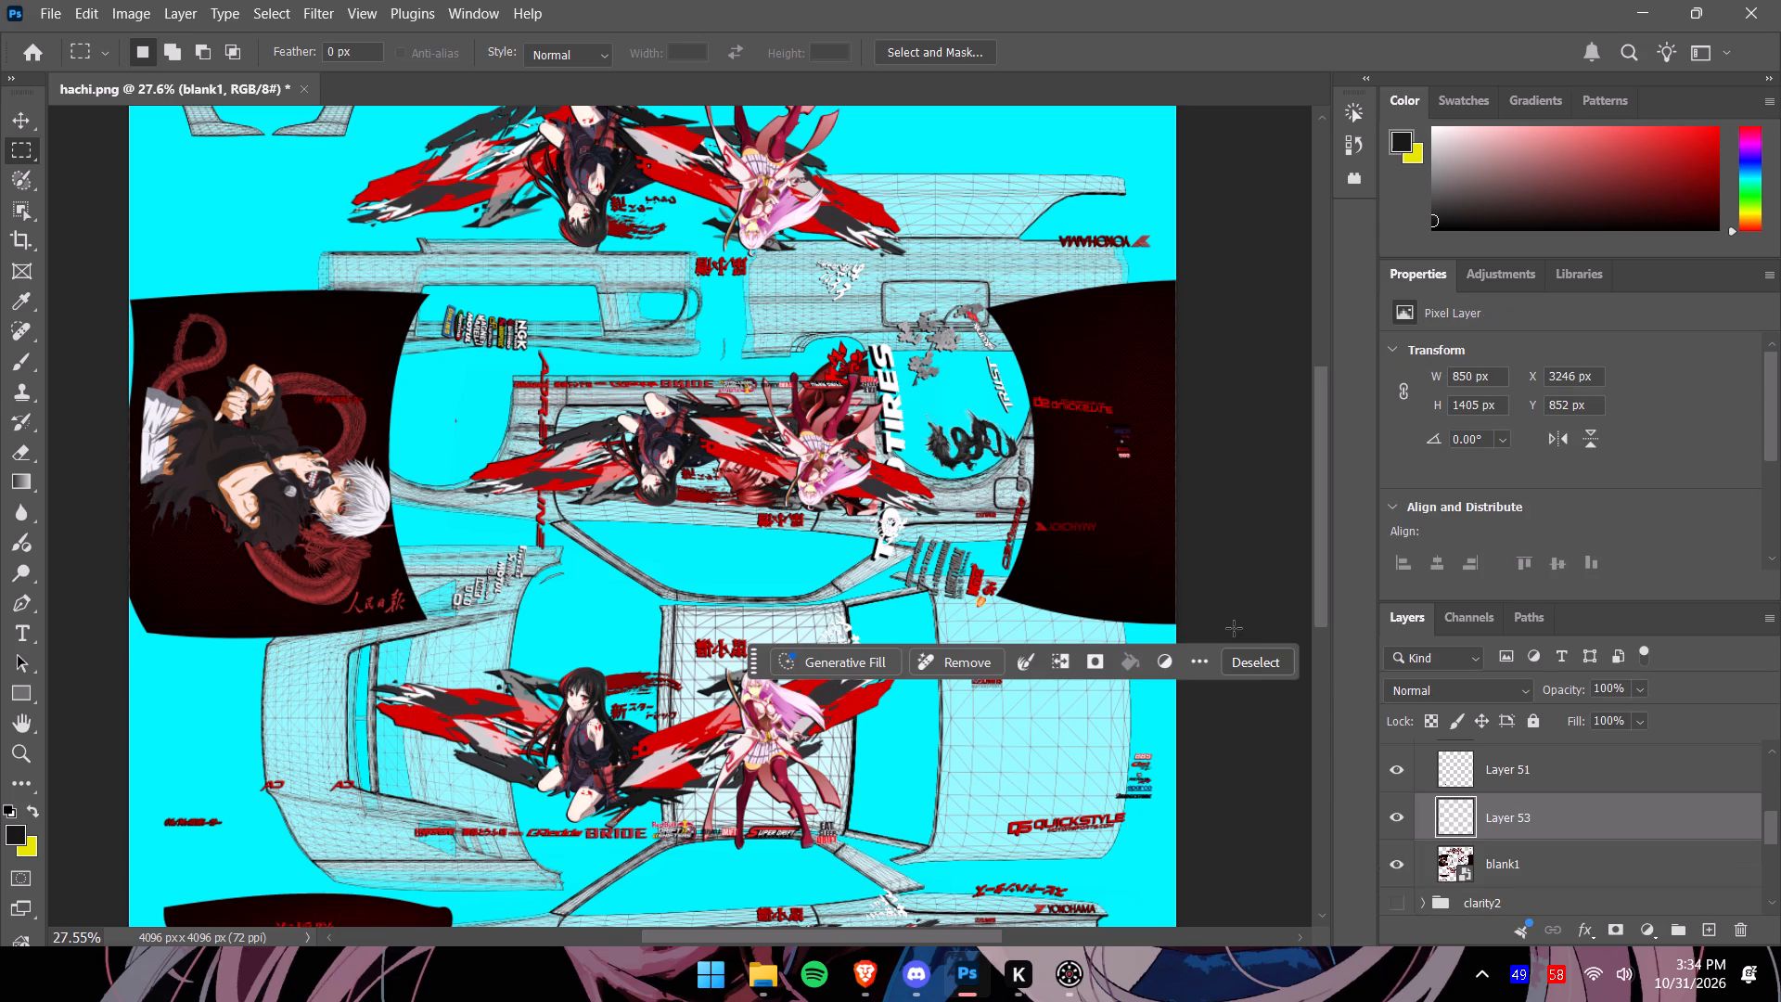
Hide the blank1 layer and move the copied dark red panel onto the wireframe panel beside the roof at the sheet's right side.
left_click(1400, 864)
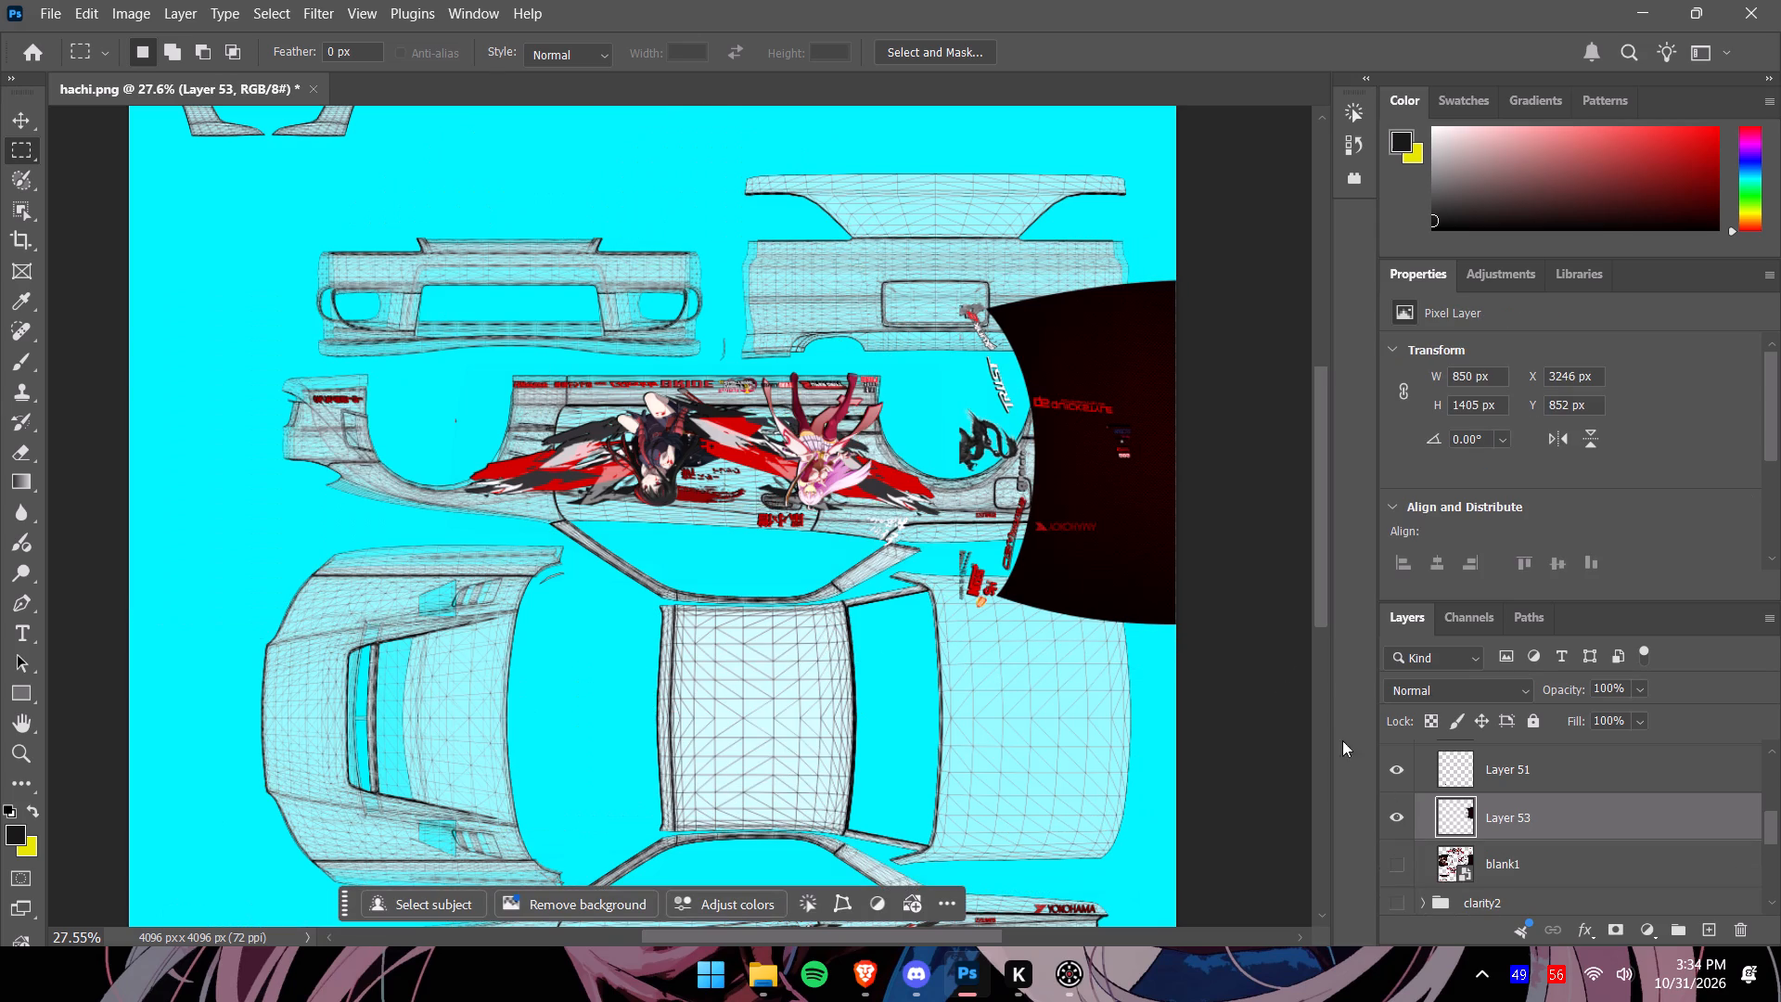
left_click(26, 125)
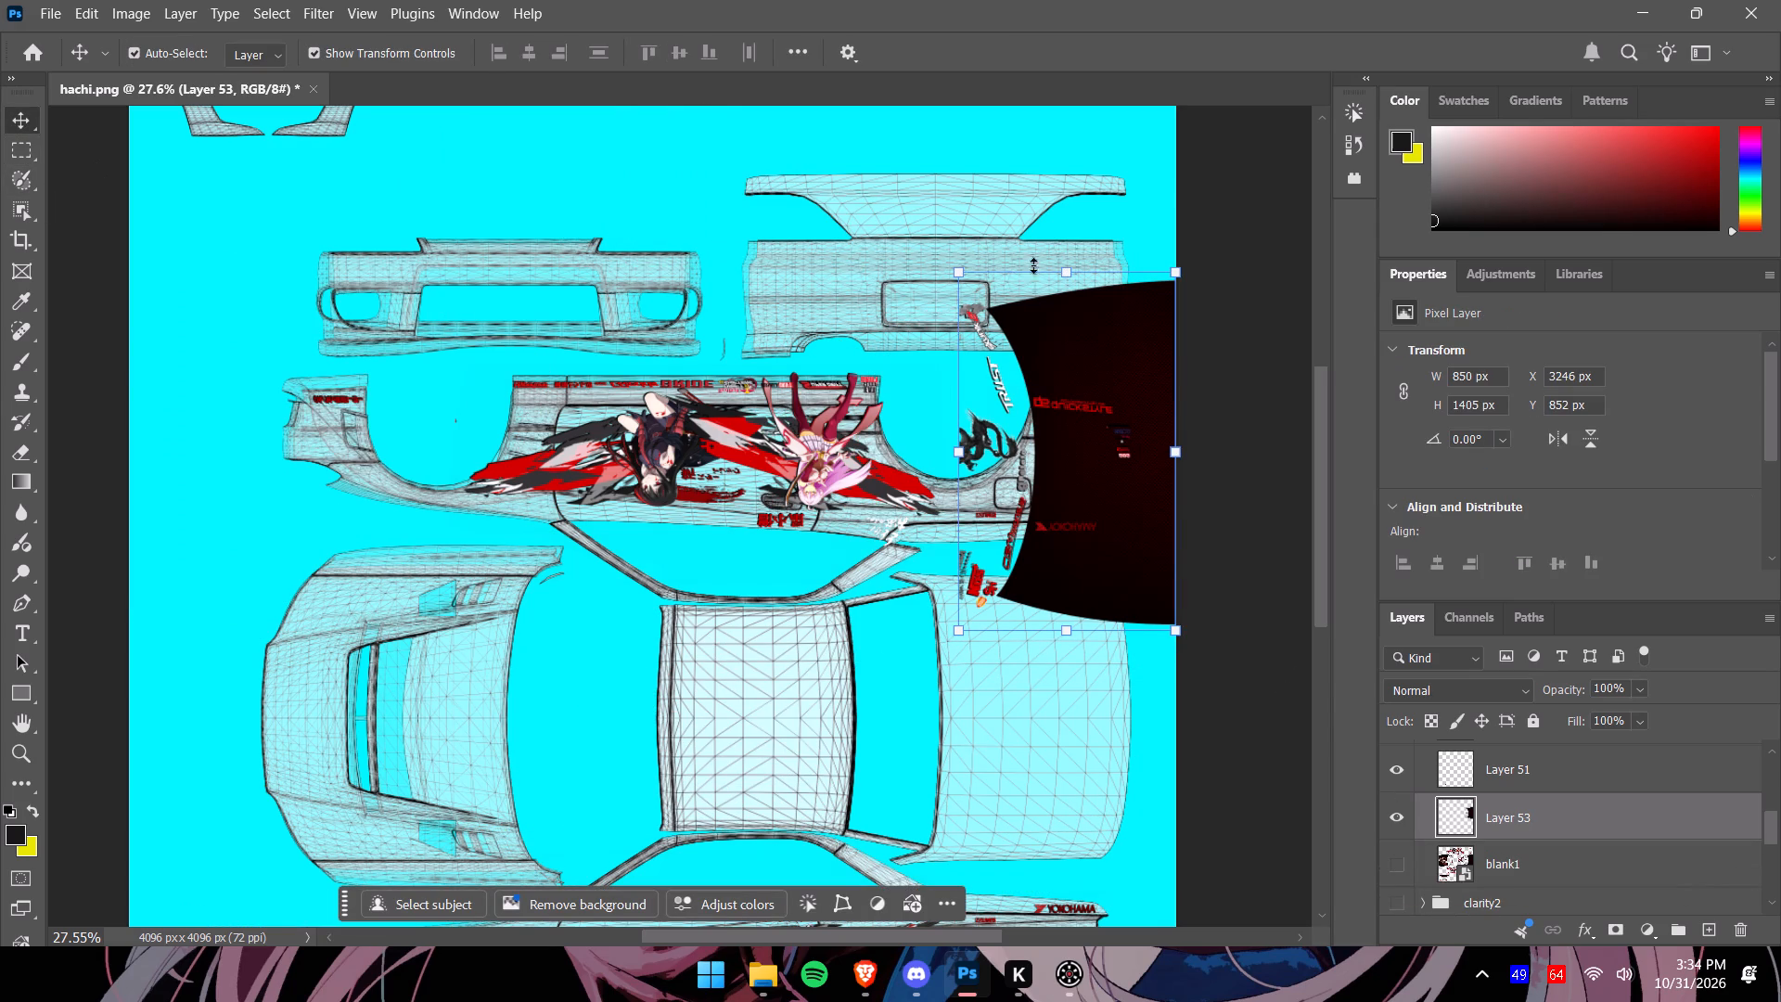
left_click(1069, 266)
left_click_drag(1104, 338, 1077, 581)
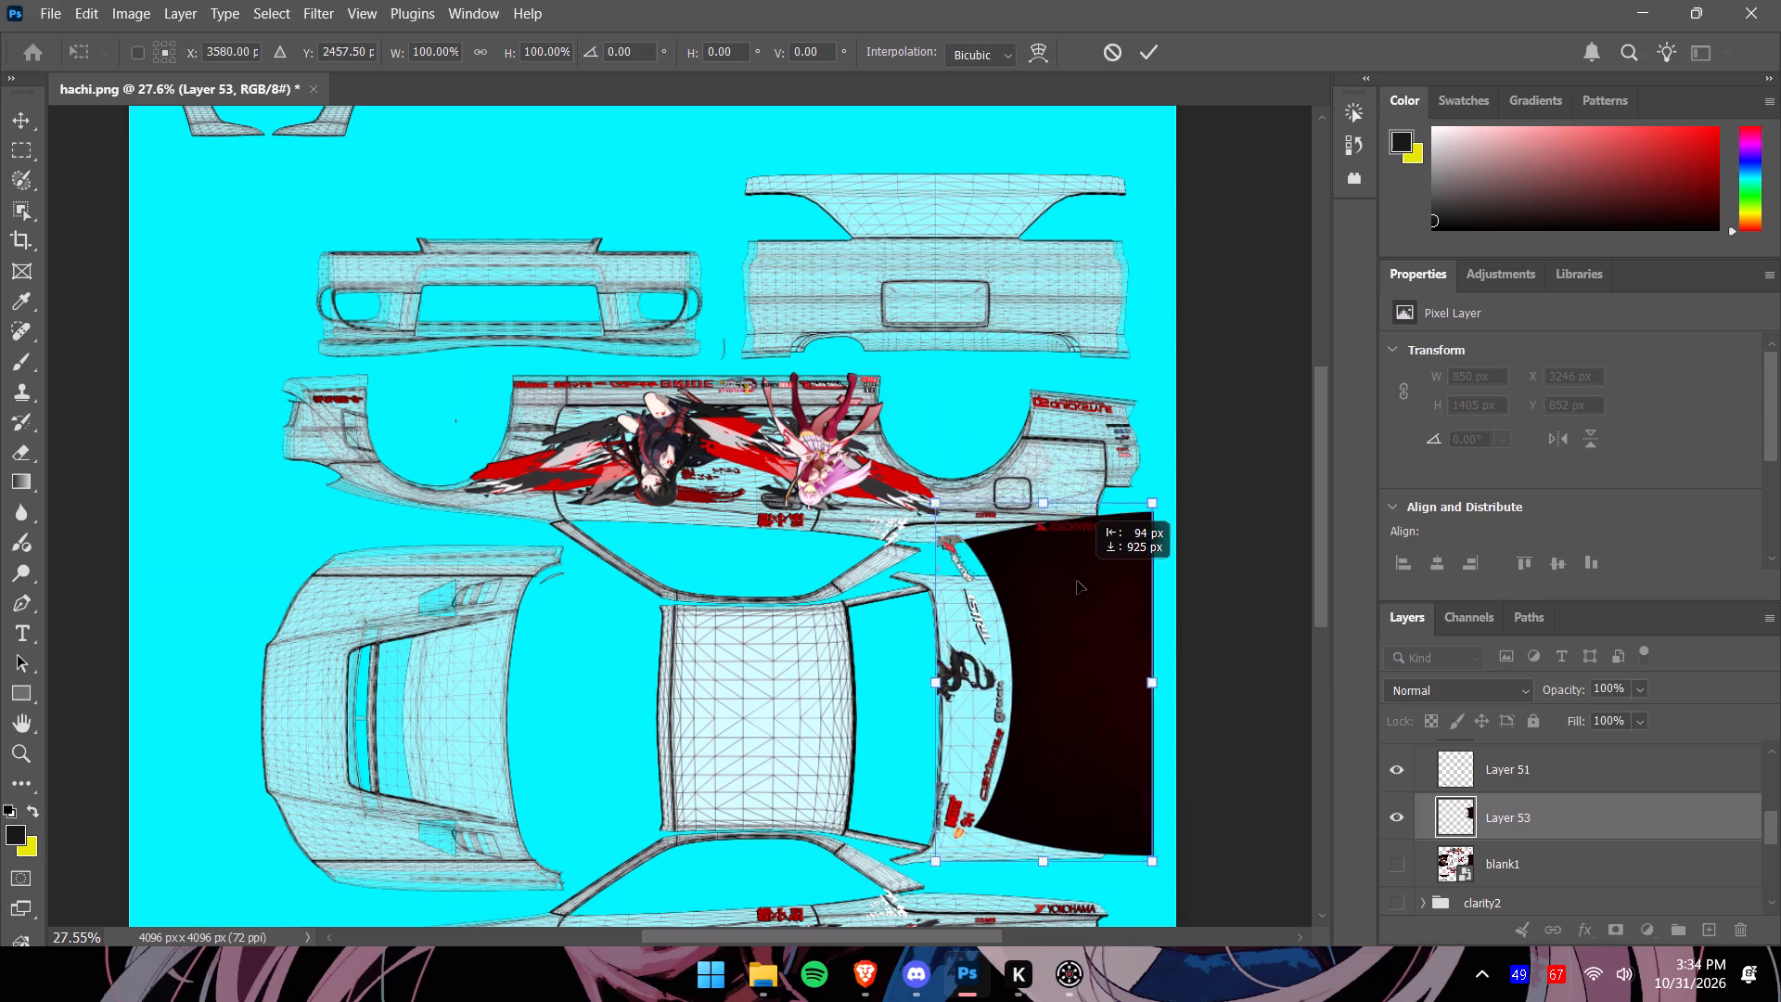
left_click_drag(1077, 581, 1016, 606)
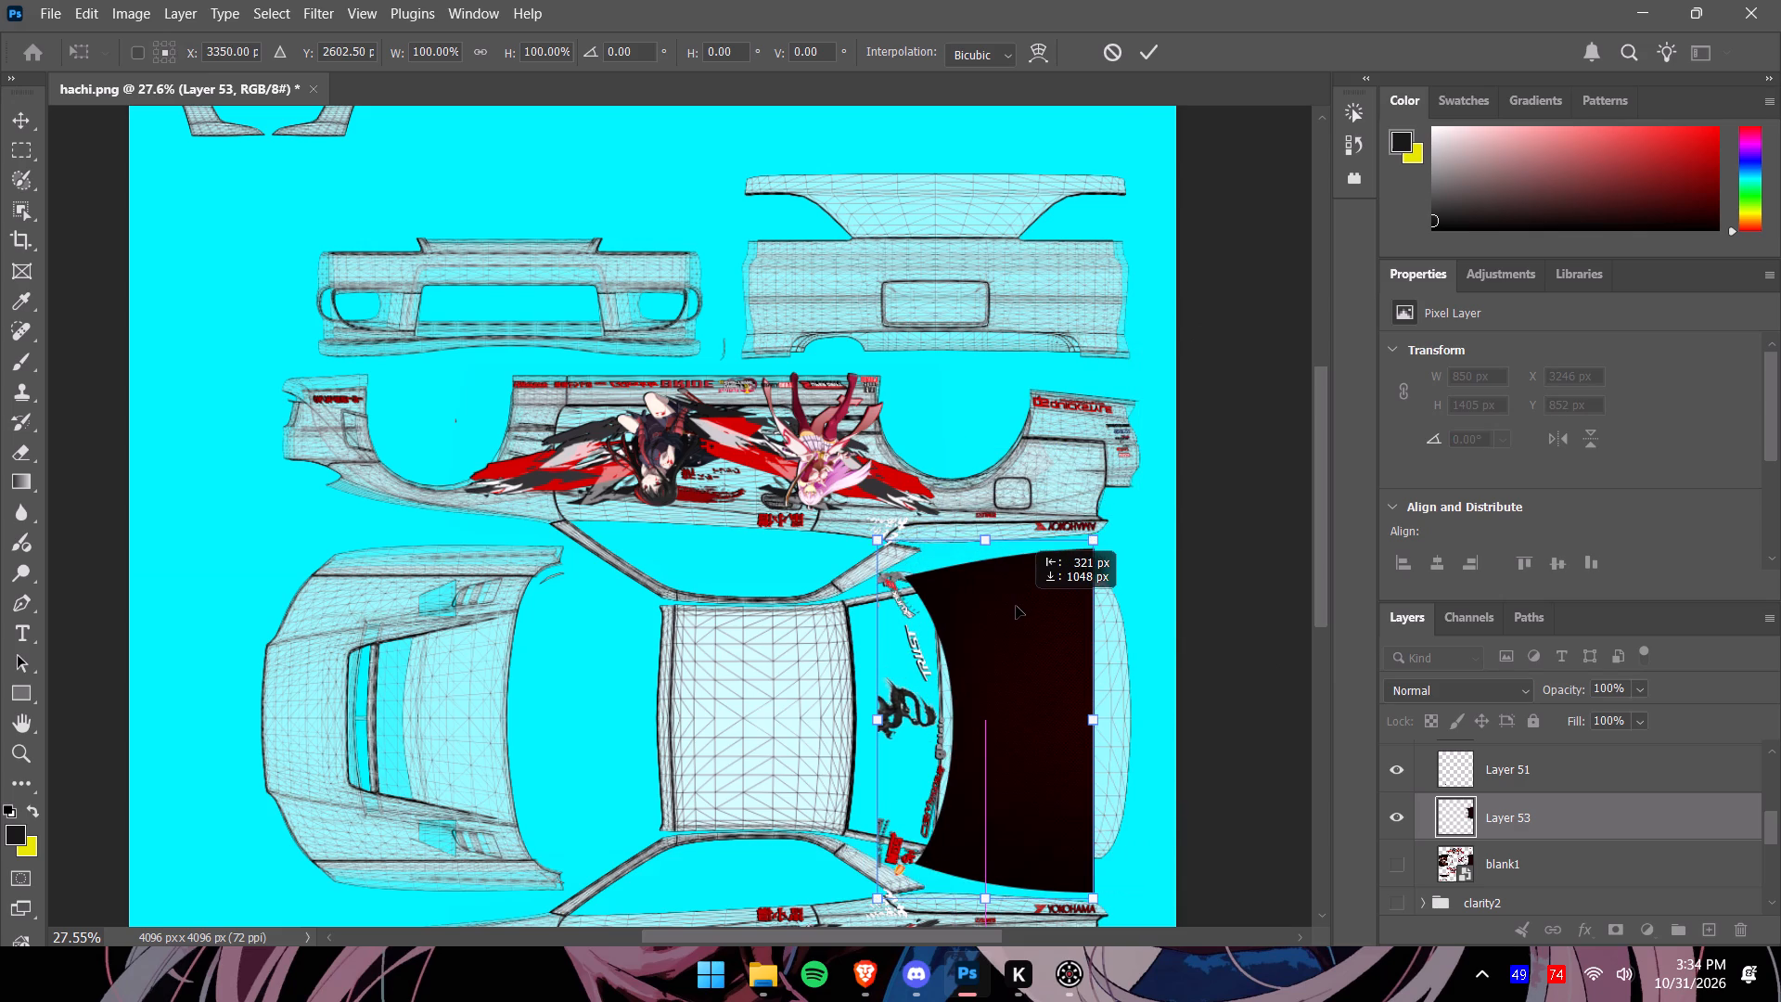
left_click_drag(1016, 606, 1013, 603)
Lower the dark red copy's opacity to 72% and widen it to about 136% across the wireframe panel.
left_click(1646, 688)
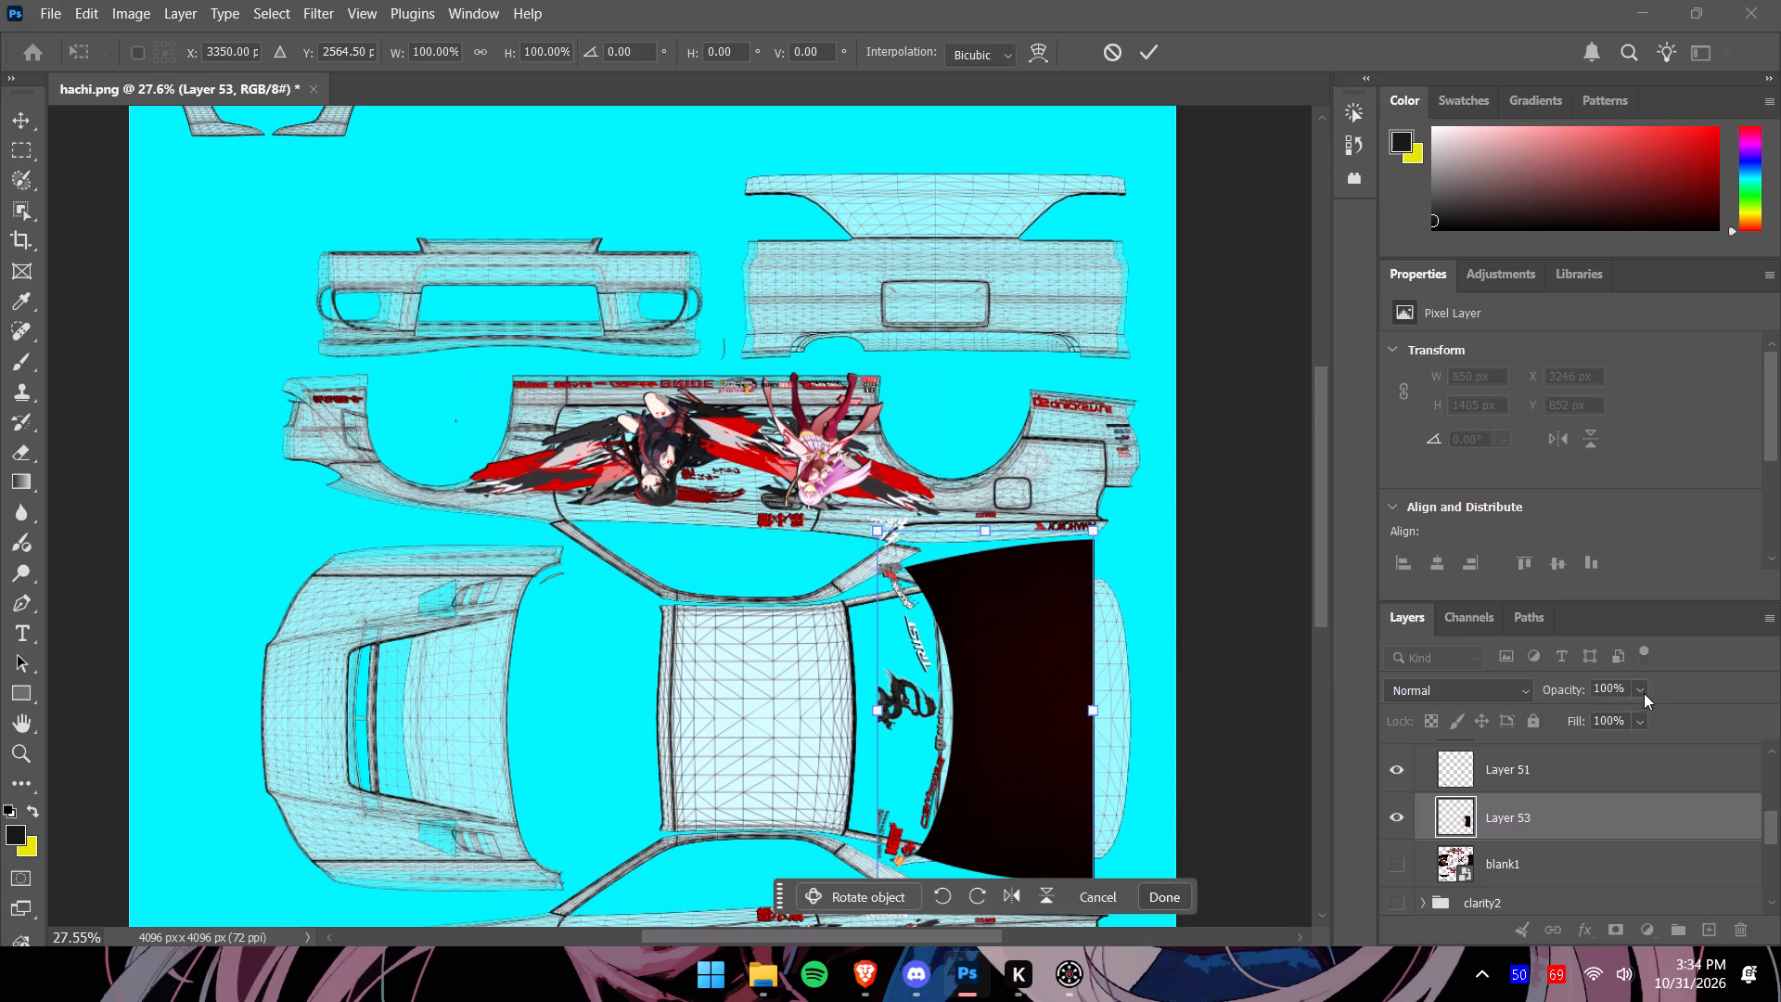
left_click_drag(1664, 713, 1634, 716)
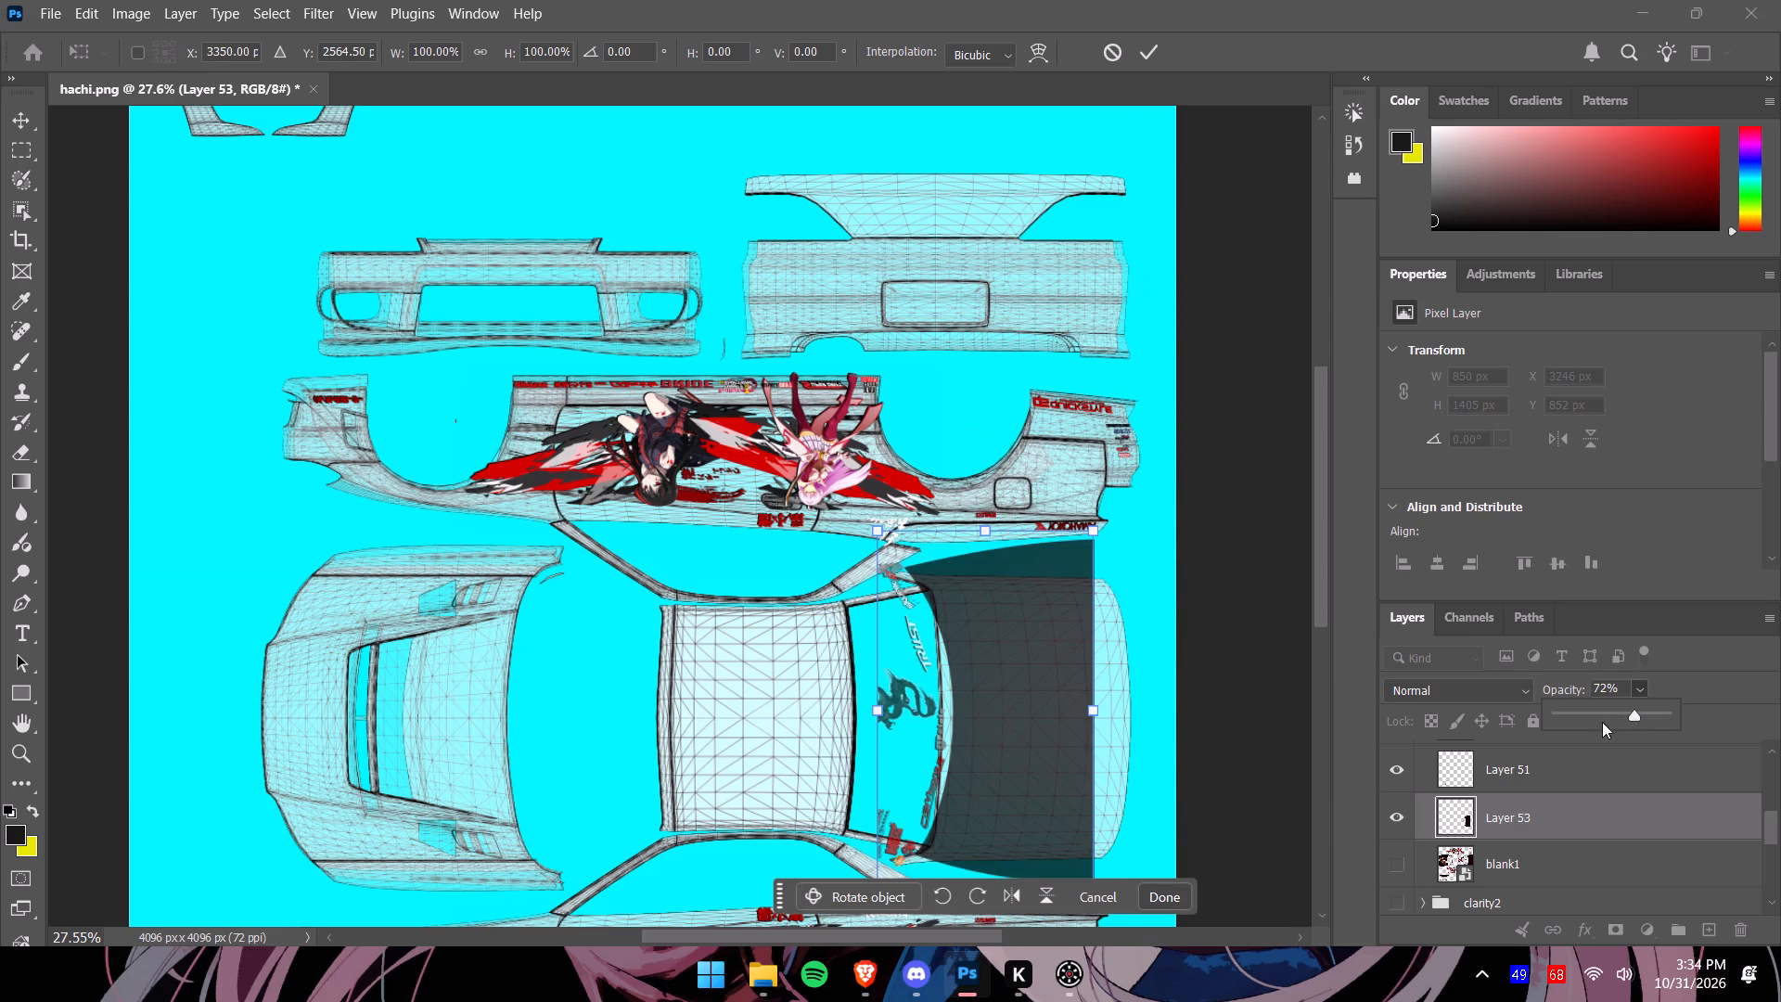
left_click_drag(1094, 713, 1124, 713)
left_click_drag(1096, 713, 1096, 713)
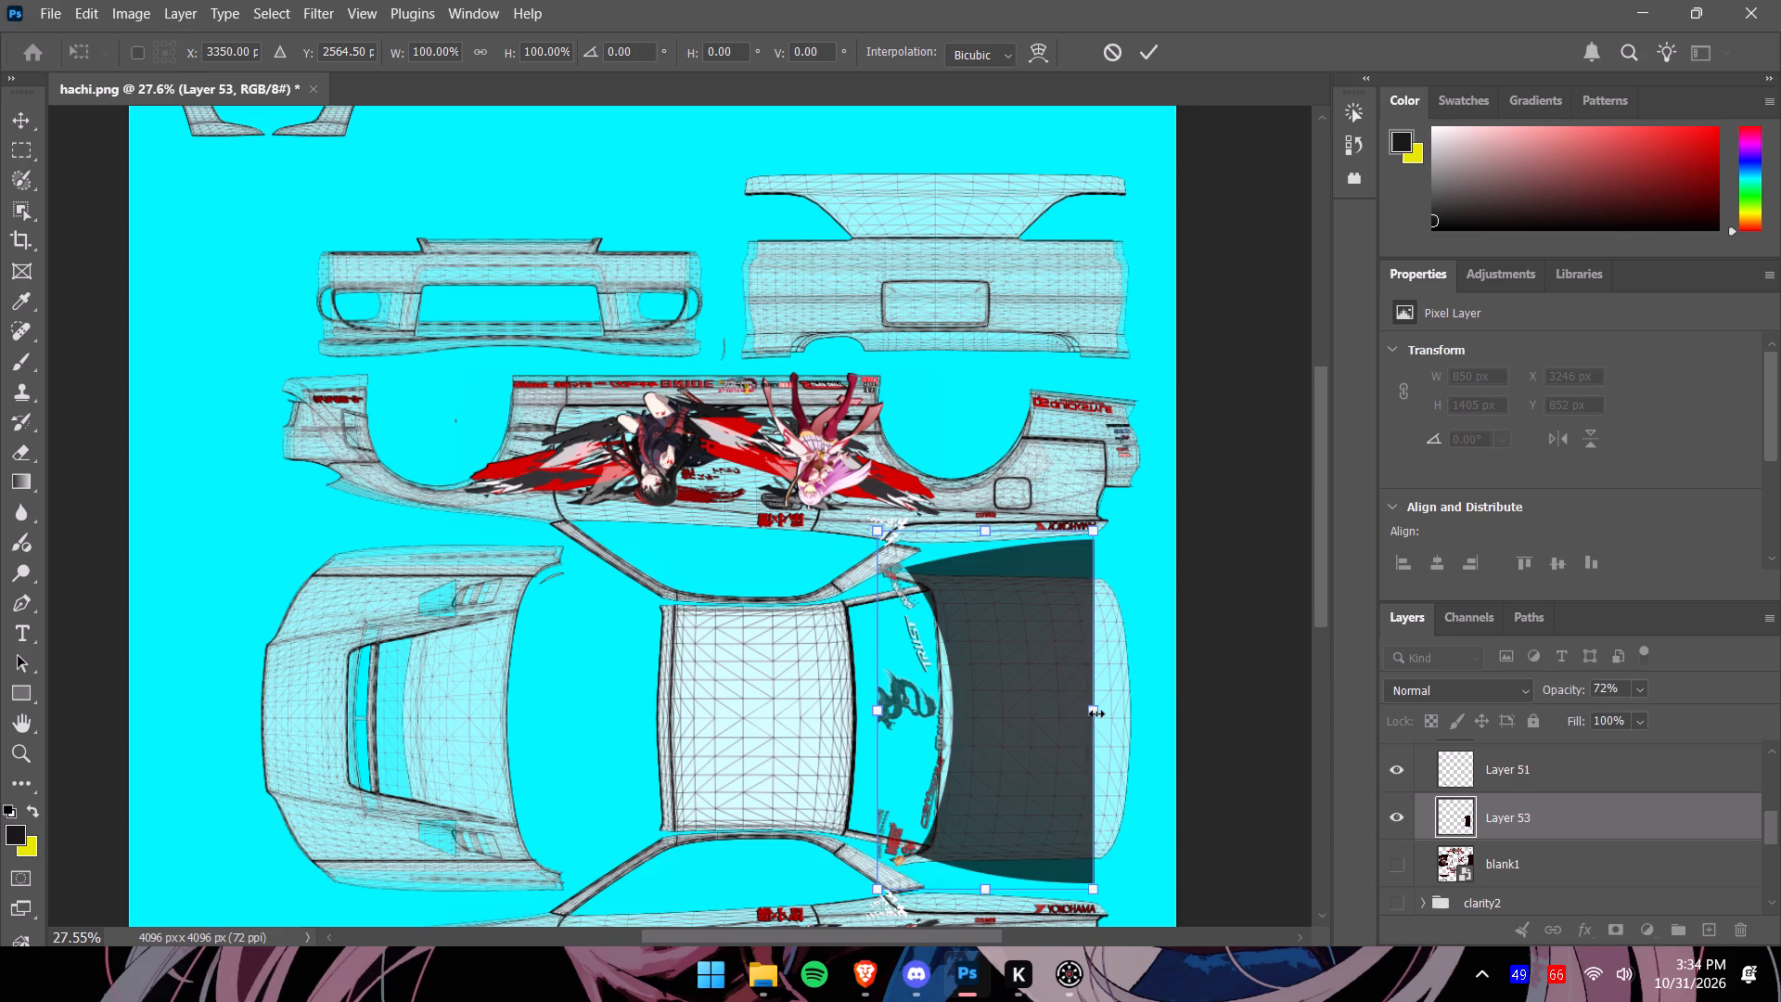
left_click_drag(1096, 713, 1138, 716)
left_click_drag(878, 714, 859, 715)
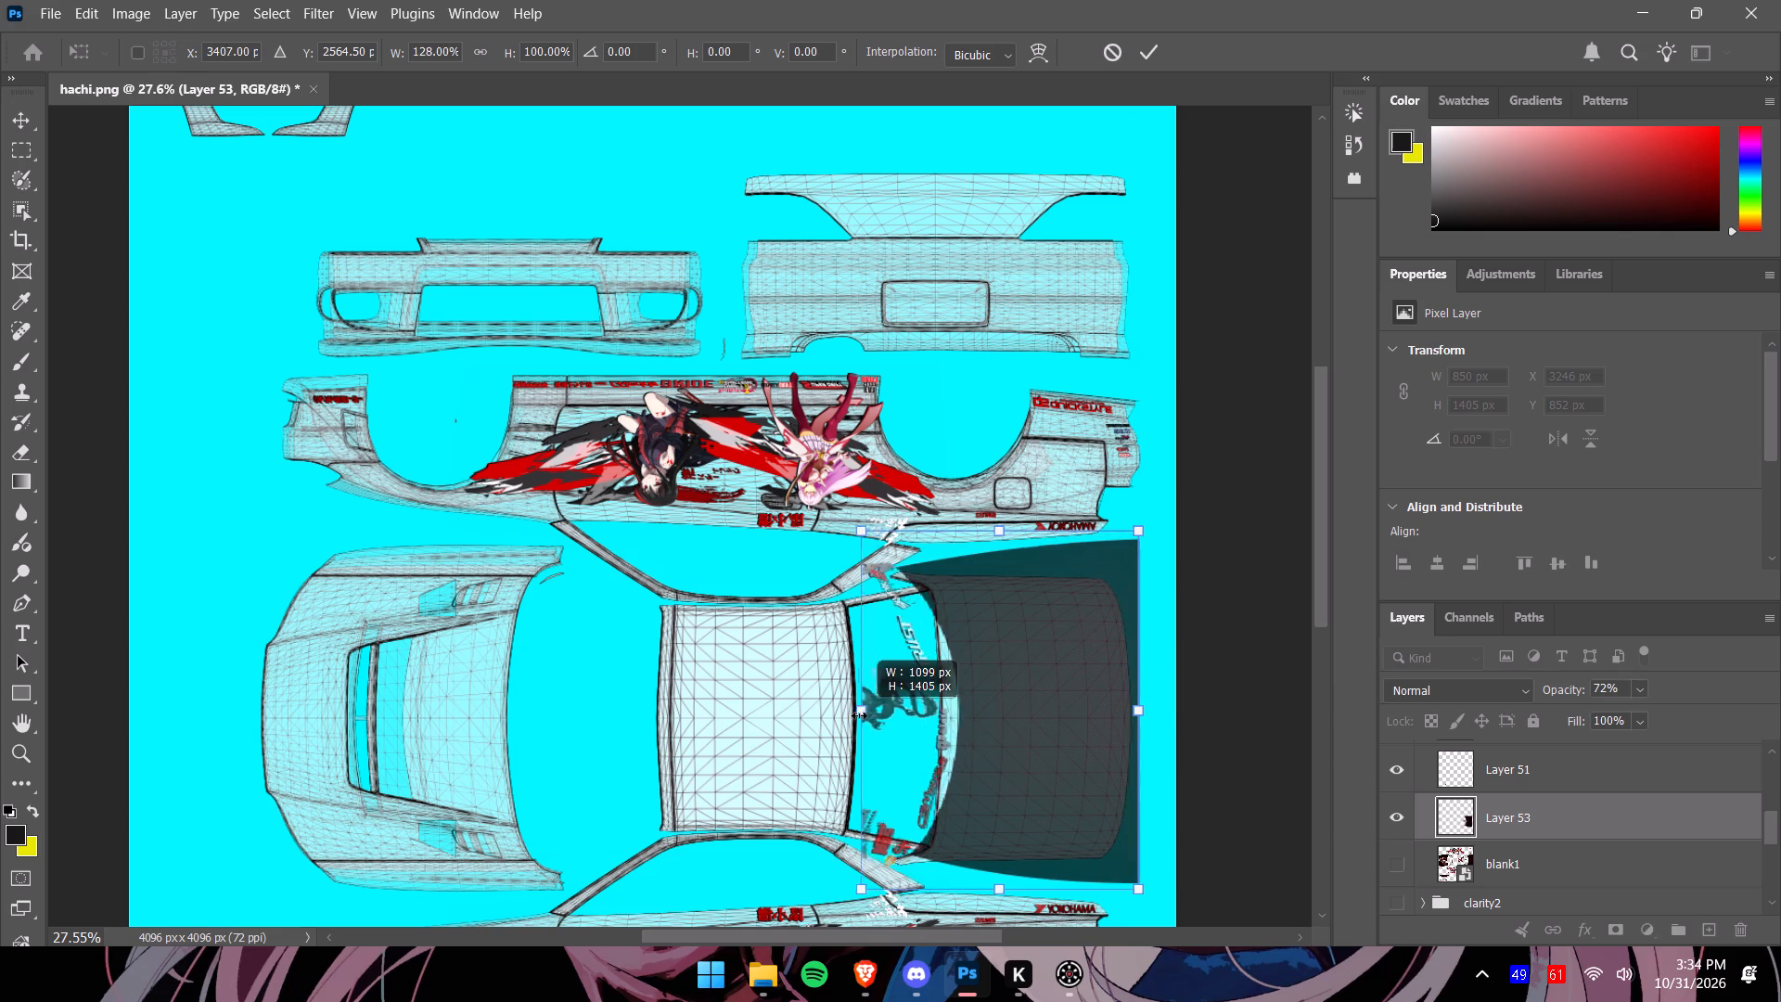
left_click_drag(859, 715, 843, 717)
Stretch the copy's roof-side edge to a size of about 1253 x 1405 px and shift it down about 27 px.
left_click_drag(1327, 616, 1326, 629)
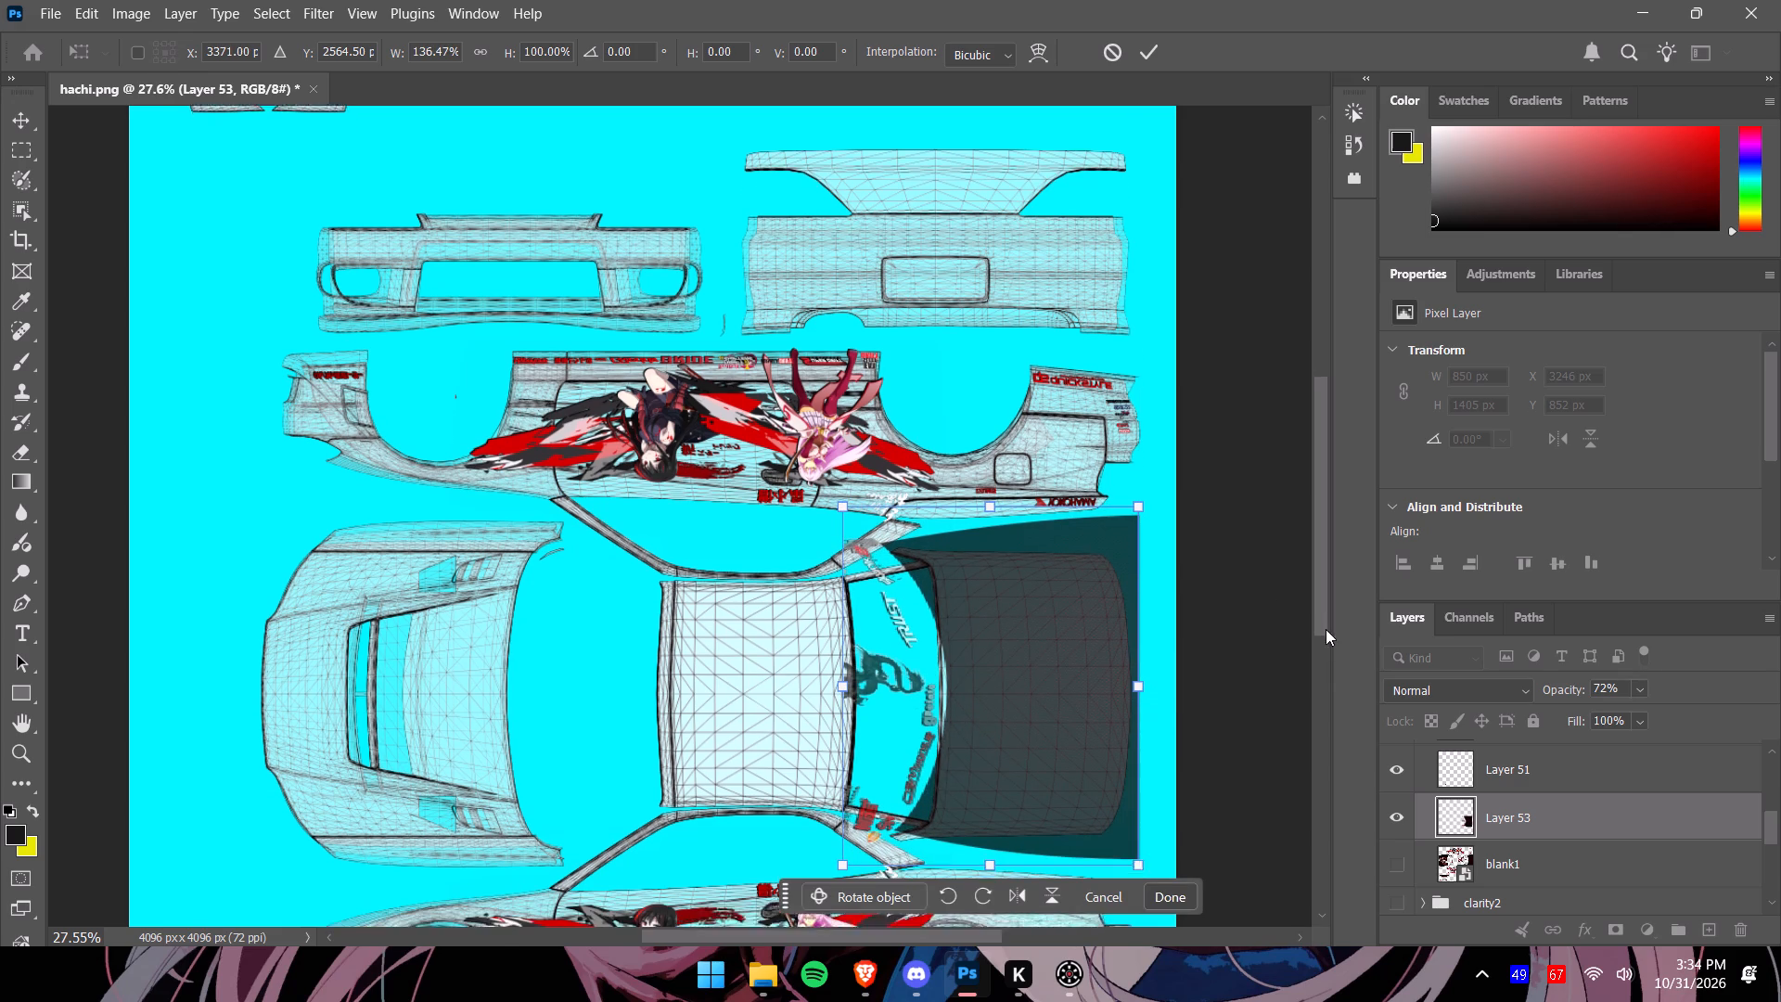
left_click_drag(1326, 629, 1329, 649)
scroll(1057, 650, "up", 1, "alt")
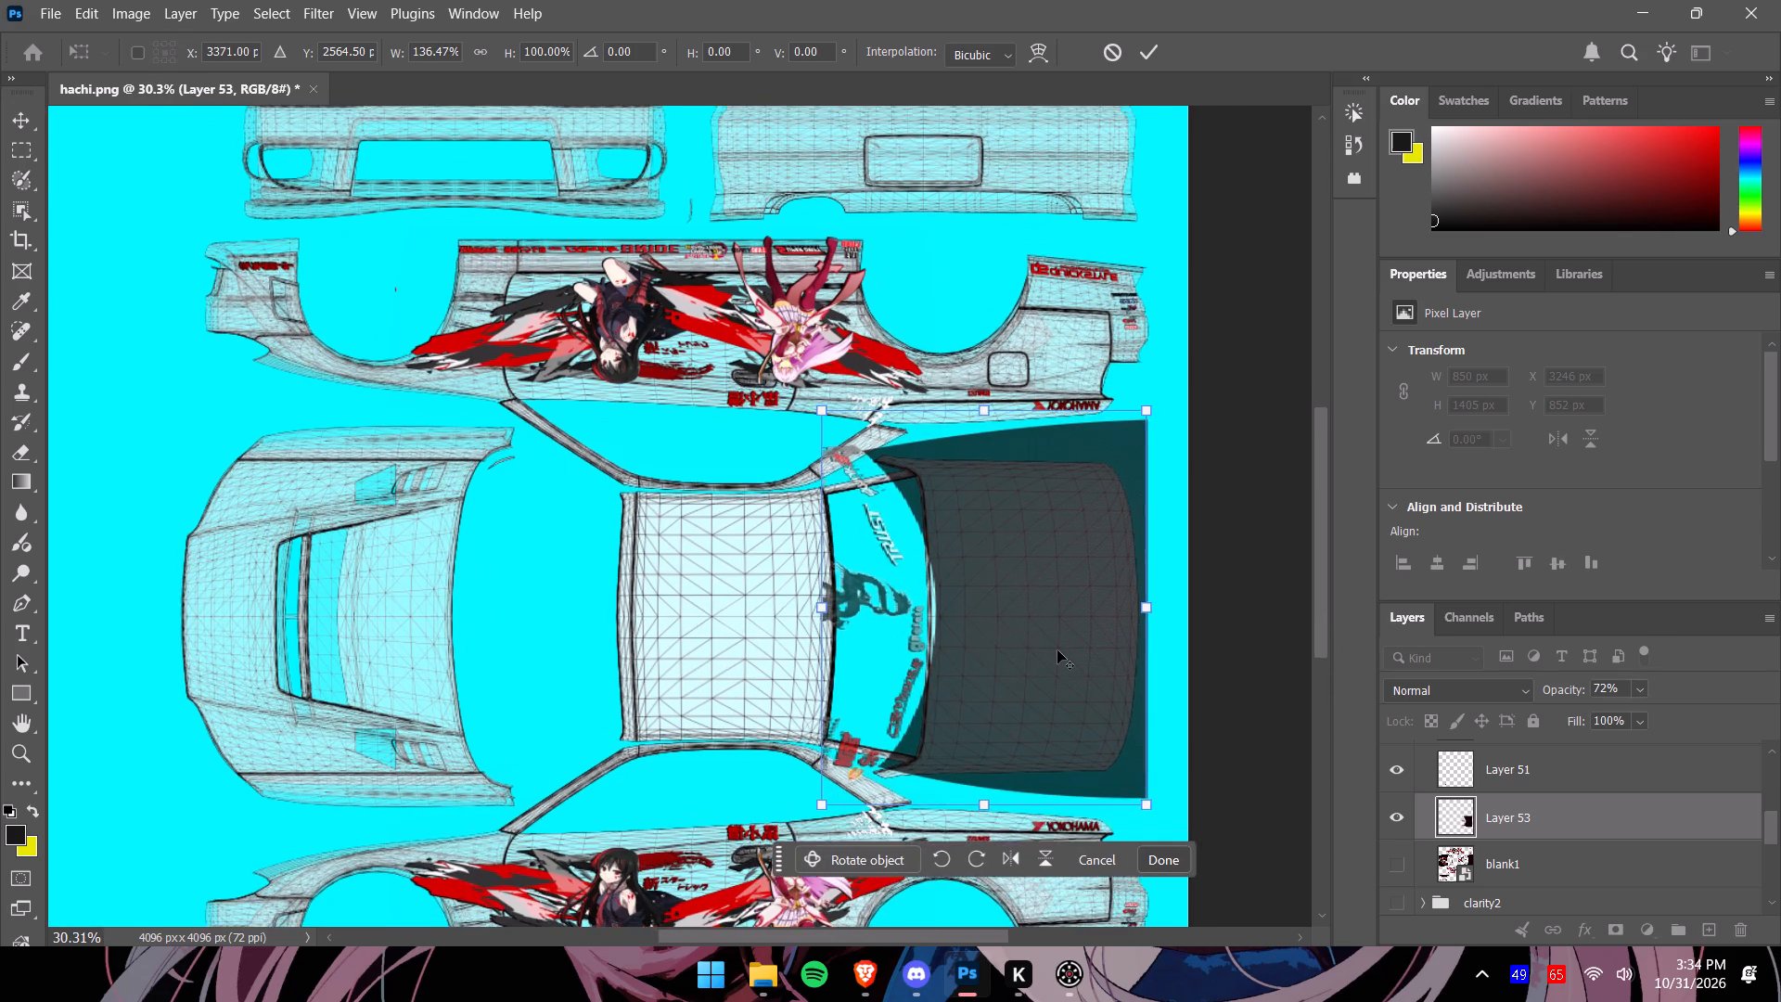
scroll(1057, 650, "up", 4, "alt")
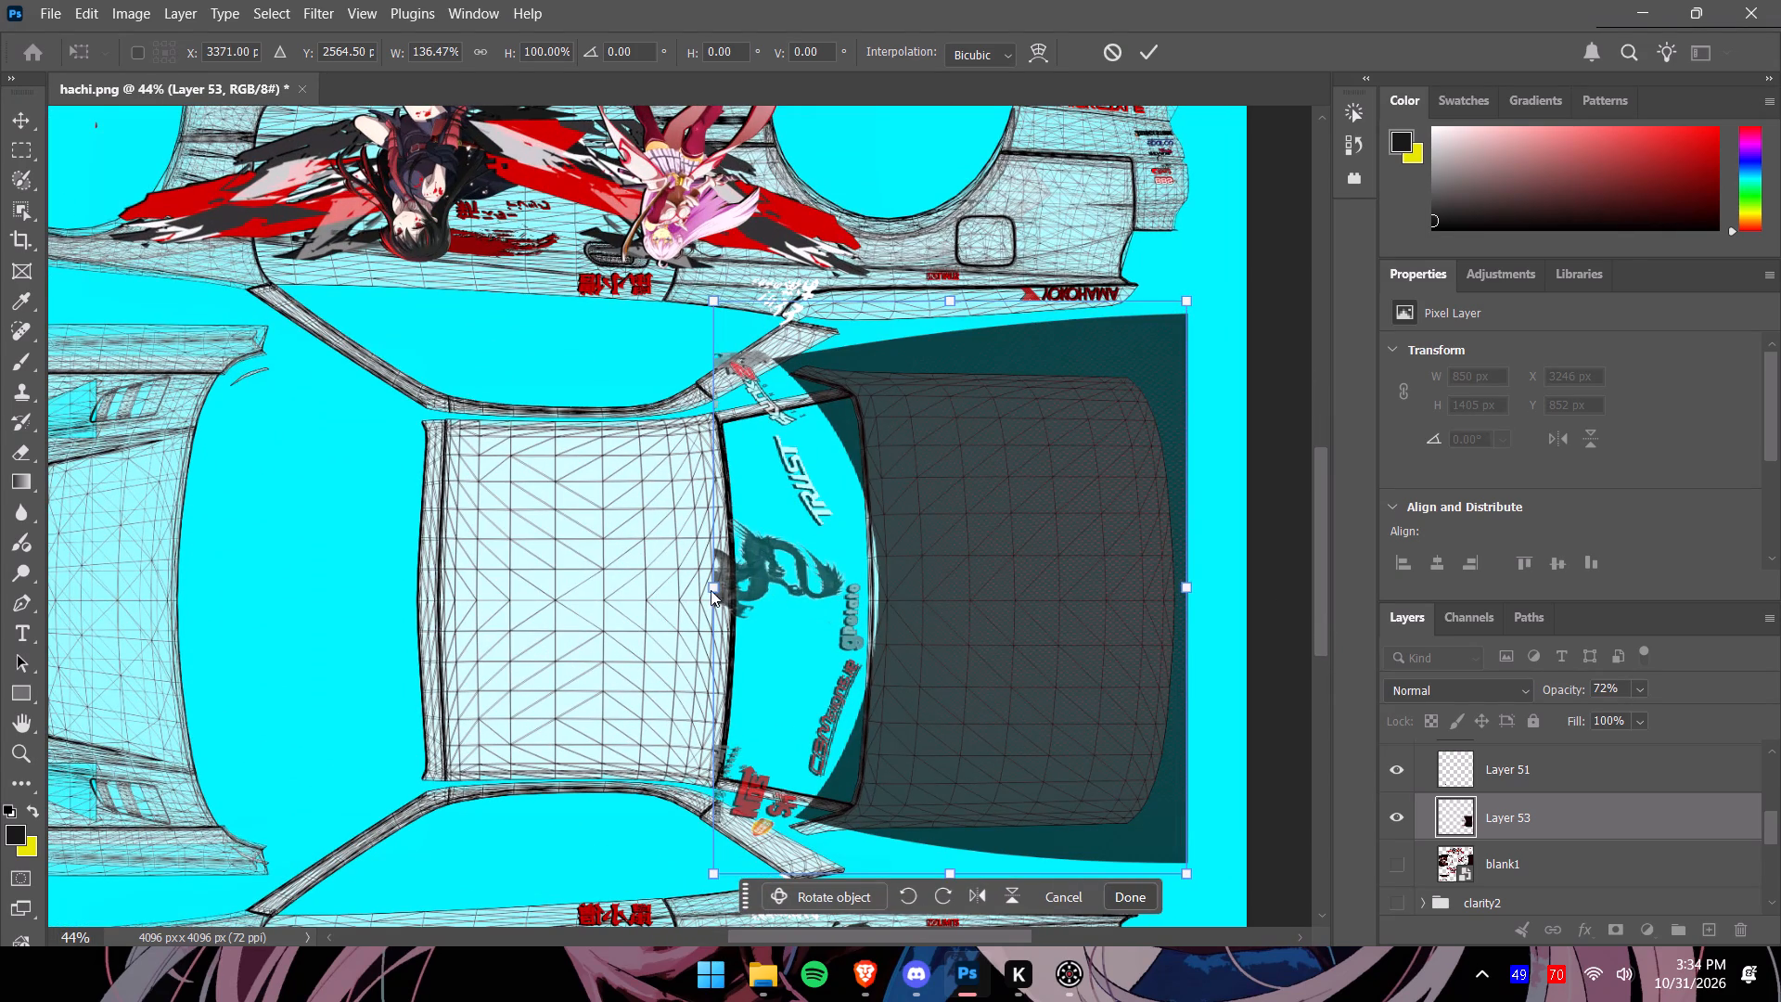
left_click(711, 587)
left_click_drag(711, 587, 677, 584)
left_click_drag(714, 586, 696, 586)
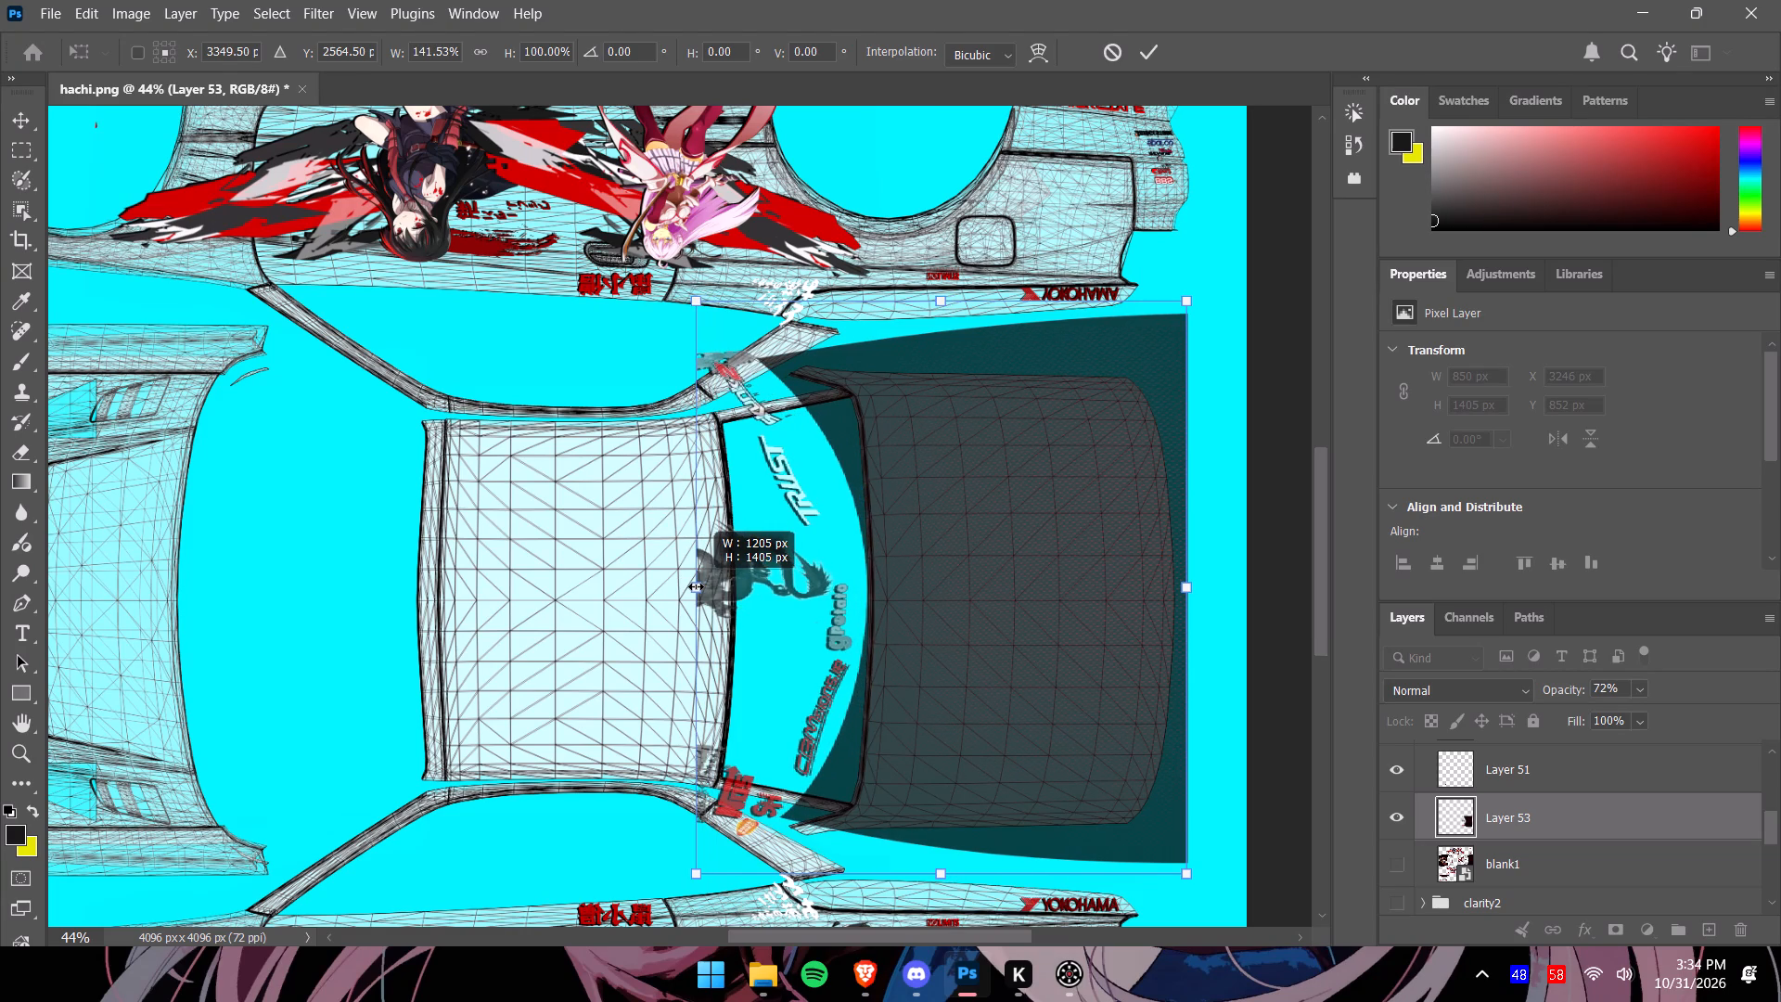
left_click_drag(696, 586, 645, 593)
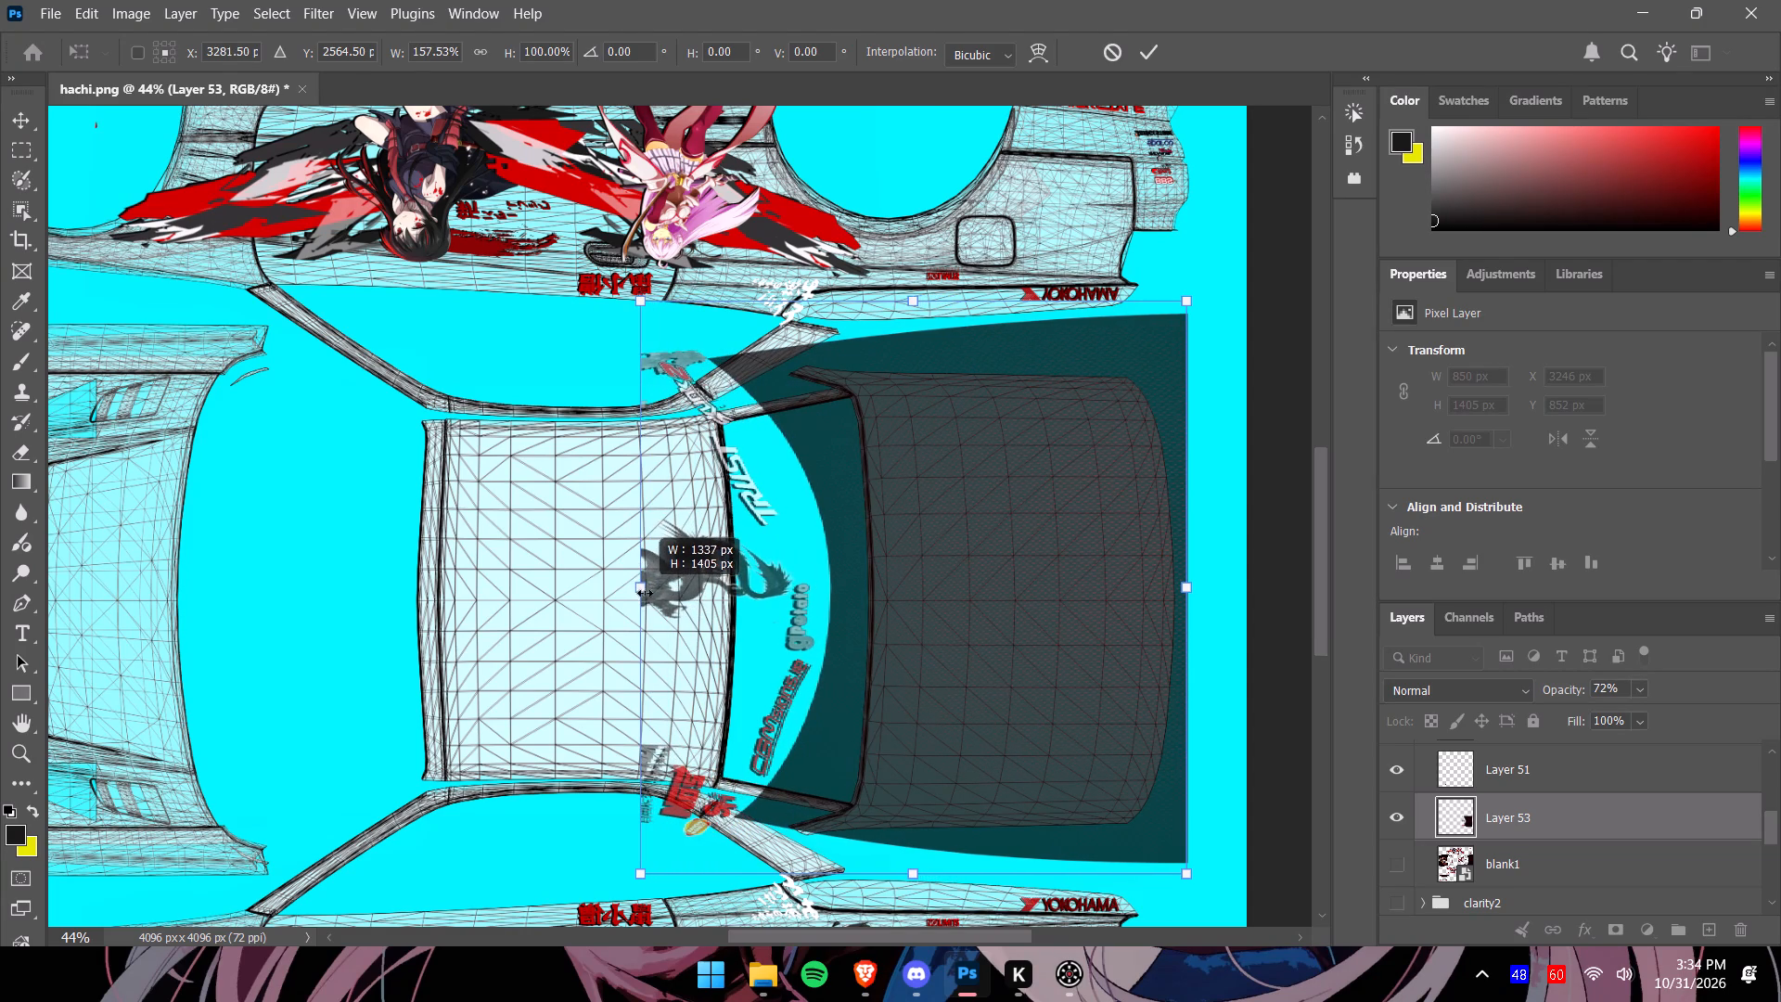
left_click_drag(645, 593, 644, 593)
left_click_drag(1071, 630, 1065, 639)
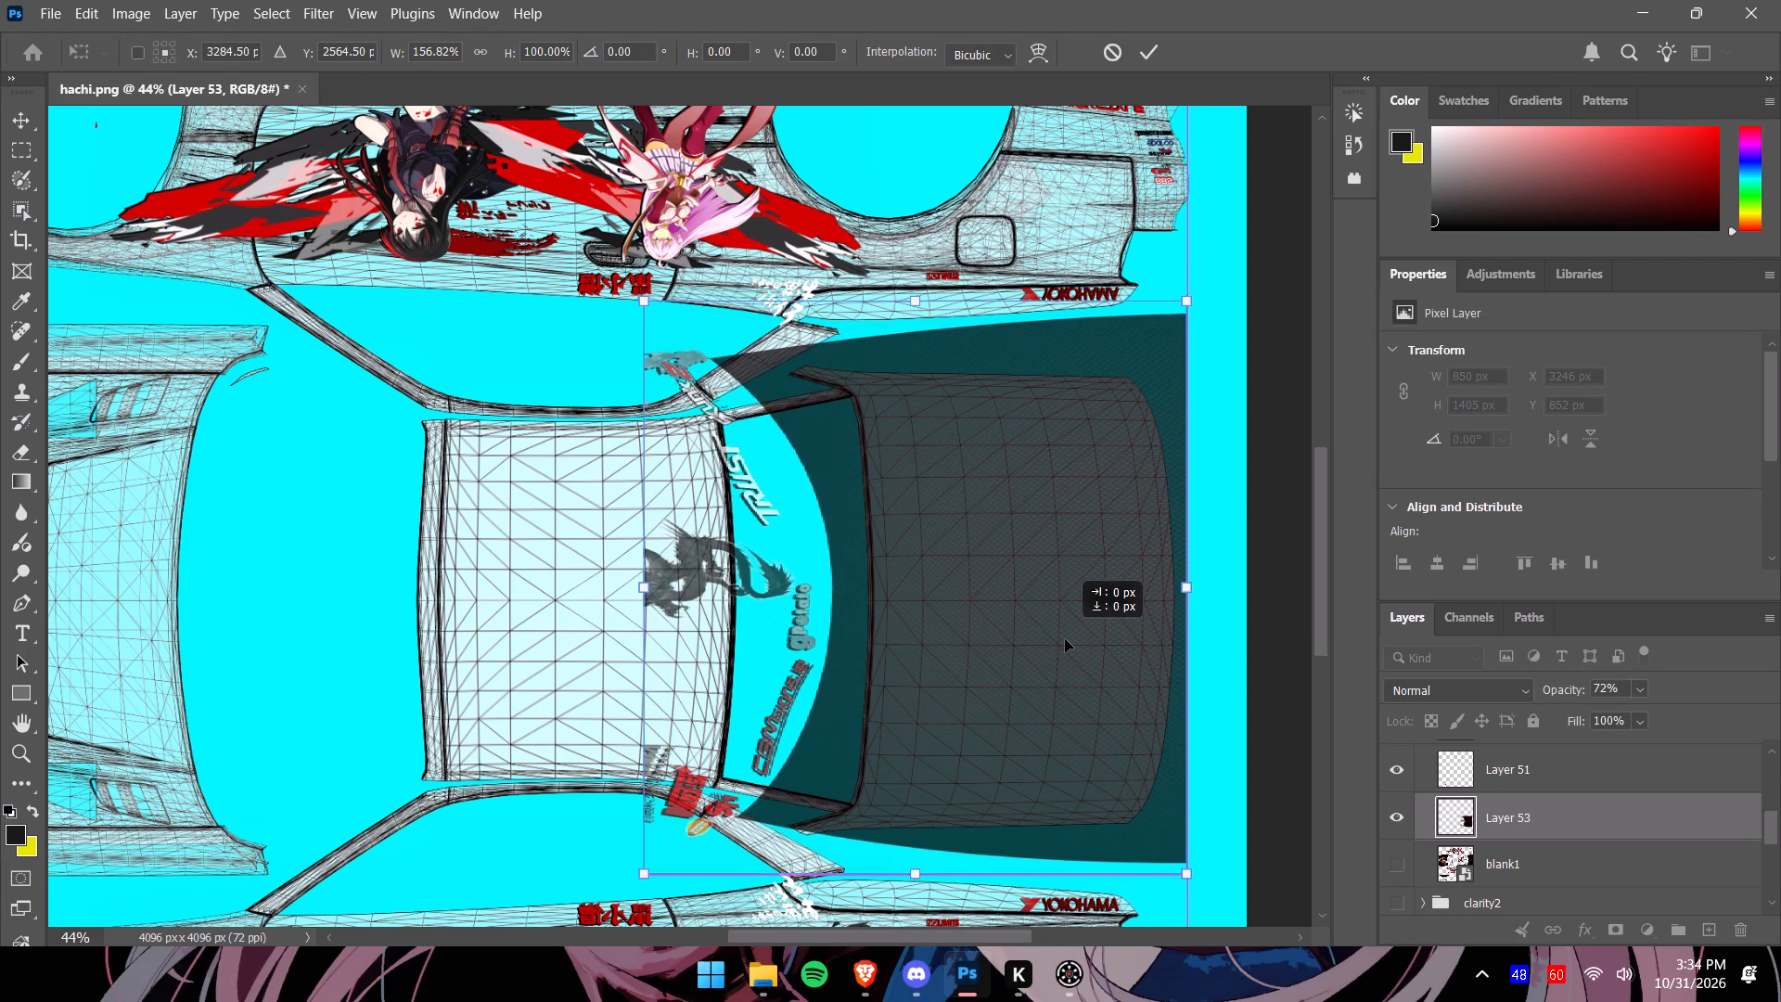
left_click_drag(1065, 639, 1065, 641)
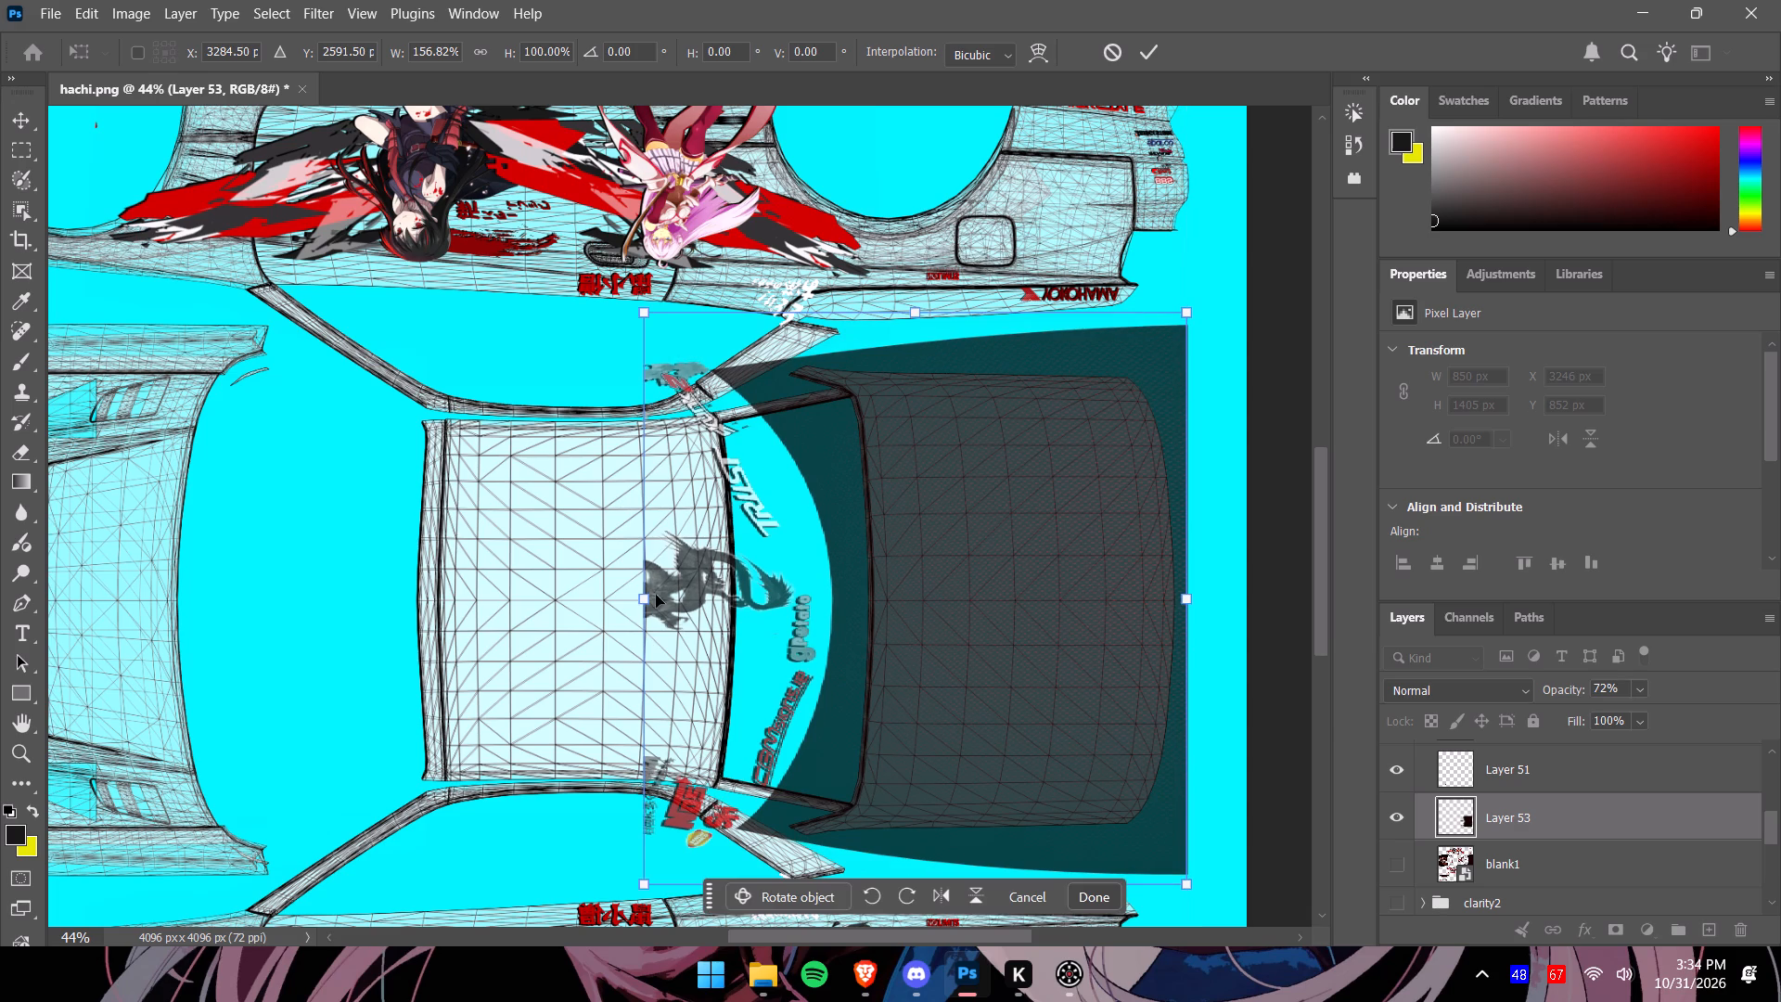
left_click_drag(639, 599, 657, 599)
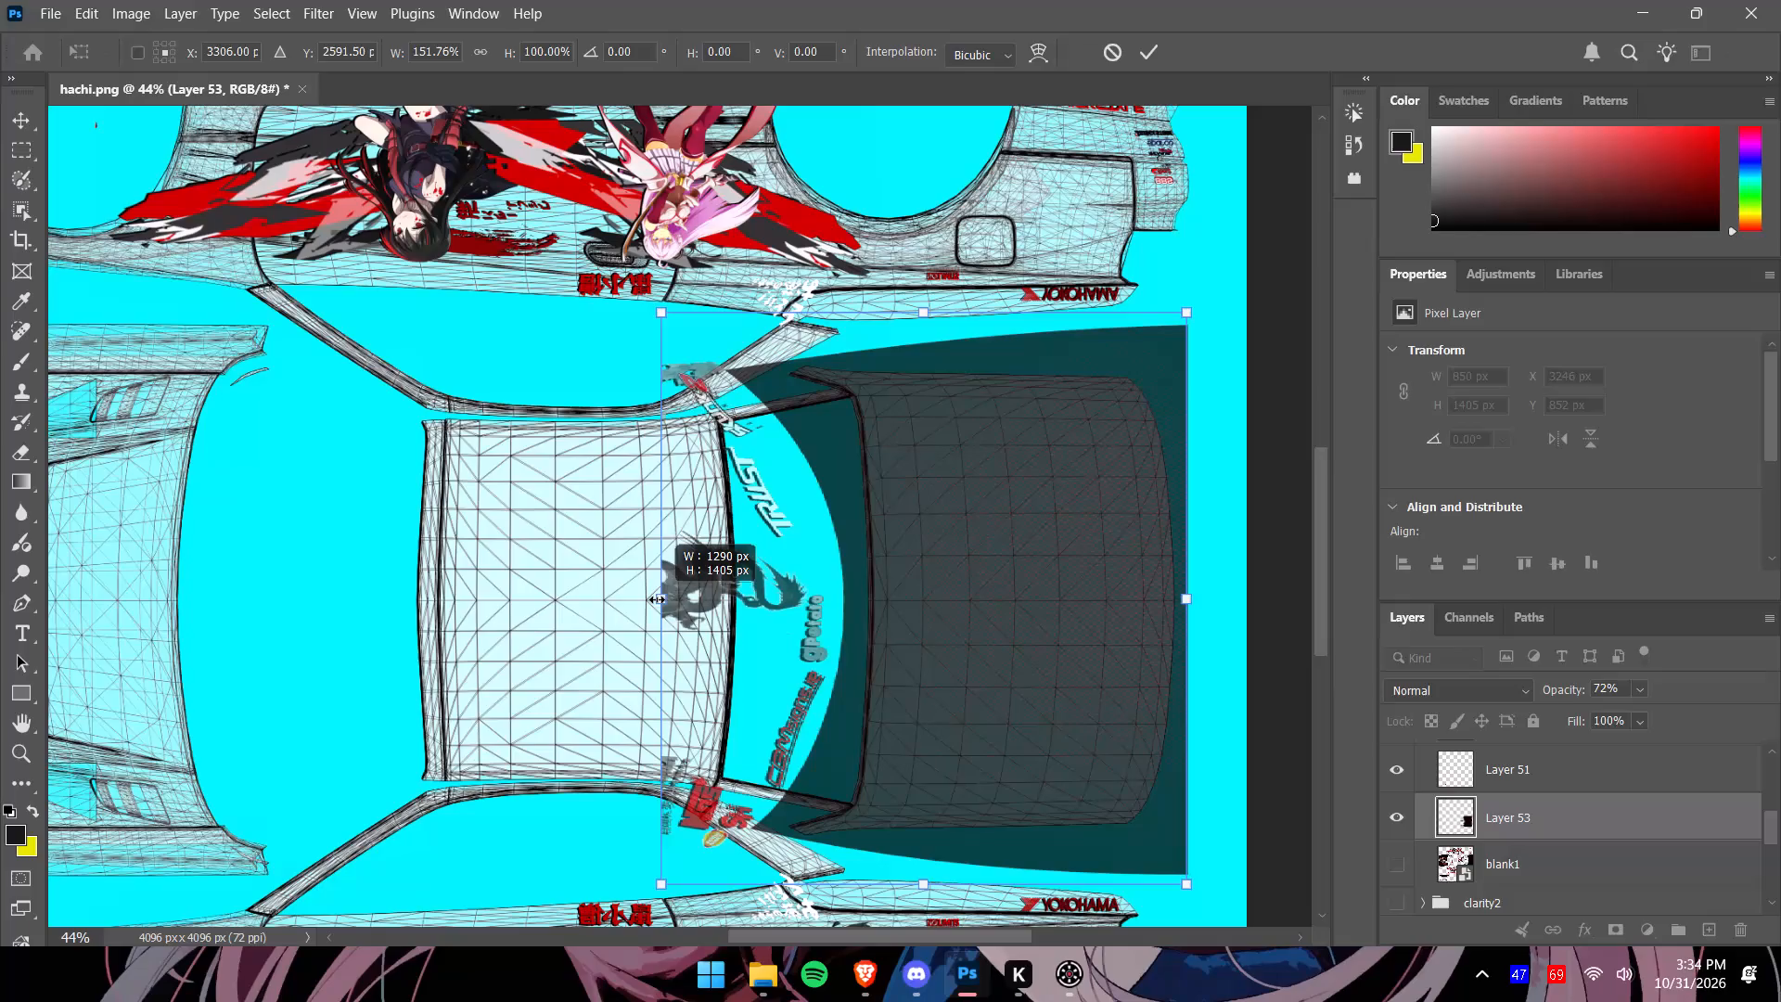
left_click_drag(657, 599, 671, 597)
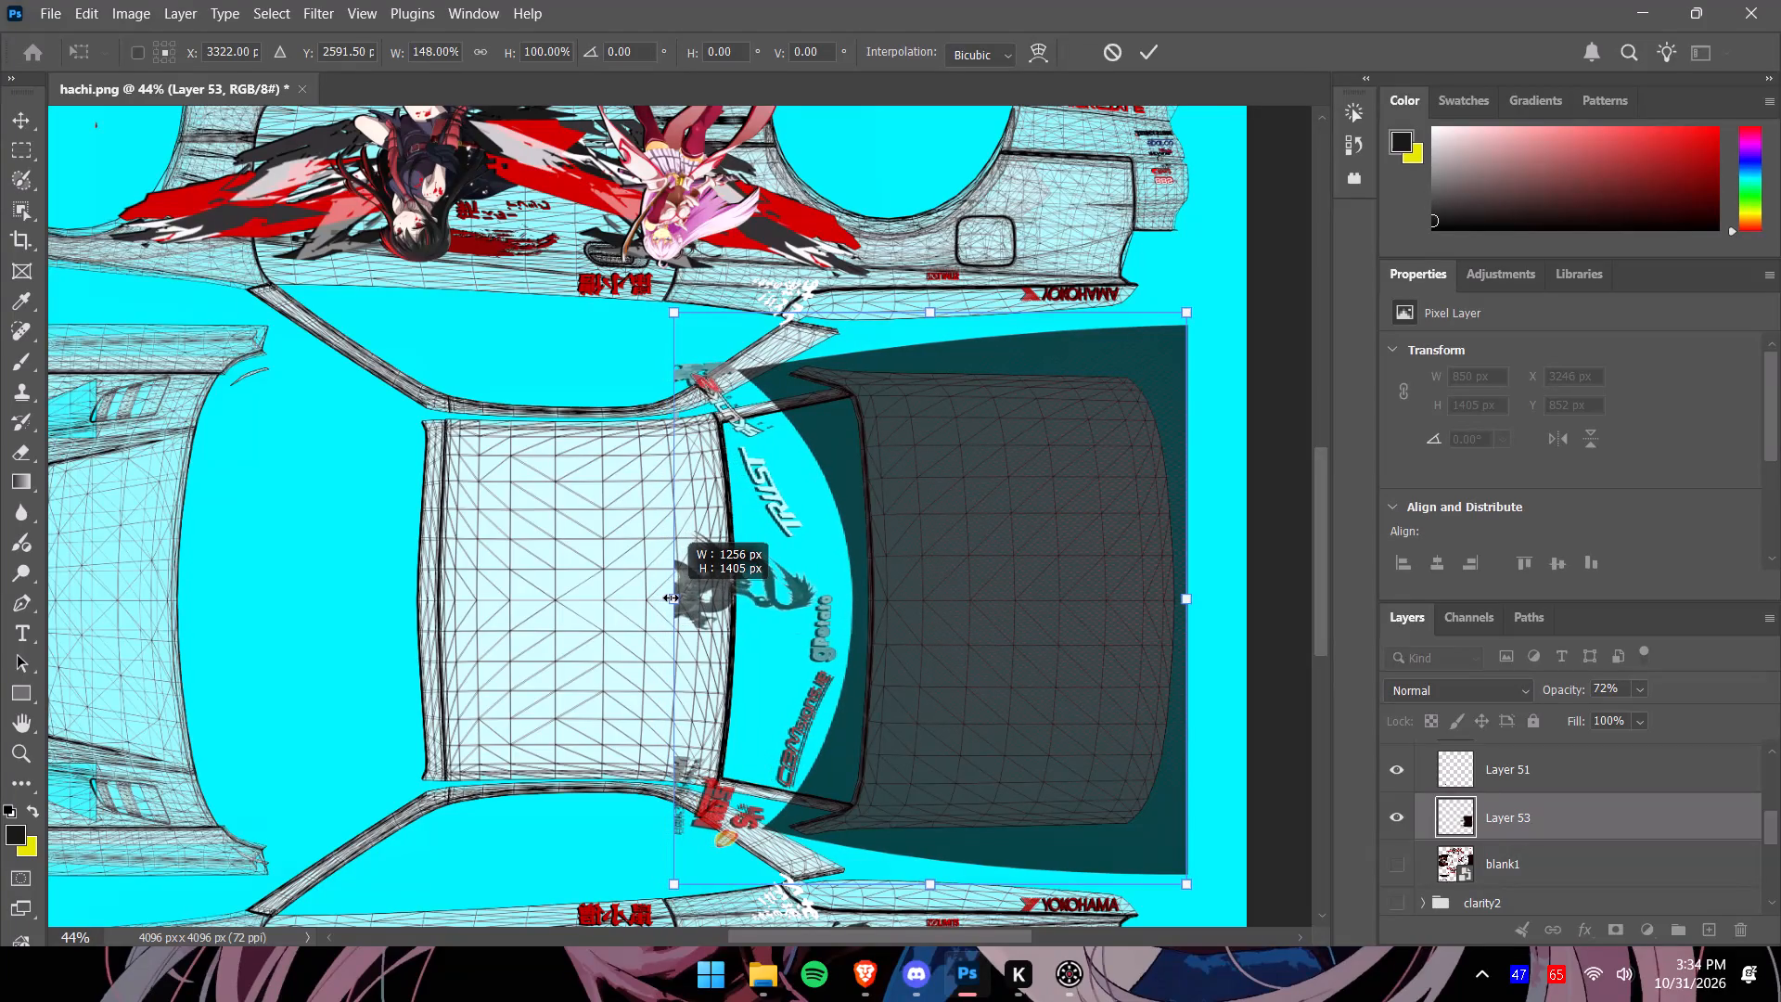
left_click_drag(671, 597, 672, 597)
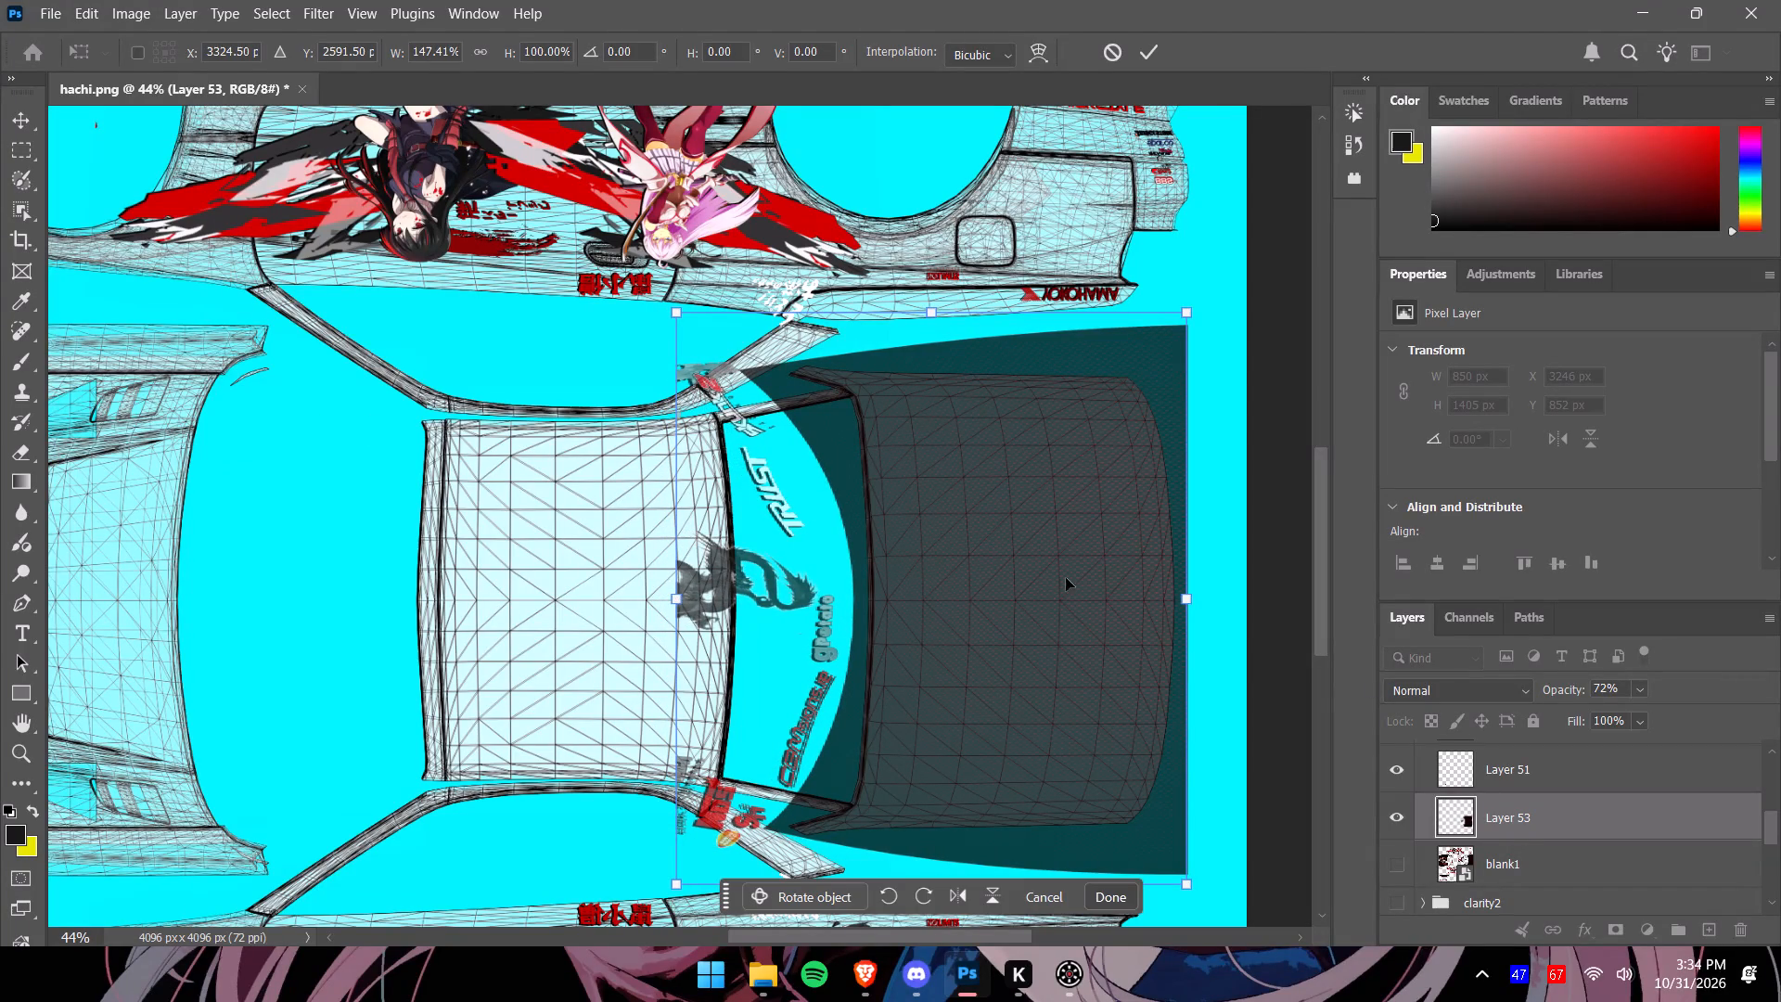
Erase the sponsor decals and dragon graphic from the copy between the roof and the dark red area.
left_click(23, 369)
left_click(21, 454)
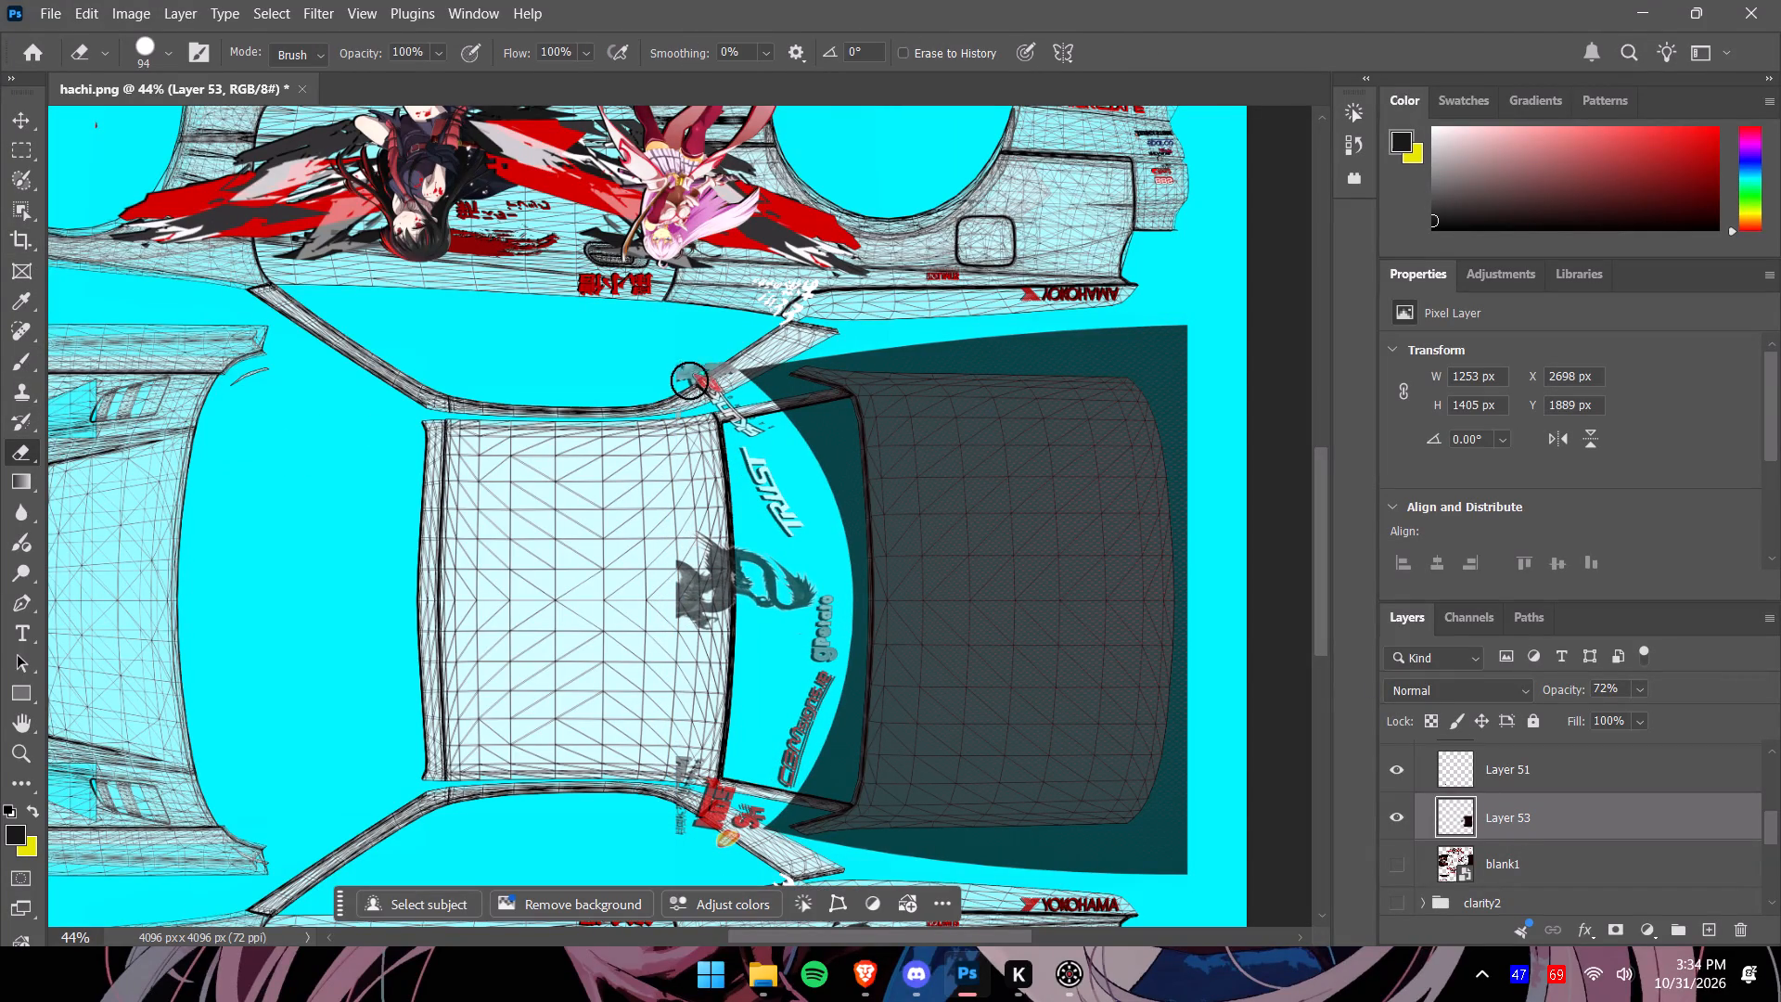
left_click_drag(684, 376, 702, 395)
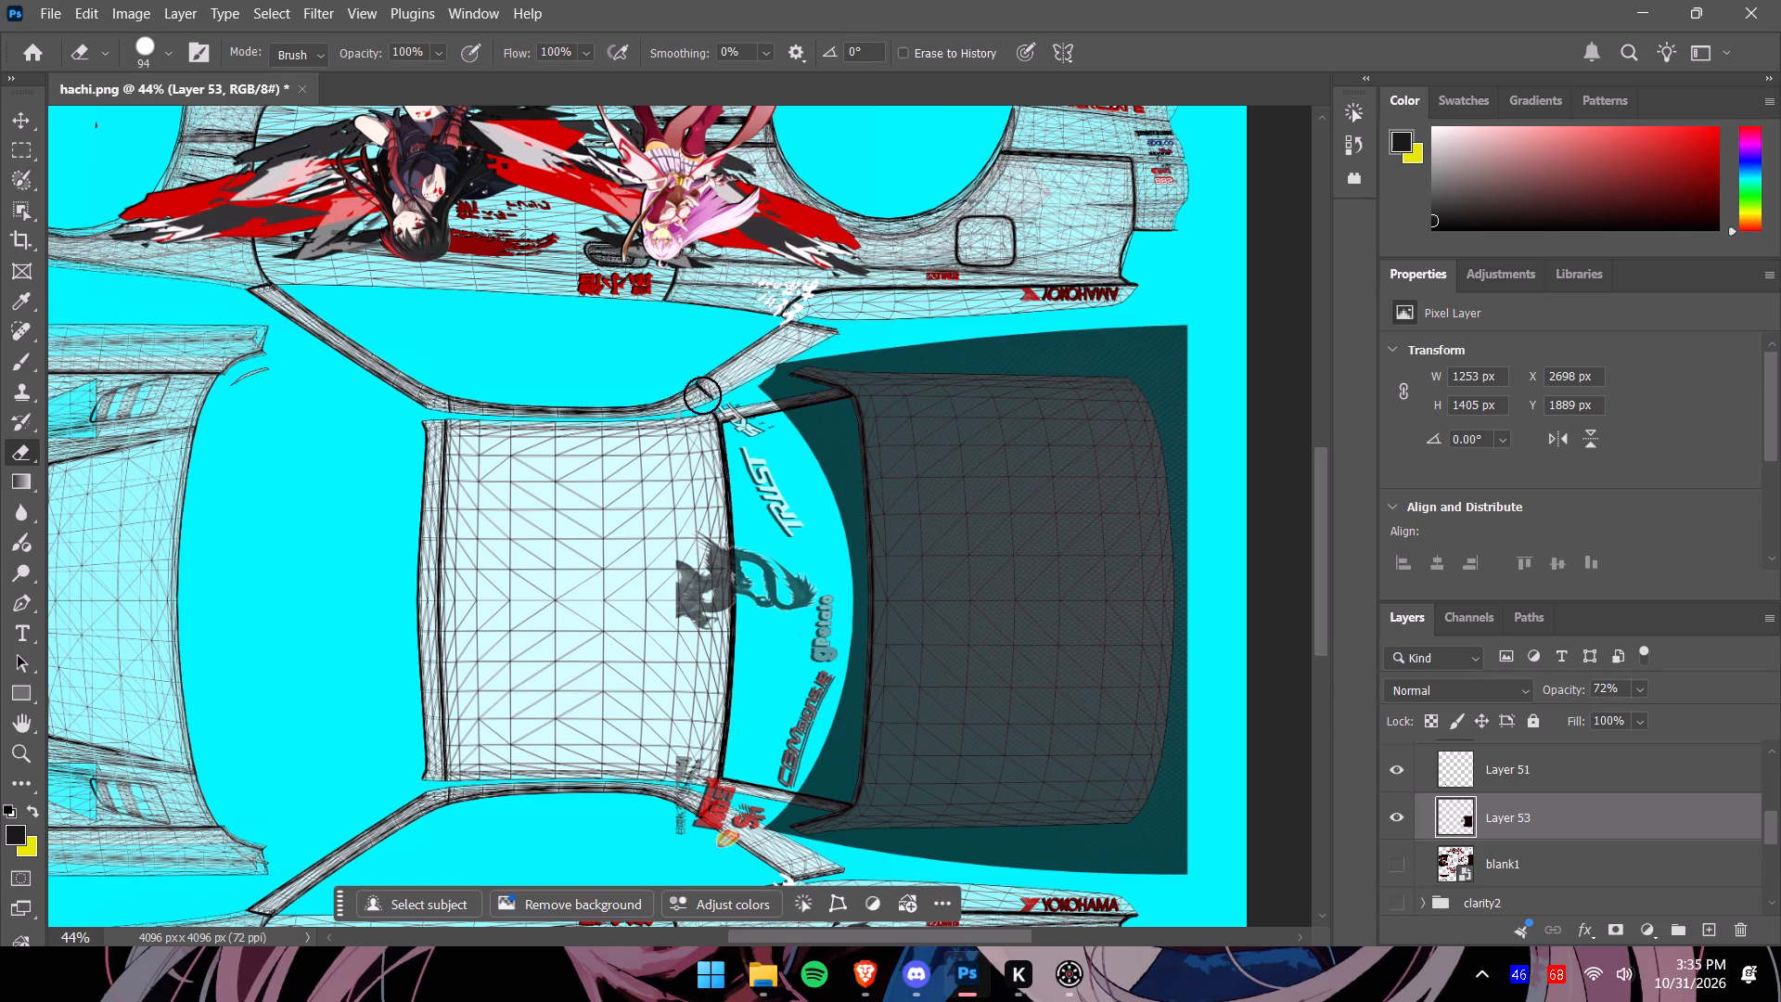
left_click_drag(702, 395, 761, 417)
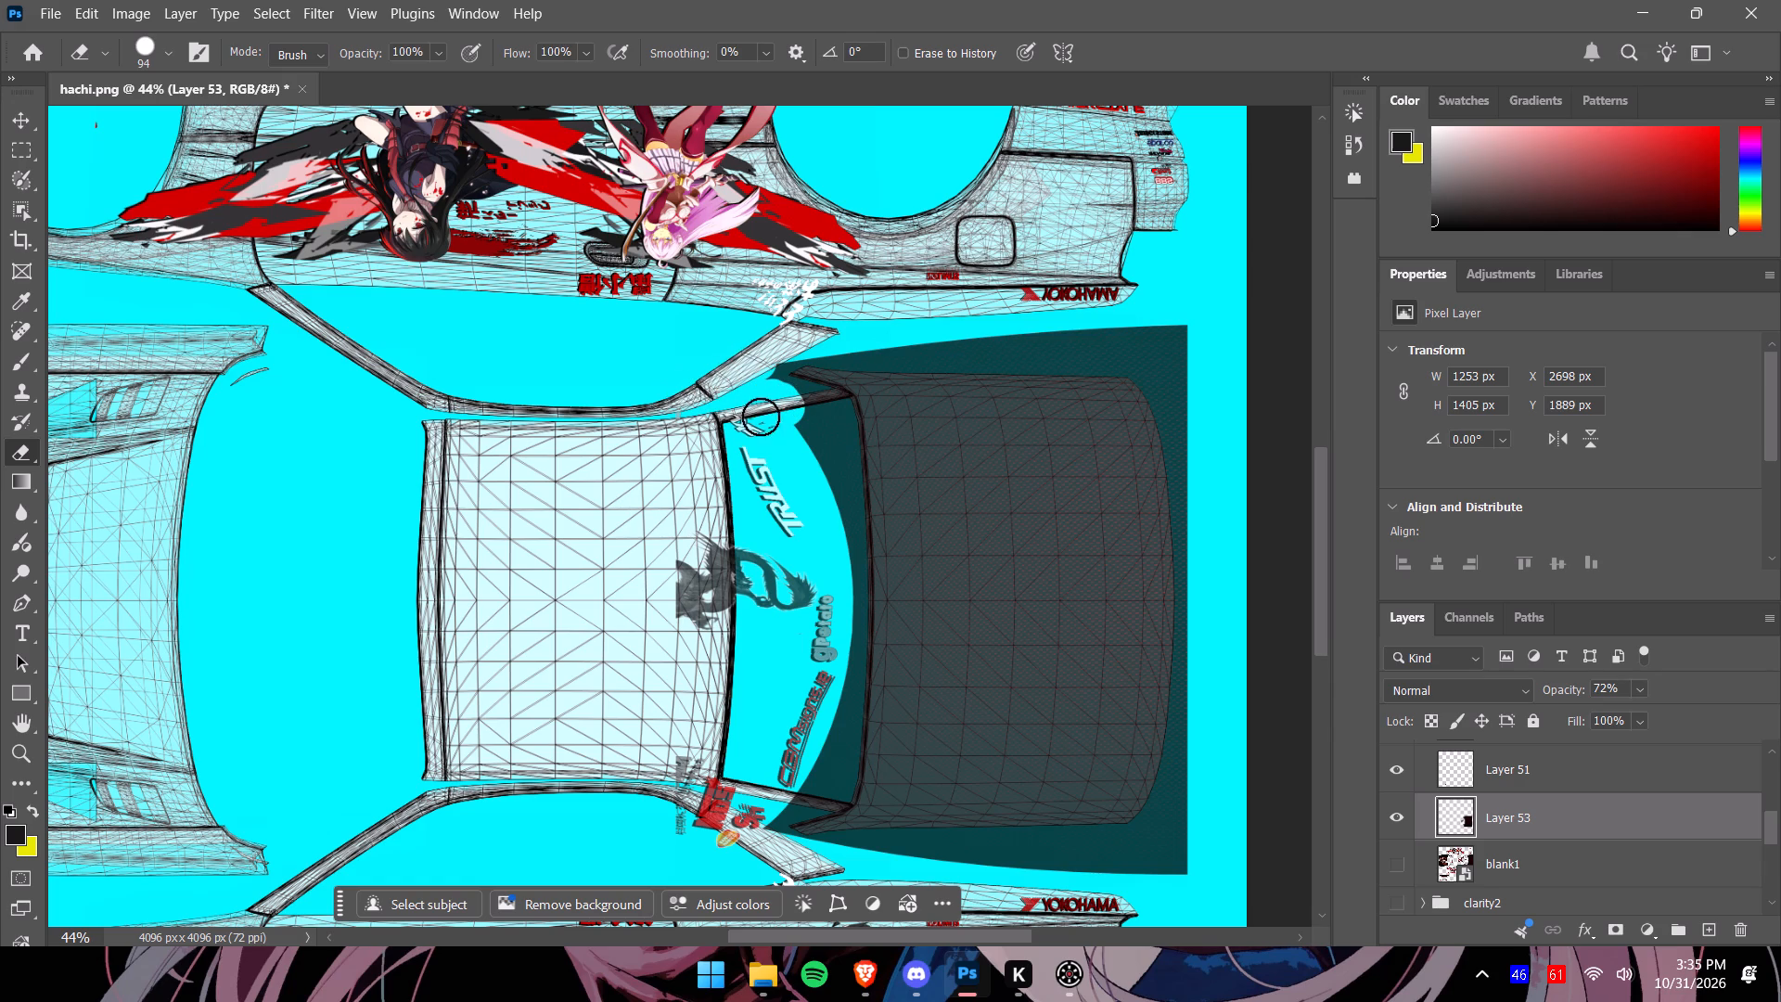
left_click_drag(761, 417, 801, 608)
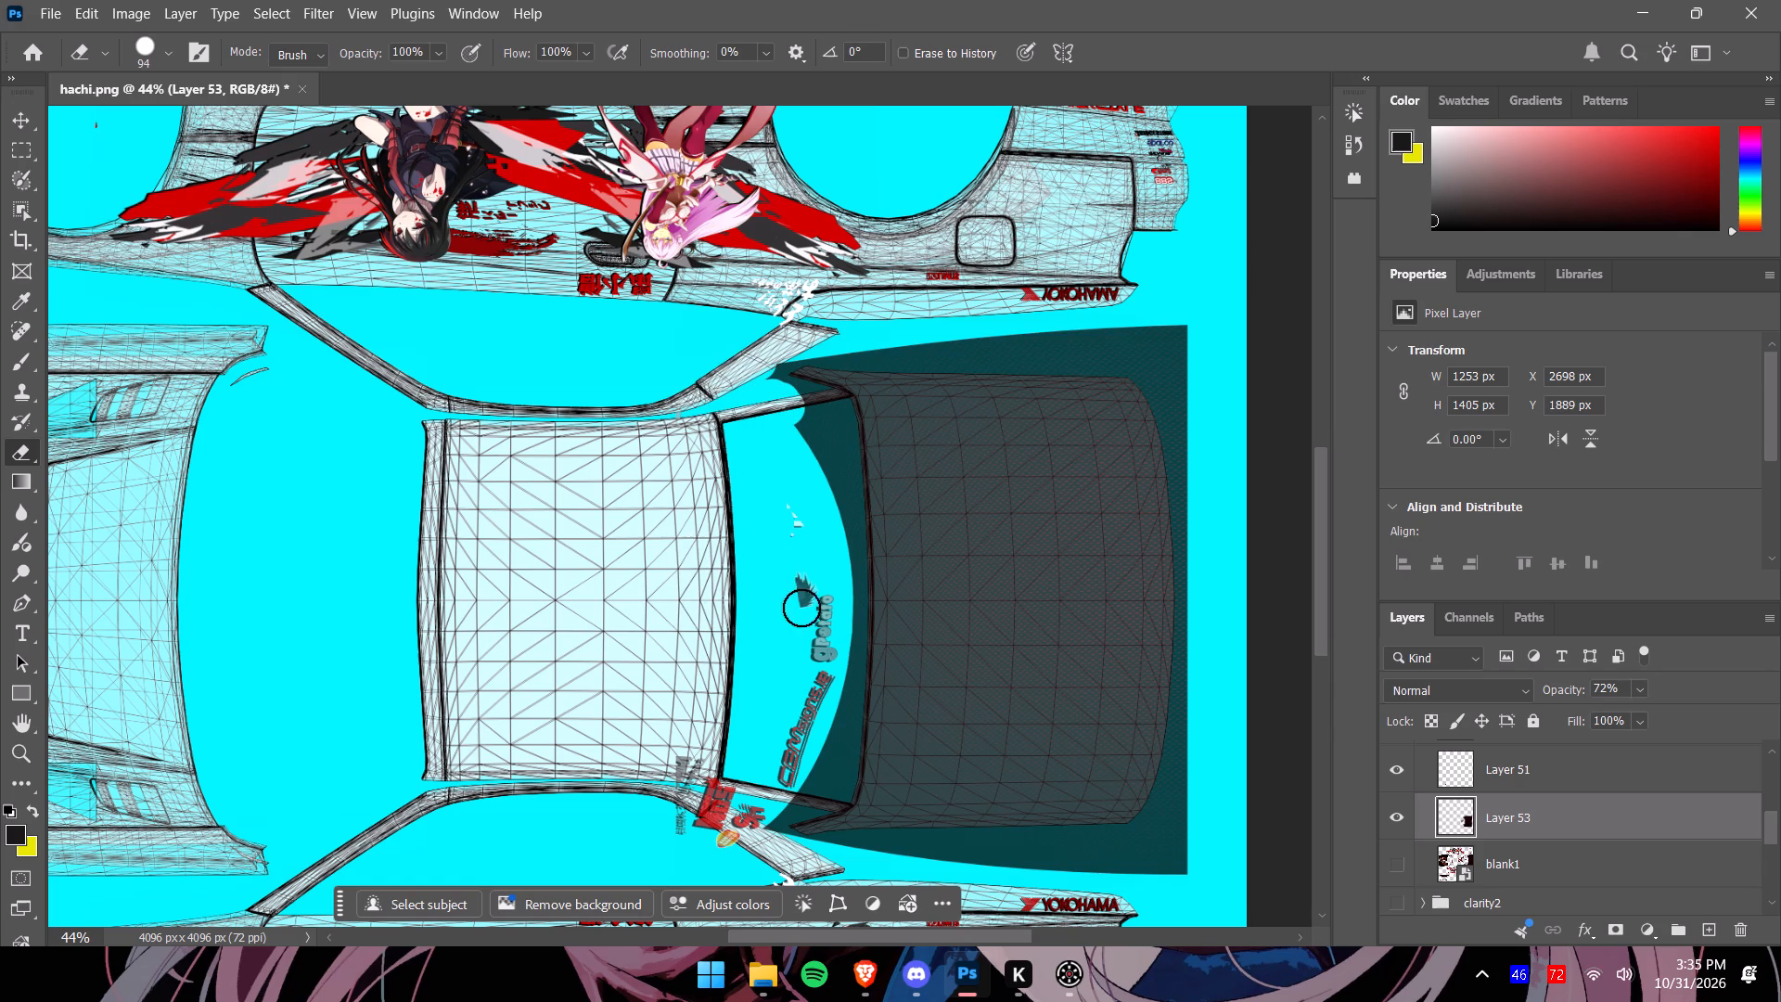
left_click_drag(801, 608, 775, 764)
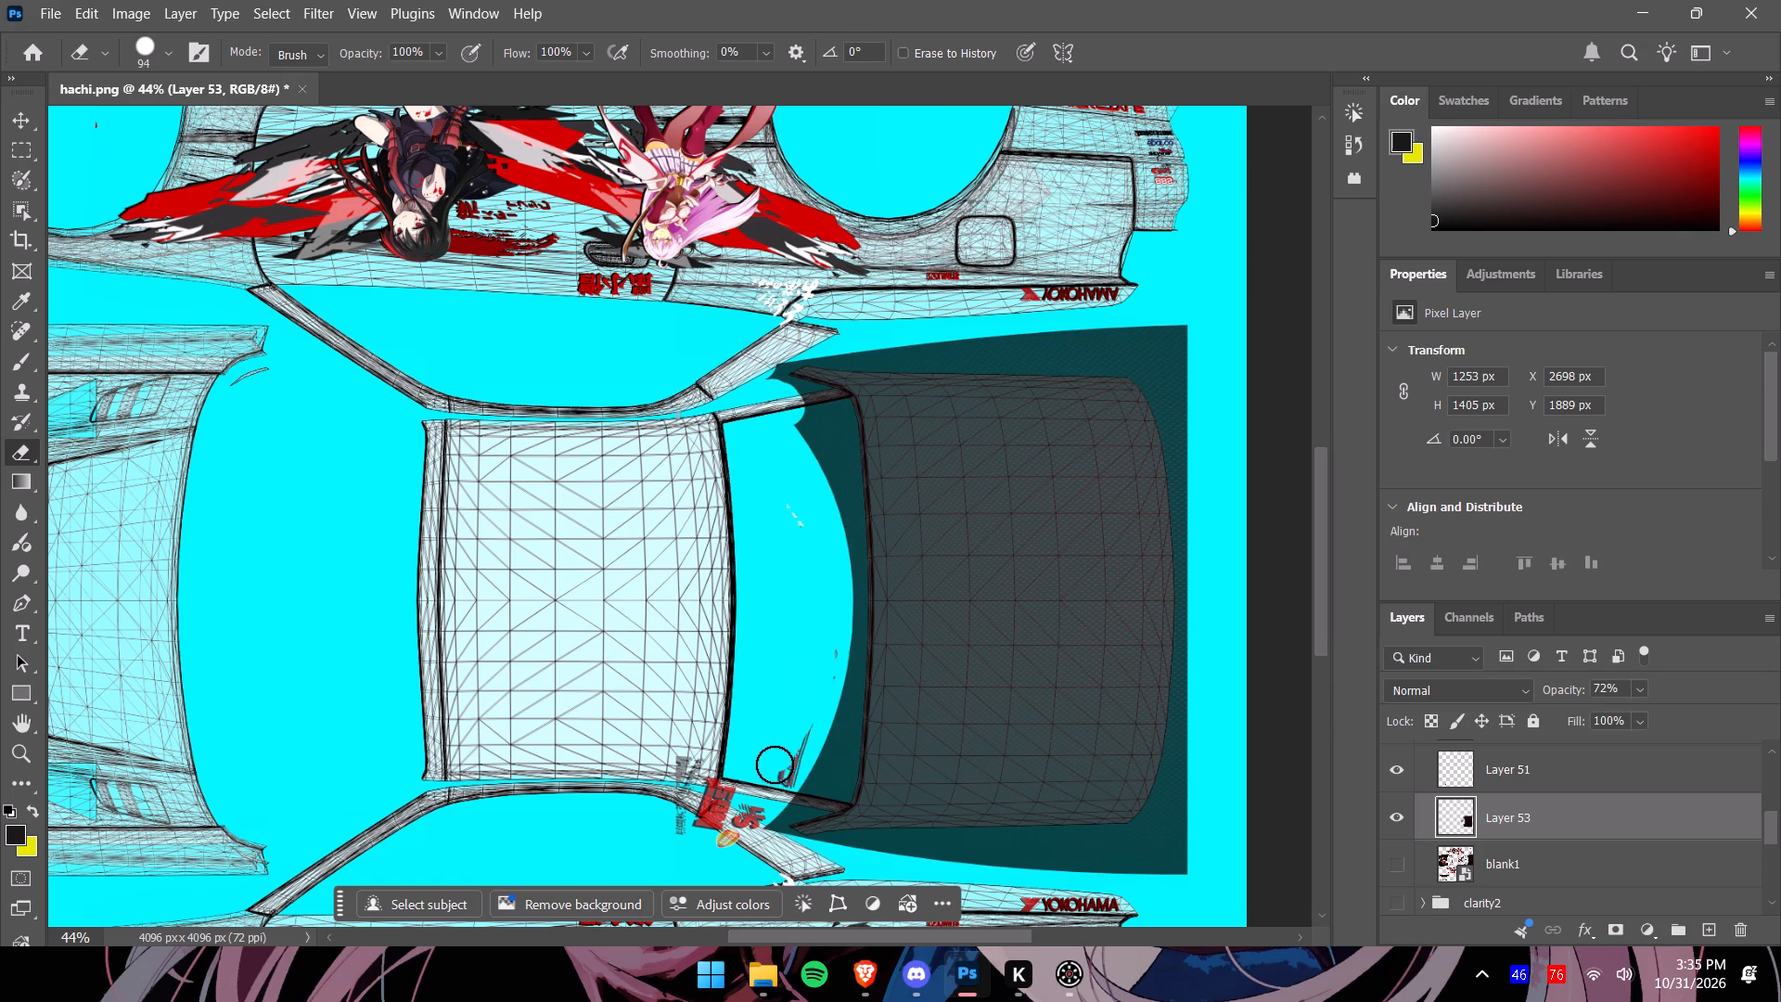
left_click_drag(775, 764, 699, 791)
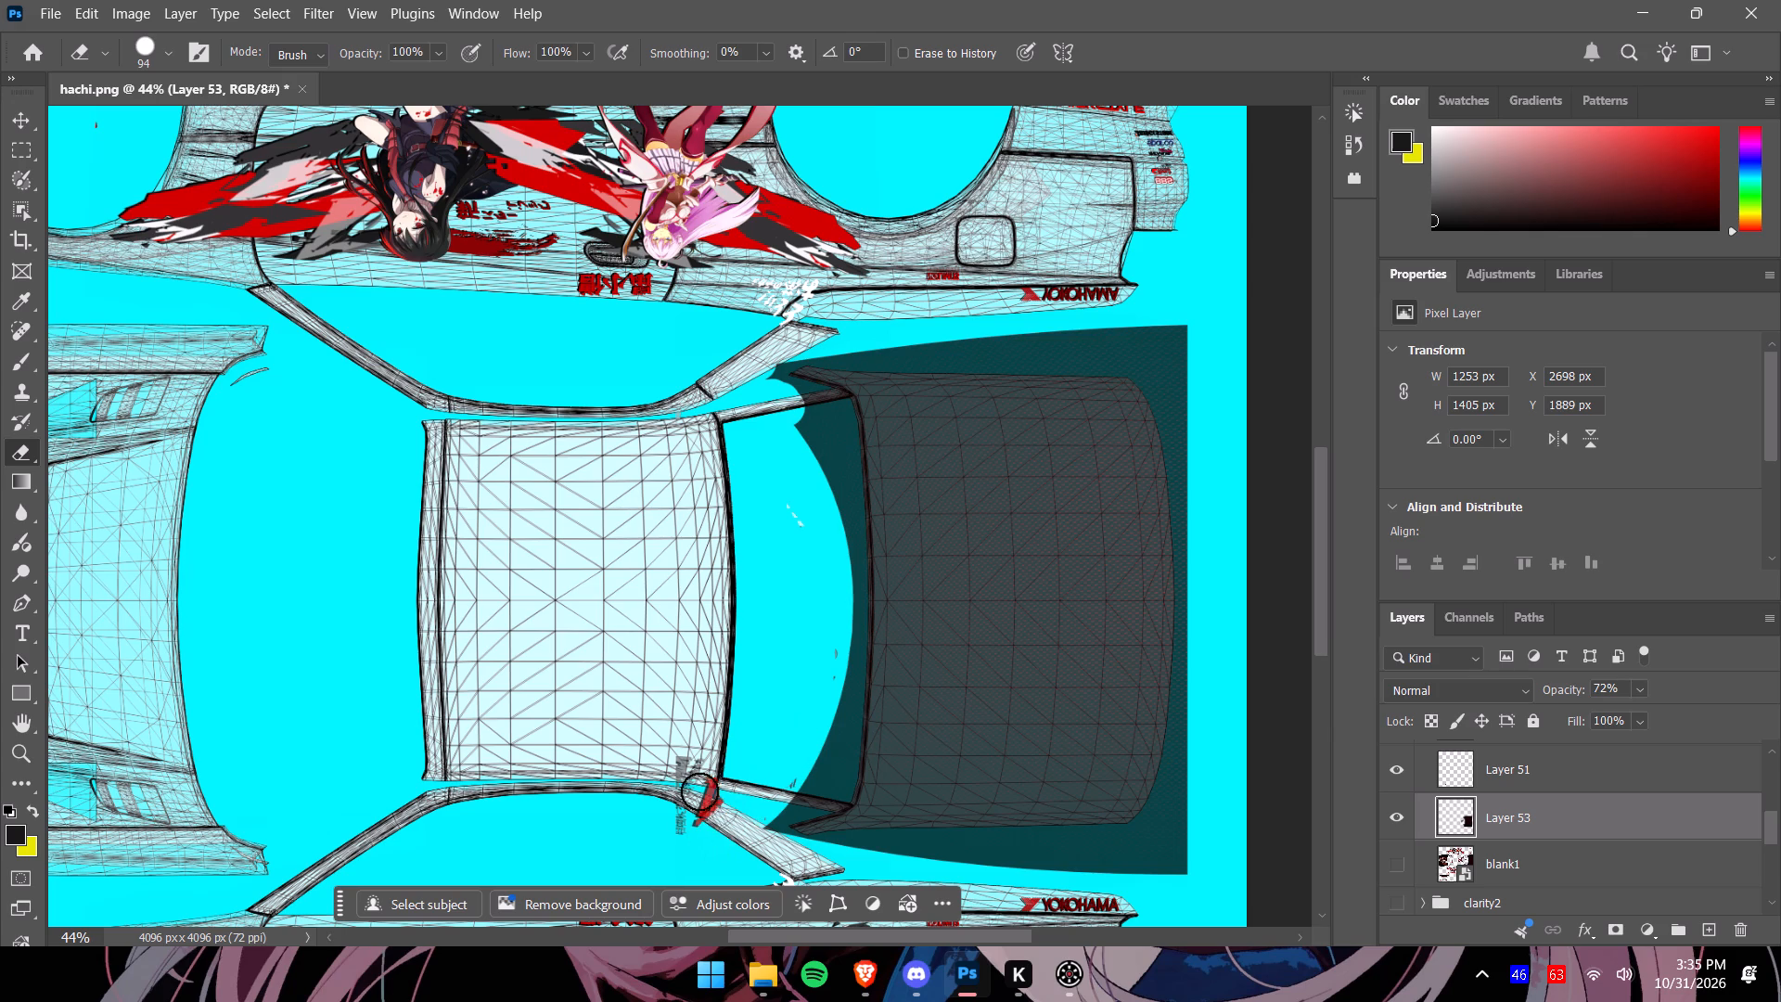
left_click_drag(699, 791, 757, 806)
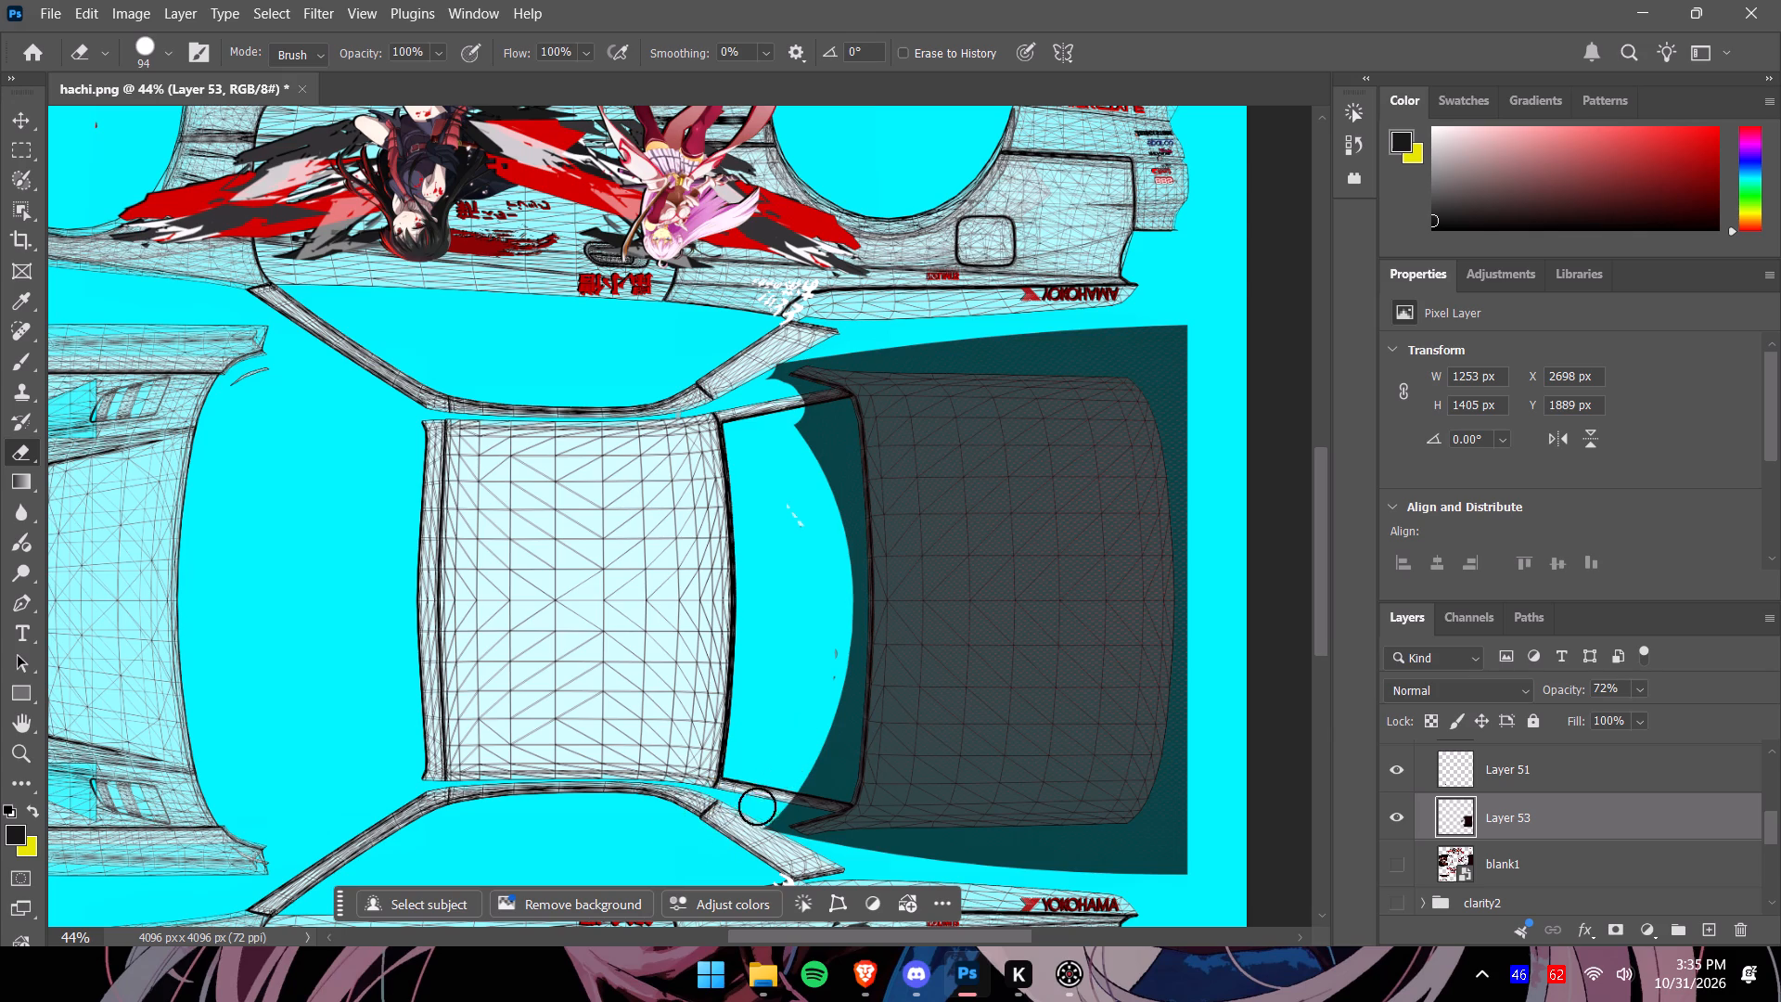
left_click_drag(757, 806, 801, 678)
Erase the dark red overlap from the lower window pillar strip and around the wireframe panel's lower roof-side corner.
scroll(762, 834, "up", 9, "alt")
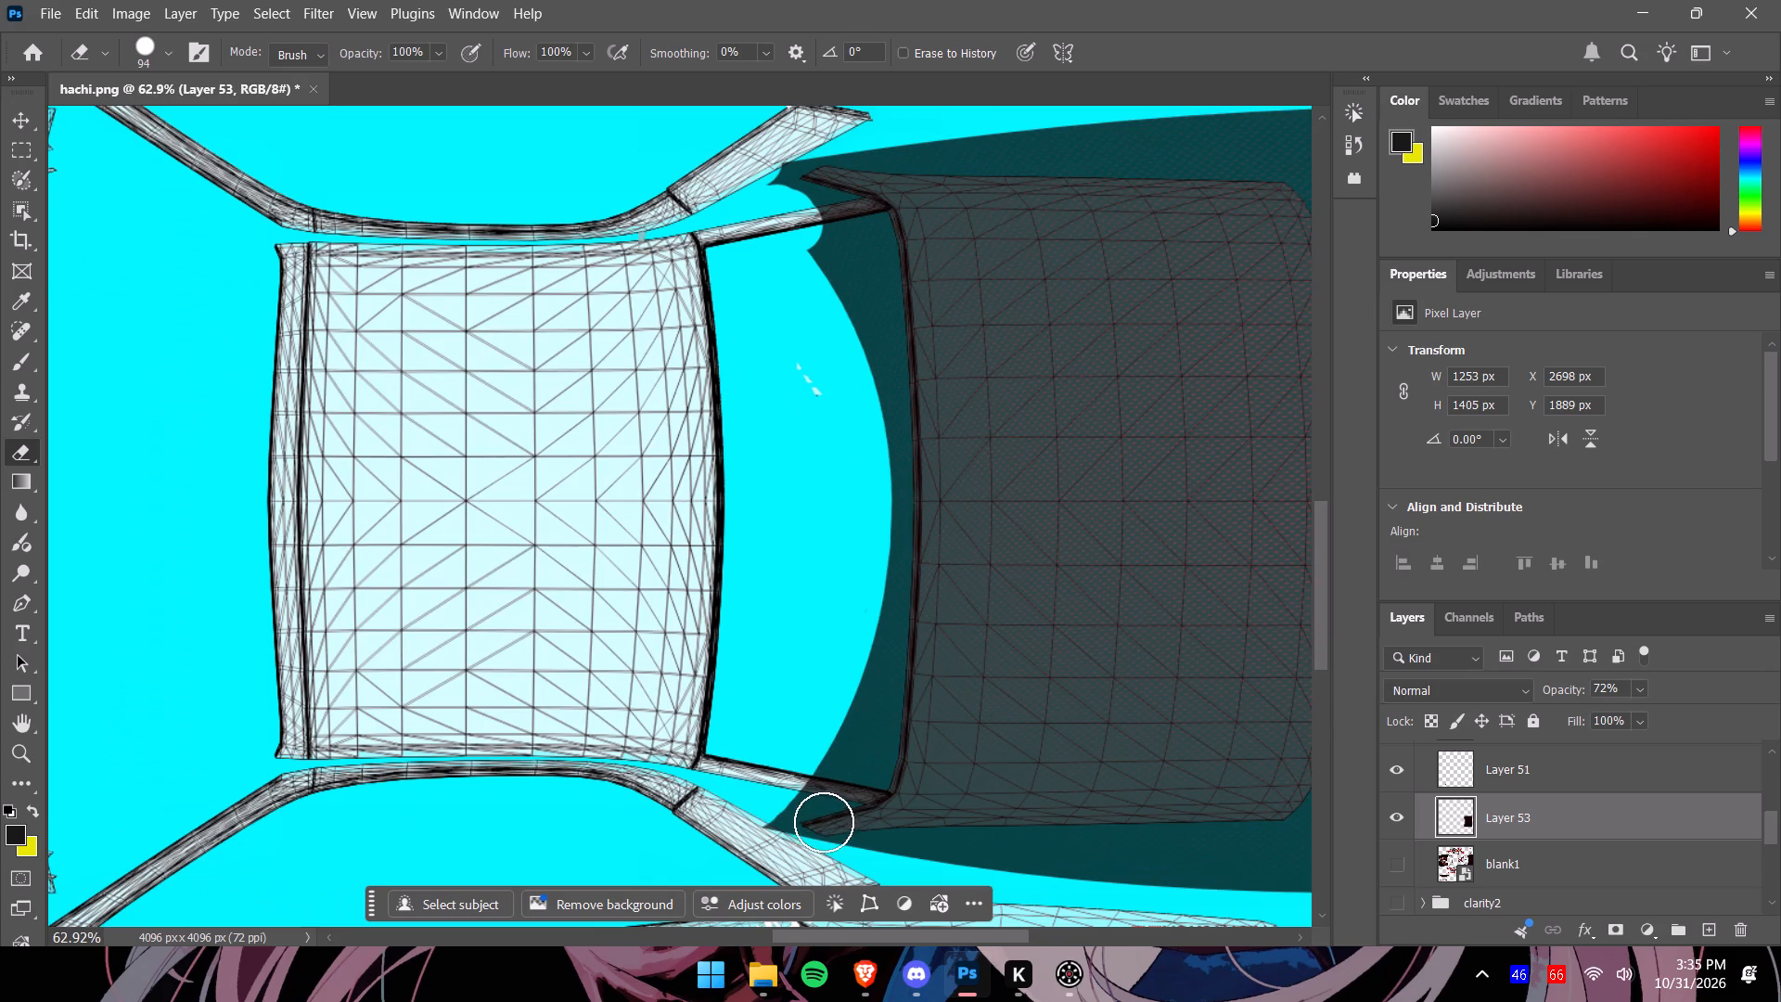
scroll(824, 822, "up", 7, "alt")
scroll(865, 740, "up", 4, "alt")
left_click_drag(732, 655, 778, 660)
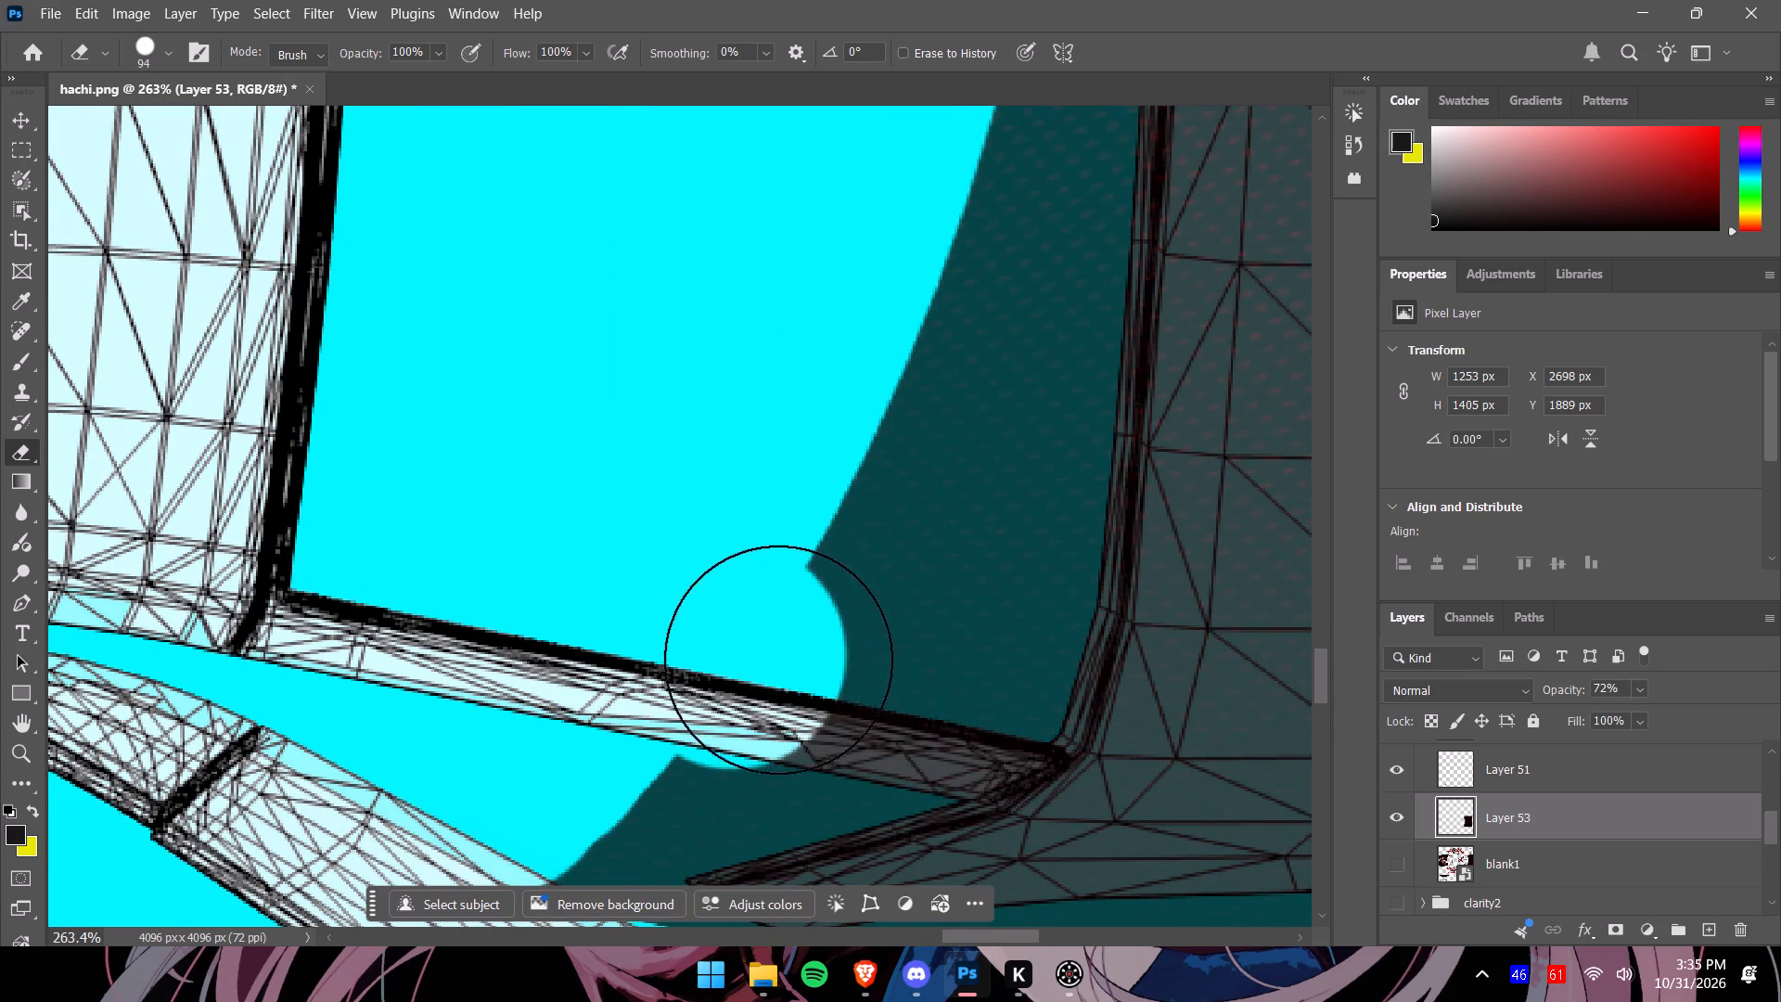
left_click_drag(778, 660, 951, 687)
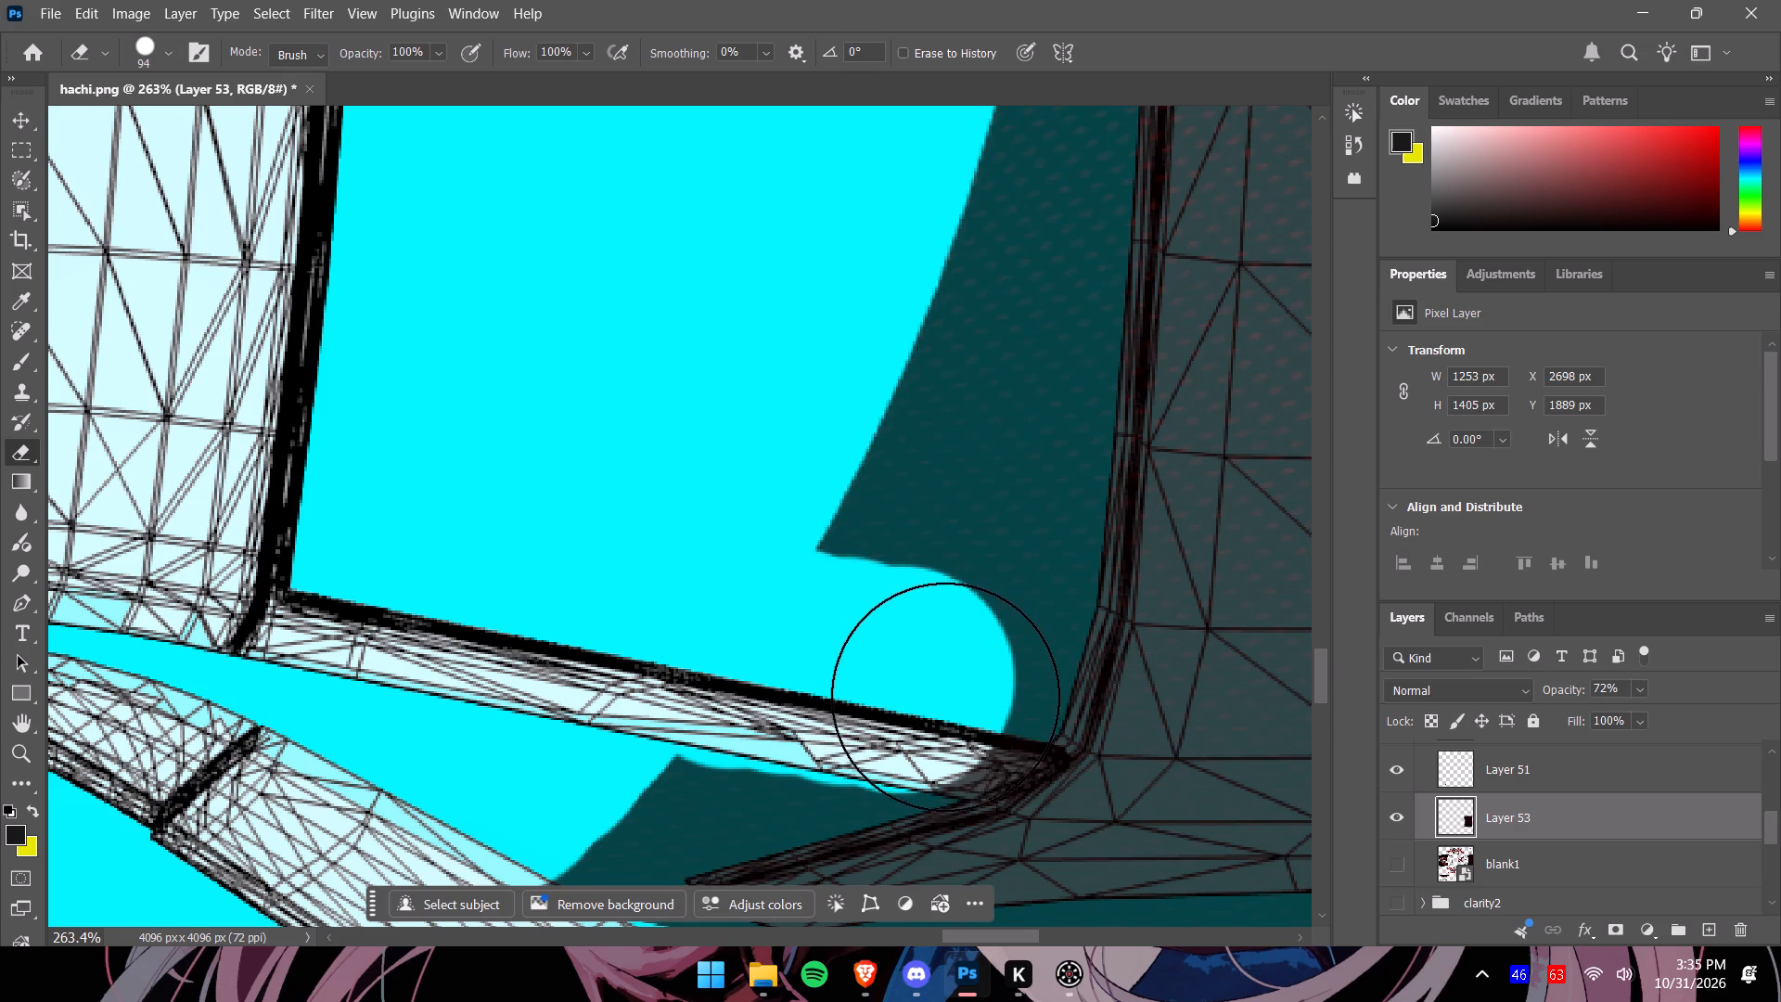
left_click(945, 699)
left_click(954, 694)
left_click(962, 692)
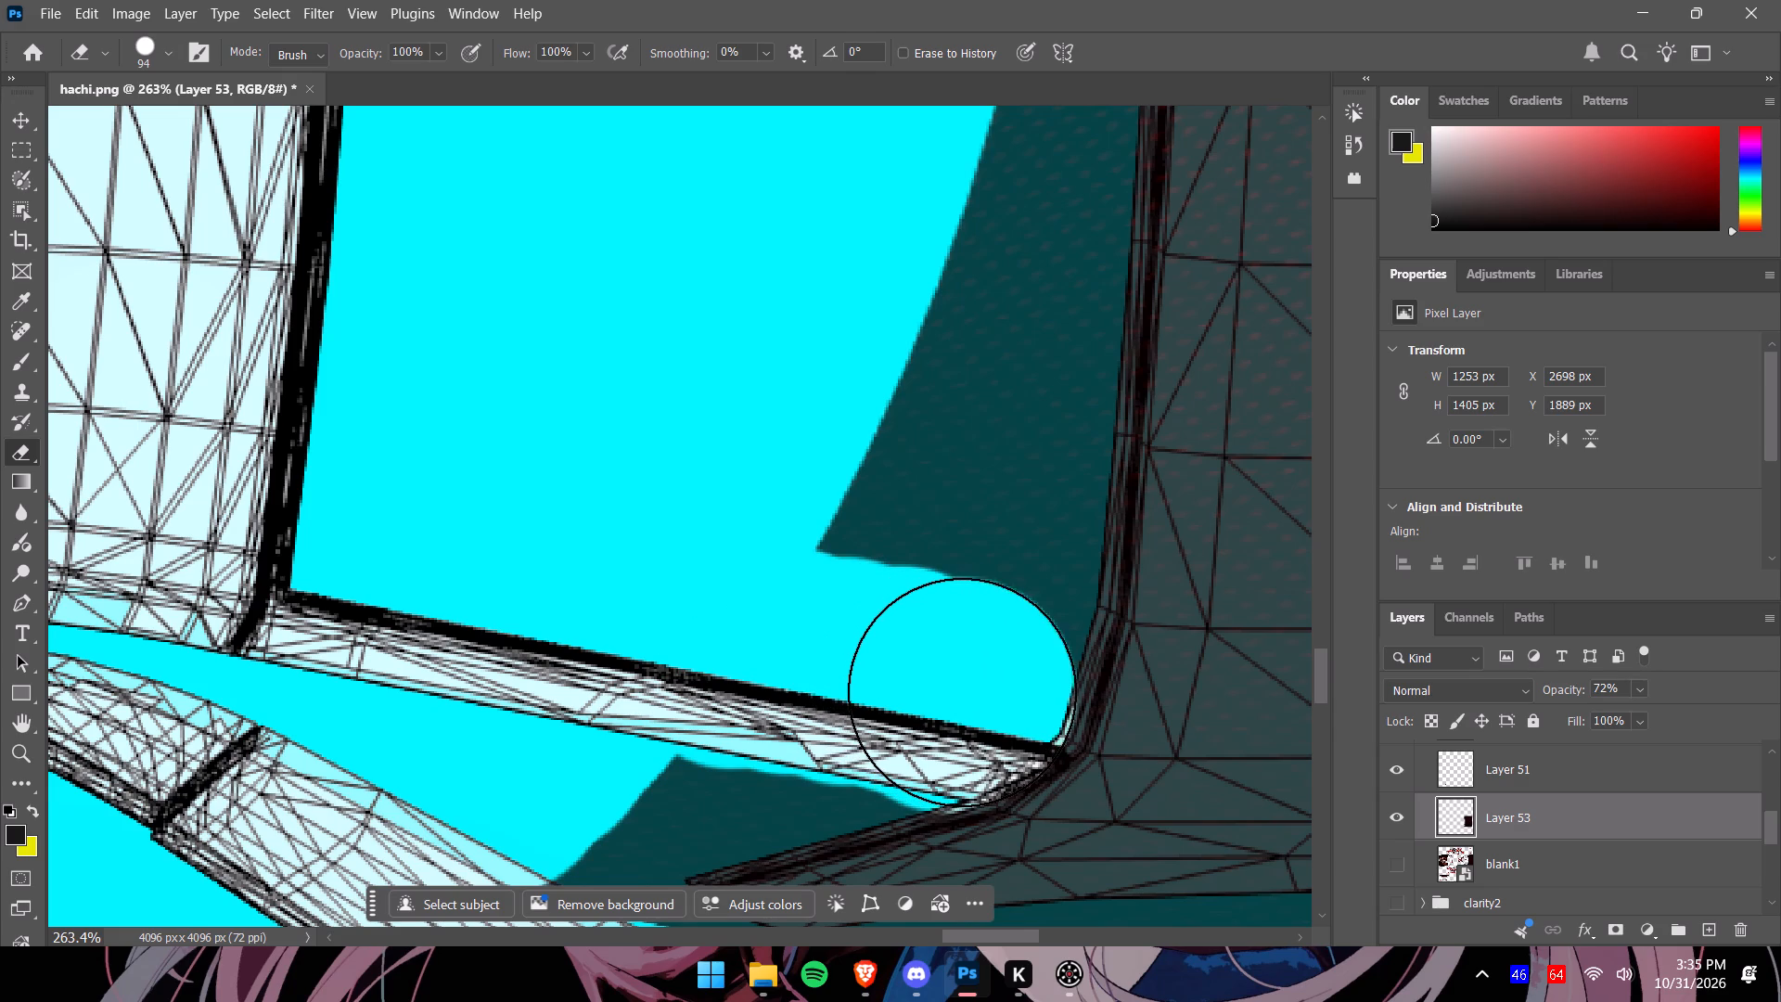
left_click_drag(938, 626, 691, 491)
scroll(798, 564, "down", 4, "alt")
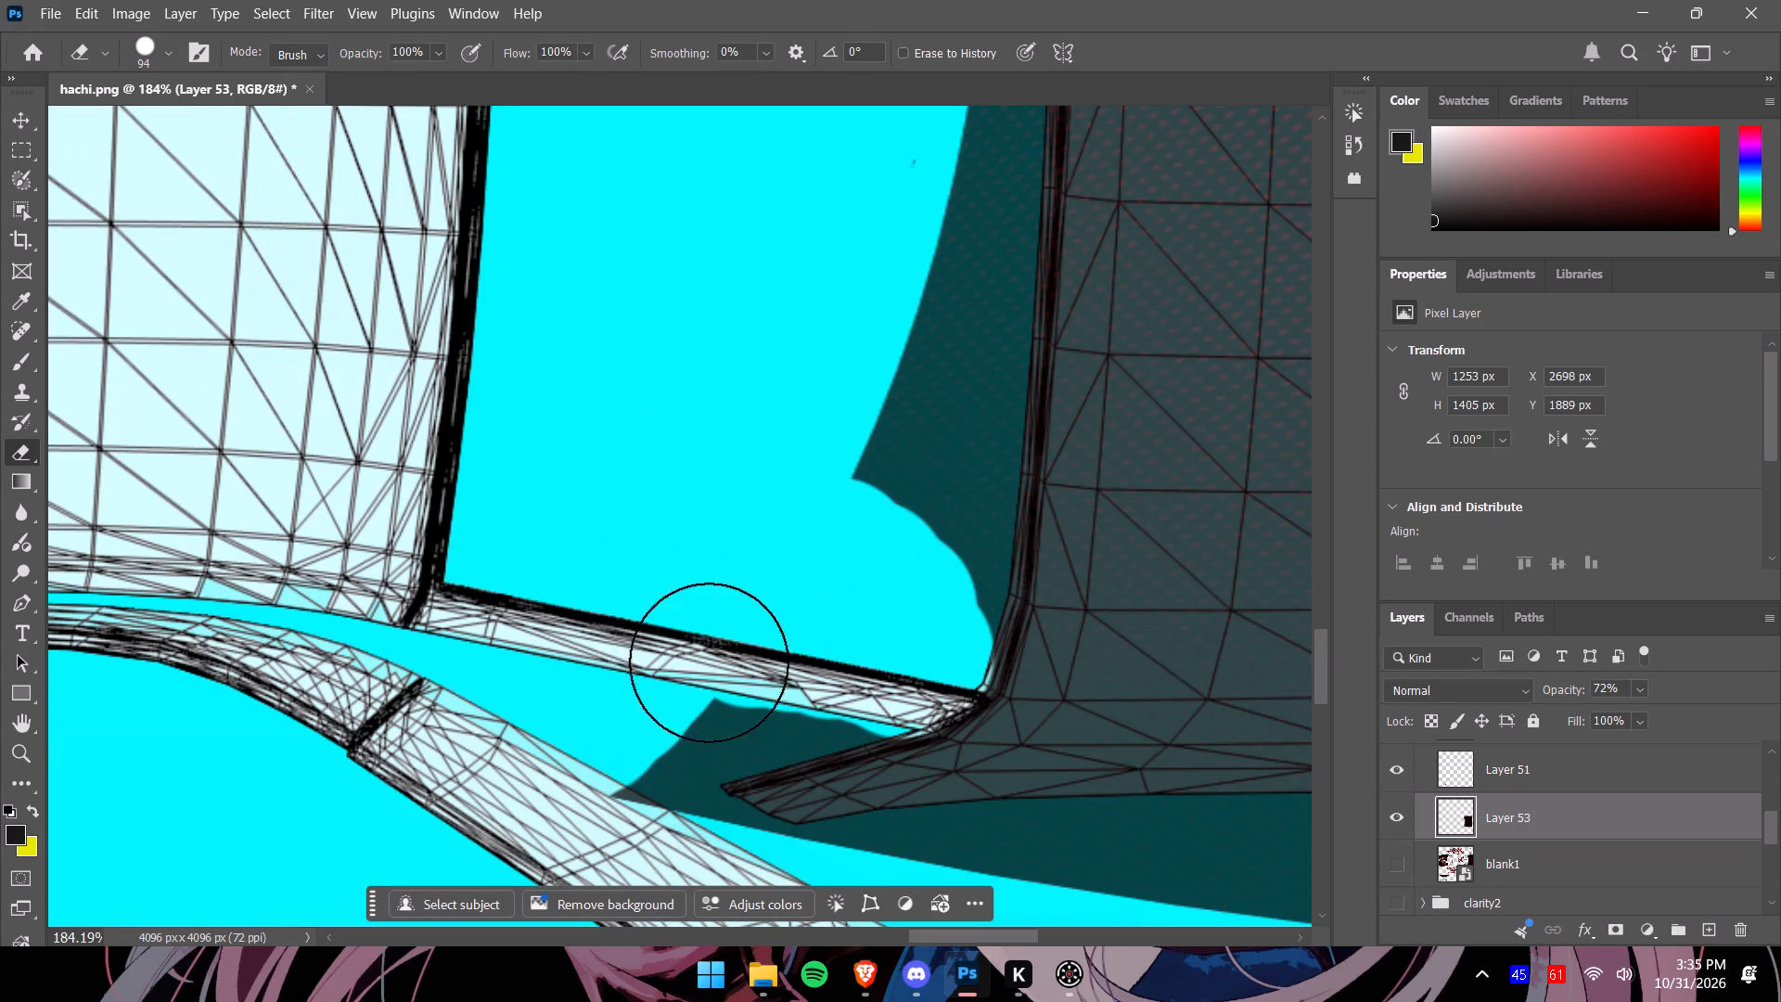
left_click(604, 793)
left_click(614, 791)
left_click(616, 814)
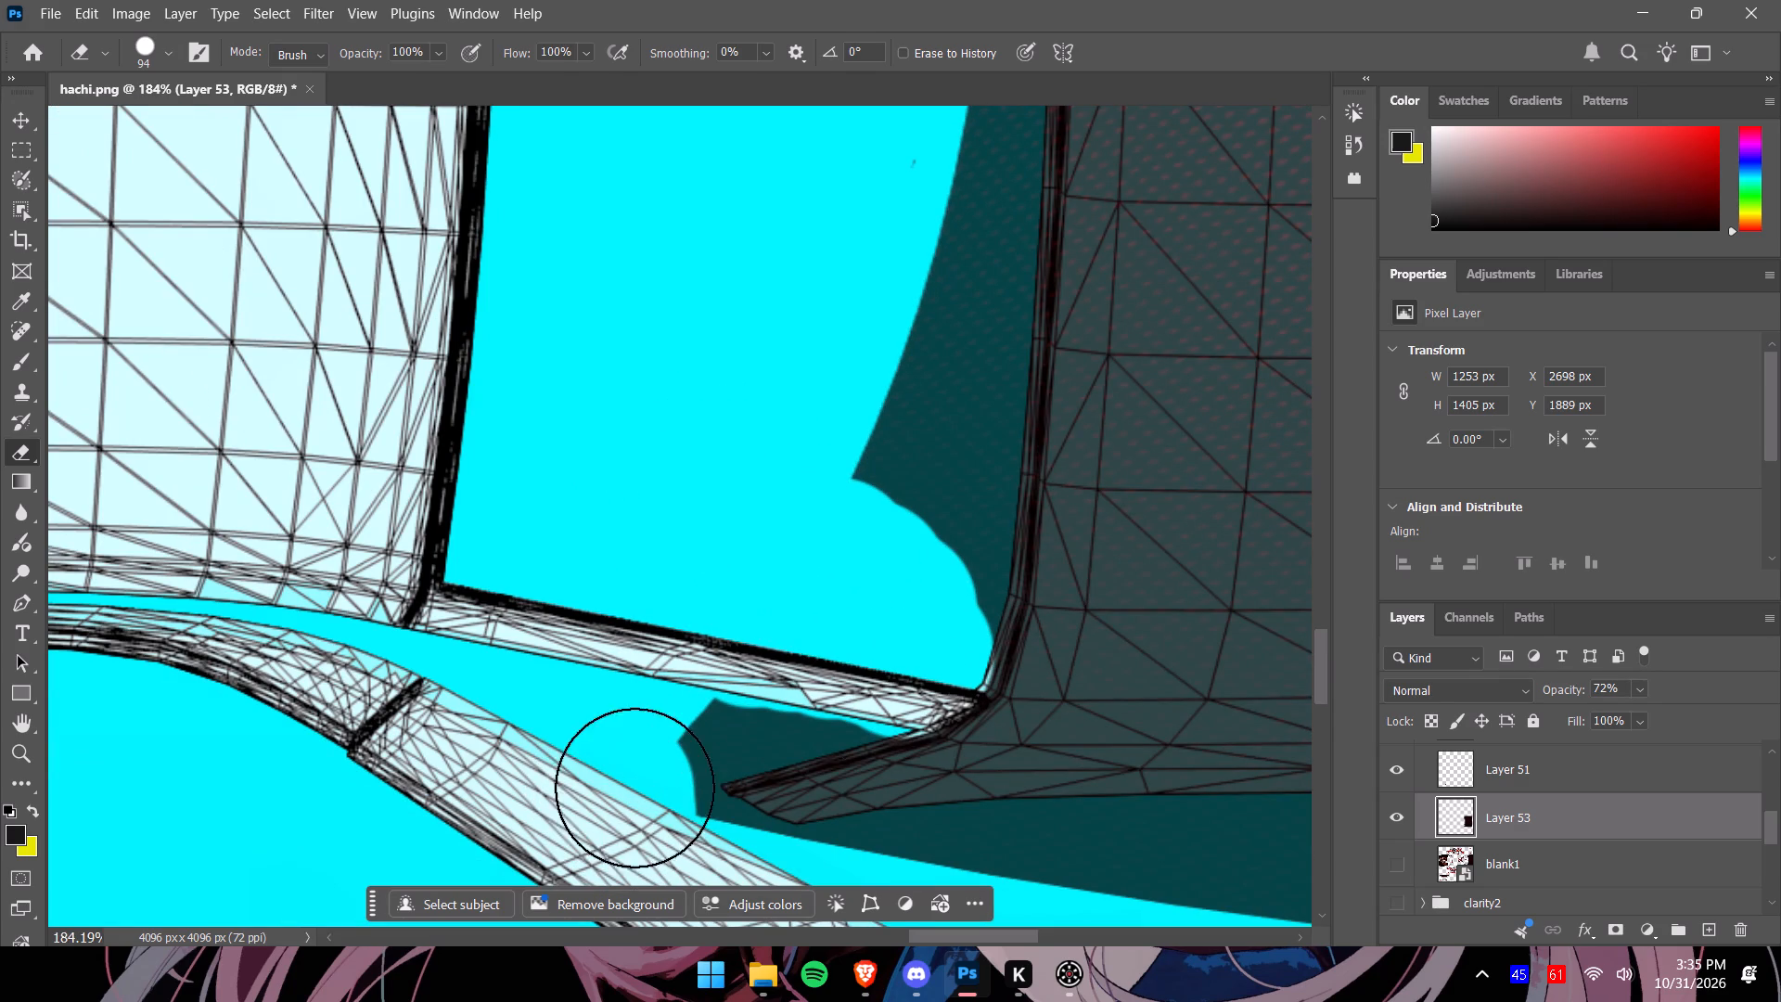
Erase the dark red overlap from the upper window pillar strip, around the panel's upper roof-side corner and from the rear window gap.
left_click_drag(1325, 672, 1322, 533)
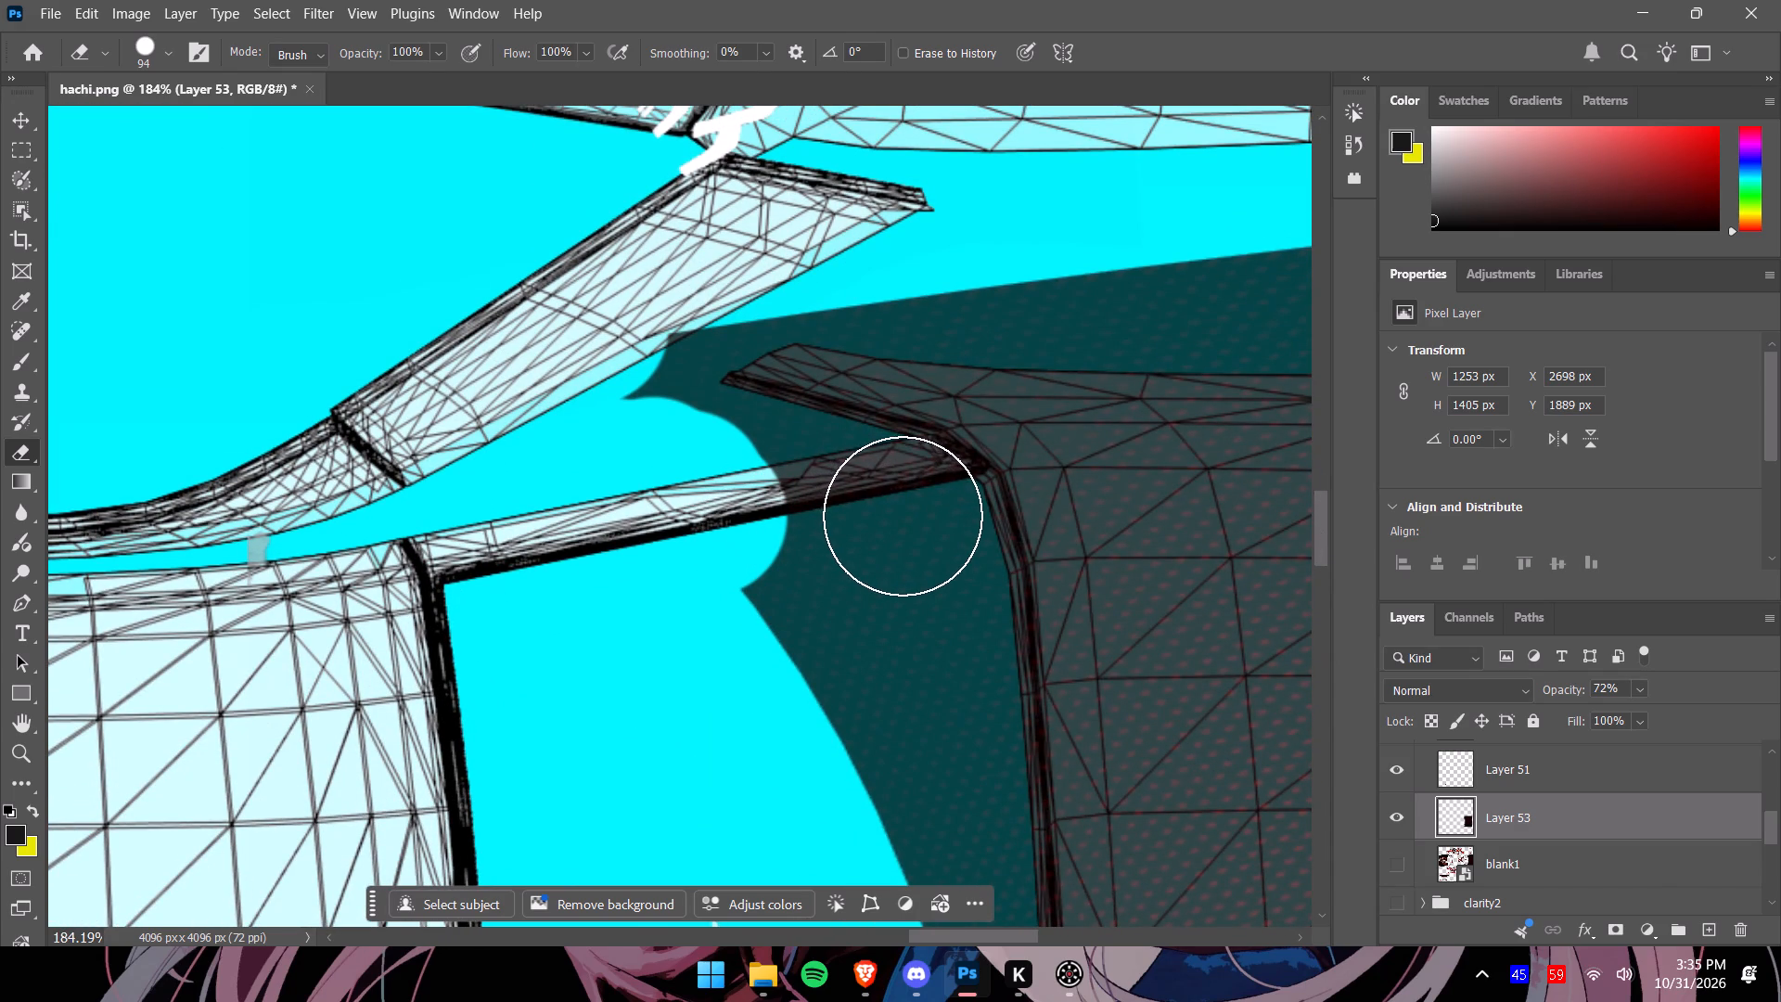
left_click(903, 516)
left_click(816, 520)
left_click(770, 521)
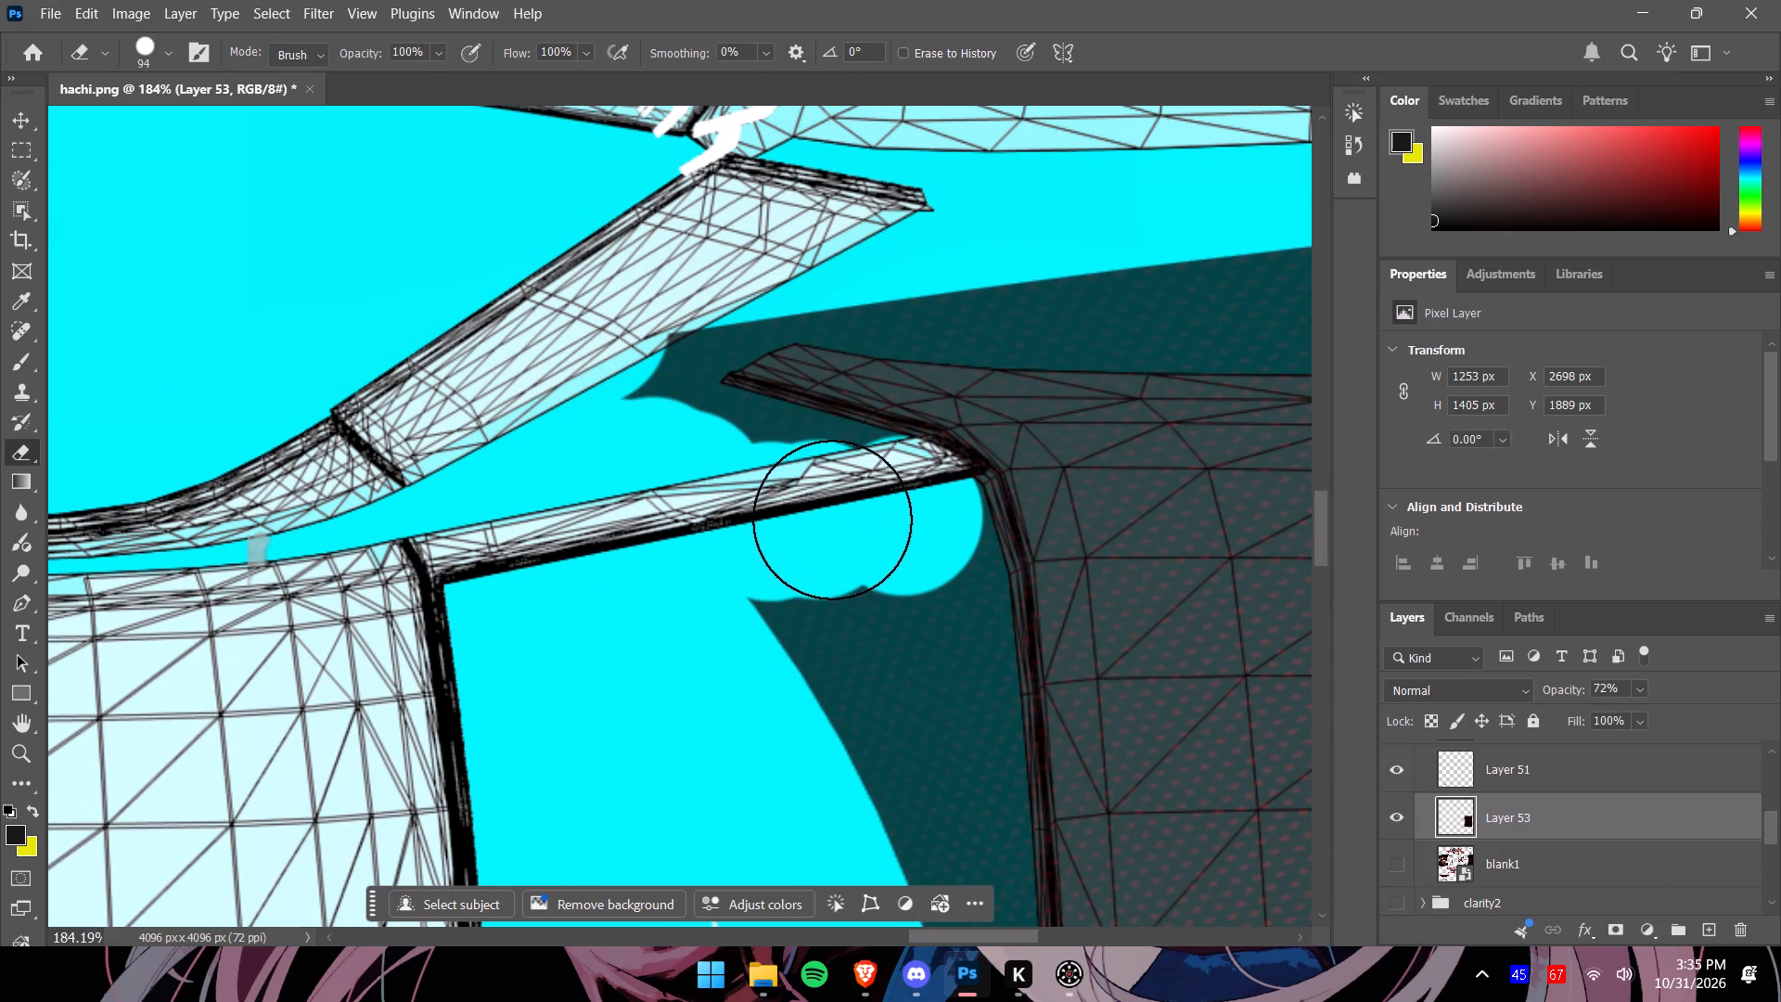
left_click(835, 520)
left_click(647, 462)
left_click(644, 304)
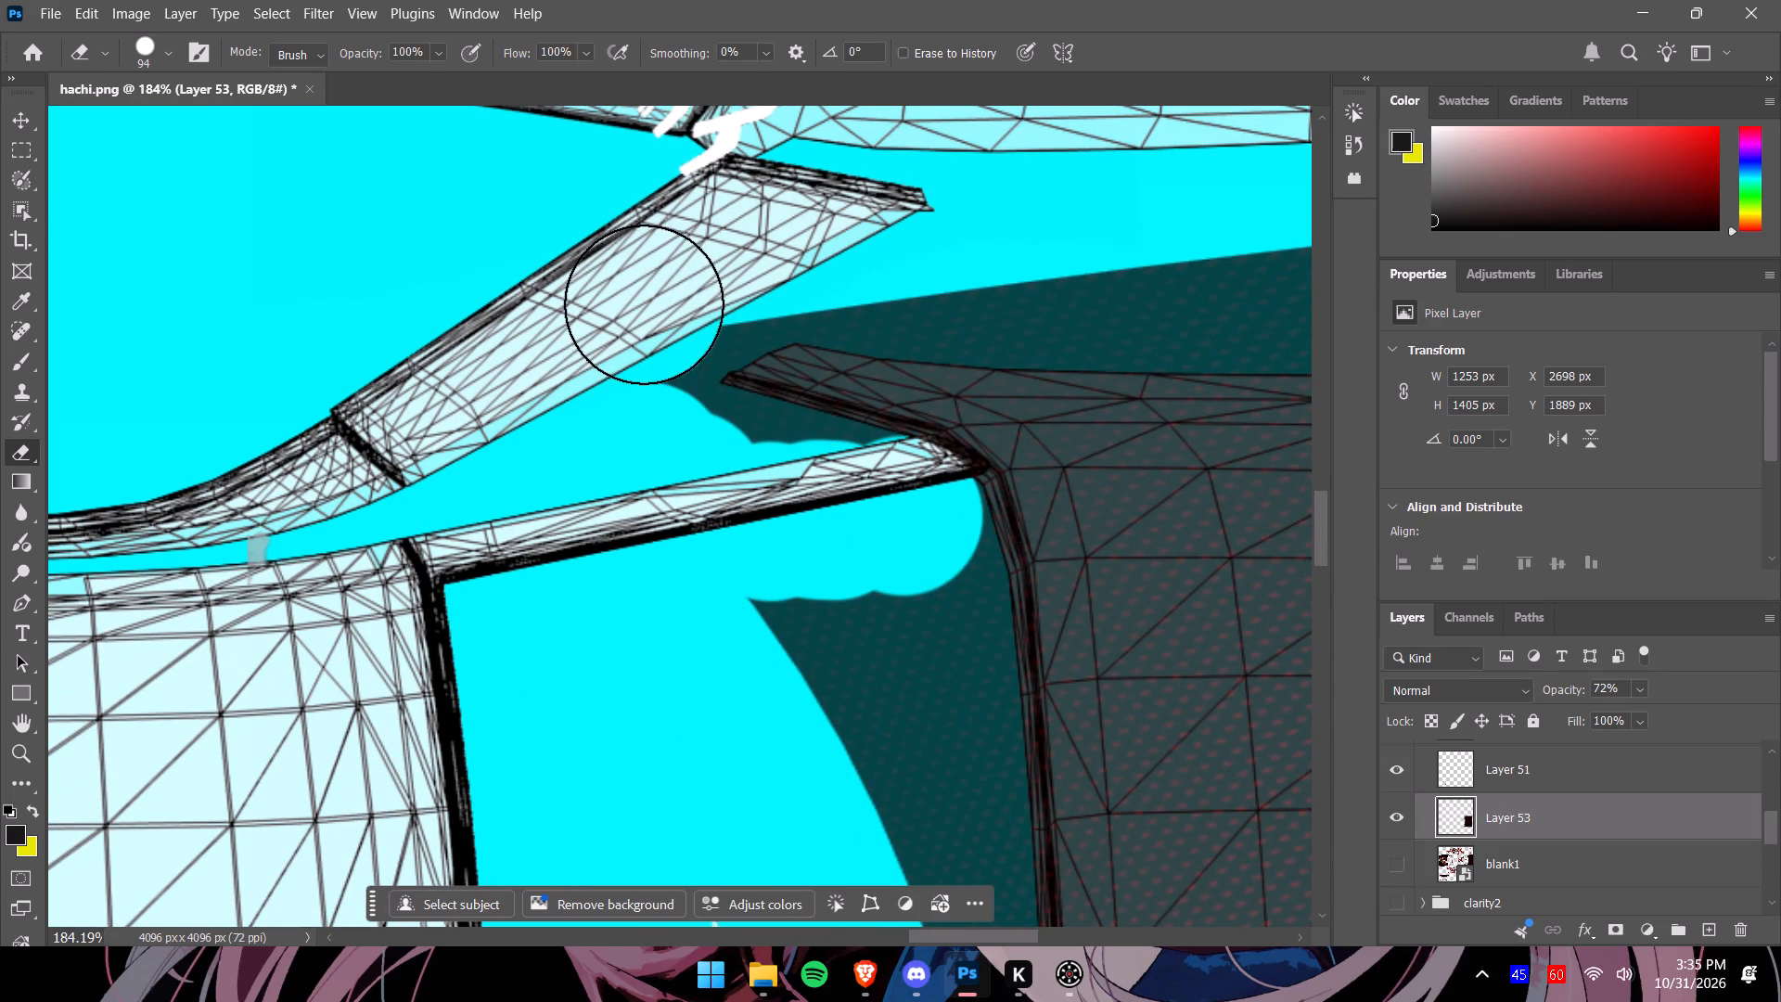
left_click(685, 285)
left_click(626, 402)
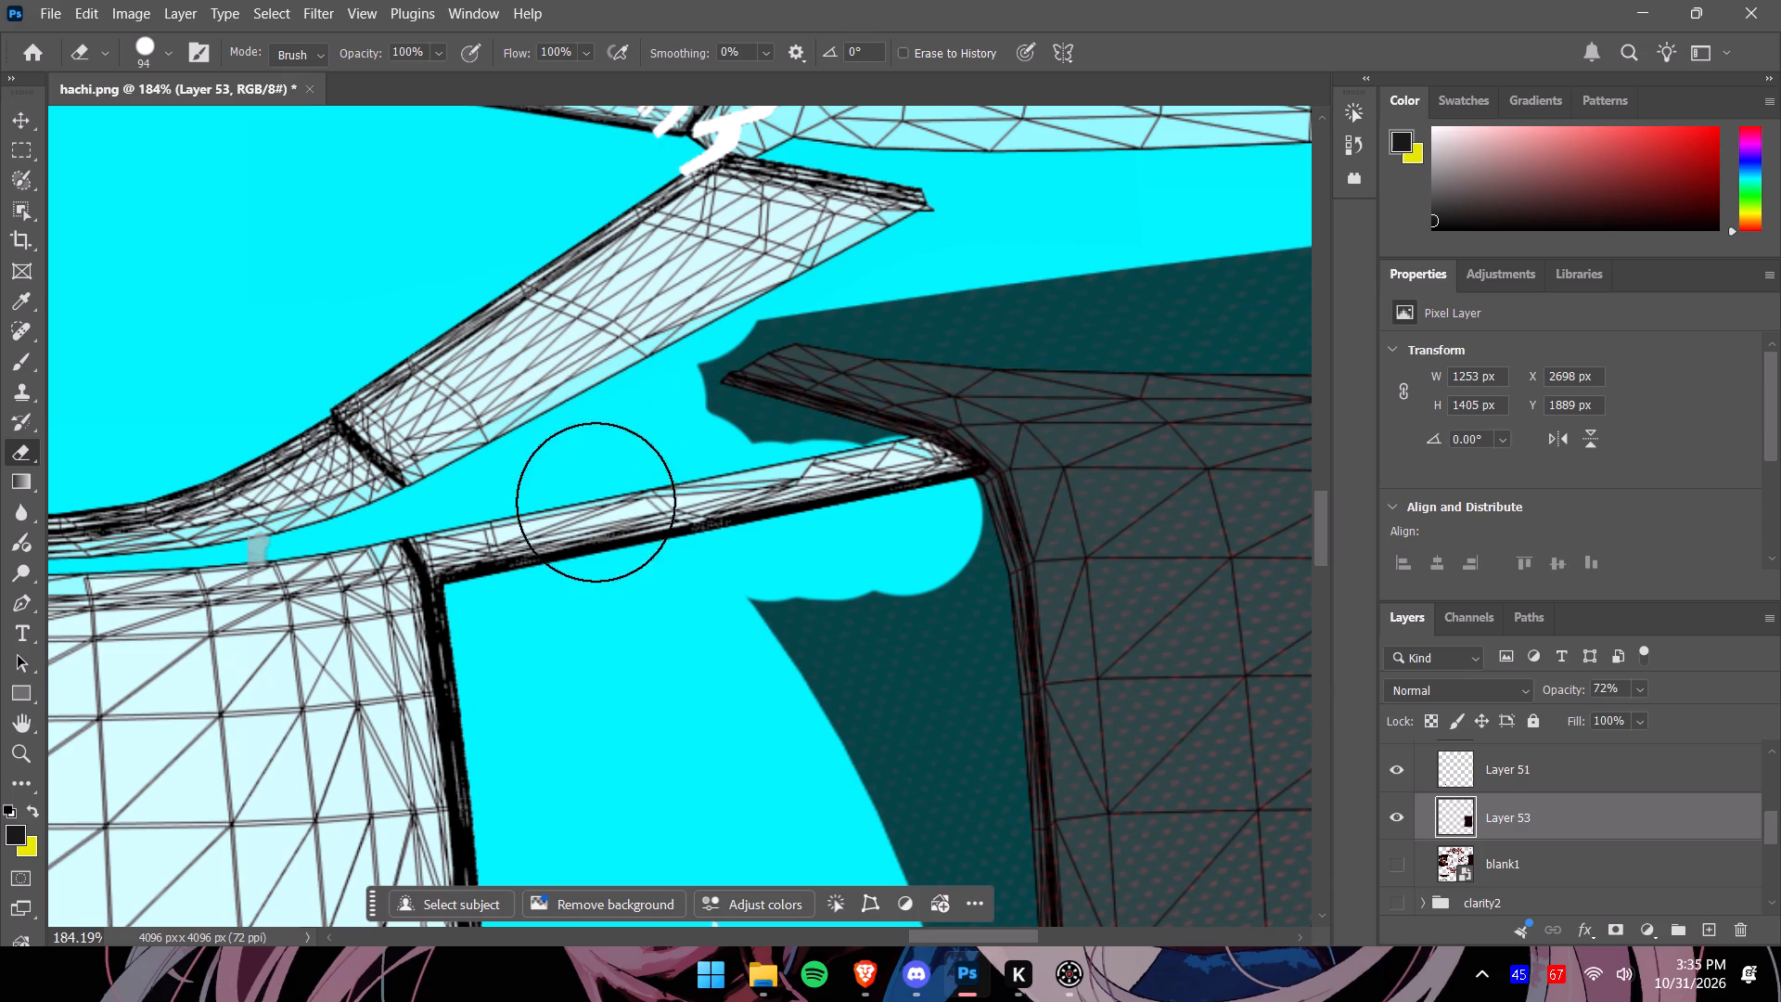
left_click_drag(742, 507, 750, 520)
left_click_drag(775, 620, 818, 756)
left_click_drag(836, 613, 819, 764)
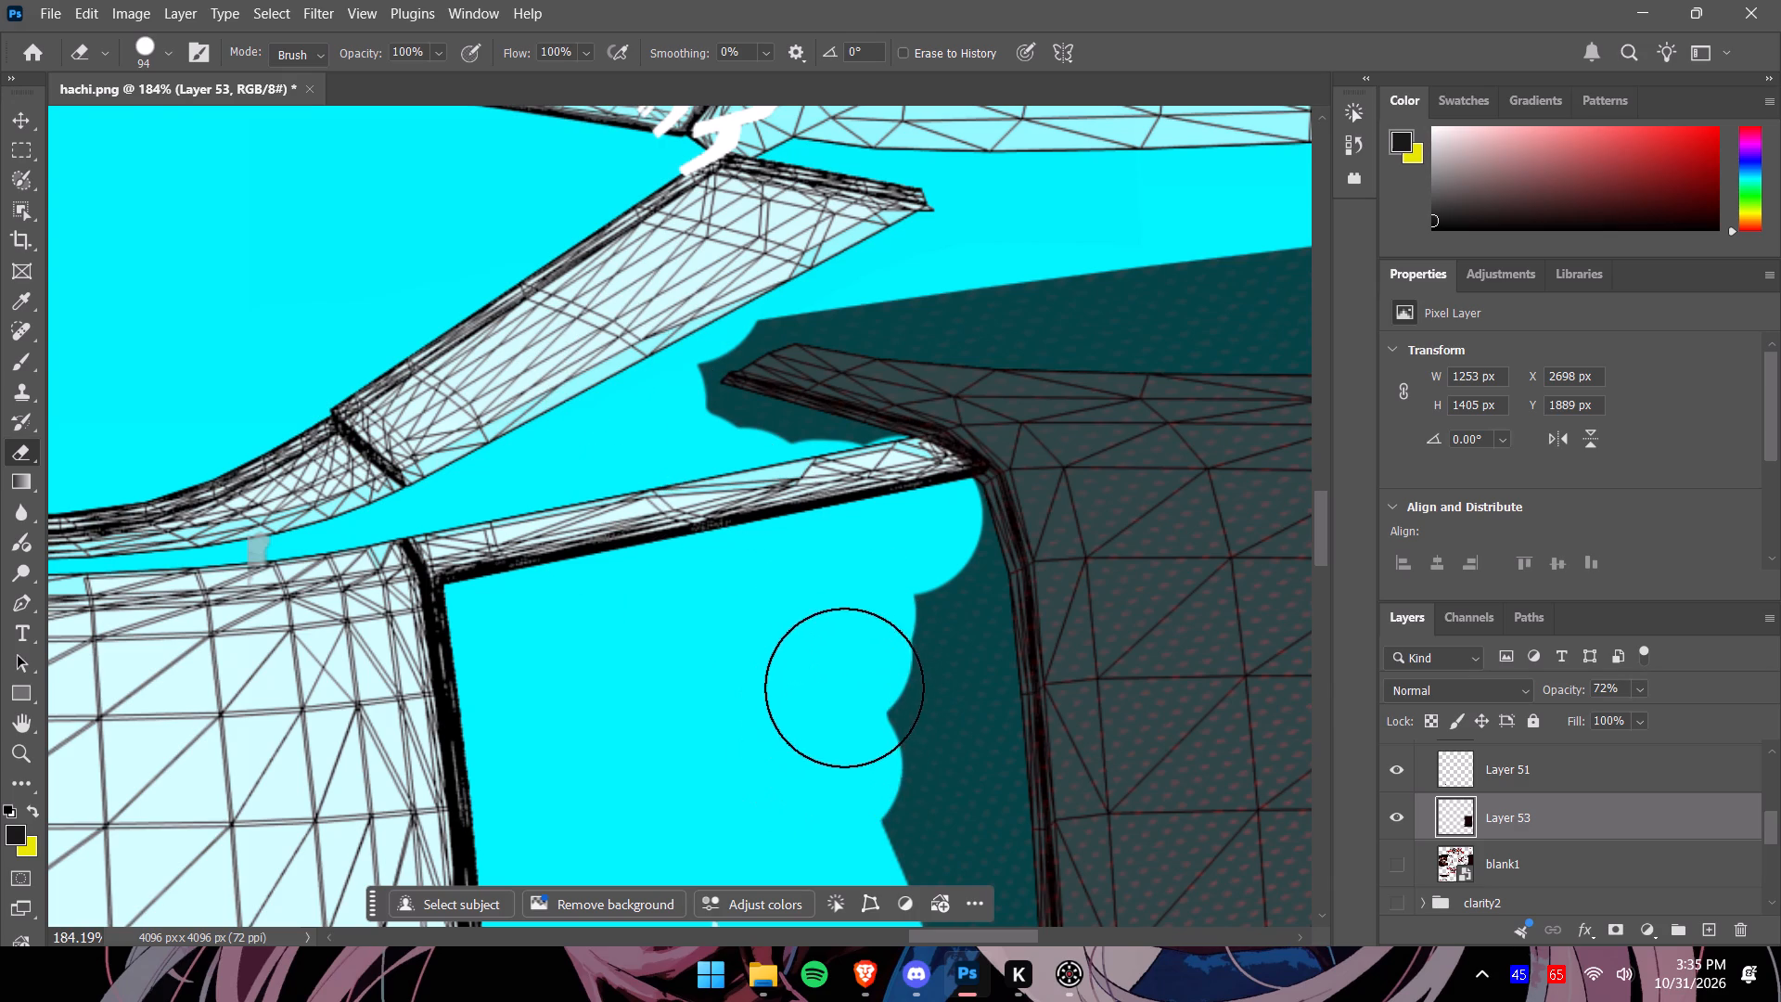
scroll(840, 688, "down", 16, "alt")
left_click_drag(790, 746, 798, 792)
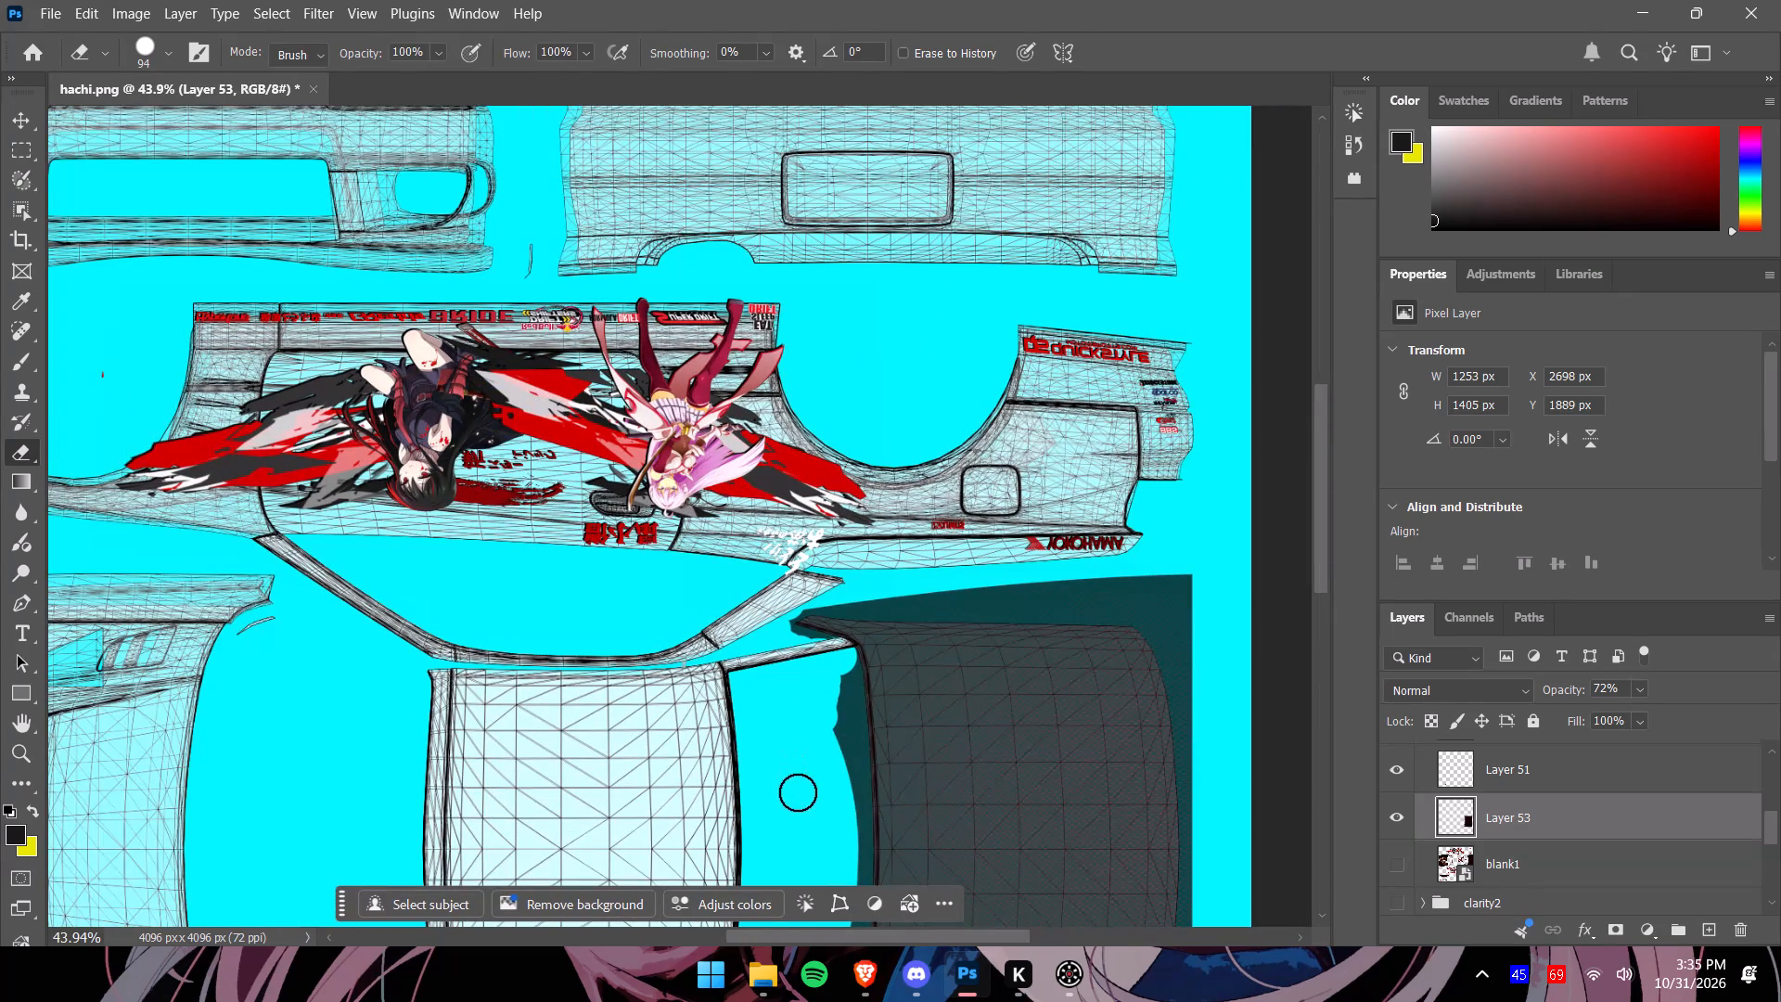
left_click_drag(798, 792, 801, 792)
left_click_drag(701, 662, 759, 740)
Restore the opacity of the dark red rear panel copy on Layer 53 to 100%.
left_click_drag(1325, 542, 1329, 613)
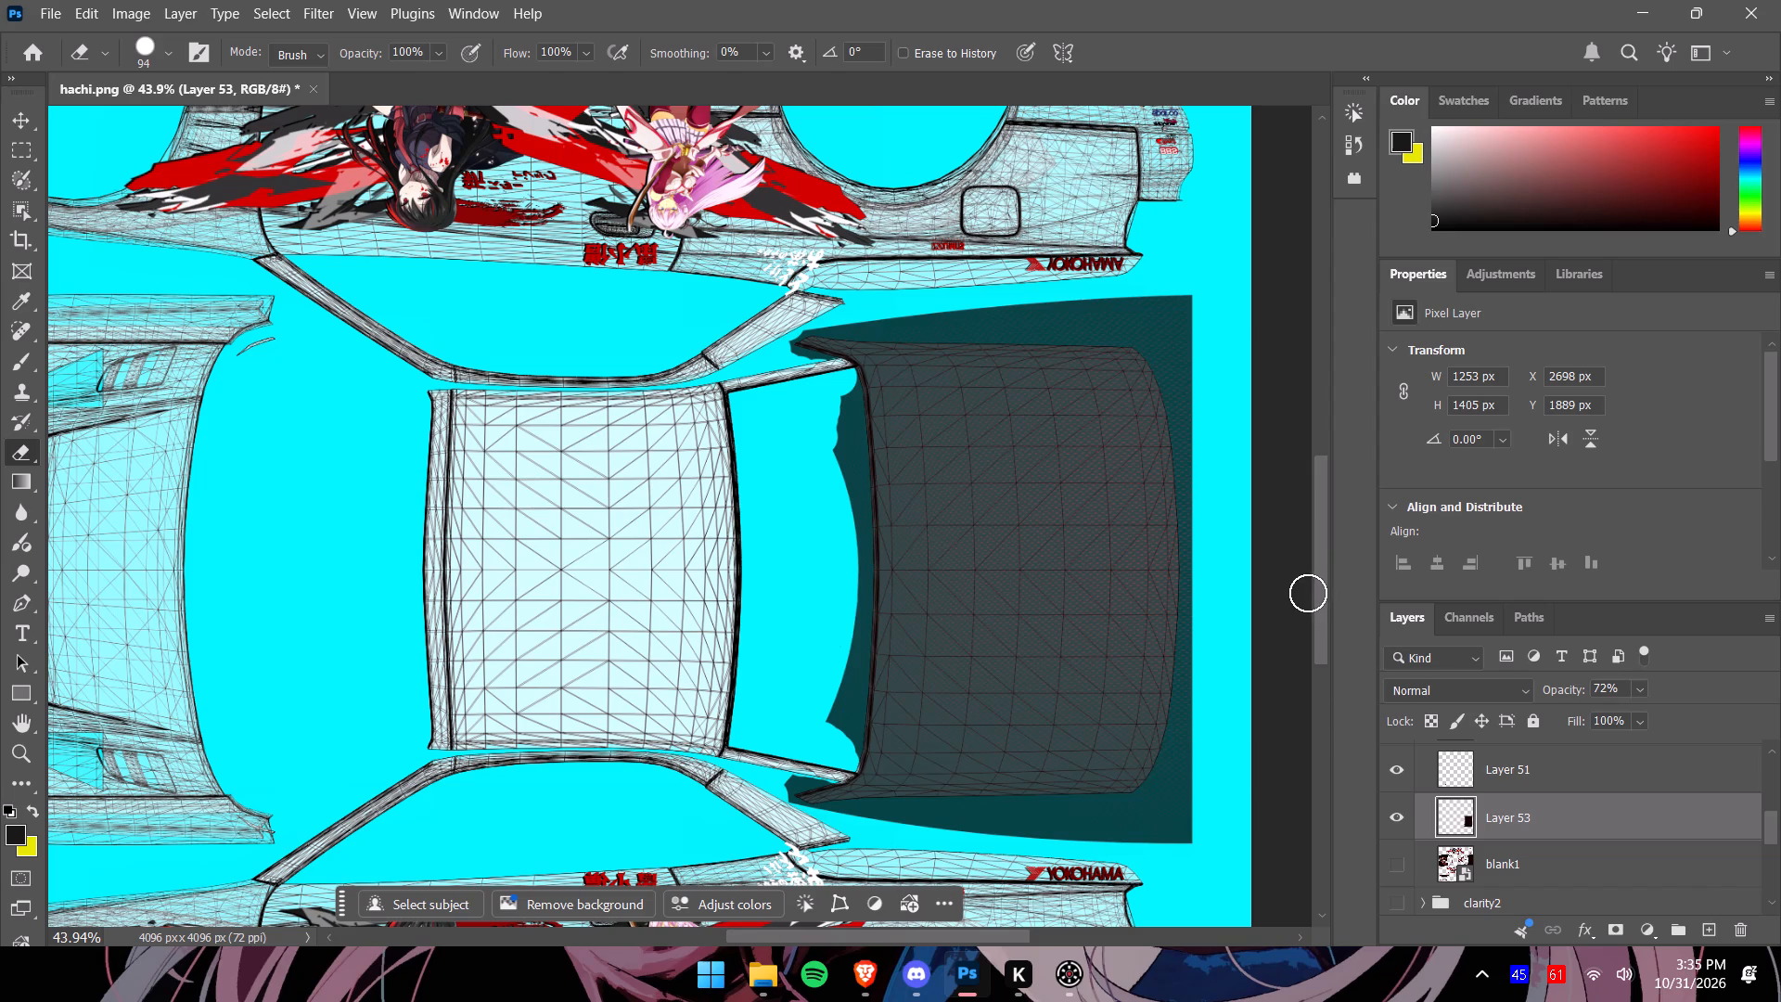
left_click_drag(1319, 597, 1325, 621)
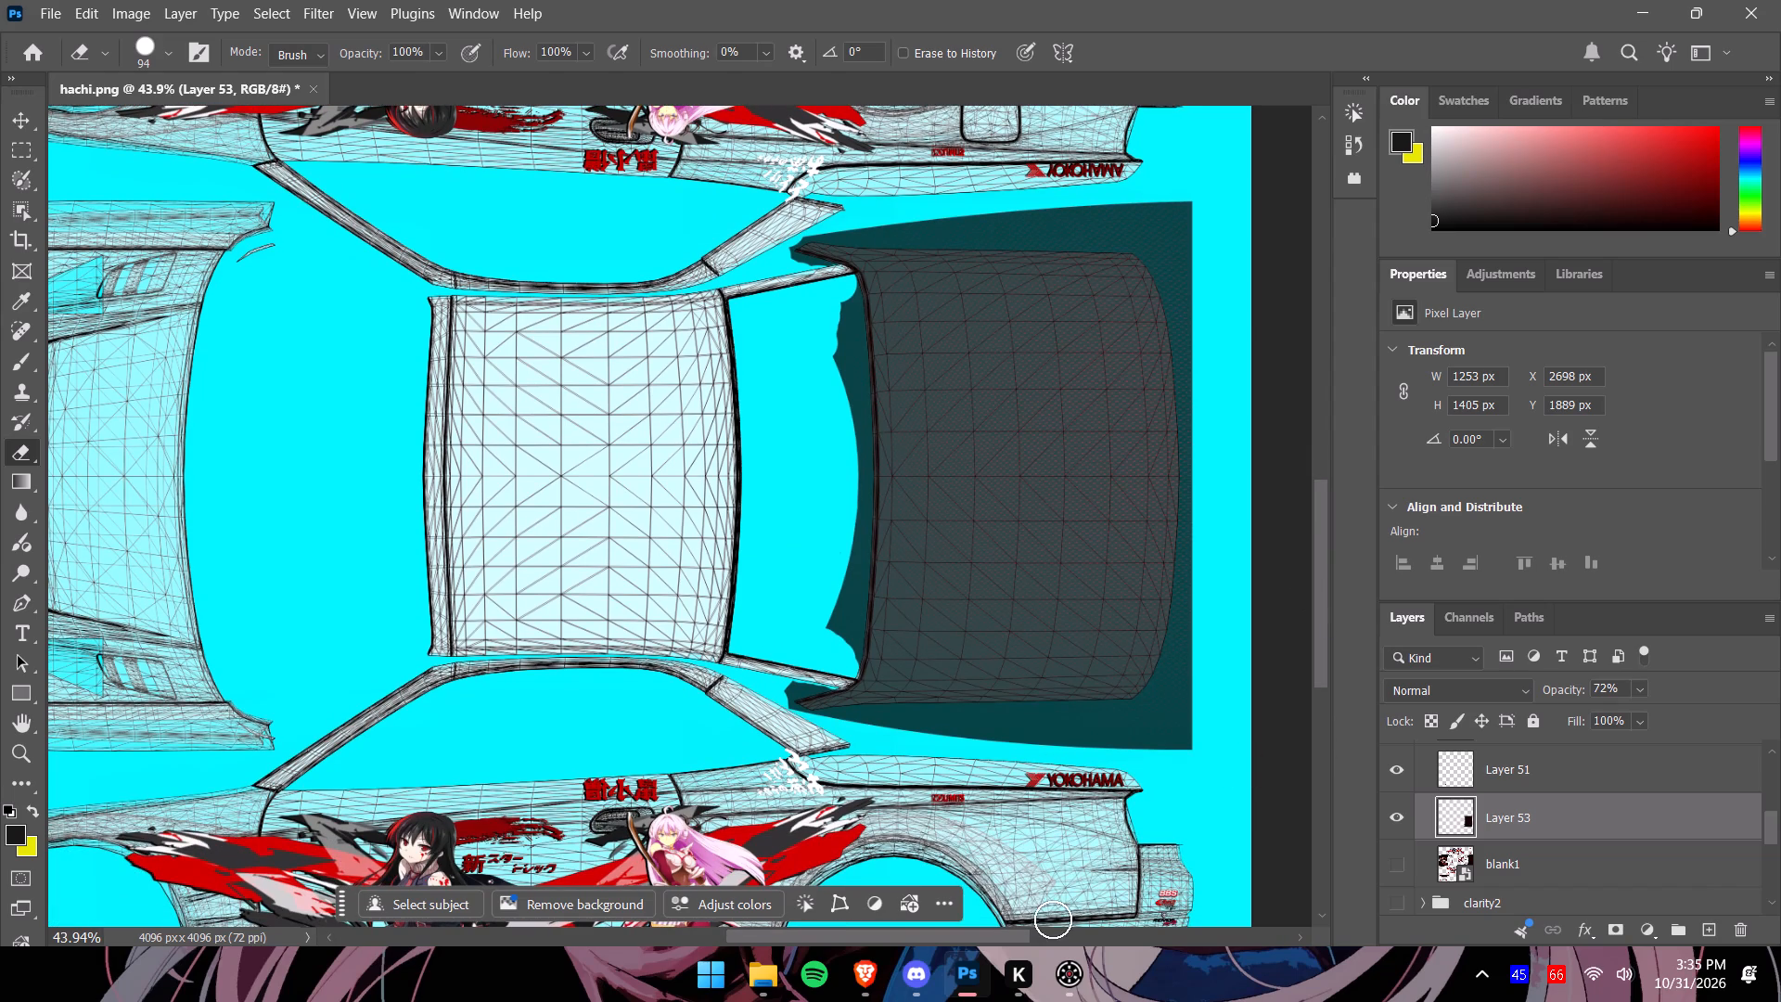
left_click_drag(1019, 941, 952, 938)
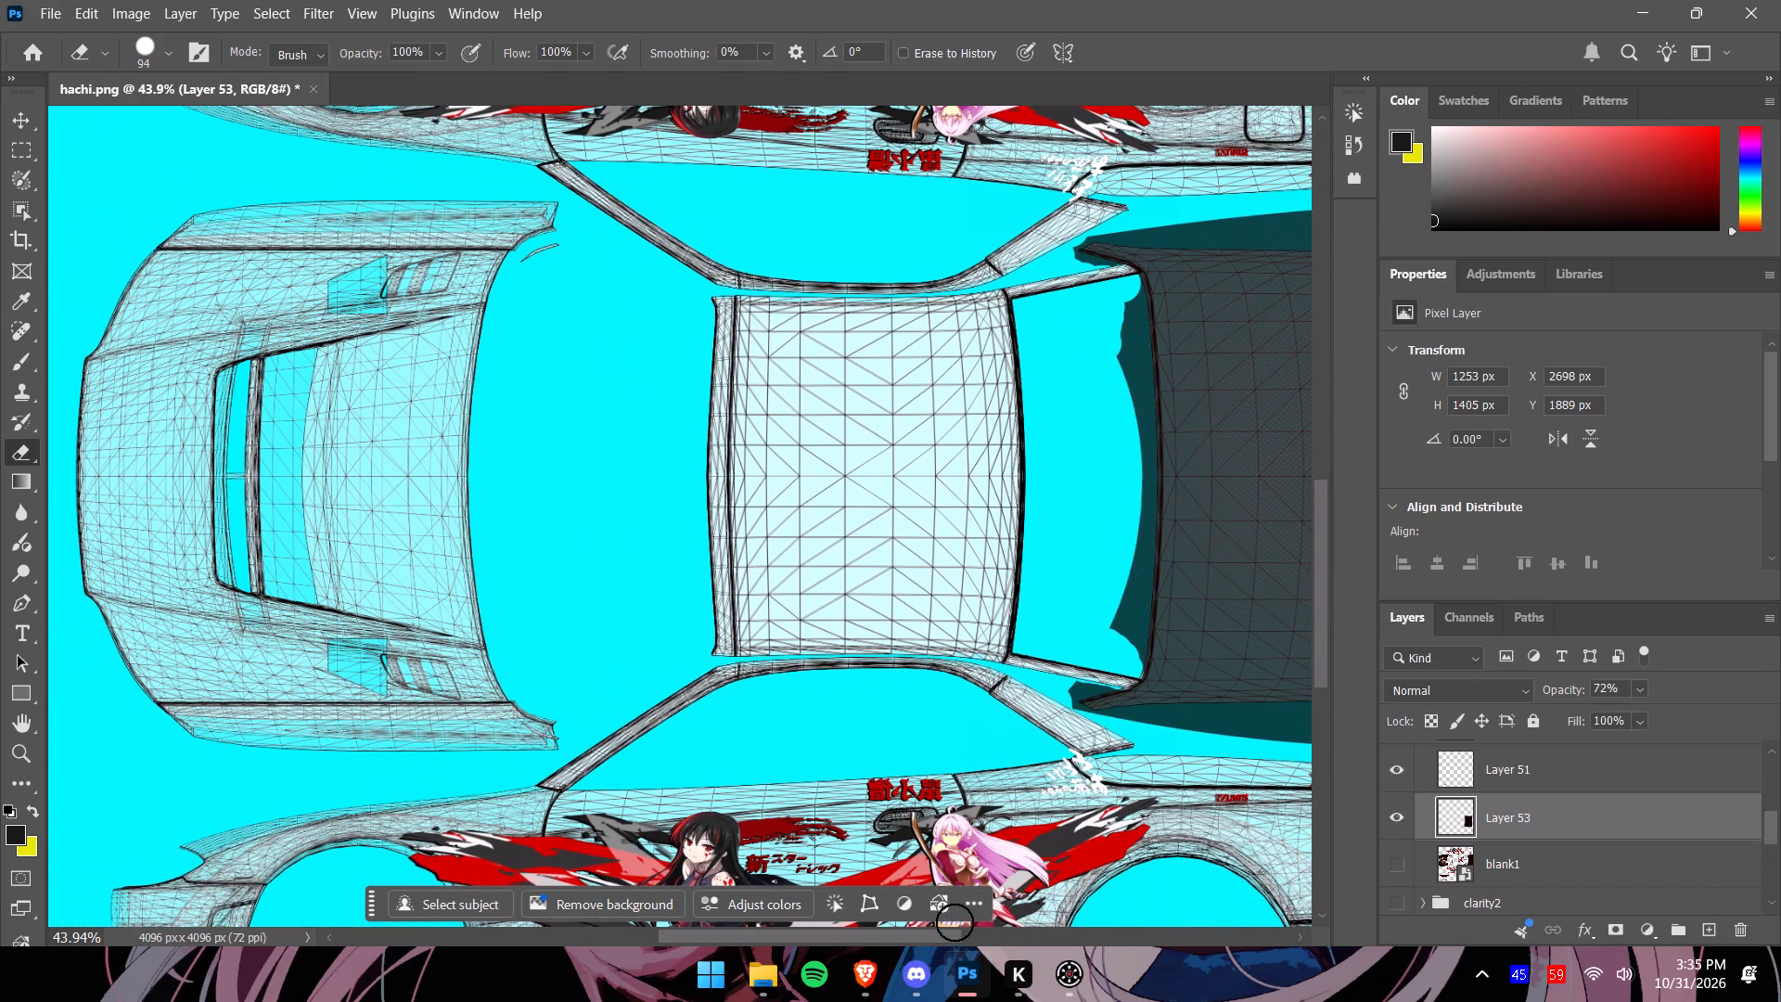
scroll(1116, 726, "down", 5, "alt")
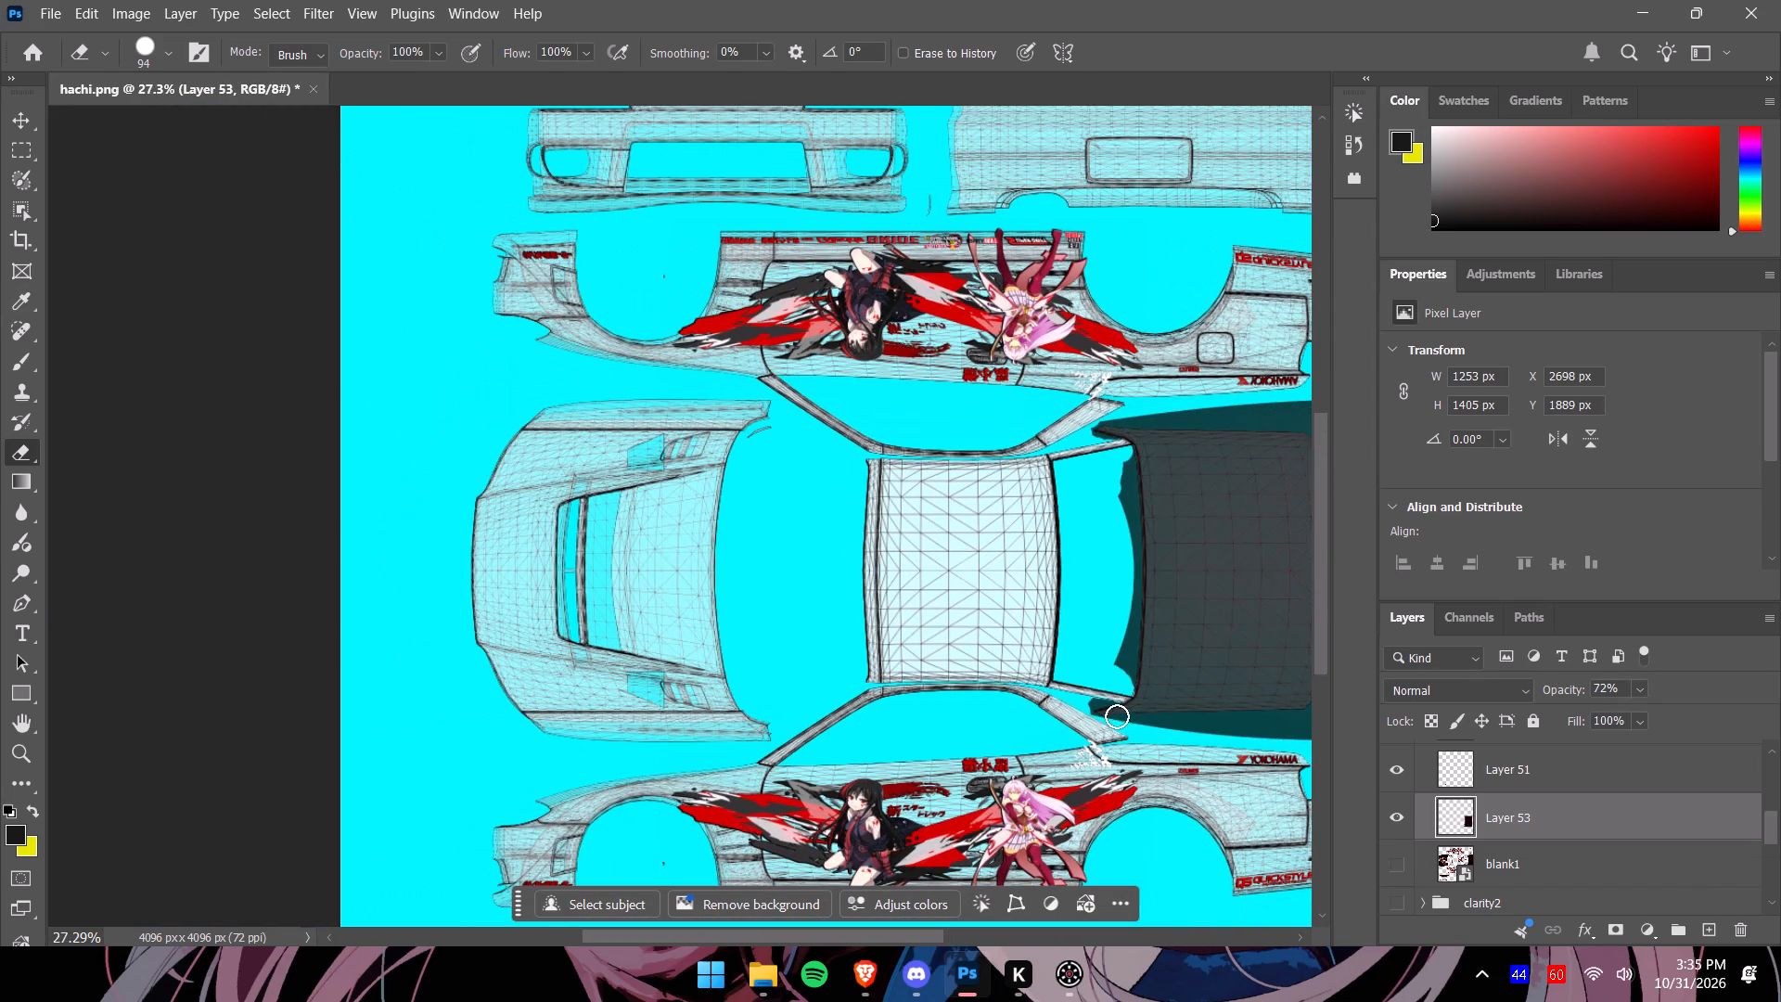
left_click(1644, 687)
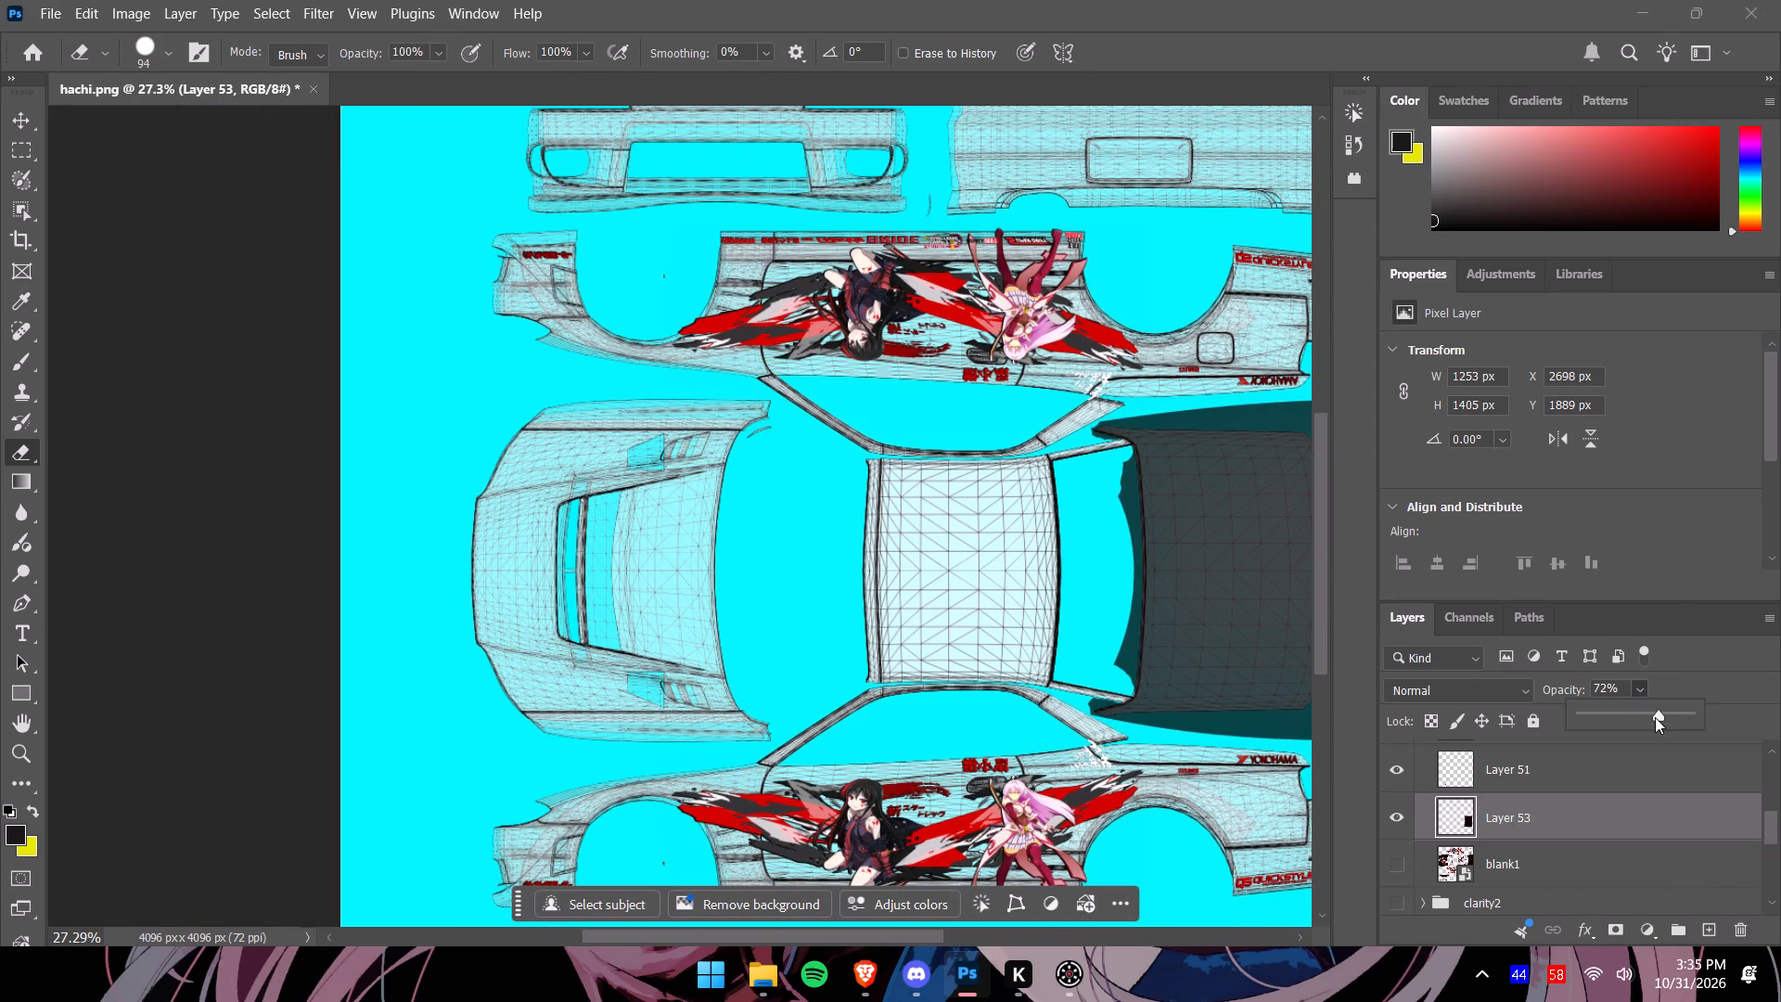
left_click_drag(1655, 717, 1705, 717)
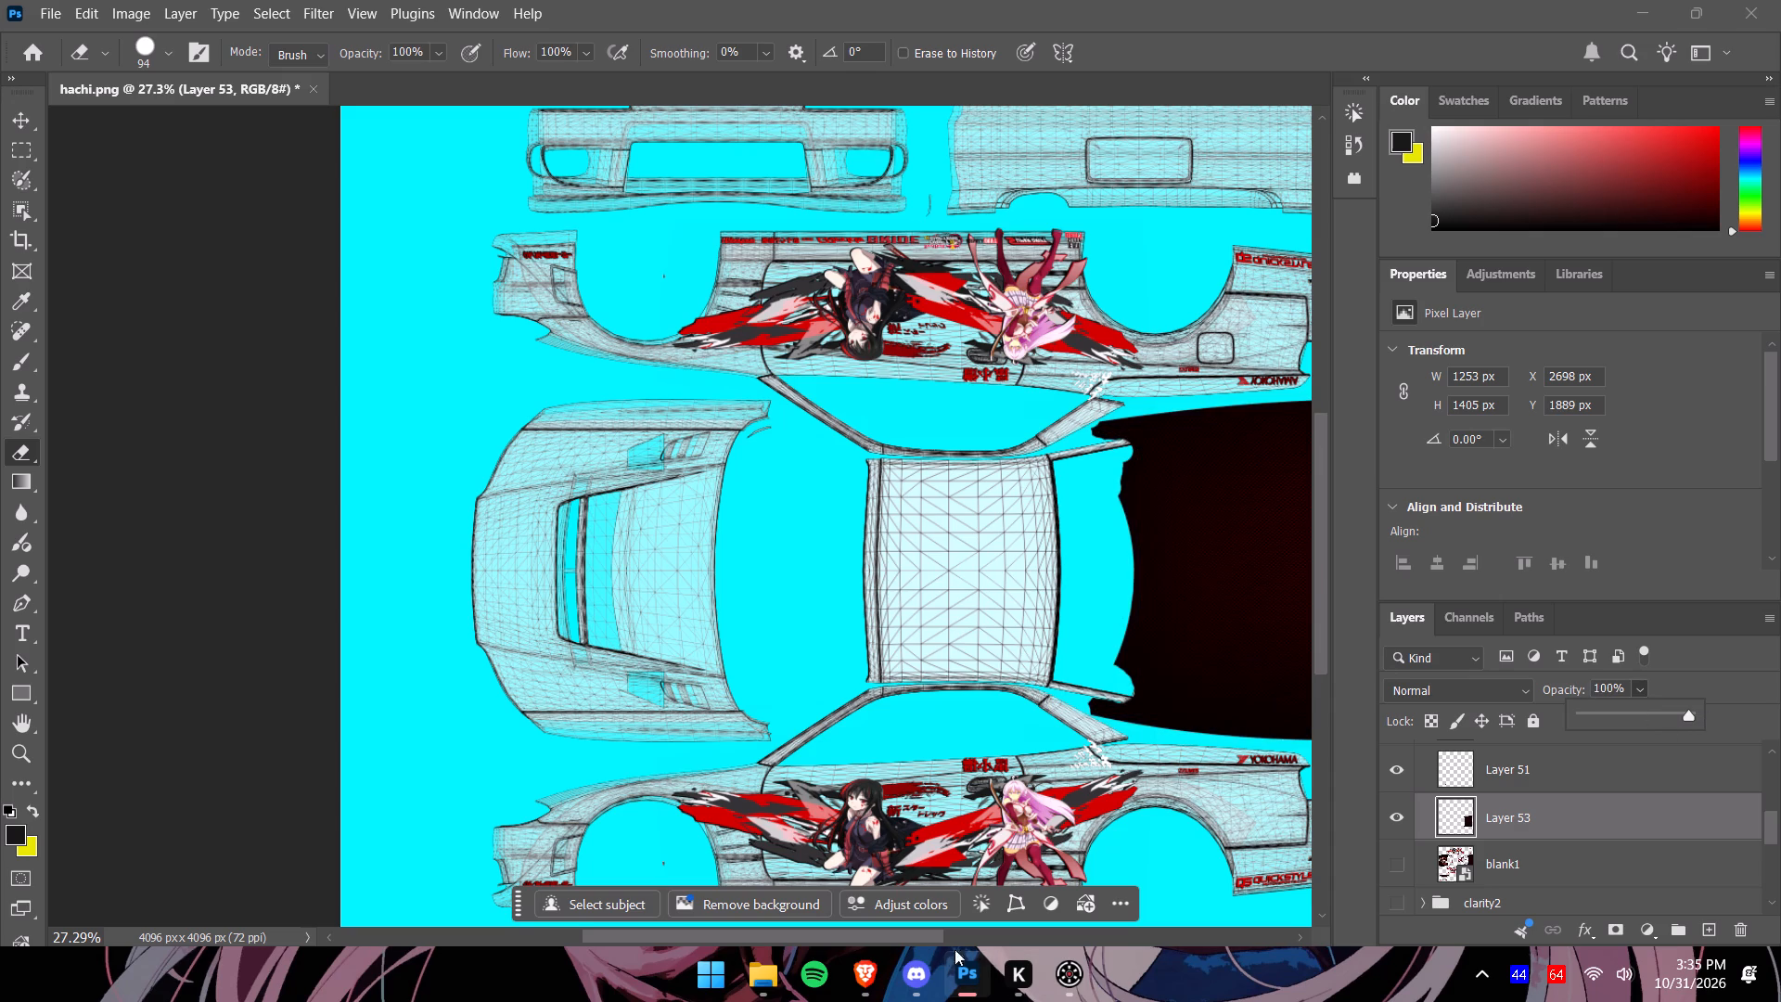
Paste another copy of the dark red panel artwork and move it over the hood wireframe, to about X 647, Y 1850 px.
left_click_drag(916, 936, 967, 933)
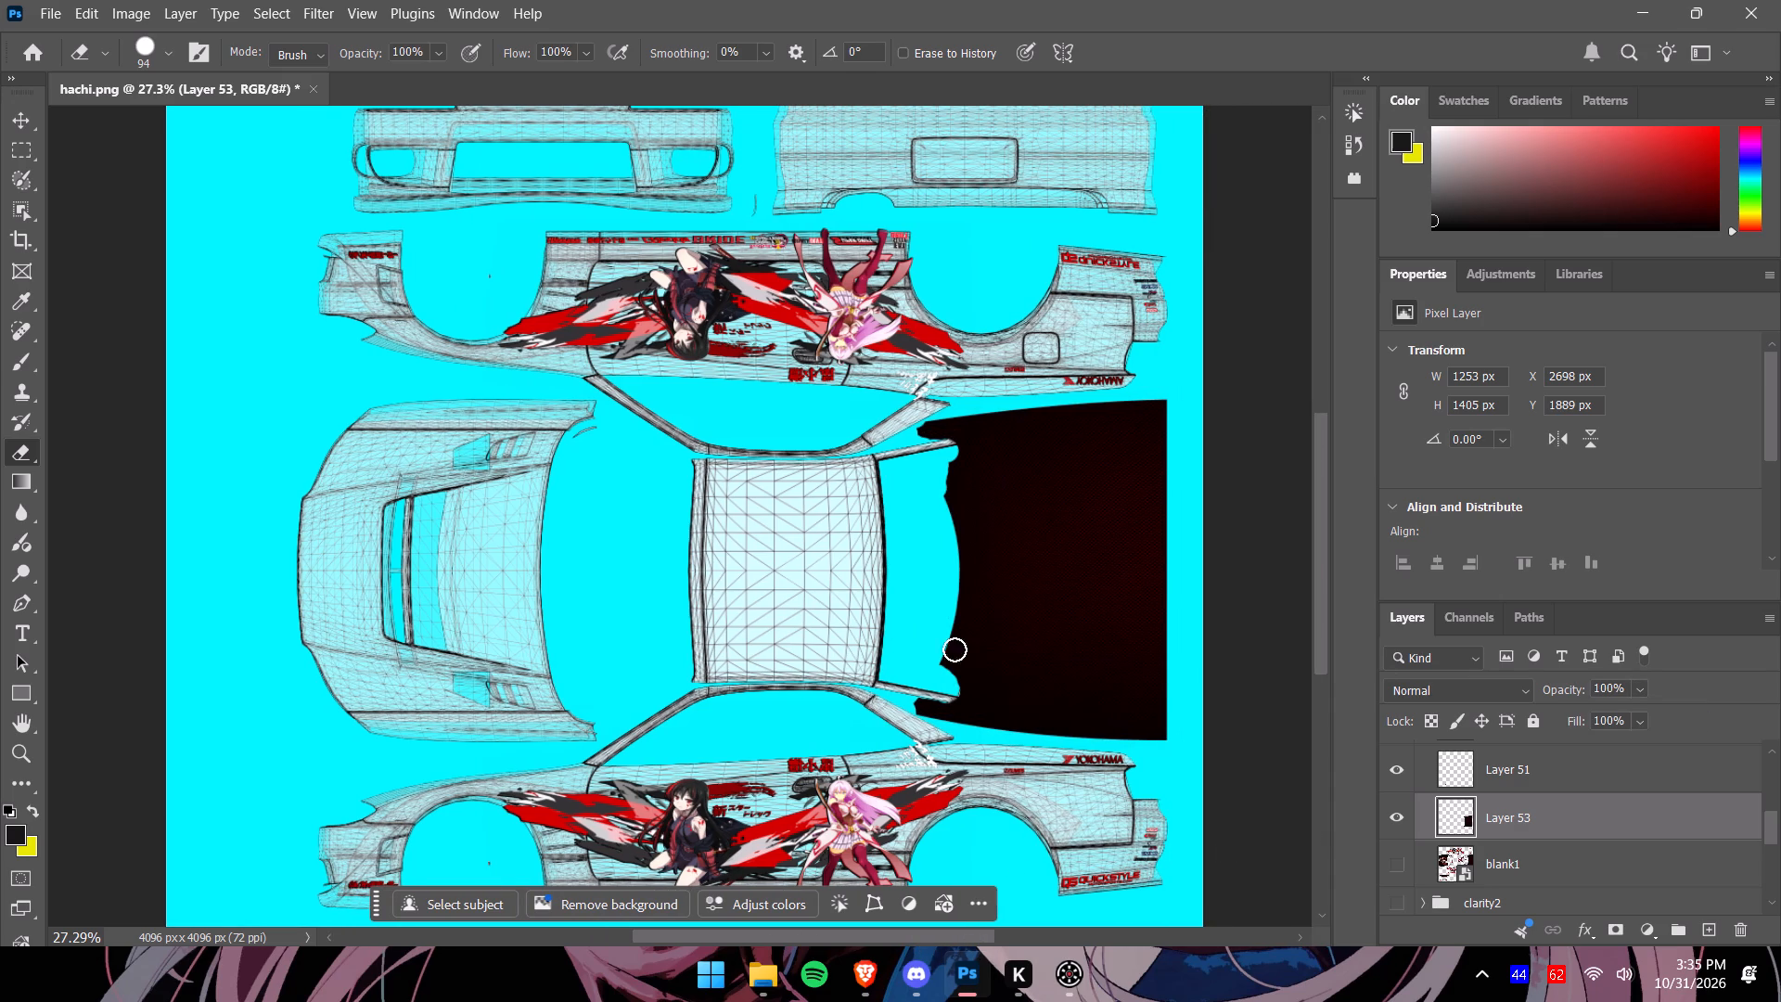
key("ctrl+v")
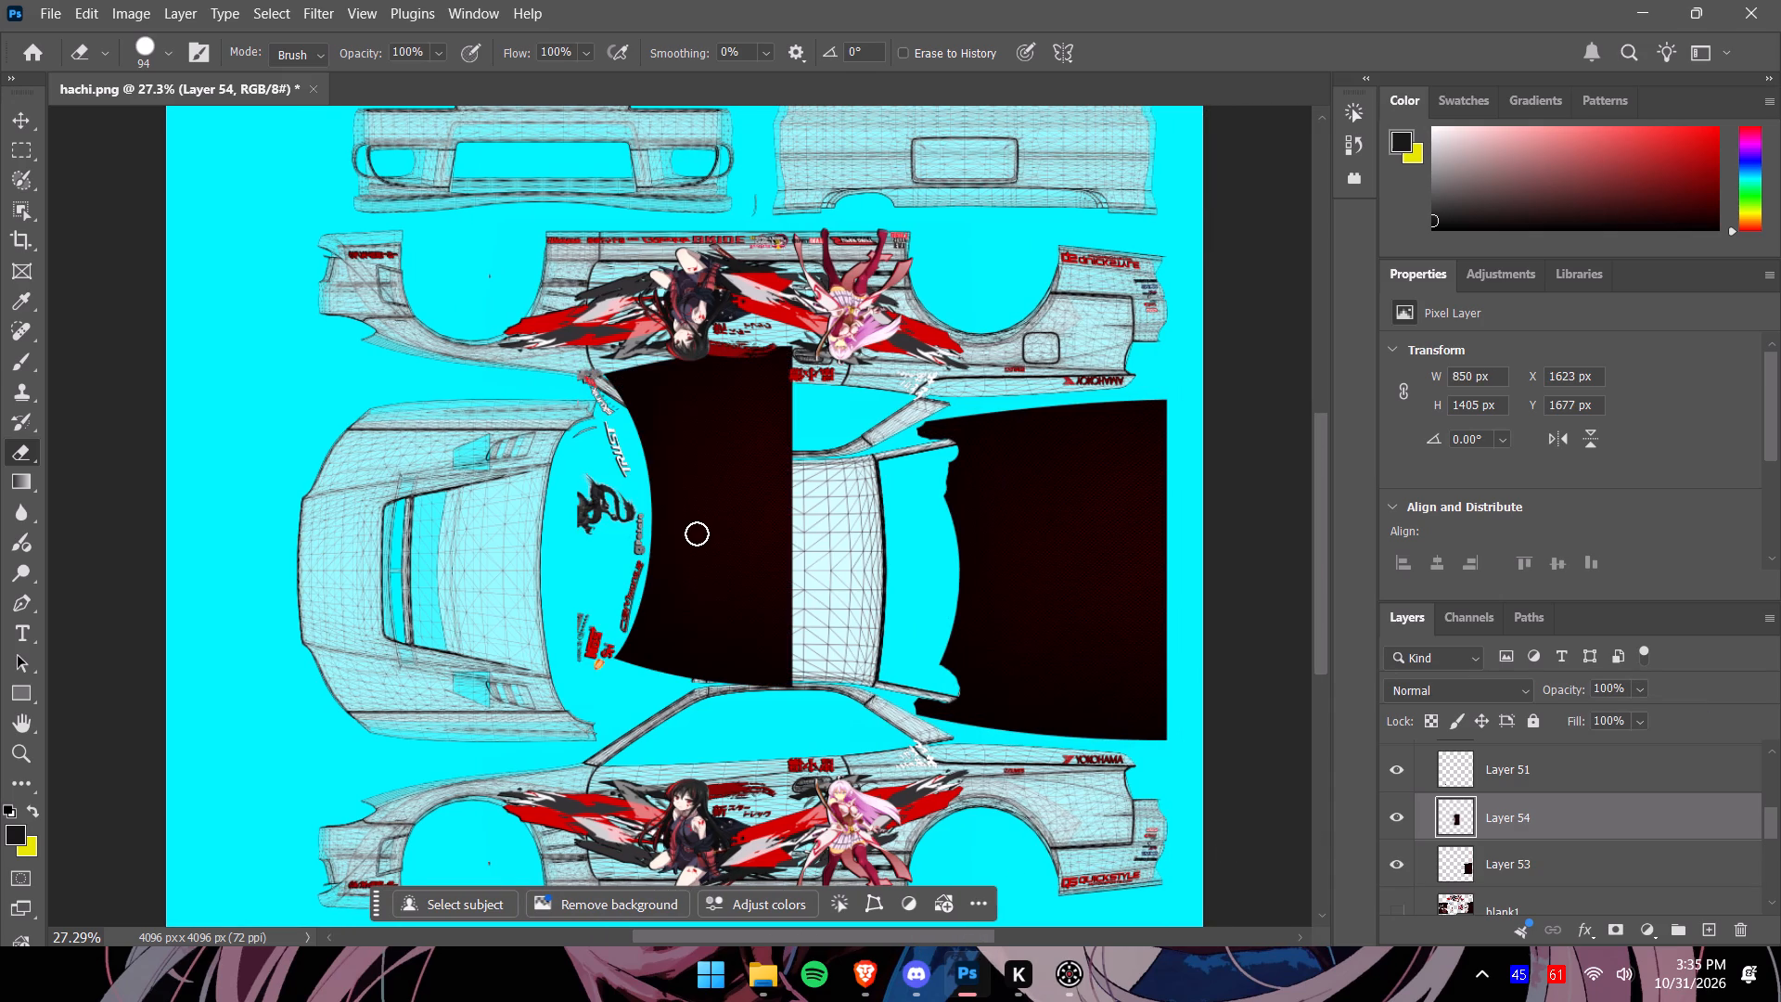
left_click(19, 124)
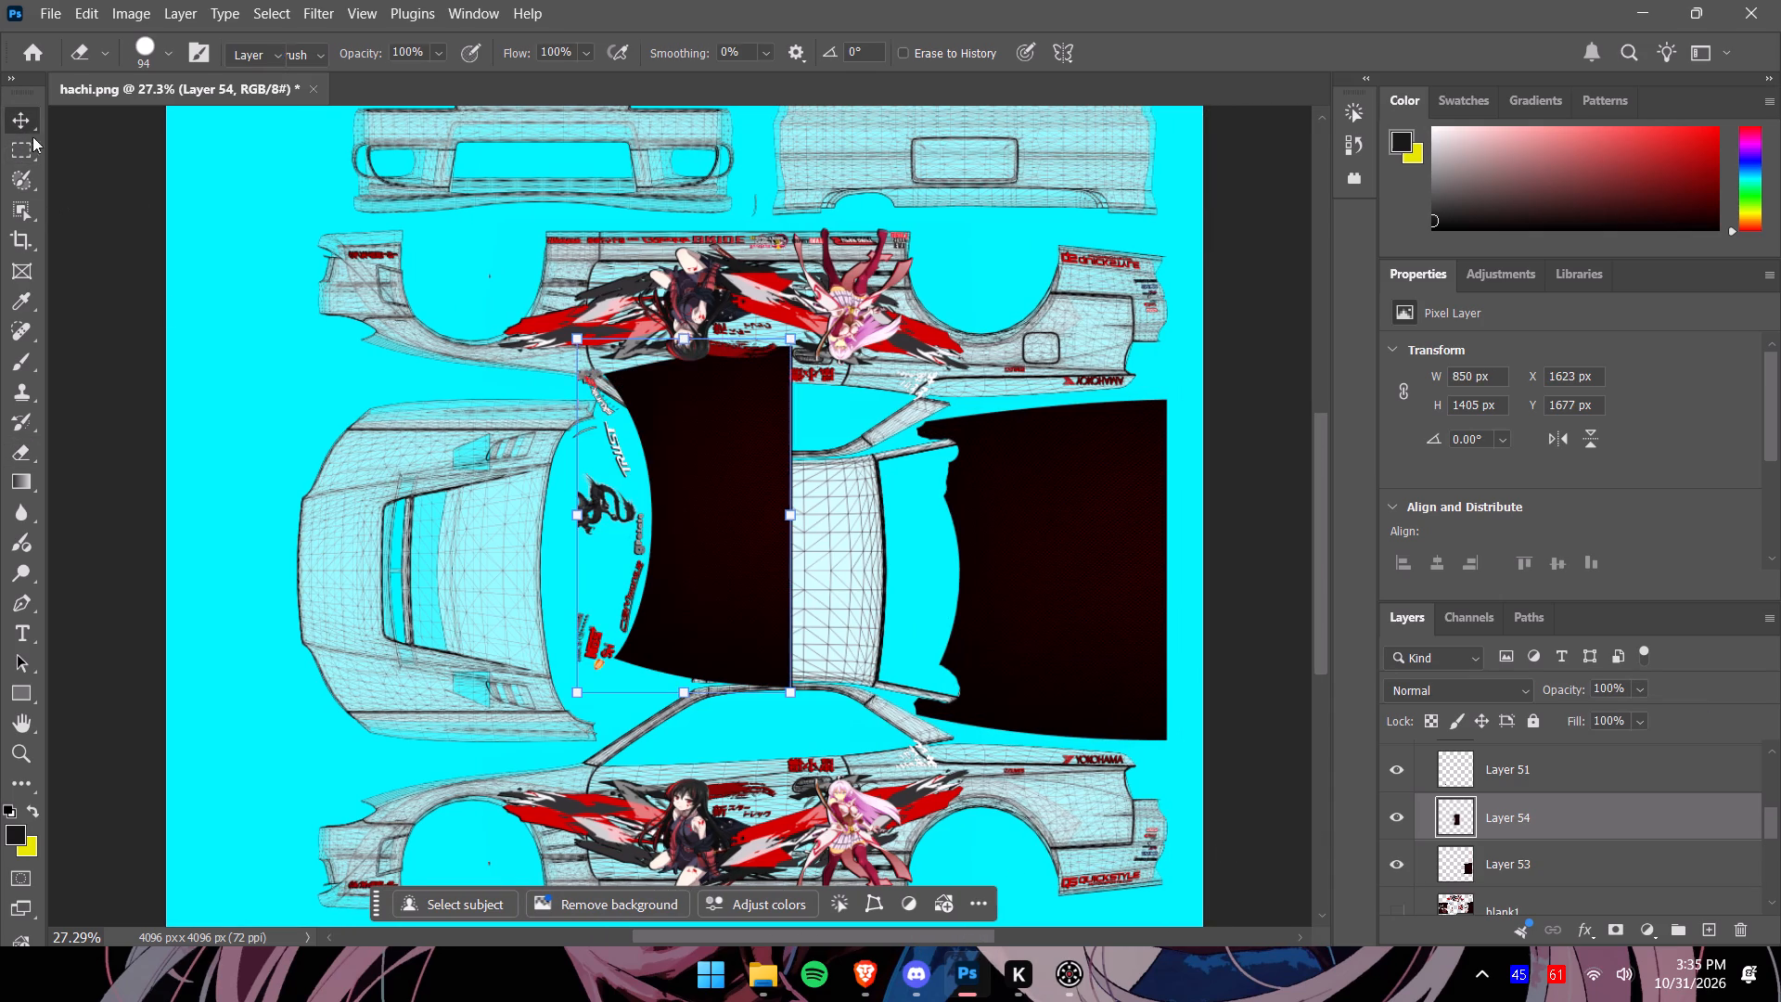
left_click(698, 493)
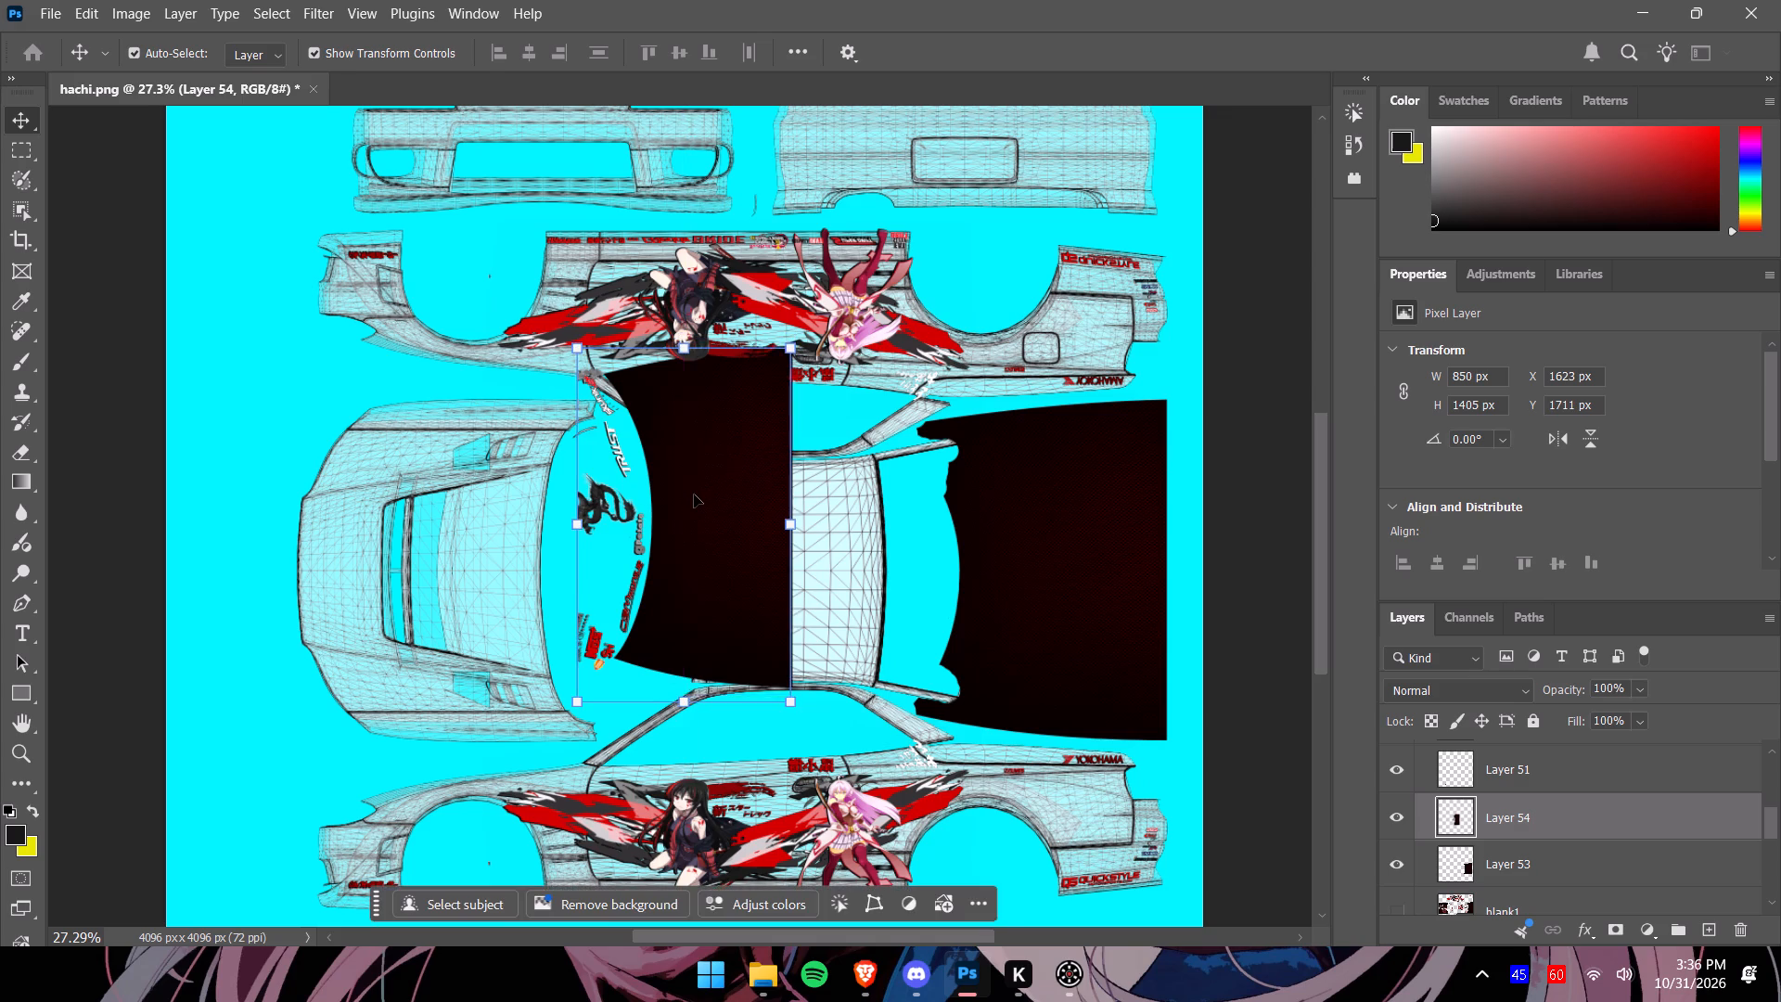
left_click_drag(692, 495, 441, 527)
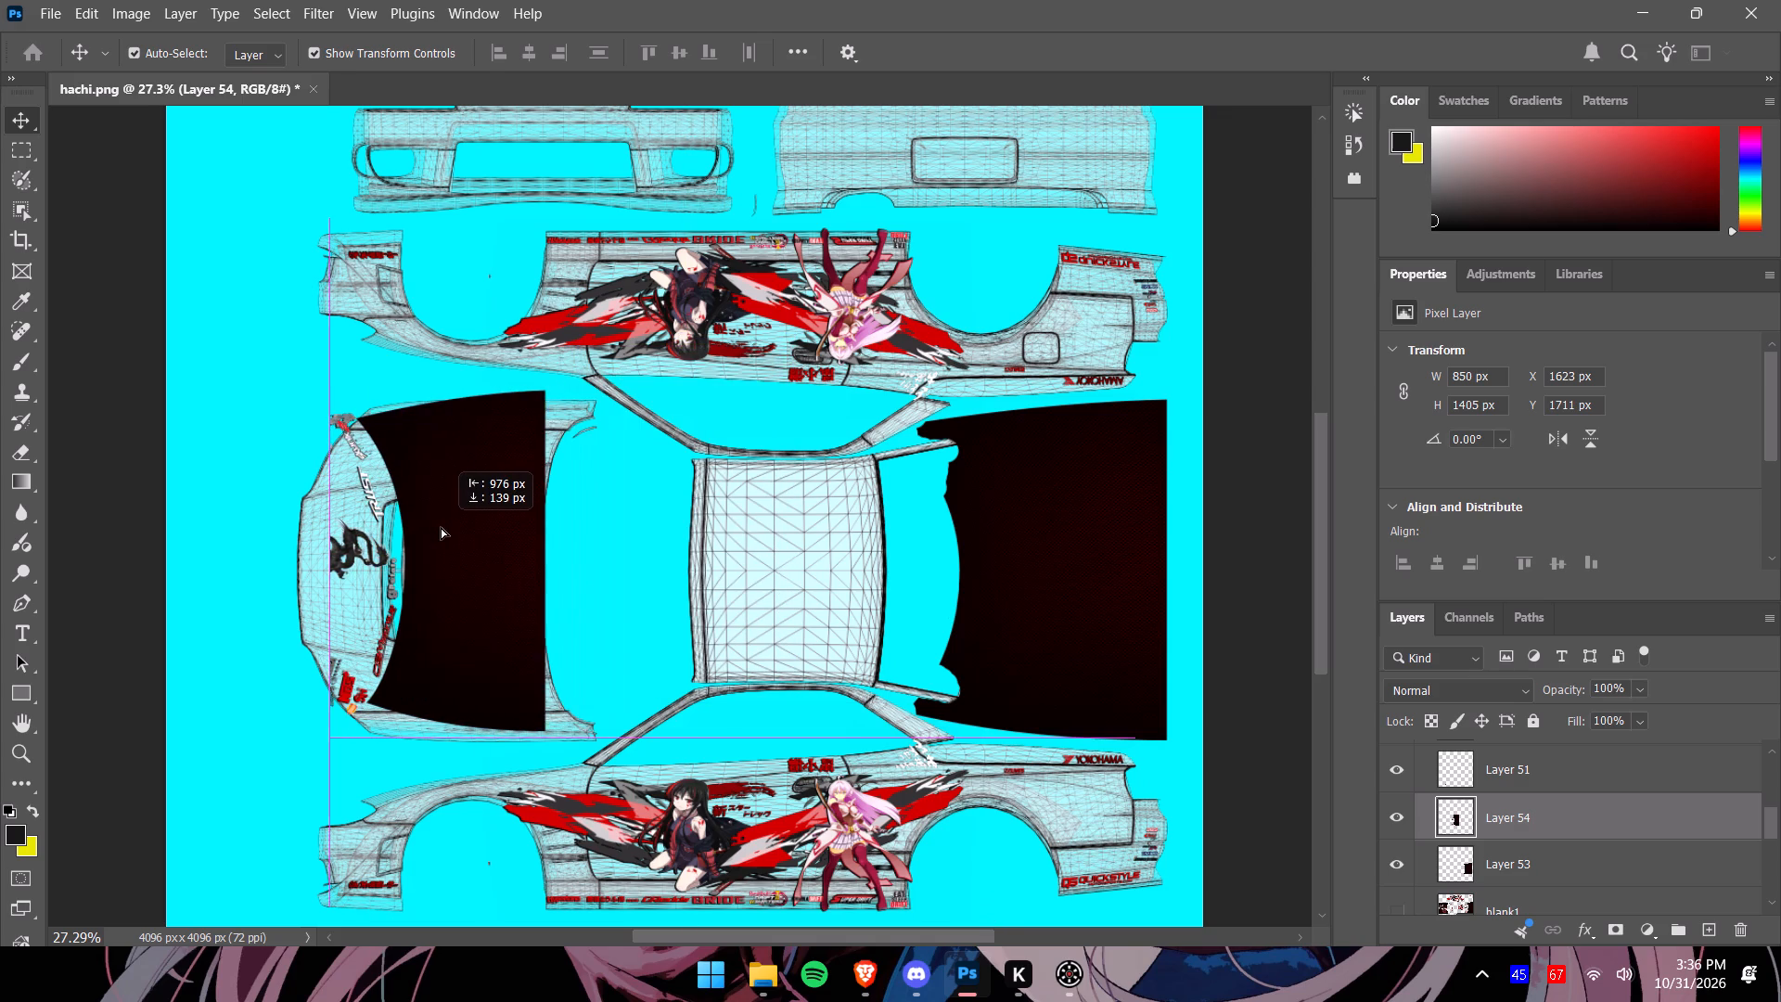
left_click_drag(441, 527, 438, 527)
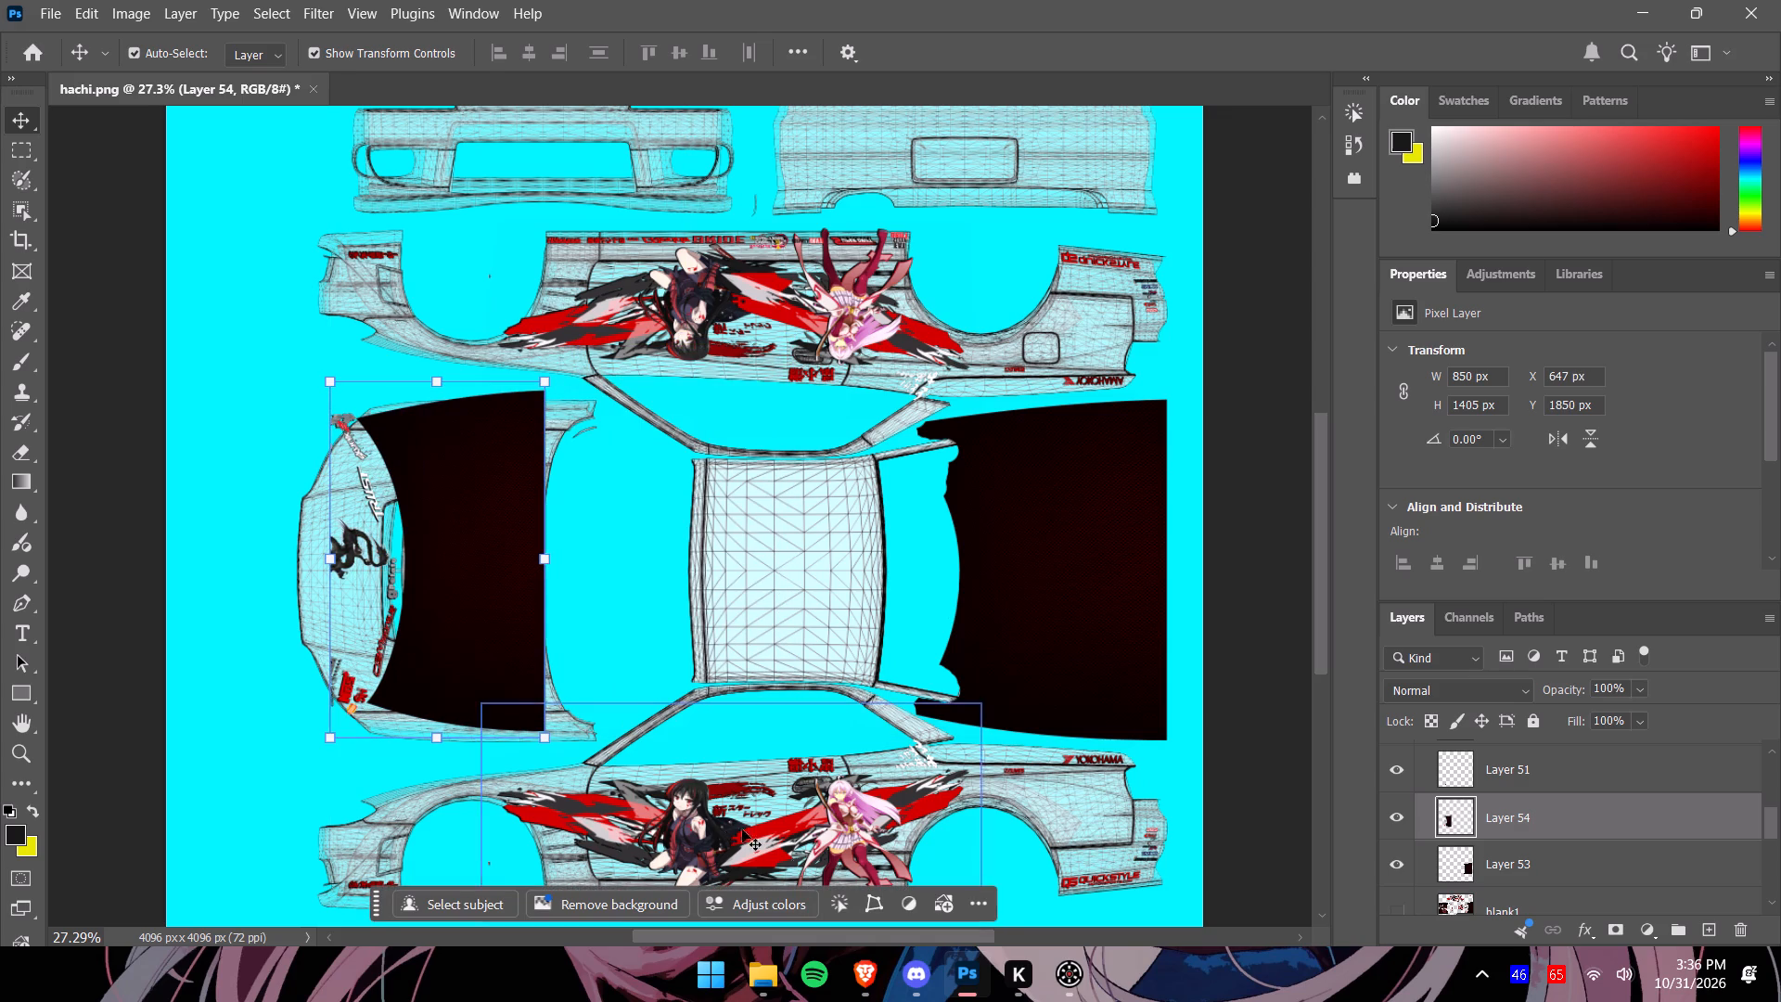
Flip the new copy horizontally and widen it to about 191% so it extends past both ends of the hood.
left_click(867, 906)
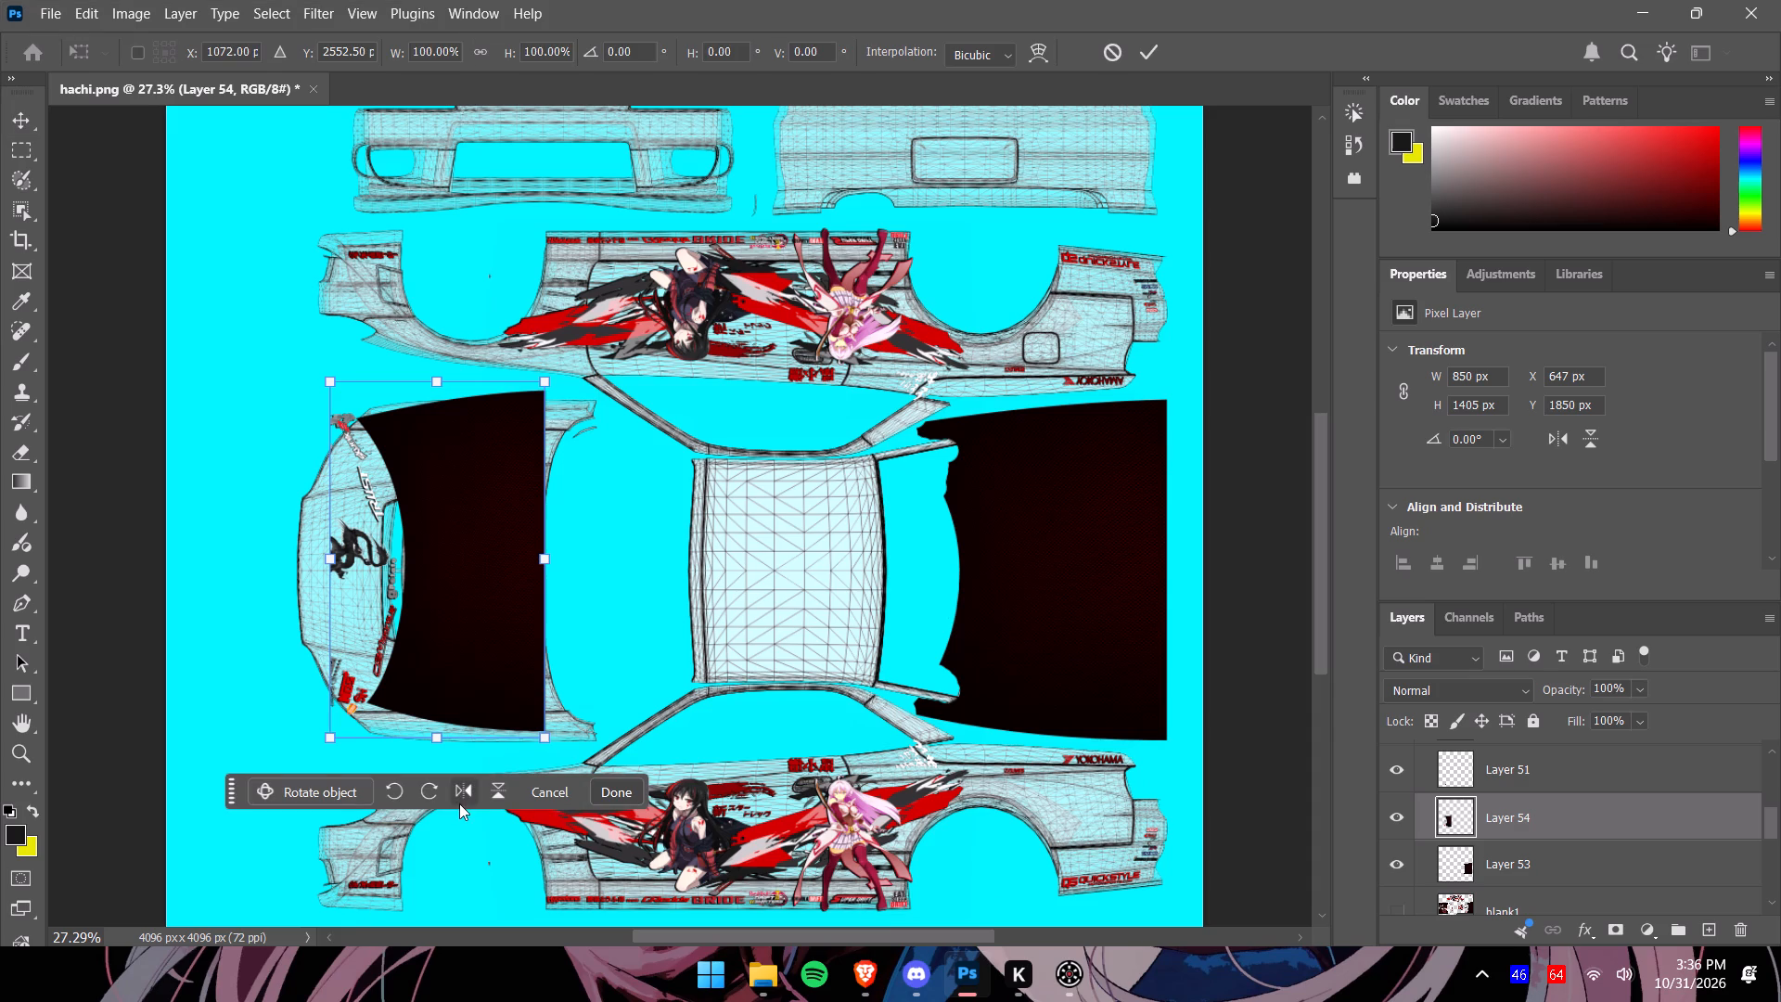
left_click(456, 792)
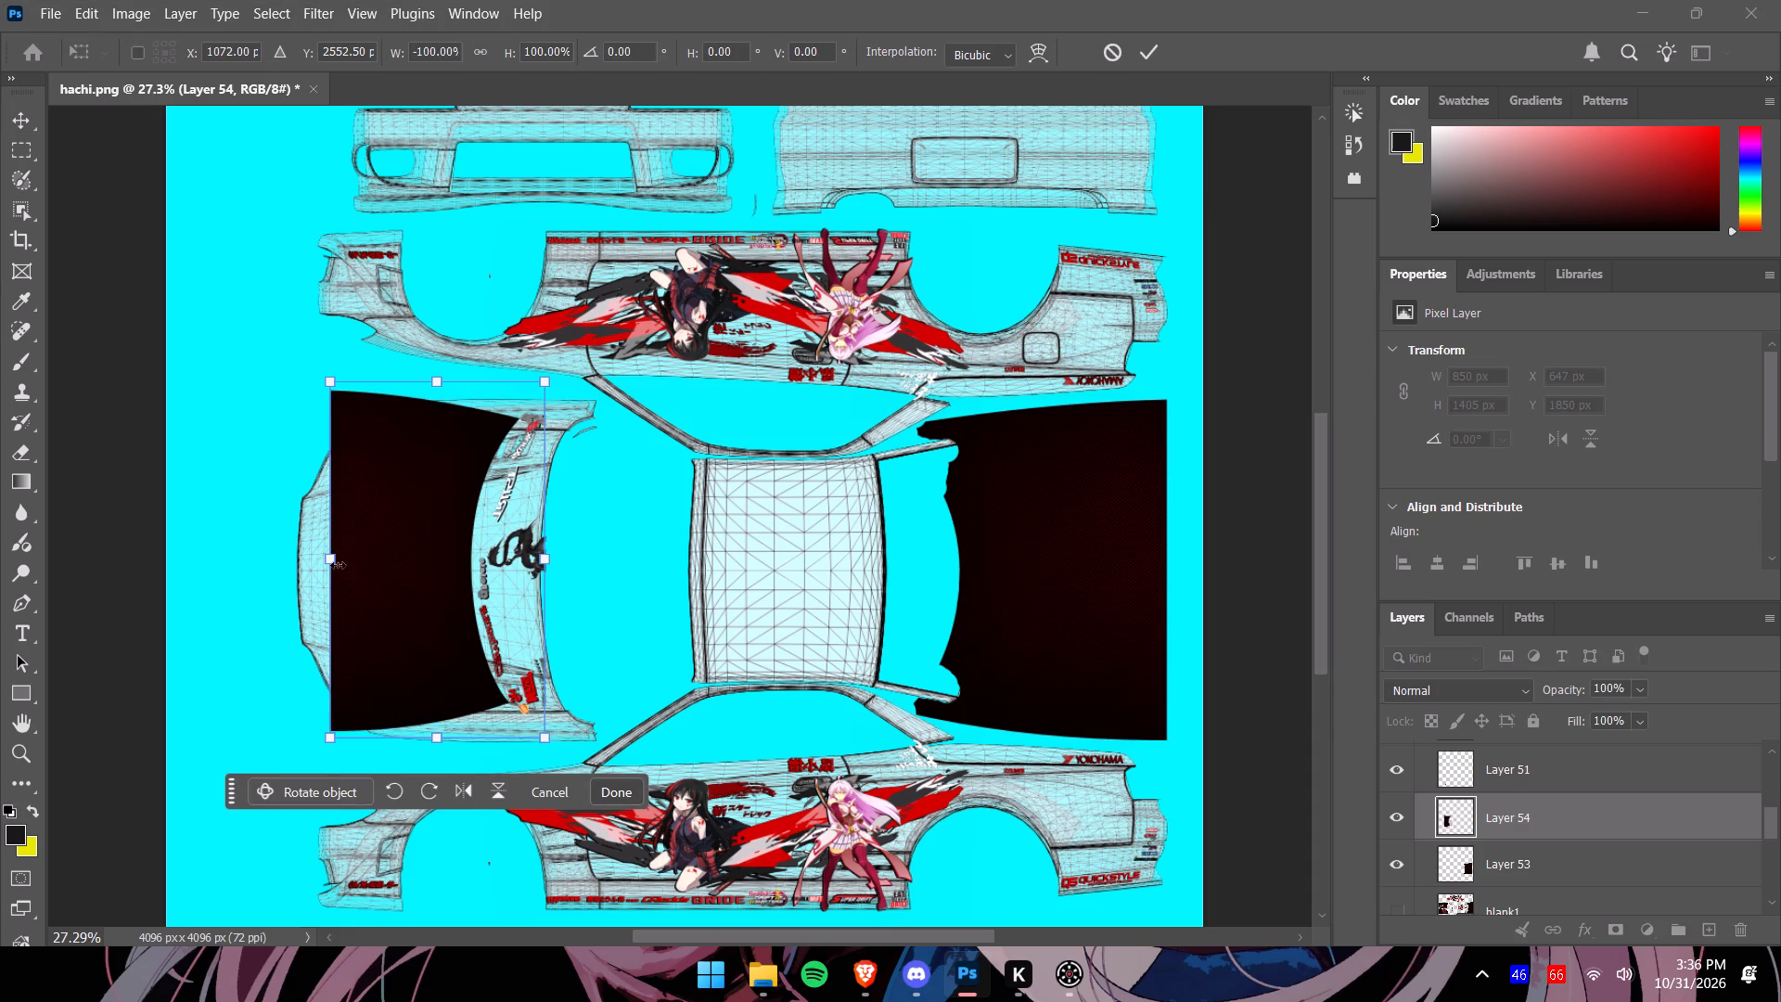
left_click_drag(331, 565, 275, 558)
left_click_drag(546, 562, 647, 570)
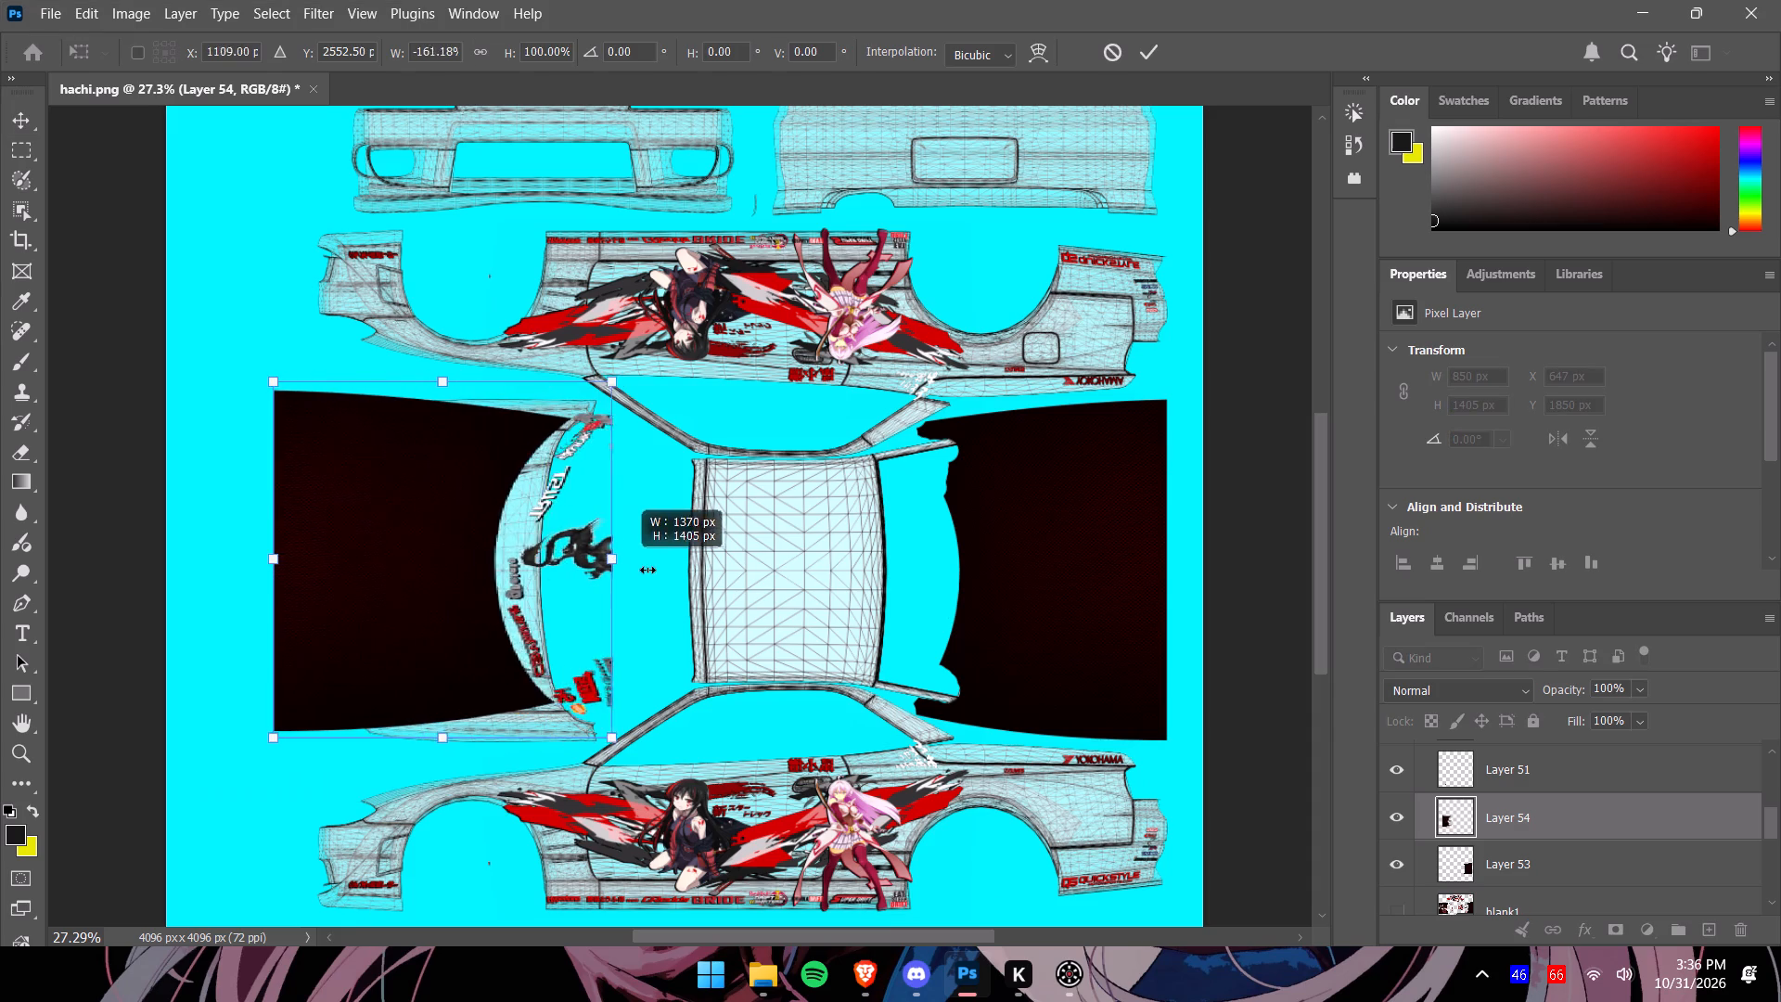
left_click_drag(647, 570, 690, 582)
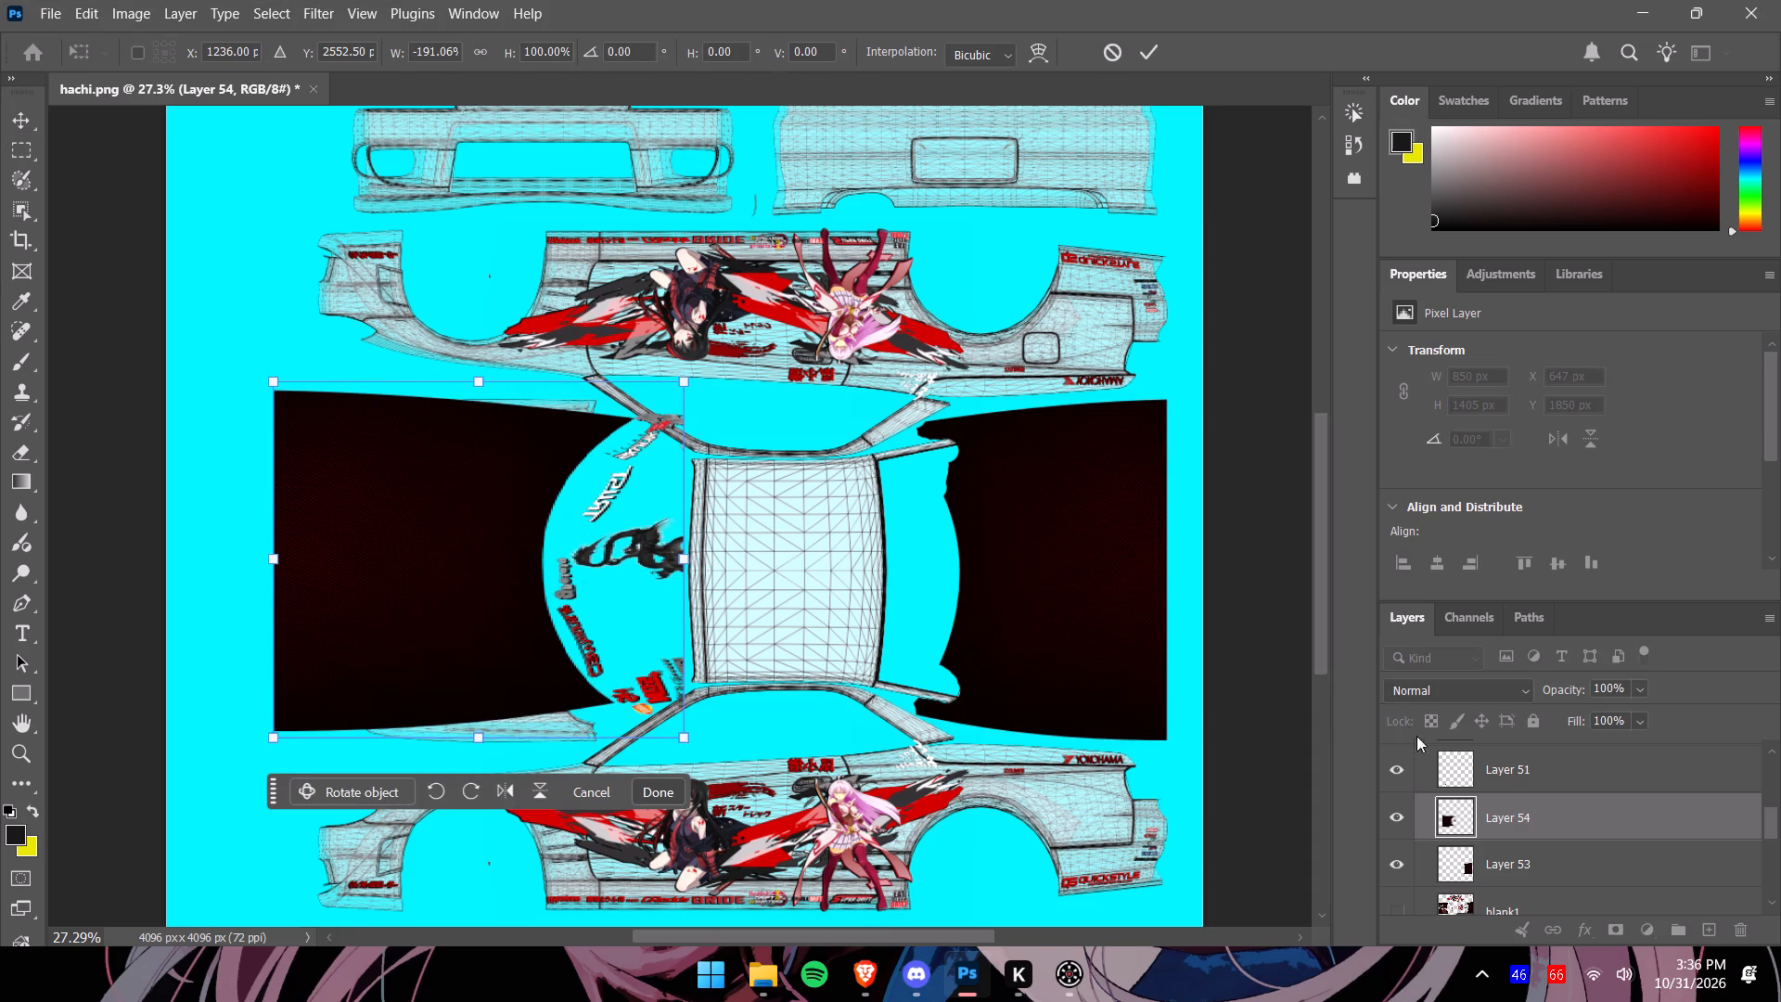
Lower the hood copy's opacity to 64% and stretch it over the whole hood wireframe to about 1817 x 1614 px.
left_click(1637, 685)
left_click_drag(1659, 711, 1626, 715)
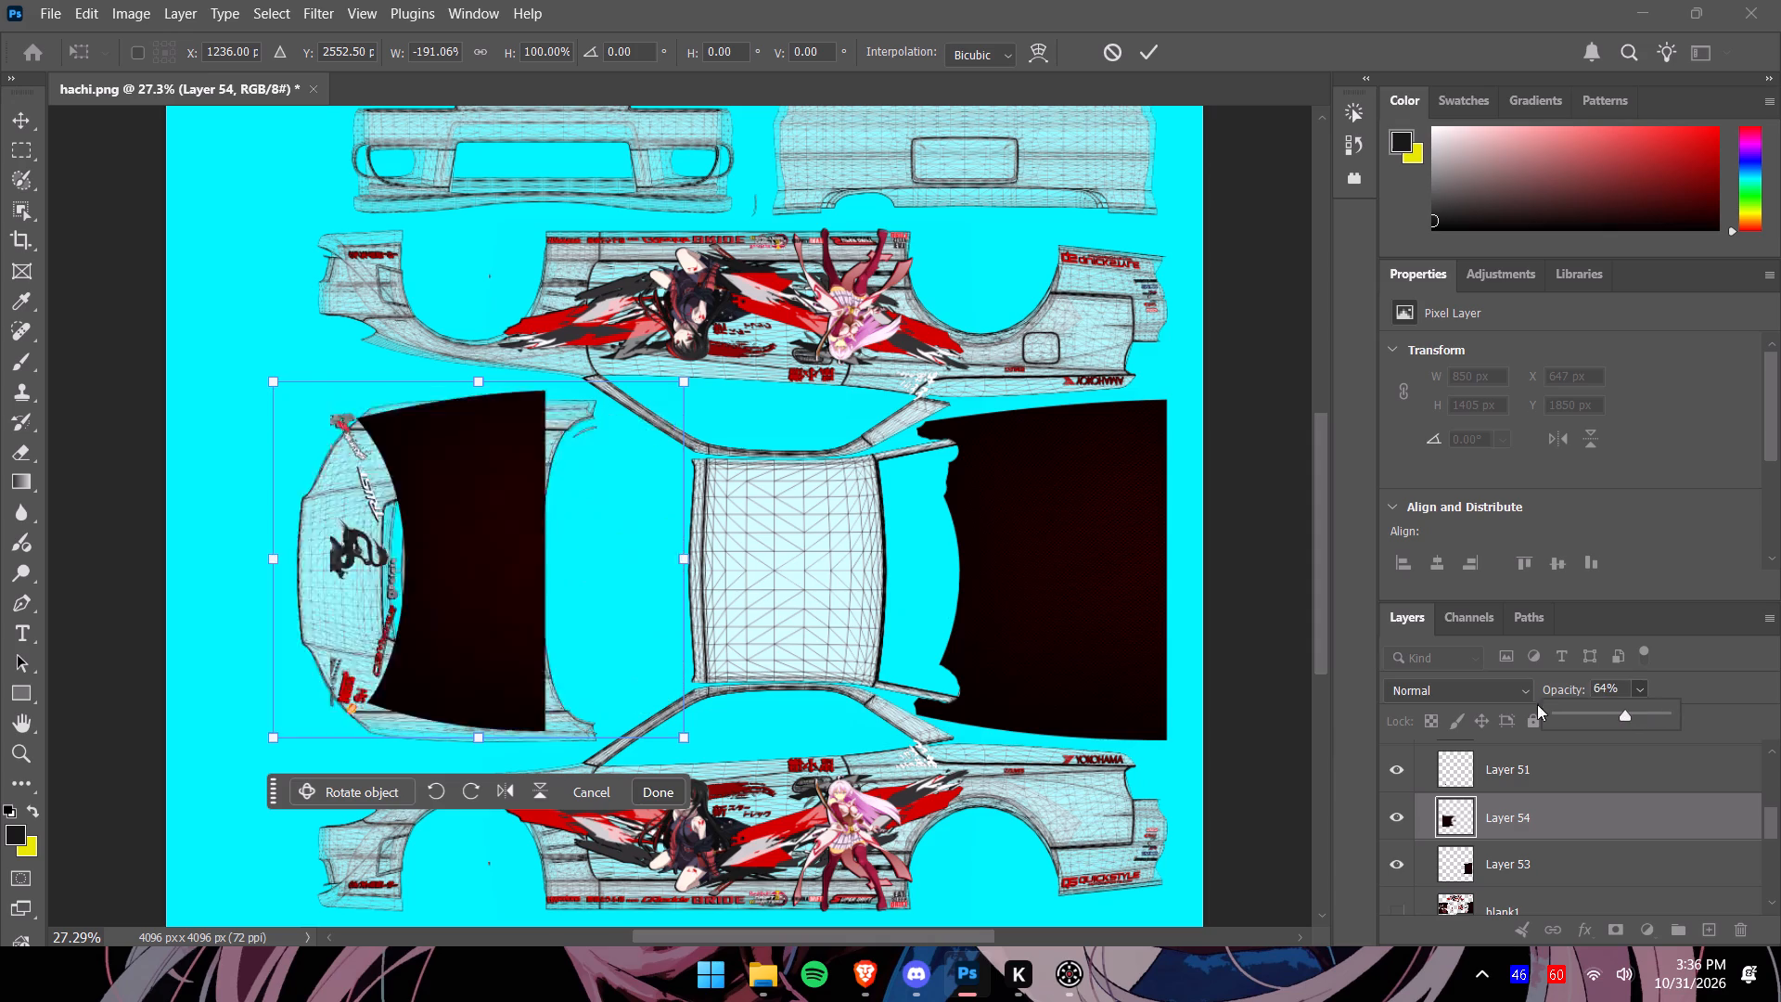
left_click_drag(684, 562, 723, 567)
left_click_drag(503, 738, 507, 774)
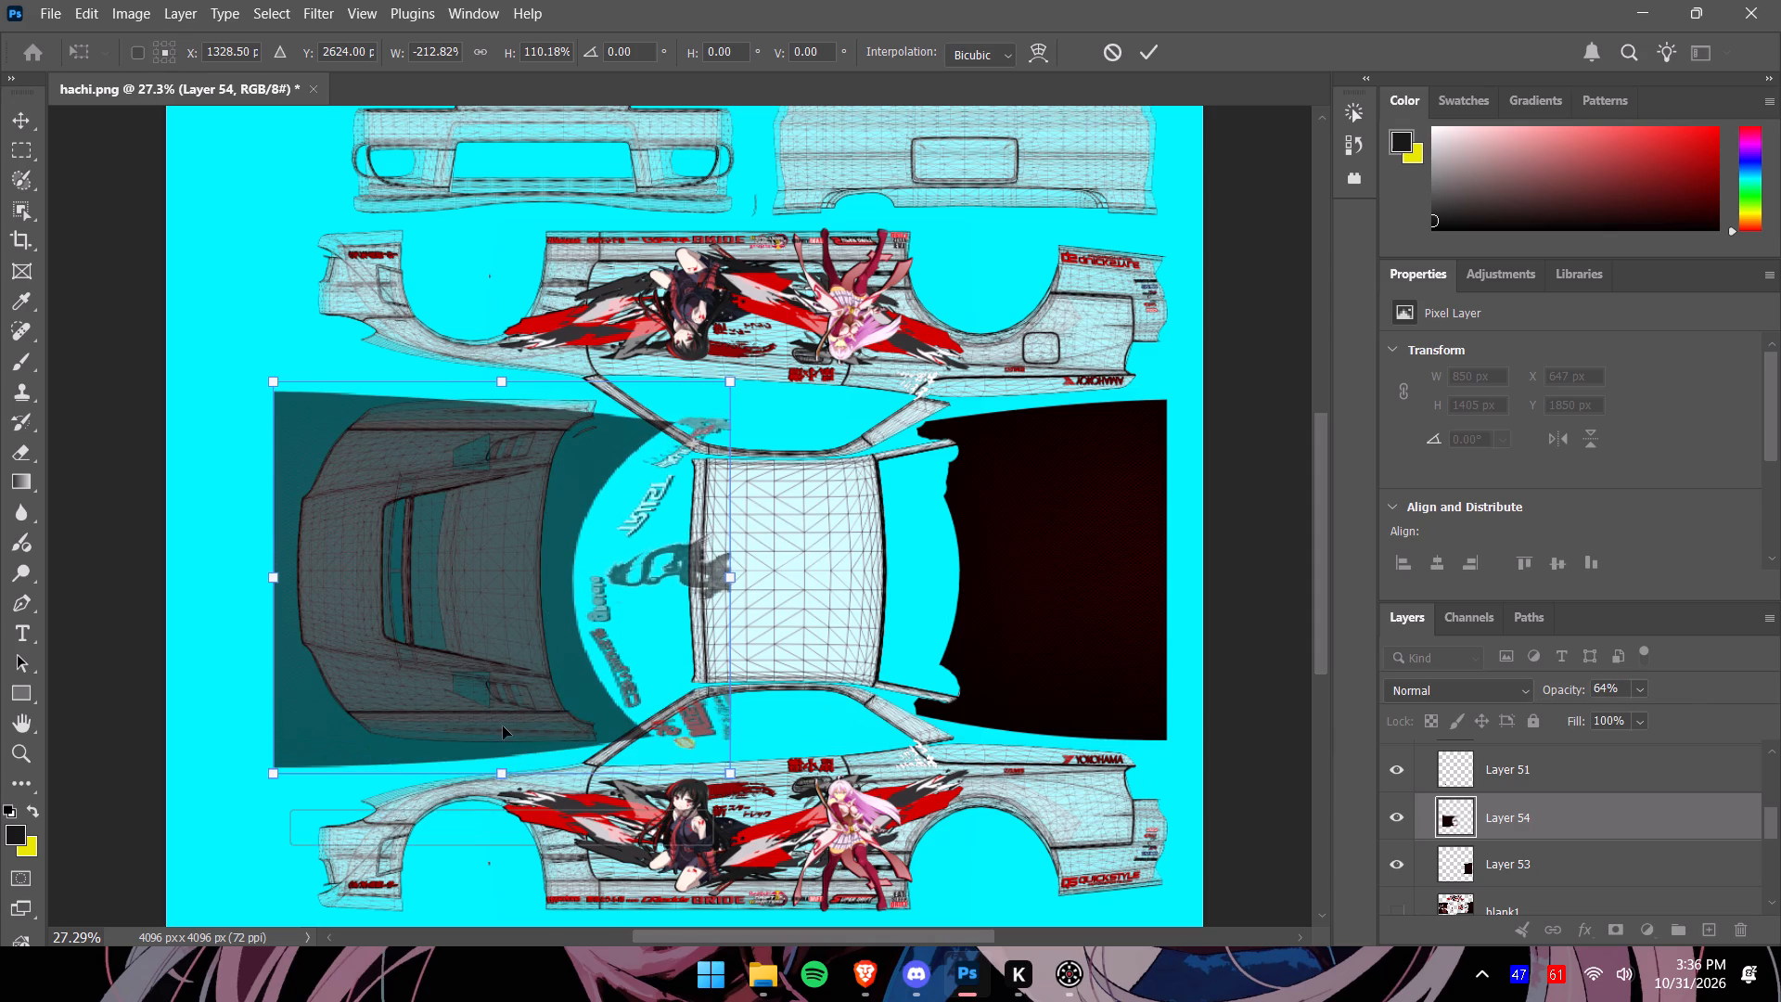
left_click_drag(504, 381, 513, 365)
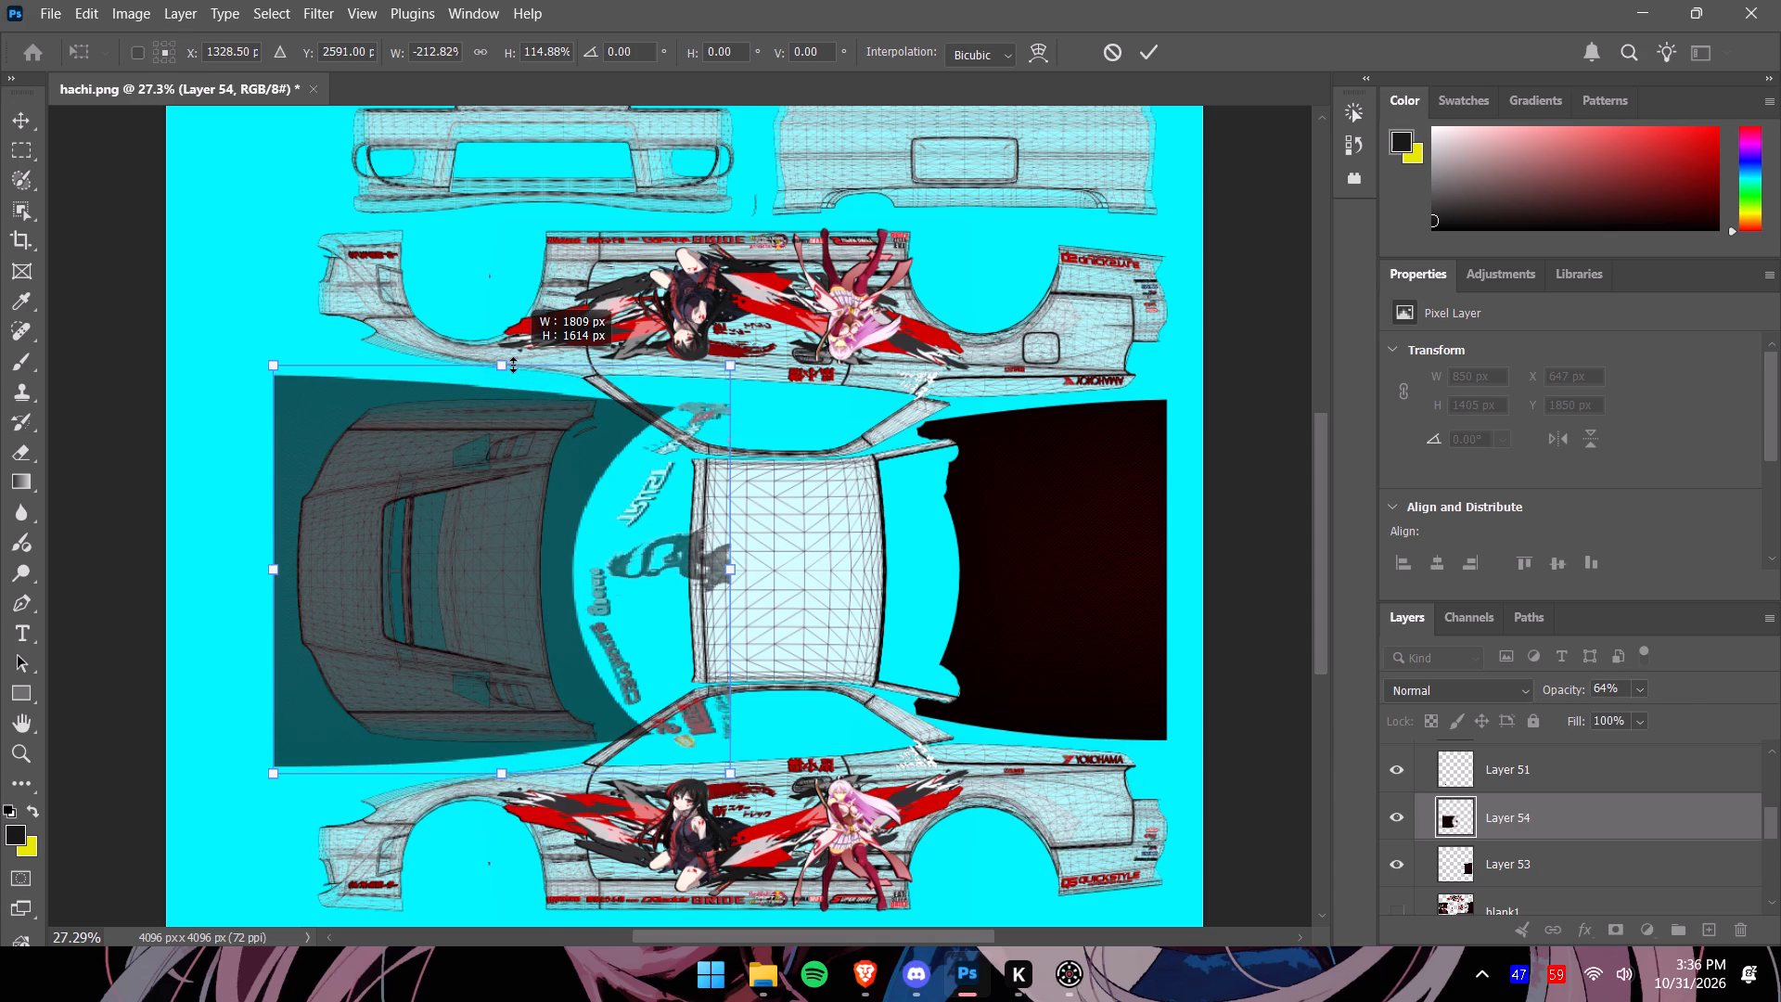
left_click_drag(513, 365, 514, 365)
left_click_drag(277, 570, 288, 570)
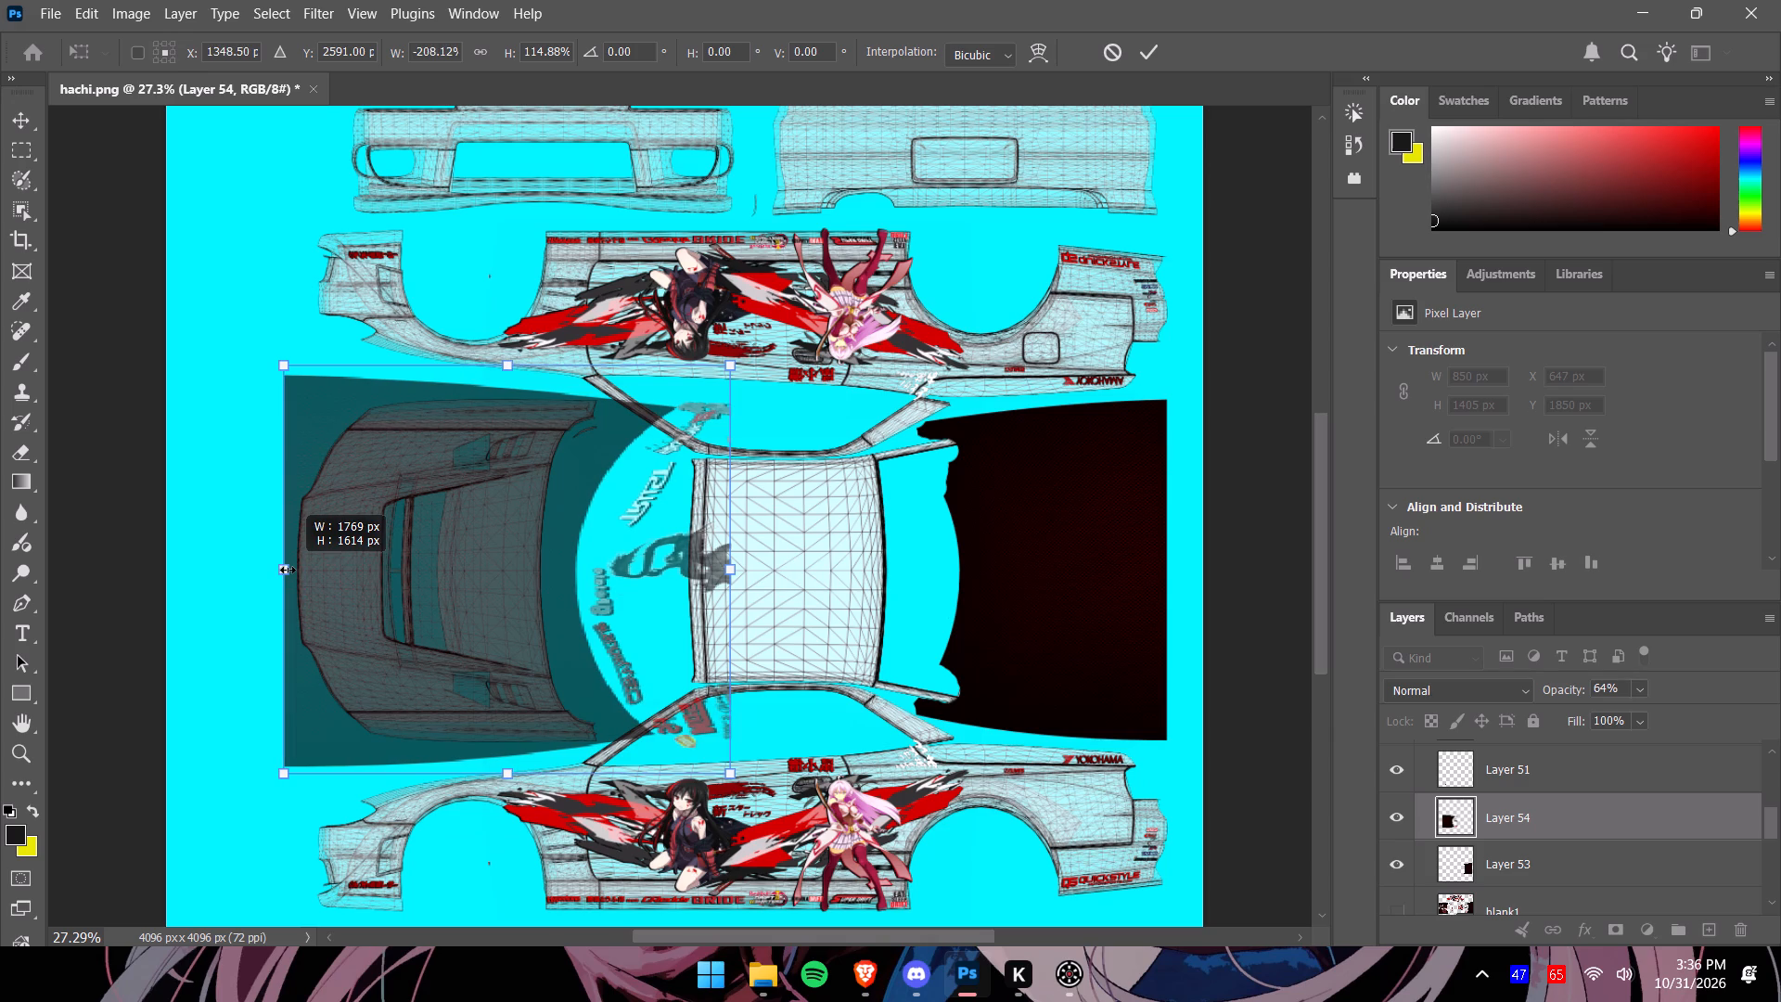
left_click_drag(288, 570, 292, 570)
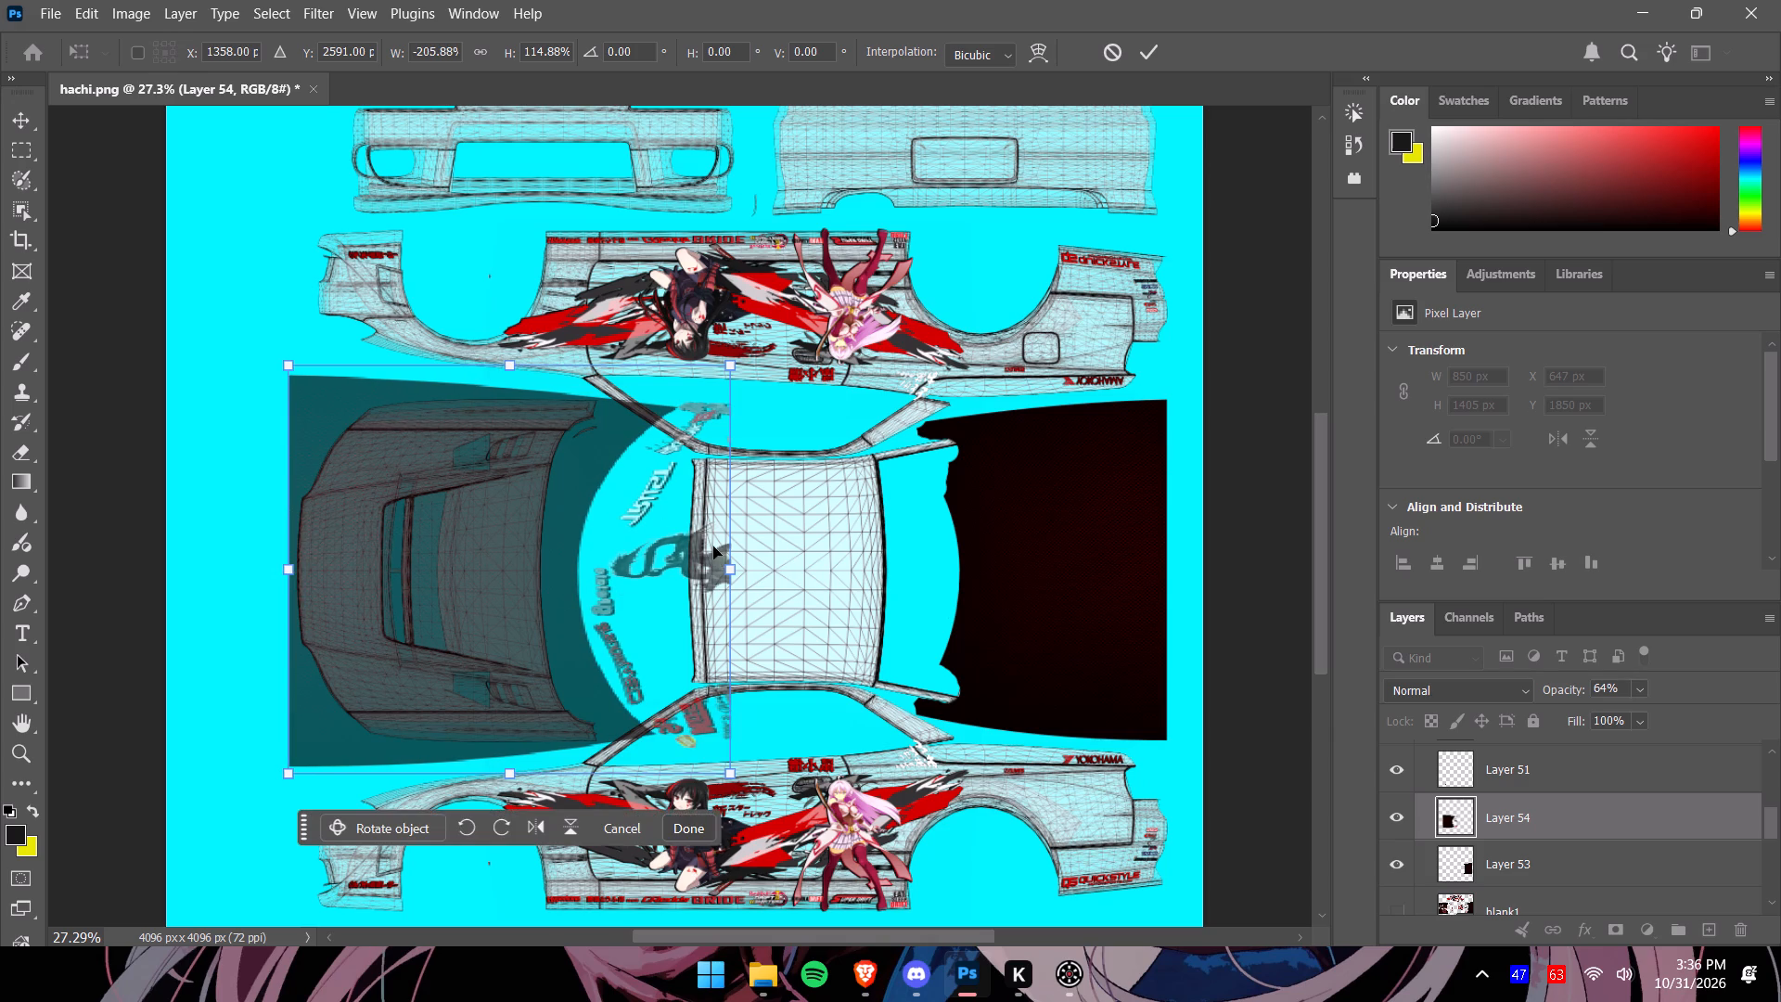
left_click_drag(734, 569, 747, 570)
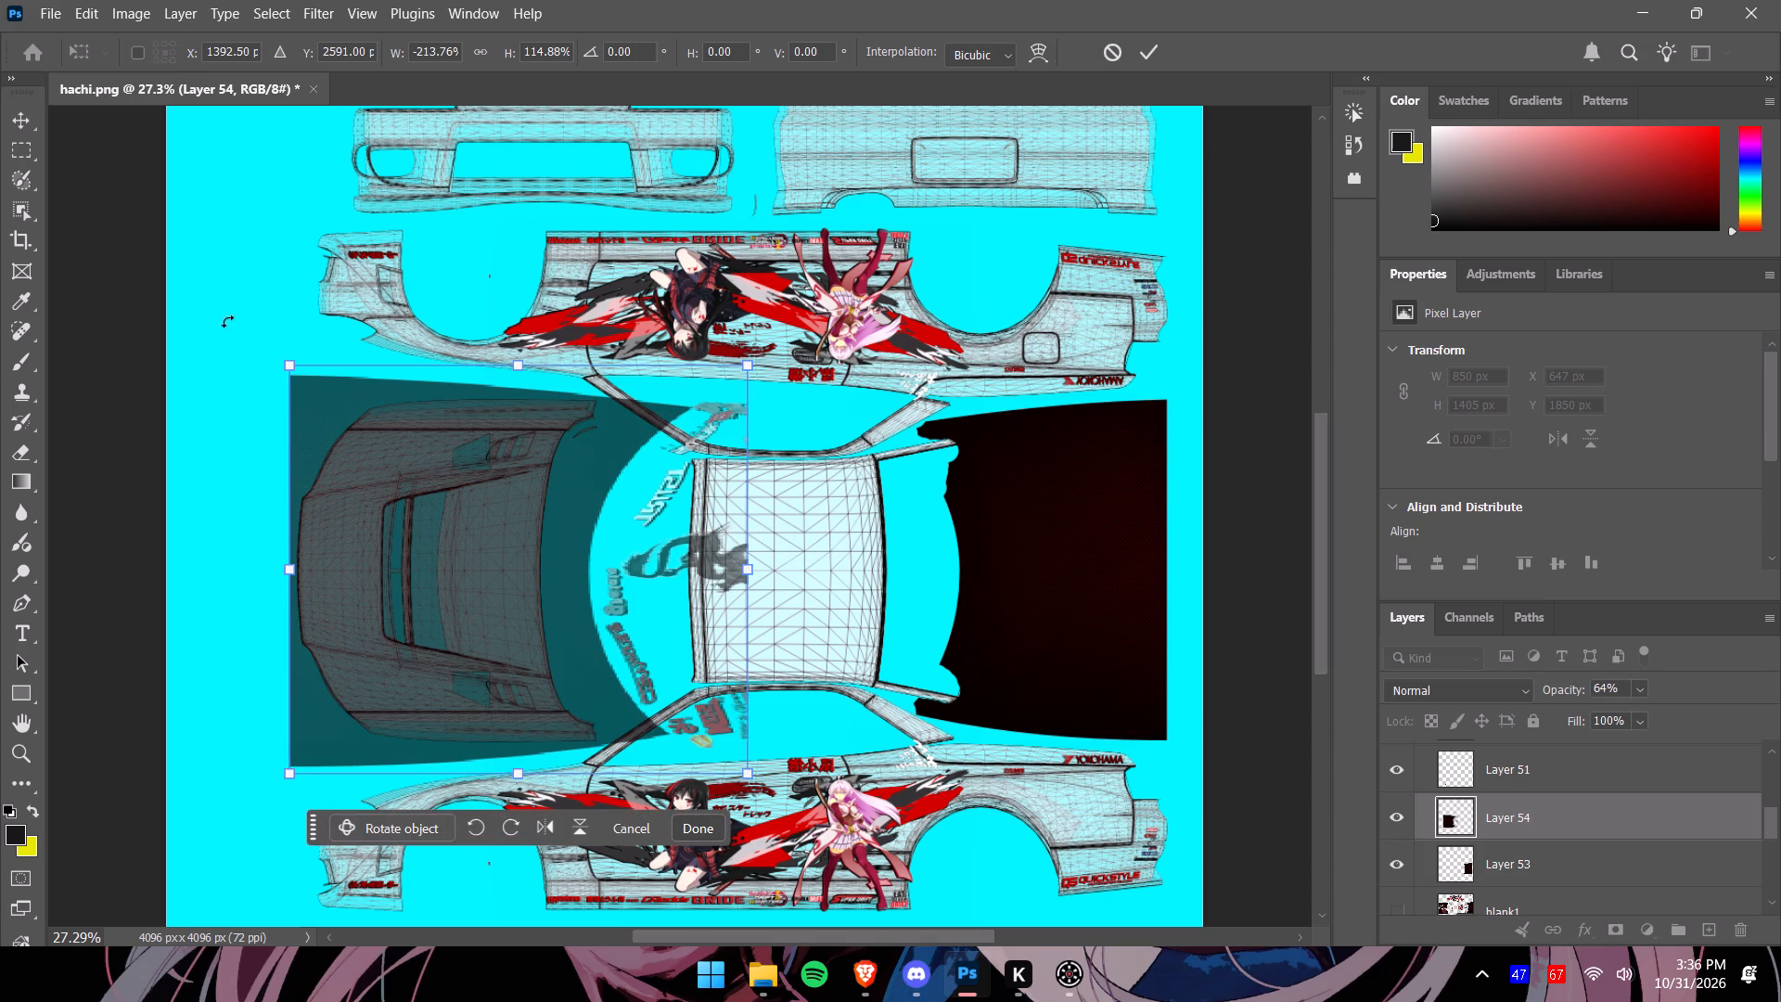
Apply the hood copy's transform and erase the stray logos and dark red corners beyond its windshield edge with the 94 px Eraser.
left_click(29, 446)
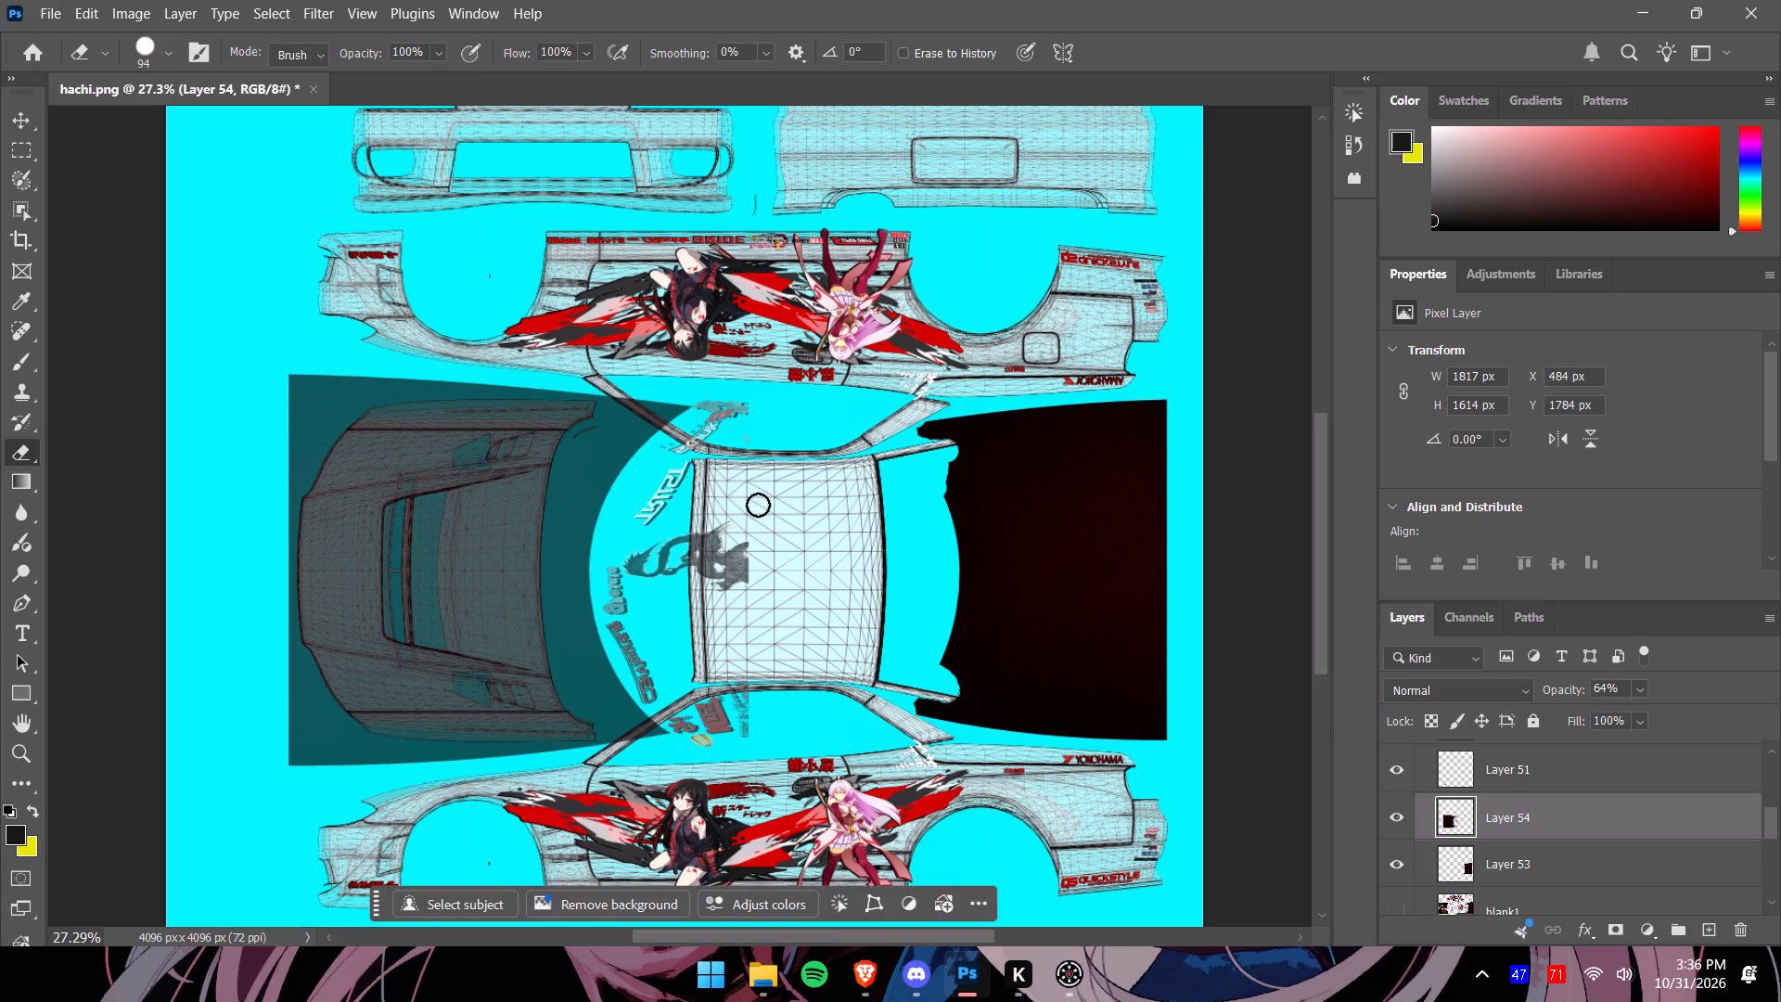
left_click_drag(755, 406, 640, 405)
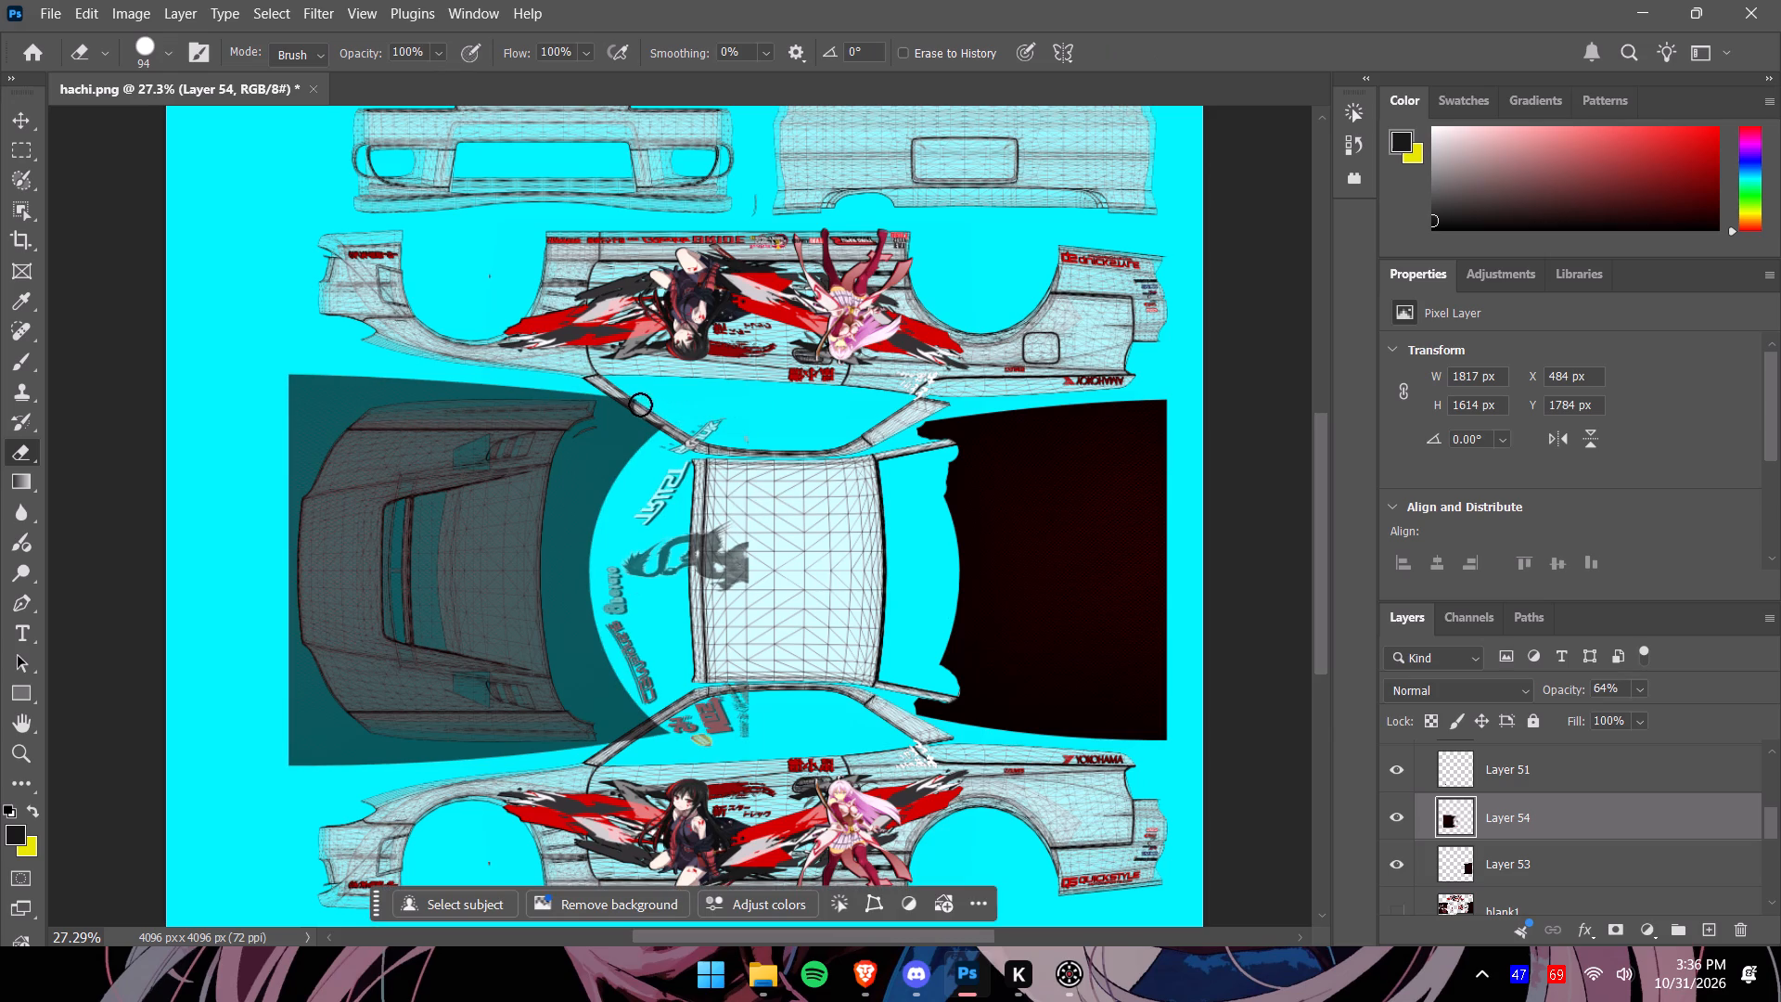
left_click_drag(640, 405, 684, 453)
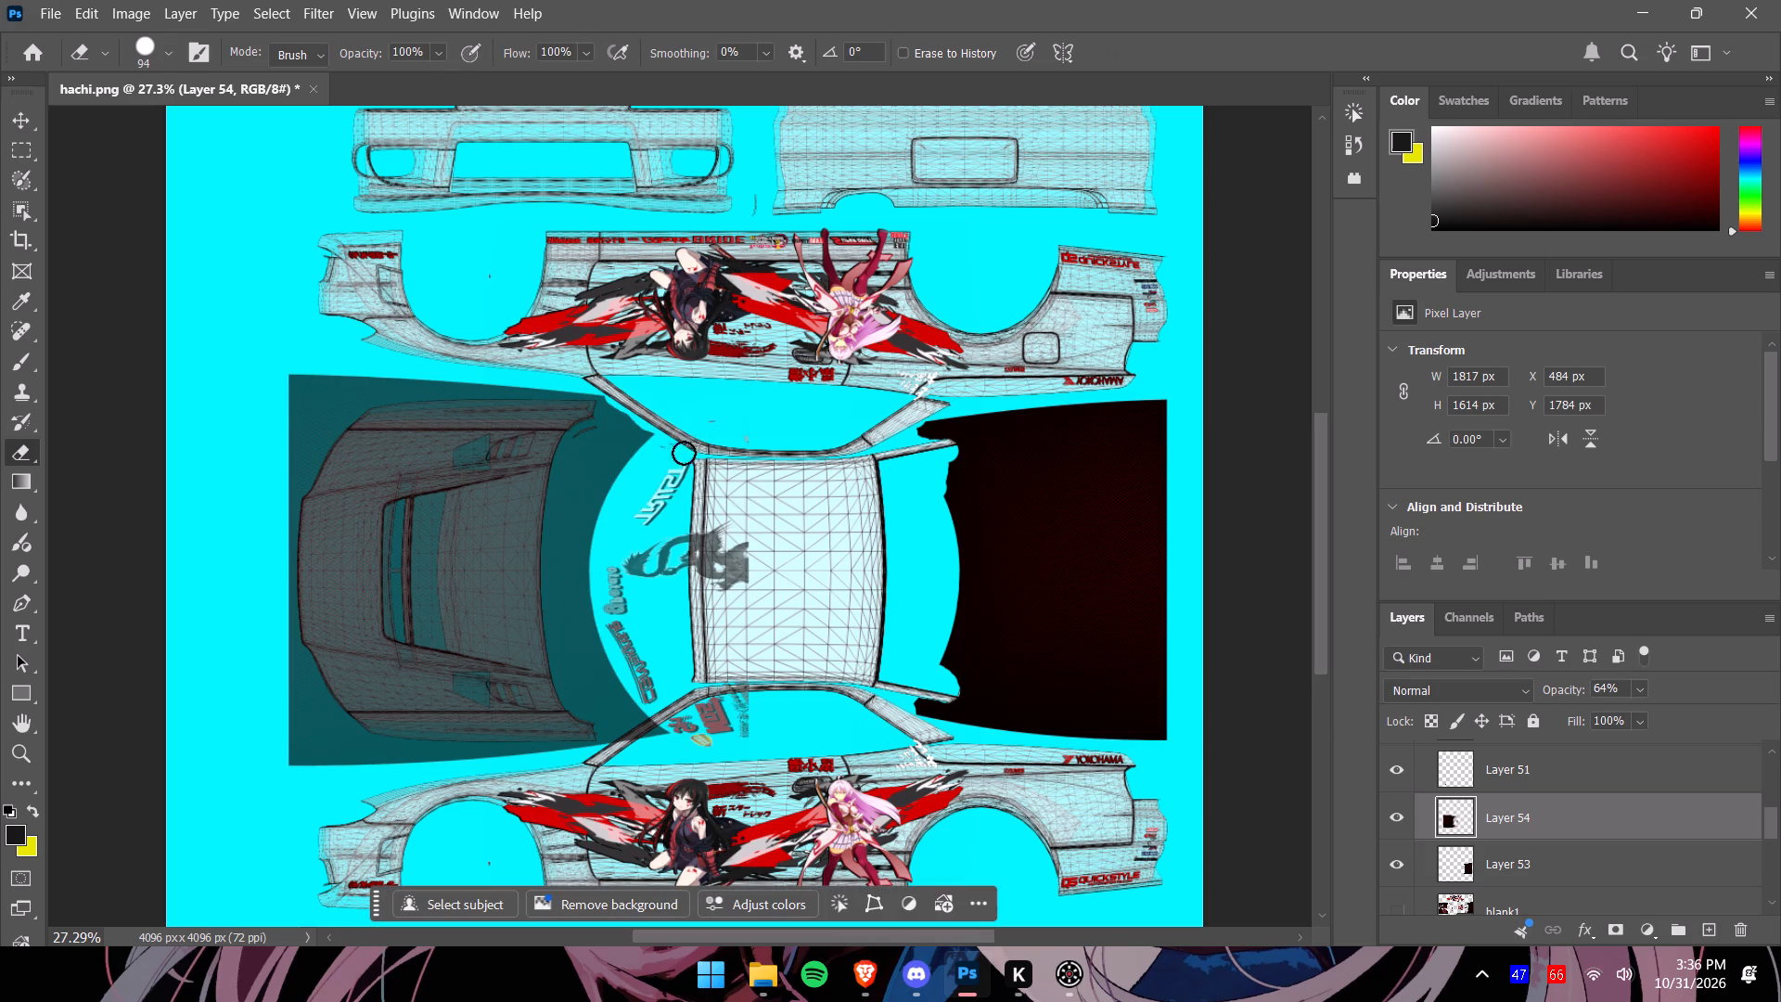
left_click_drag(684, 453, 732, 572)
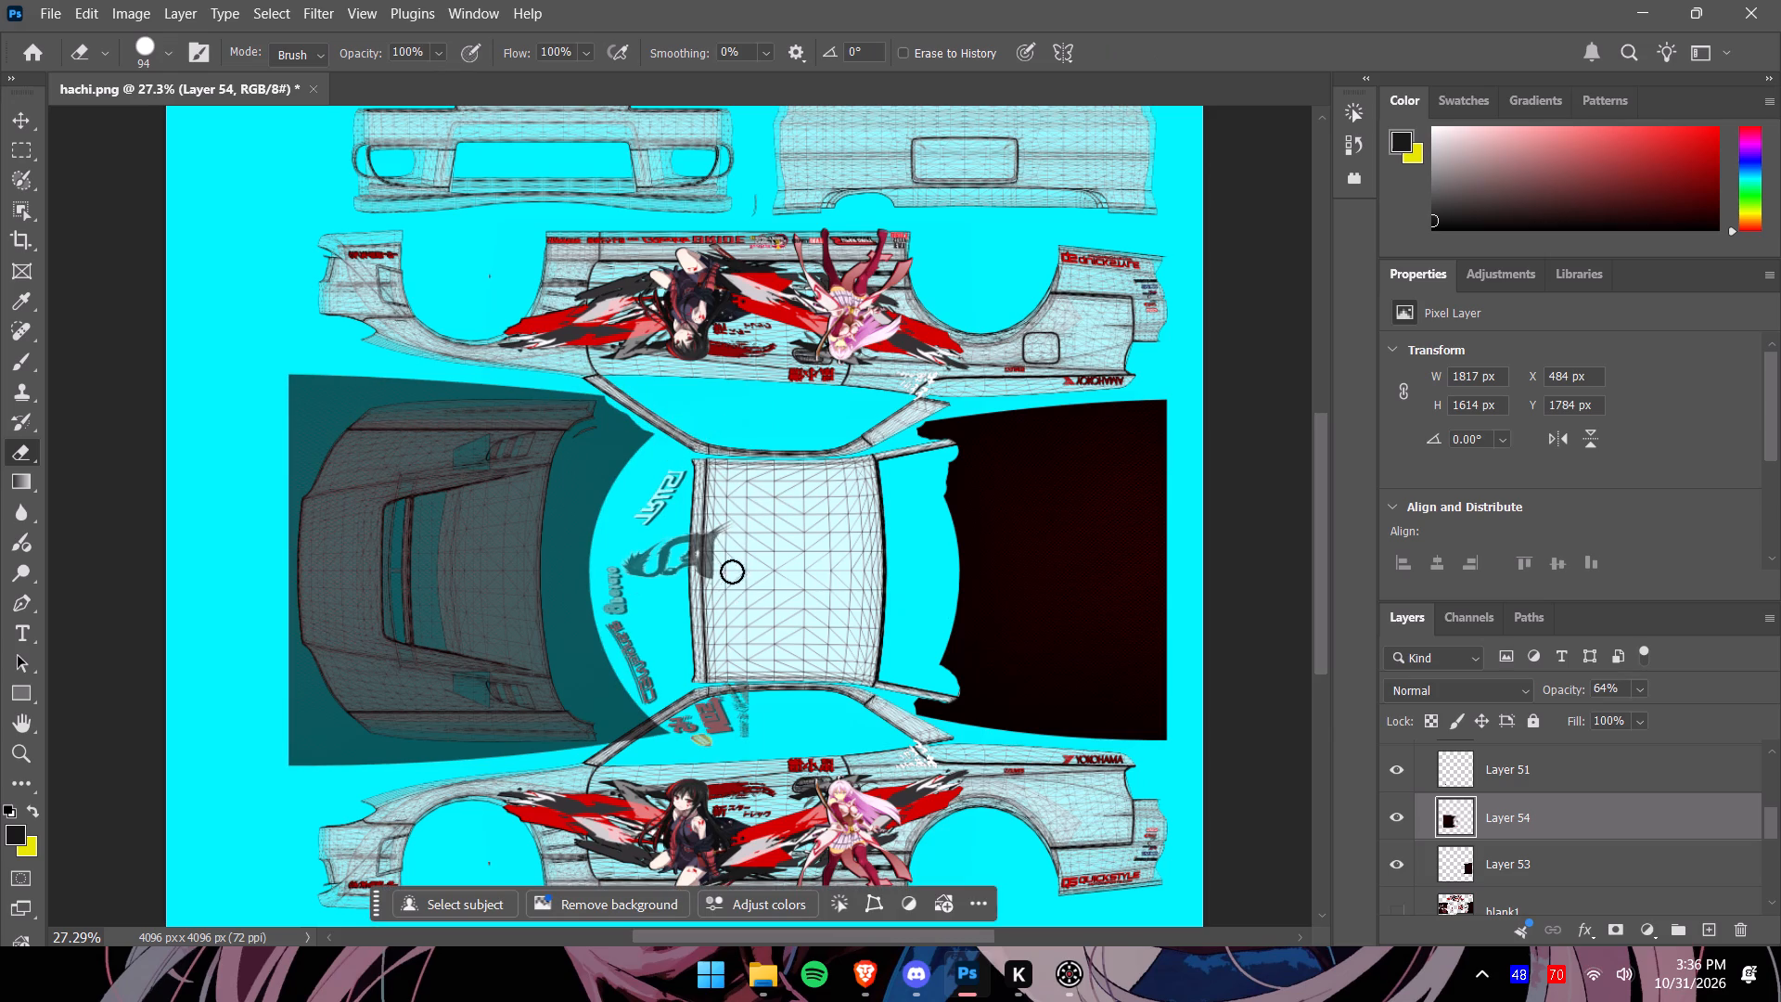
left_click_drag(732, 572, 675, 464)
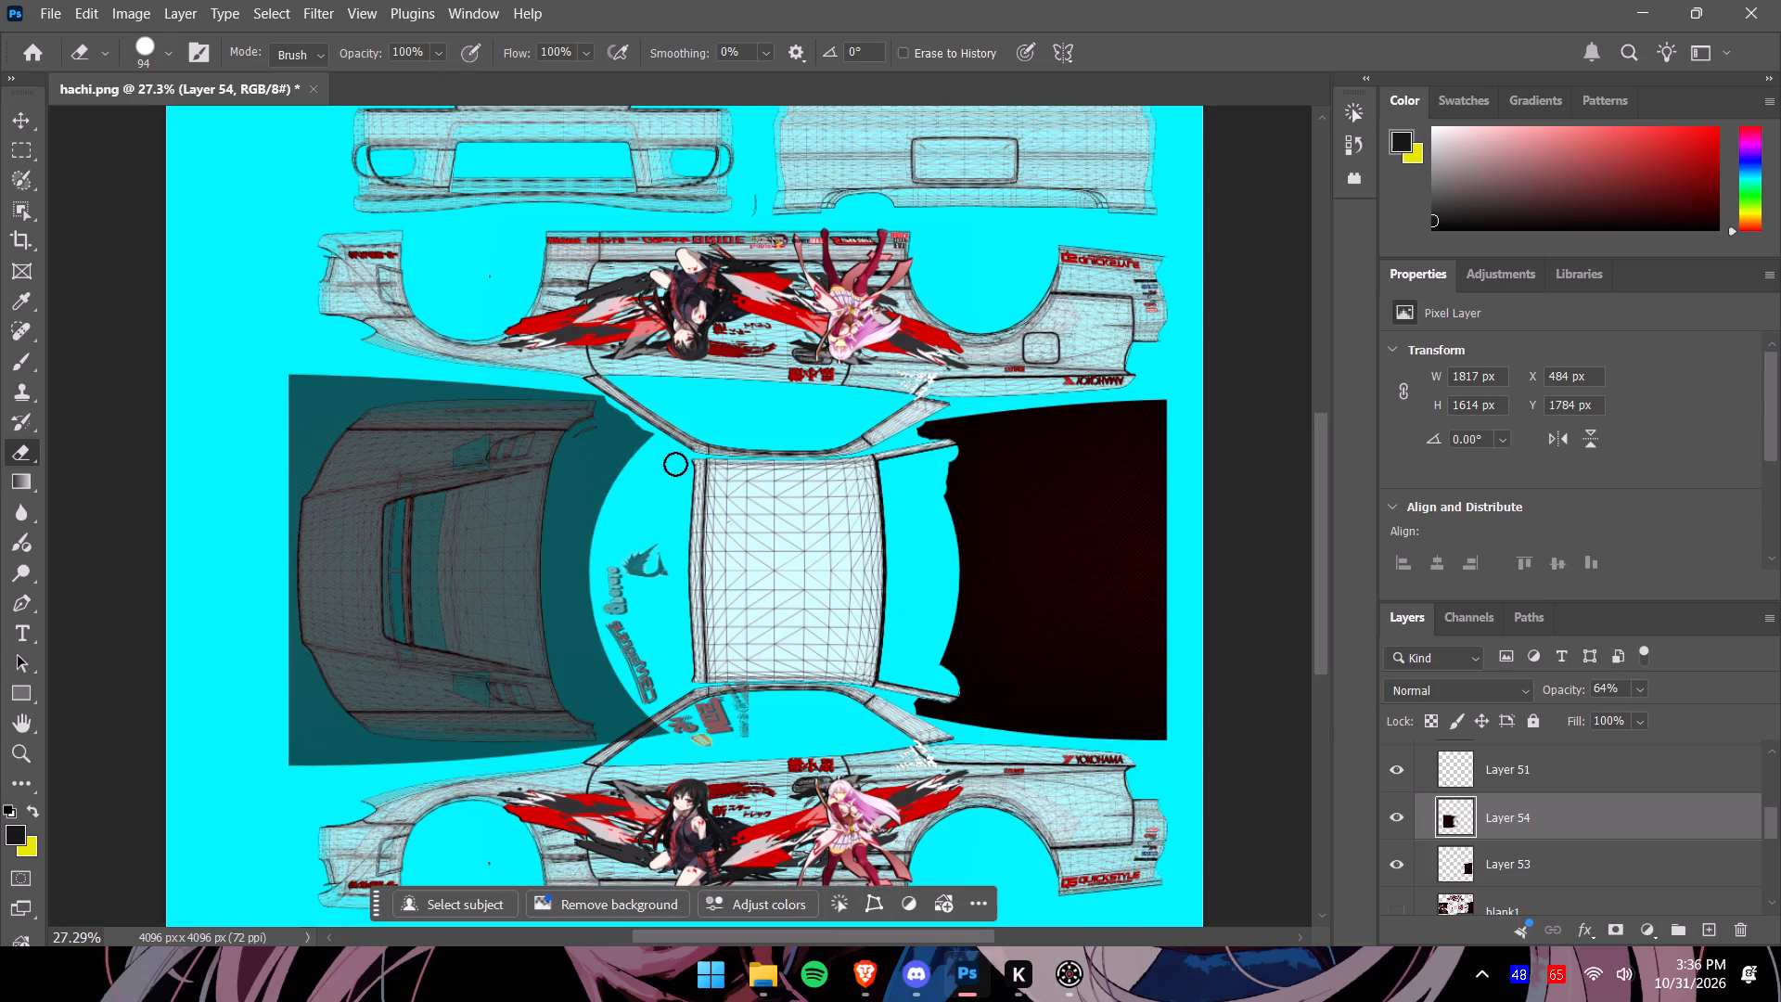
left_click_drag(675, 464, 611, 618)
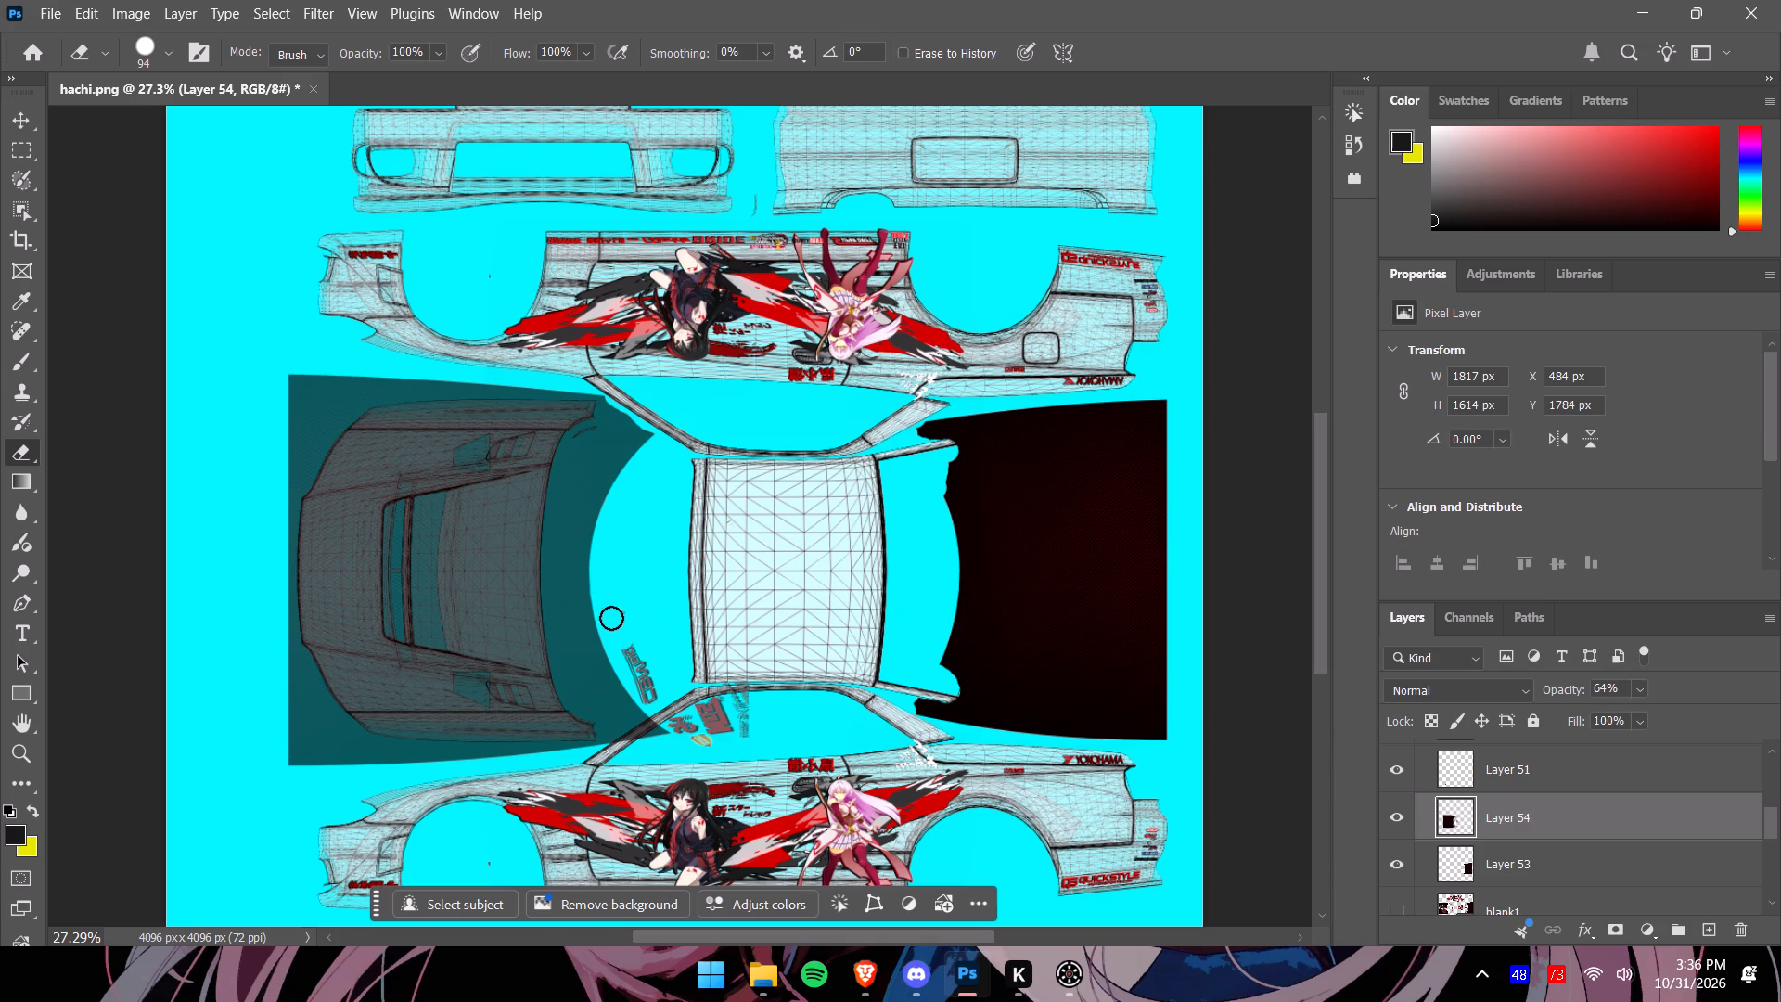
left_click_drag(611, 618, 616, 748)
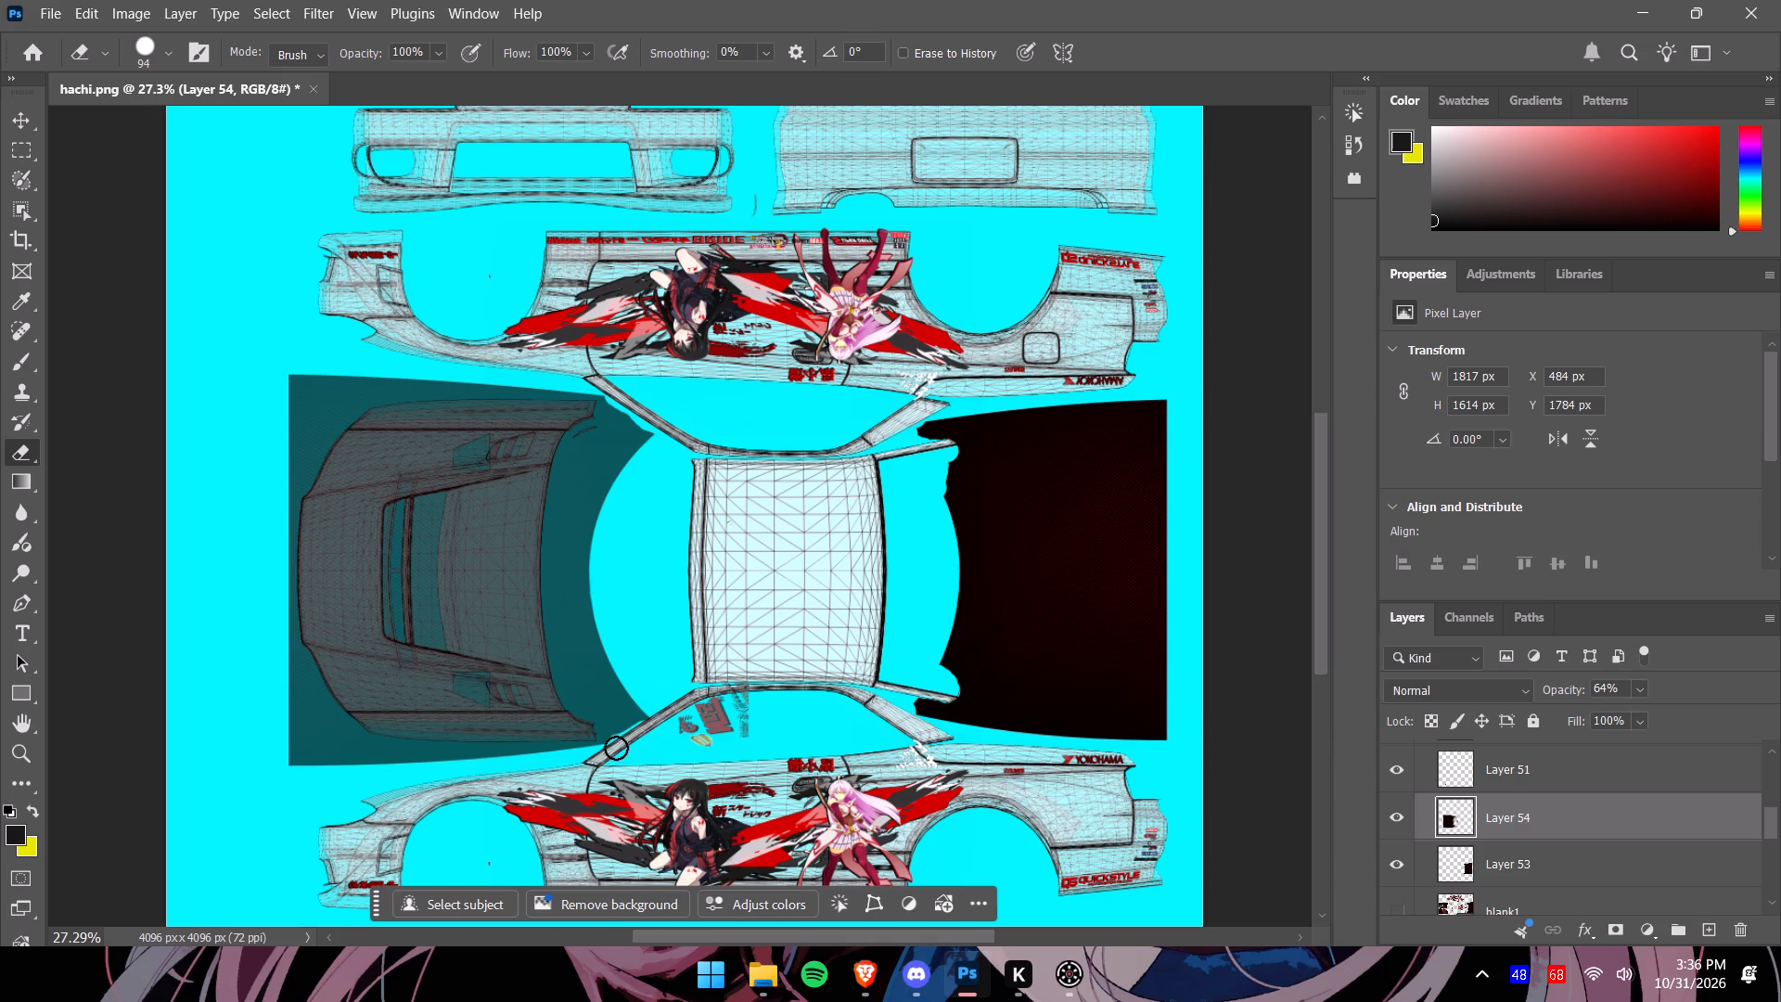
left_click_drag(616, 748, 693, 735)
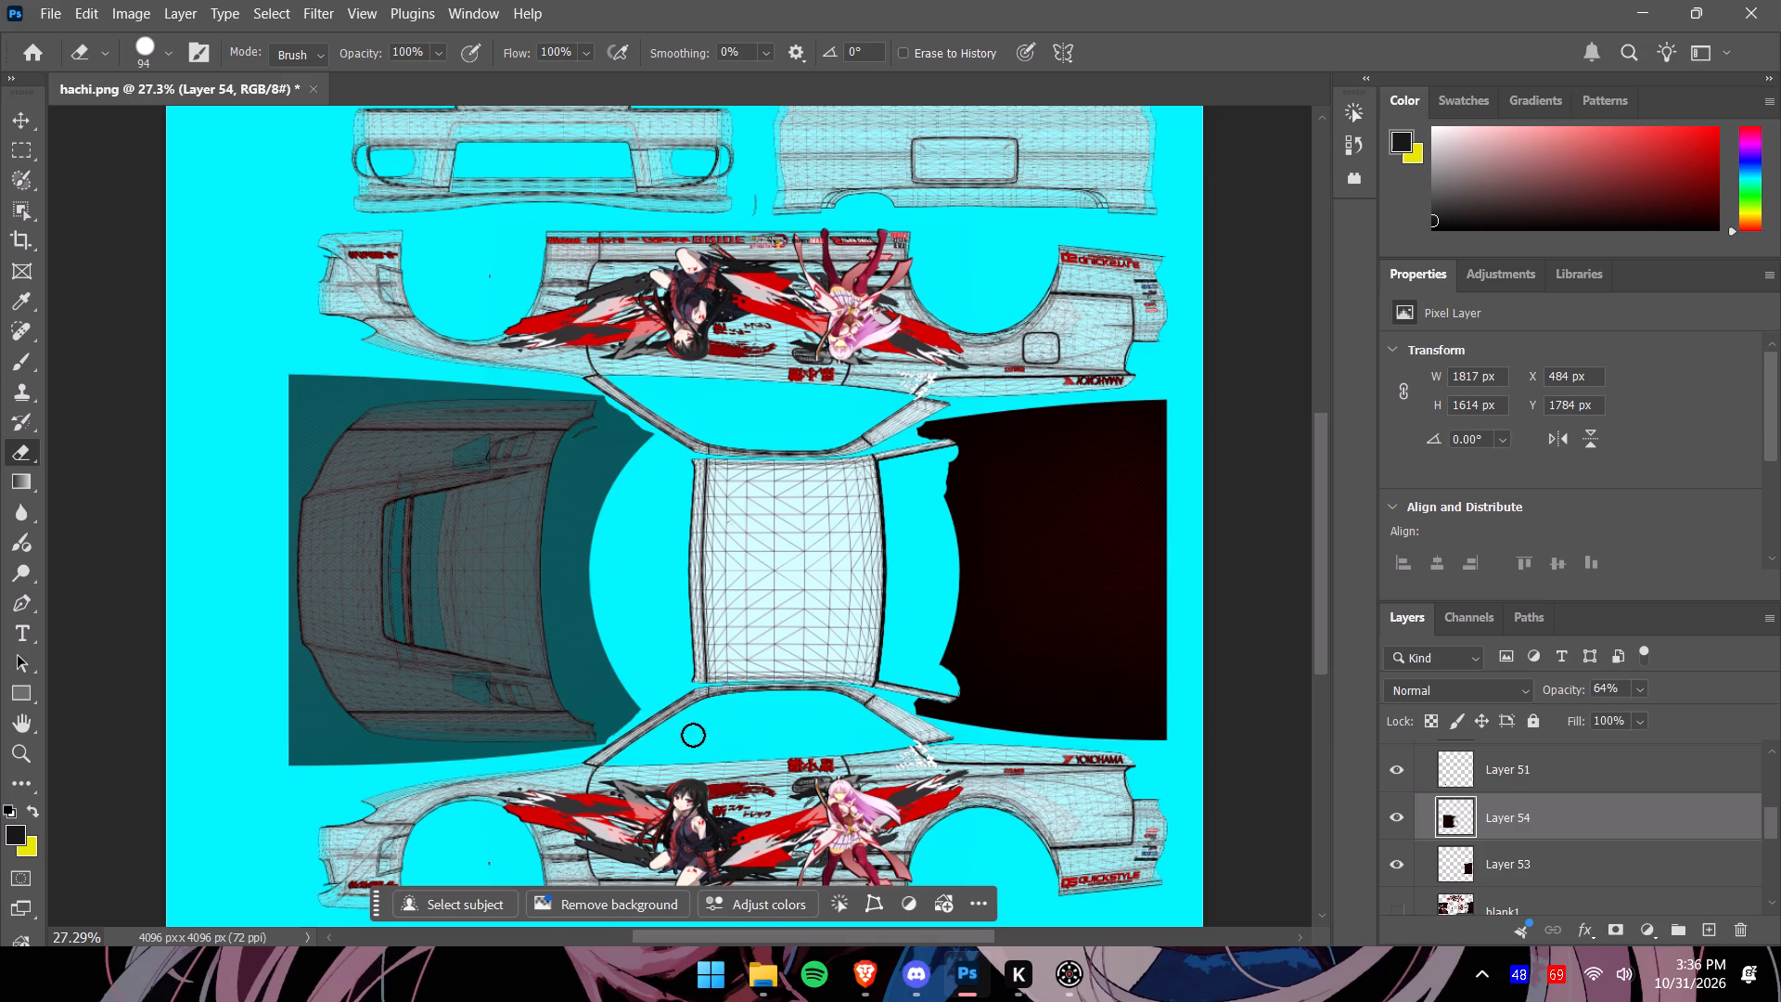
left_click_drag(693, 735, 693, 392)
Erase the surplus dark red artwork on Layer 54 along the hood wireframe's curved windshield edge.
left_click_drag(654, 706, 608, 580)
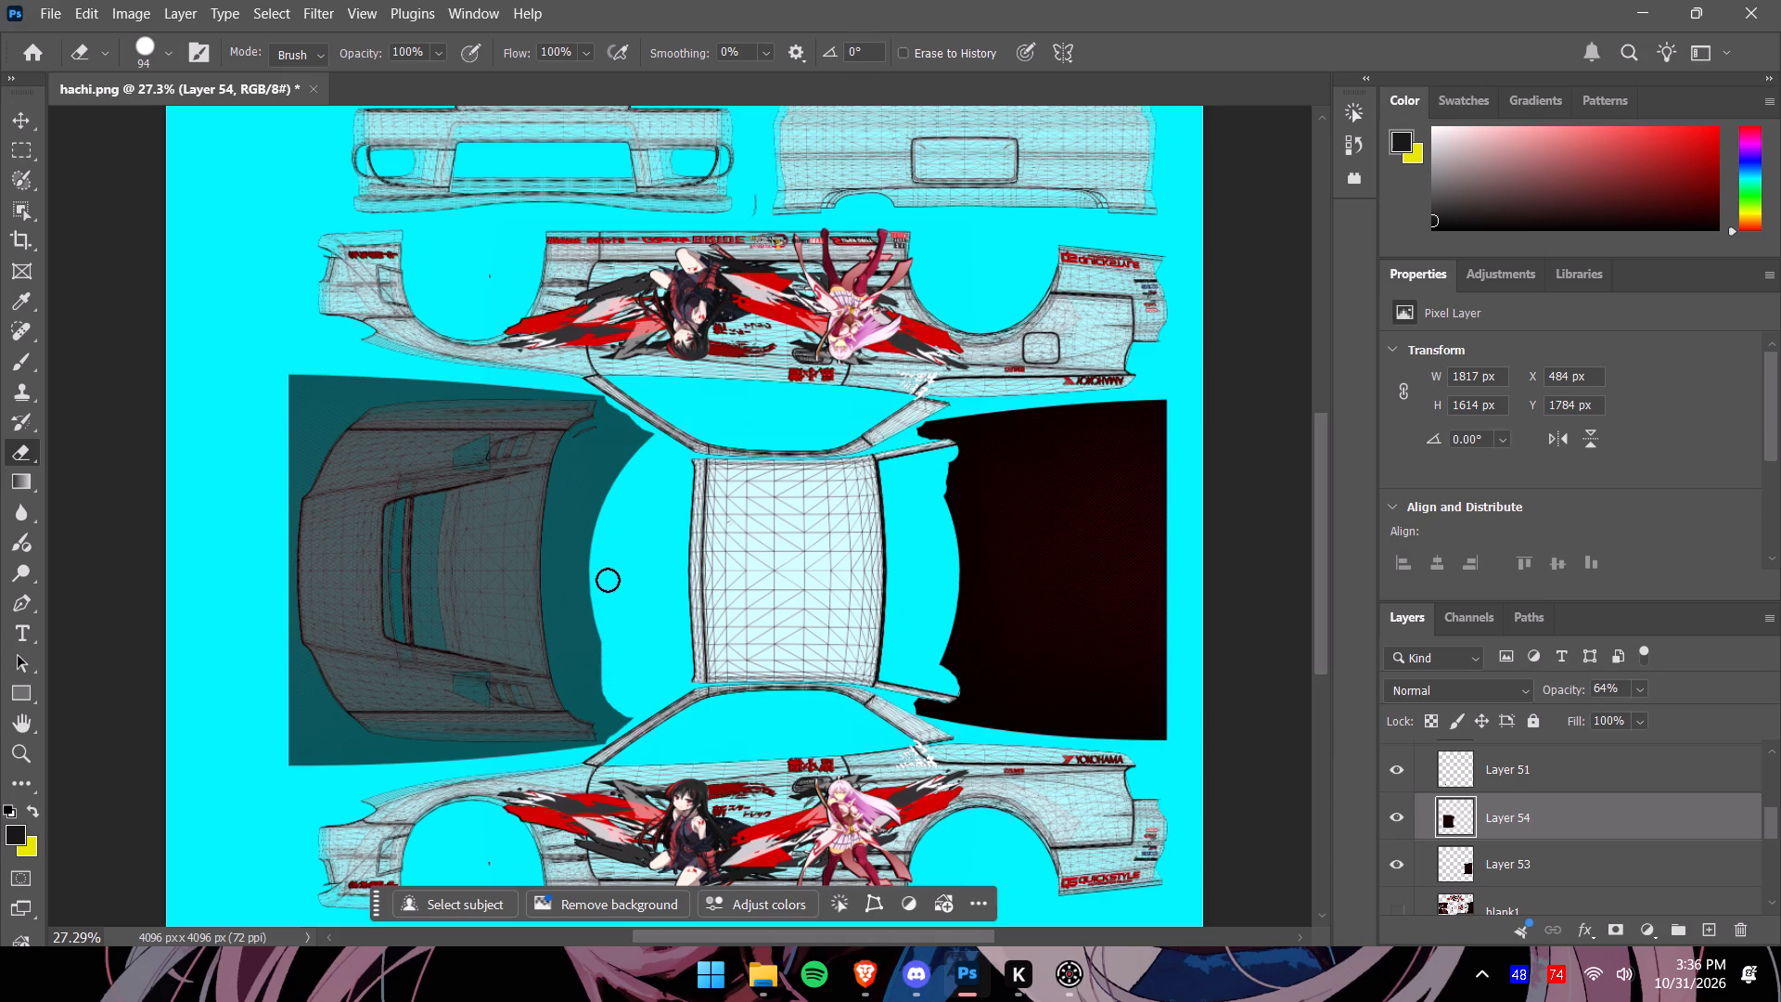
left_click_drag(608, 580, 584, 607)
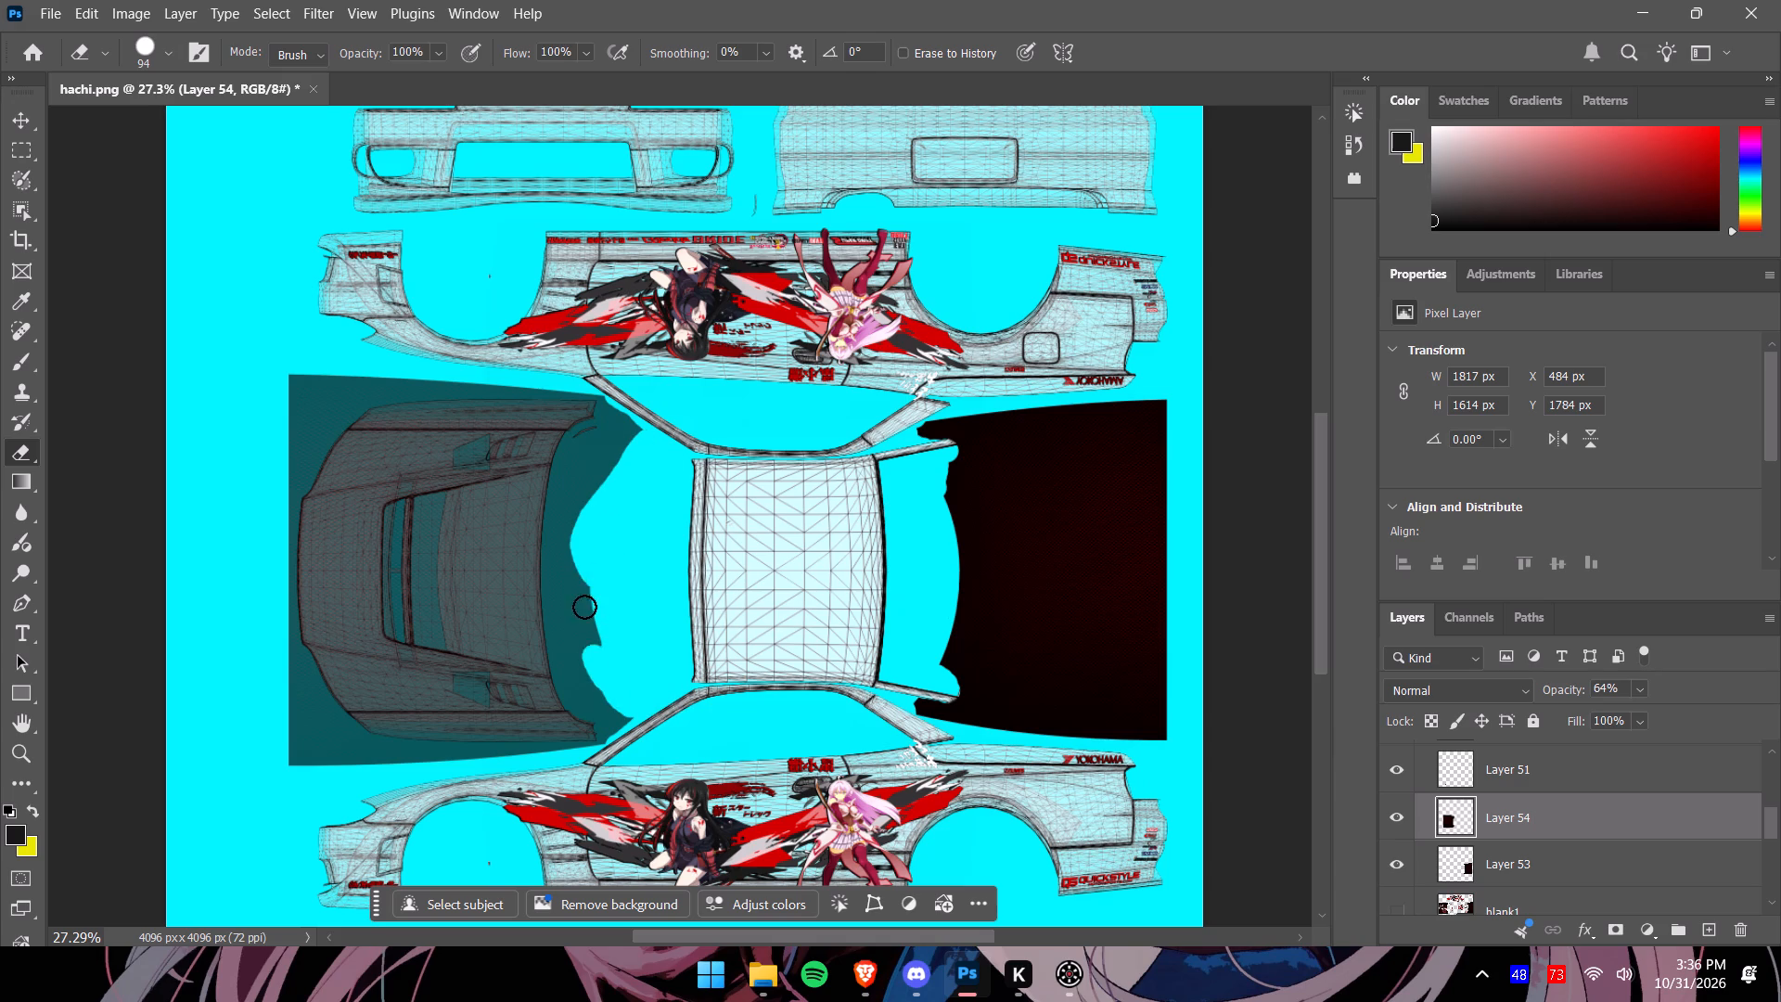
left_click_drag(584, 607, 585, 669)
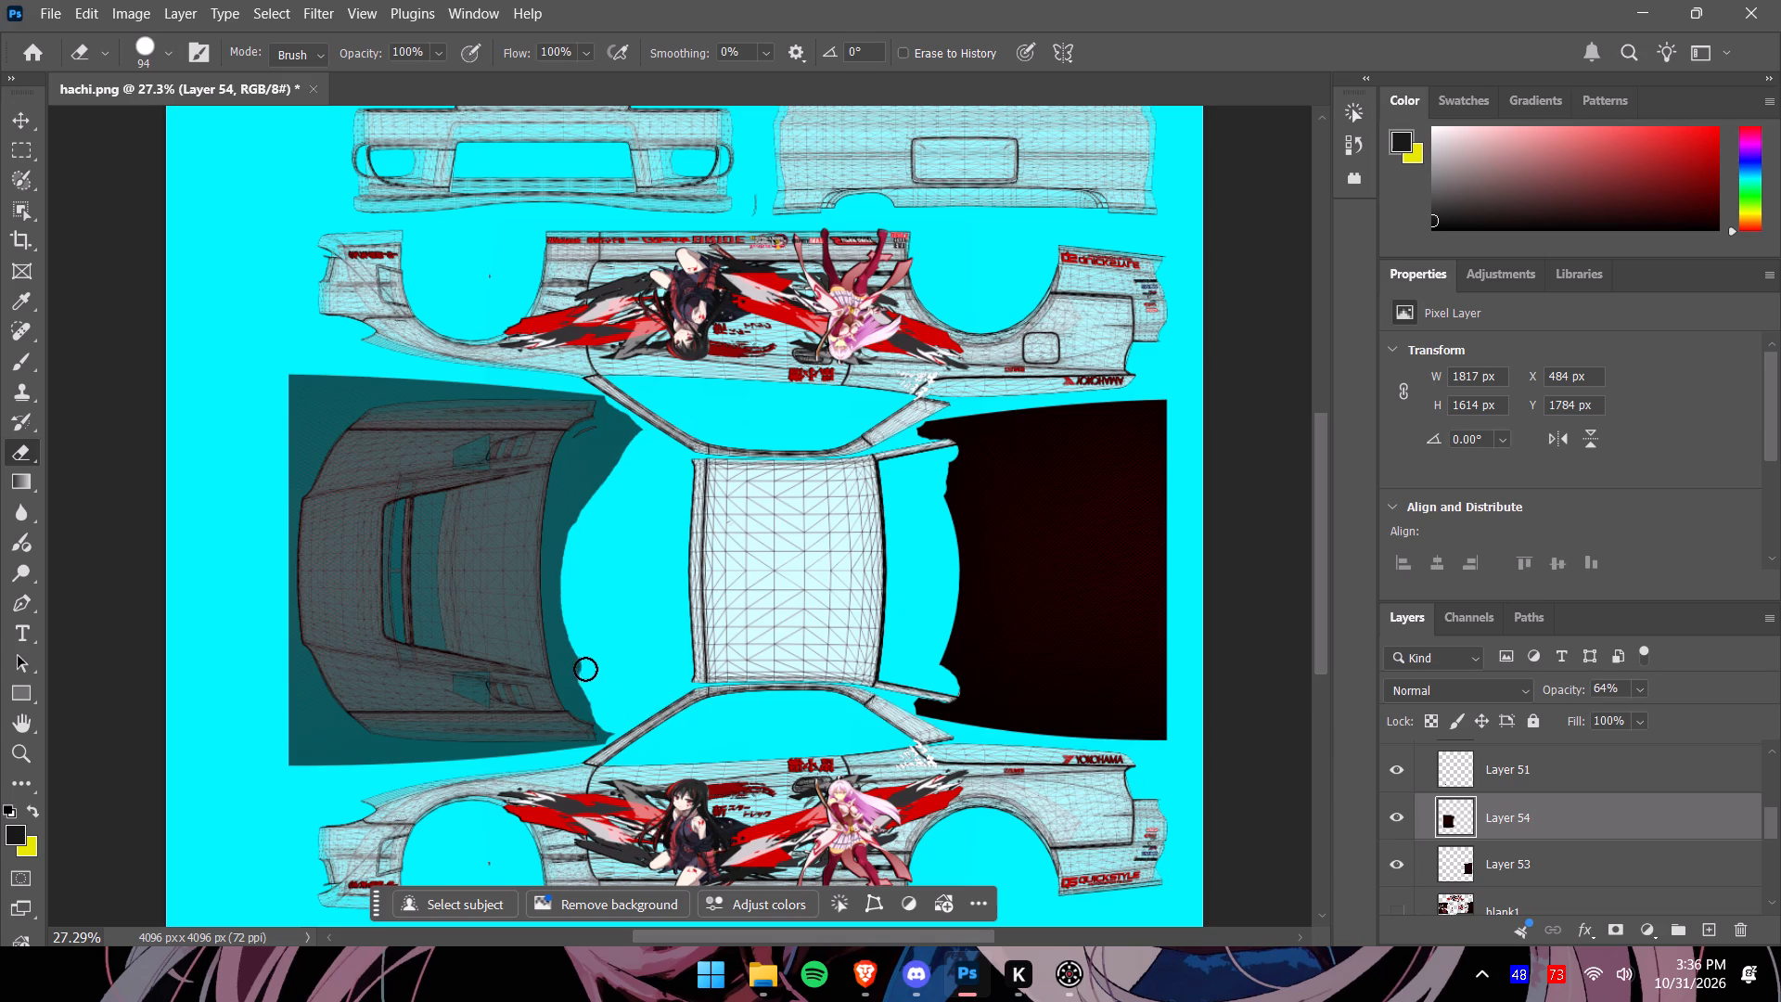
left_click_drag(585, 669, 575, 517)
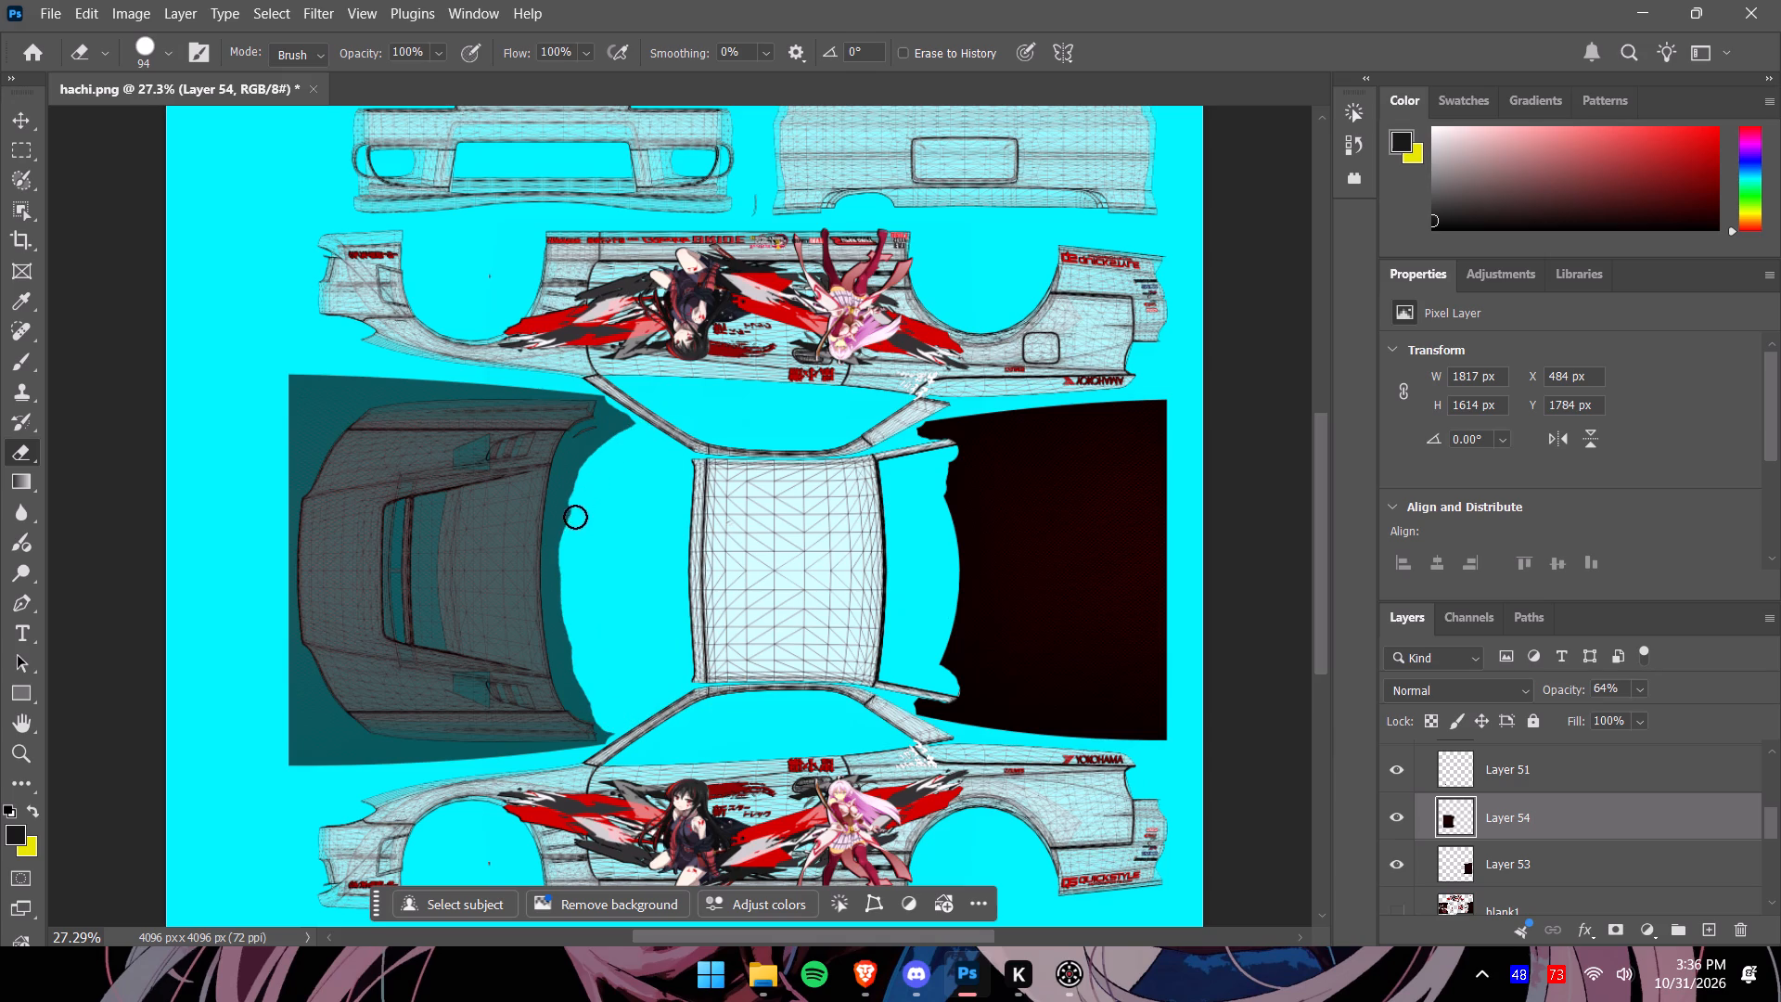
left_click_drag(575, 517, 600, 703)
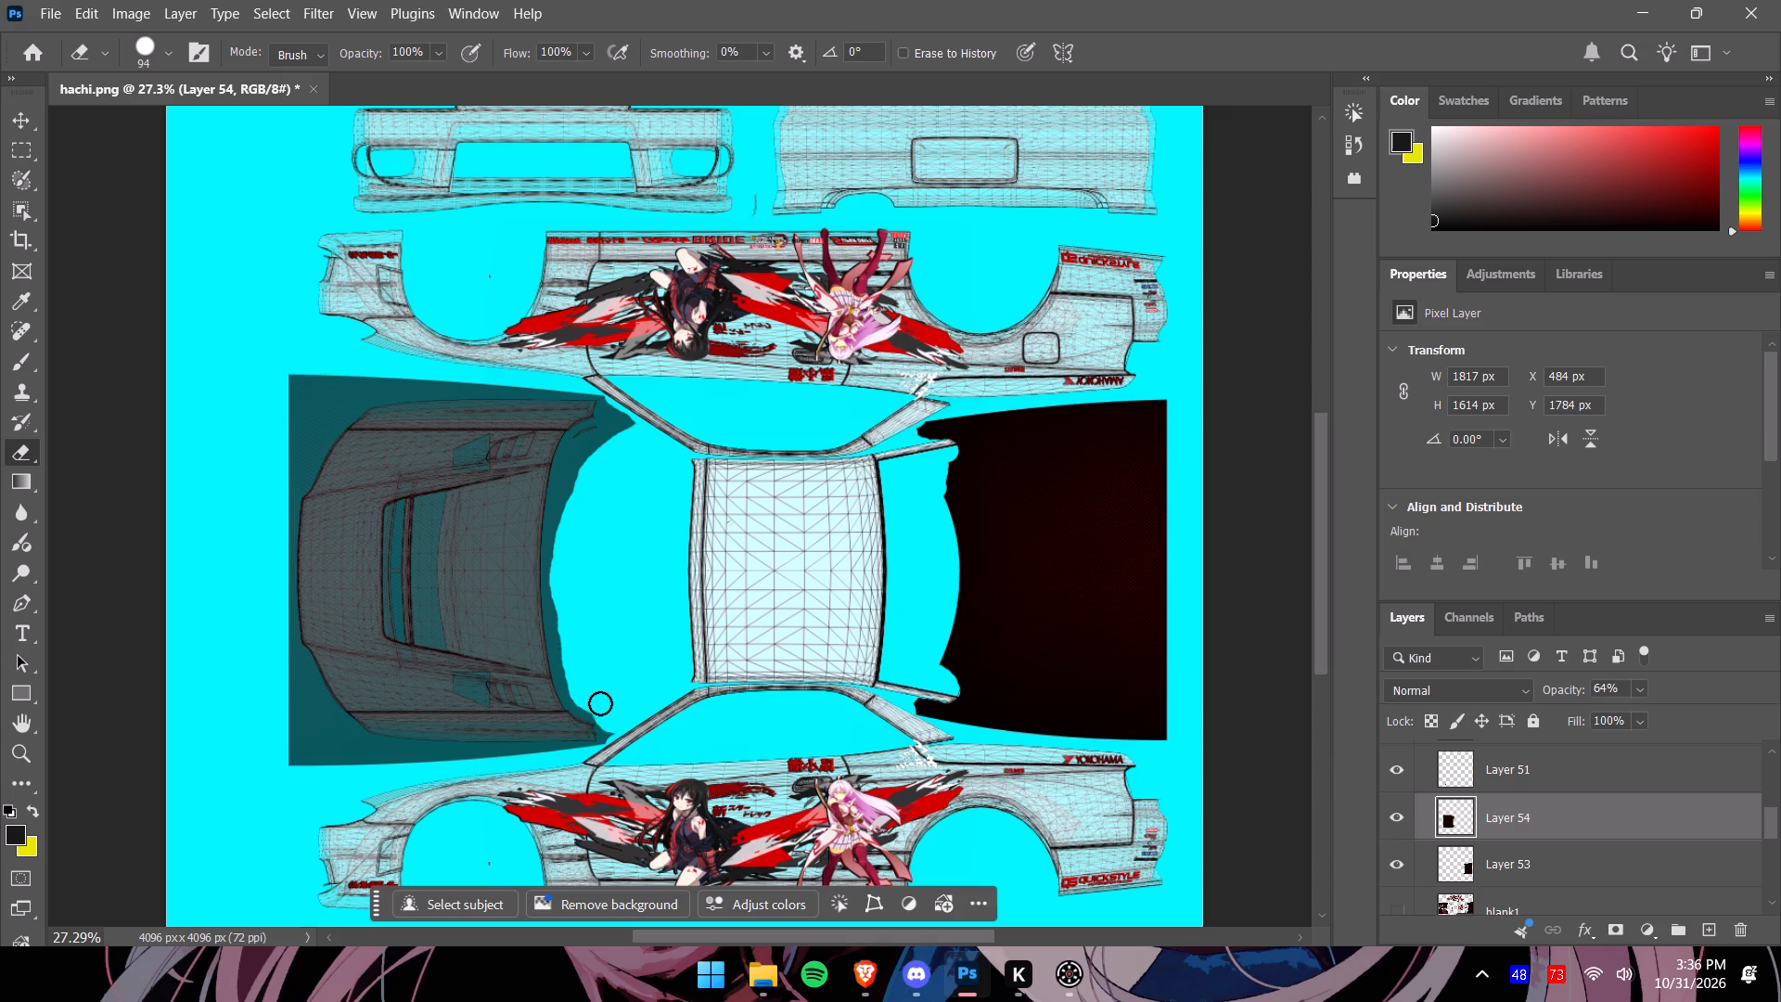
left_click_drag(600, 703, 617, 741)
Erase both front corners of the dark red hood copy on Layer 54, roughly following the hood wireframe's rounded outline.
left_click_drag(255, 759, 308, 772)
left_click_drag(308, 772, 362, 763)
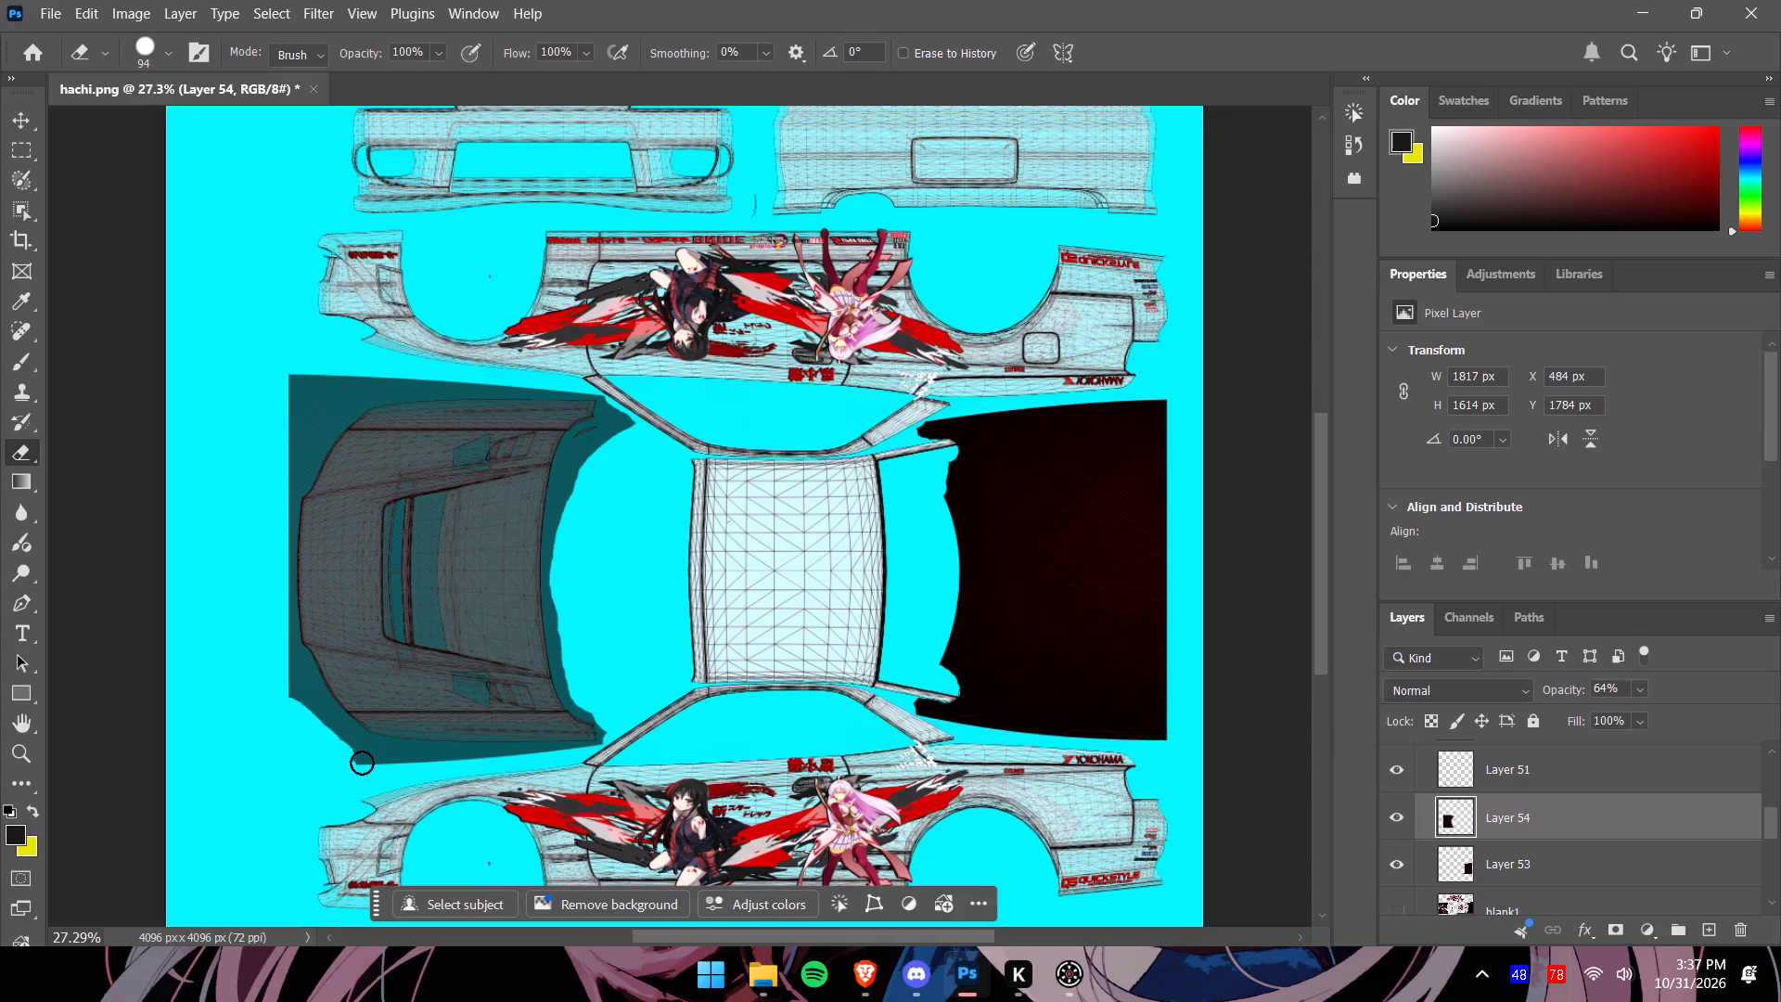
left_click_drag(362, 763, 273, 678)
left_click_drag(327, 358, 273, 449)
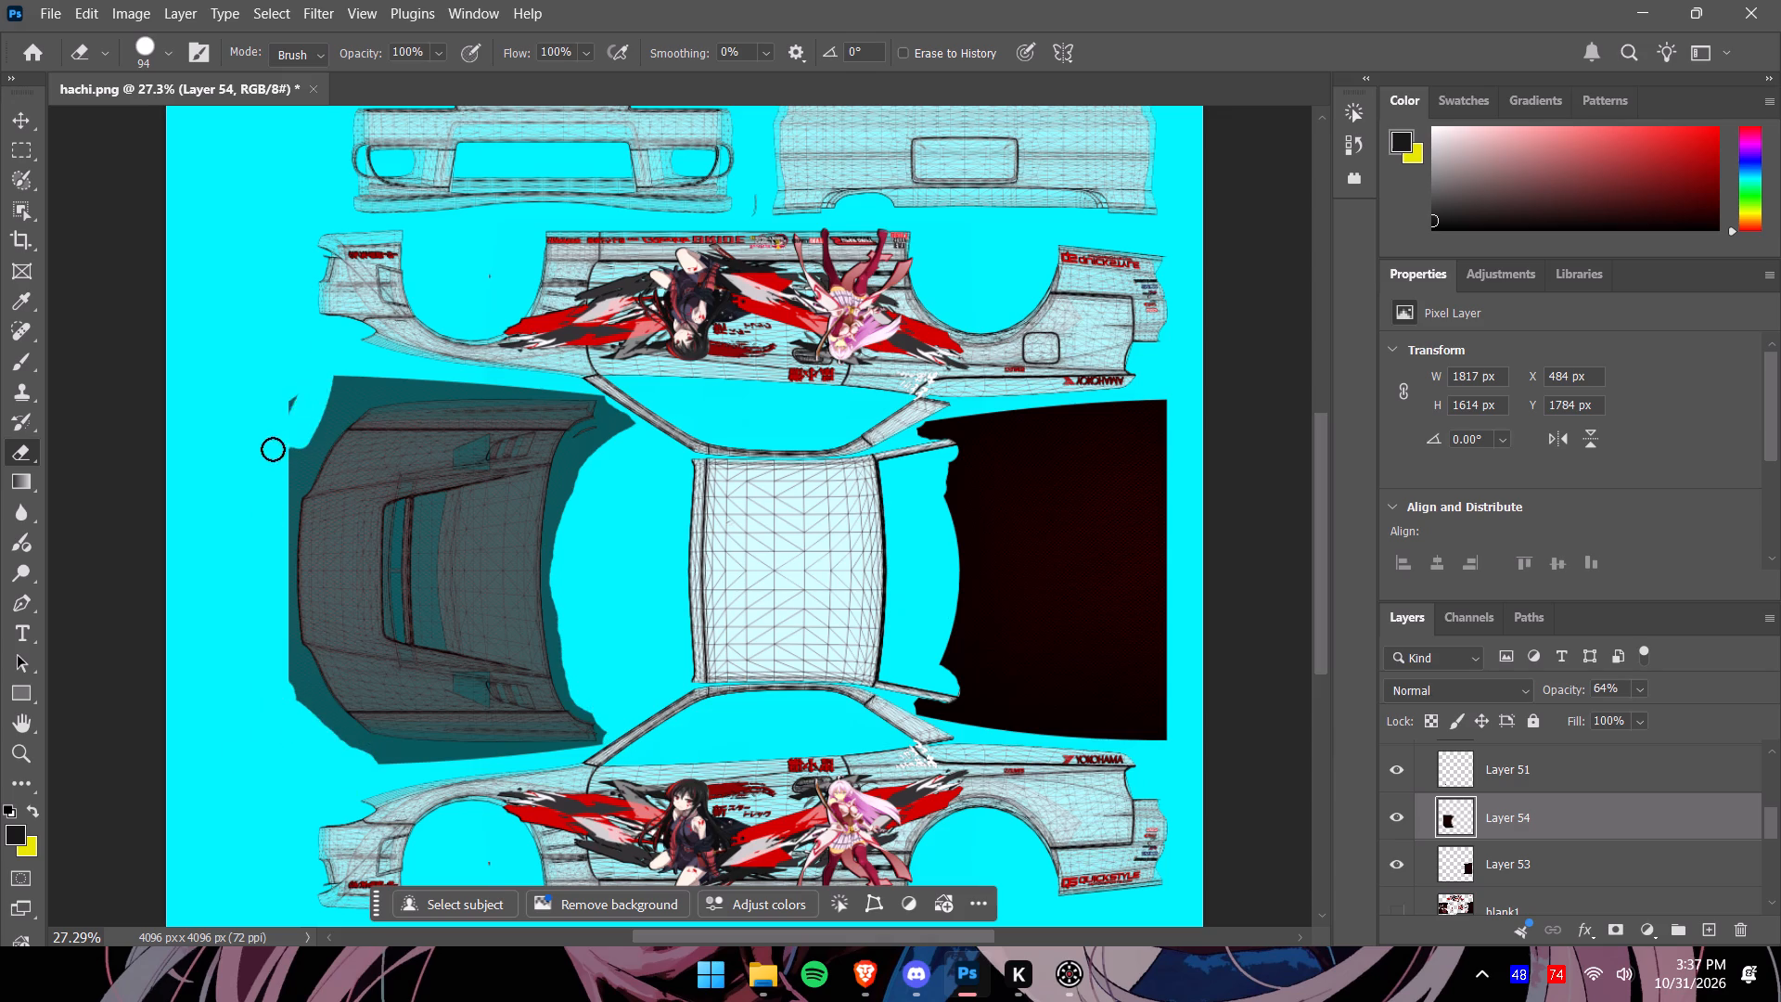
left_click_drag(273, 449, 375, 371)
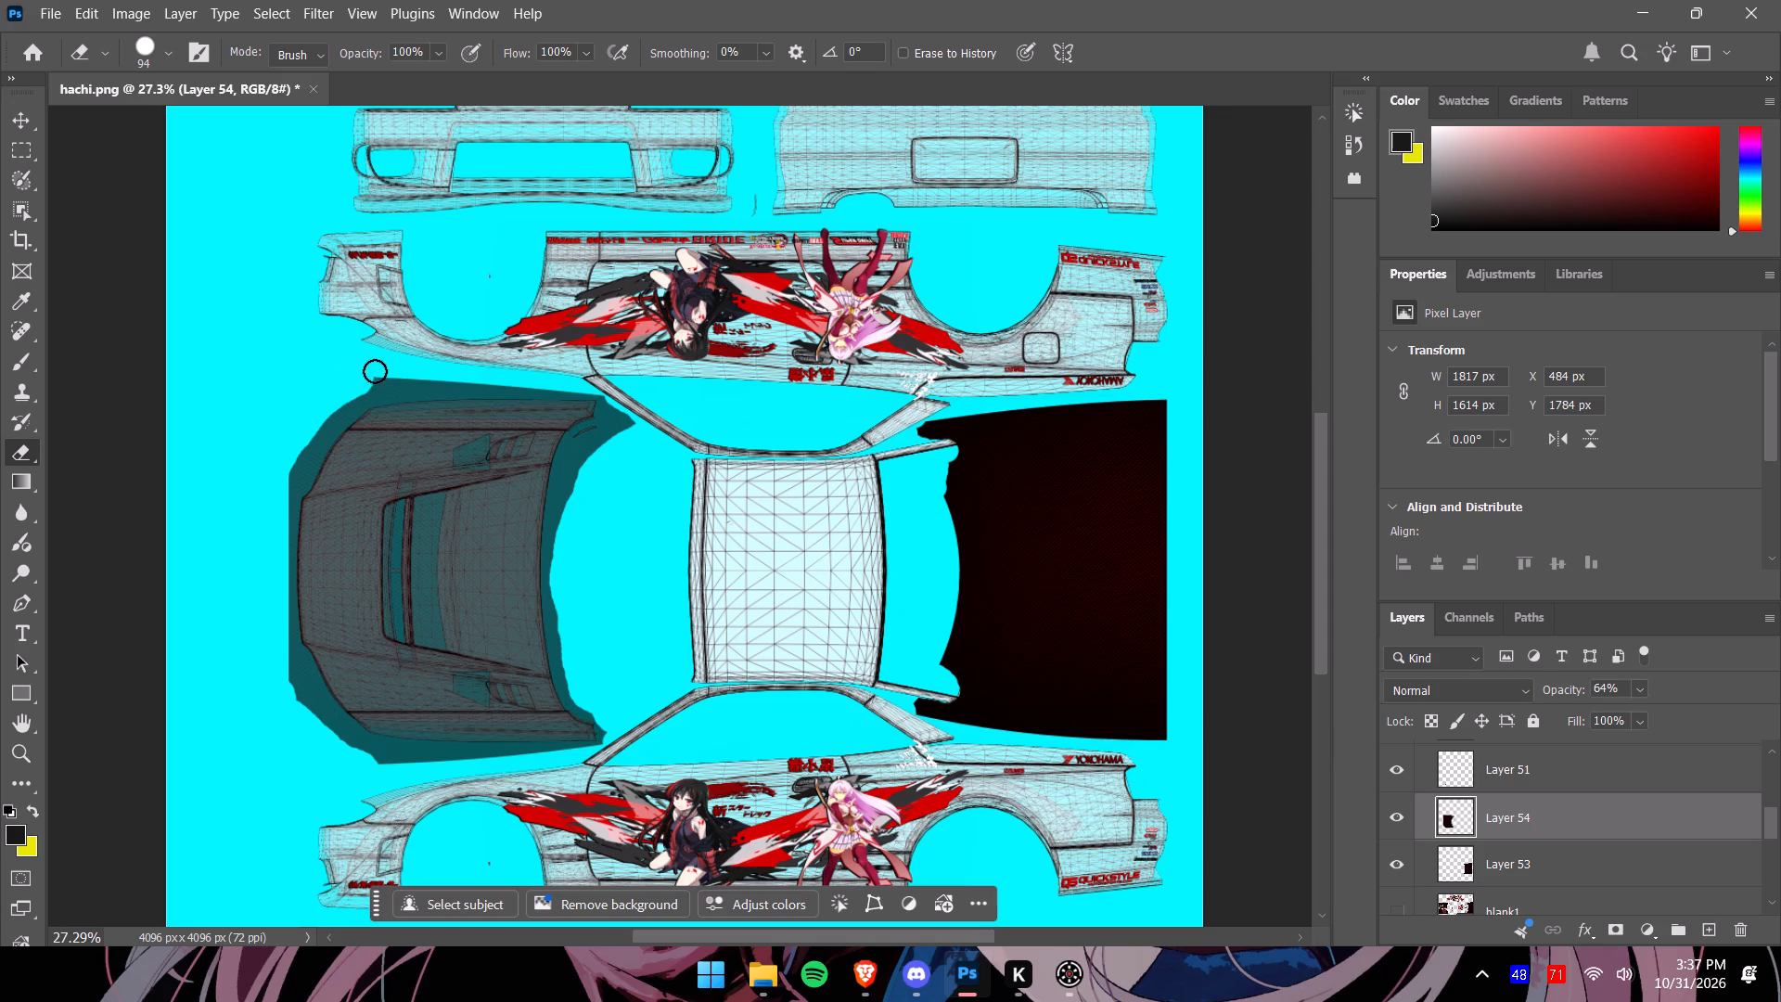
left_click_drag(375, 371, 282, 699)
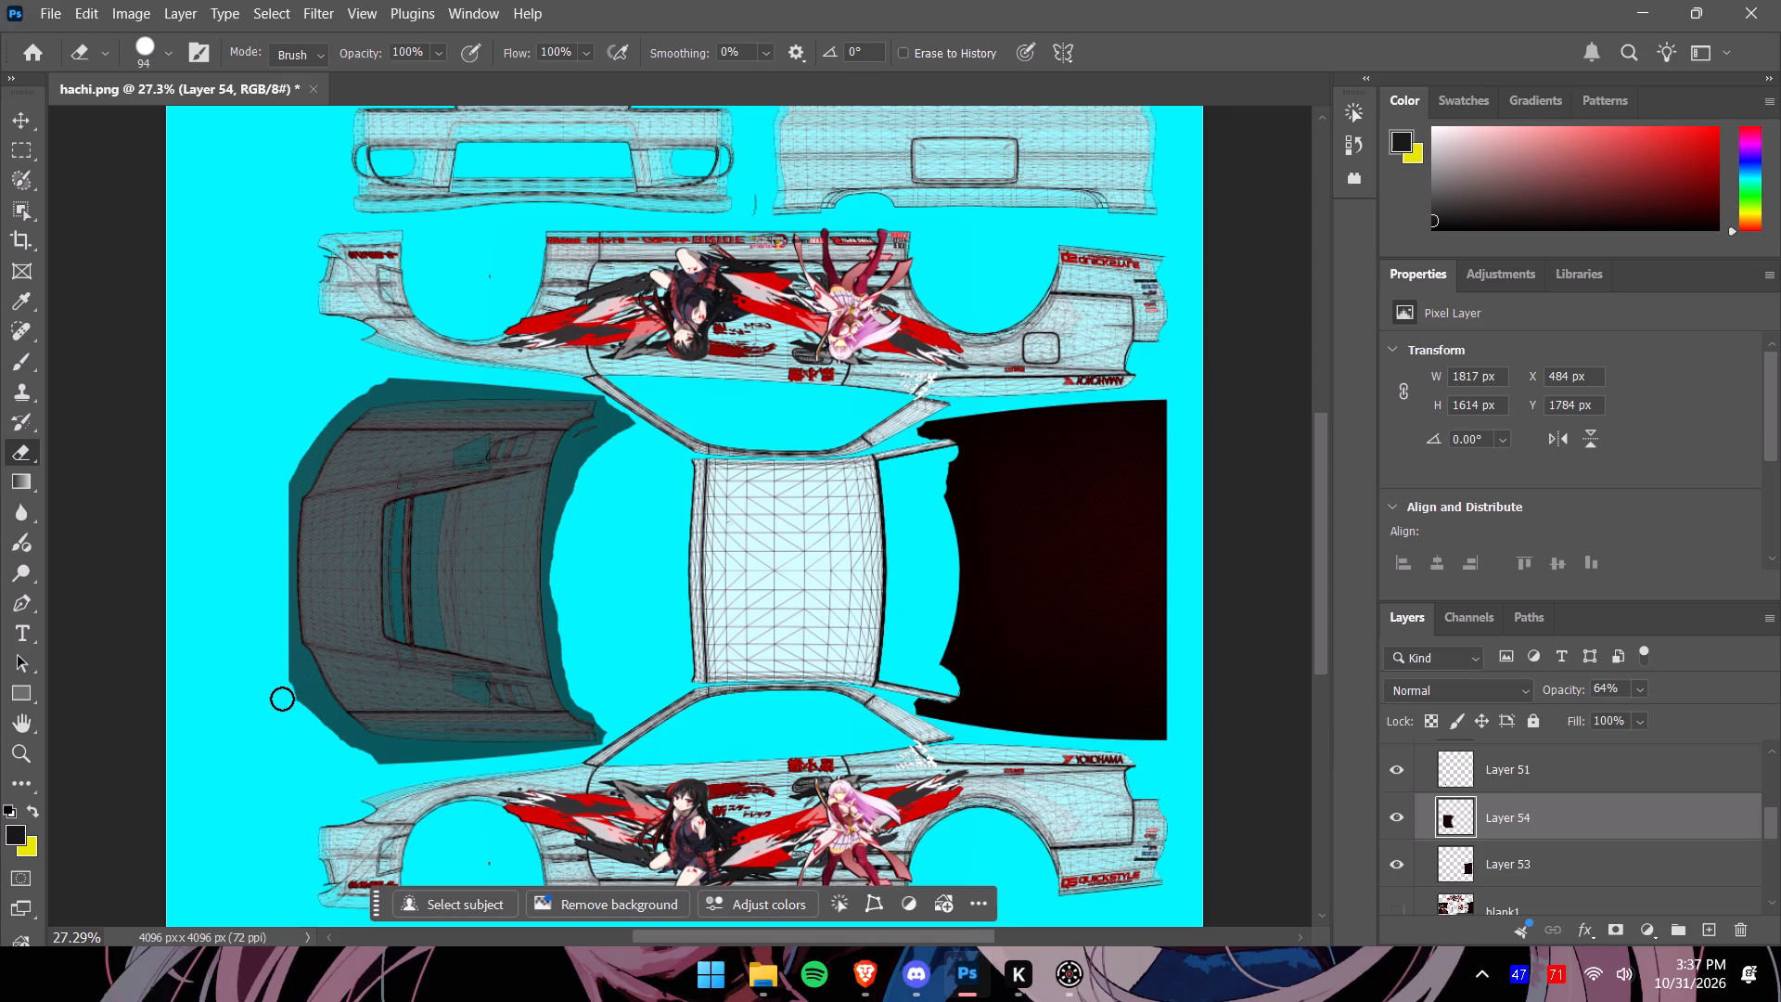
left_click_drag(282, 699, 306, 739)
left_click_drag(306, 739, 301, 695)
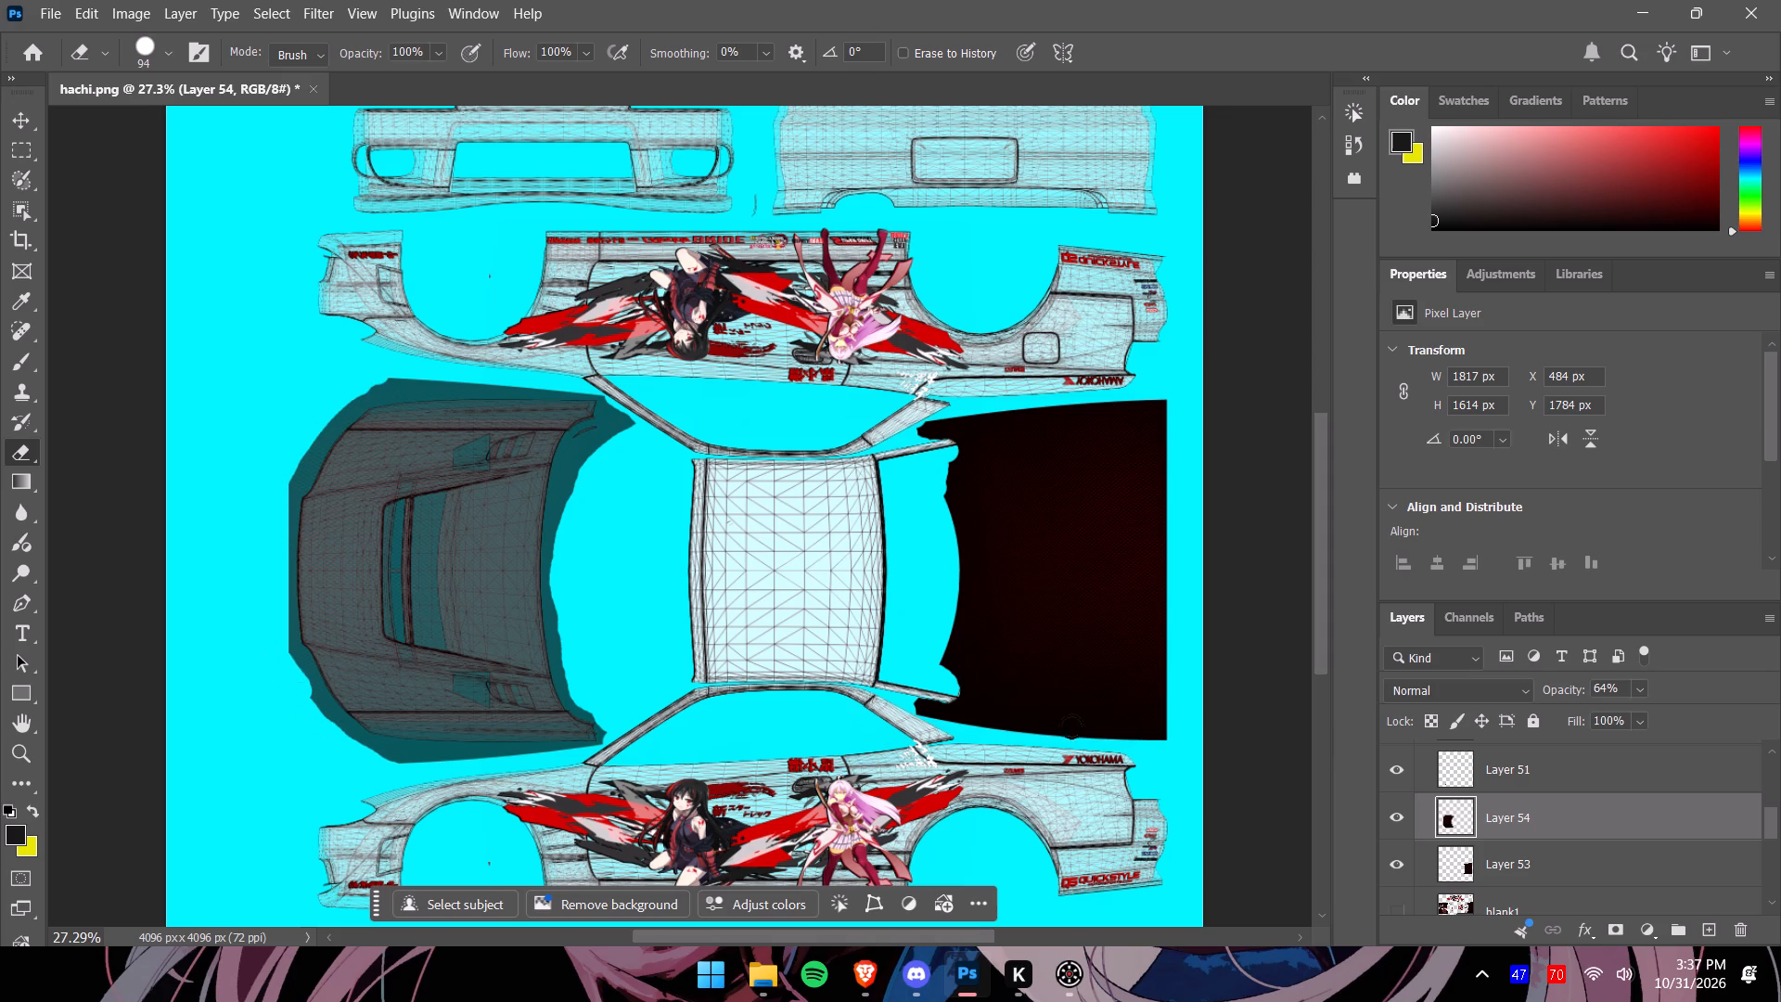
Restore the opacity of the dark red hood copy on Layer 54 to 100%.
left_click(1646, 683)
left_click_drag(1654, 717, 1723, 726)
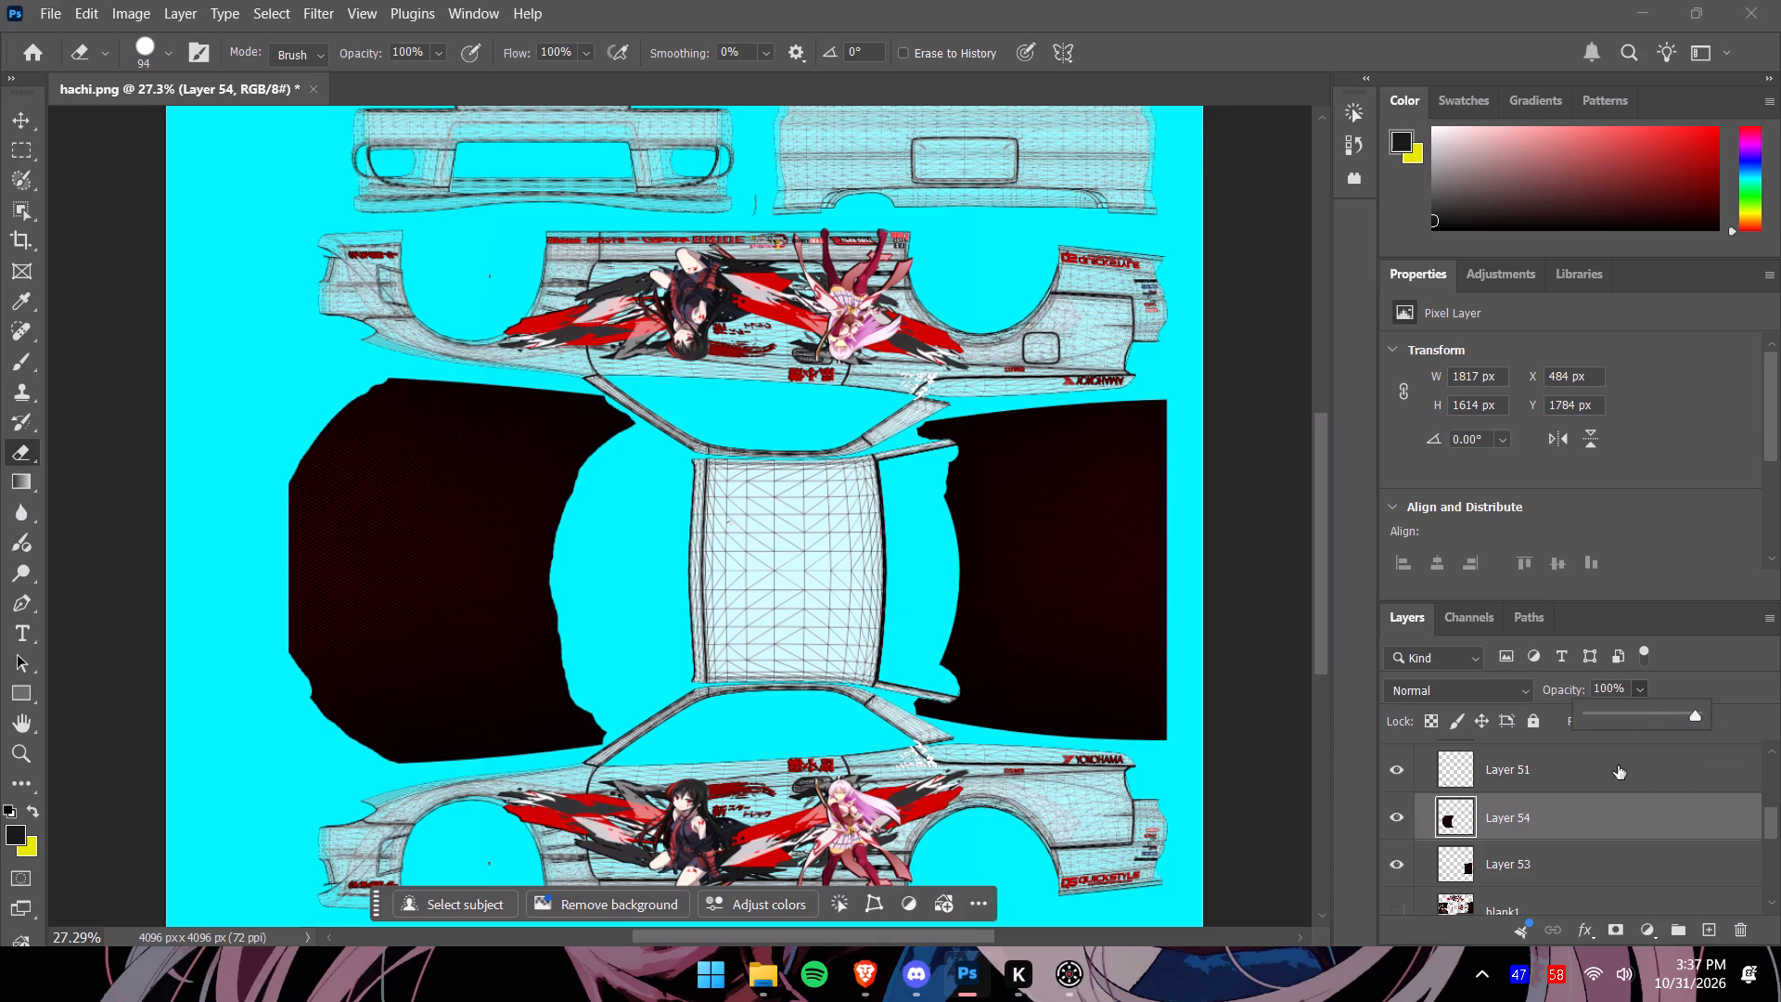
Hide the dark red panel copies on Layer 53 and Layer 54 and show the blank1 livery layer.
scroll(979, 710, "down", 6, "alt")
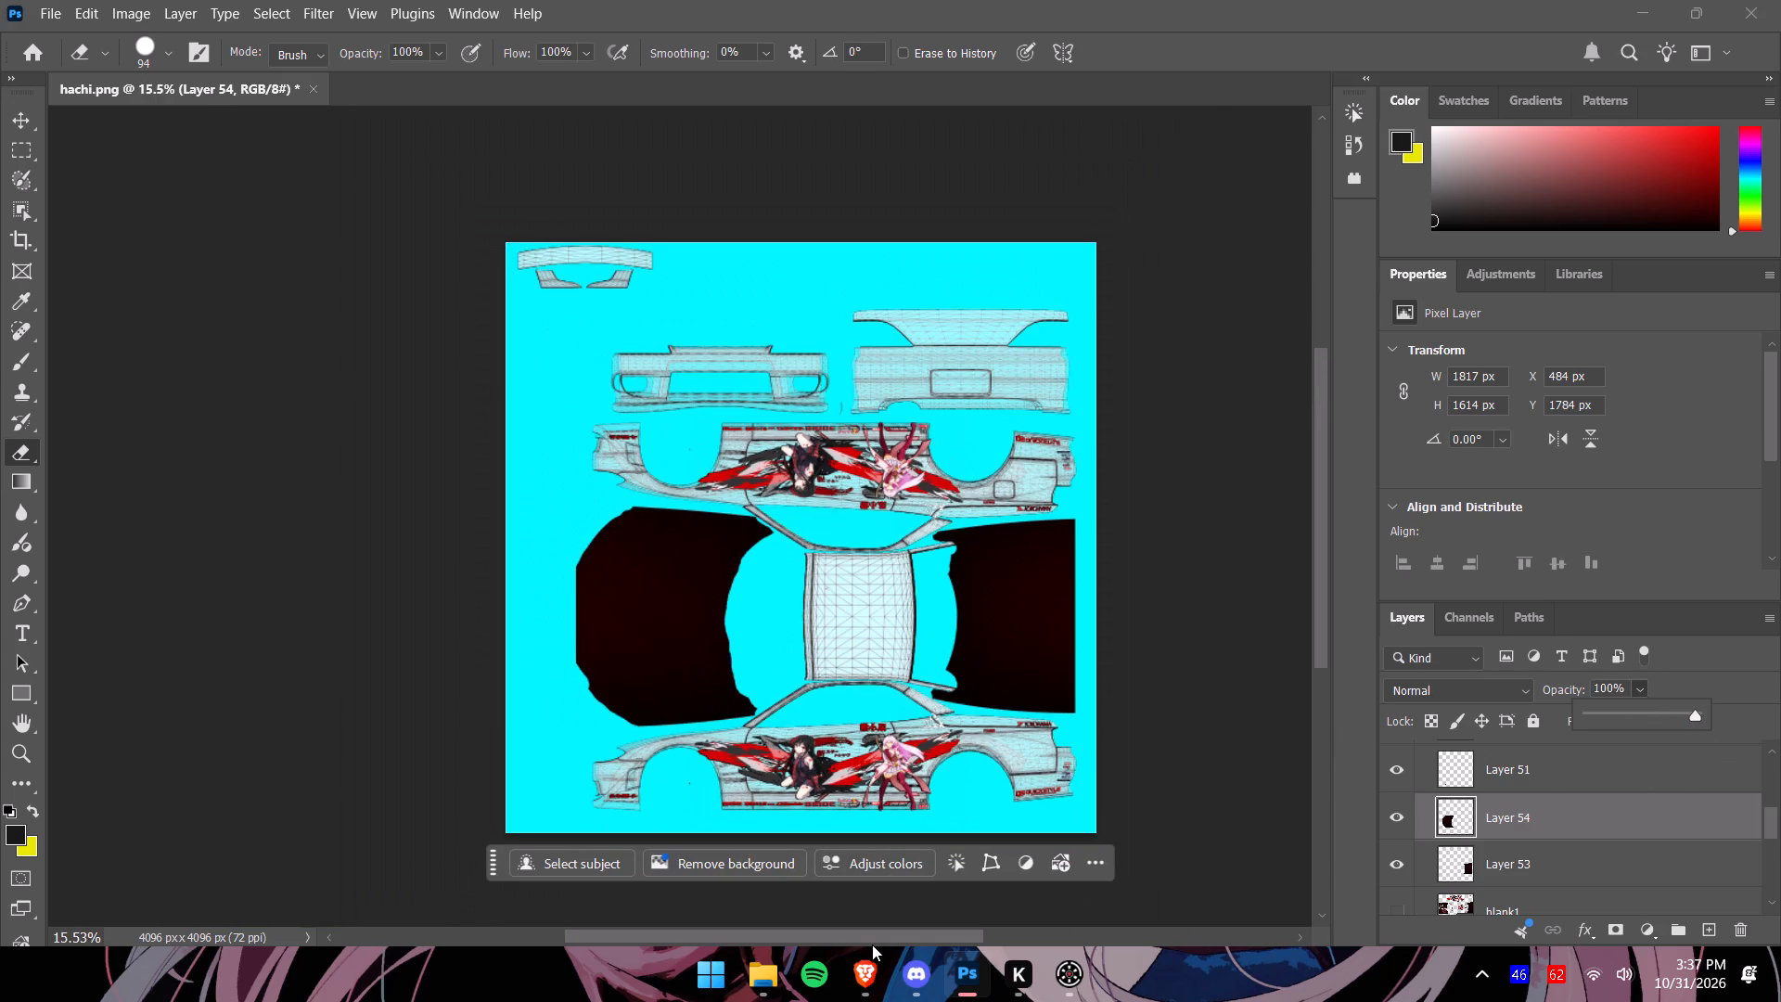
left_click_drag(872, 942, 916, 940)
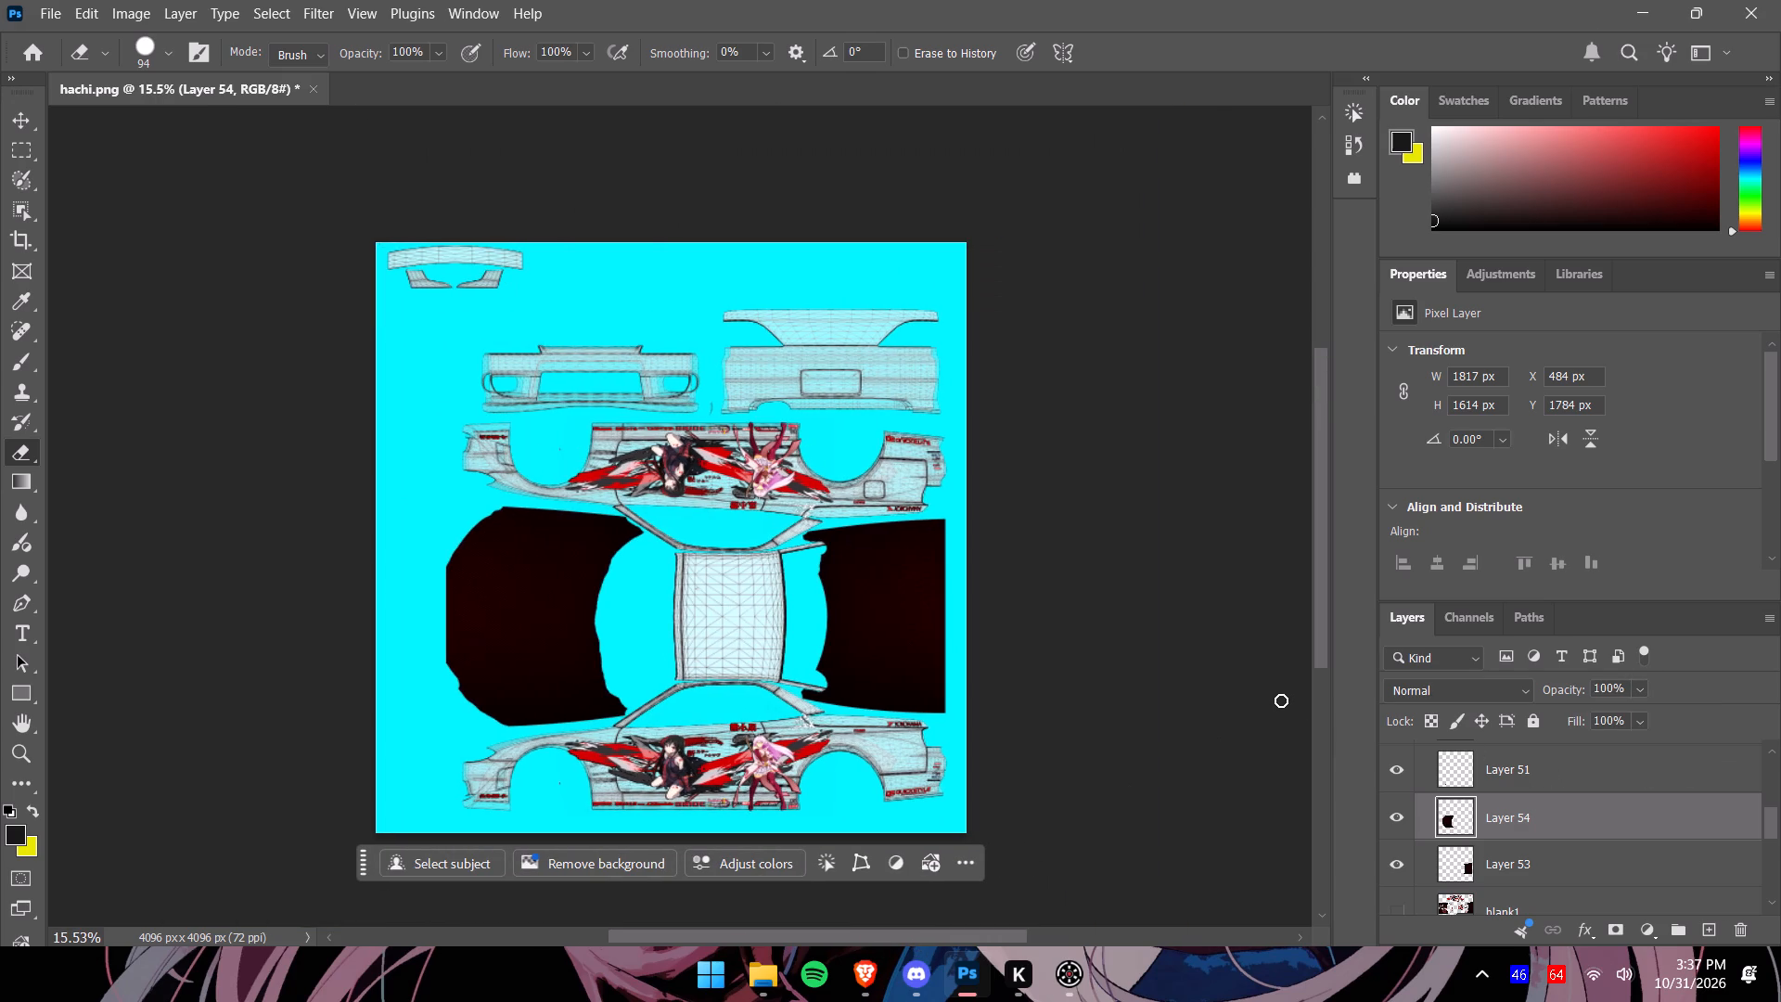
scroll(789, 762, "up", 8, "alt")
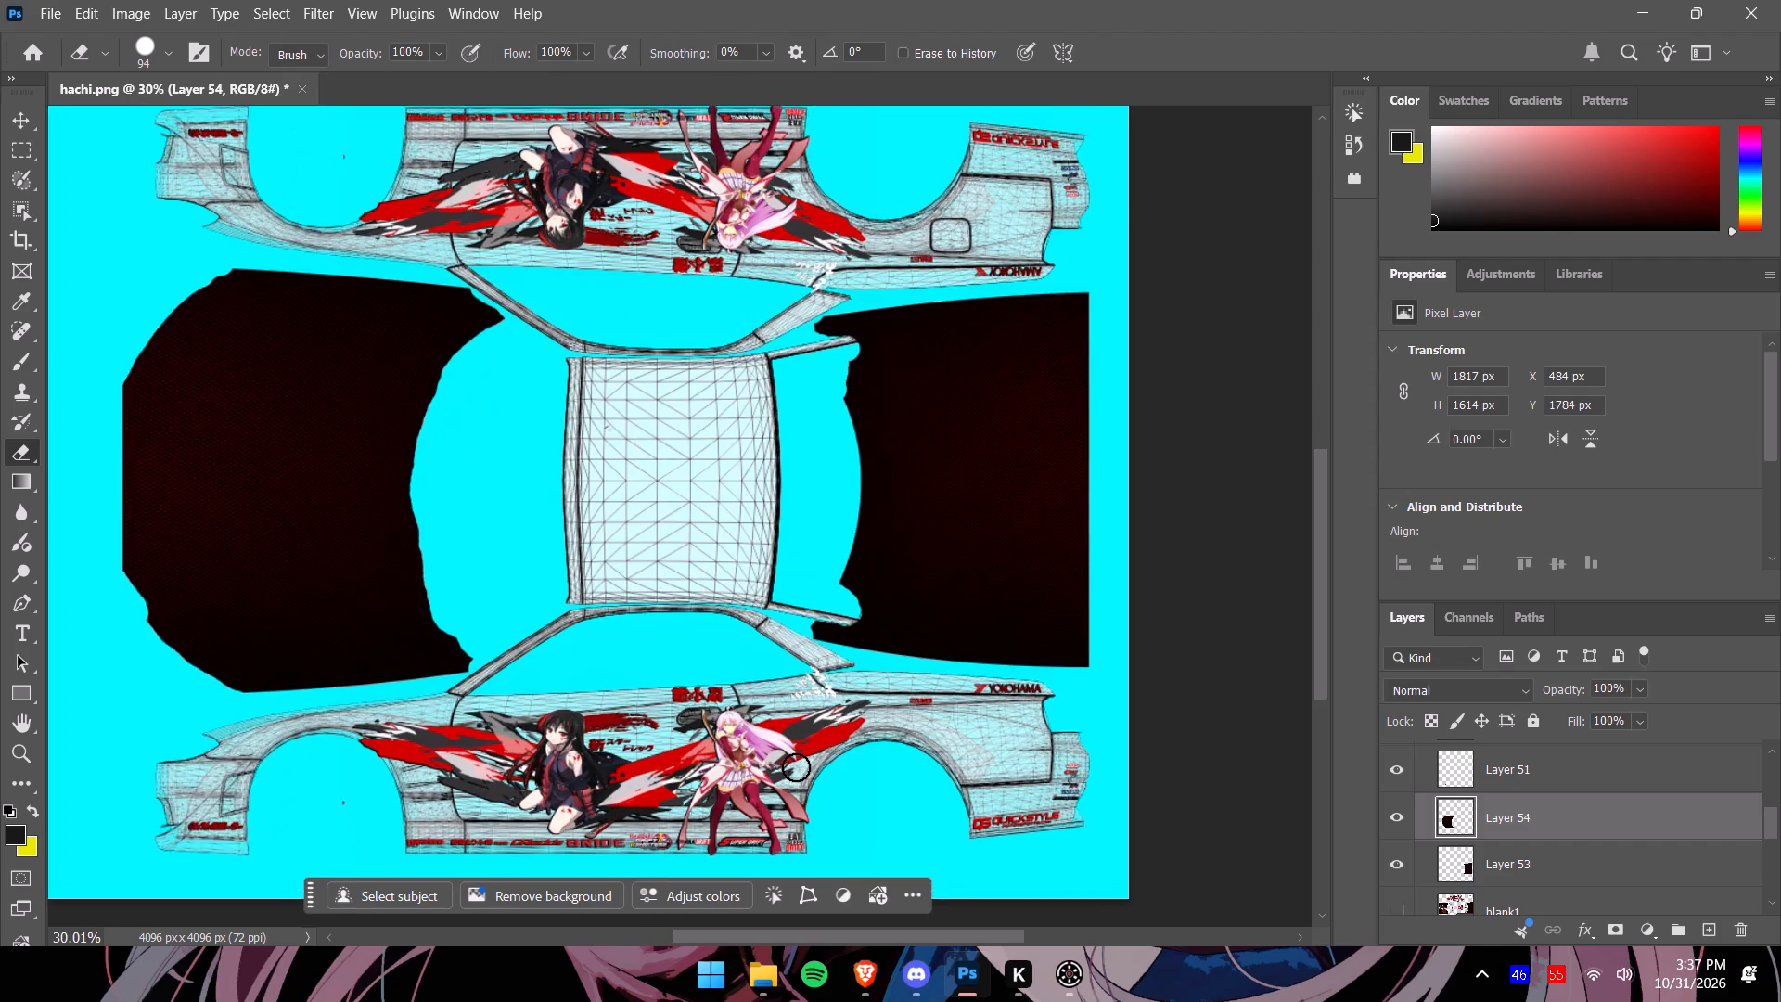
scroll(796, 767, "down", 3, "alt")
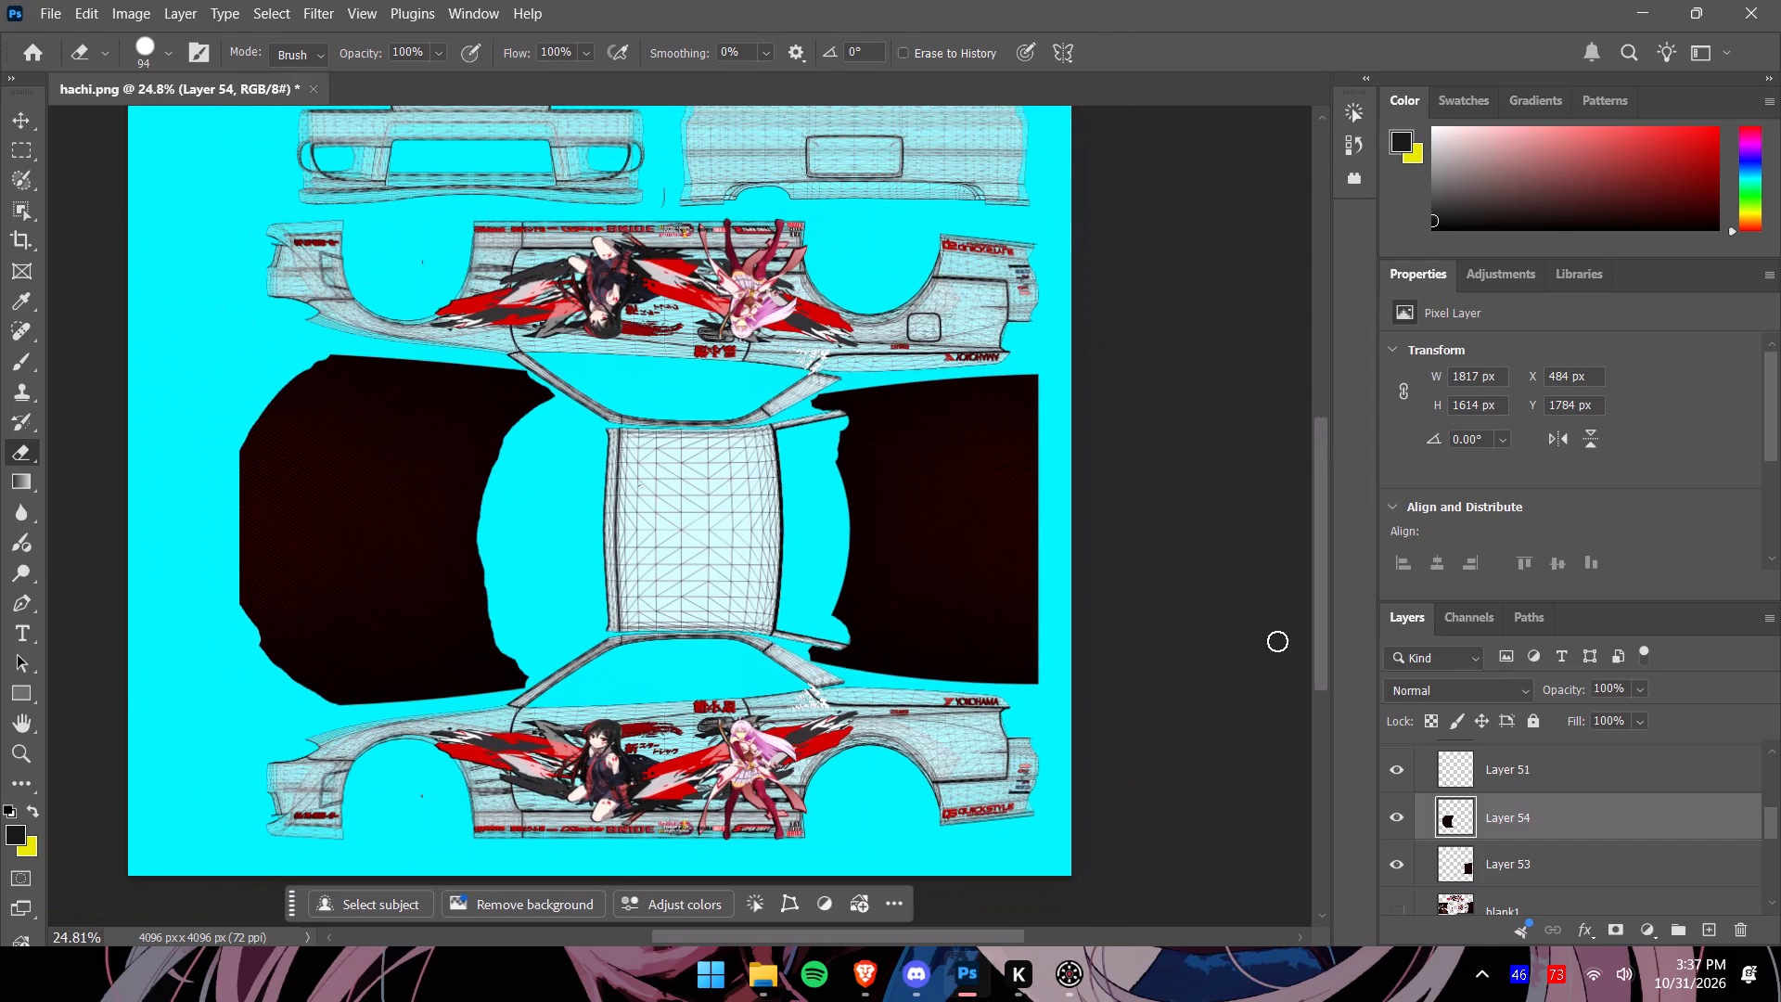
left_click_drag(1316, 660, 1314, 636)
scroll(1468, 892, "down", 2)
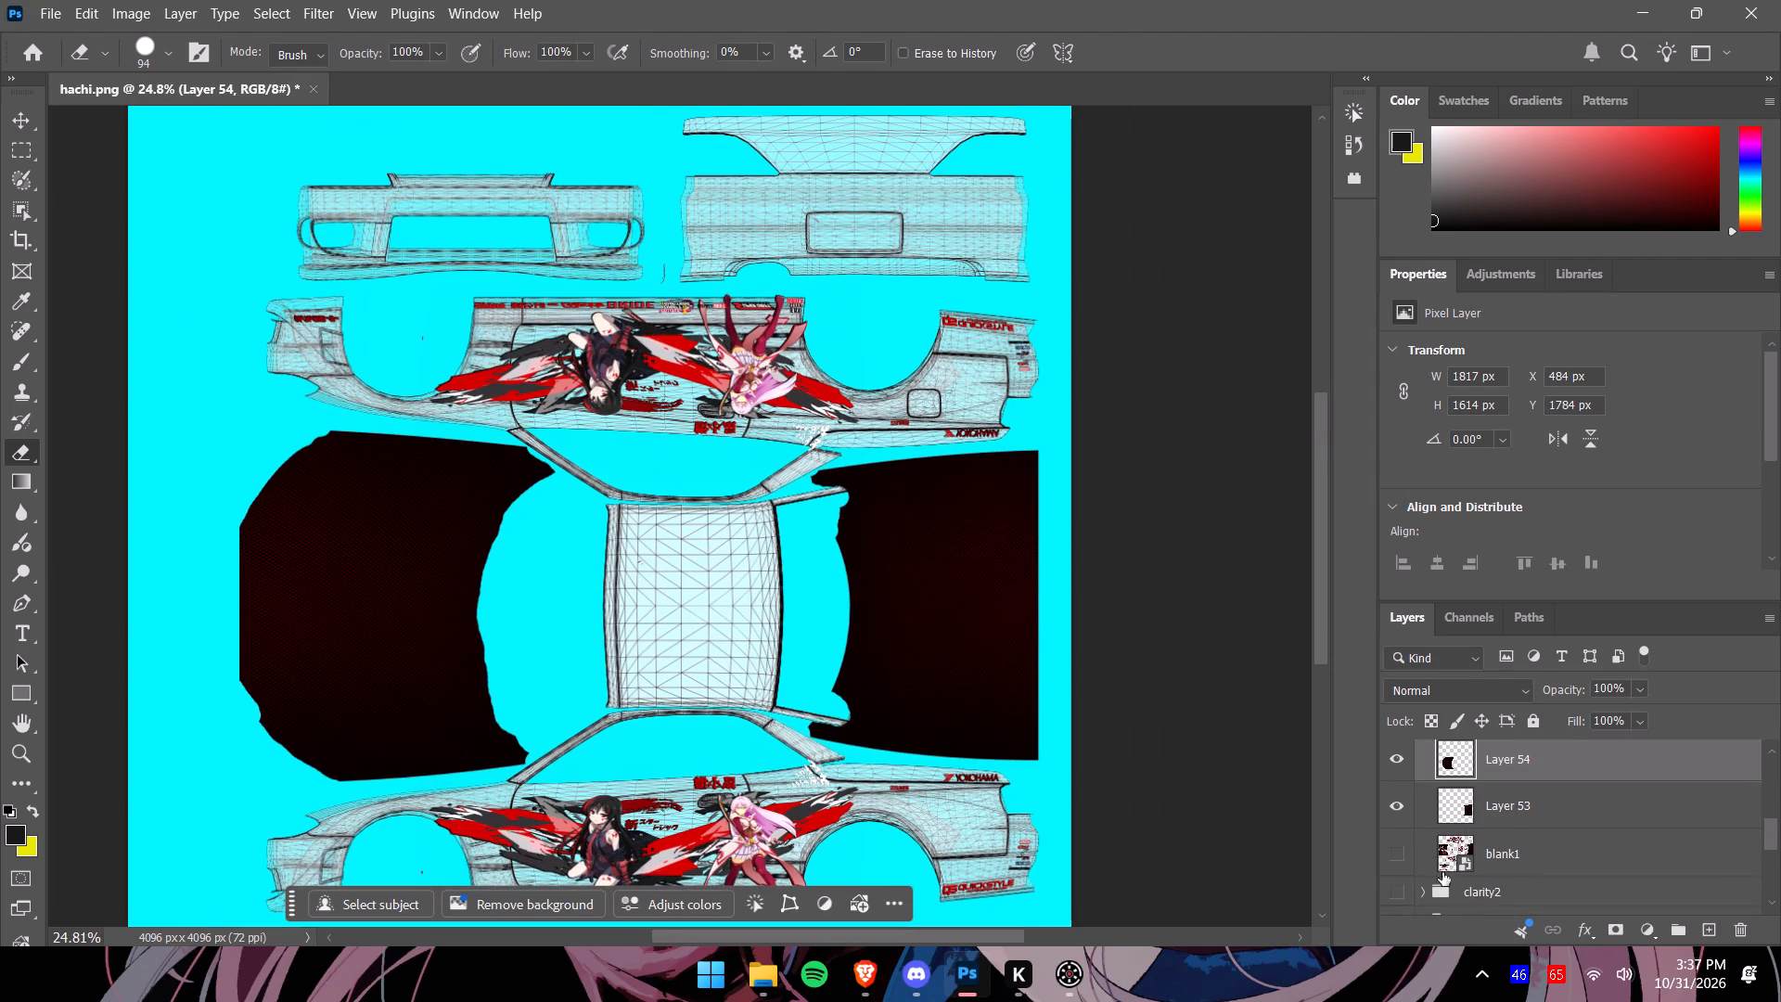
left_click(1389, 845)
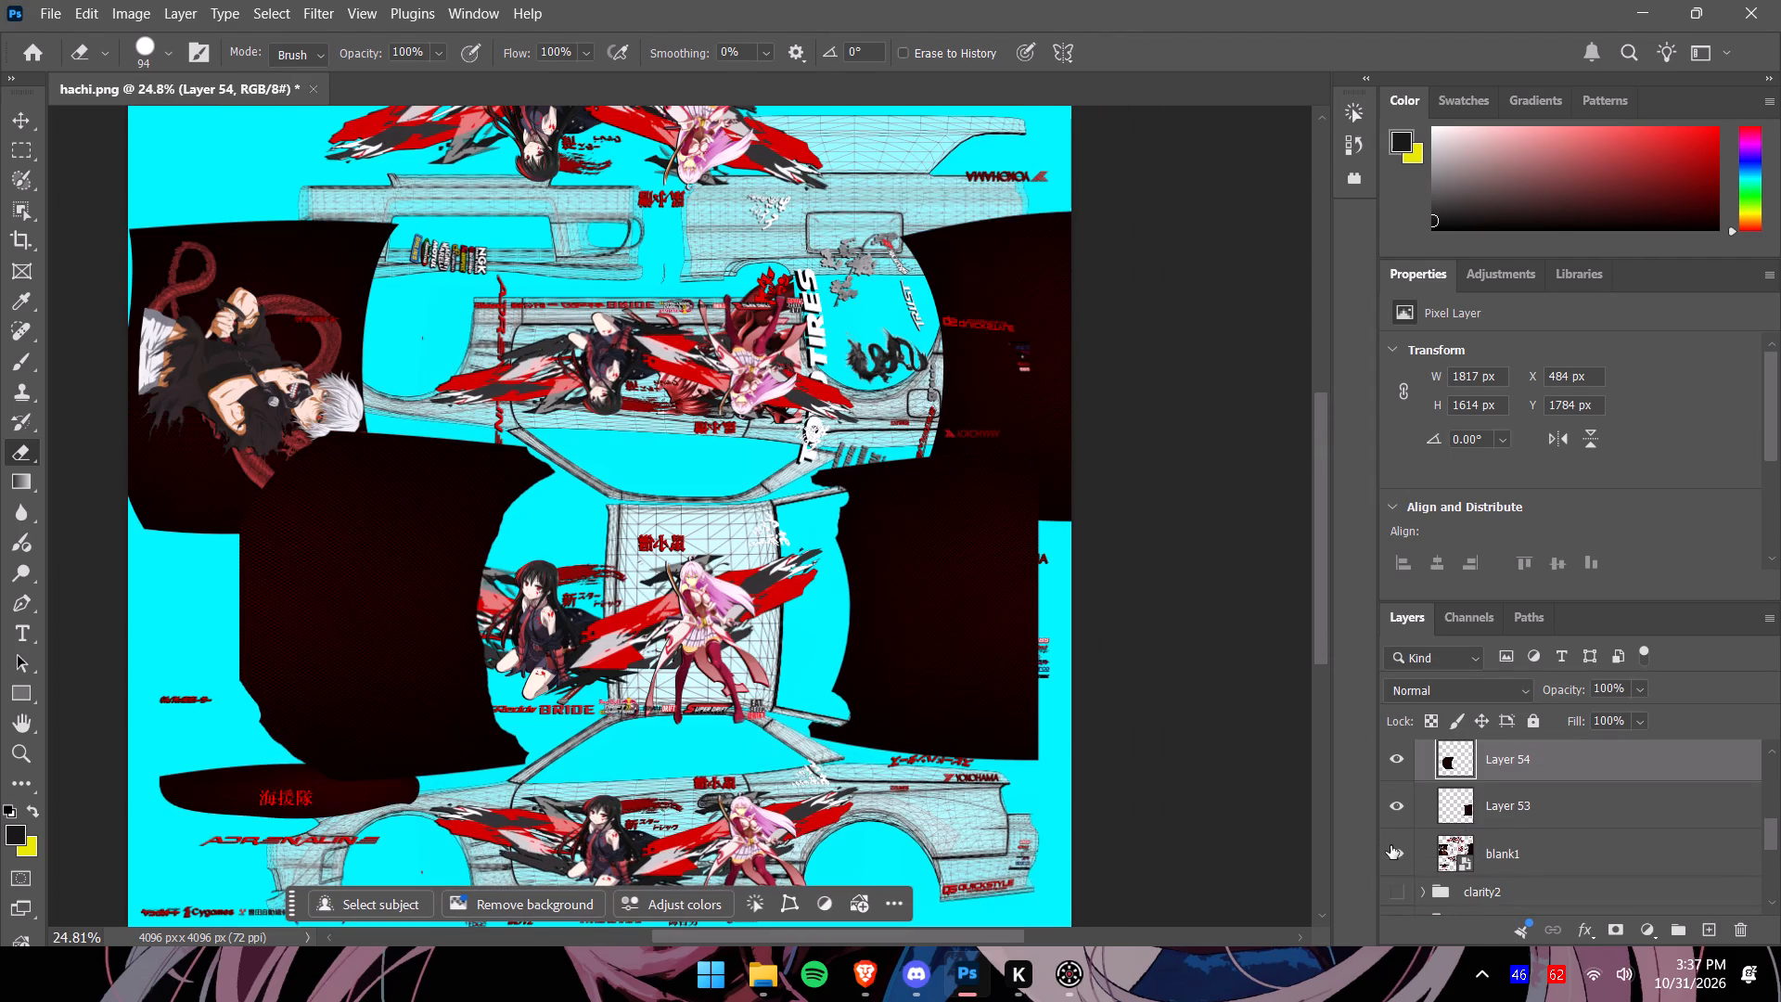
left_click(1390, 845)
left_click(1403, 807)
left_click(1398, 762)
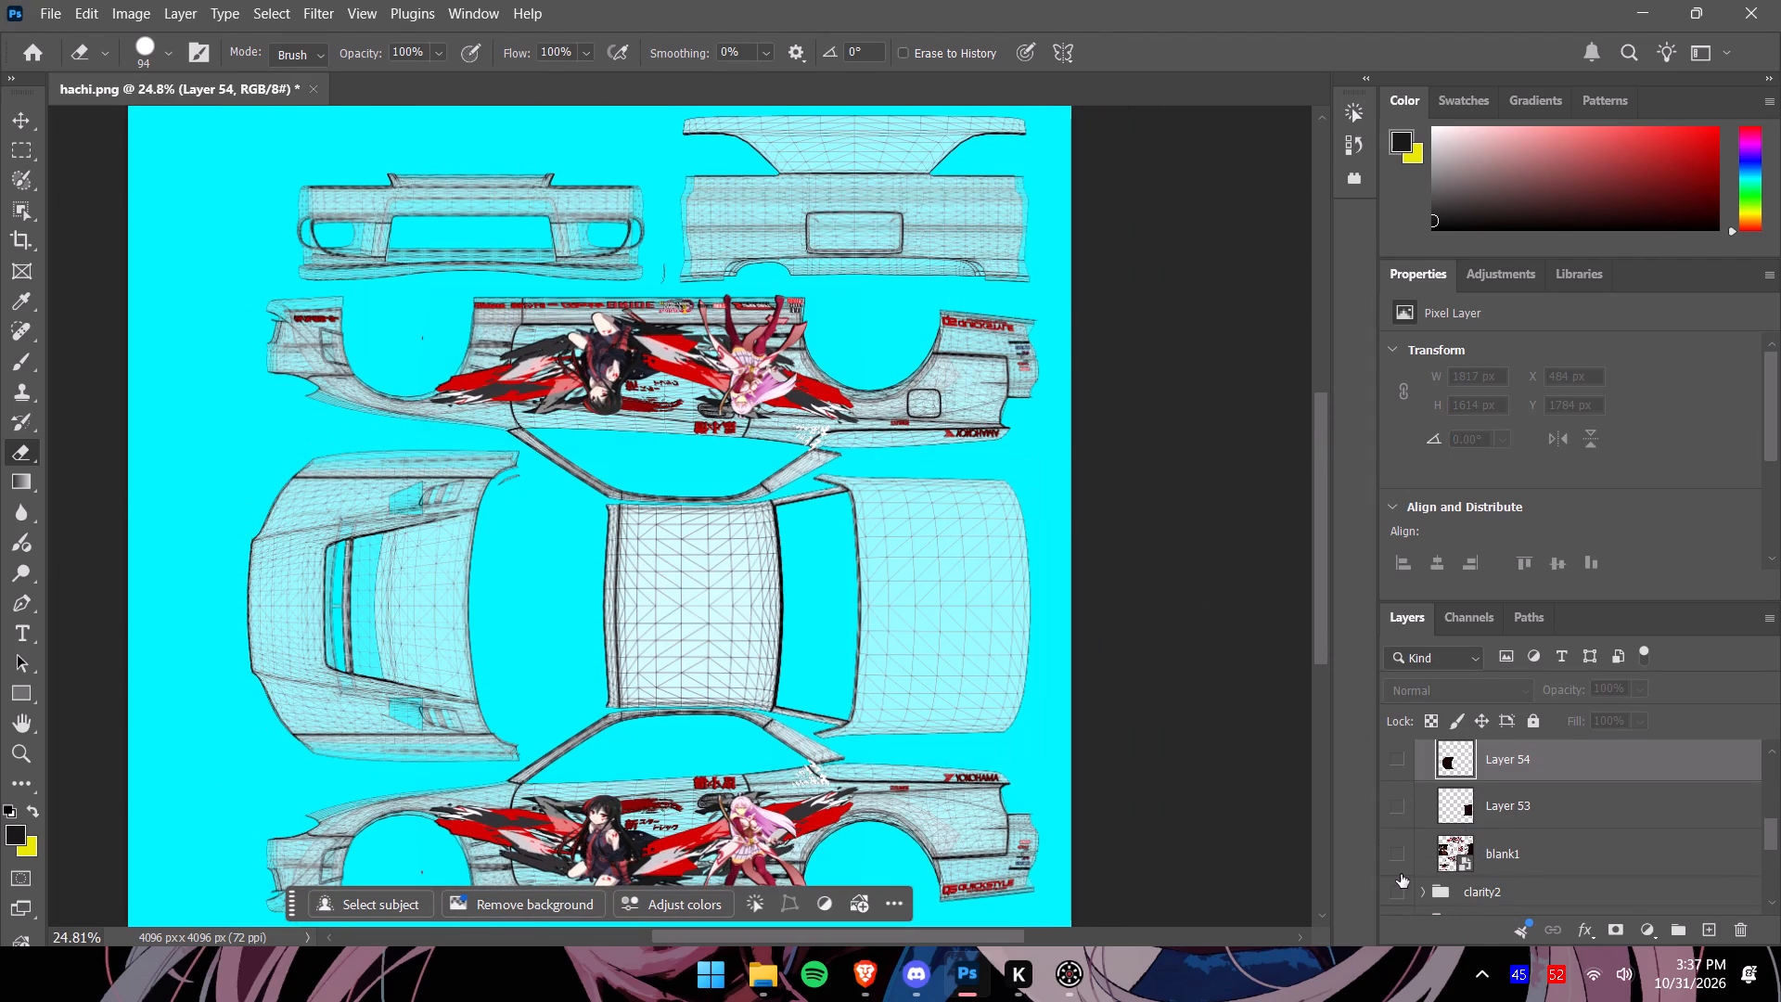
left_click(1398, 861)
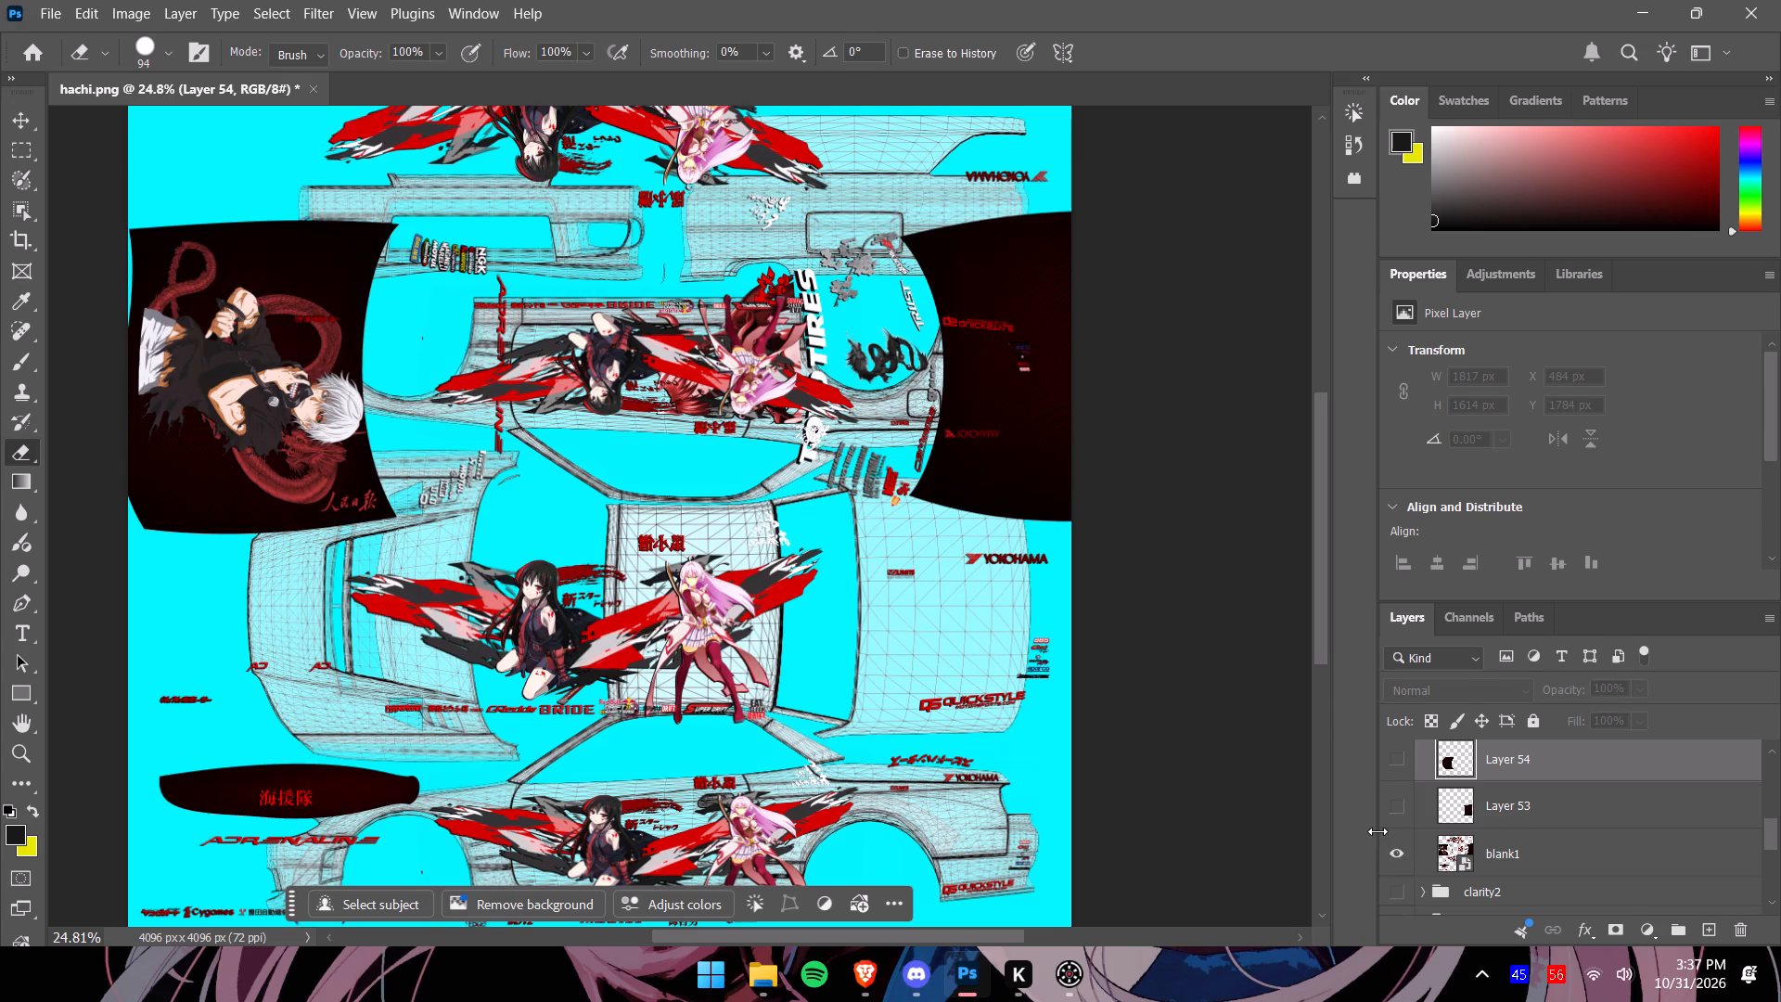
Hide Layer 52 in the anime group to uncover the red-haired character and sponsor logos on the blank1 livery.
scroll(1401, 815, "up", 10)
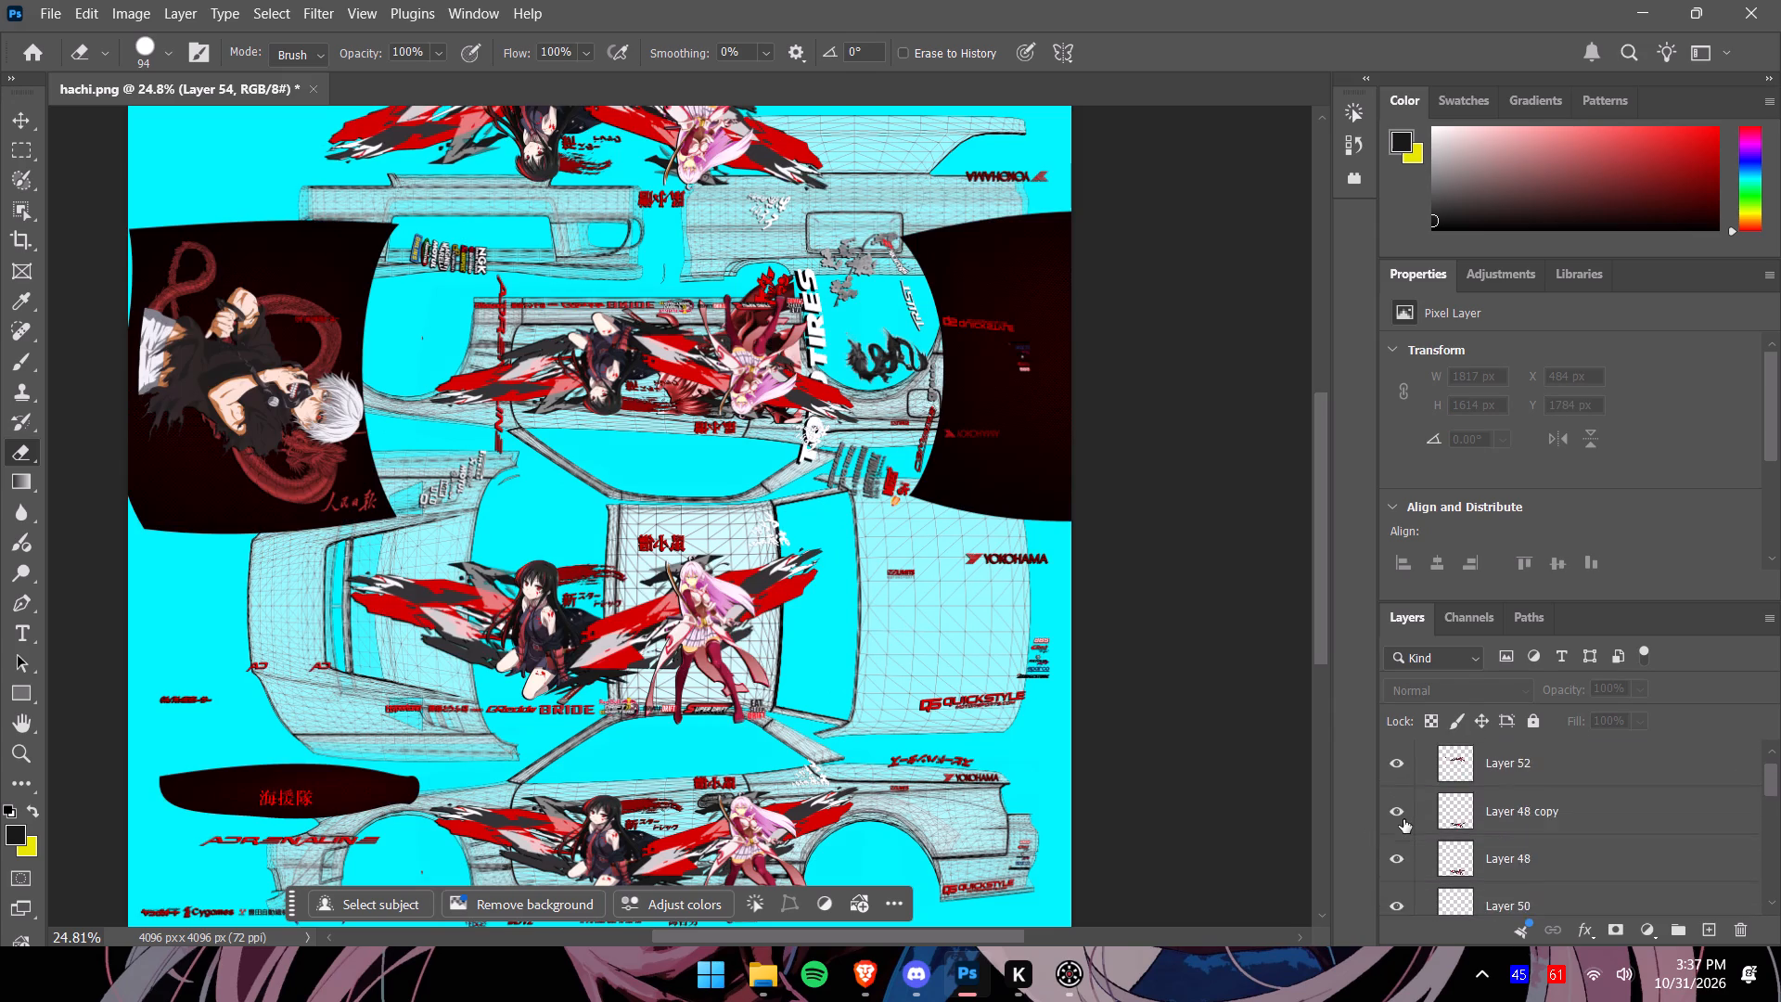
scroll(1403, 819, "up", 3)
left_click(1396, 796)
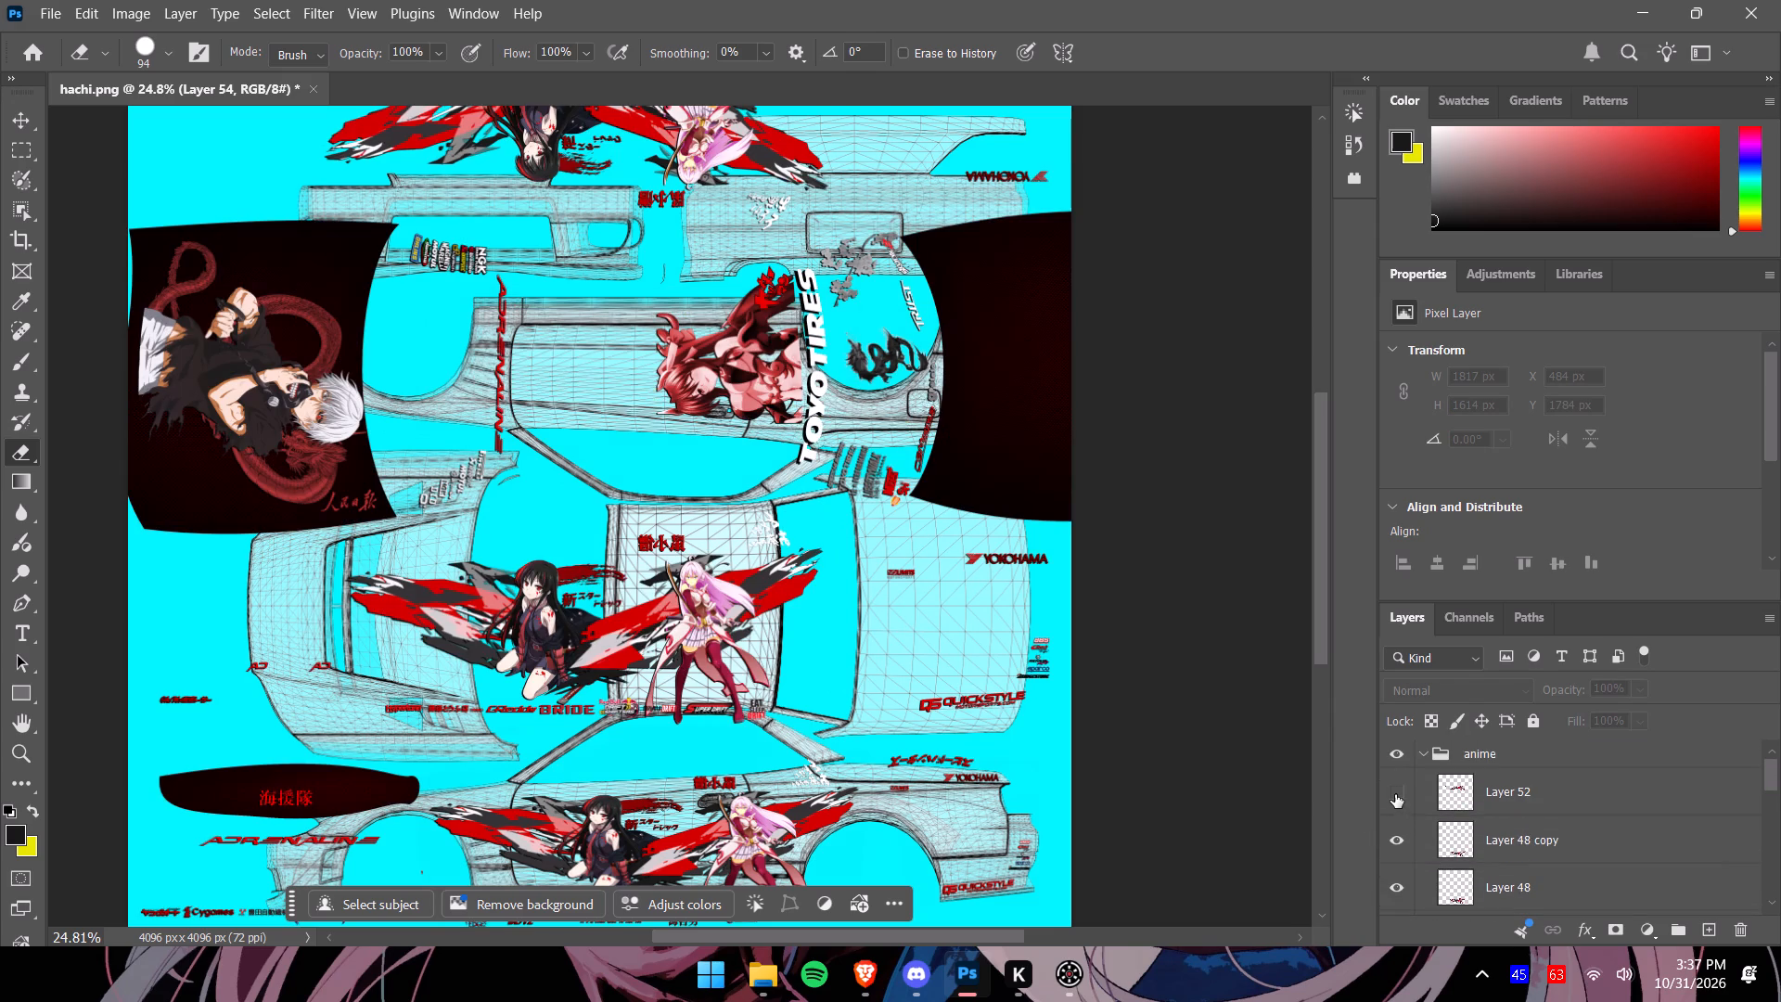
left_click_drag(1319, 628, 1319, 613)
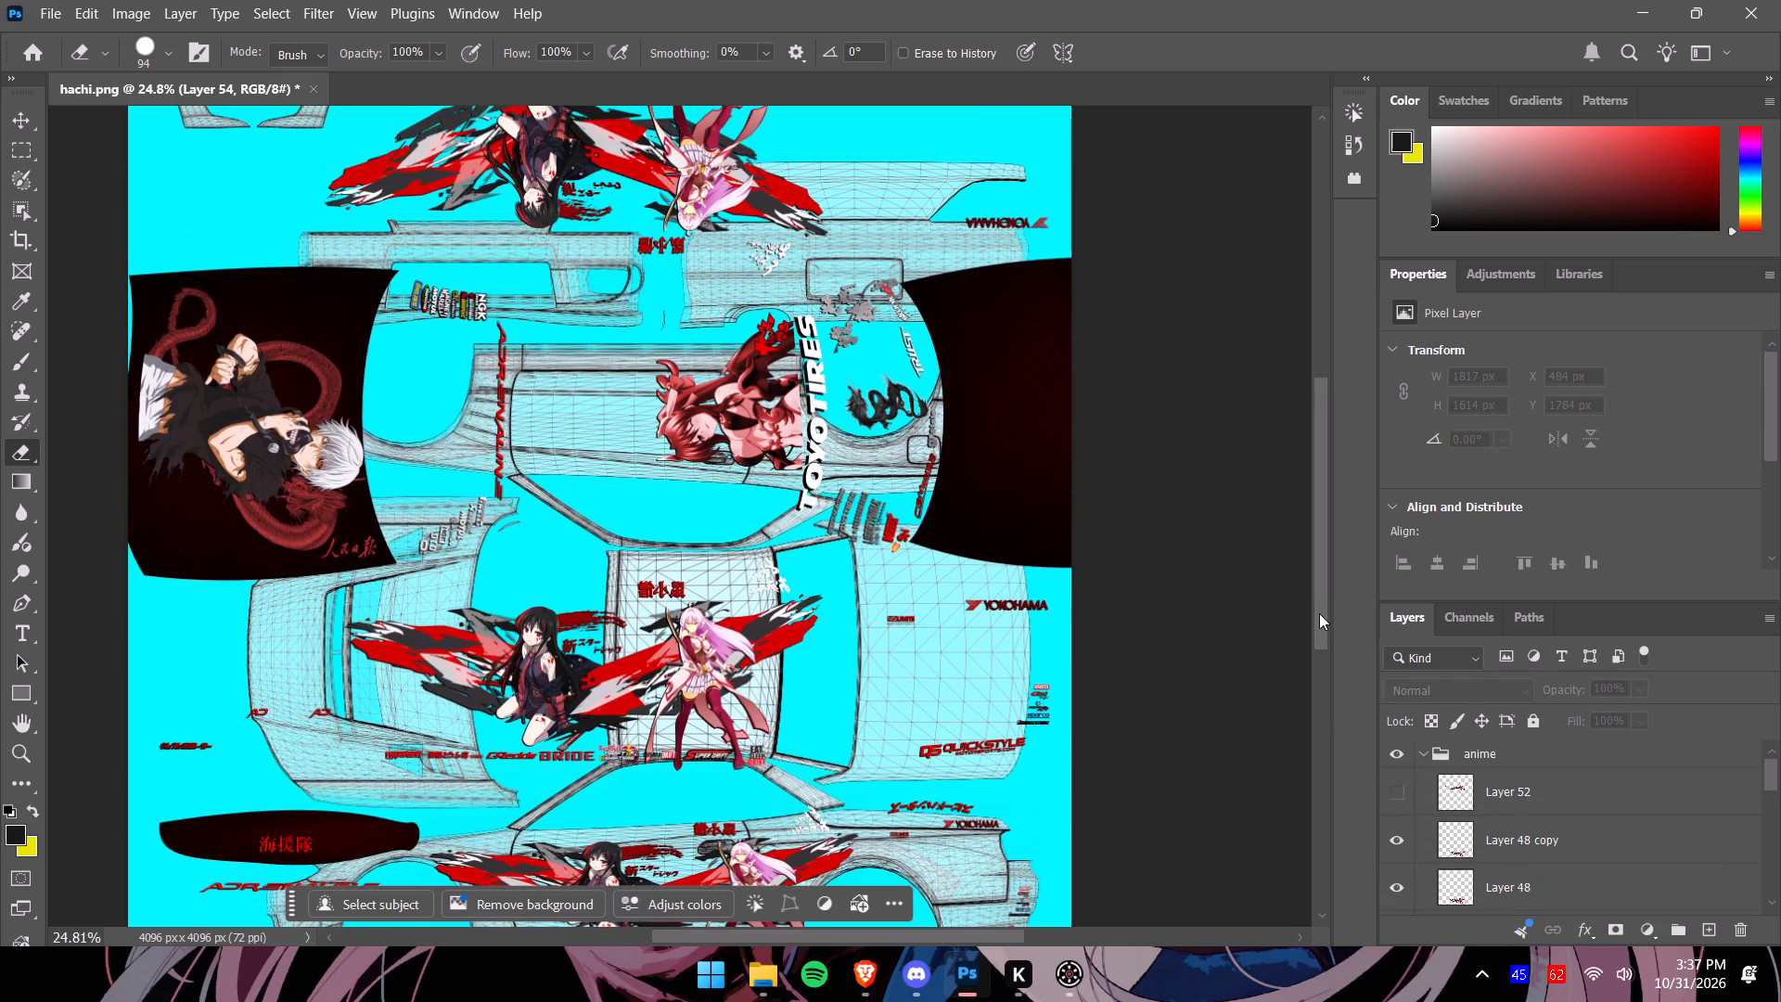
left_click_drag(1319, 613, 1318, 615)
scroll(1001, 423, "up", 6, "alt")
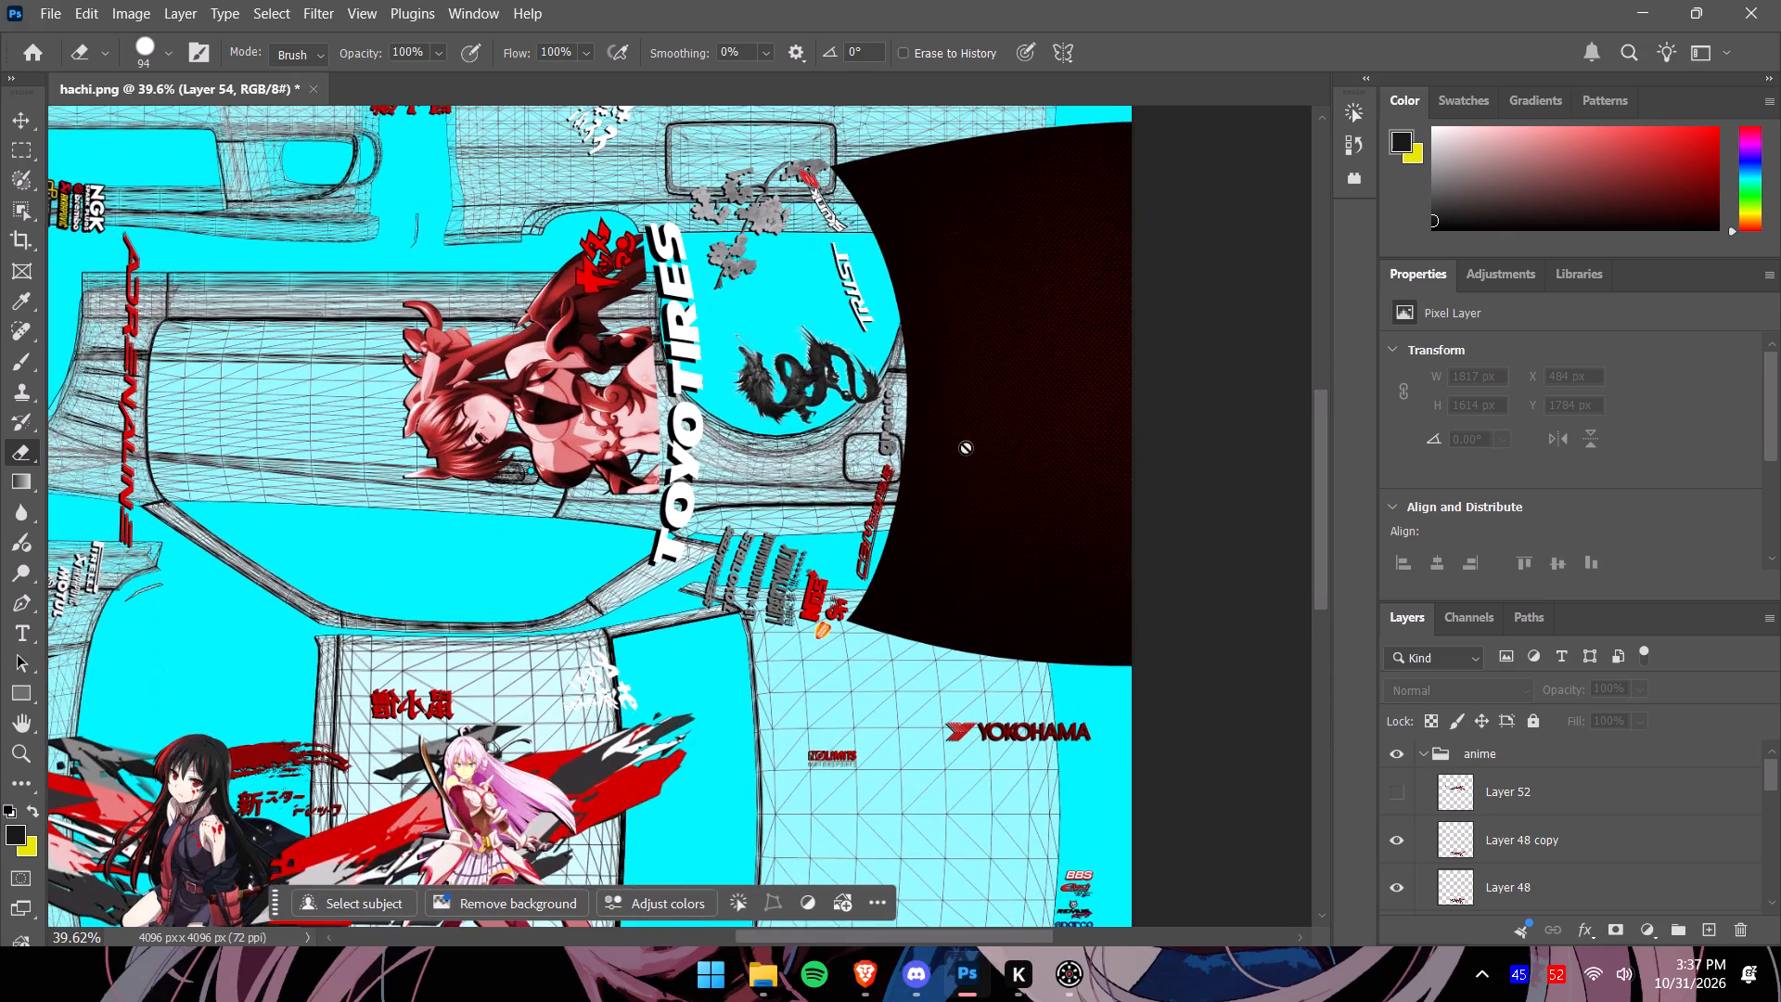
Copy the red-haired character from the blank1 livery onto a new layer, using a rectangular selection of about 697 x 816 px.
scroll(966, 447, "down", 1, "alt")
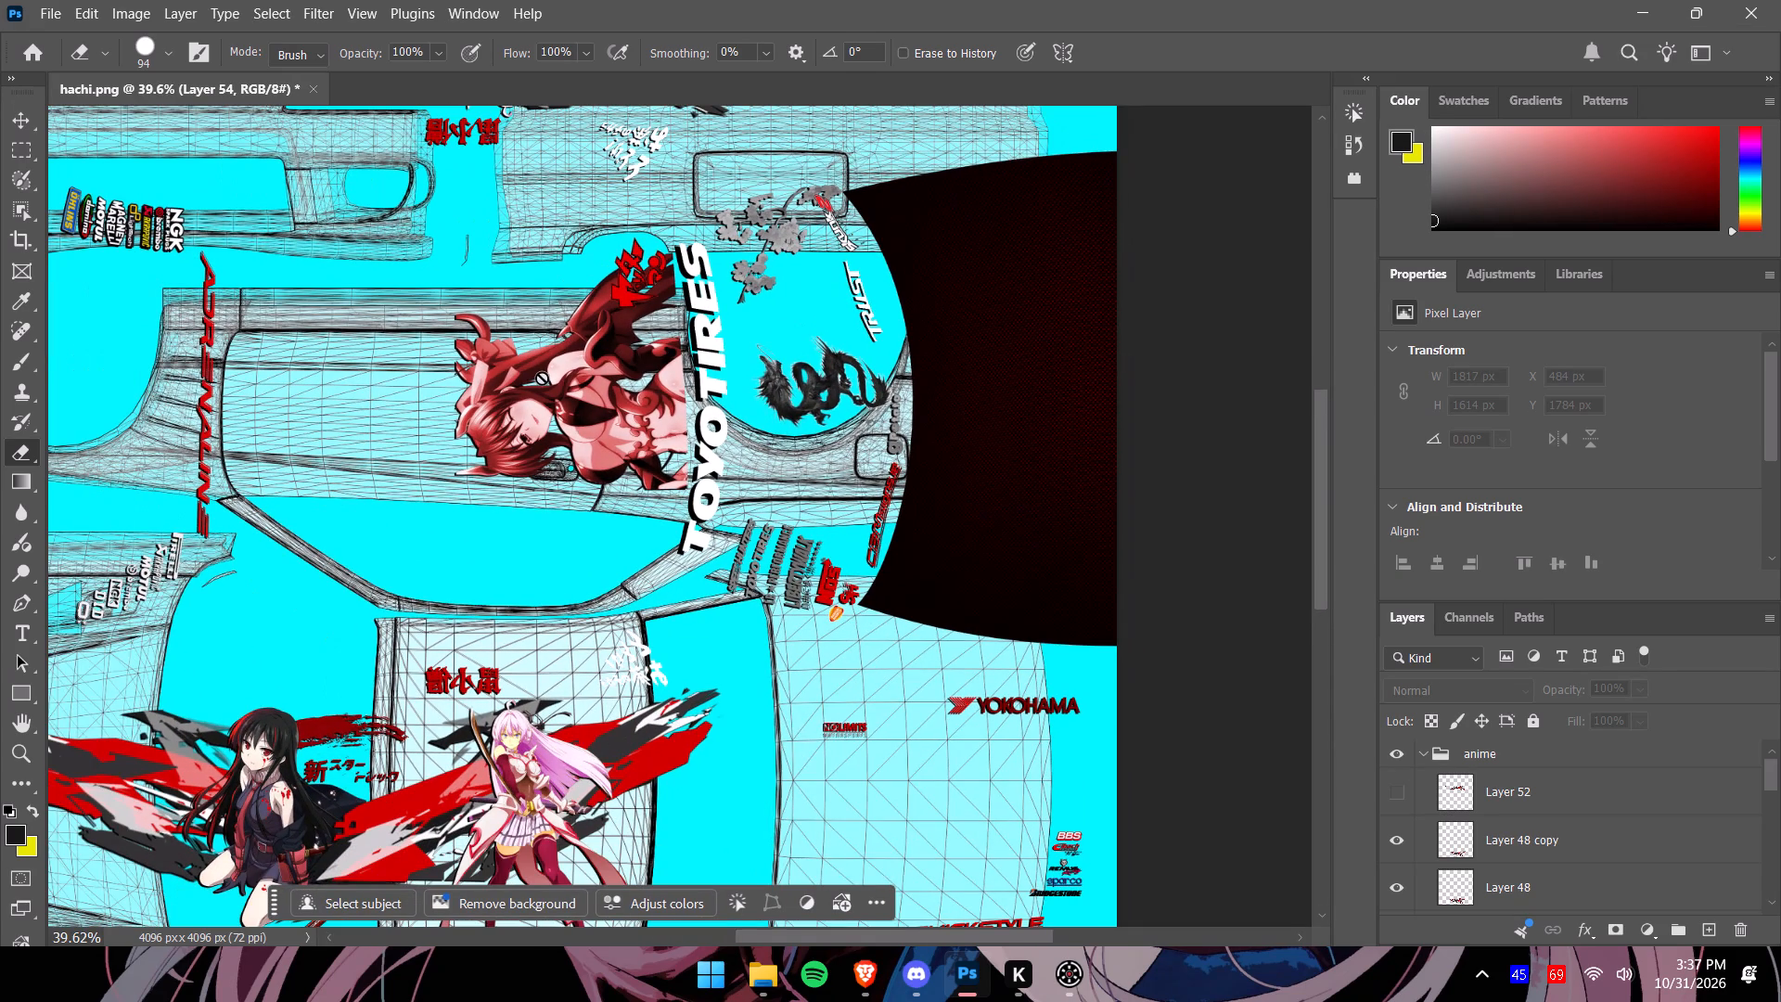
left_click(26, 141)
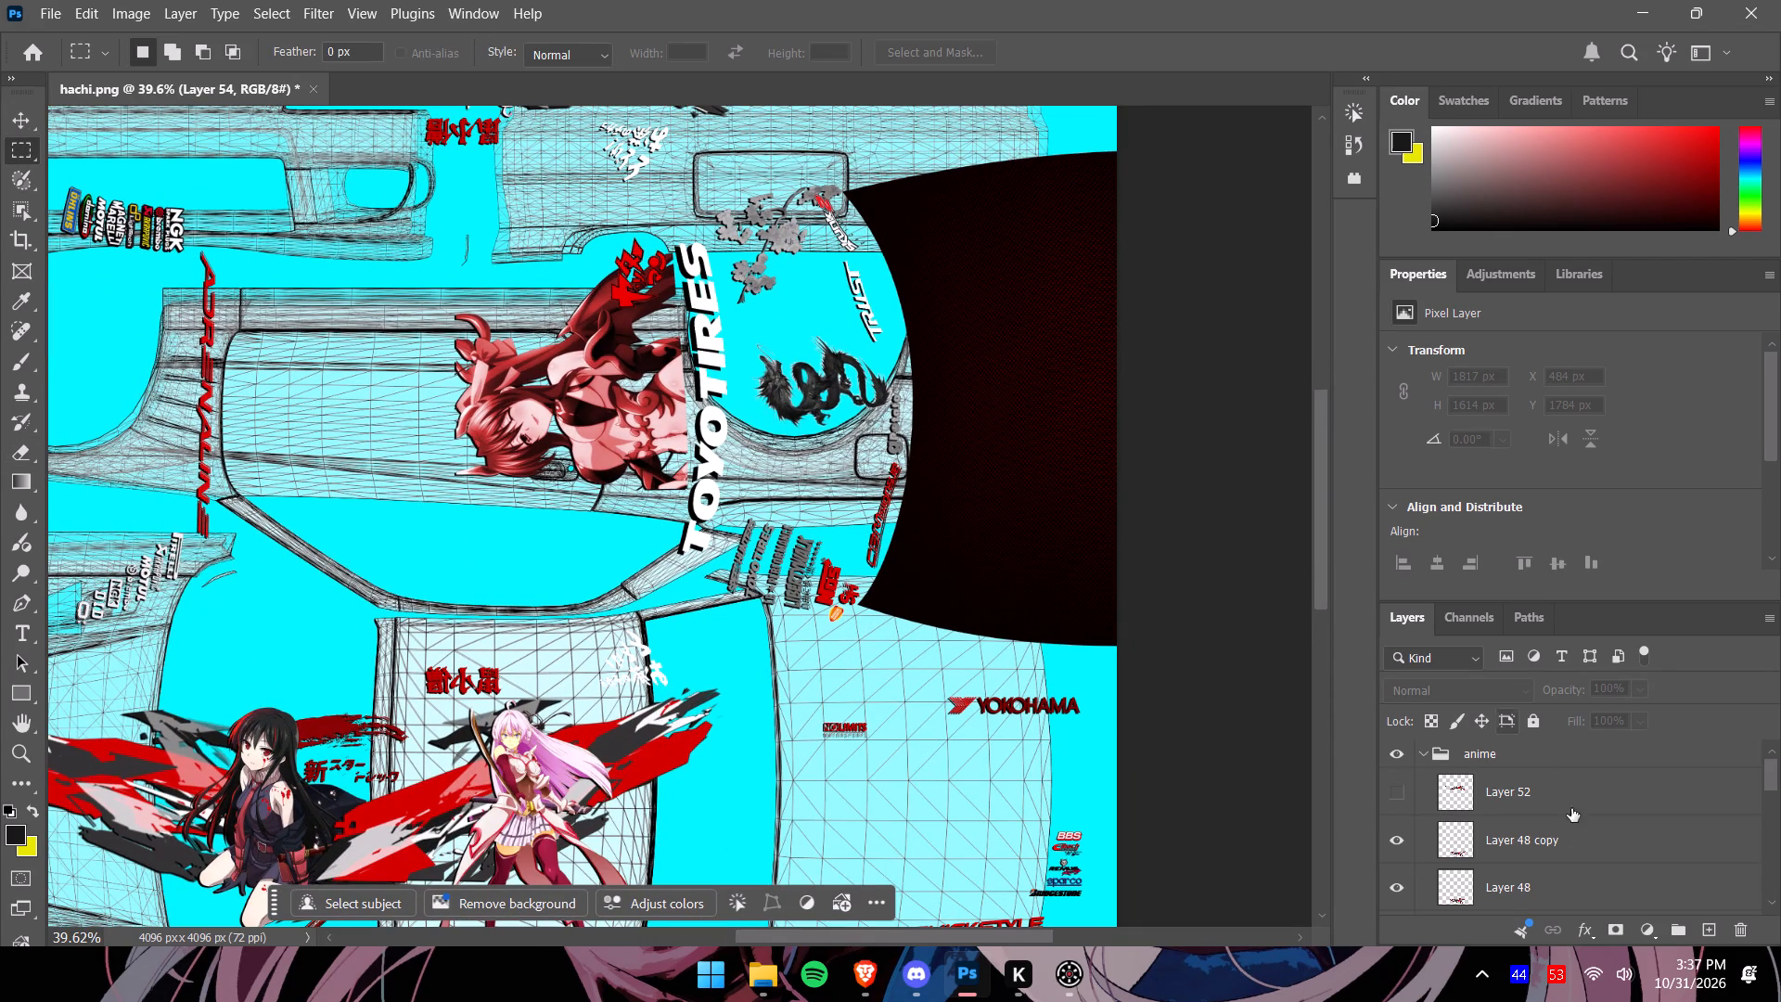
scroll(1550, 856, "down", 11)
left_click(1530, 854)
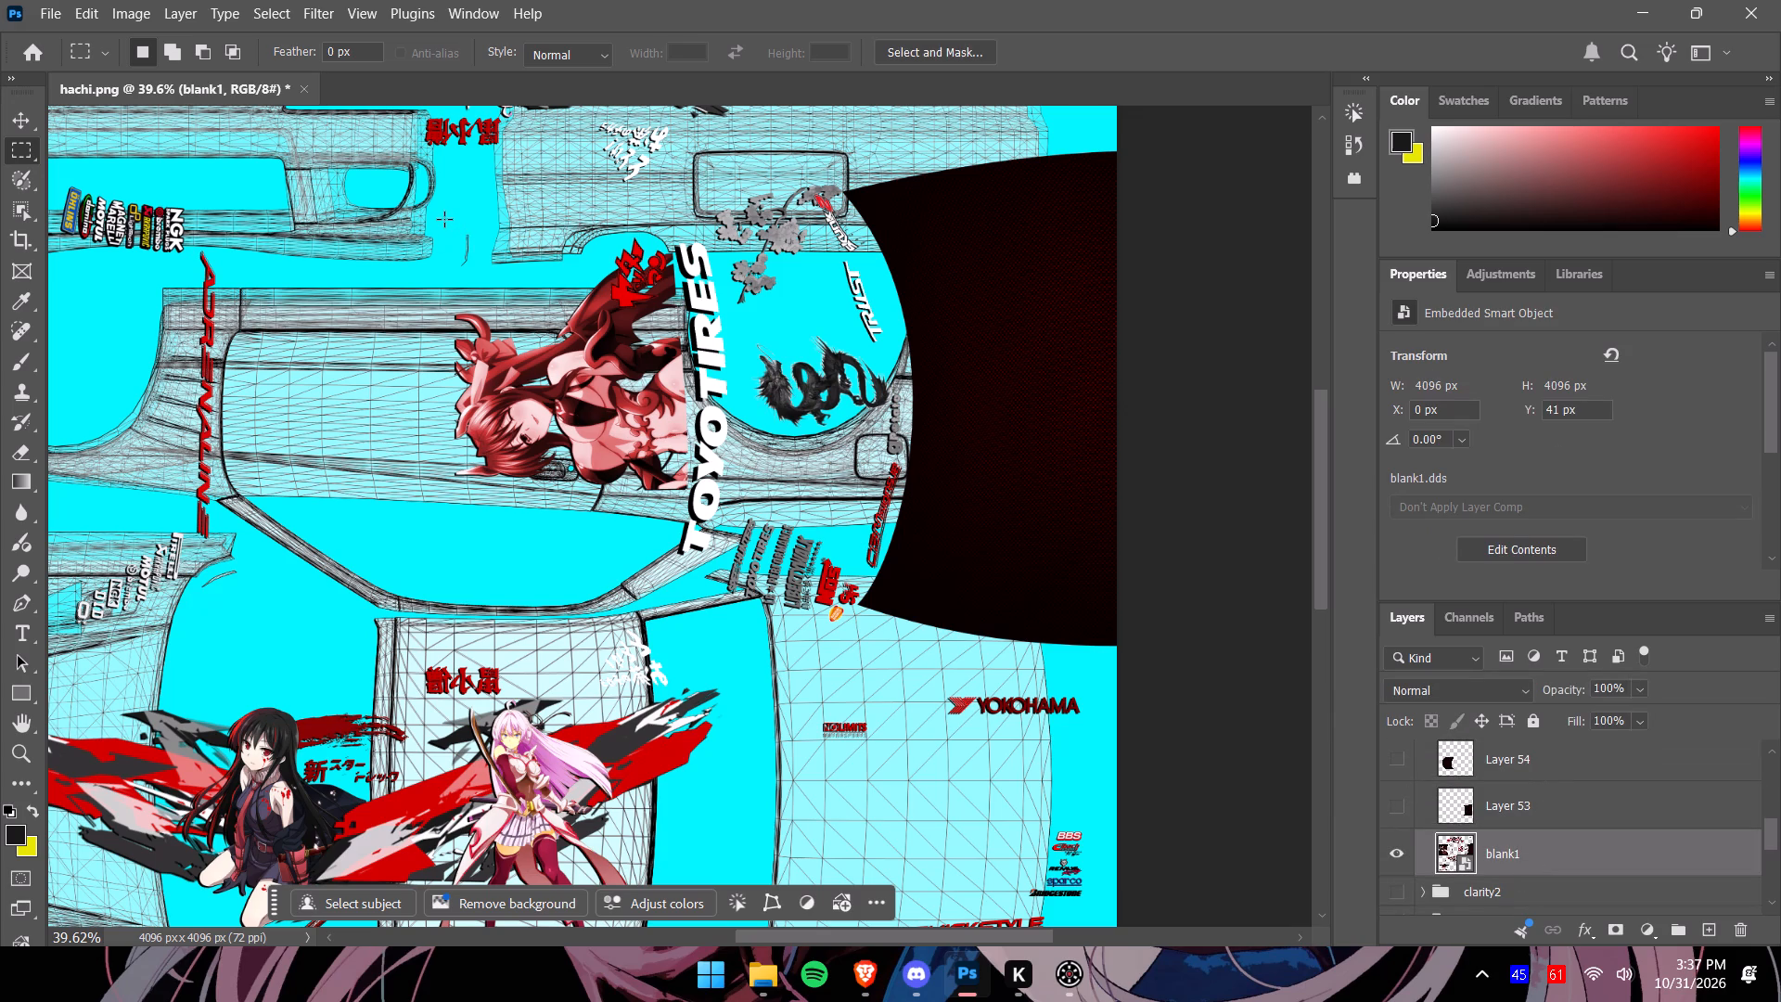
left_click_drag(438, 224, 666, 471)
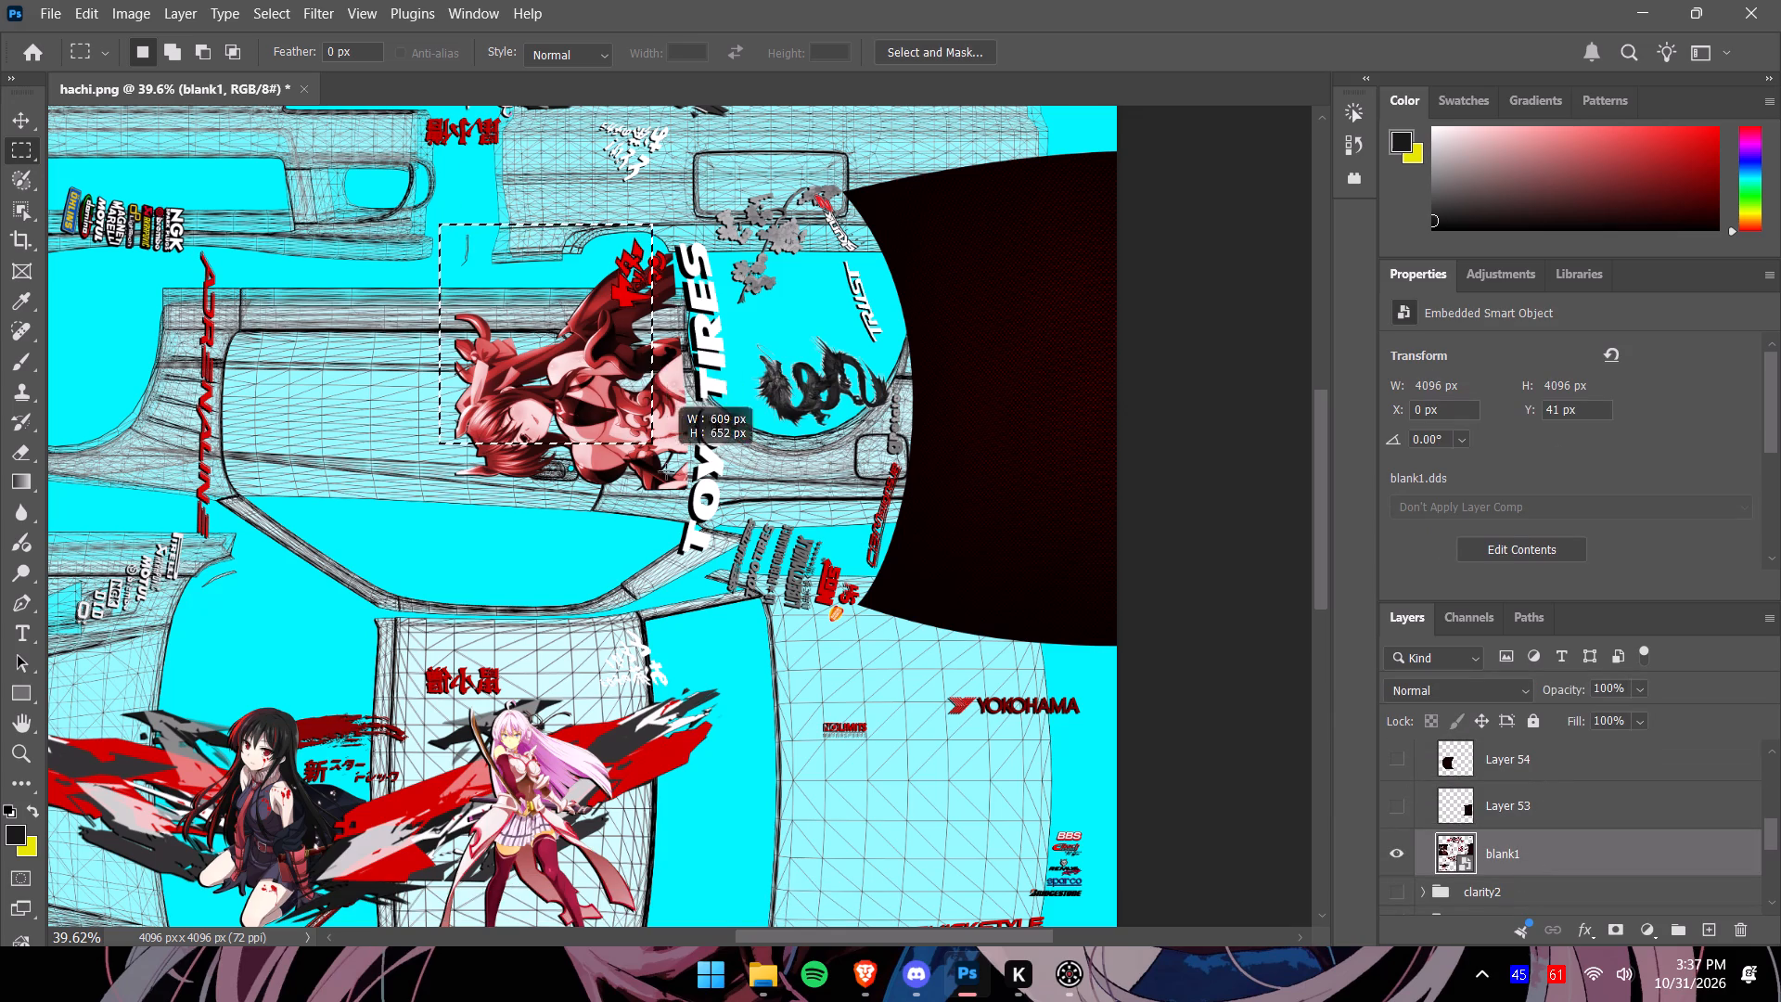
left_click_drag(666, 471, 695, 517)
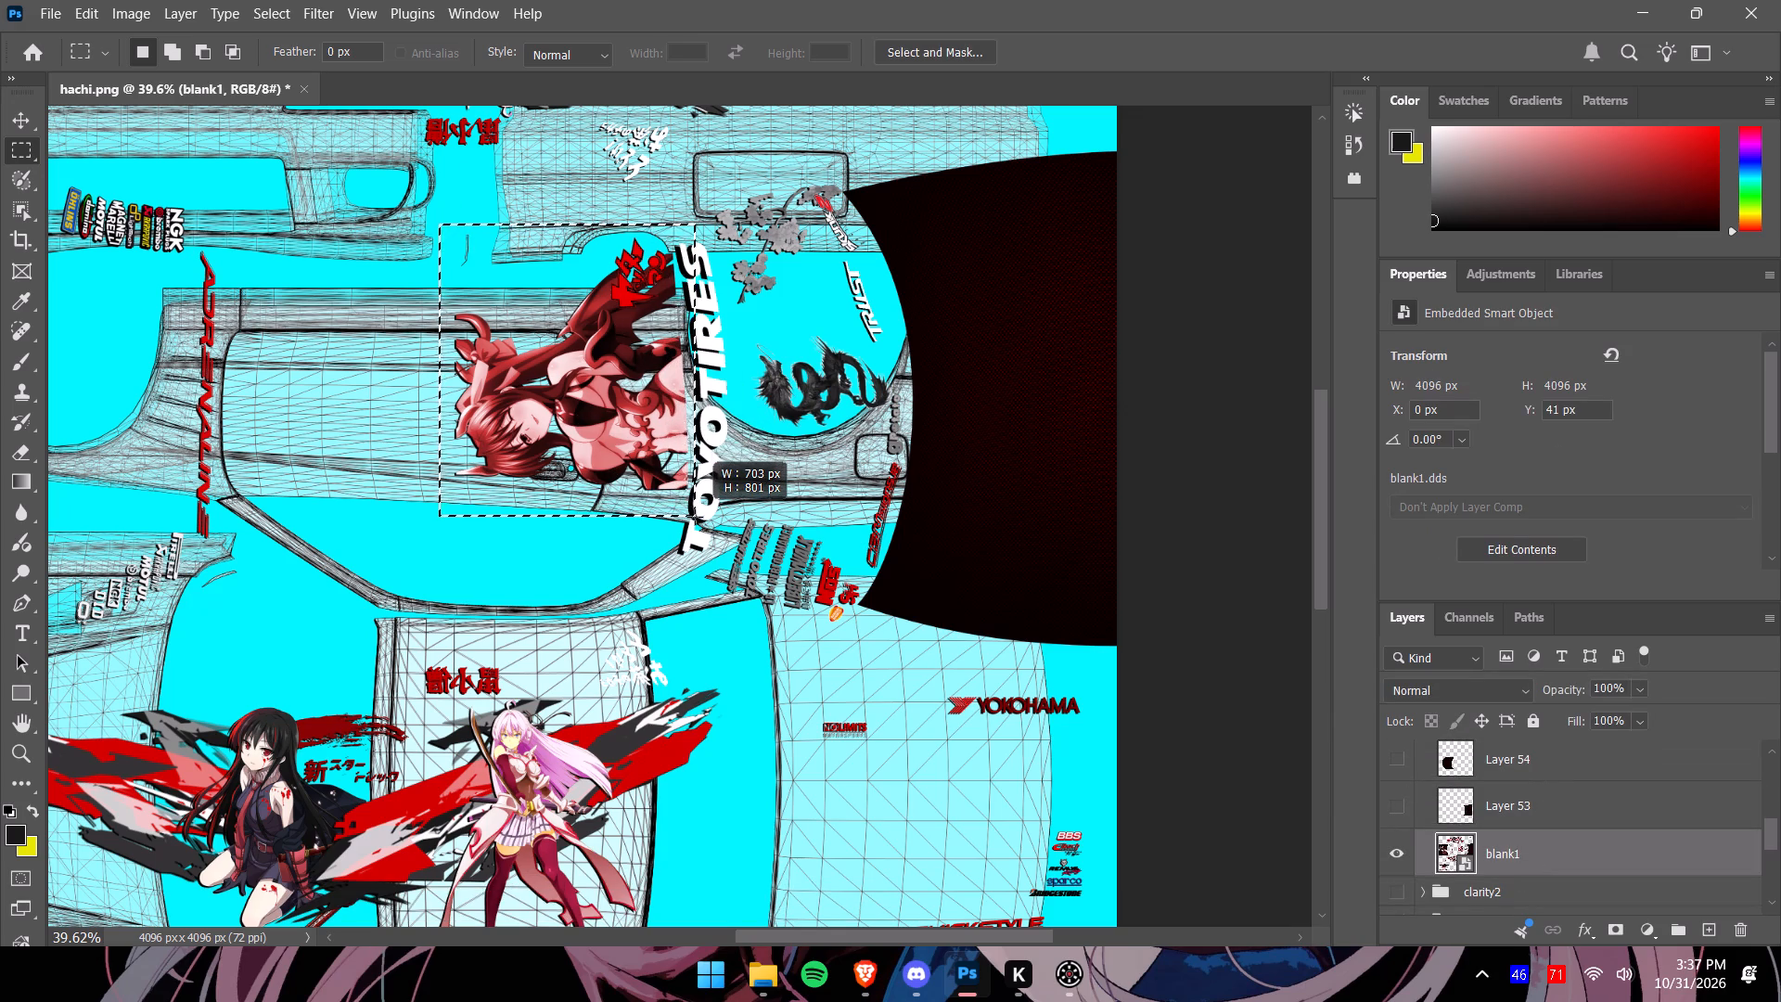
left_click_drag(695, 517, 693, 522)
key("ctrl+c")
key("ctrl+v")
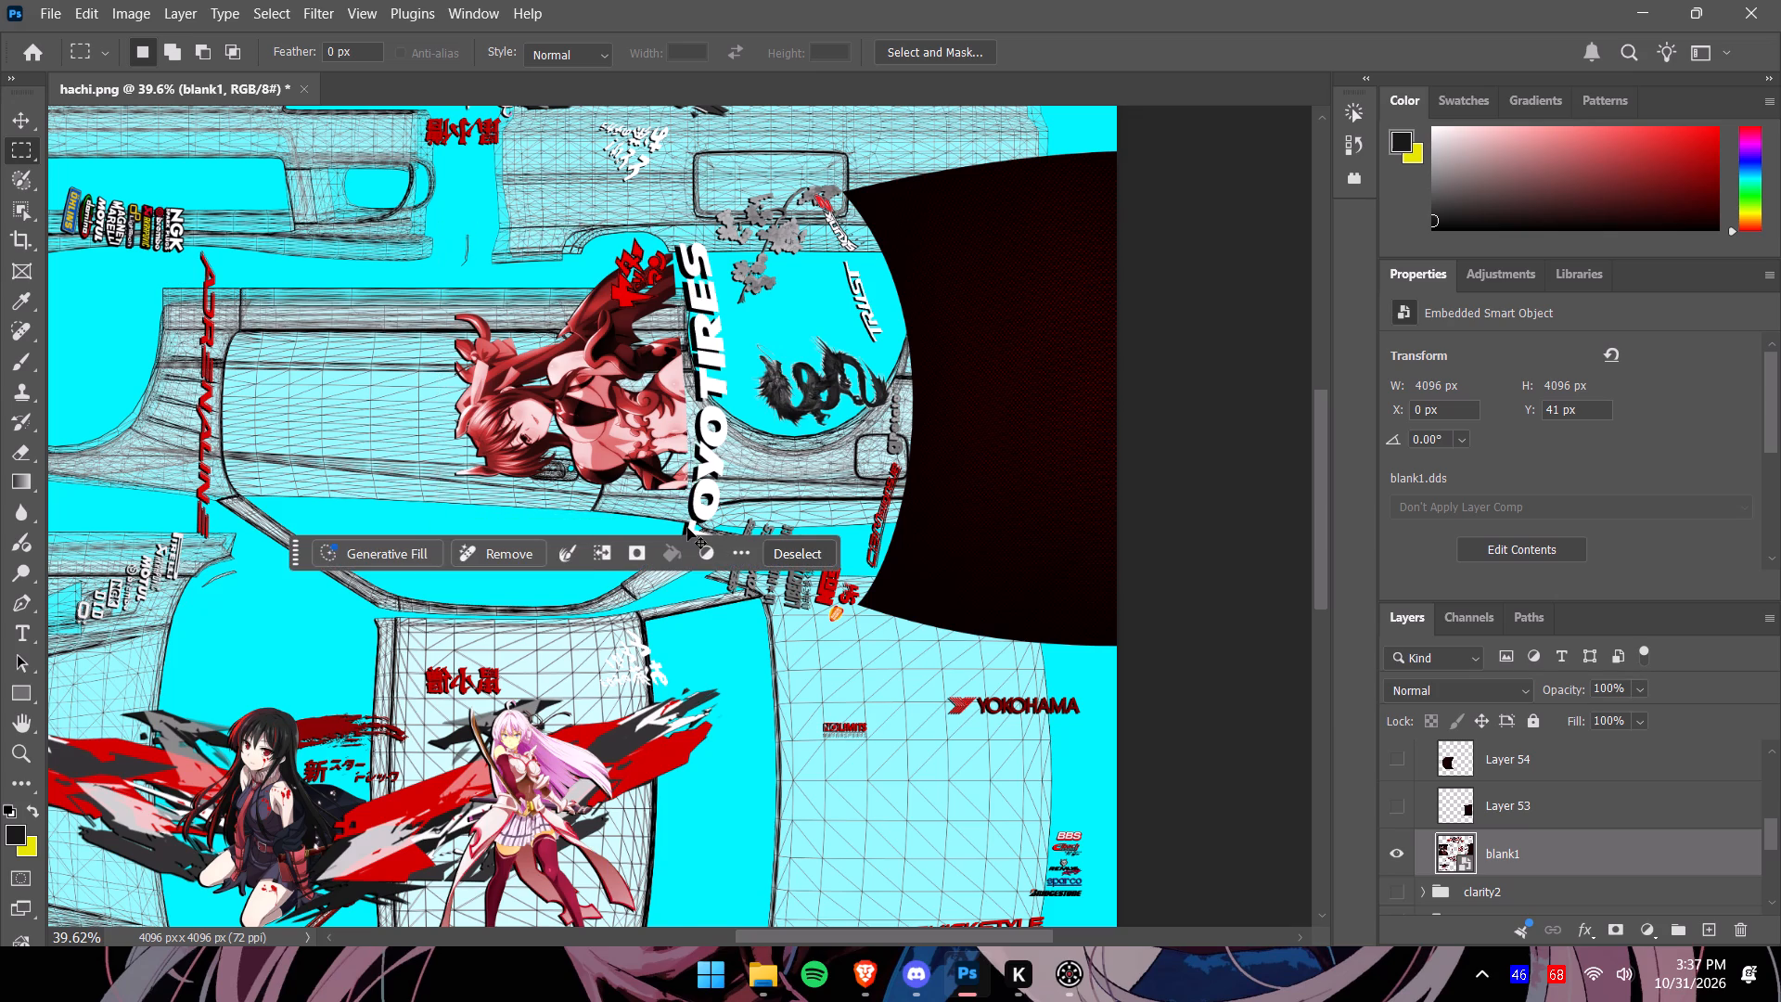
Hide the blank1 layer and move the red-haired character copy onto the roof panel, centred at about X 2464 px, Y 2552 px.
left_click(1395, 897)
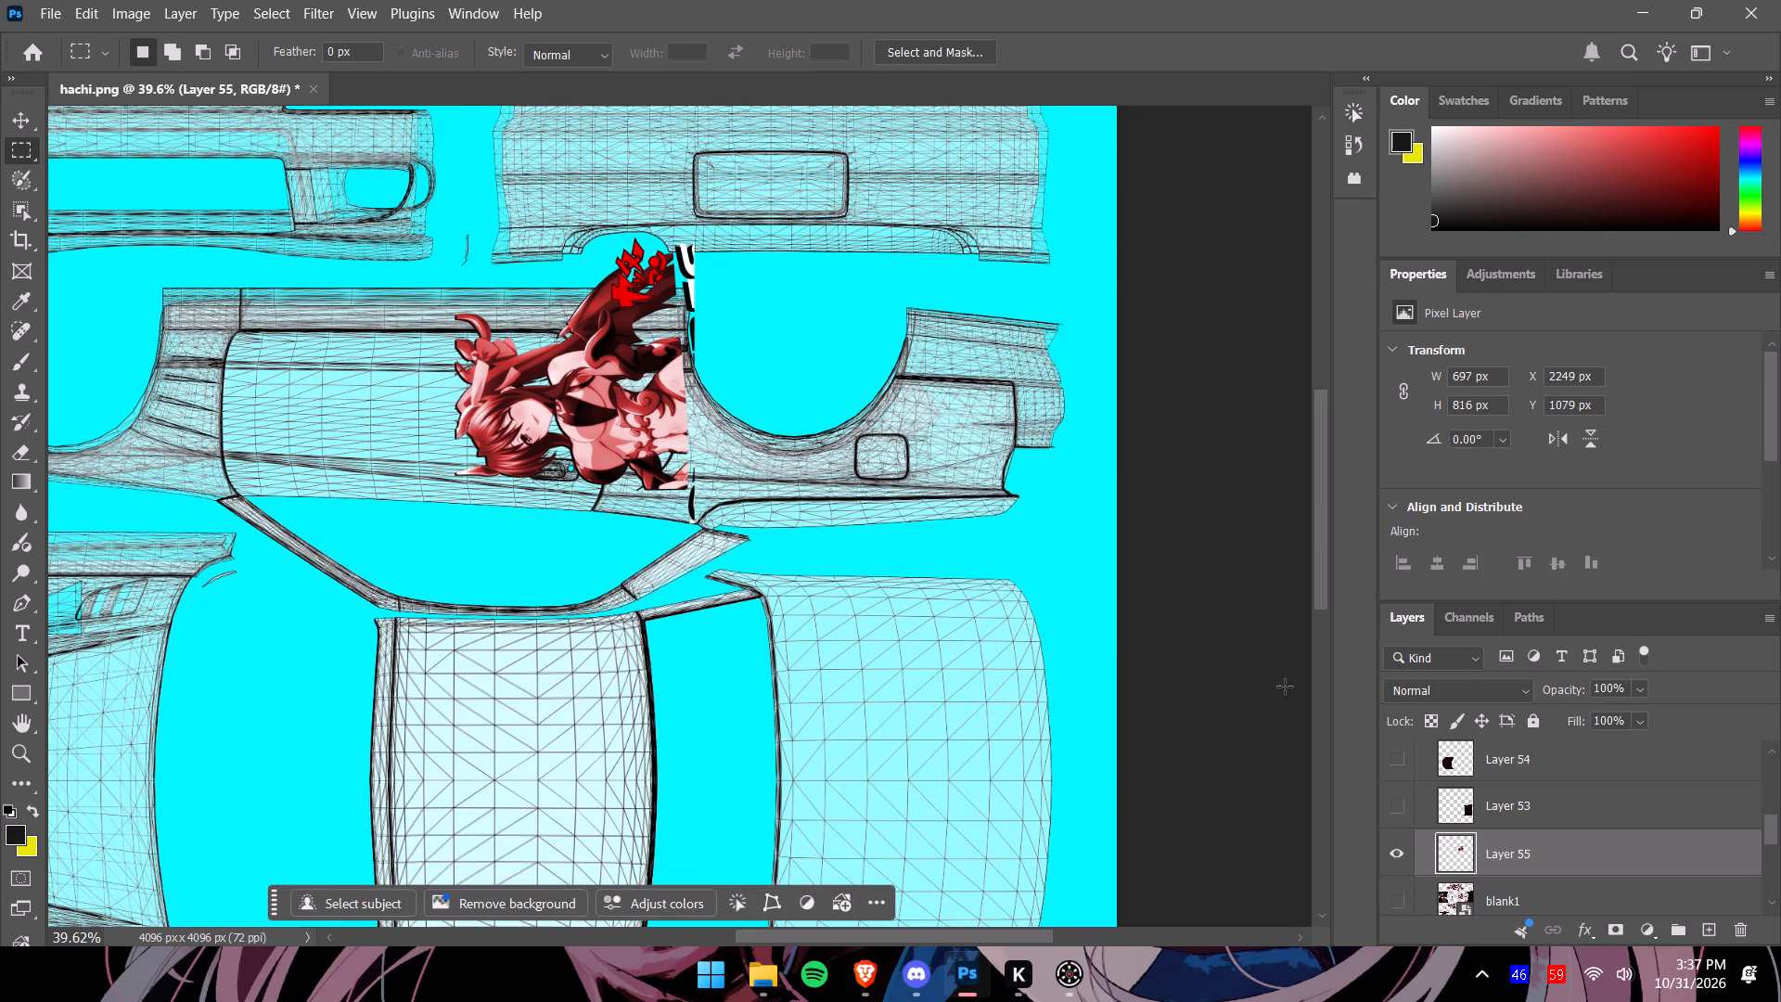
left_click_drag(1326, 585, 1326, 627)
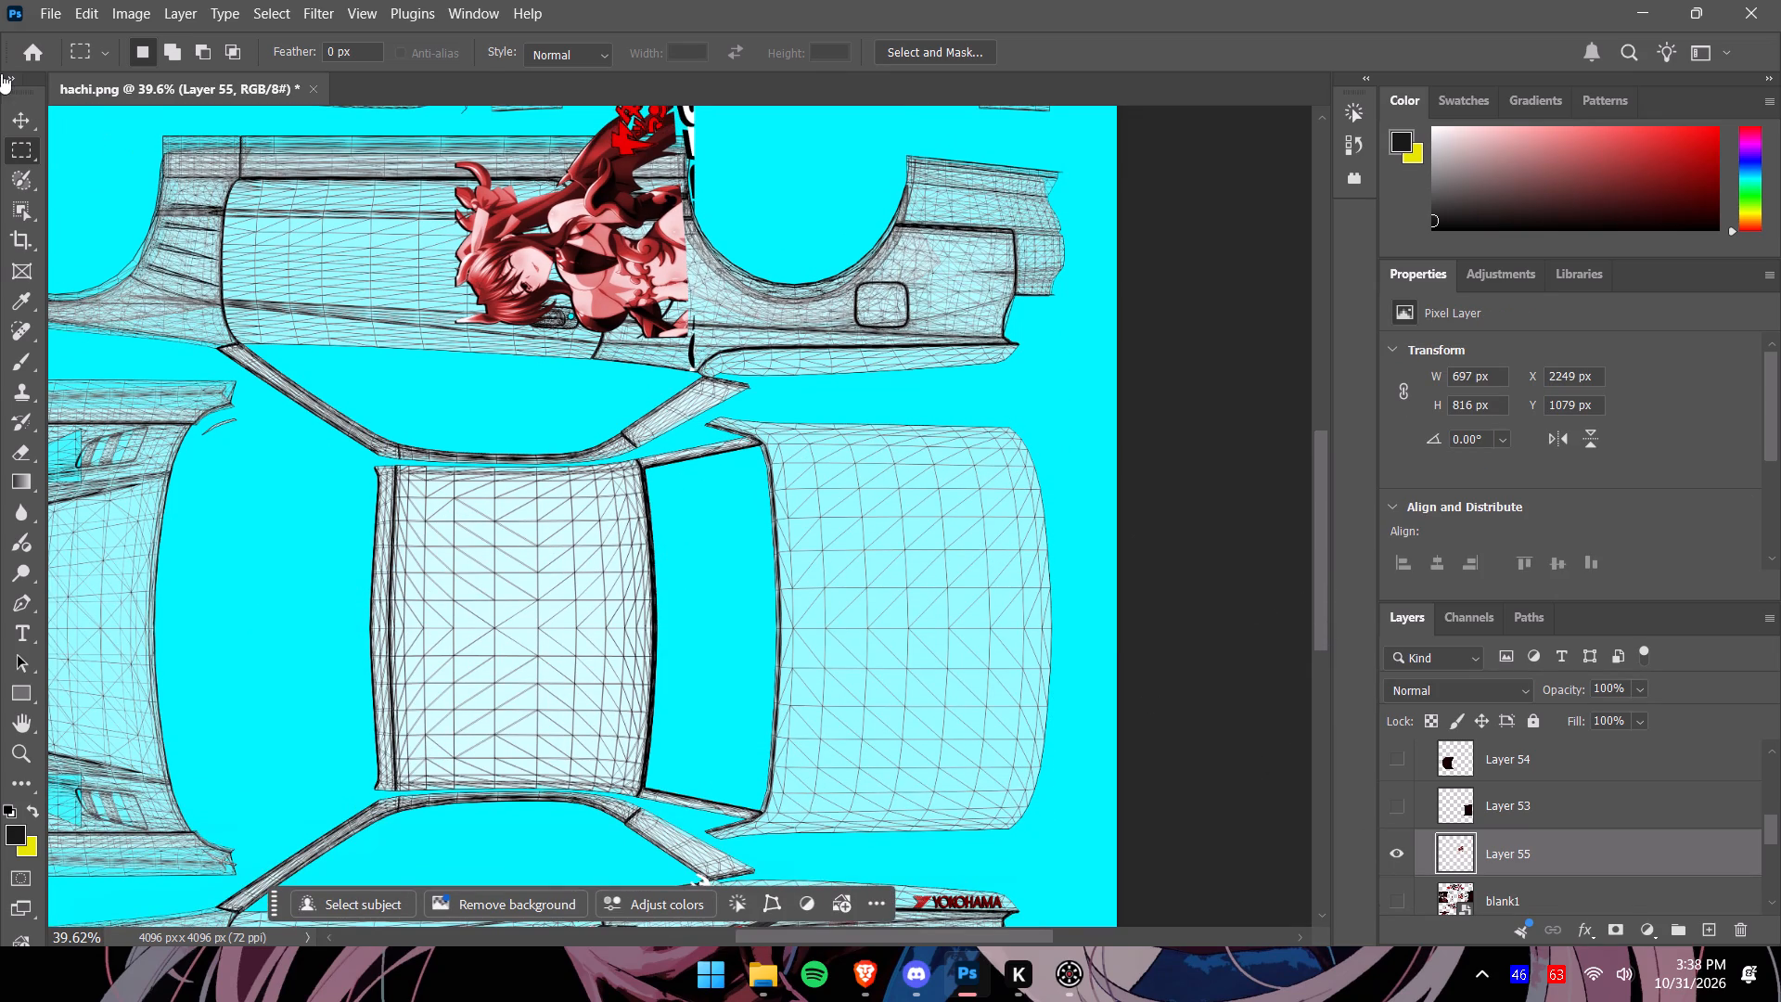
left_click(31, 114)
left_click(564, 377)
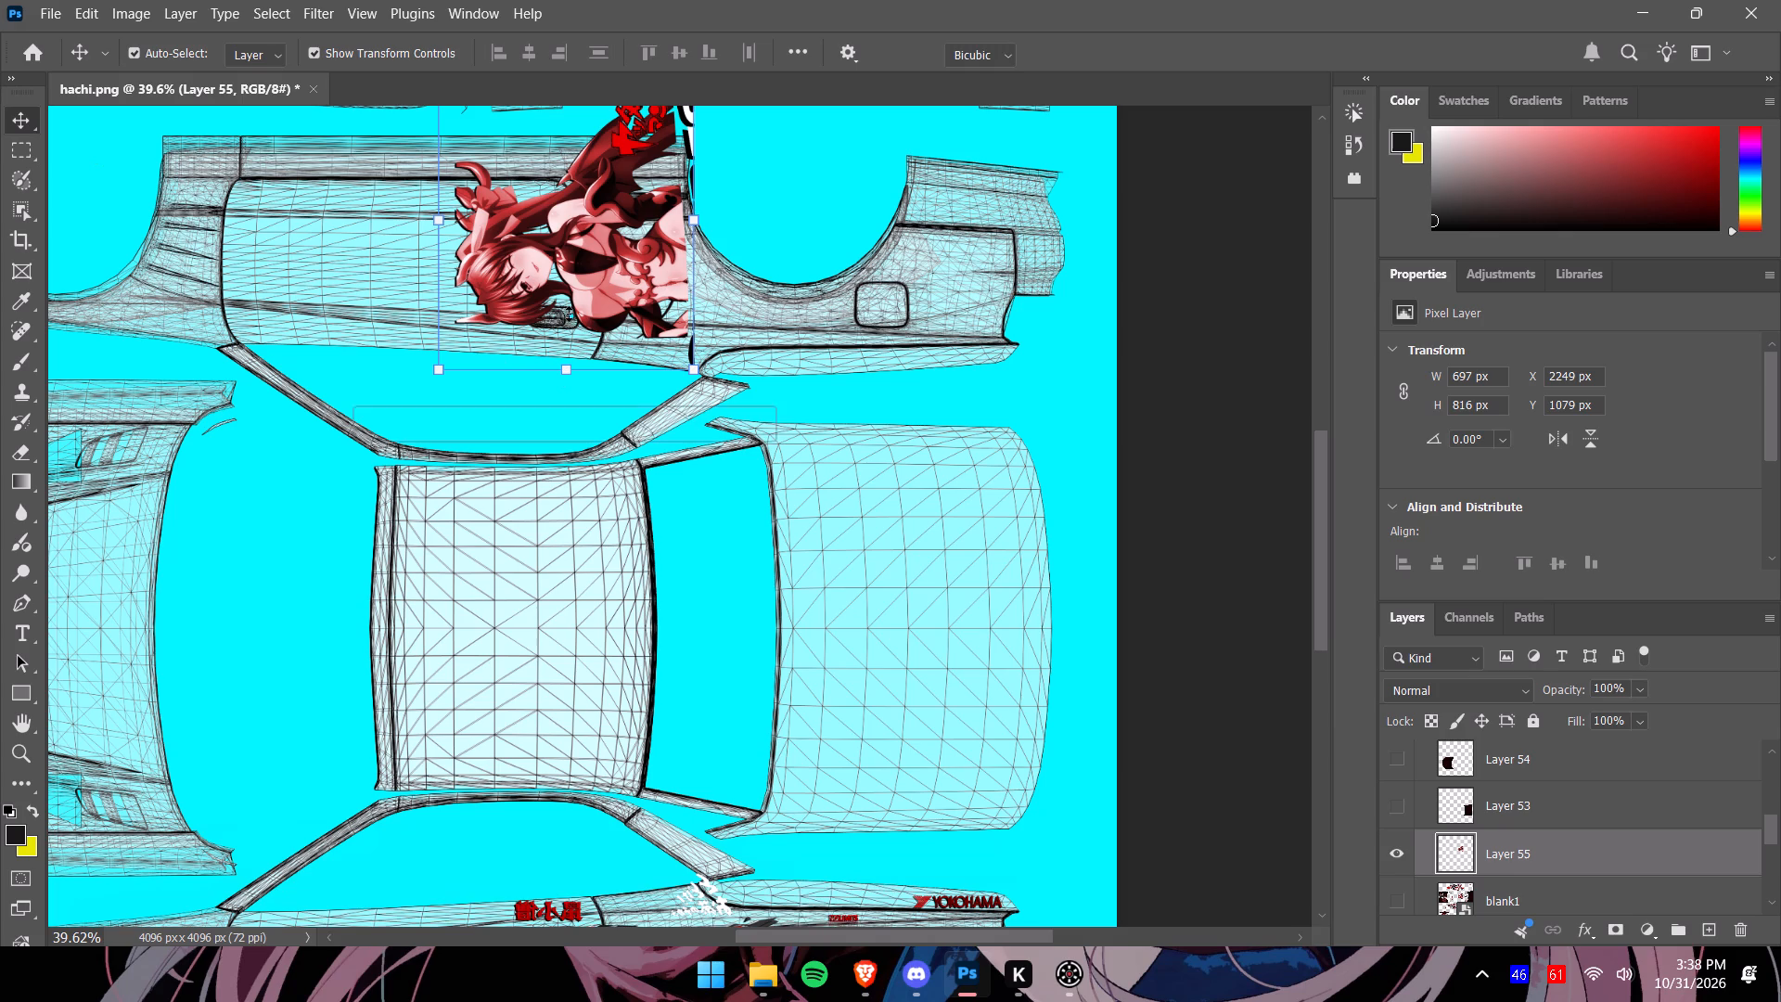
left_click_drag(583, 228, 534, 610)
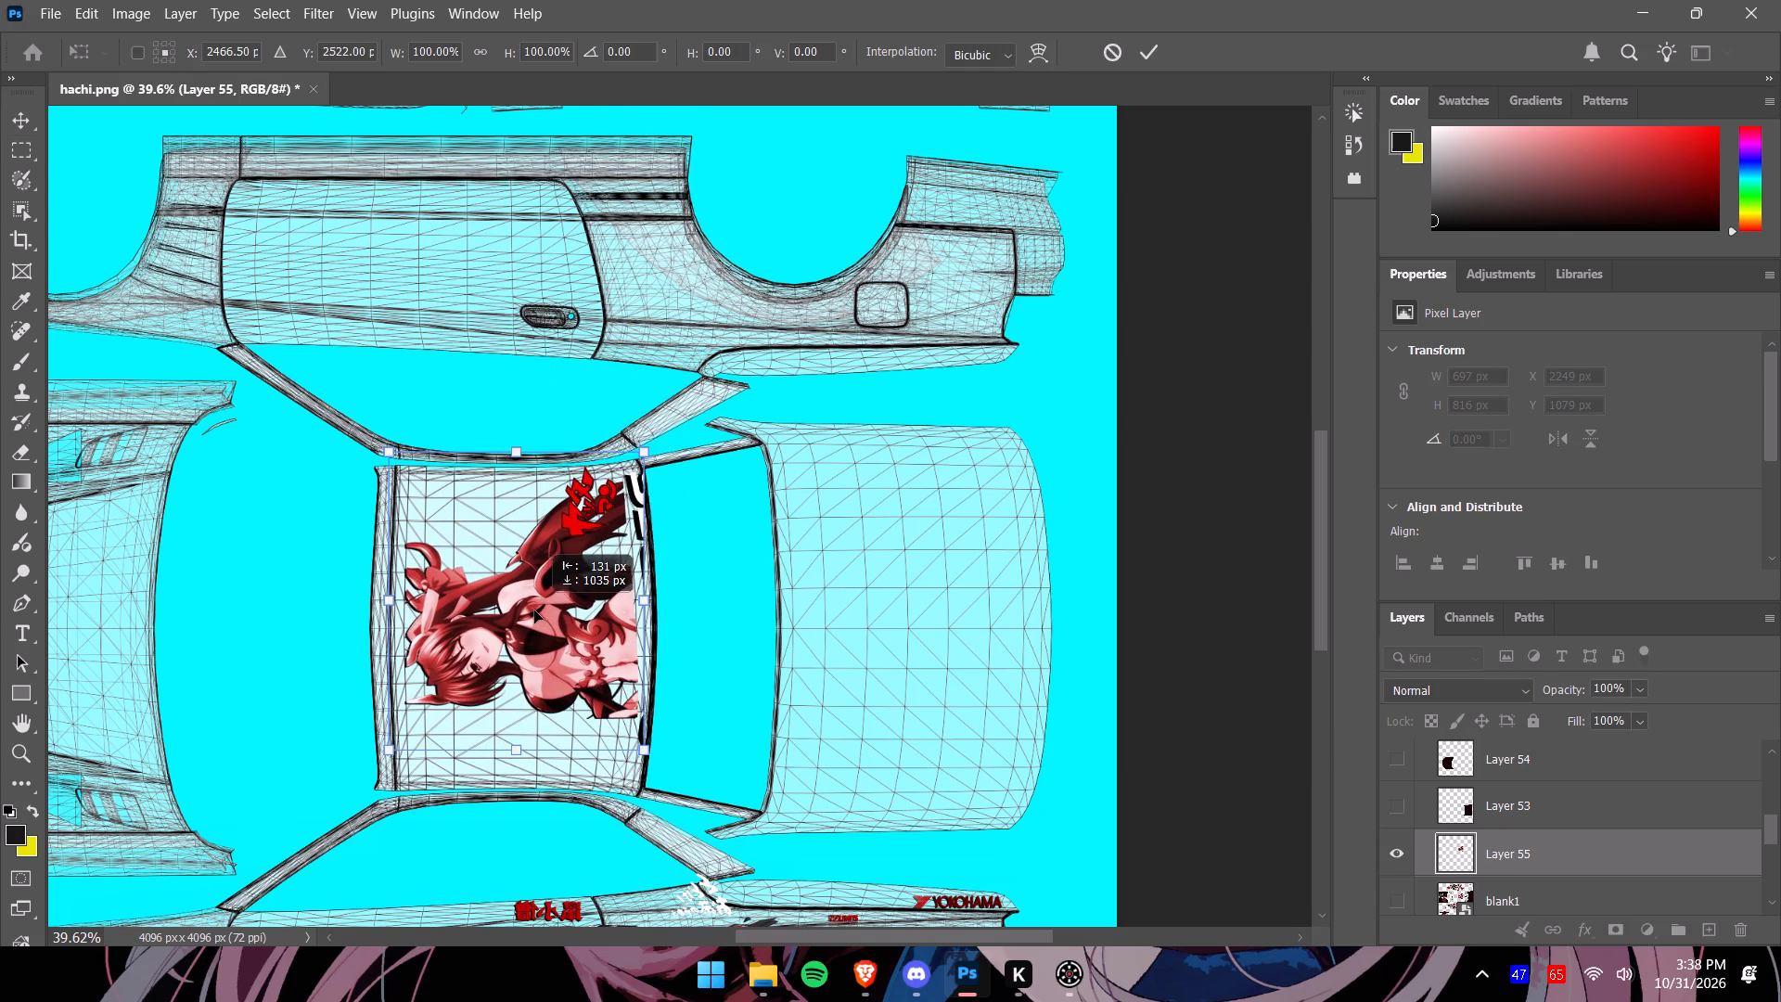
left_click_drag(534, 610, 534, 611)
scroll(570, 627, "up", 3, "alt")
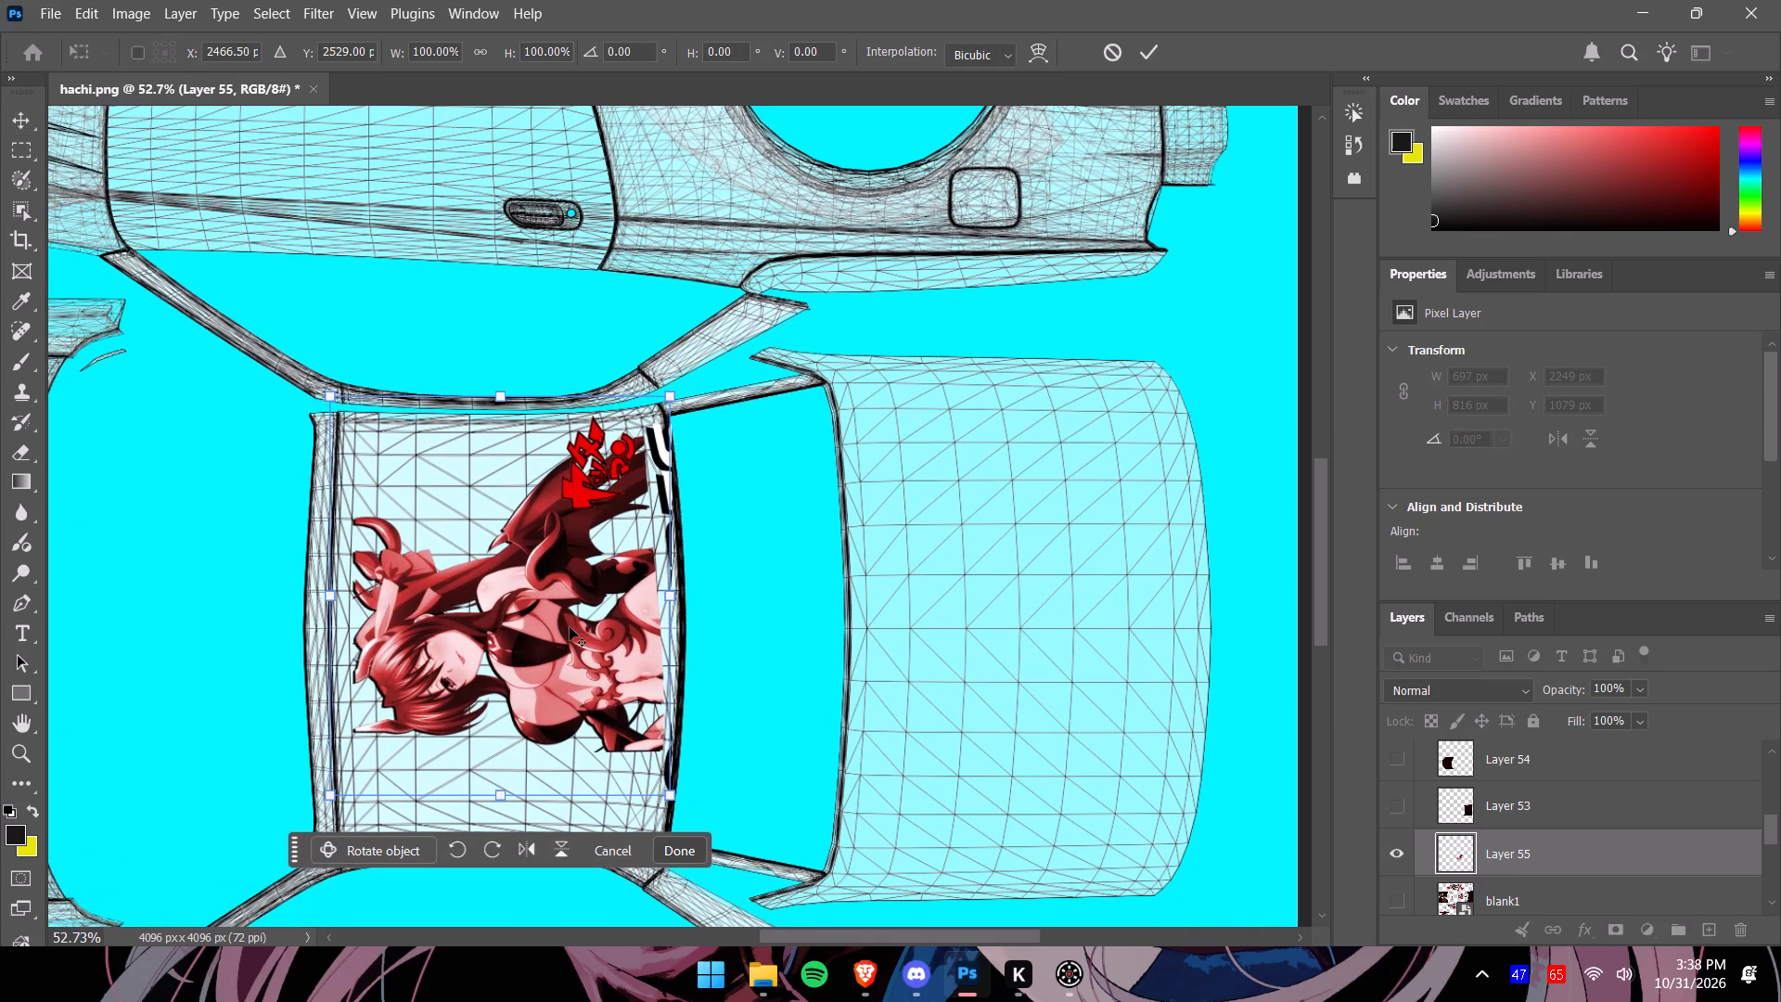
left_click_drag(590, 614, 590, 641)
left_click_drag(567, 625, 566, 655)
left_click_drag(481, 636, 490, 664)
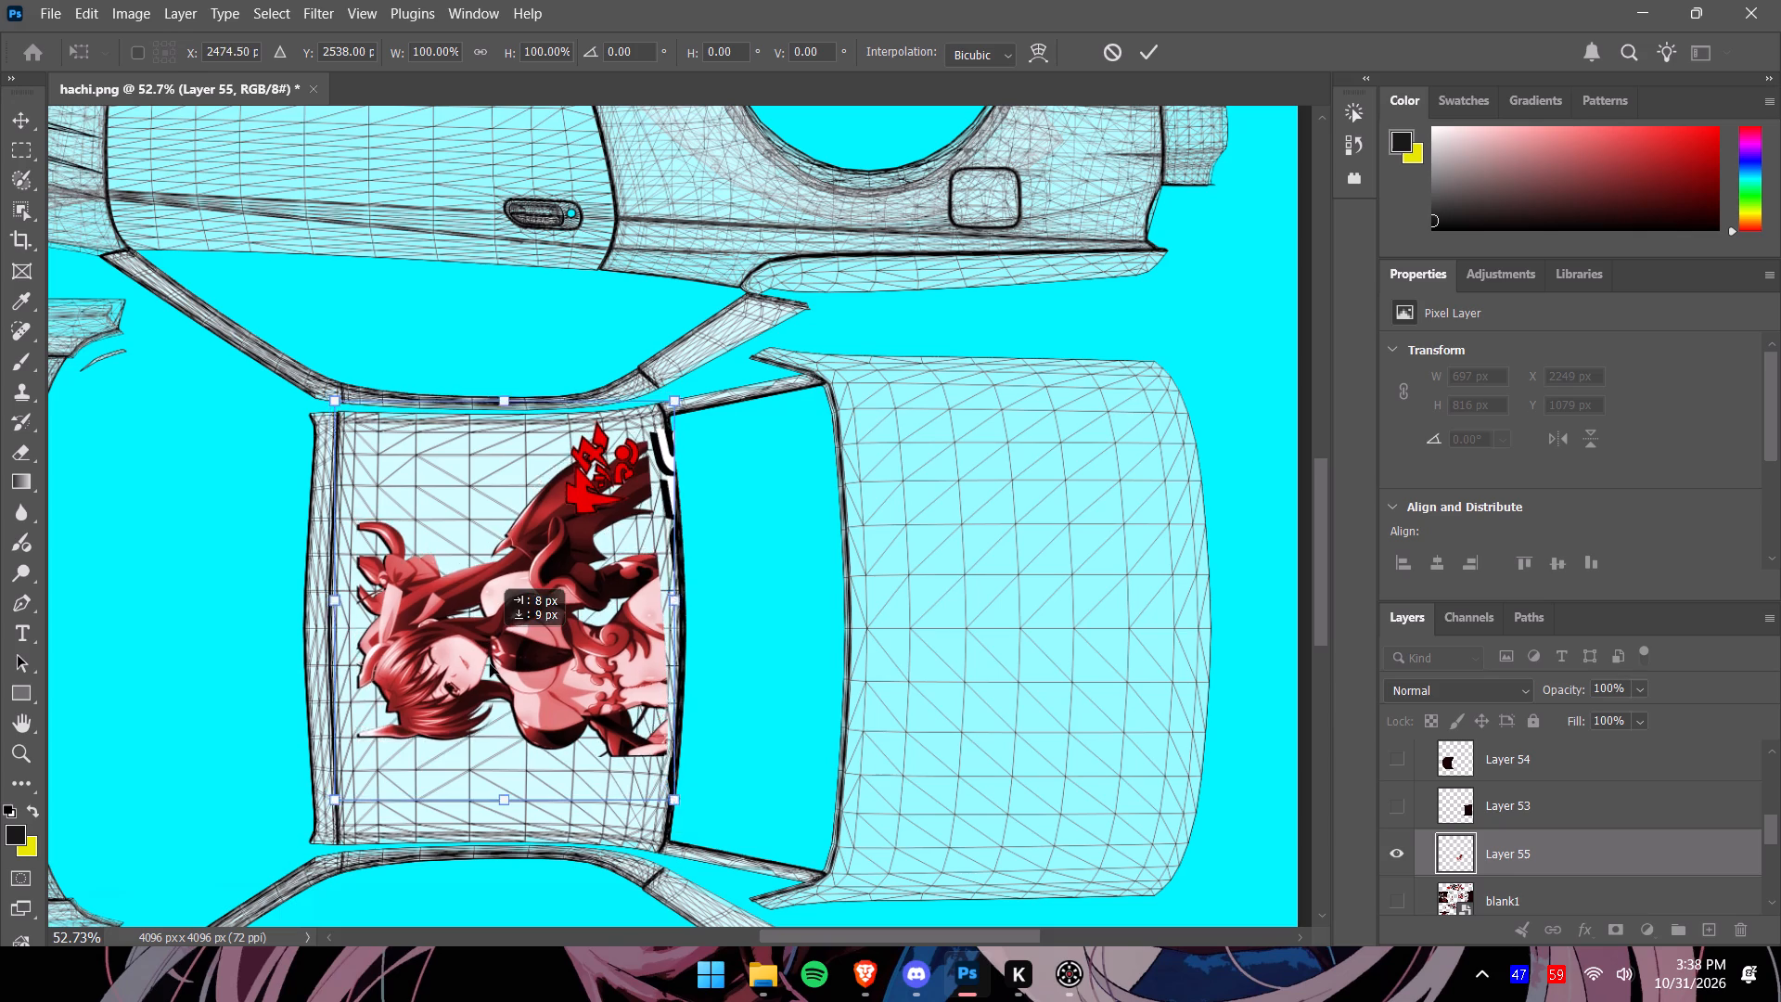
left_click_drag(490, 664, 480, 649)
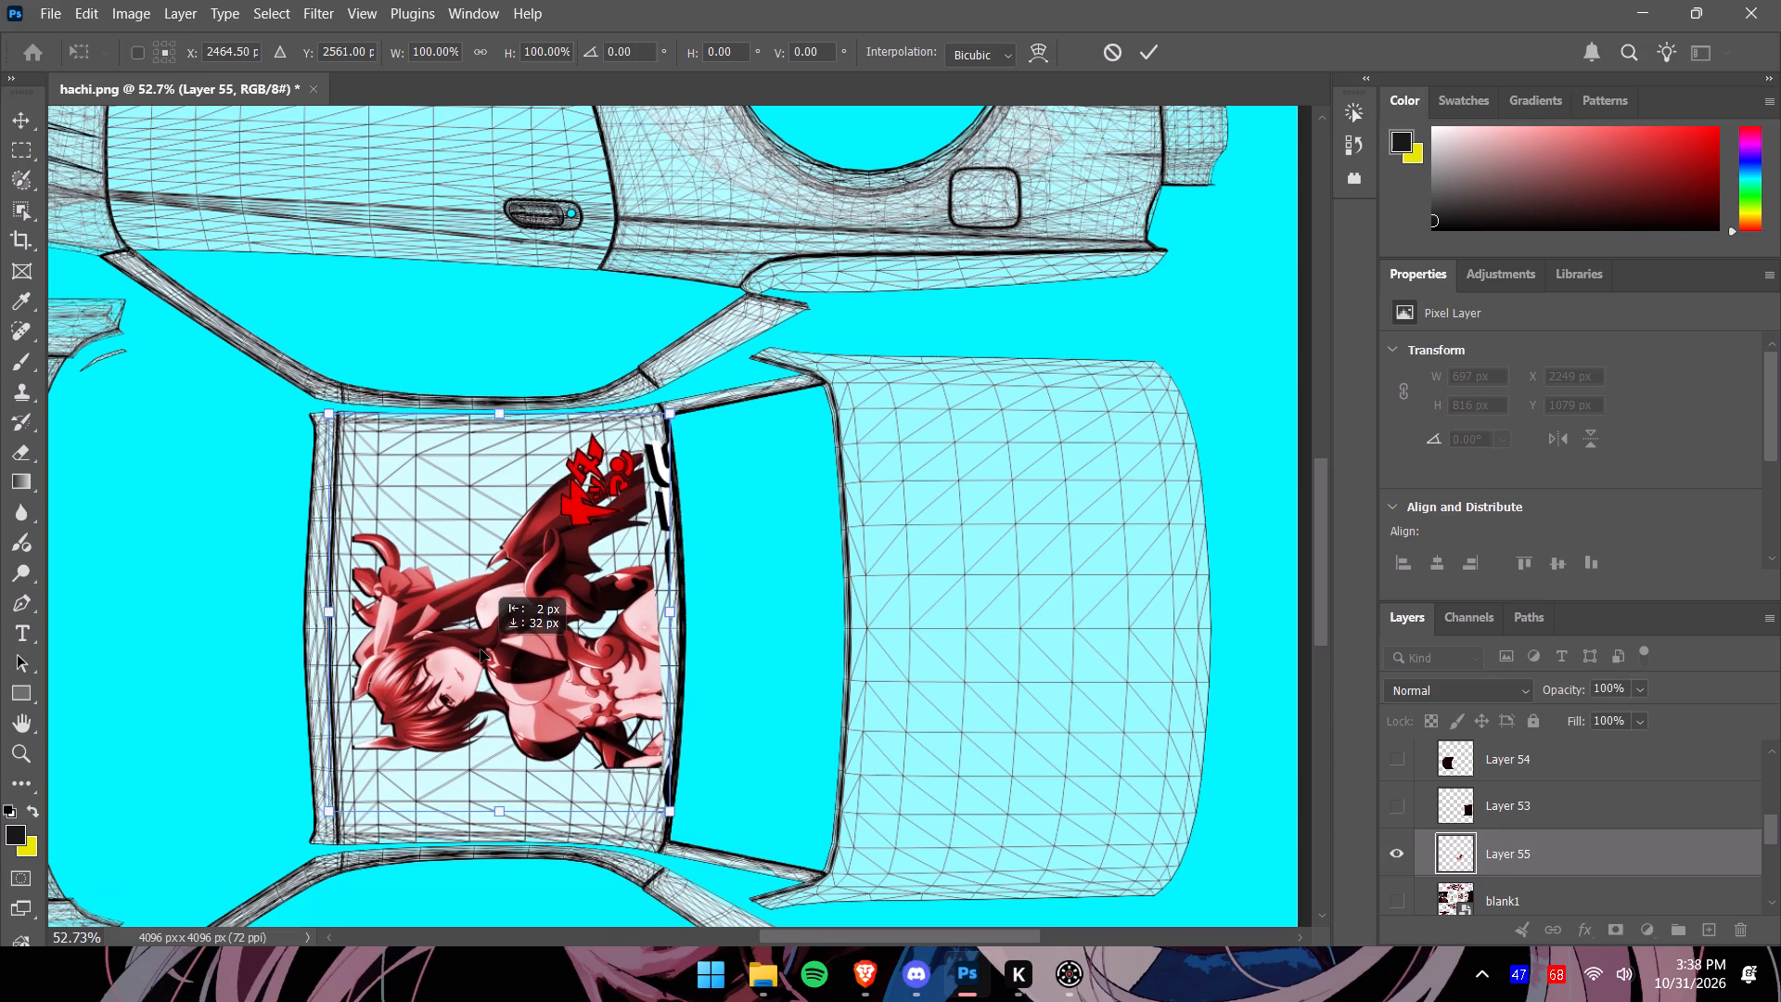
left_click_drag(480, 649, 480, 648)
Stretch the character copy lengthwise along the car to a width of about 794 px, keeping its height, so it spans the roof.
left_click_drag(671, 609, 678, 609)
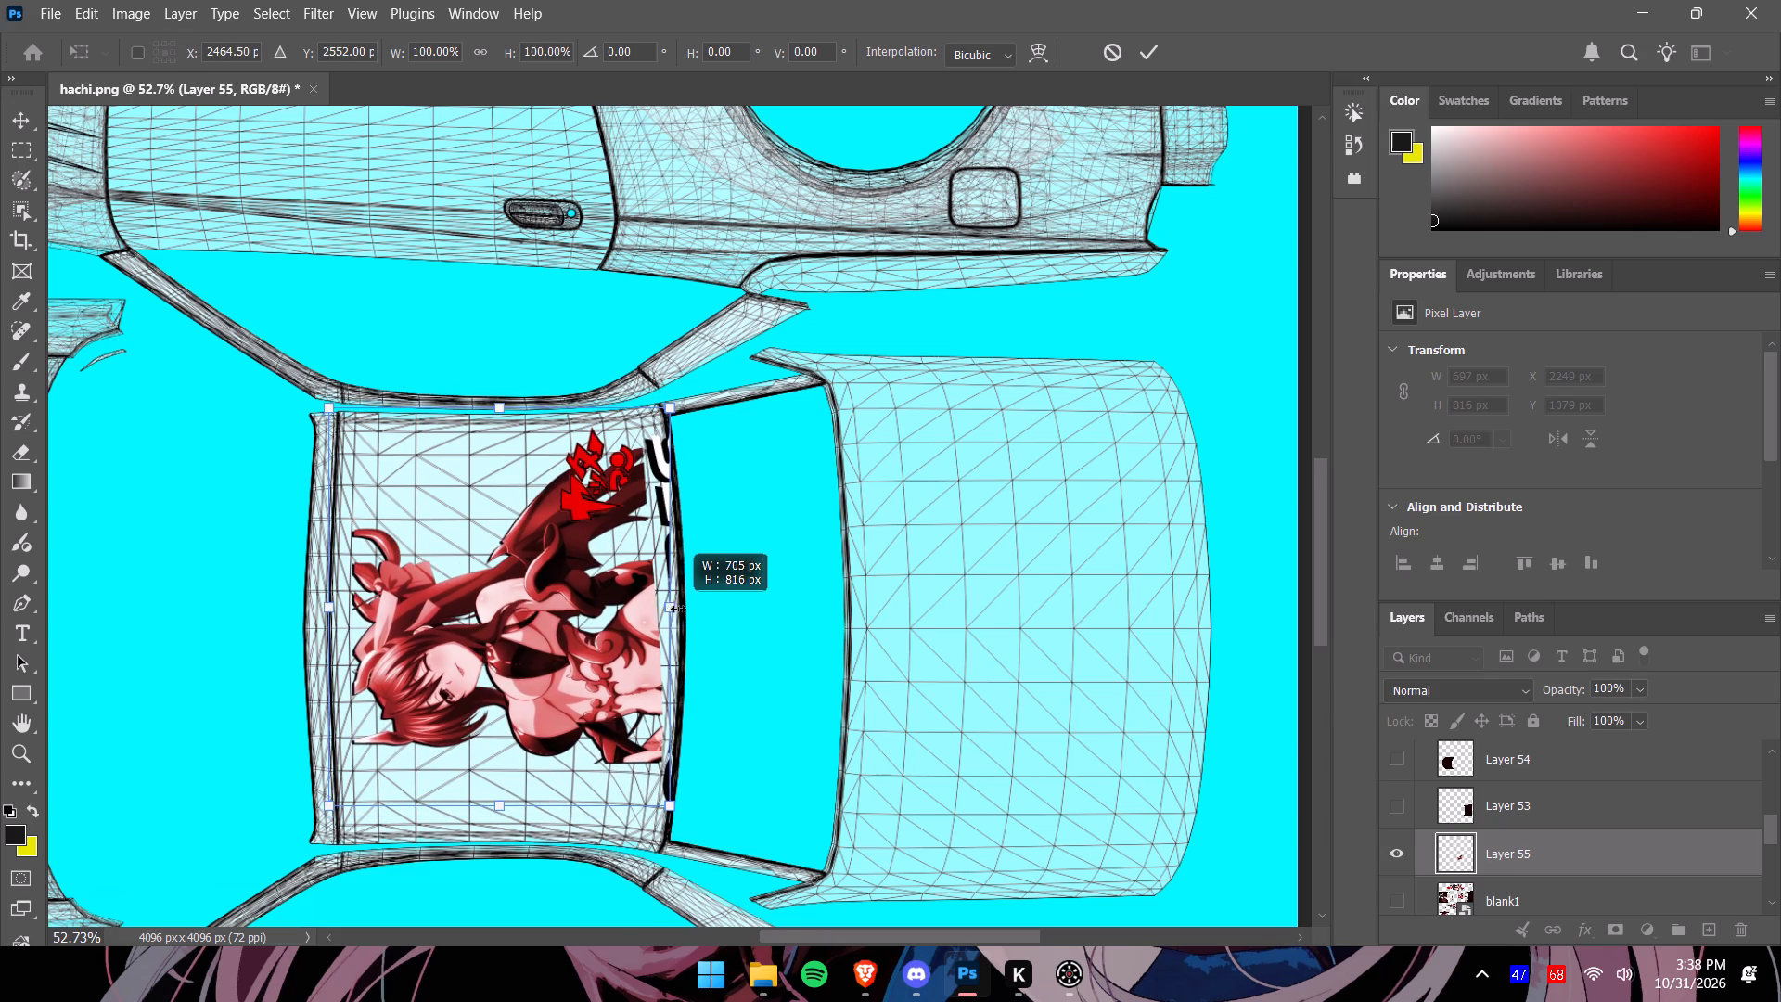
left_click_drag(678, 609, 695, 614)
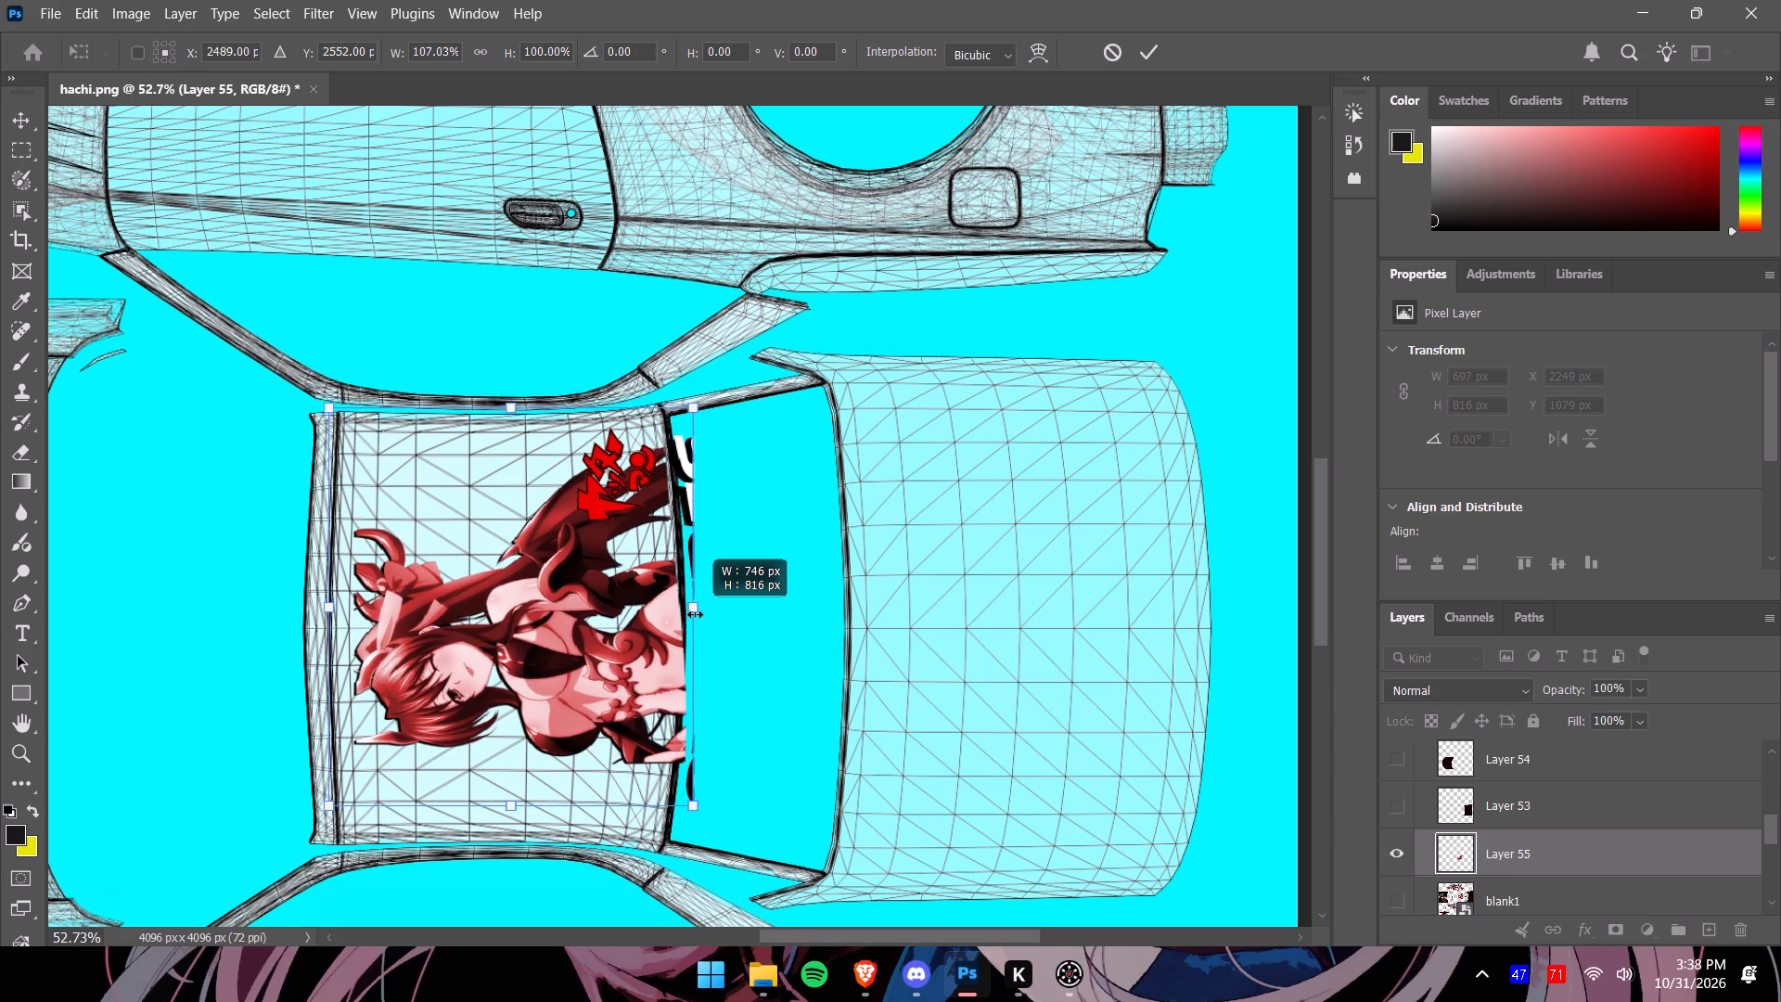
left_click_drag(695, 614, 700, 619)
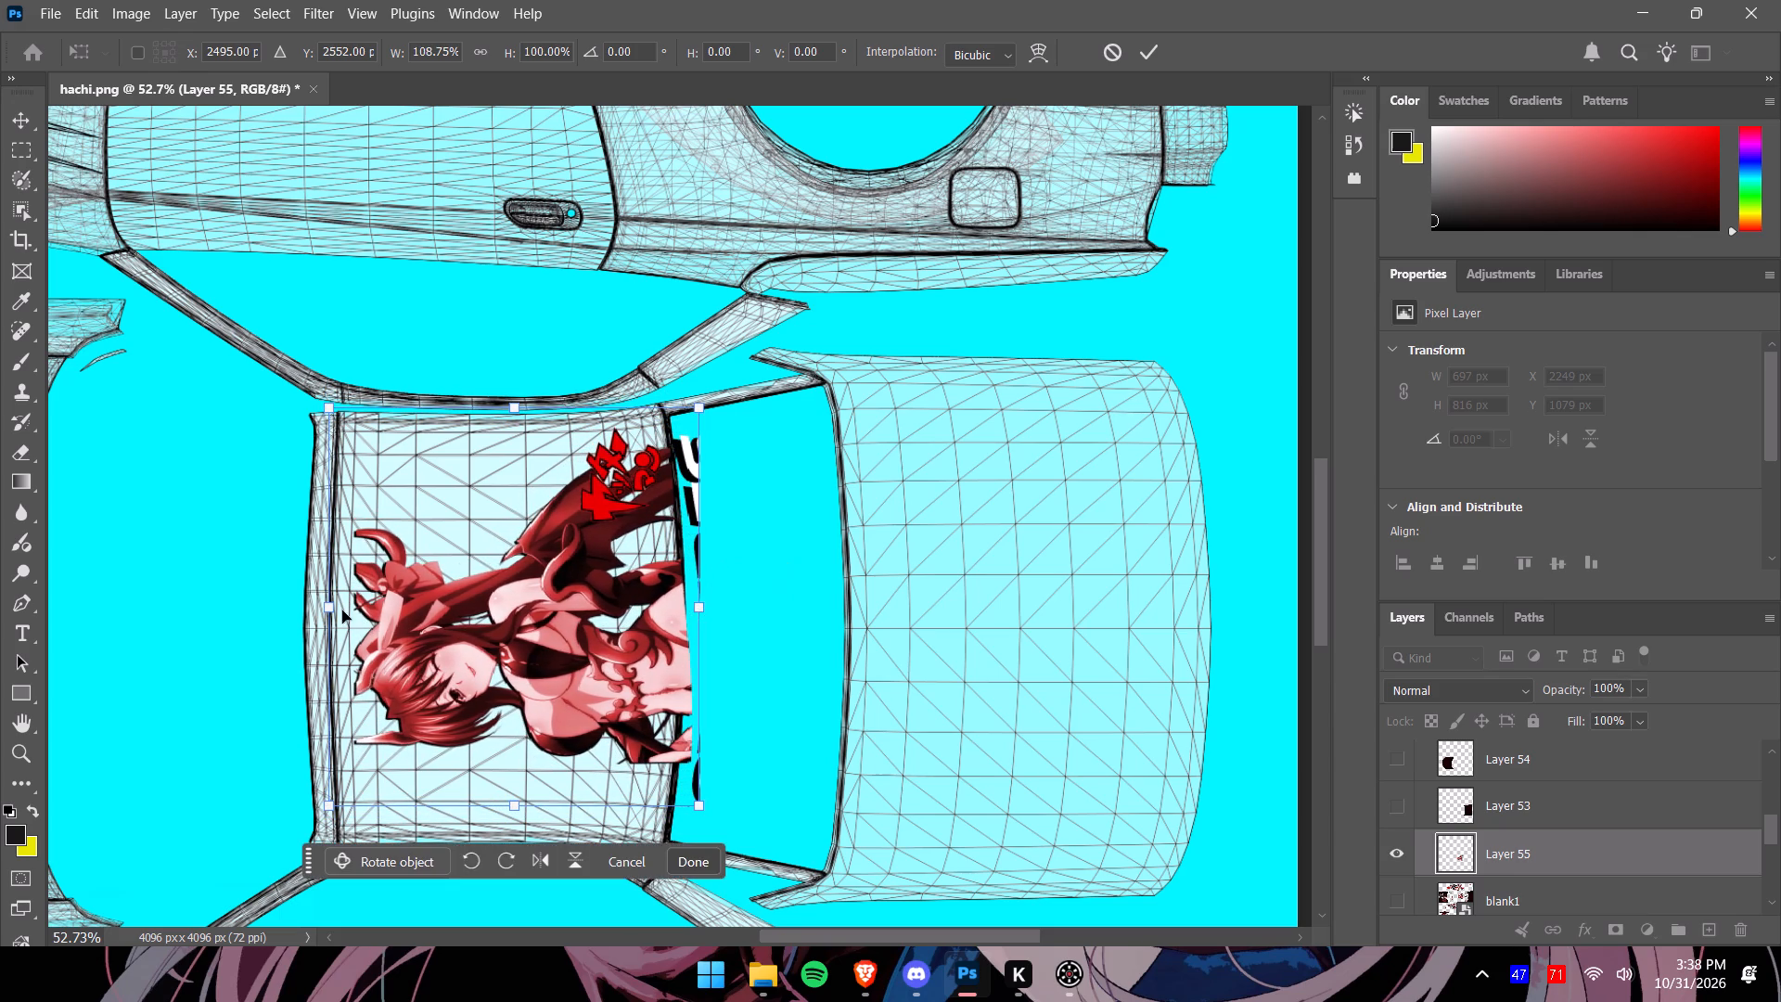
left_click_drag(329, 604, 310, 605)
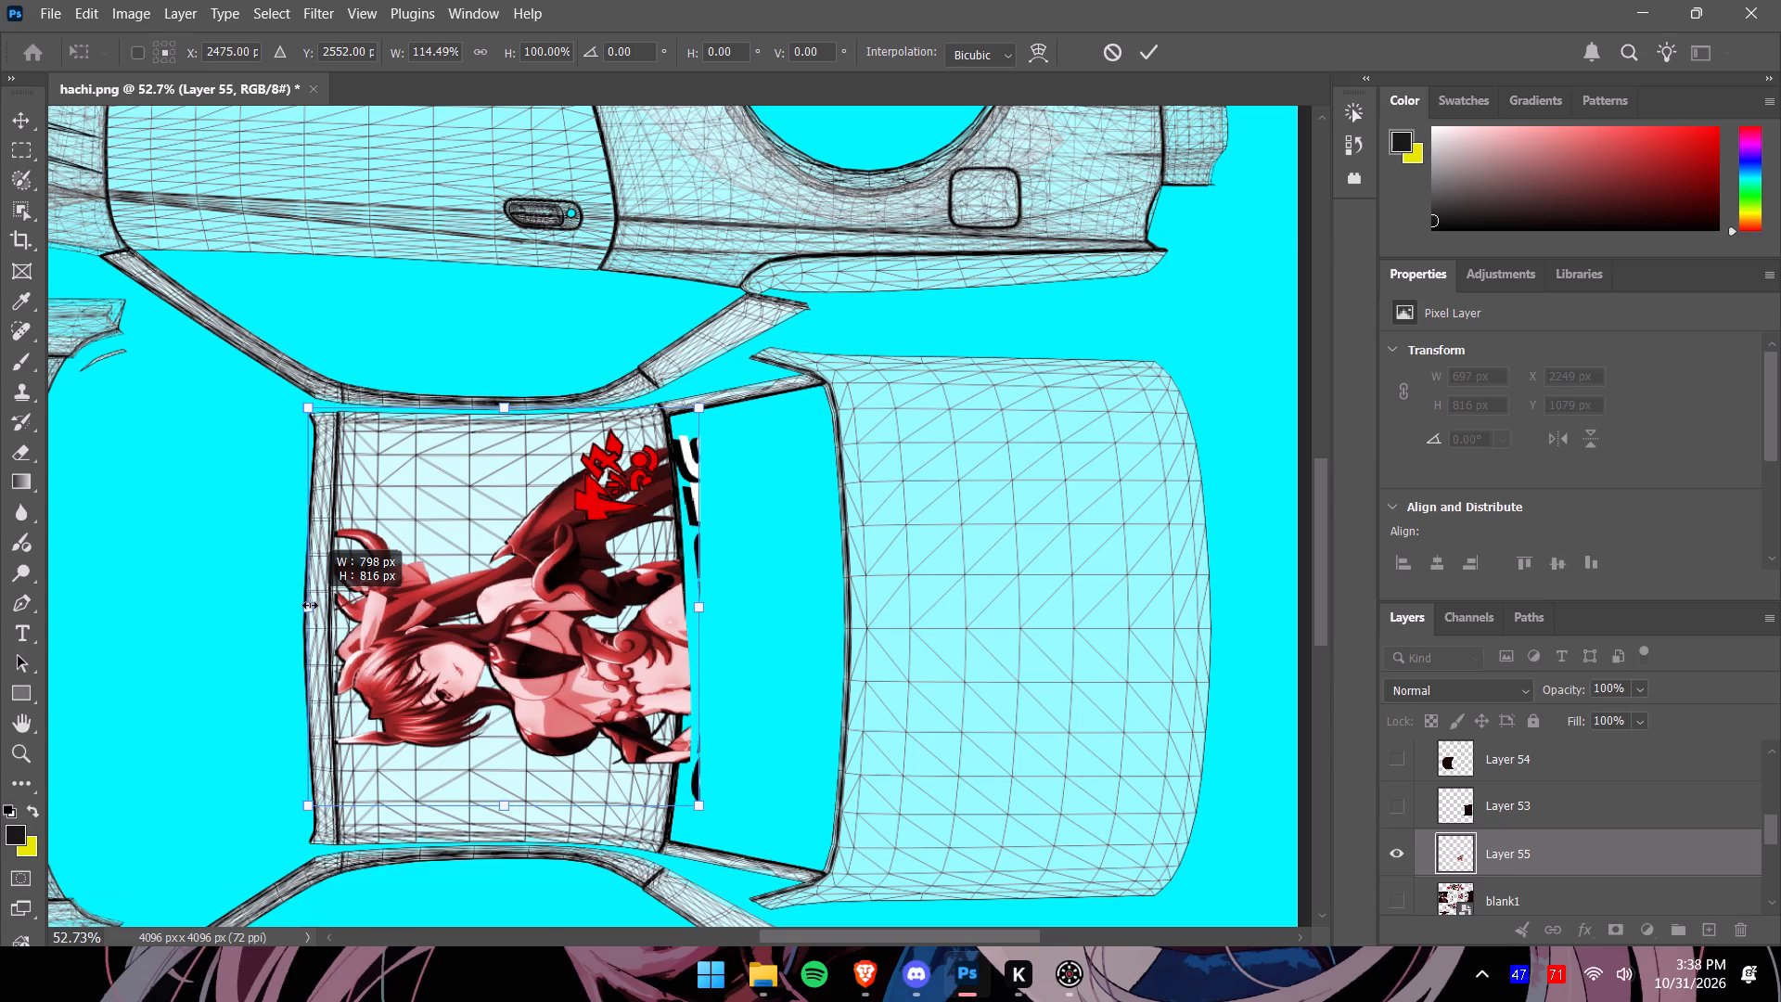
left_click_drag(310, 605, 312, 605)
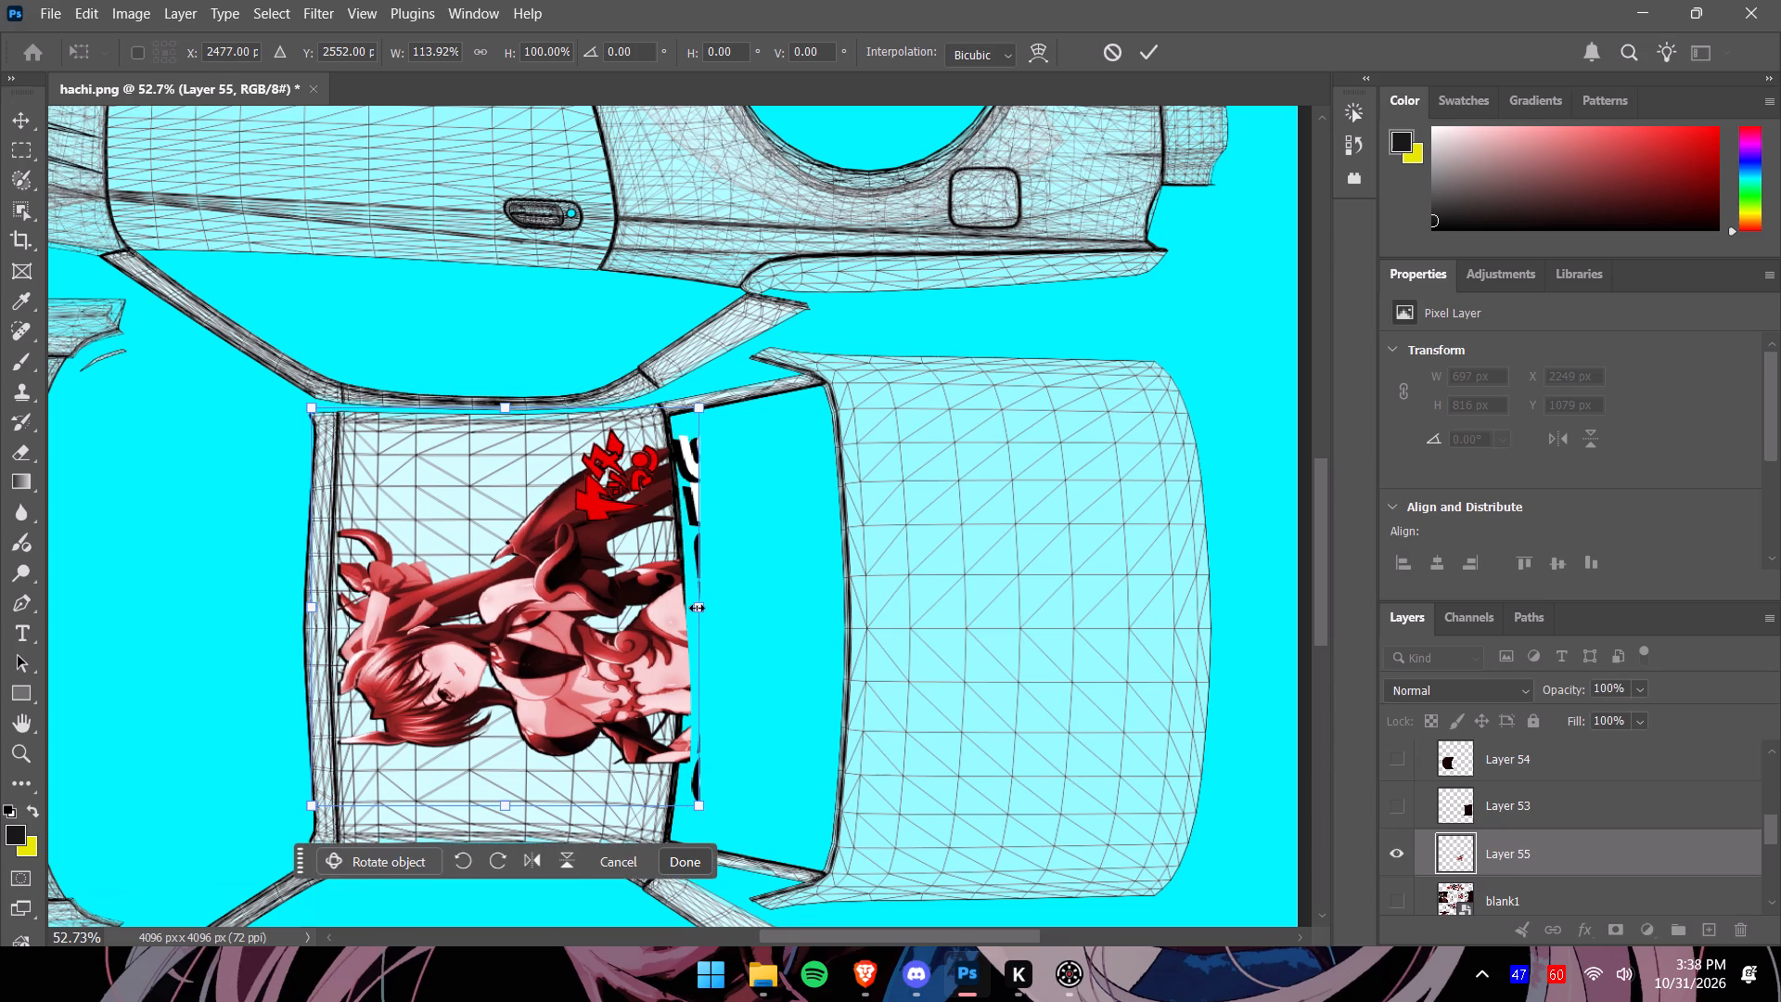
left_click(697, 608)
Erase the leftover TOYO TIRES lettering fragments beside the character, beyond the rear edge of the roof panel.
left_click(12, 451)
left_click_drag(698, 437, 698, 443)
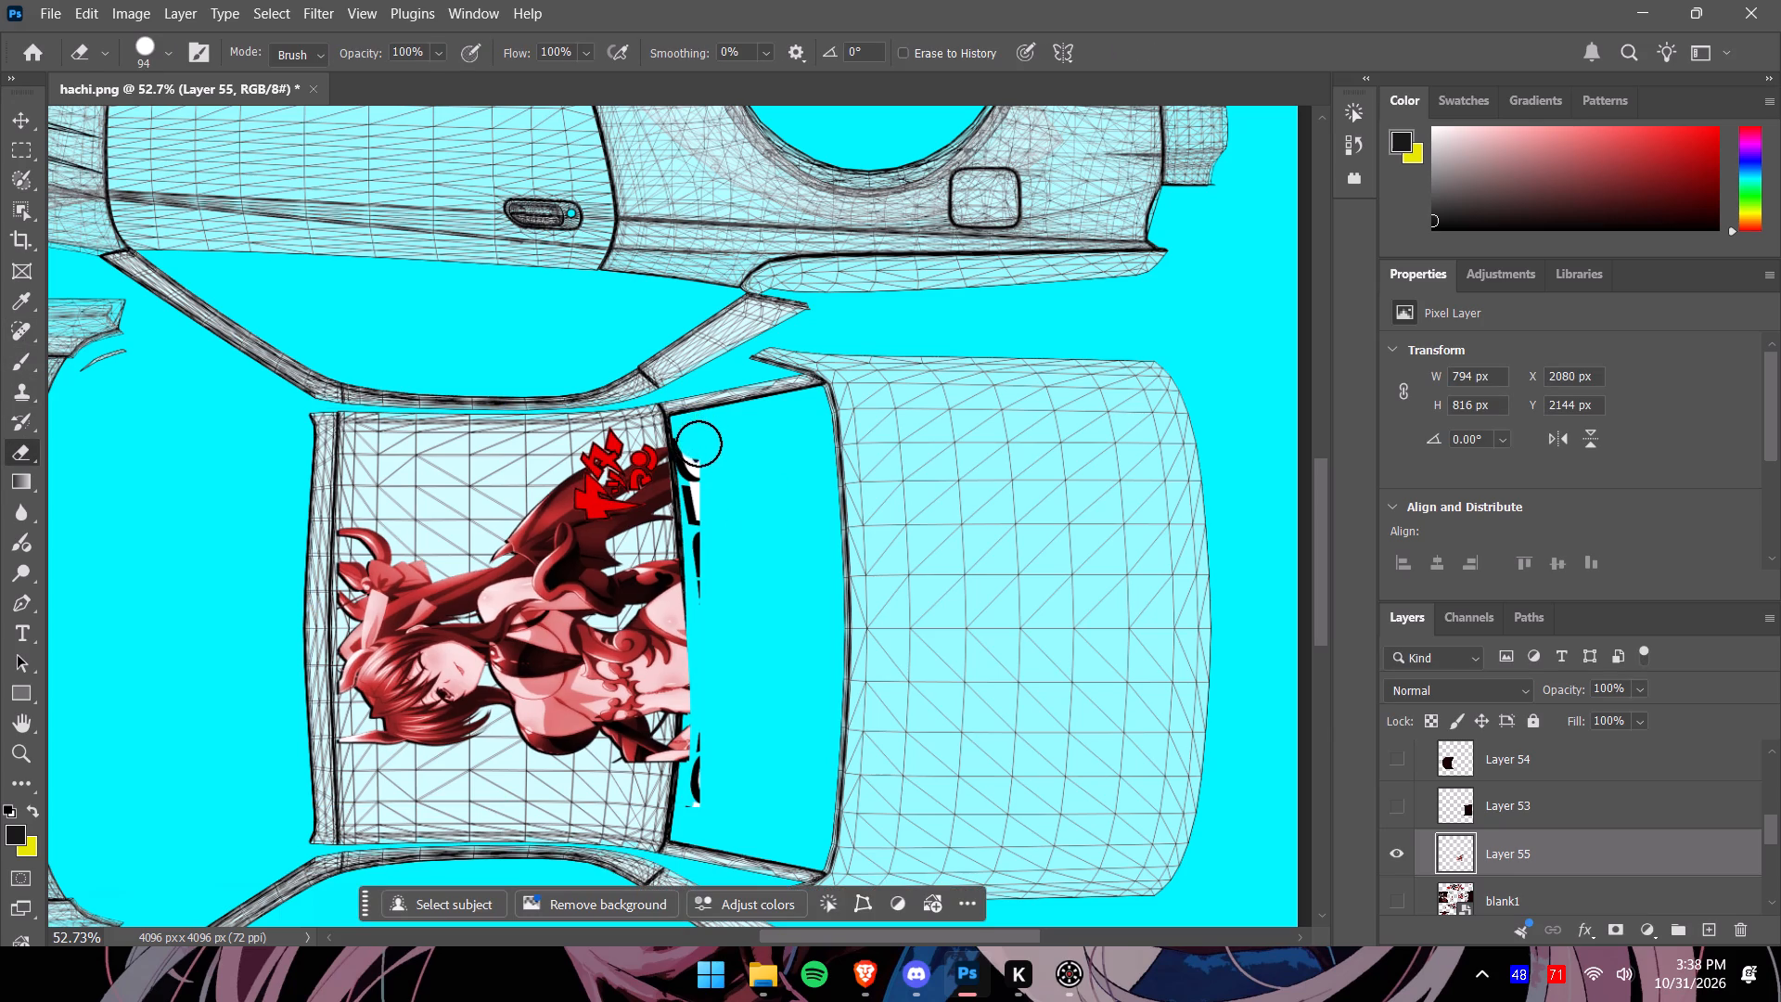
left_click_drag(698, 443, 712, 532)
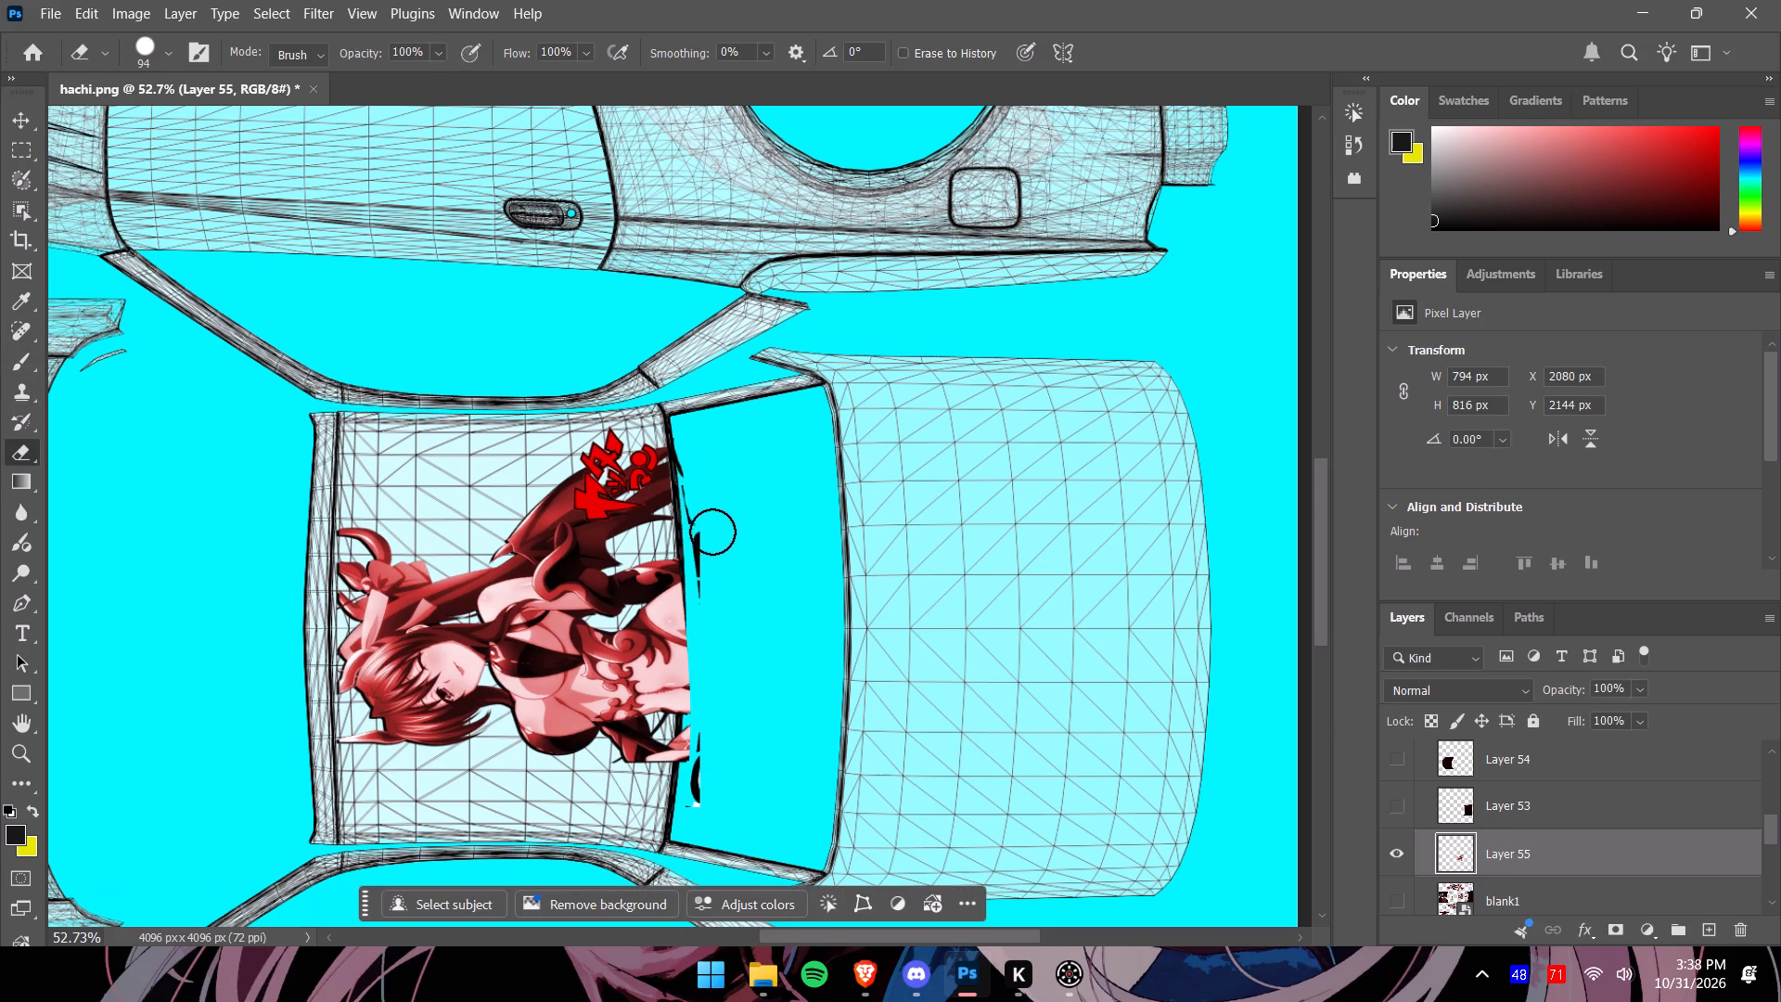
left_click_drag(712, 532, 708, 788)
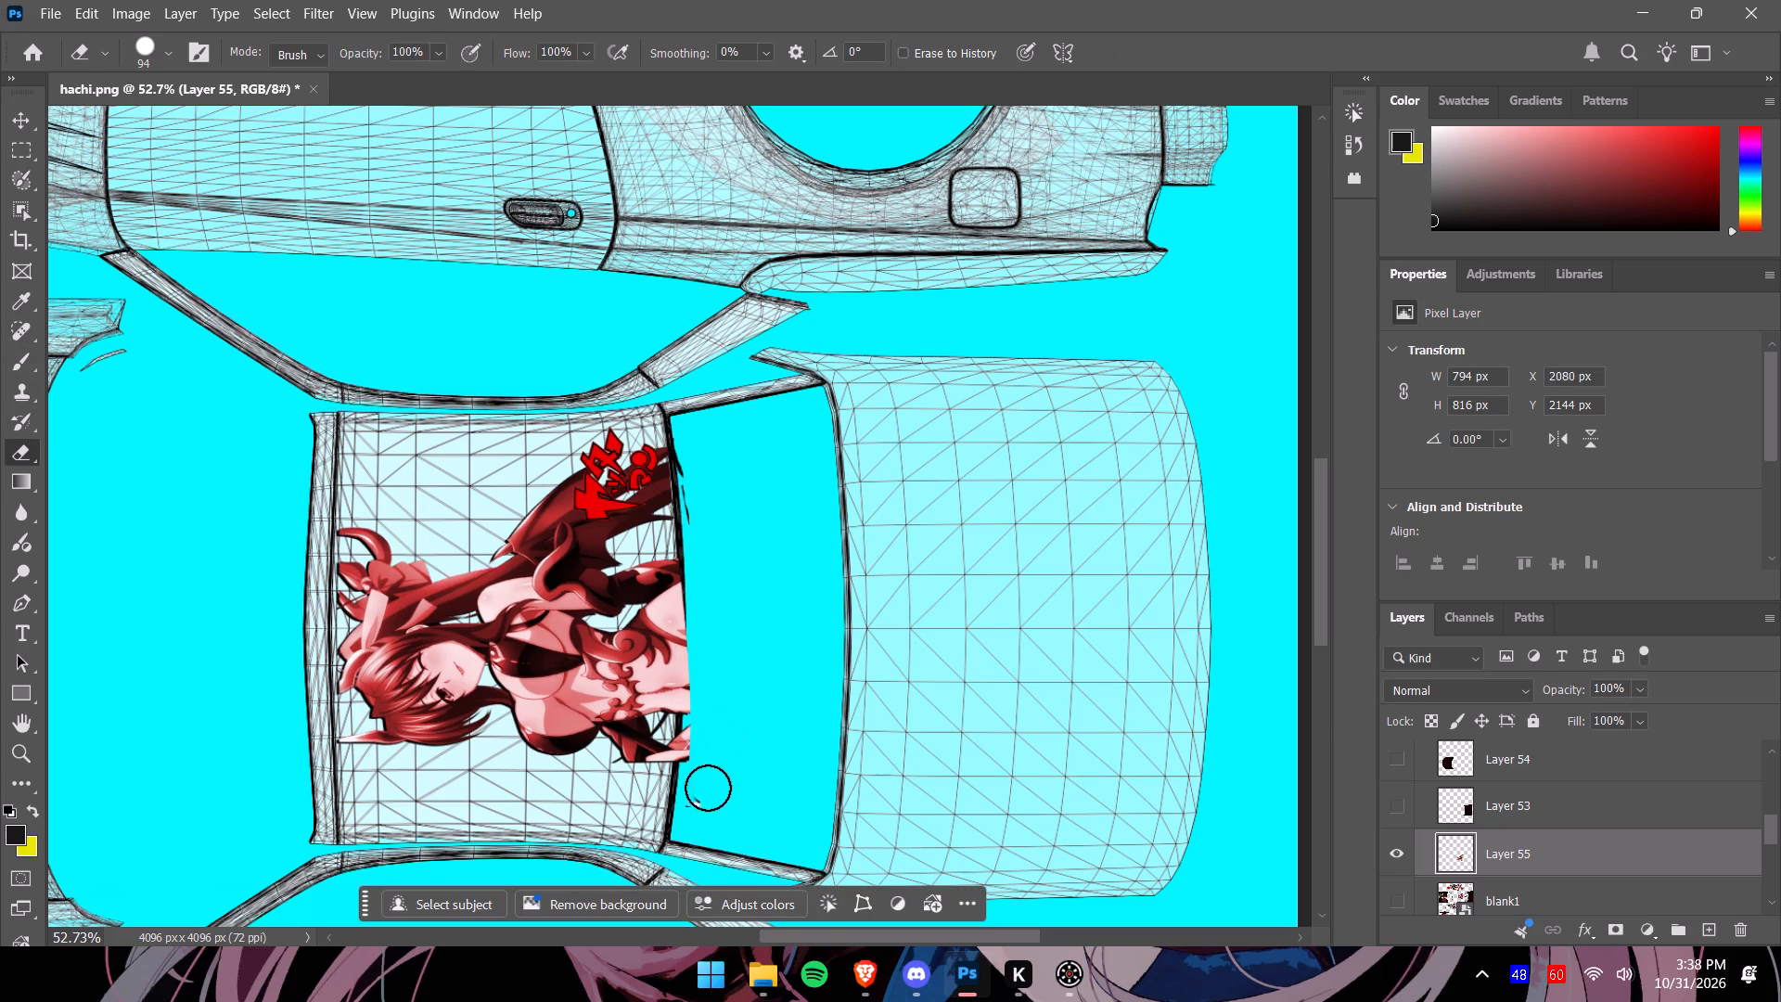
left_click_drag(708, 788, 721, 668)
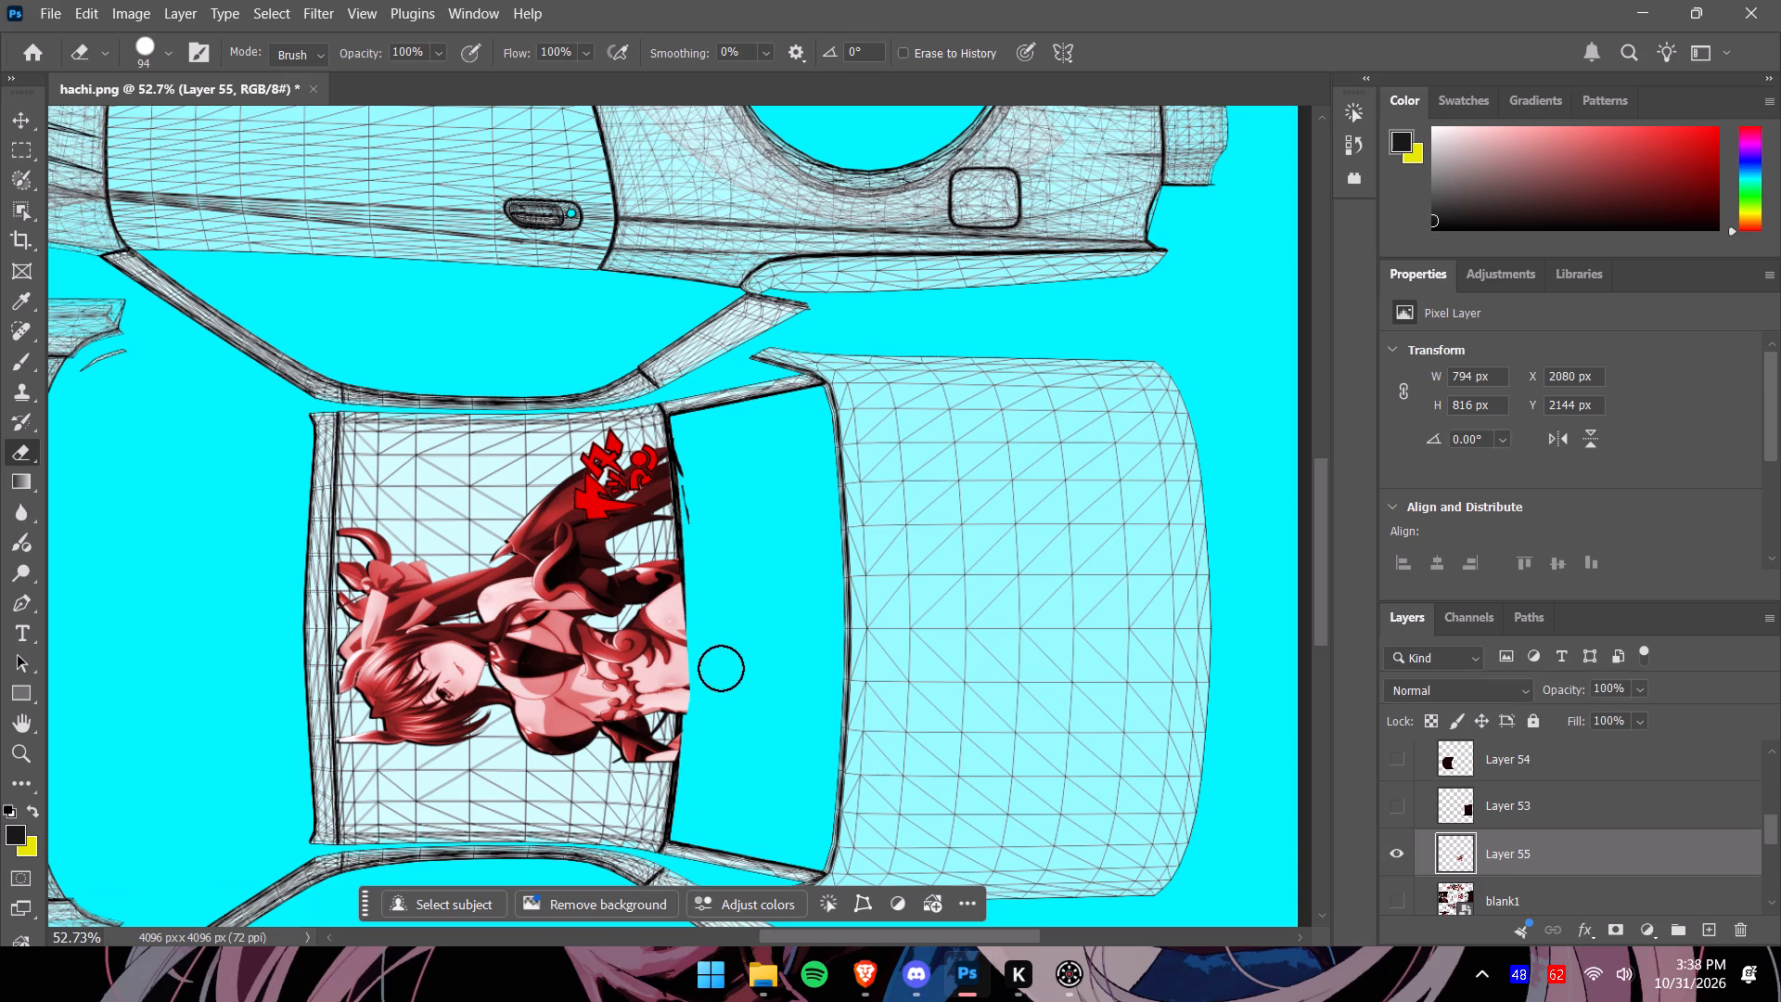
left_click_drag(721, 668, 698, 453)
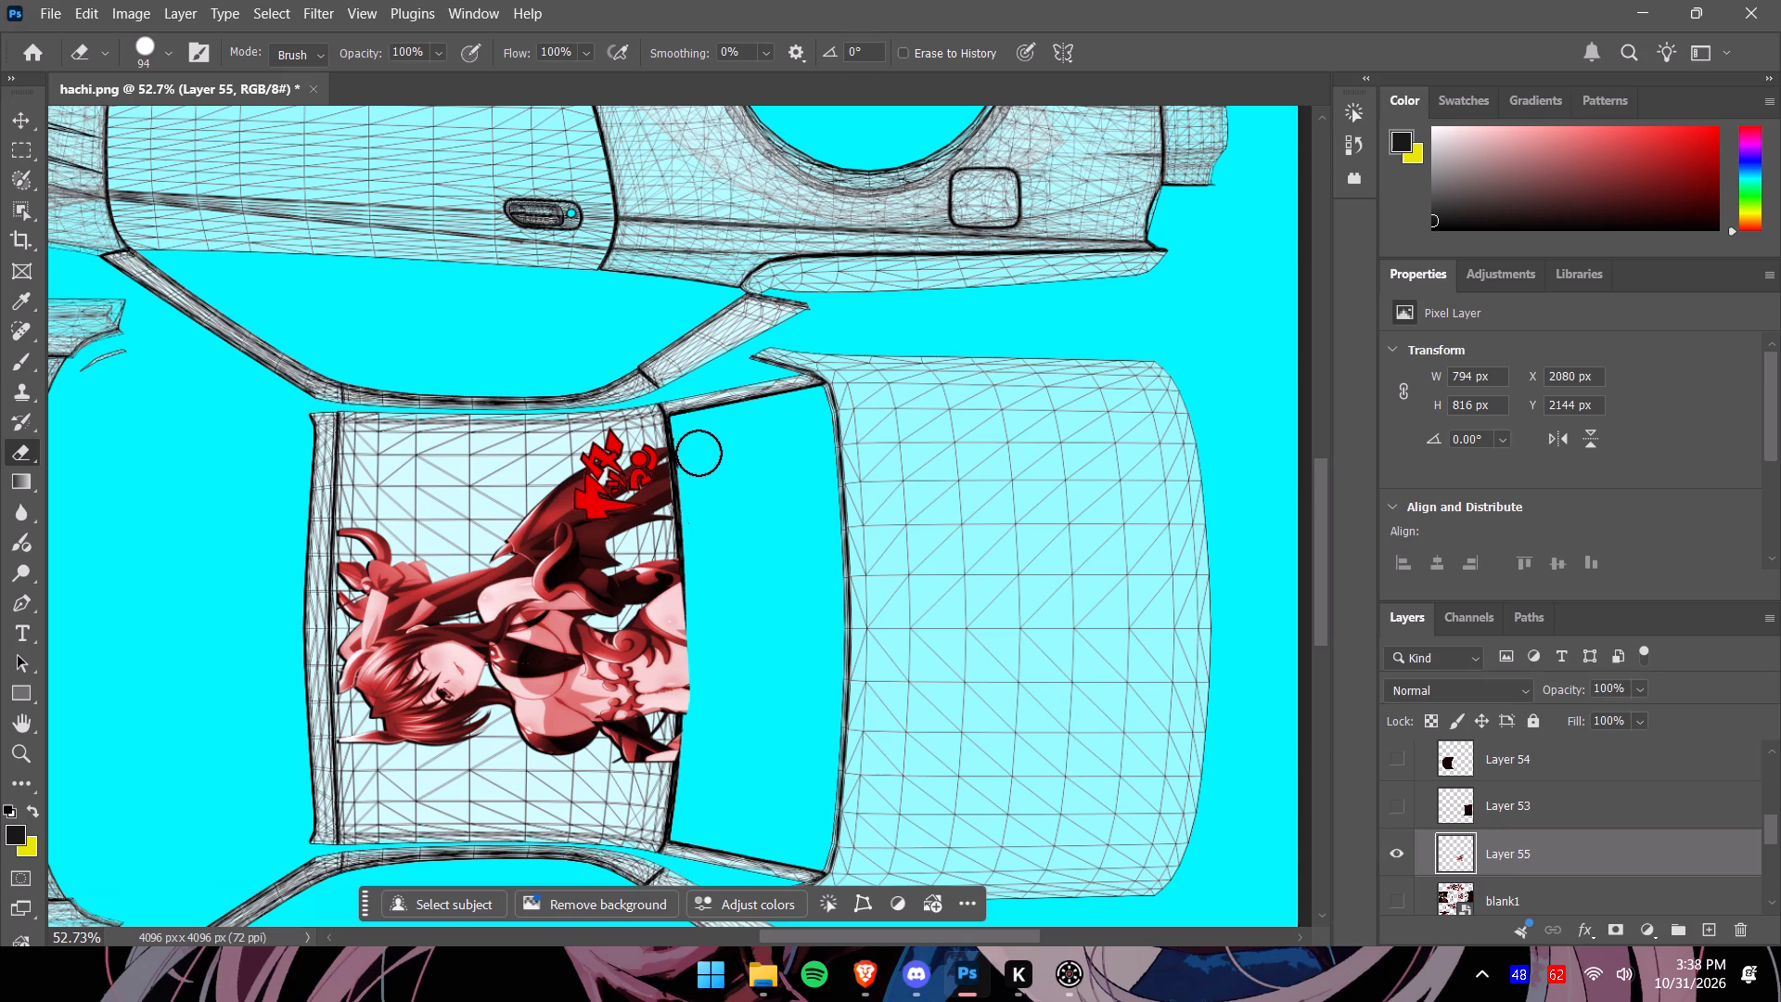
left_click_drag(698, 453, 697, 459)
left_click_drag(697, 459, 698, 458)
Show the dark red panel copies on Layer 53 and Layer 54, and Layer 52 in the anime group.
scroll(703, 550, "down", 5, "alt")
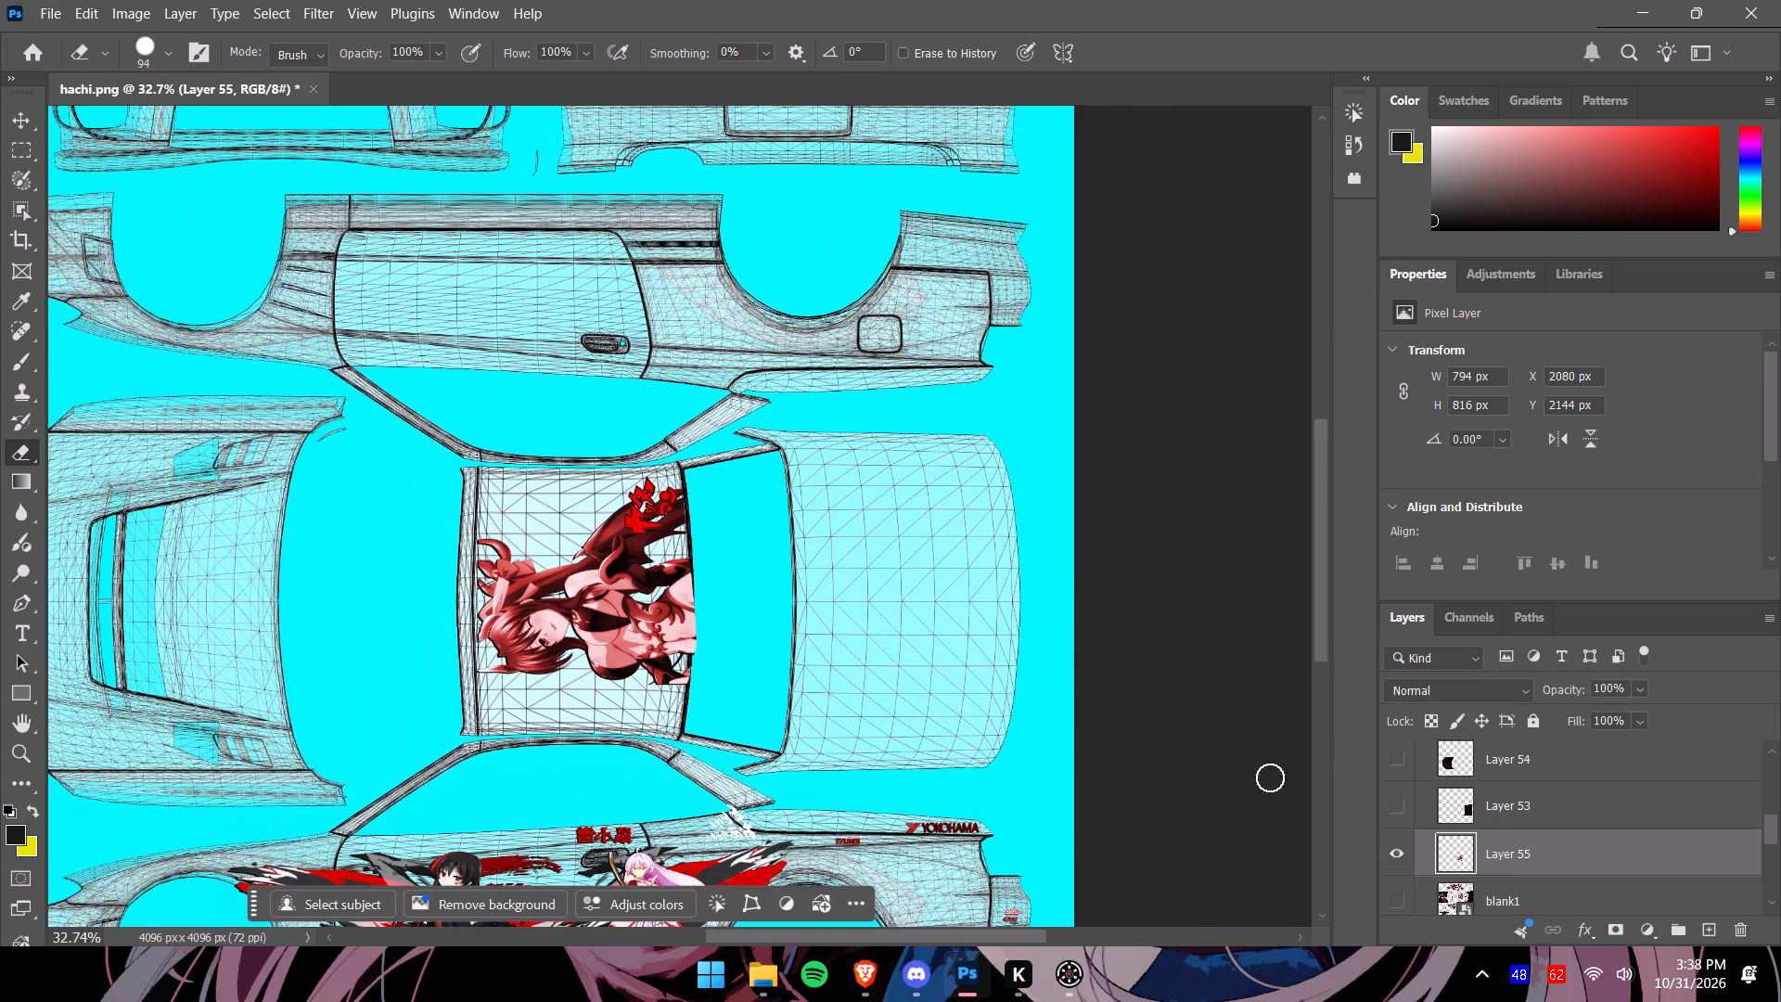
scroll(1412, 852, "down", 2)
scroll(1412, 852, "up", 2)
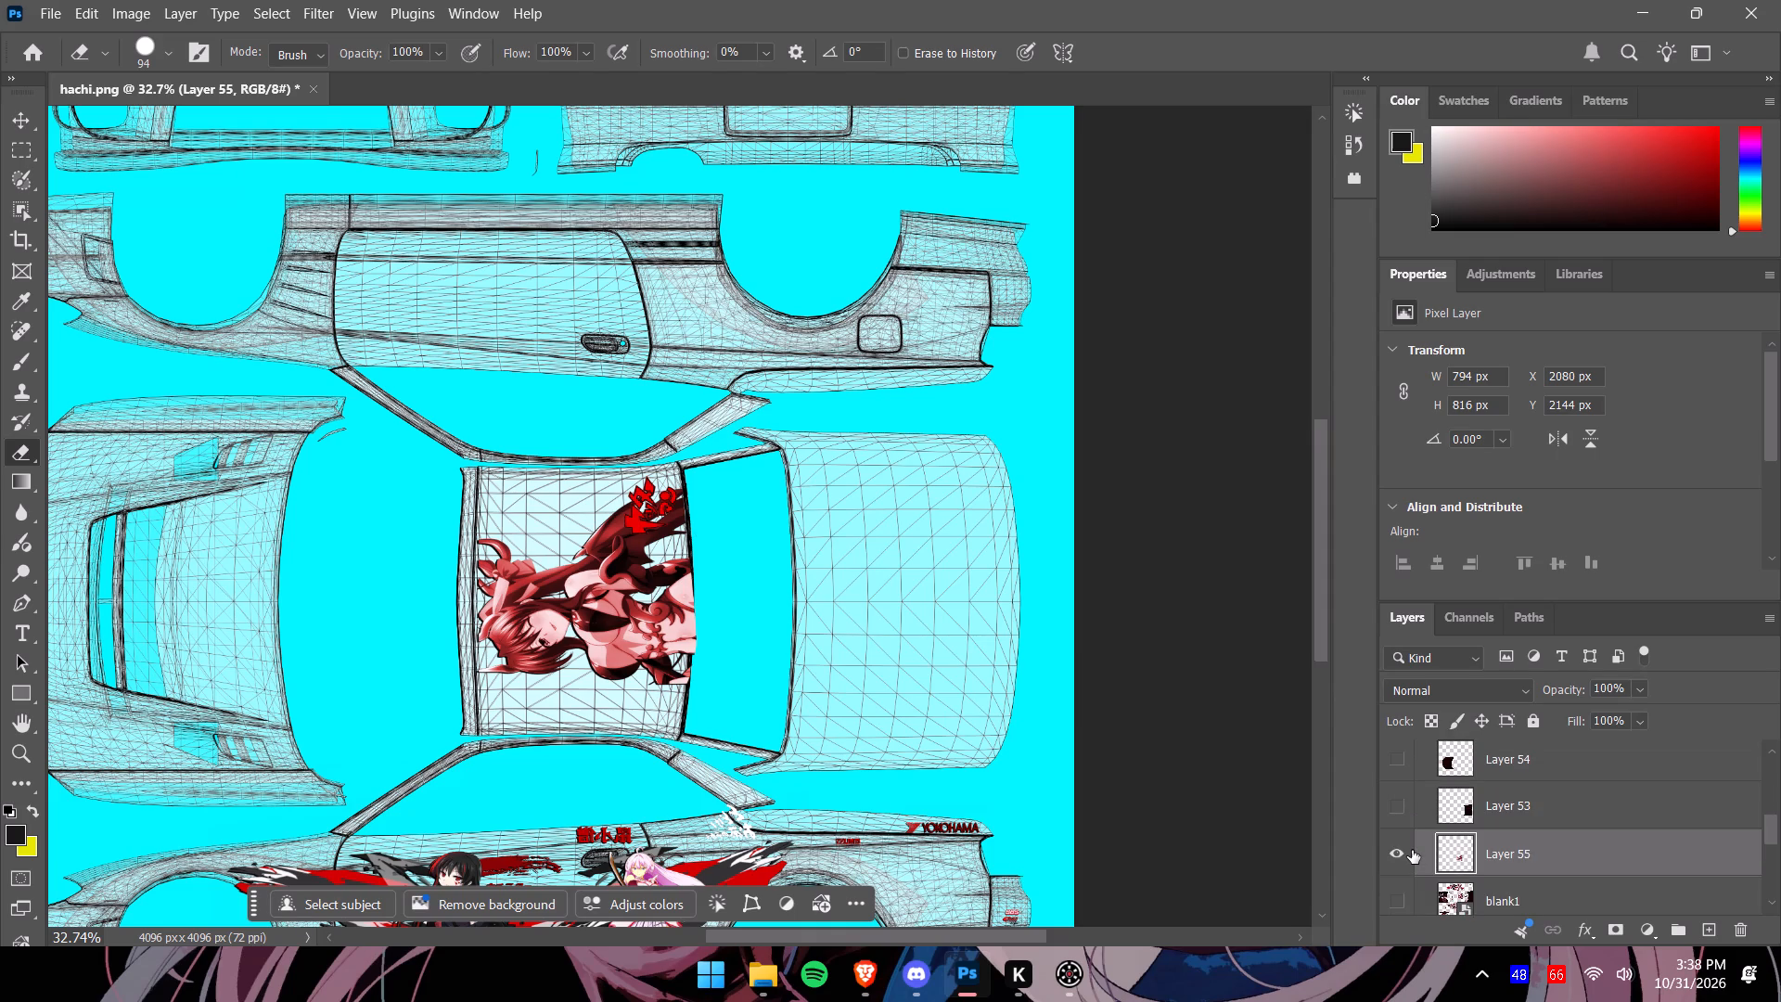
scroll(1412, 850, "up", 1)
left_click(1399, 838)
left_click(1401, 790)
scroll(1404, 795, "up", 3)
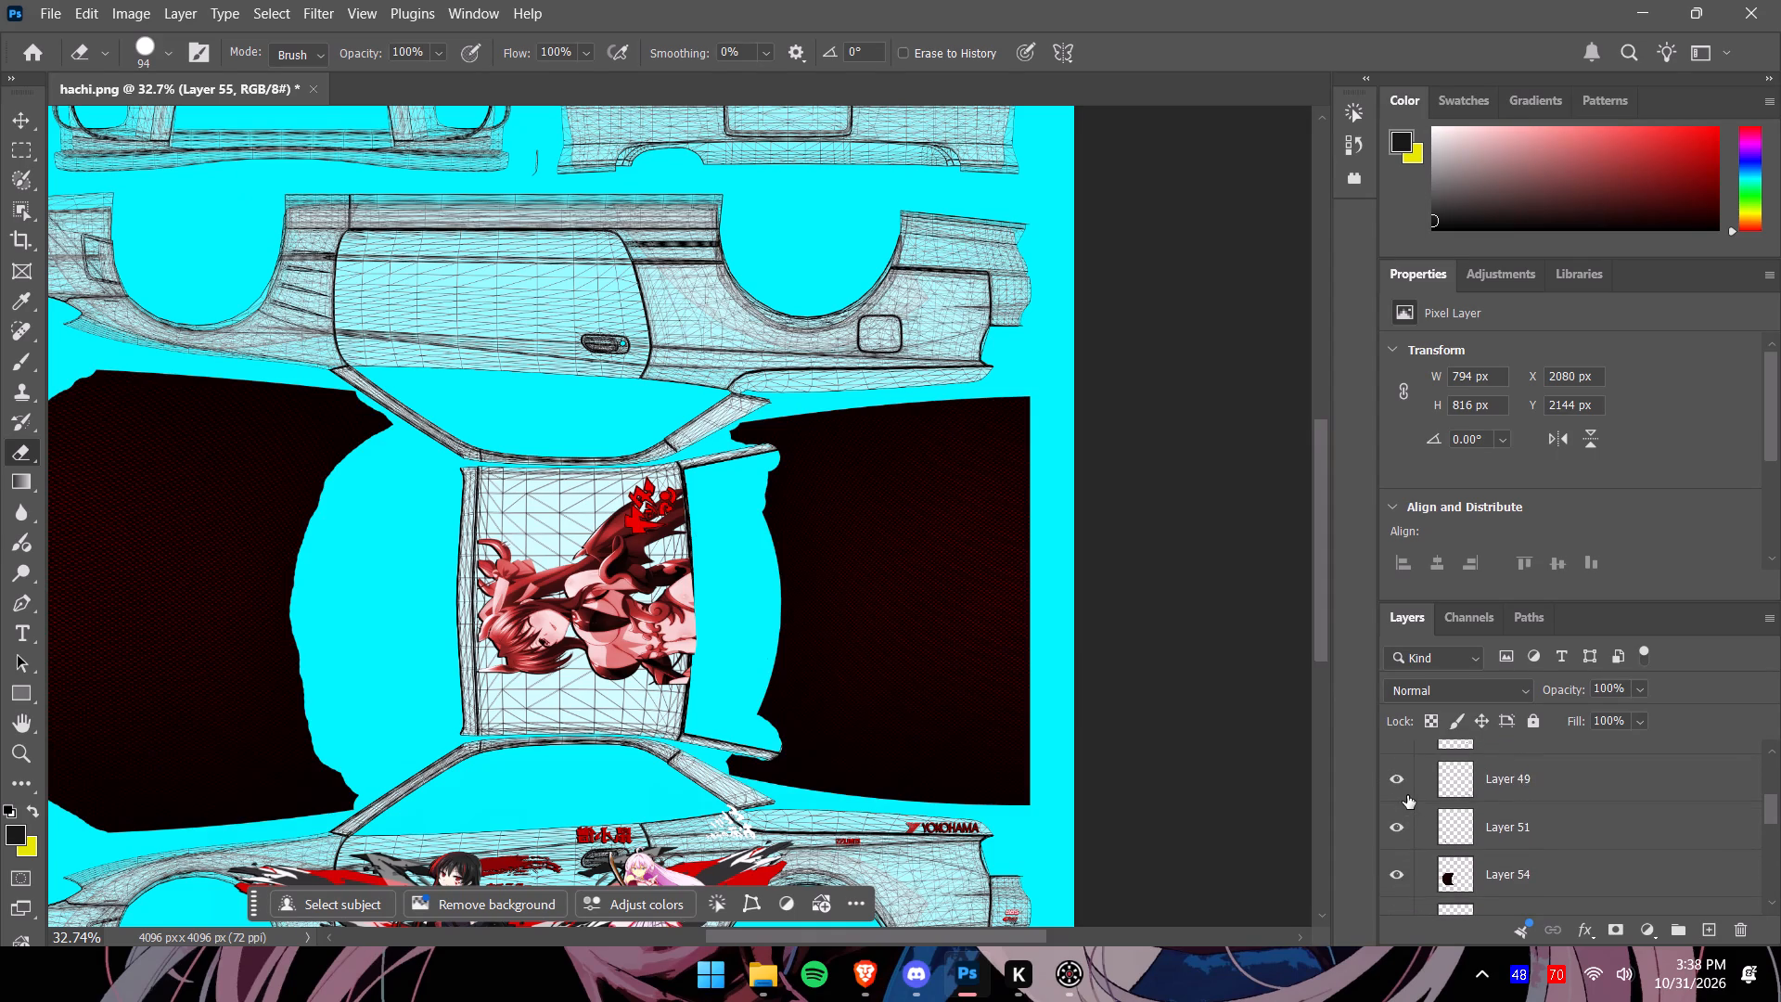
scroll(1407, 795, "up", 8)
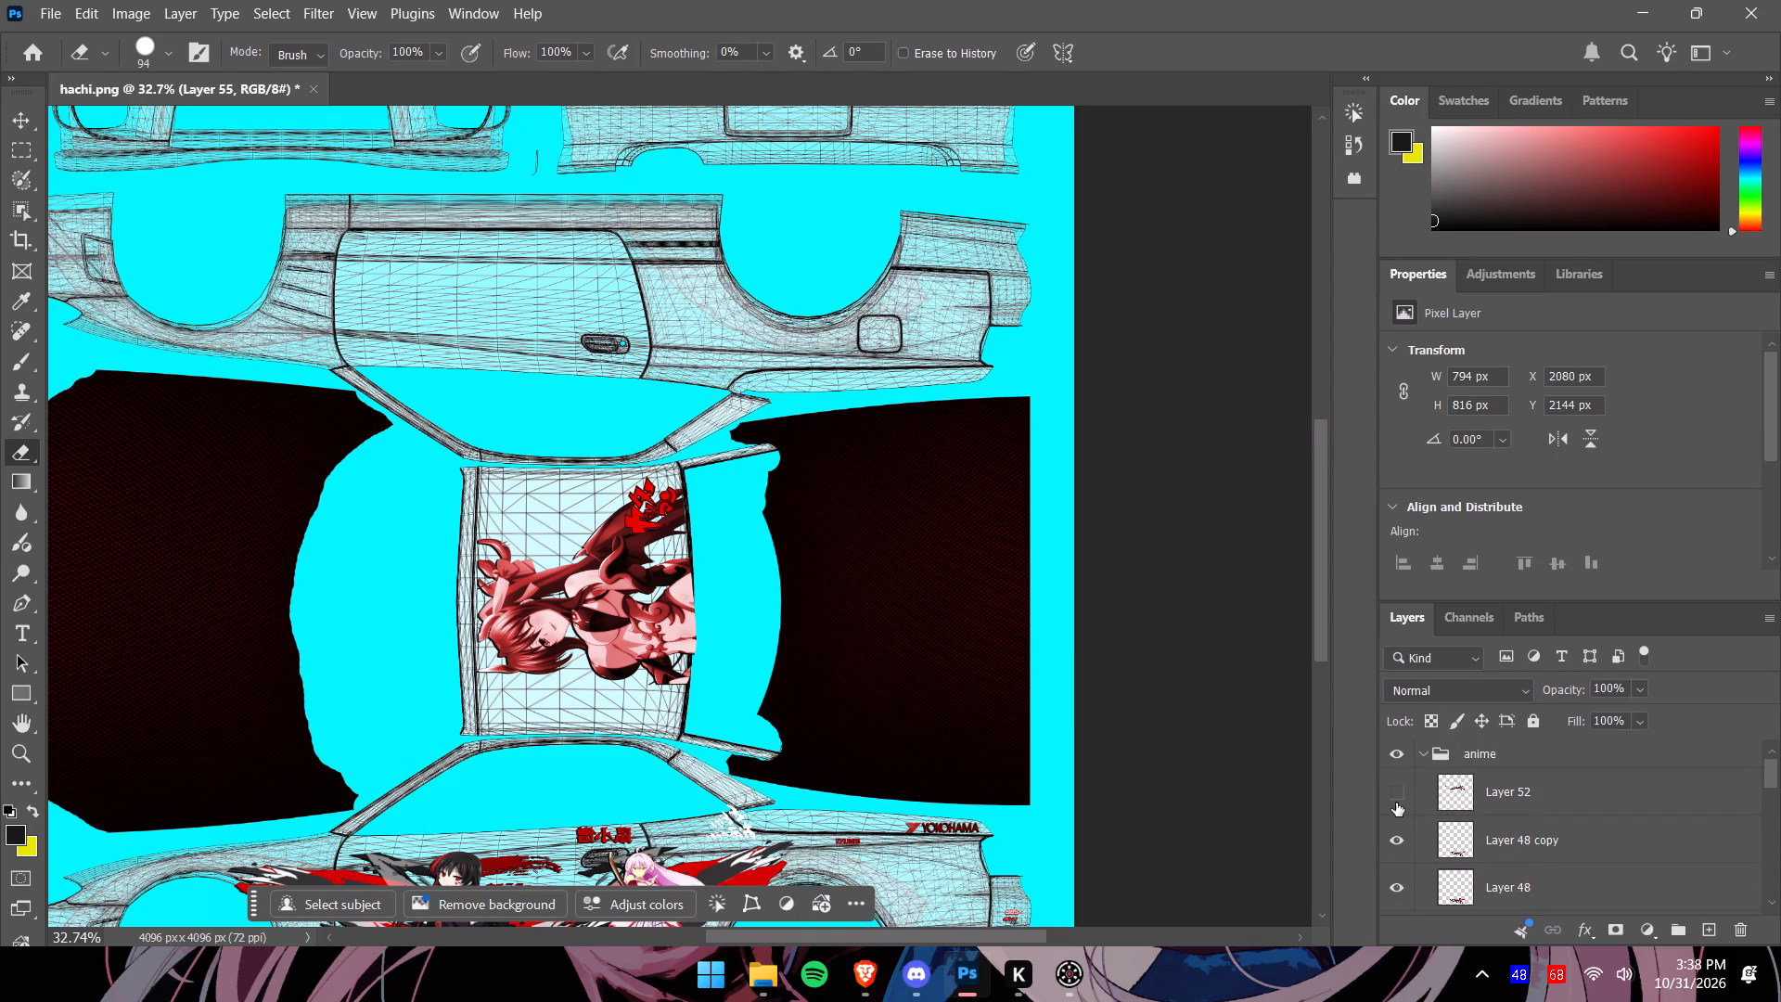
left_click(1397, 797)
Hide Layer 55, Layer 53 and Layer 54, and show the blank1 livery layer across the whole template.
scroll(1195, 689, "down", 8, "alt")
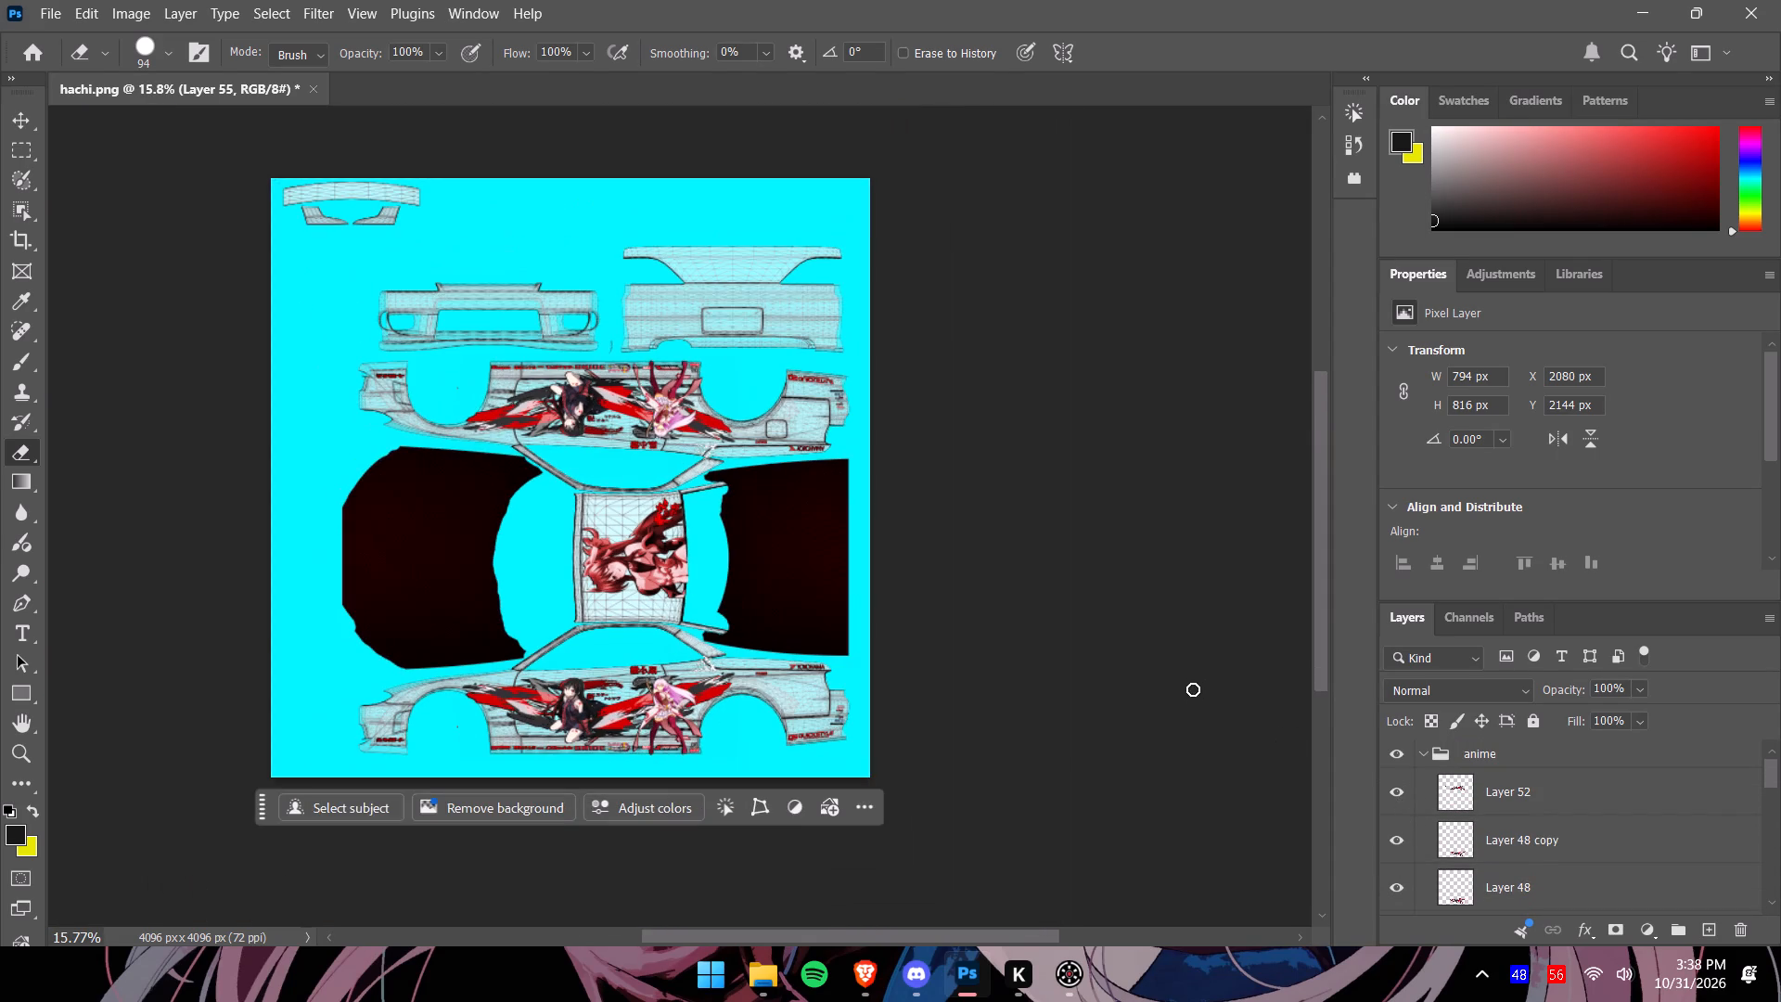
left_click_drag(1328, 655, 1326, 671)
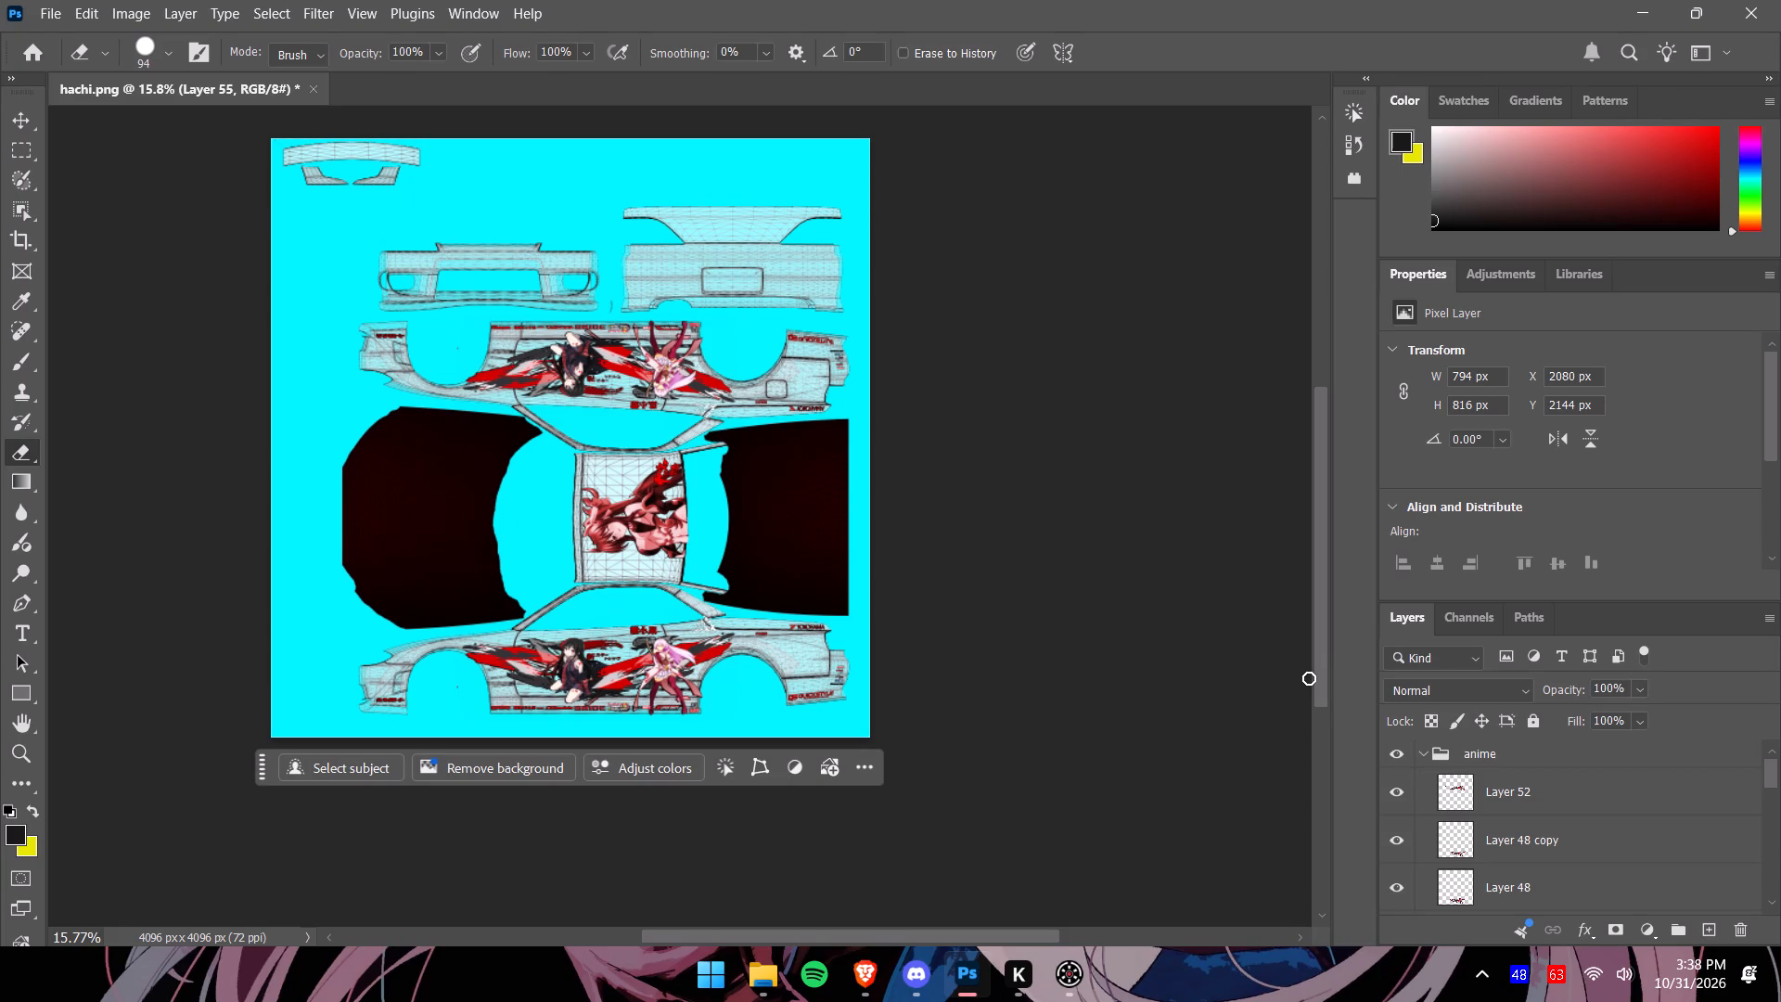
left_click_drag(1320, 684, 1320, 675)
scroll(1434, 841, "down", 2)
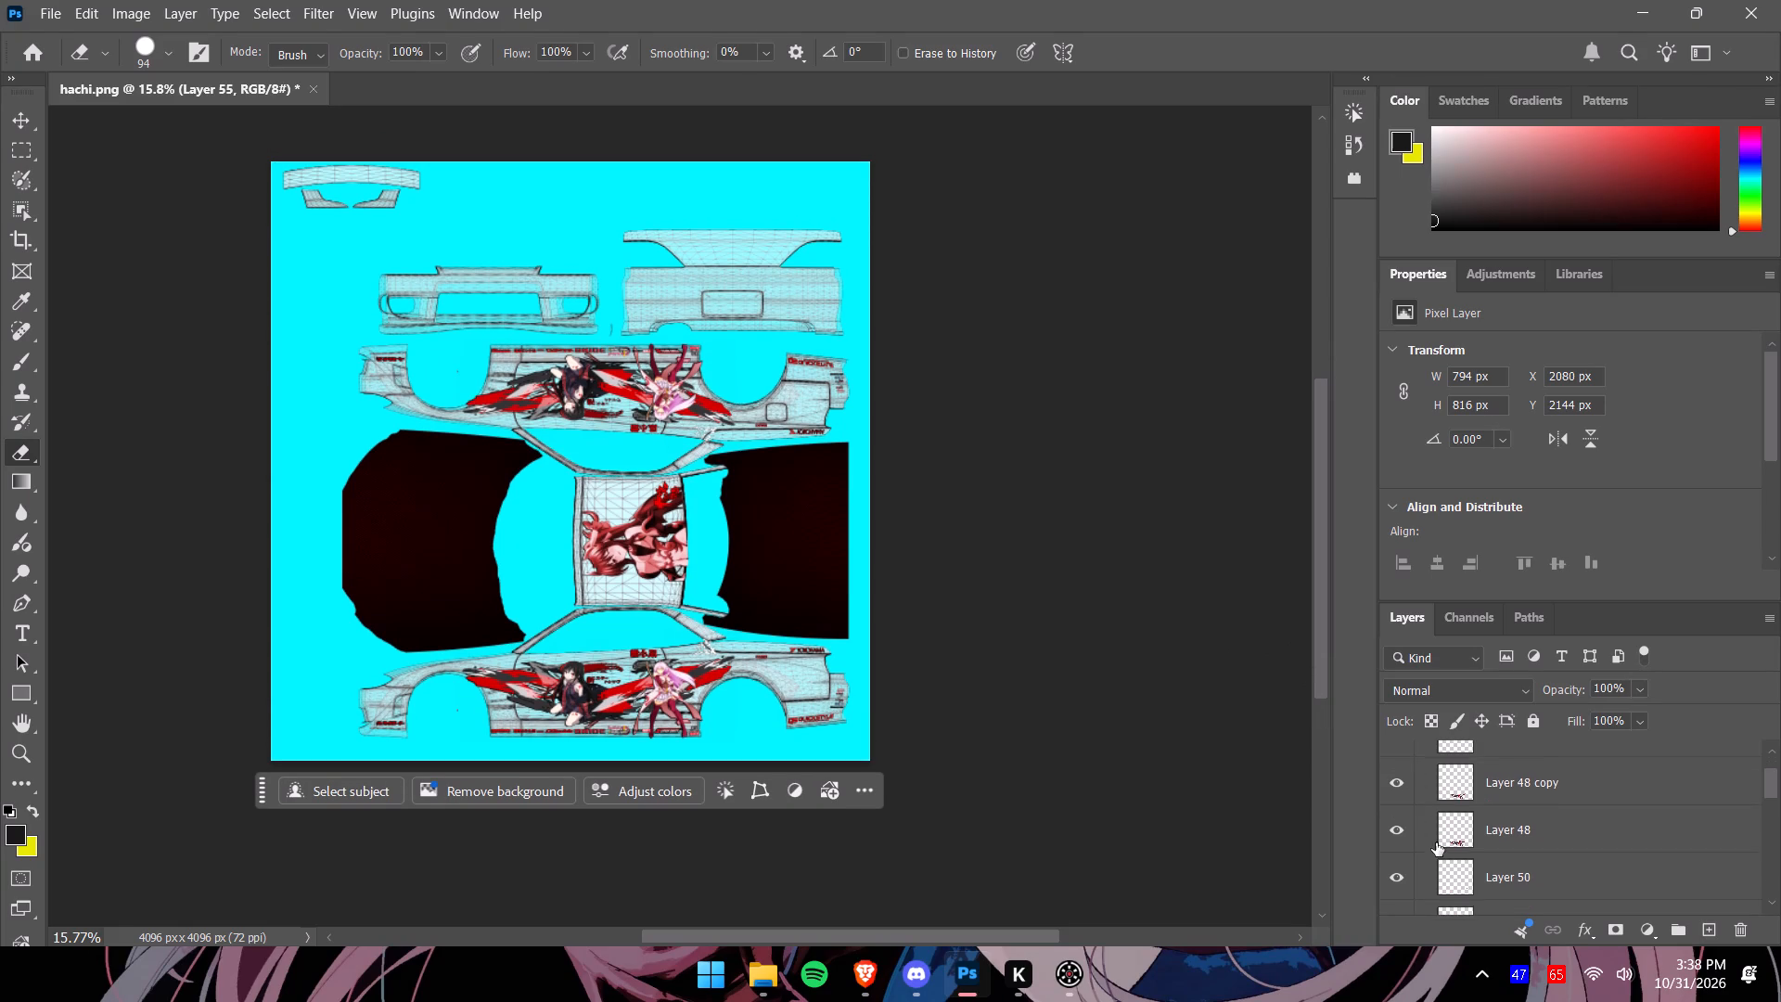
scroll(1436, 842, "down", 9)
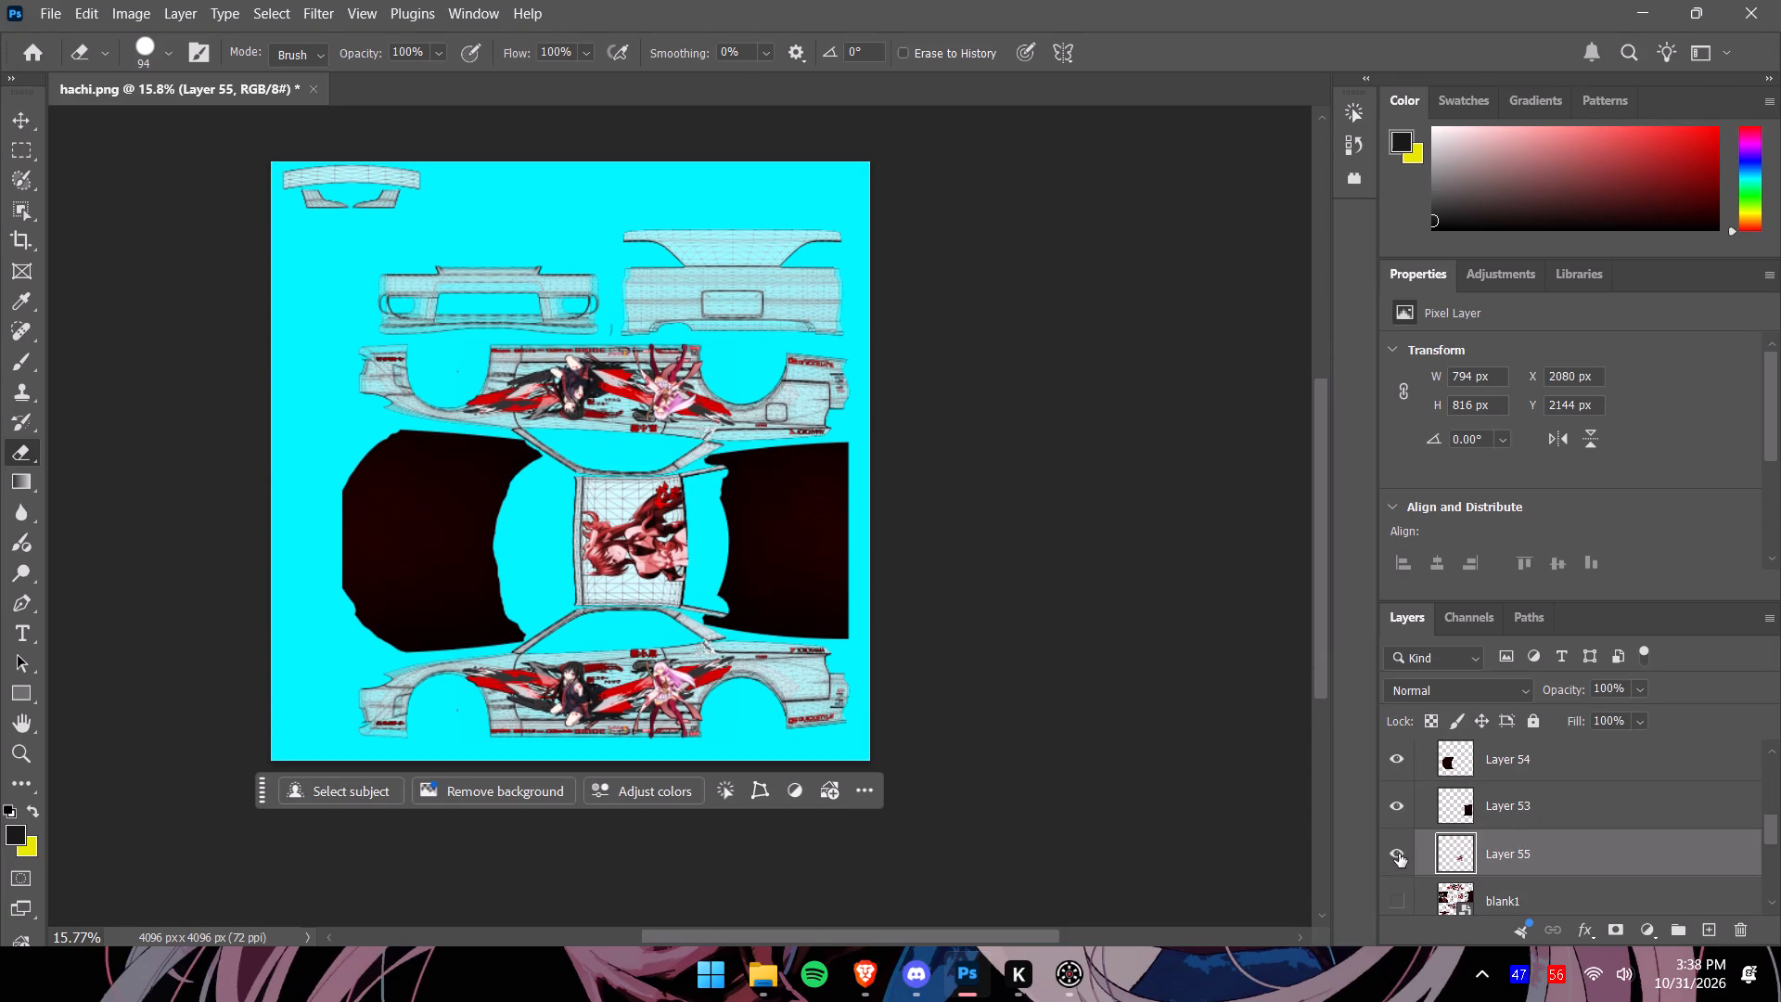
left_click(1400, 853)
left_click(1397, 799)
left_click(1397, 764)
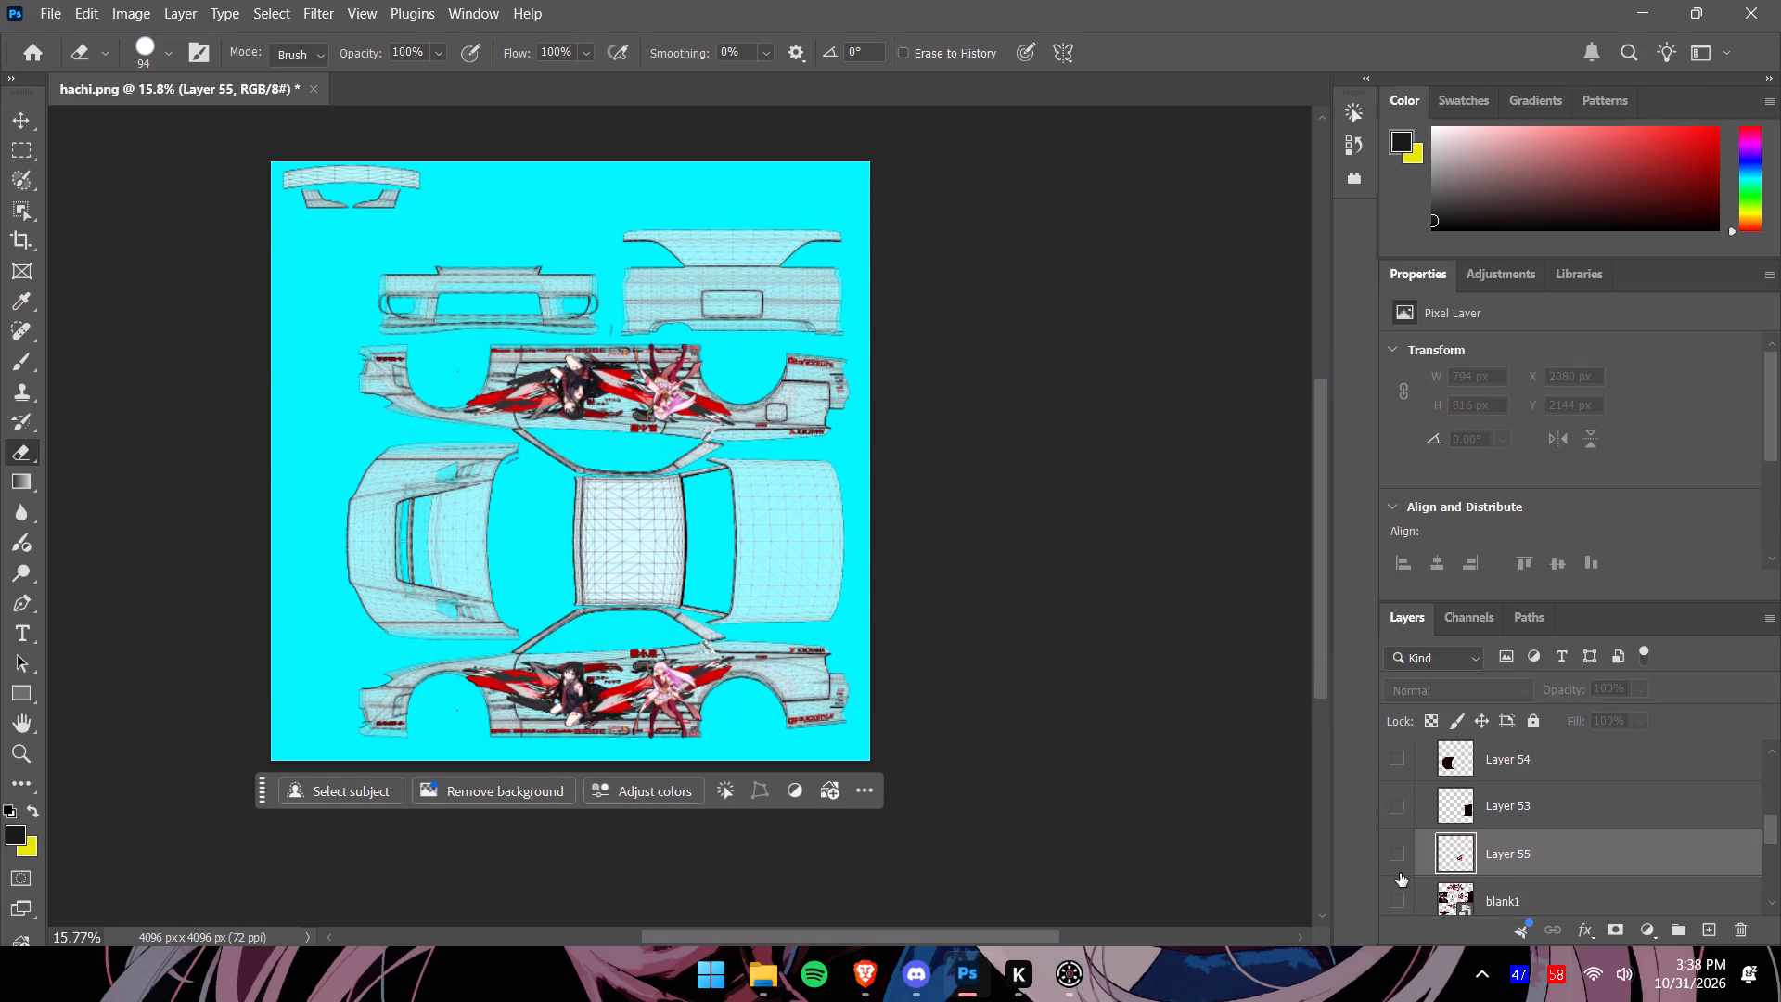
scroll(1400, 873, "down", 1)
left_click(1401, 868)
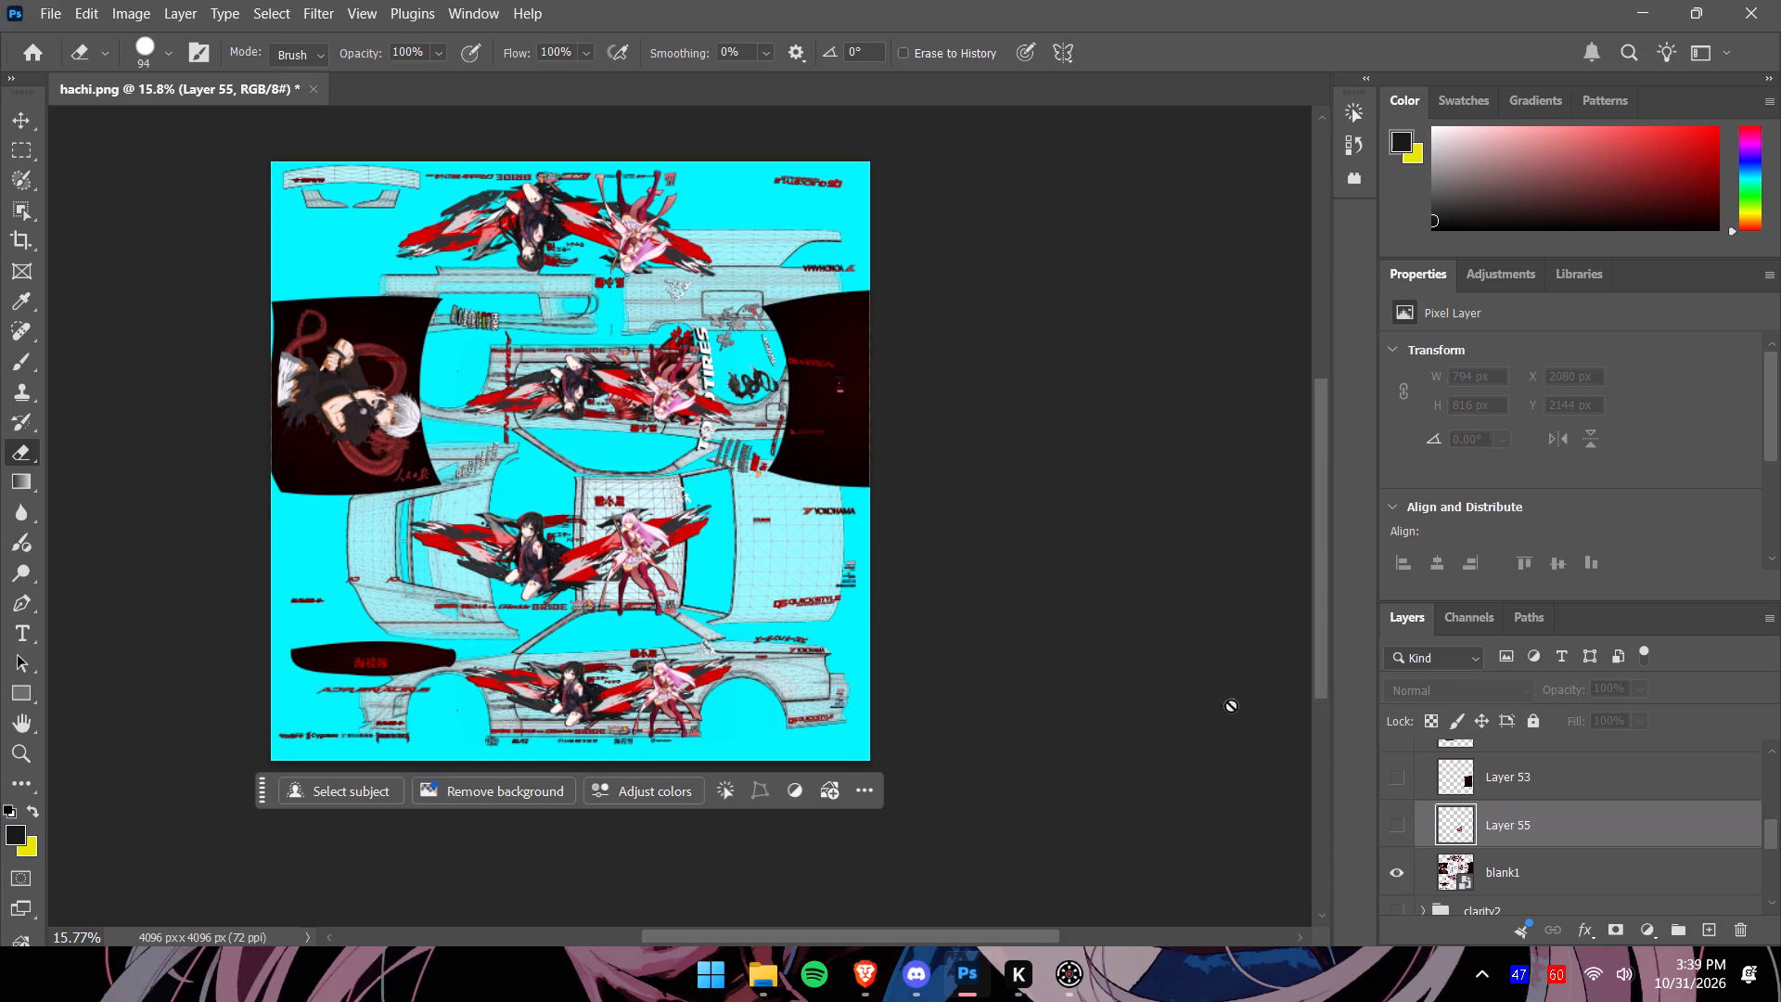
Copy the Cygomes and Thunderstruck logo row below the front bumper from blank1 to a new layer, about 1027 × 288 px.
left_click_drag(1320, 691, 1317, 713)
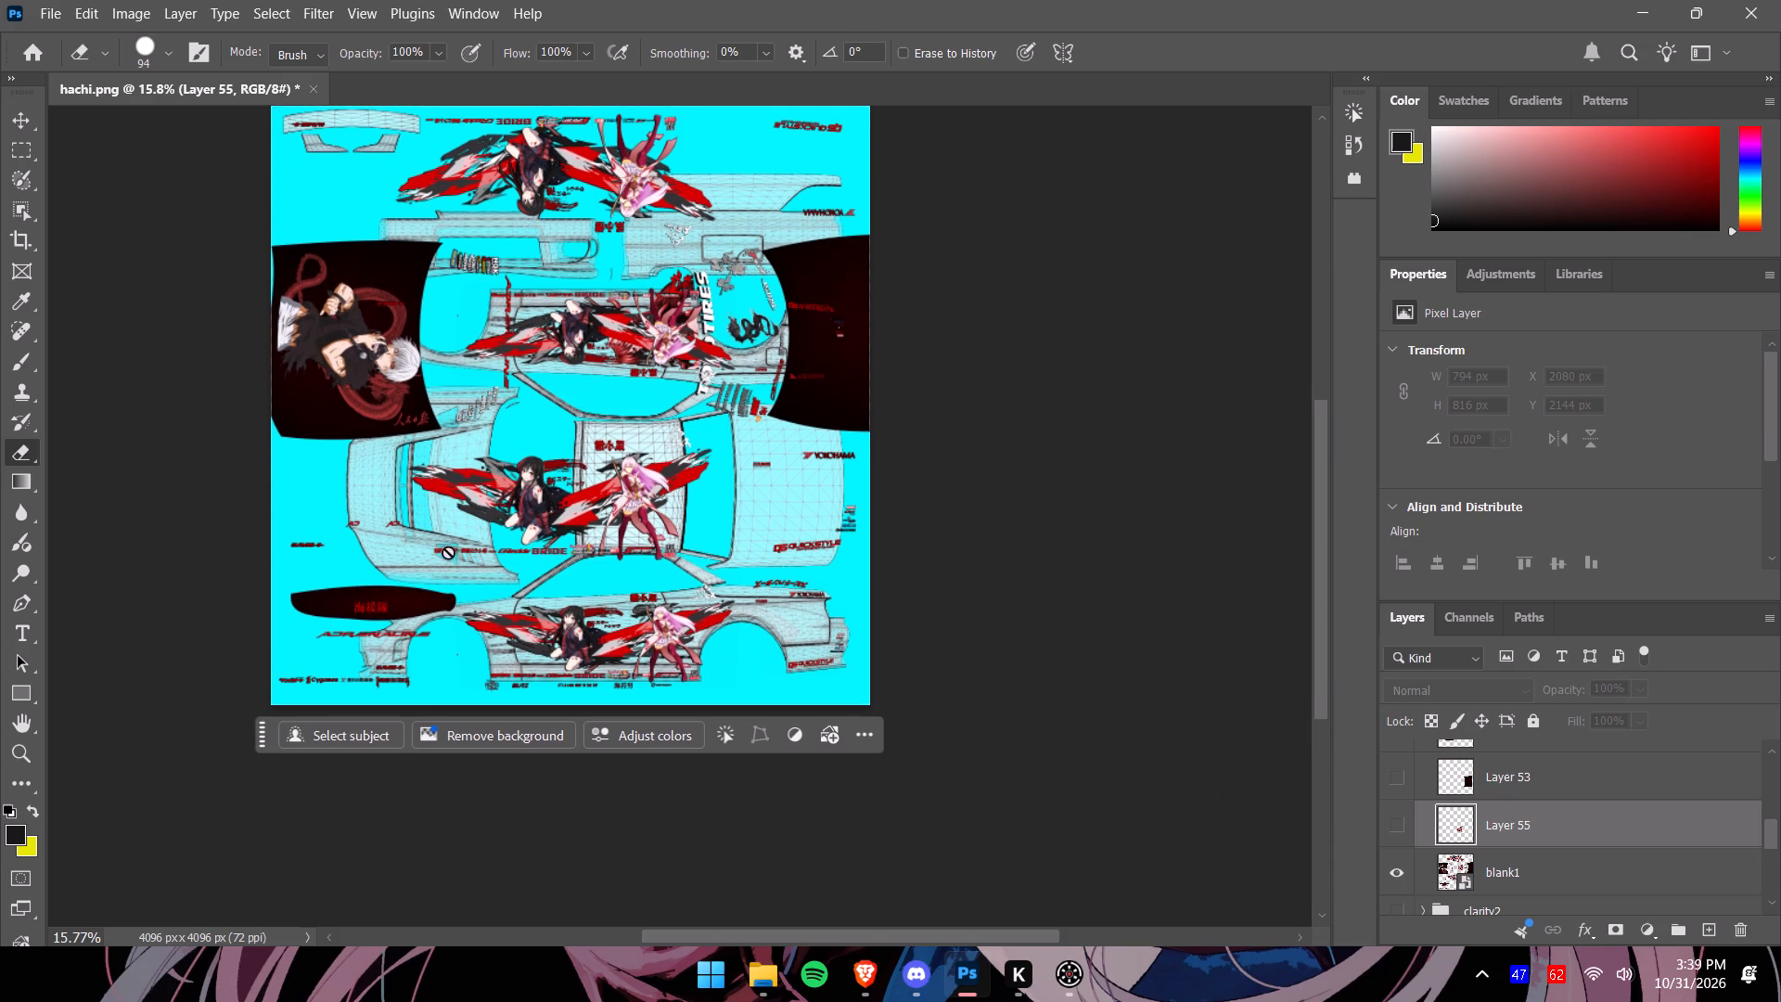
scroll(383, 597, "up", 8, "alt")
scroll(418, 666, "up", 3, "alt")
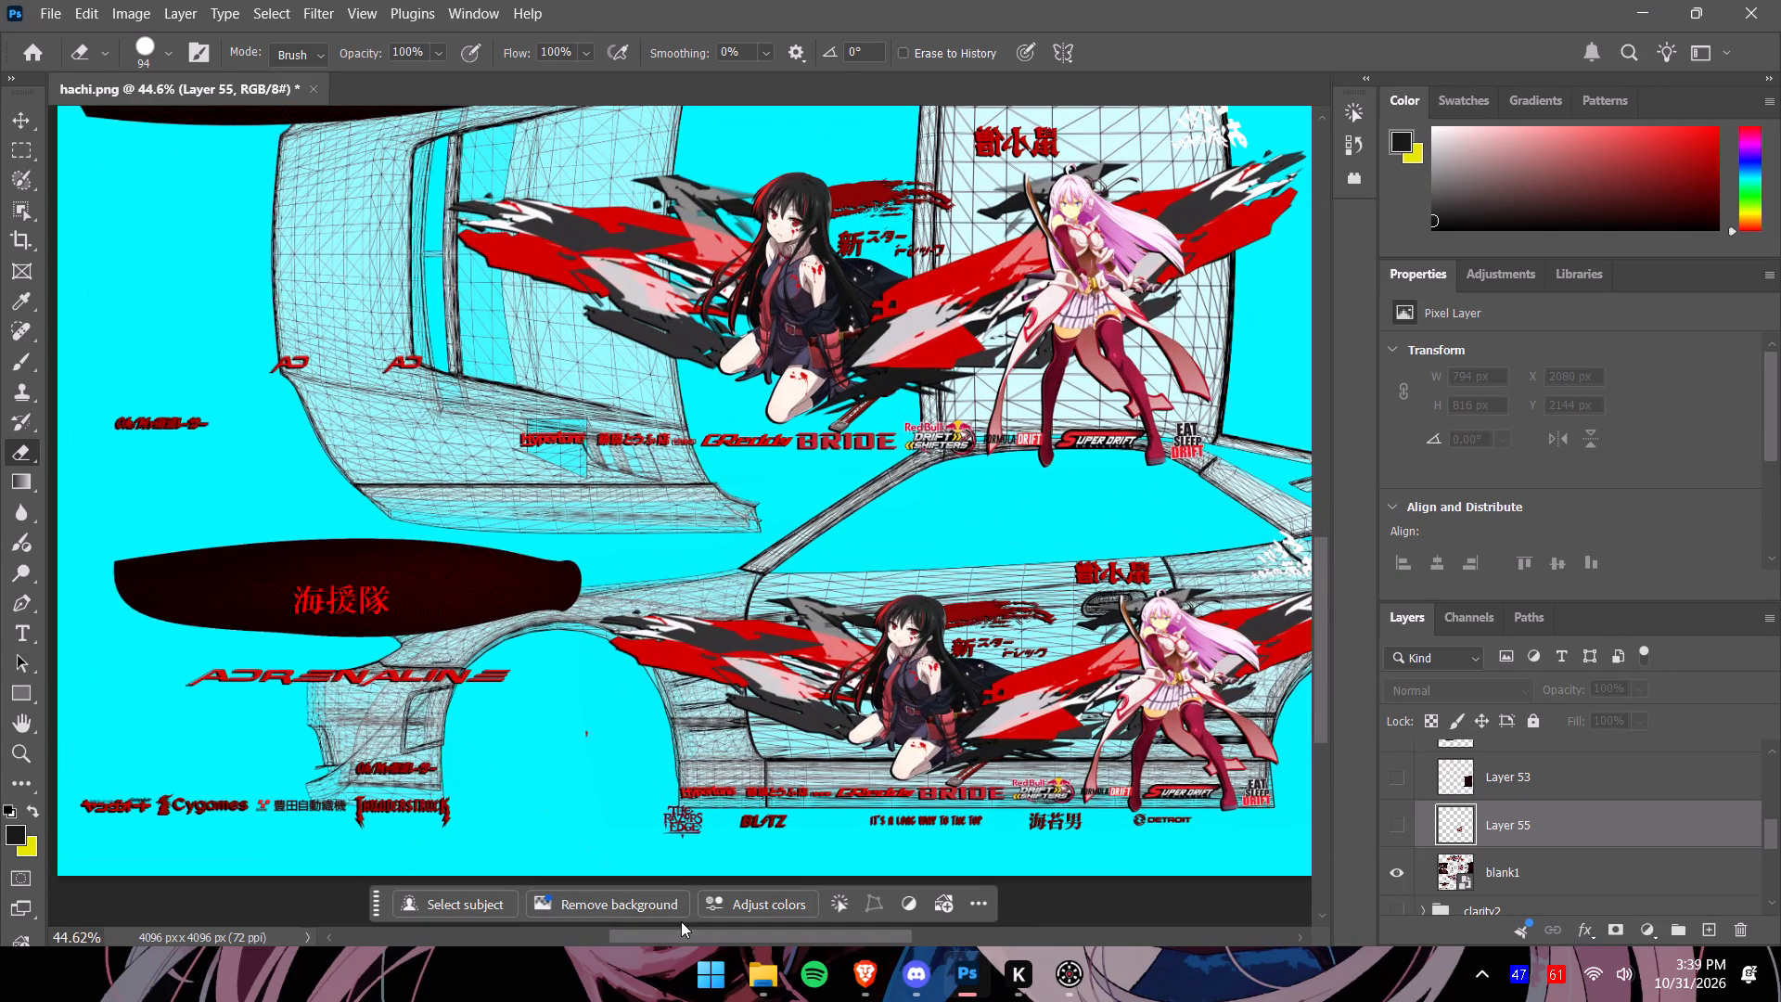
left_click_drag(691, 931, 654, 934)
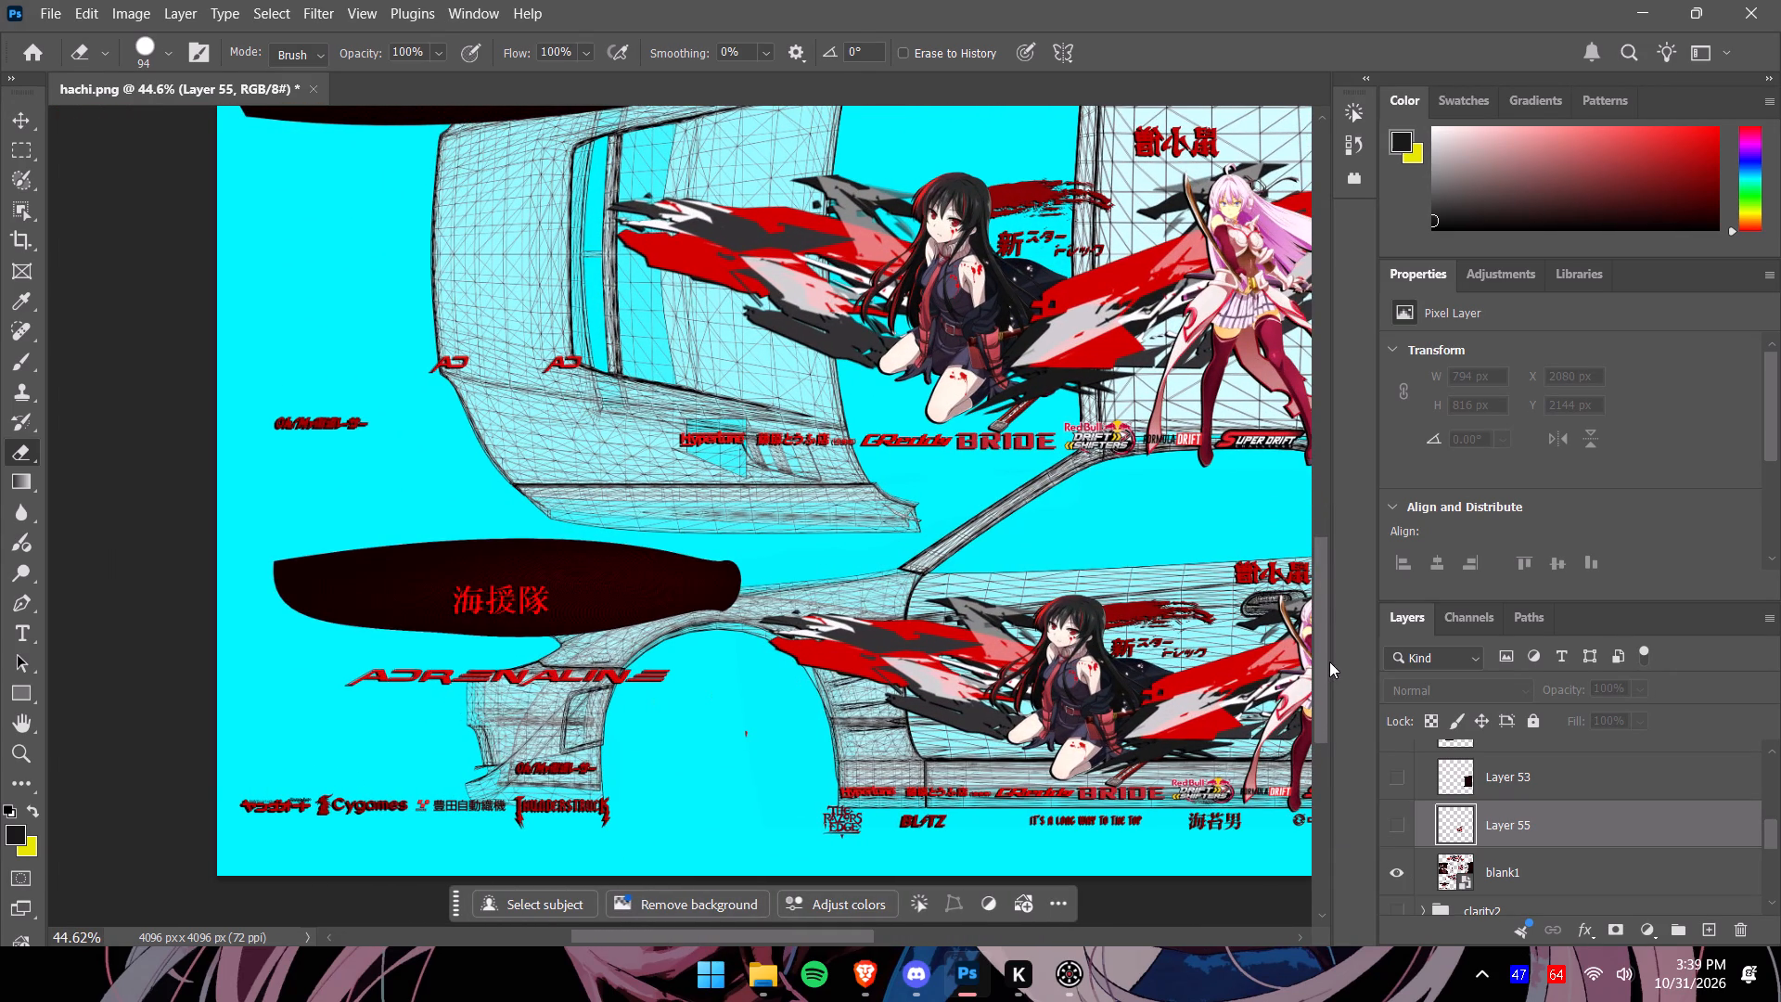
left_click_drag(1325, 662, 1332, 689)
scroll(519, 664, "up", 5, "alt")
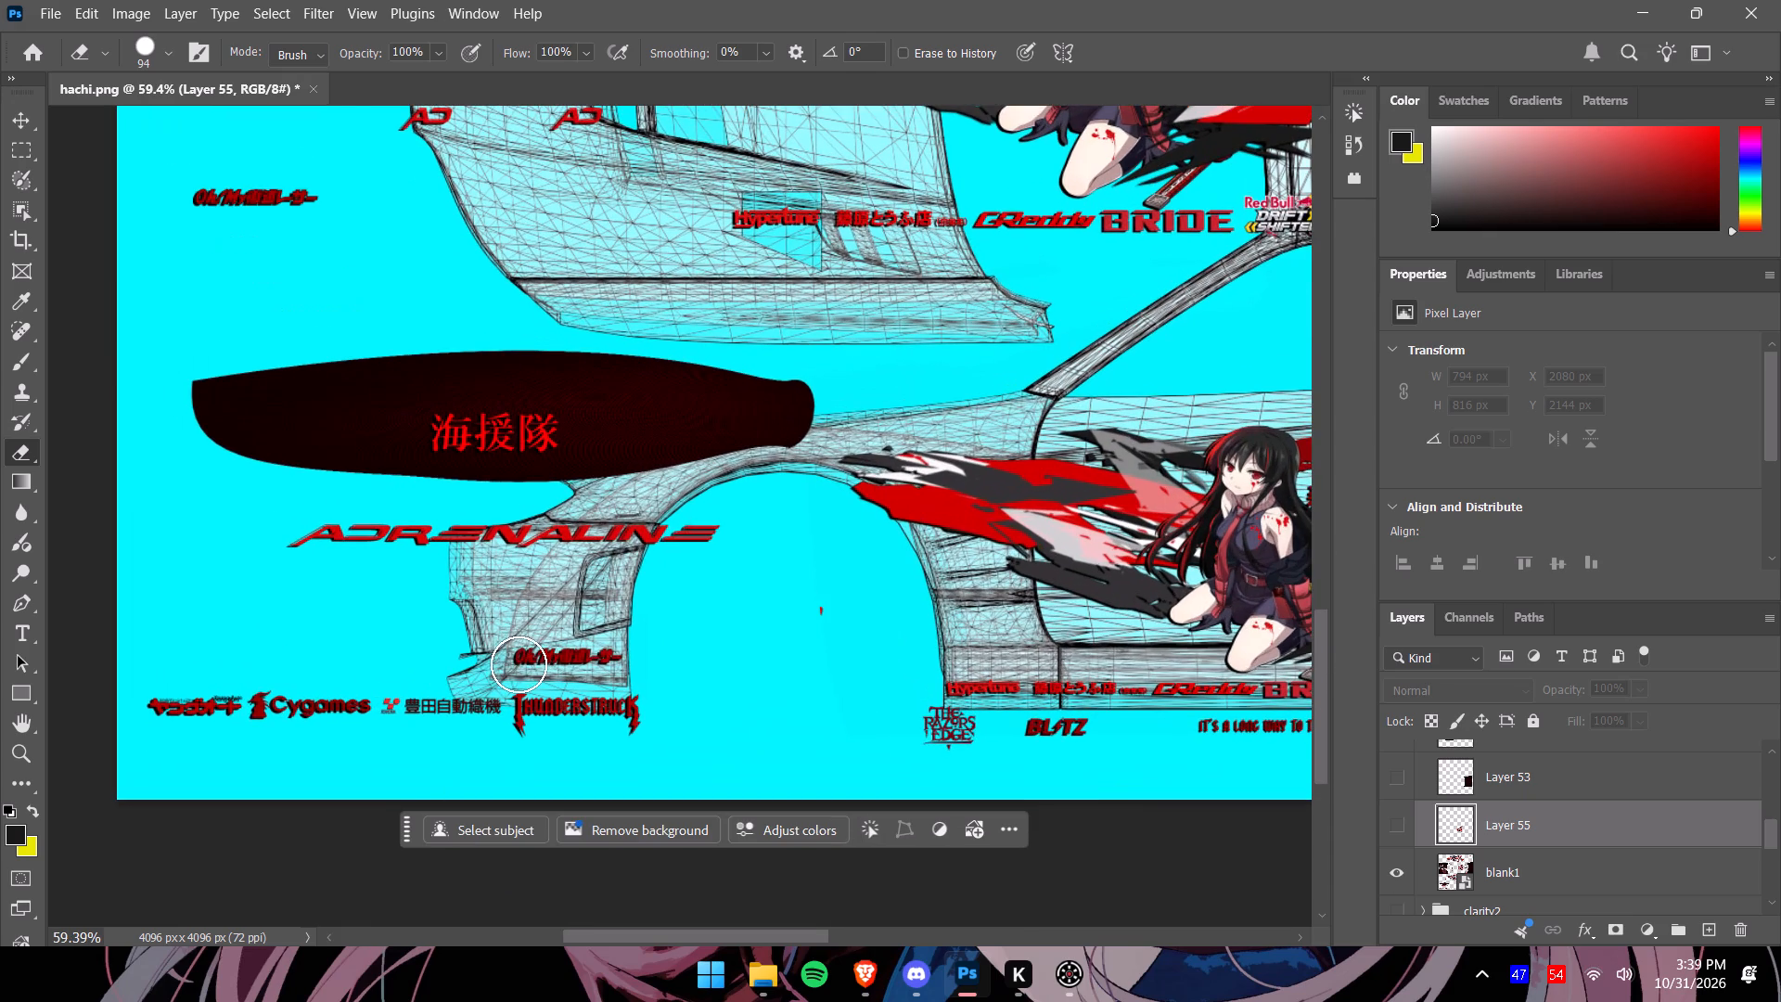
scroll(519, 664, "up", 1, "alt")
scroll(519, 664, "down", 2, "alt")
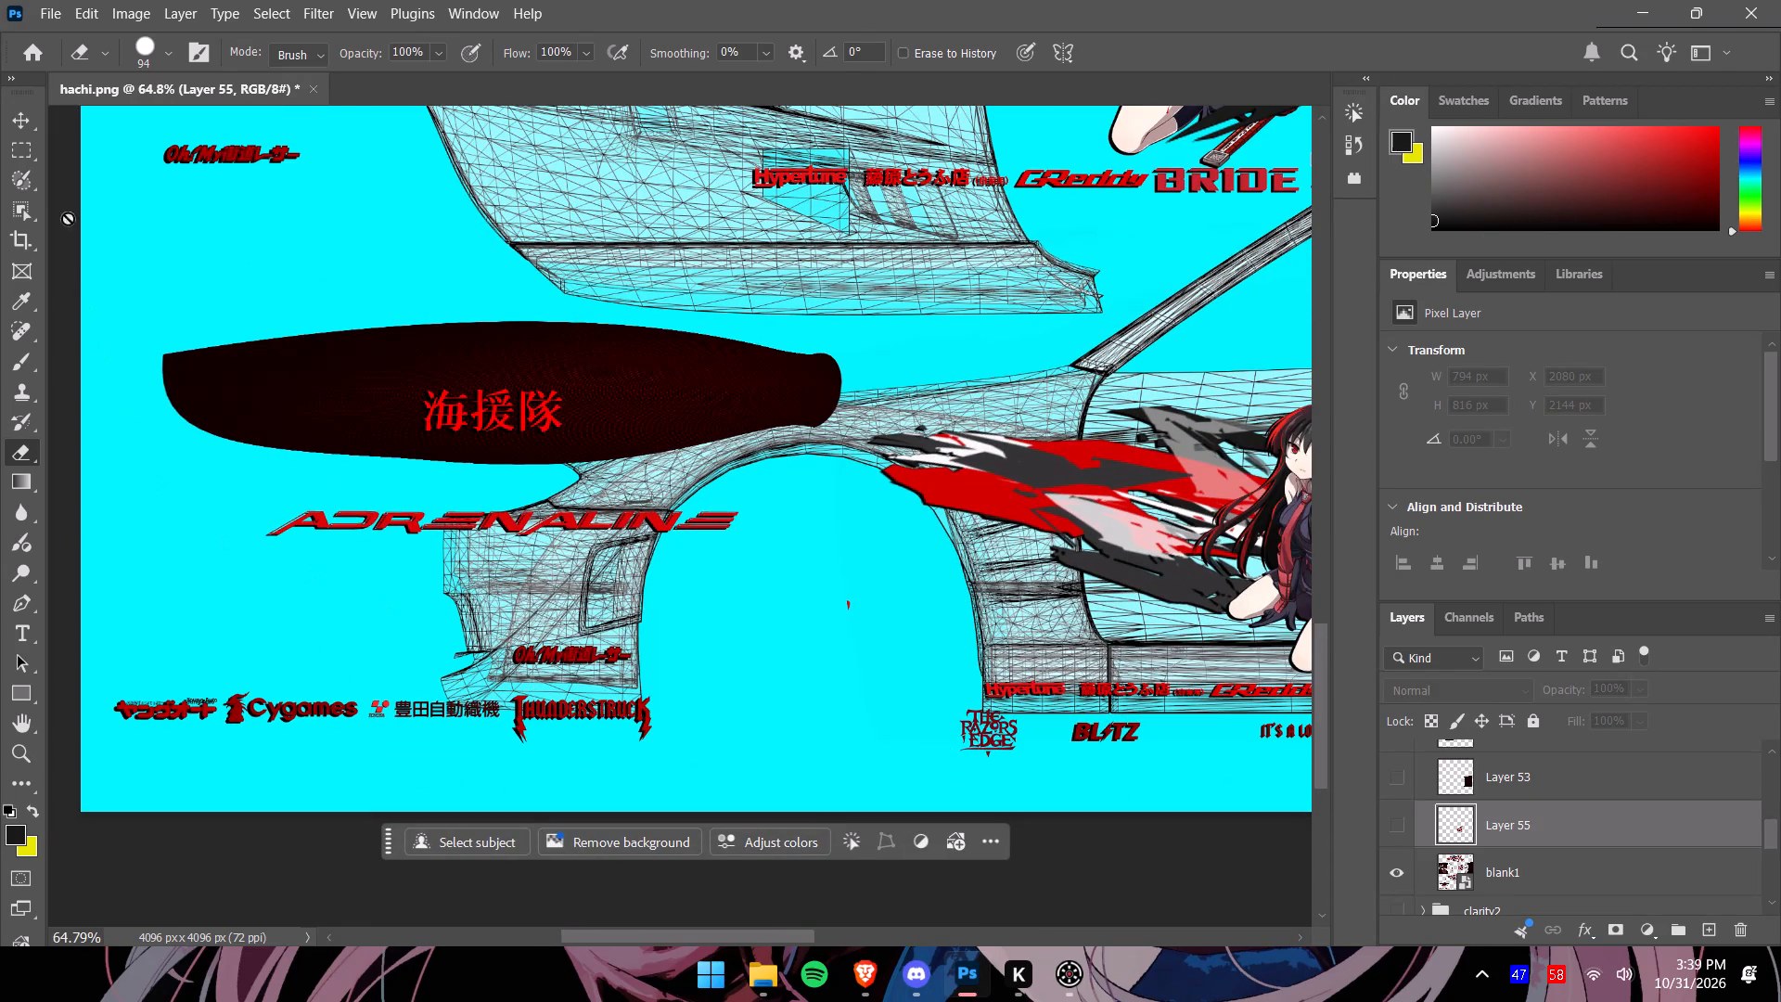
left_click(21, 148)
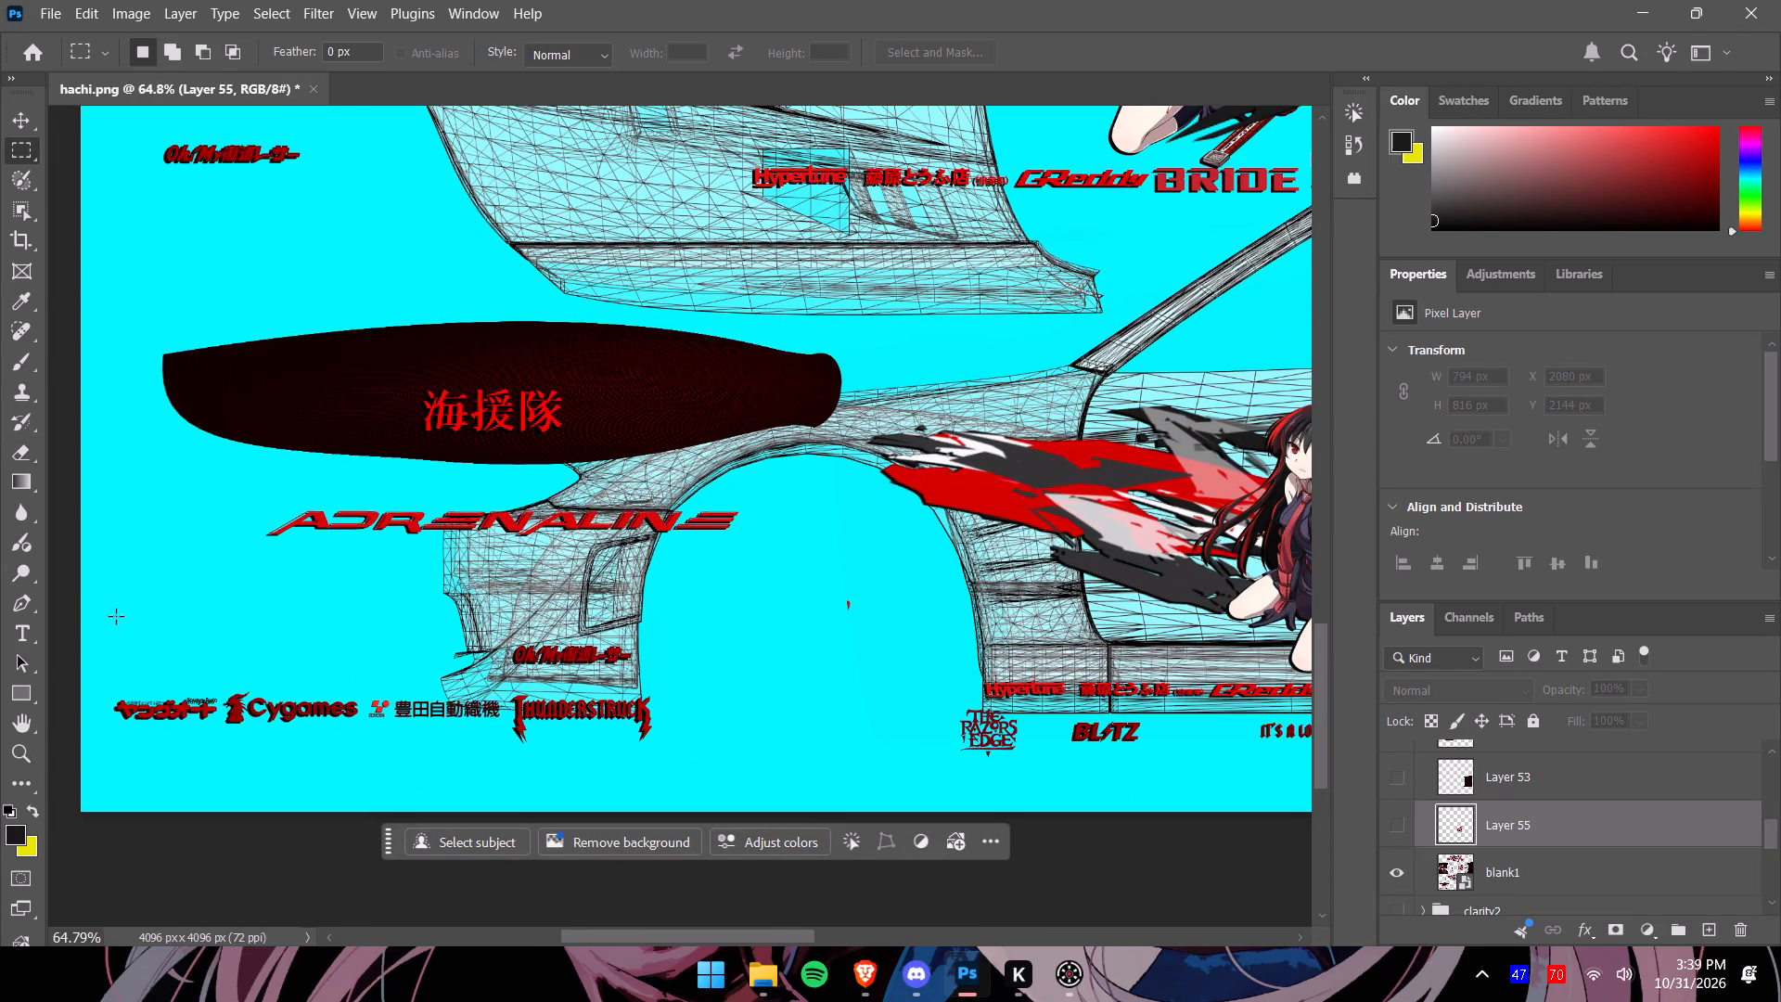
left_click_drag(86, 601, 702, 773)
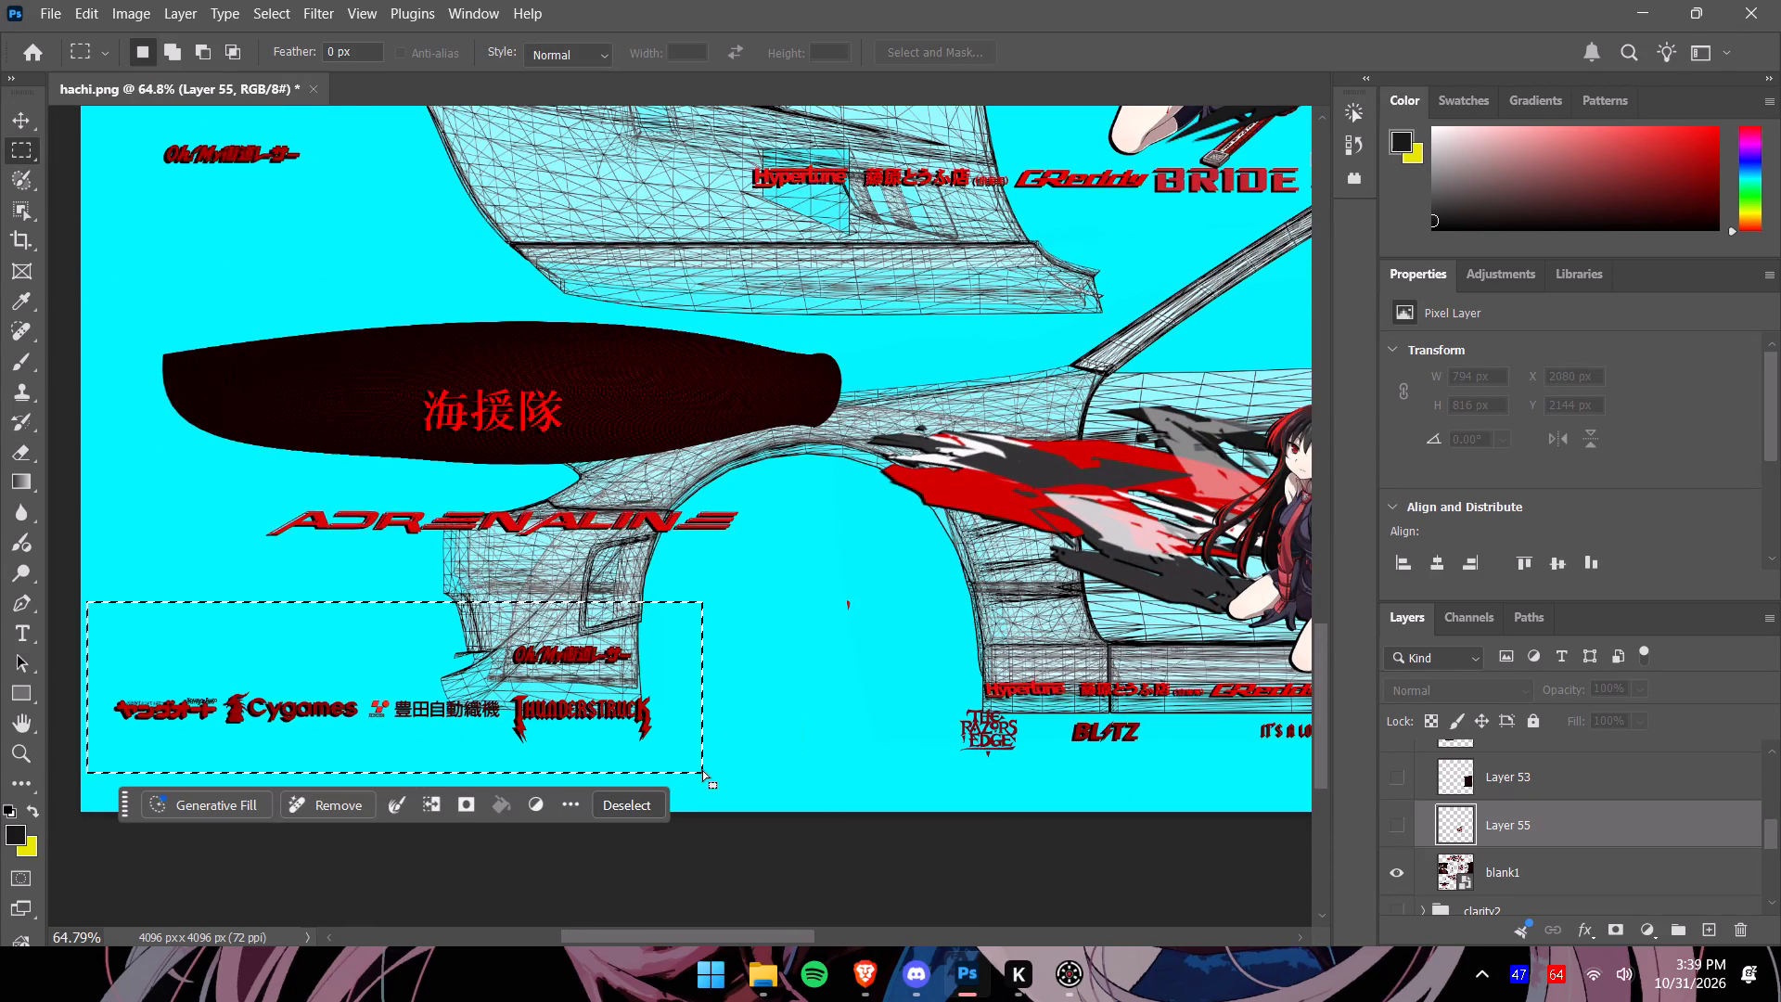
left_click(1606, 855)
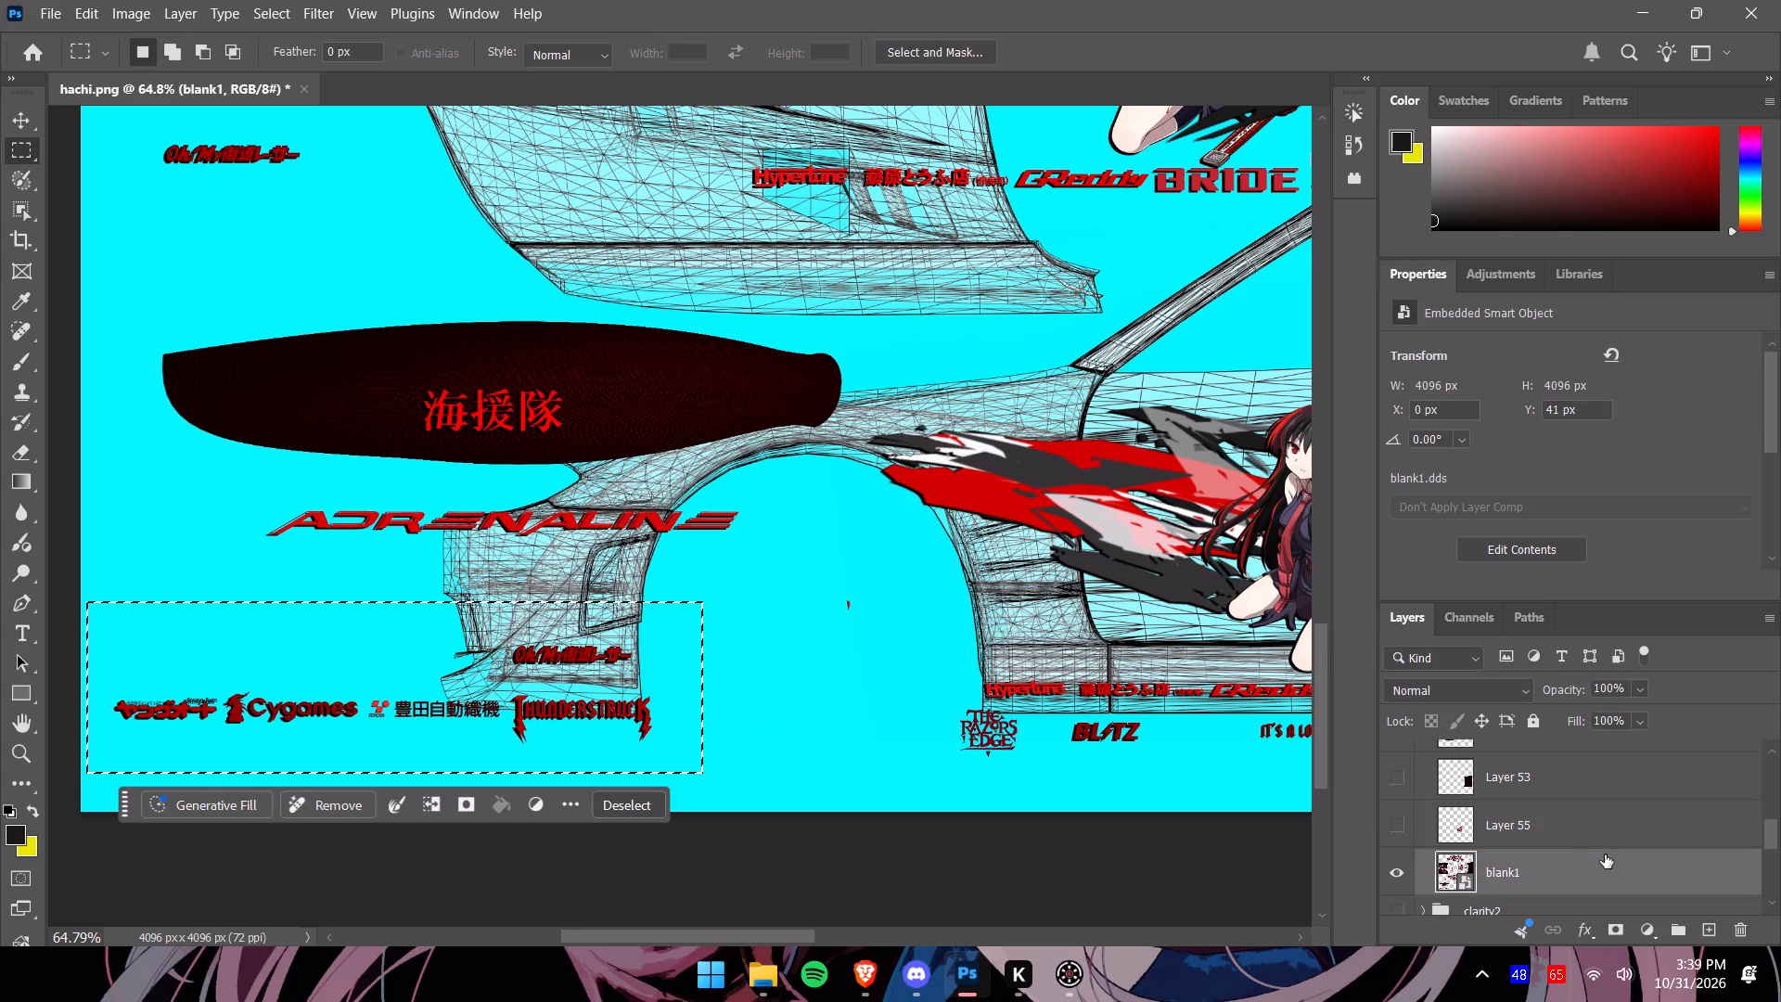
key("ctrl+c")
key("ctrl+v")
scroll(1594, 855, "down", 1)
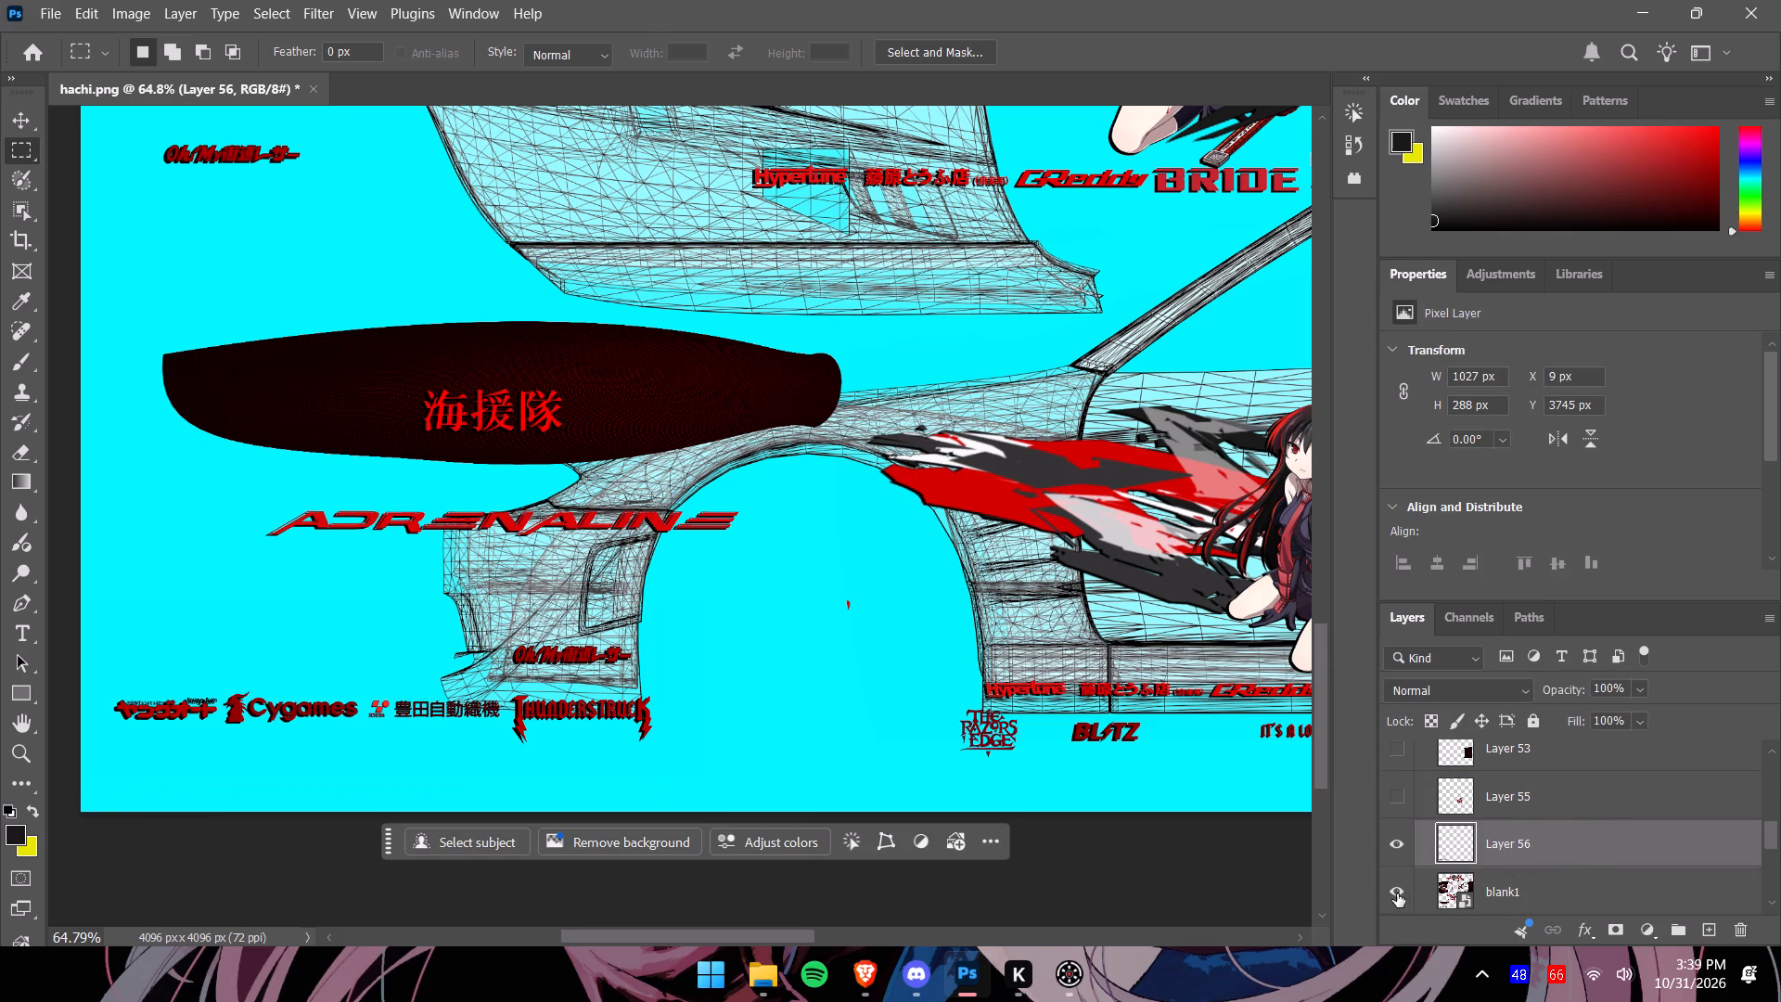
Hide blank1 and move the copied logo row onto the rear bumper panel above the plate recess, at about X 2665, Y 645 px.
left_click(1395, 893)
scroll(570, 572, "down", 4, "alt")
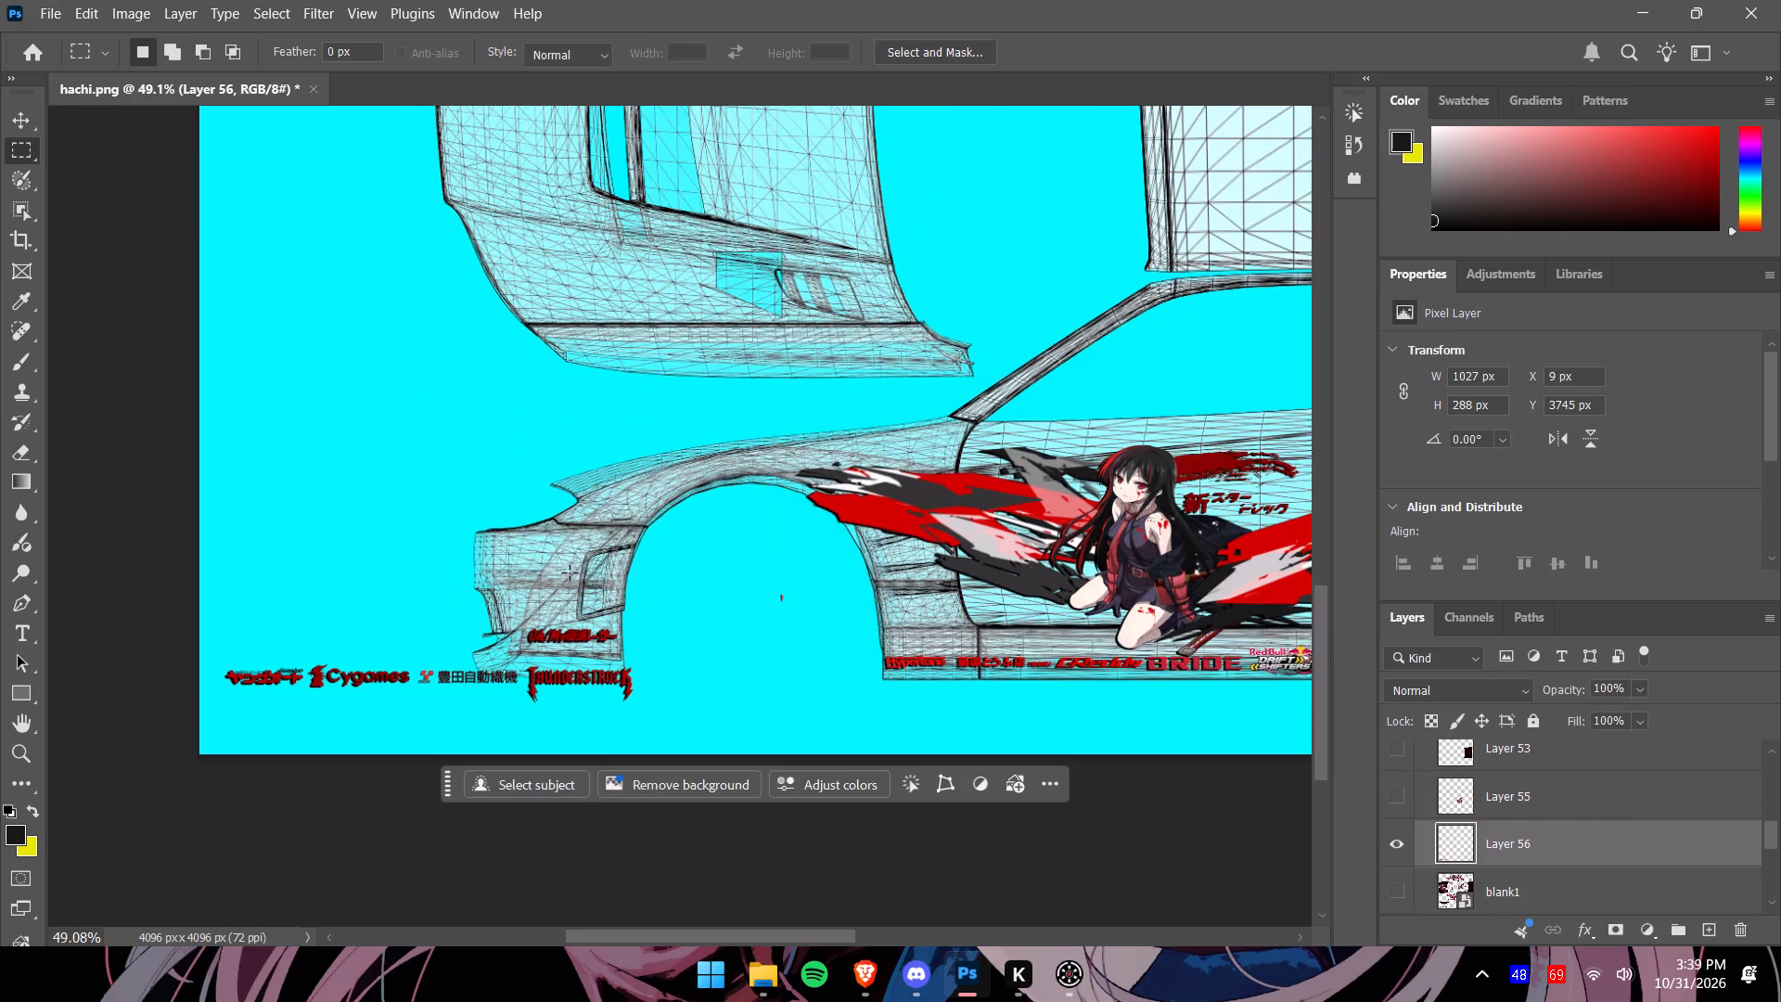
scroll(570, 572, "down", 2, "alt")
left_click(12, 121)
left_click(469, 590)
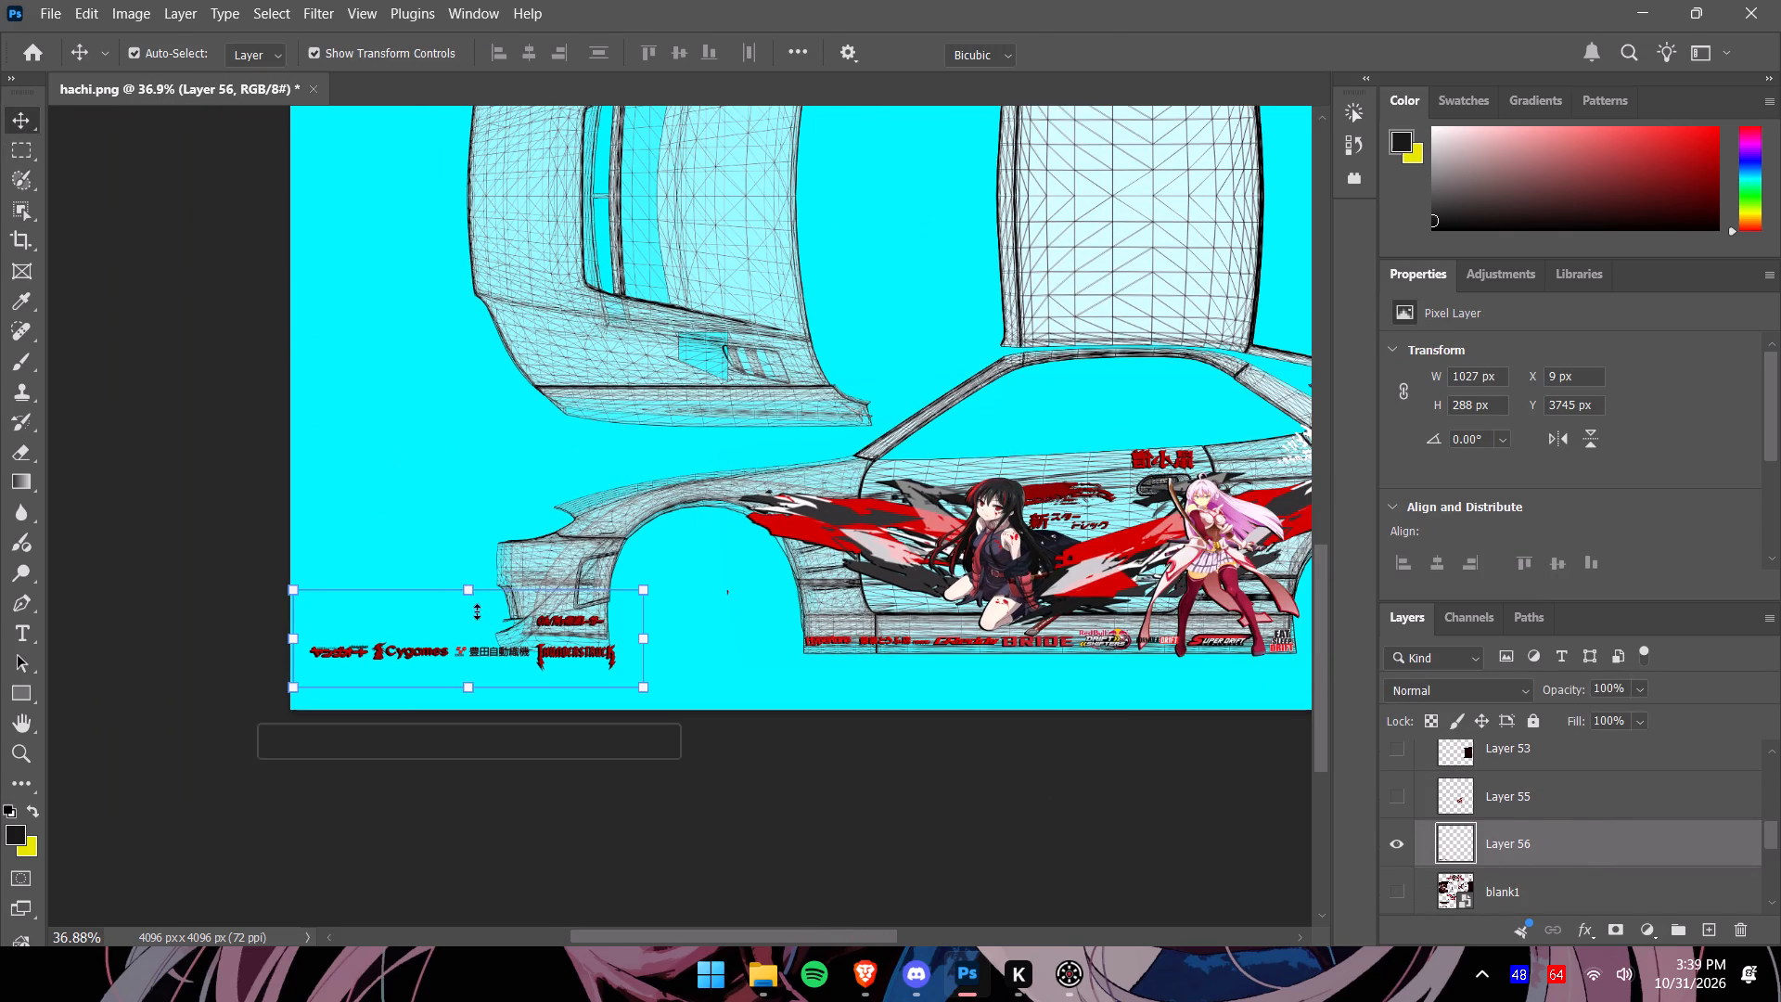
left_click_drag(481, 646, 1123, 217)
left_click_drag(806, 938, 950, 933)
left_click_drag(1326, 709, 1335, 585)
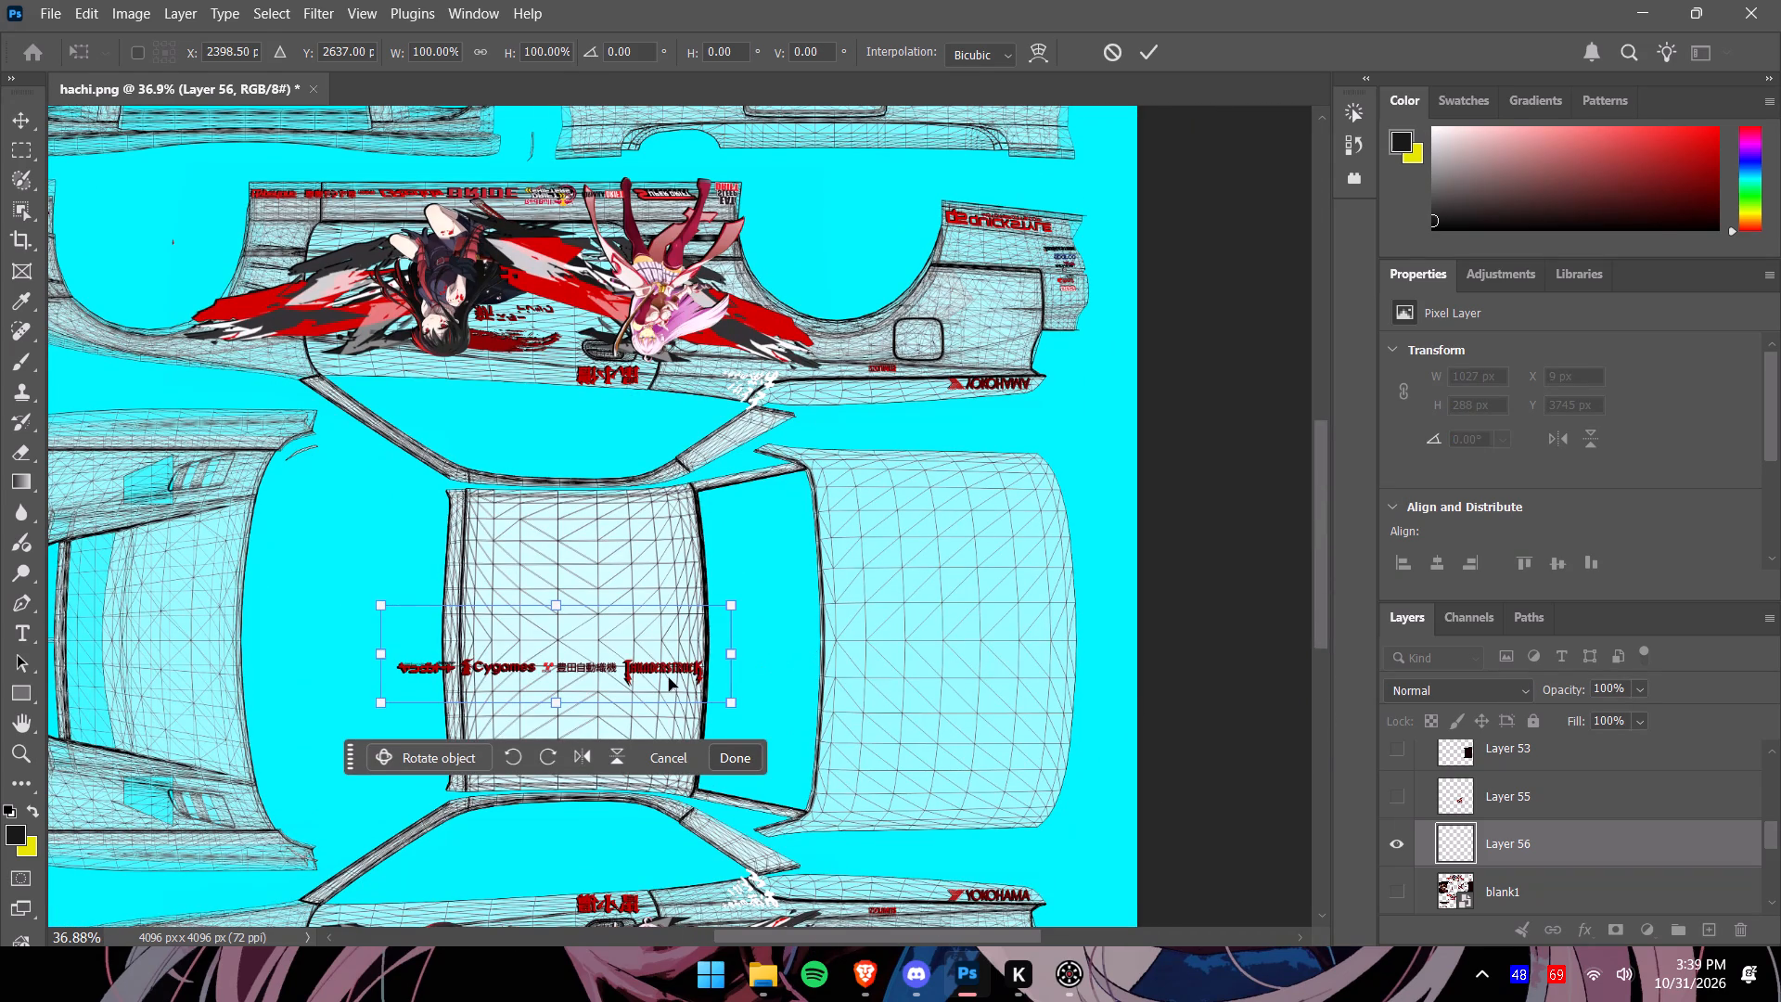
left_click_drag(668, 668, 926, 319)
left_click(557, 602)
left_click_drag(609, 664, 841, 172)
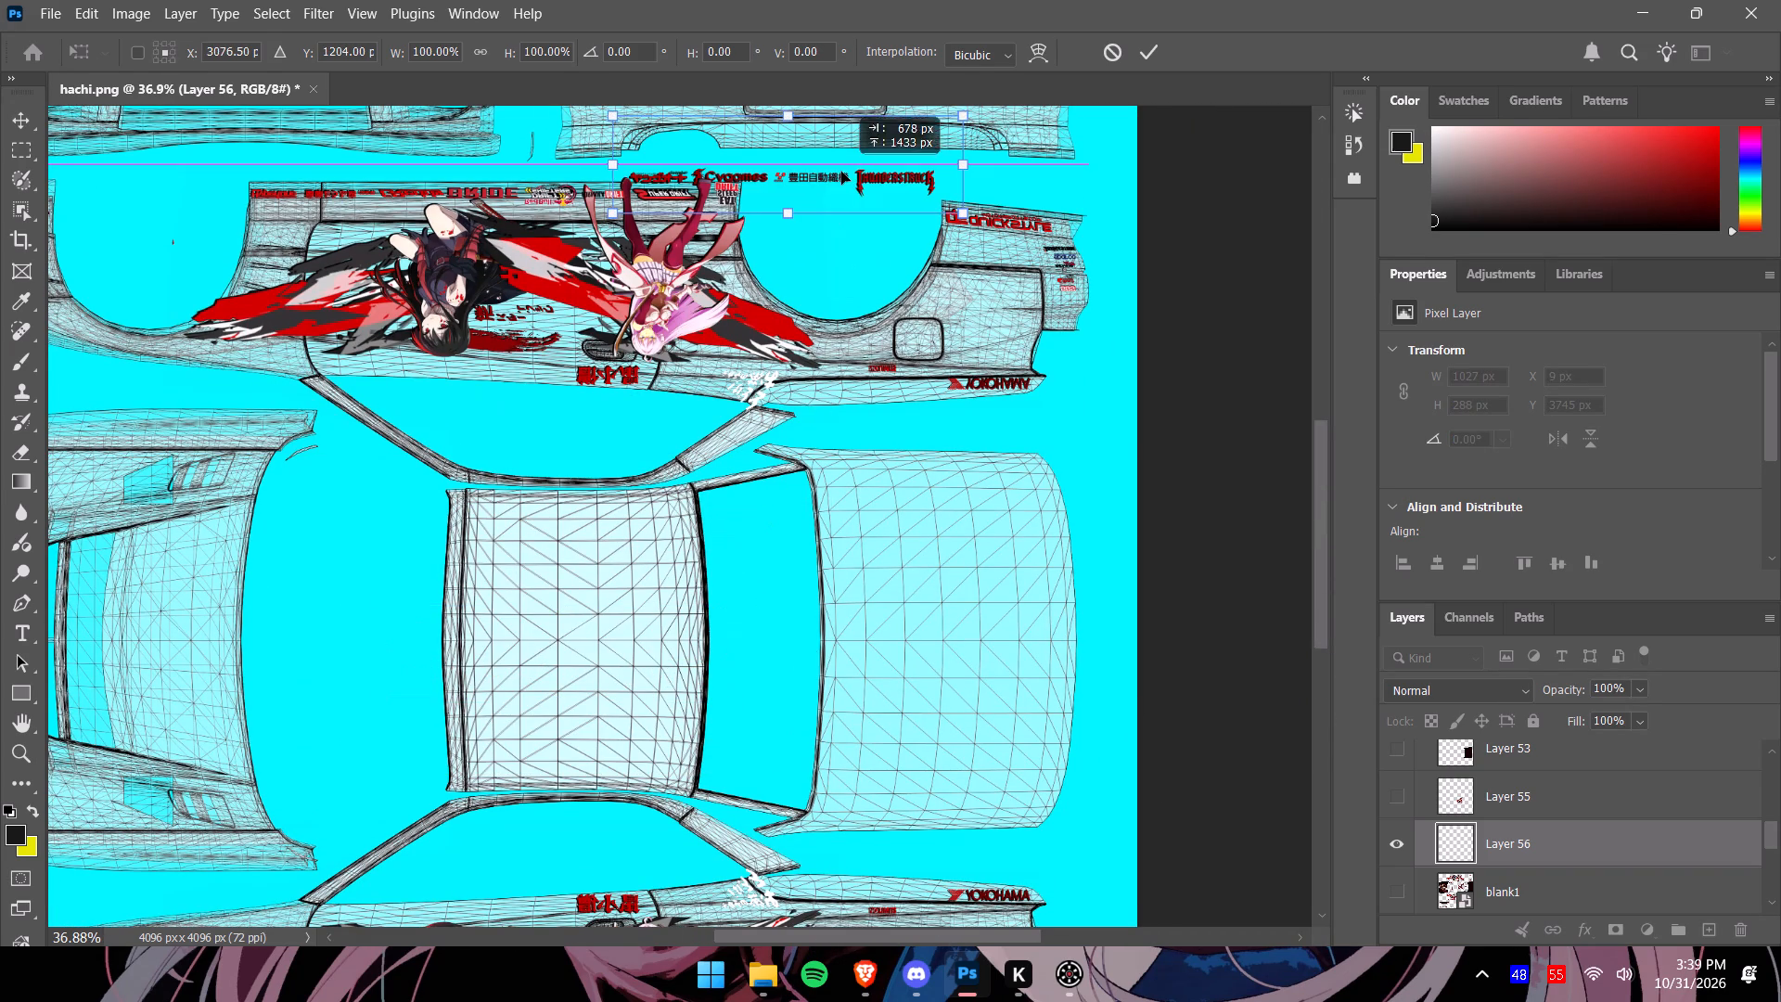
left_click_drag(841, 172, 842, 173)
left_click_drag(1318, 582, 1307, 491)
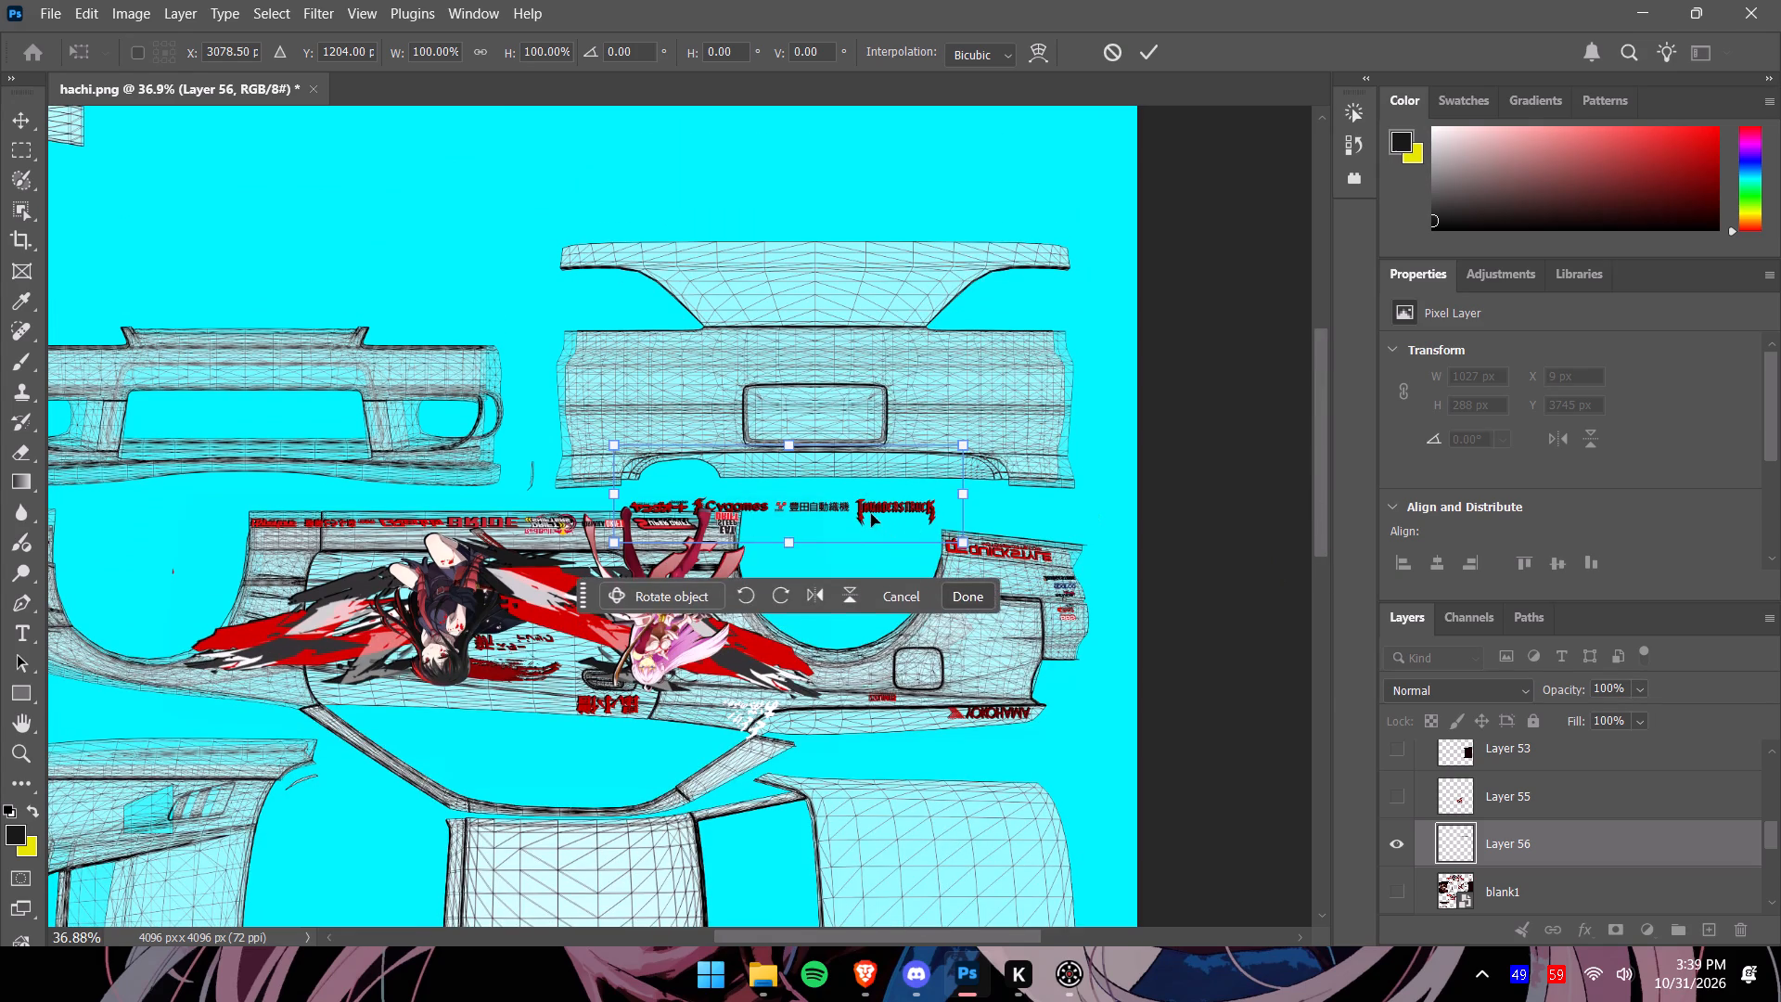
left_click_drag(871, 514, 884, 477)
left_click_drag(885, 511, 888, 392)
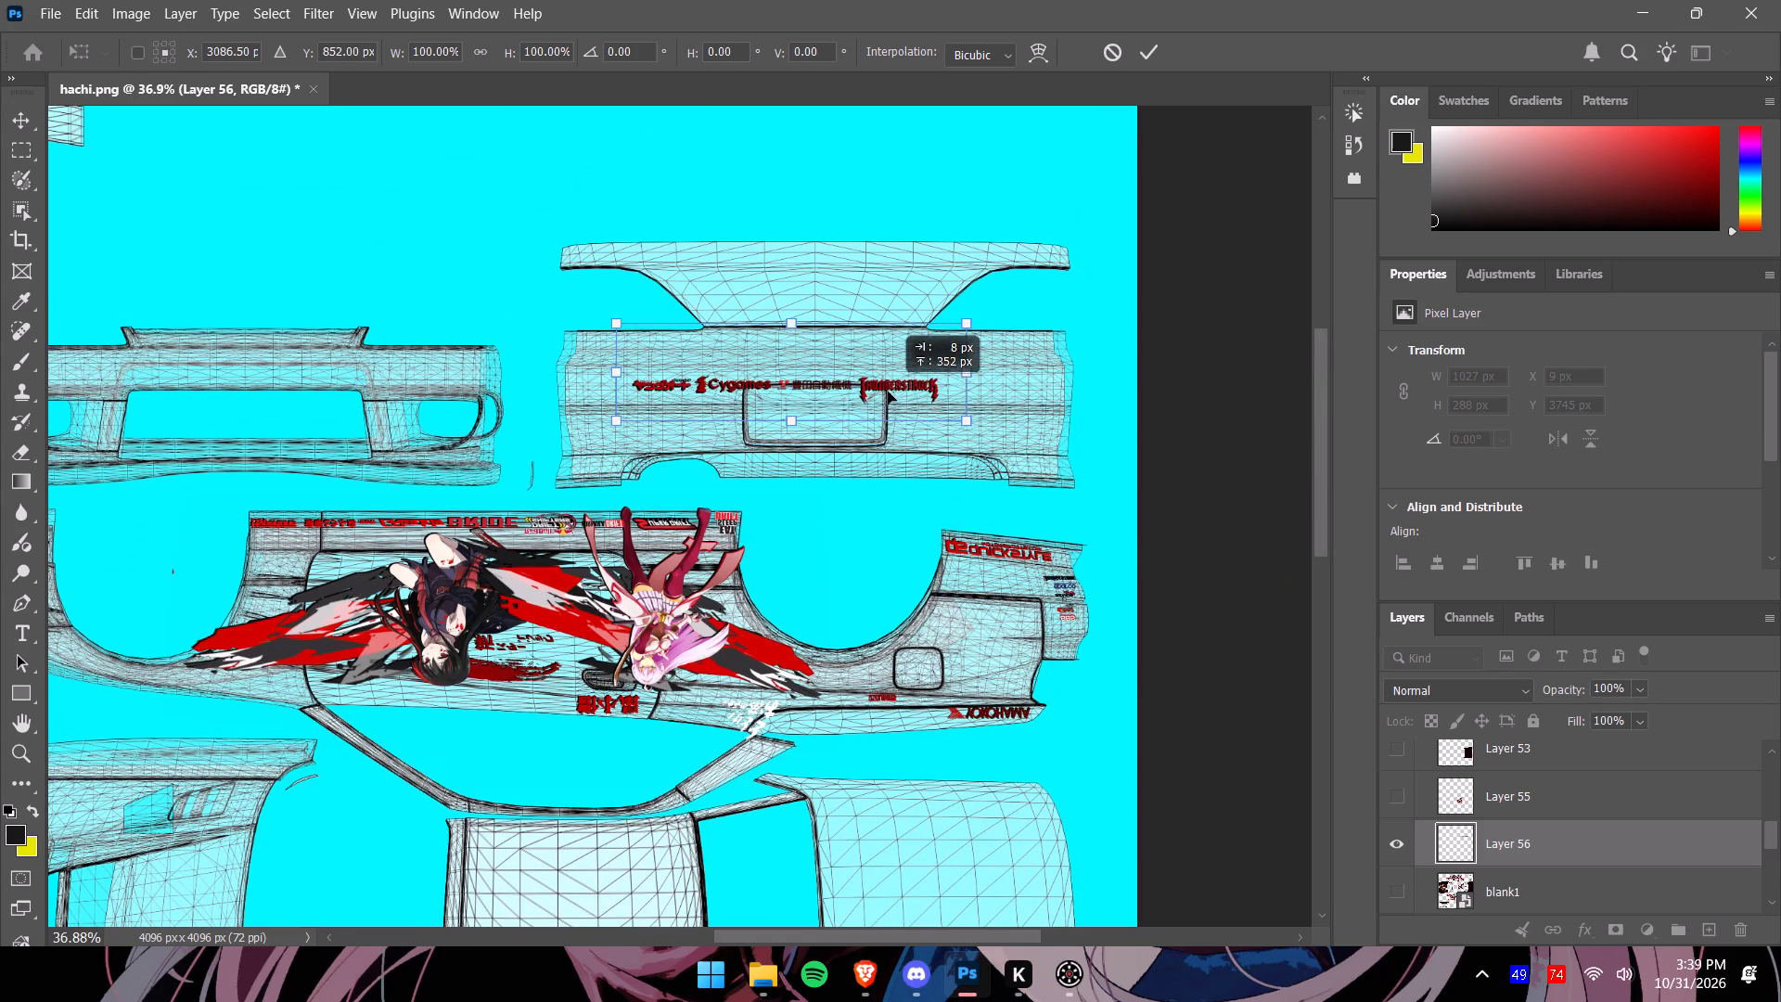
left_click_drag(888, 392, 902, 368)
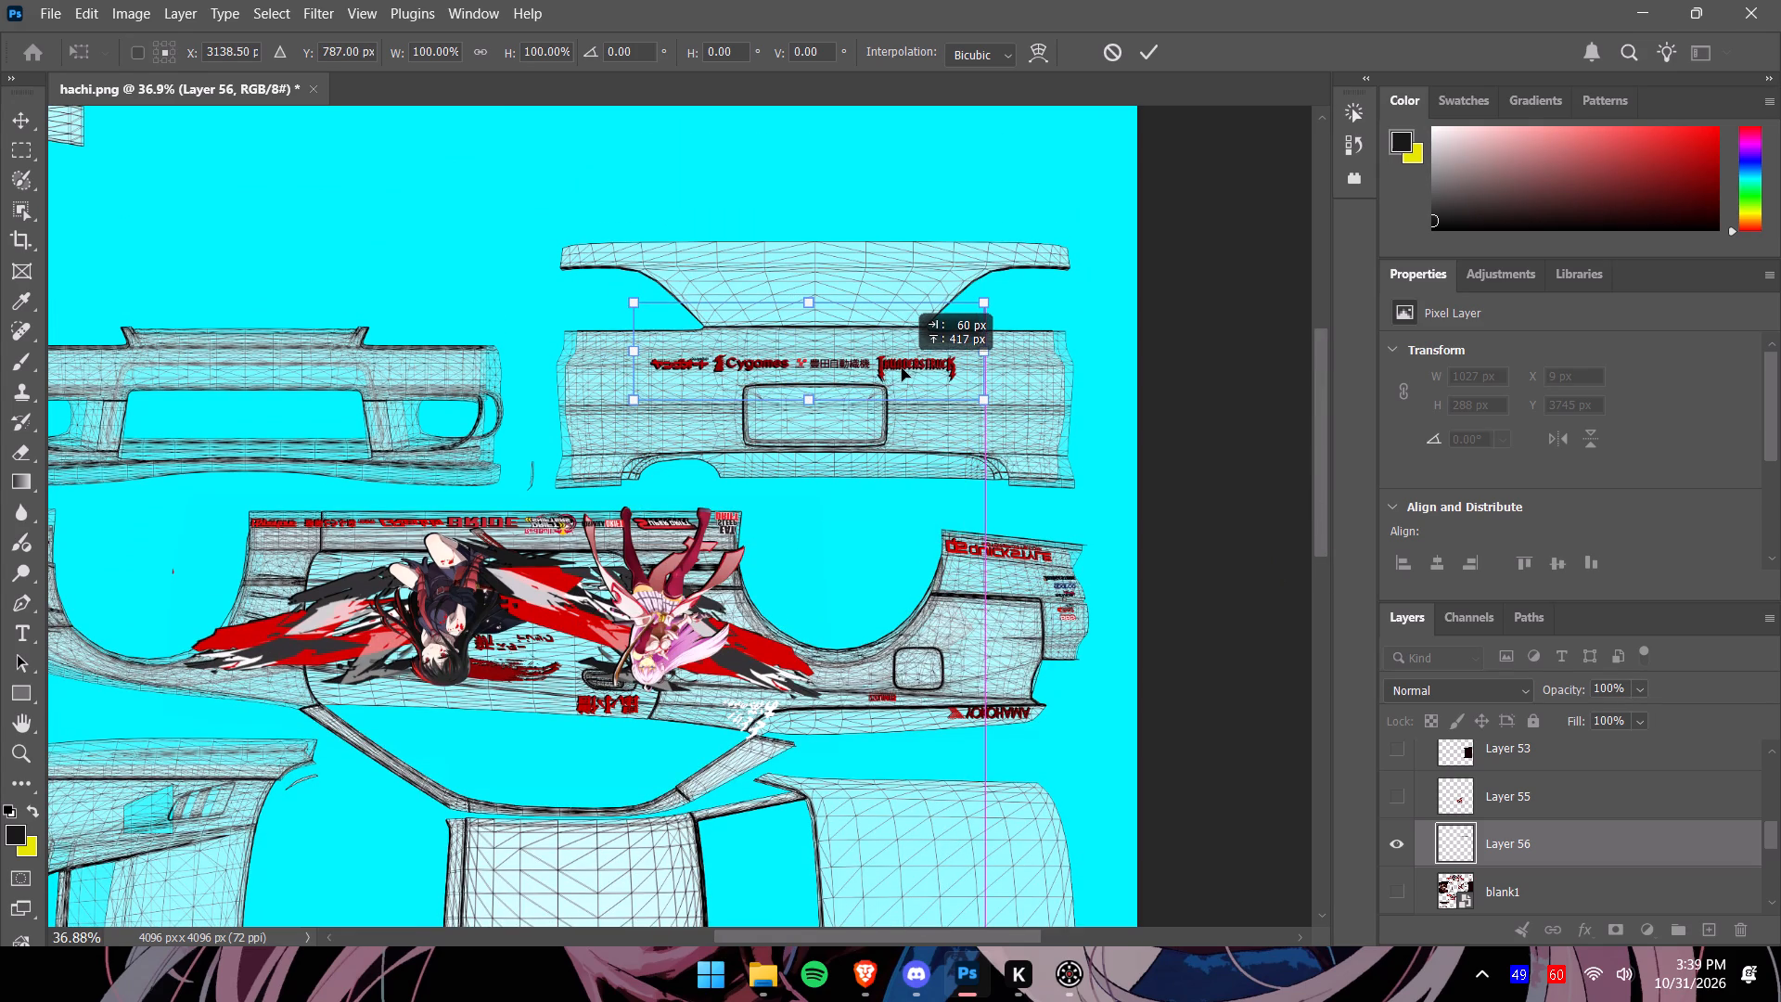
left_click_drag(902, 368, 905, 369)
left_click(971, 452)
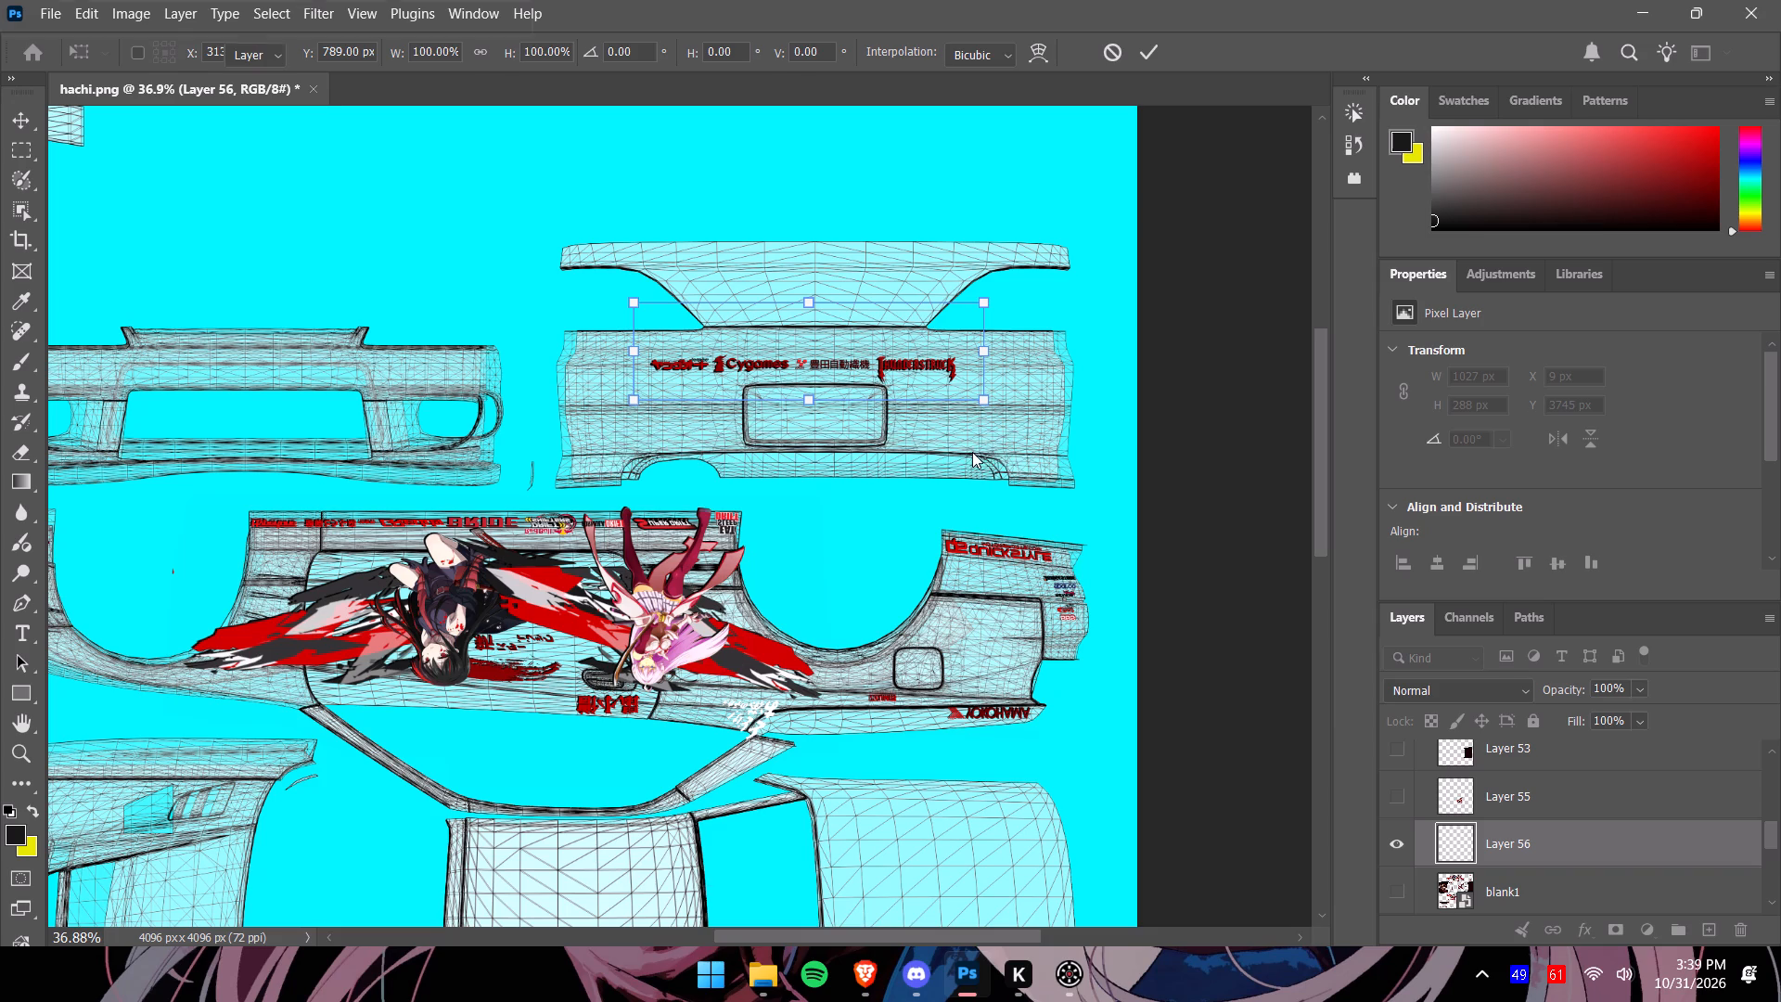
left_click(891, 366)
left_click_drag(891, 366, 905, 366)
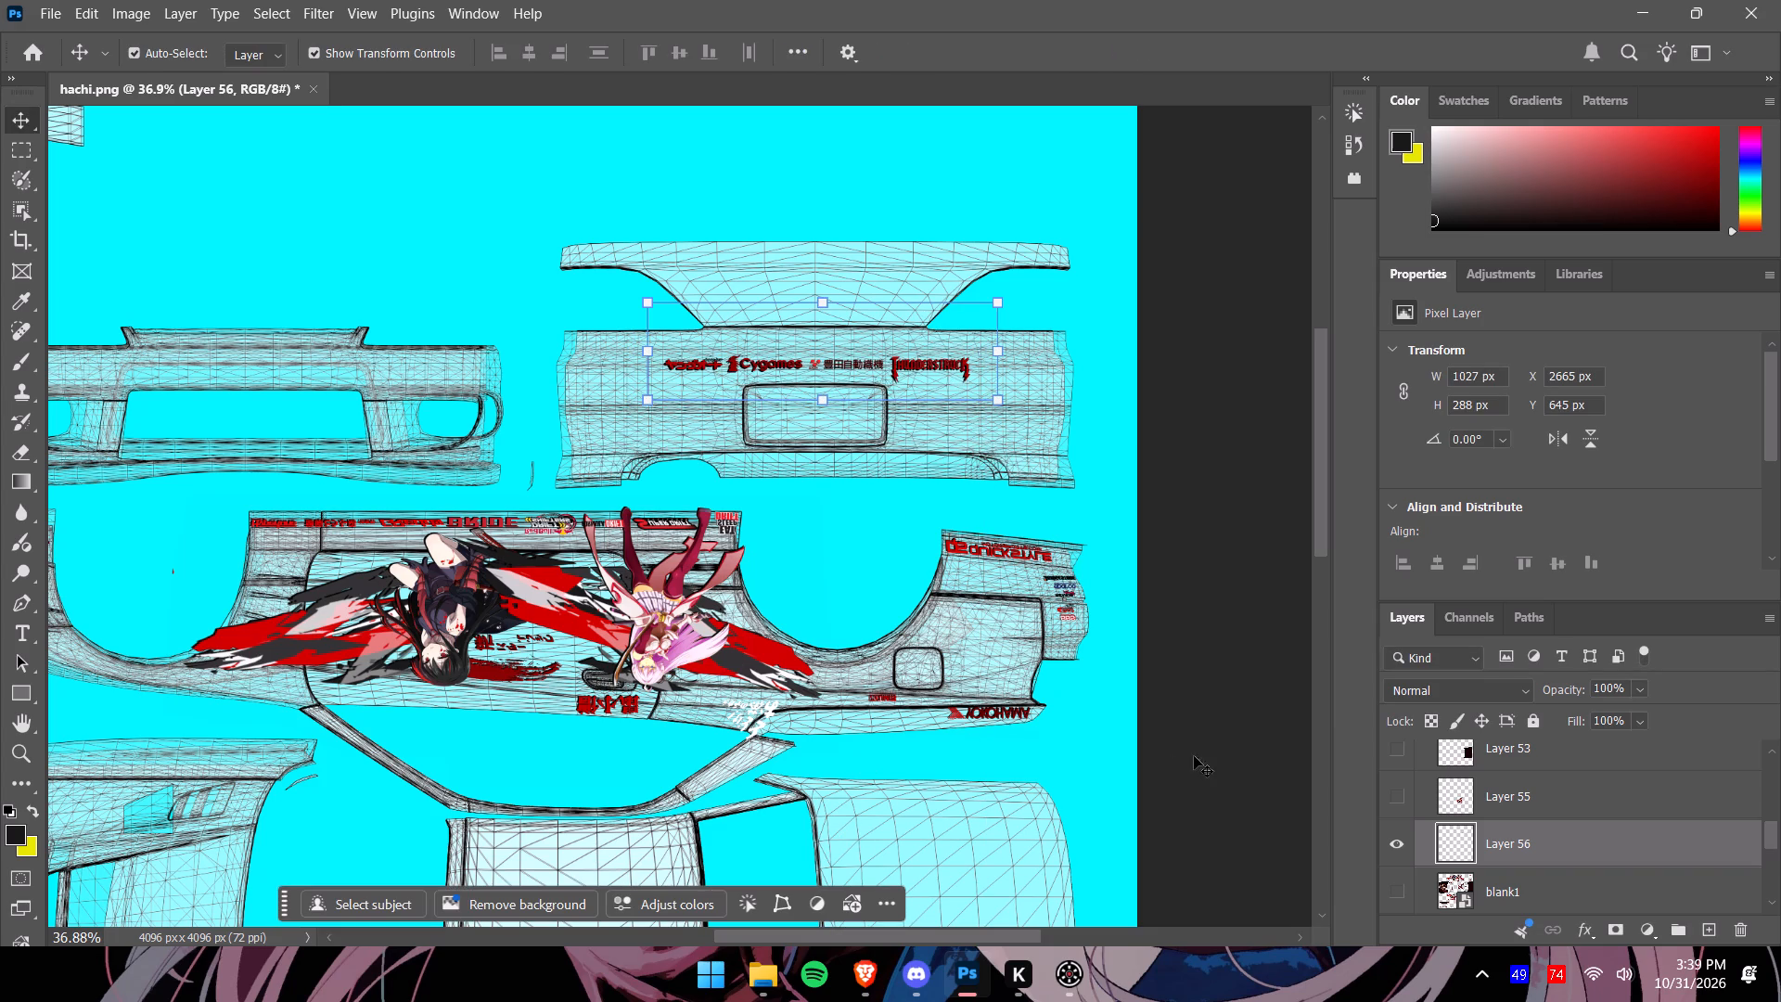
left_click(1207, 756)
Show blank1 again and copy its dark red 海援隊 panel to a new layer, about 1219 × 279 px.
scroll(1148, 680, "down", 4)
scroll(1147, 680, "down", 2, "alt")
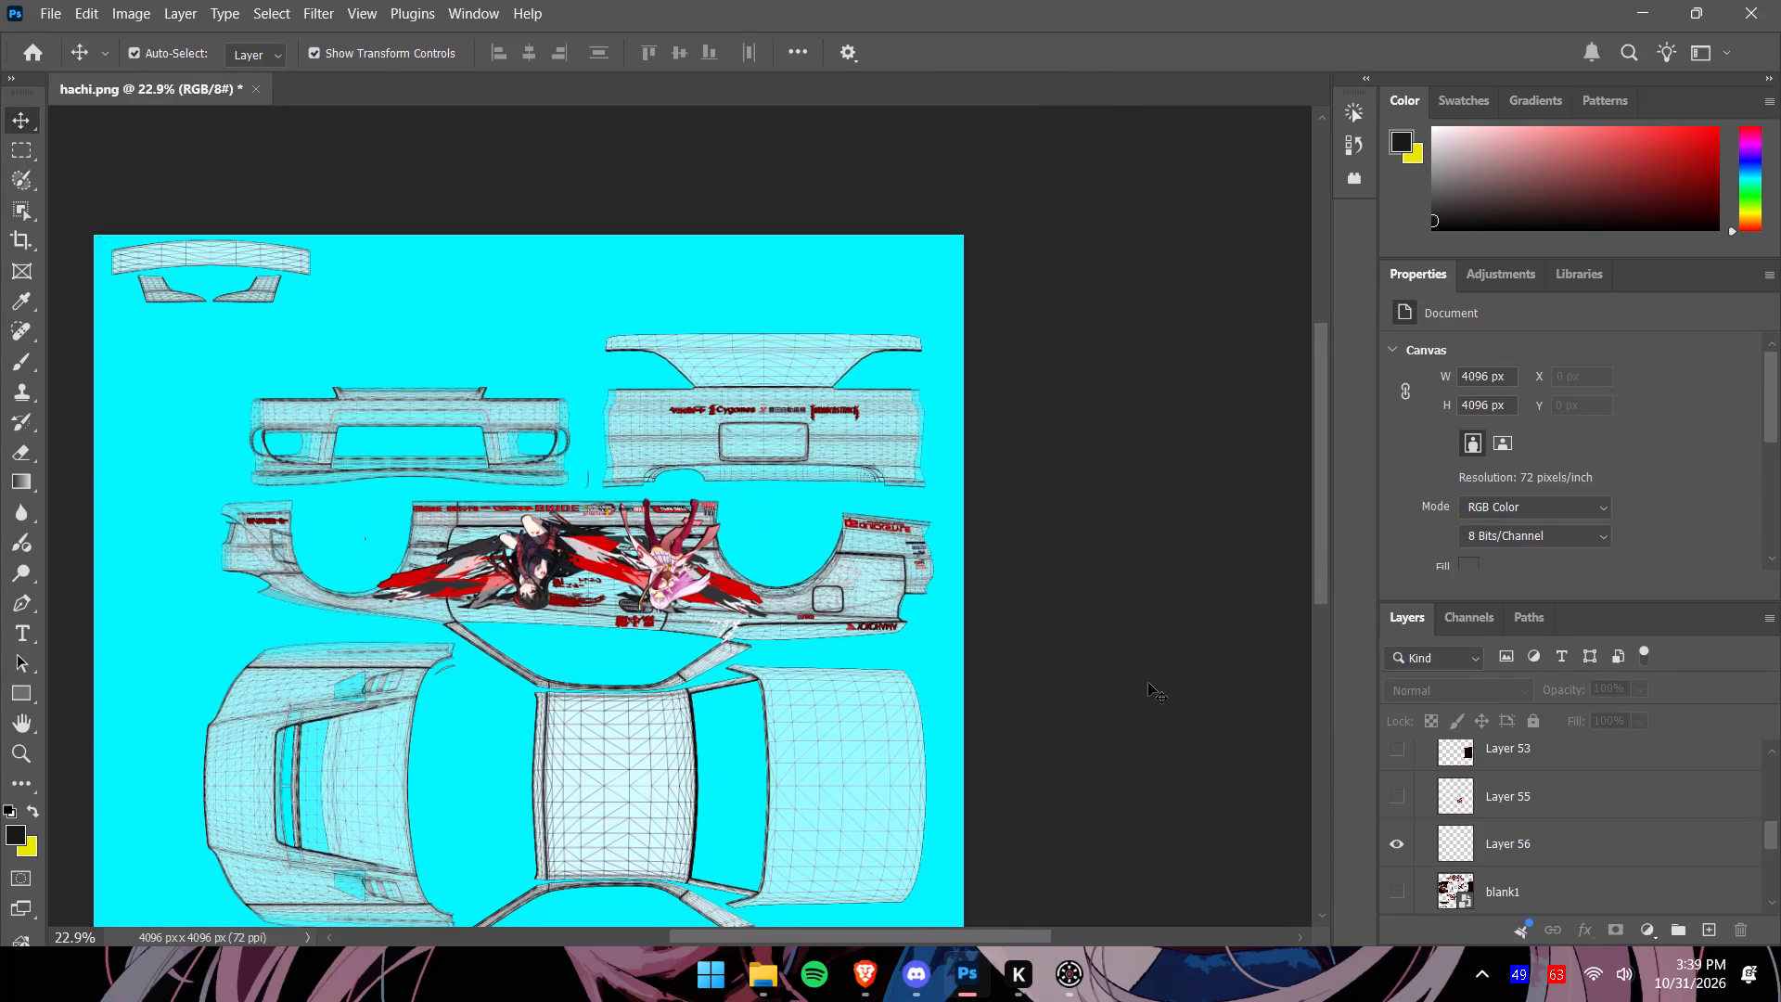
left_click_drag(1324, 574, 1313, 609)
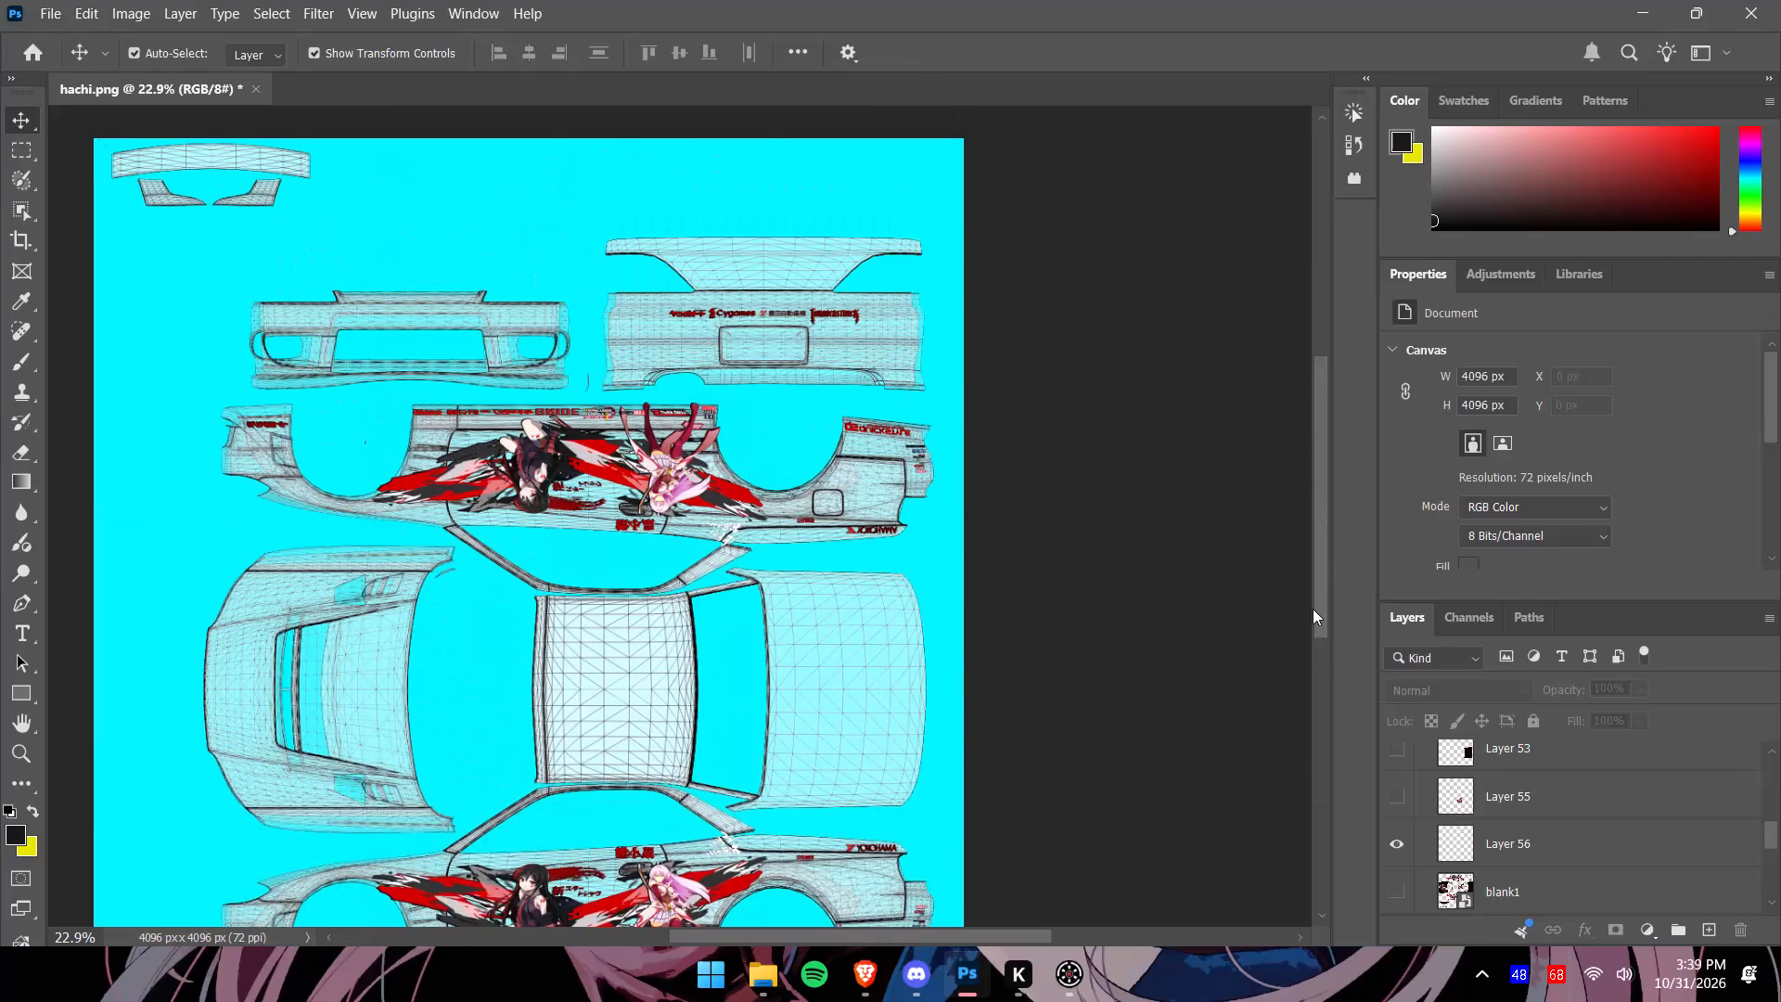
left_click_drag(1313, 609, 1325, 782)
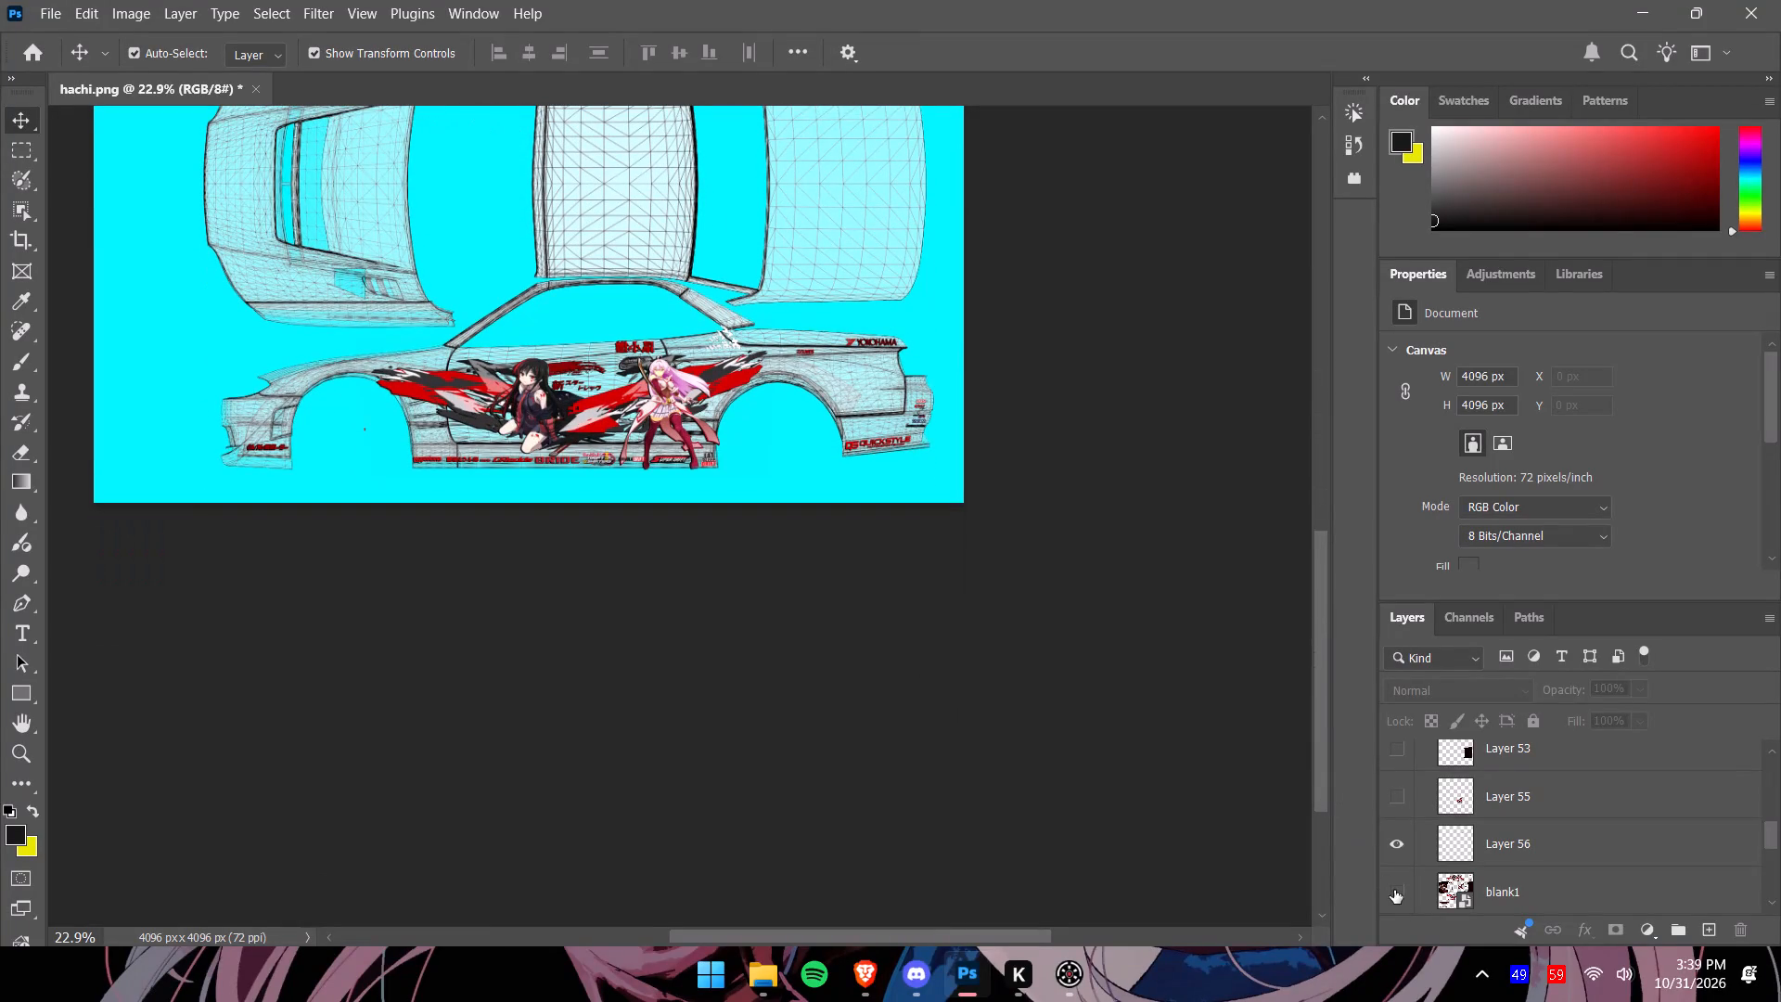
left_click(1395, 890)
left_click_drag(890, 938, 766, 947)
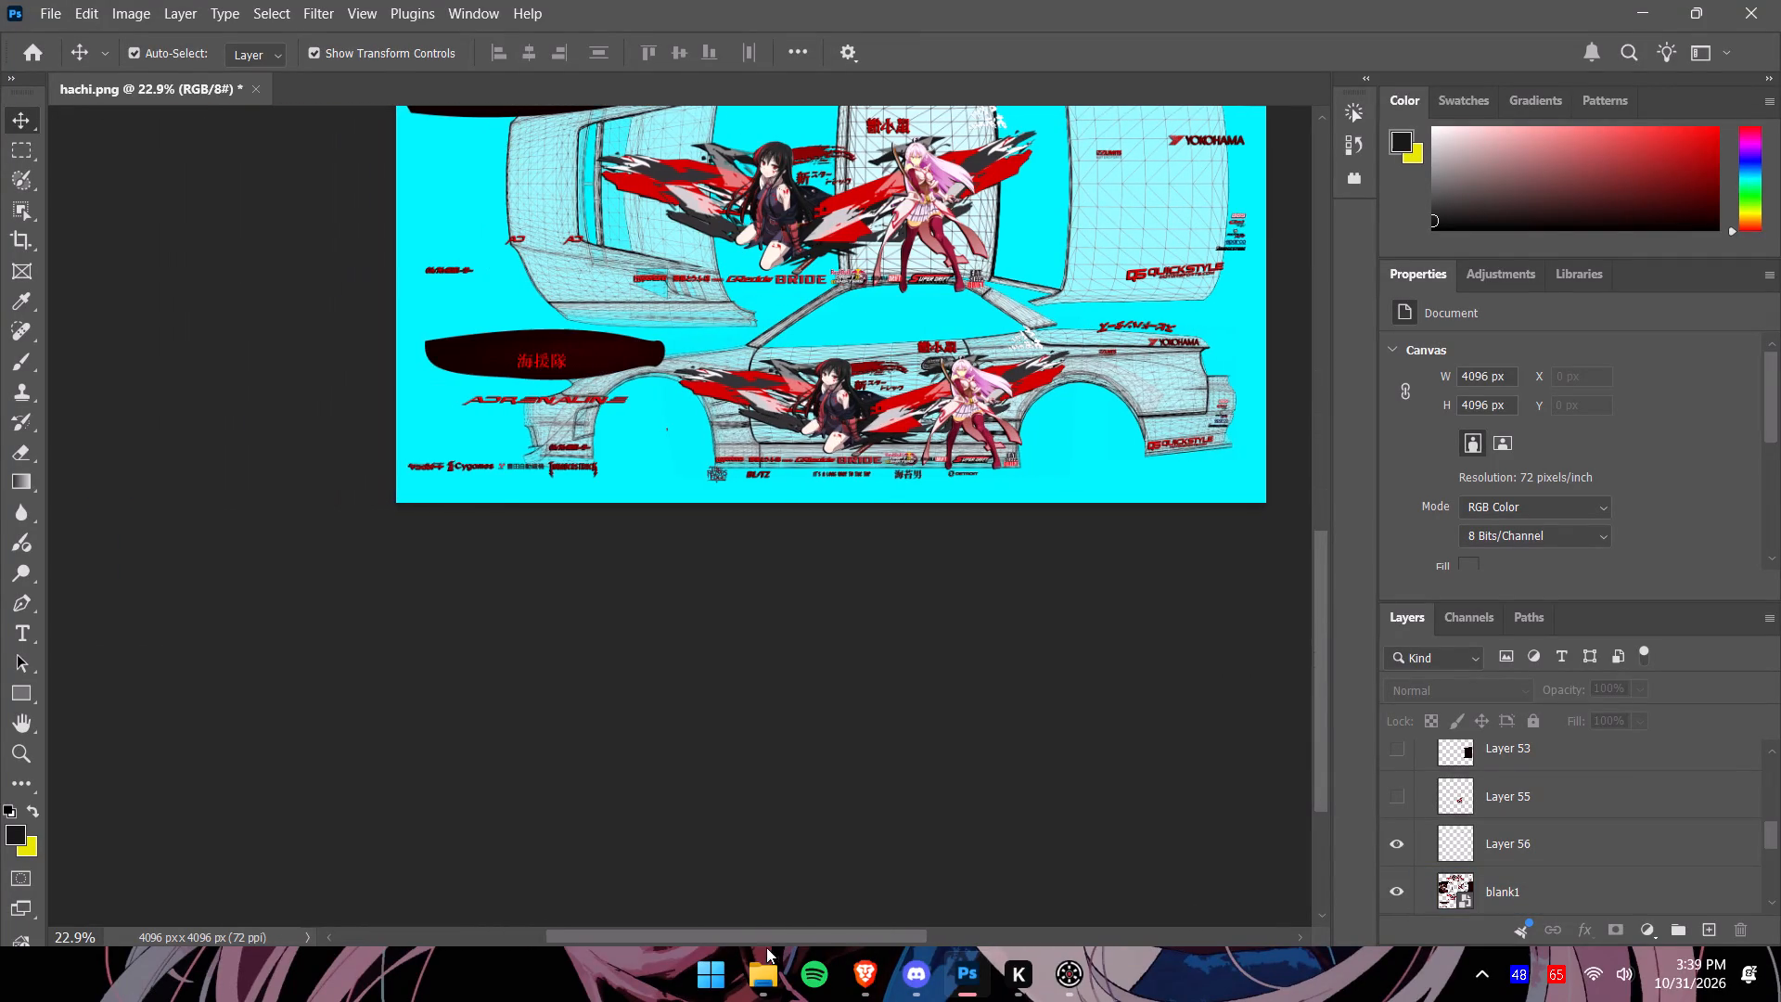
left_click_drag(766, 947, 769, 945)
scroll(669, 473, "up", 4, "alt")
scroll(640, 399, "up", 3, "alt")
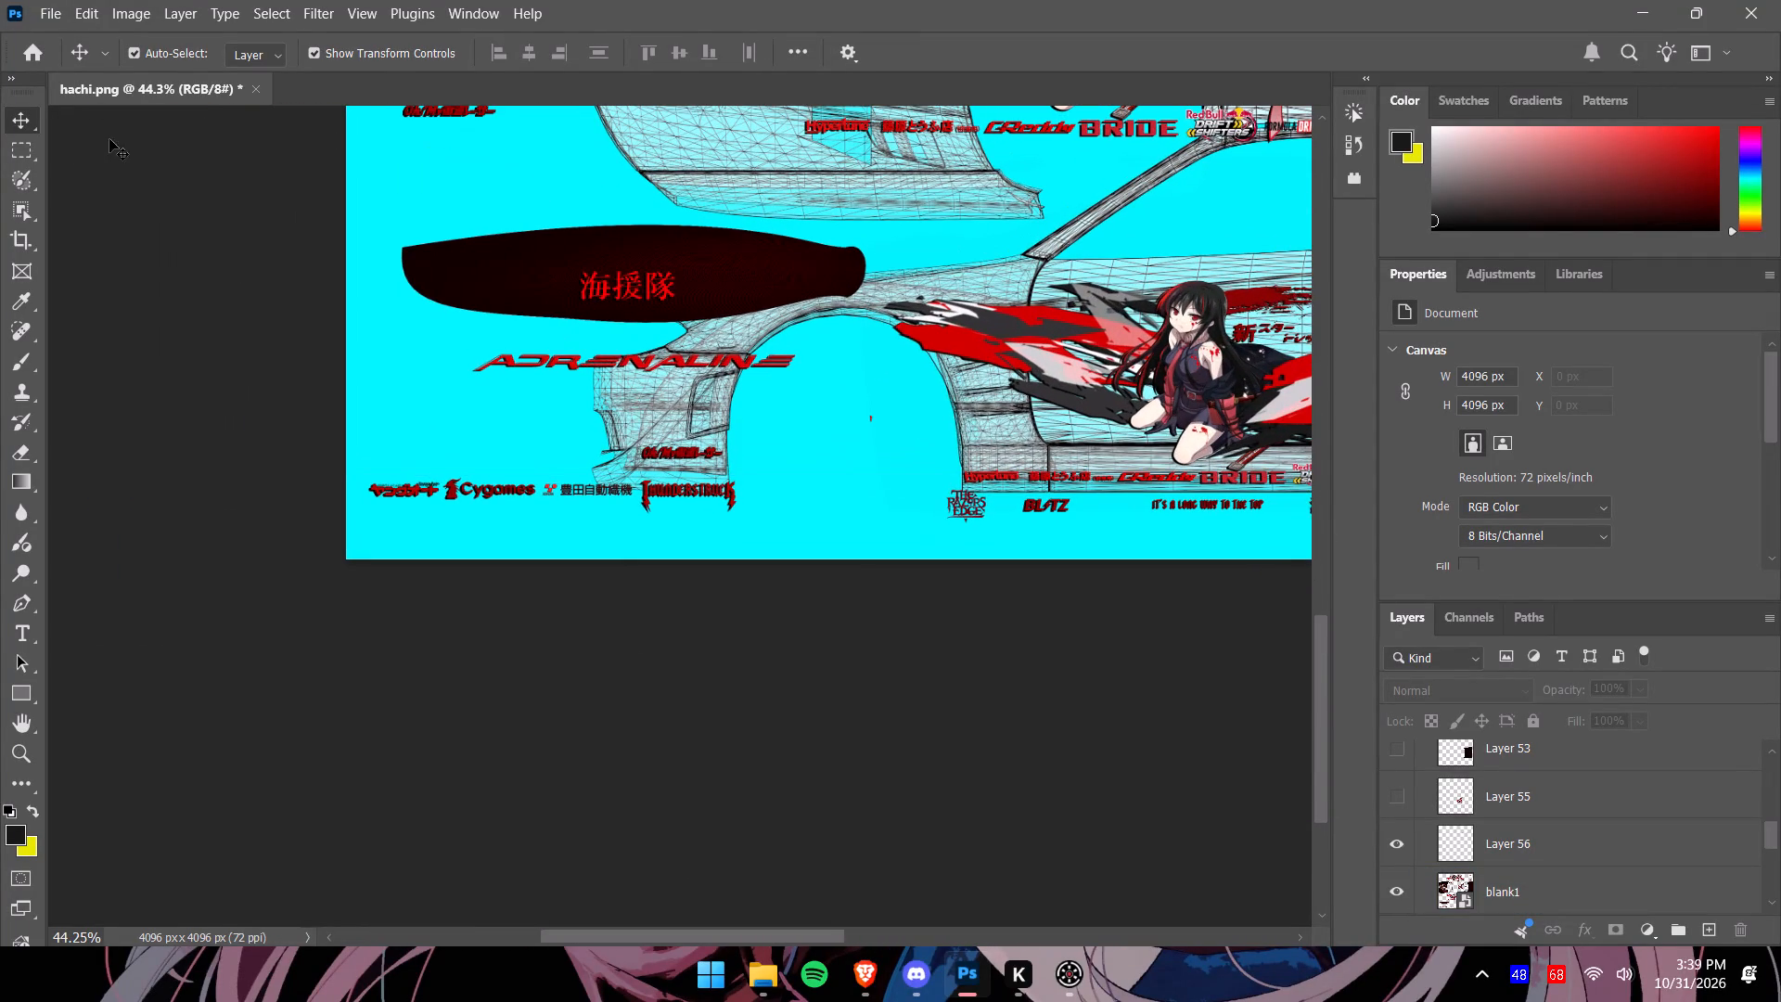
left_click(18, 154)
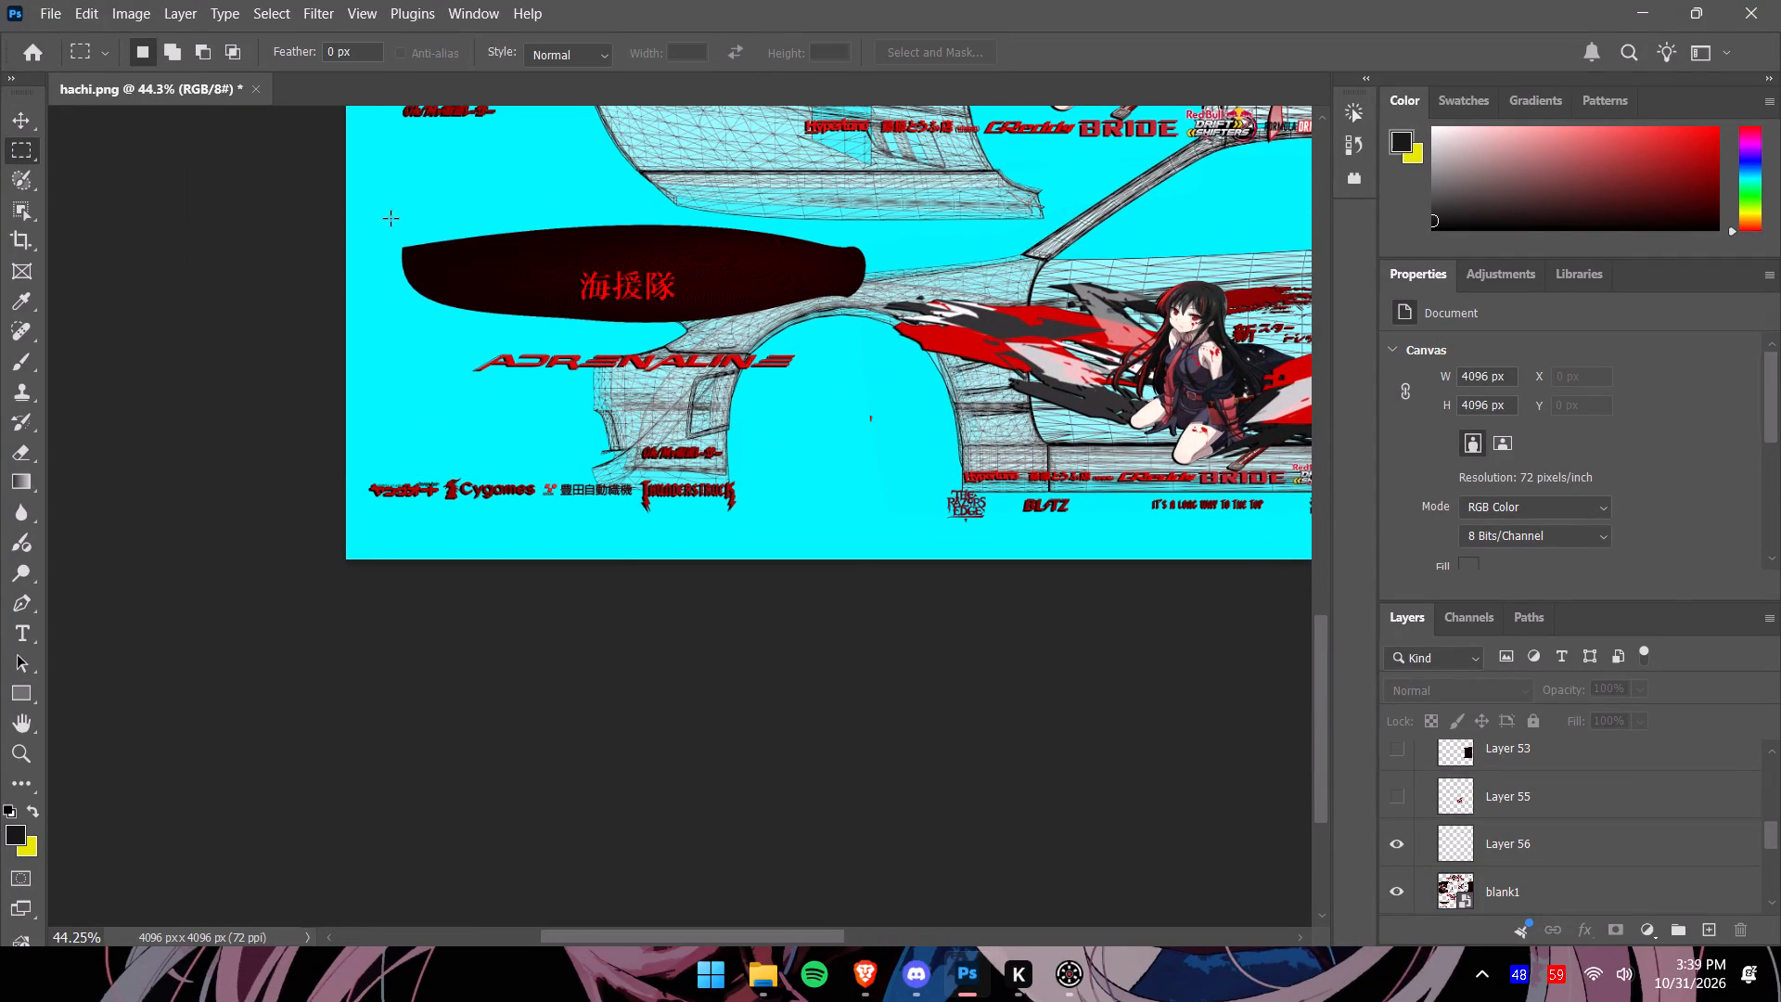
left_click_drag(380, 213, 879, 321)
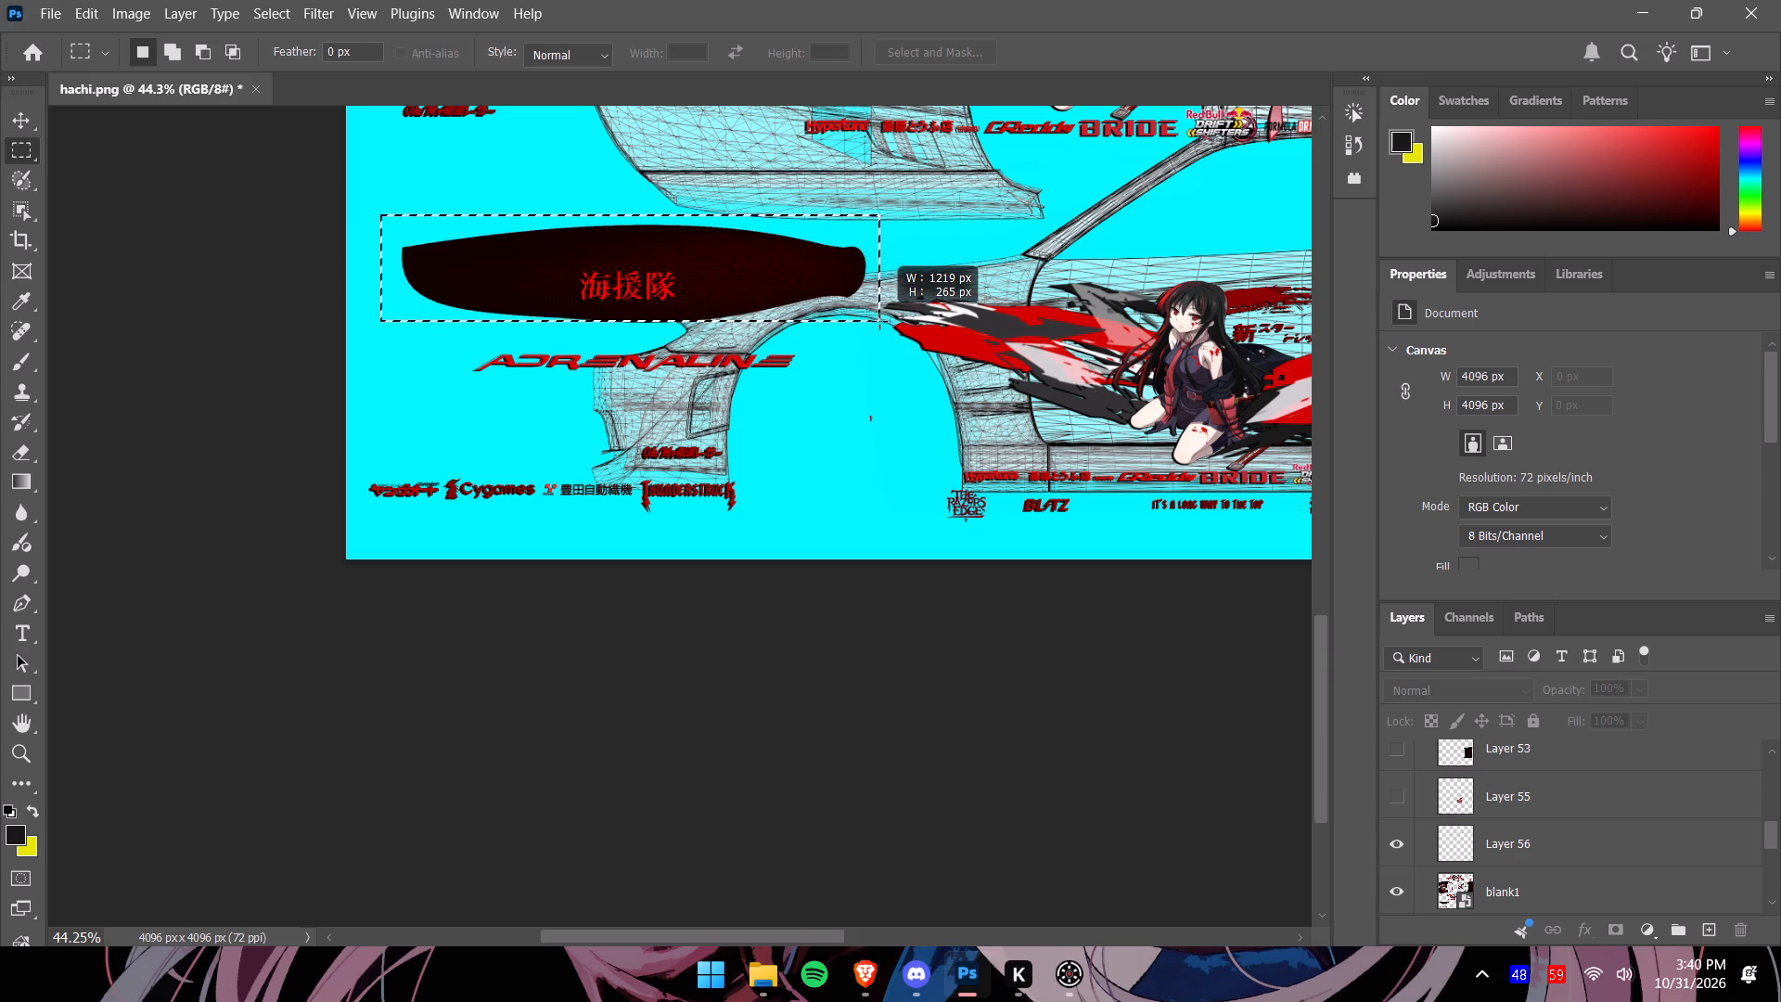
left_click_drag(879, 321, 879, 327)
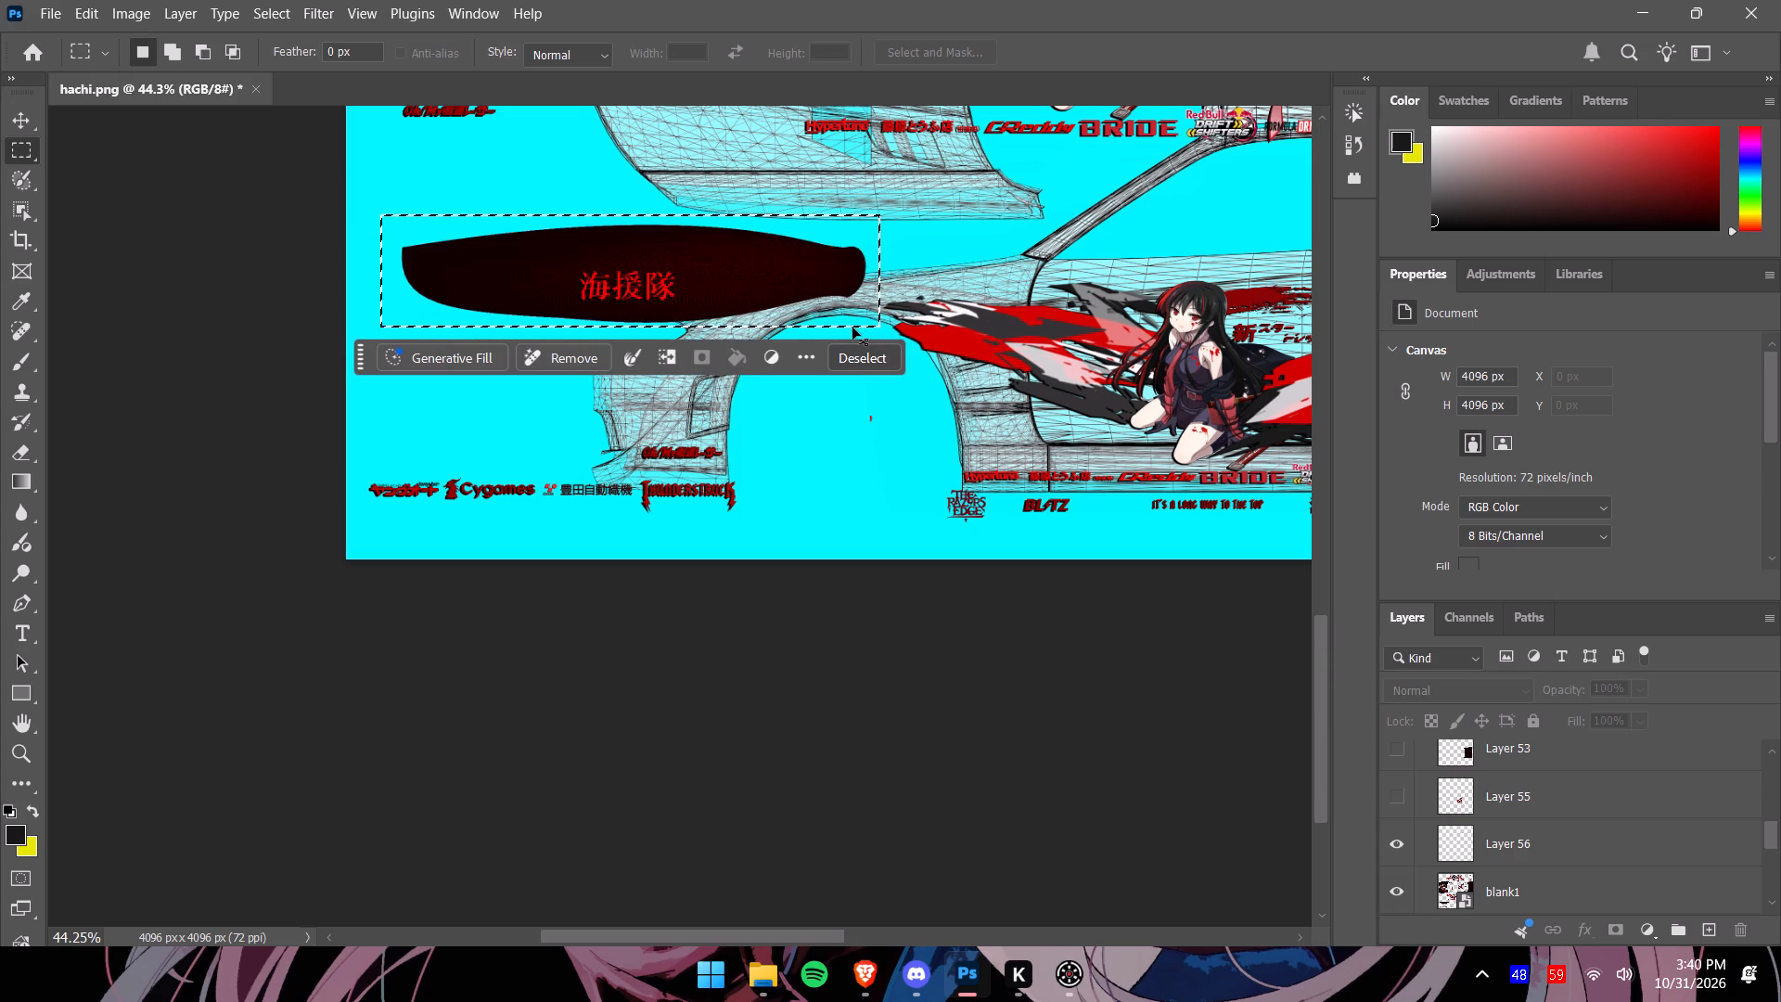
left_click(1522, 890)
key("ctrl+c")
key("ctrl+v")
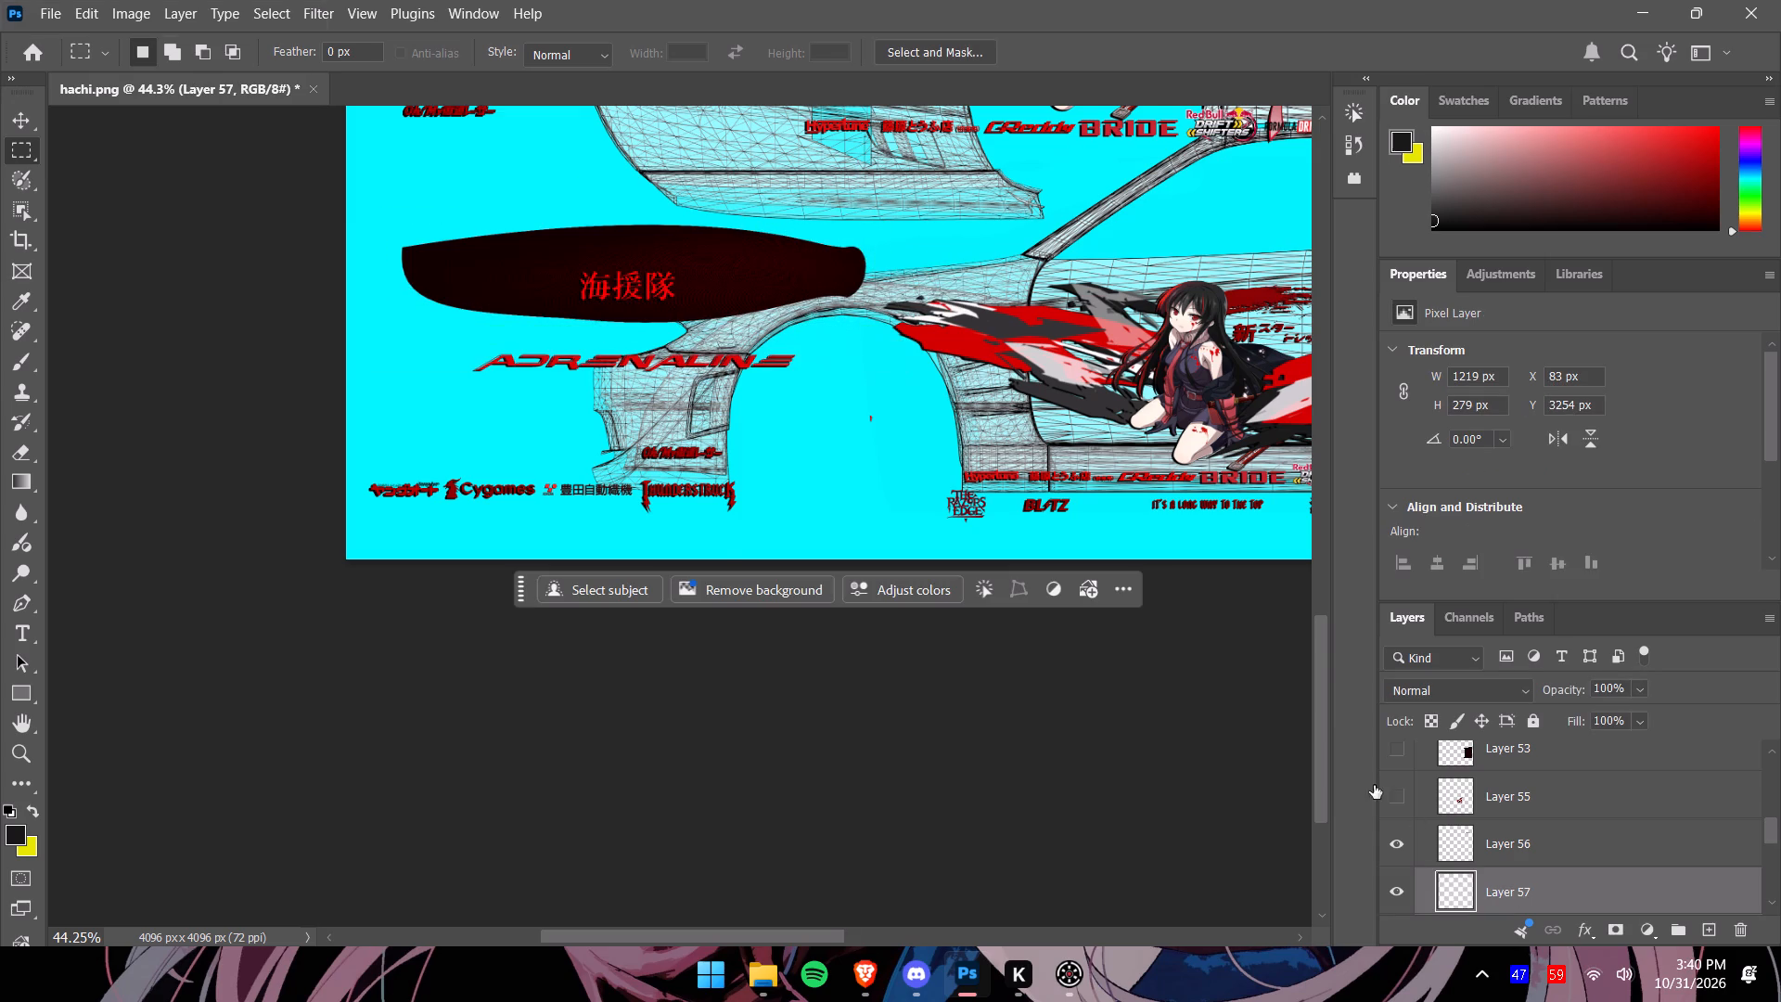
Hide blank1 and move the copied dark red 海援隊 panel onto the trunk piece above the rear bumper, at about X 3178, Y 582 px.
left_click(18, 130)
scroll(1450, 865, "down", 2)
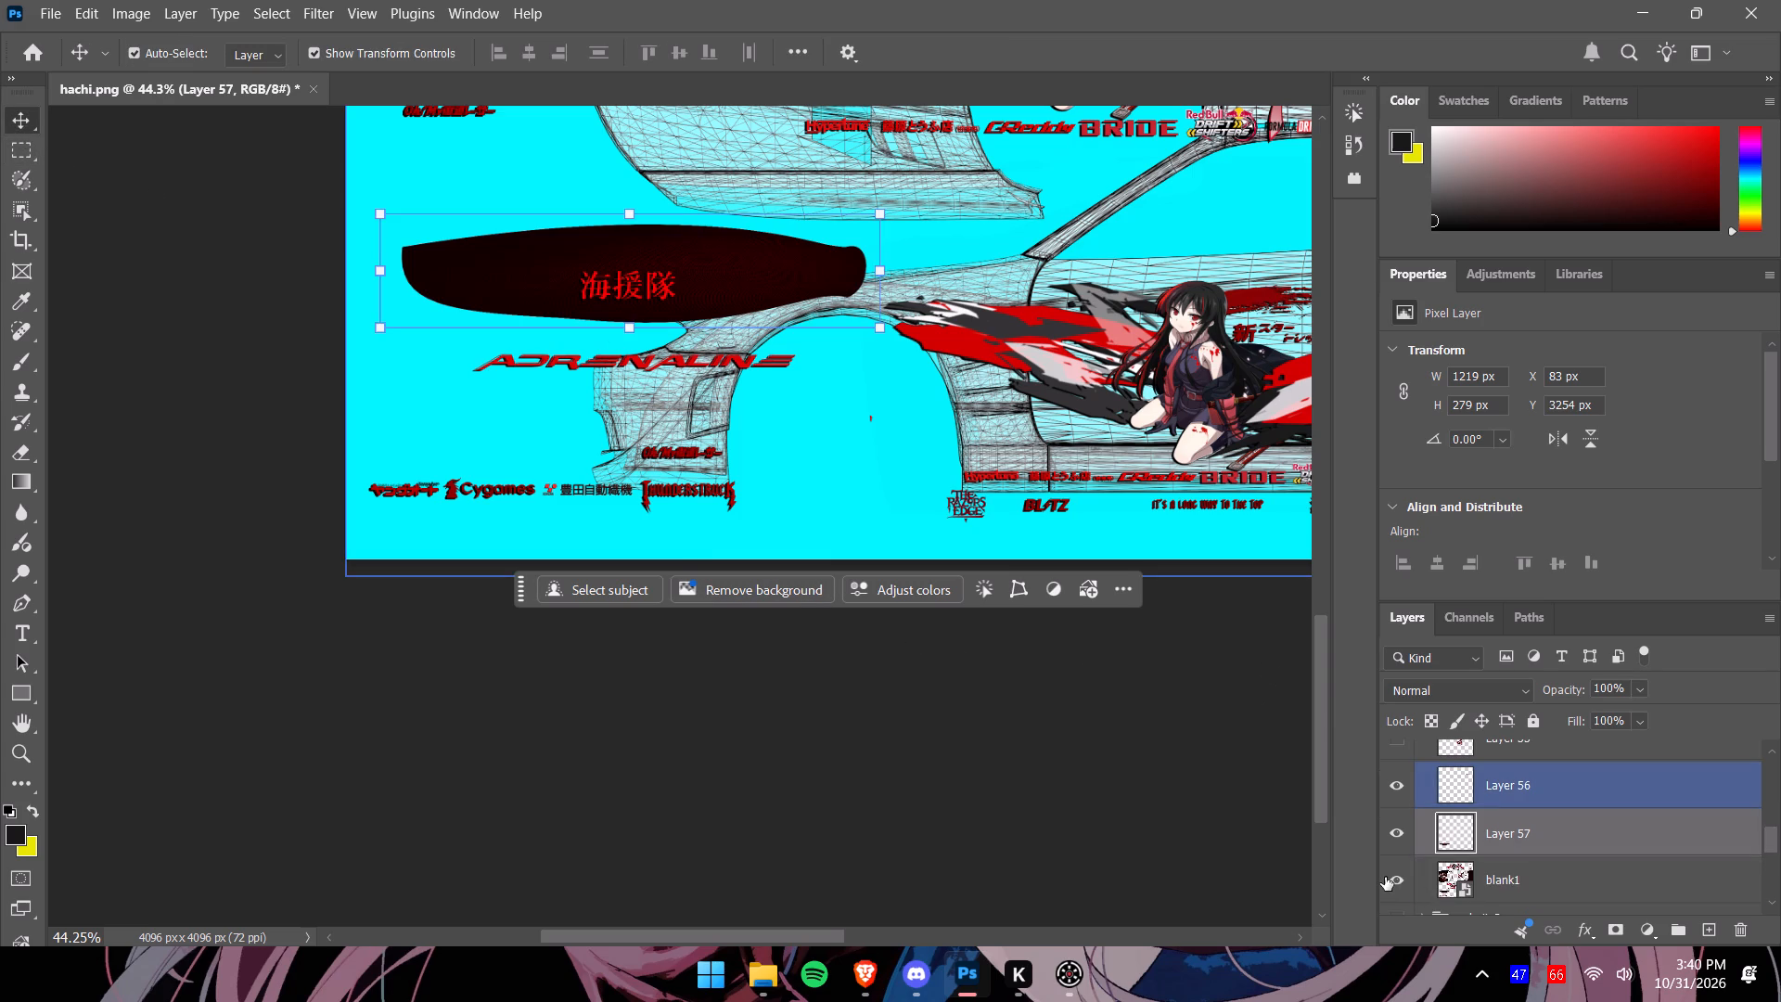
left_click(1385, 877)
left_click_drag(1326, 667, 1318, 597)
scroll(1116, 519, "down", 5, "alt")
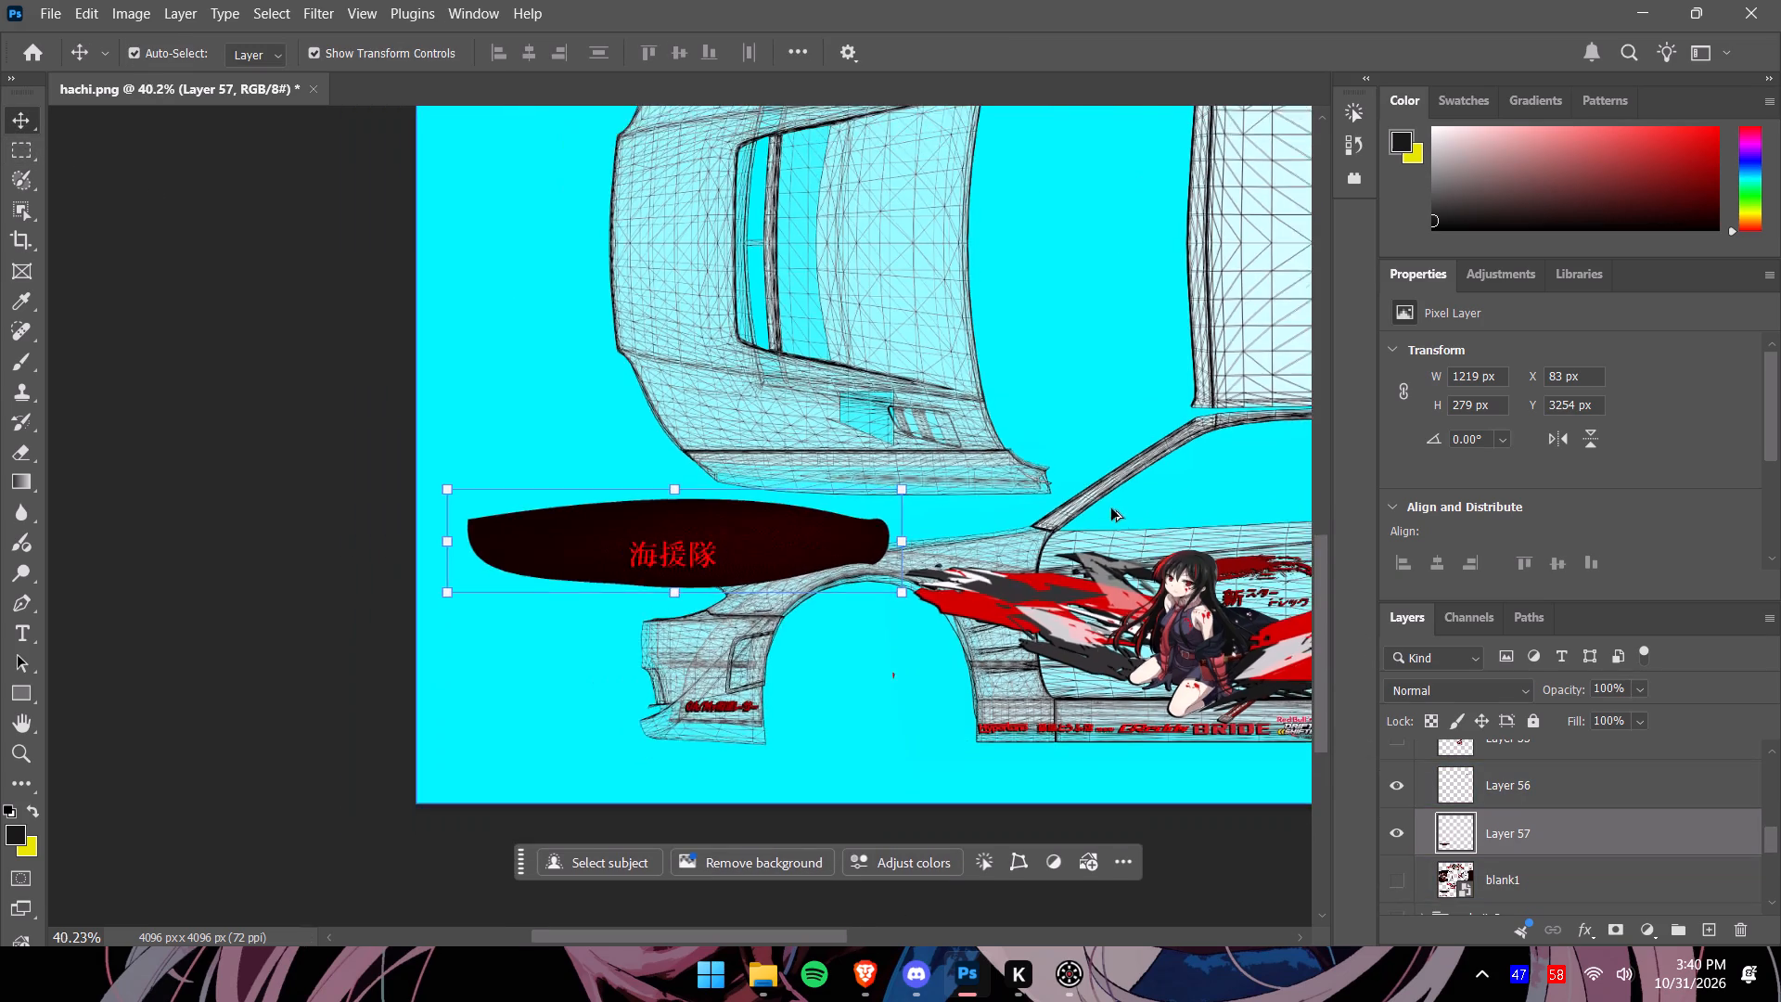
scroll(1111, 508, "down", 5, "alt")
left_click_drag(847, 934, 1023, 918)
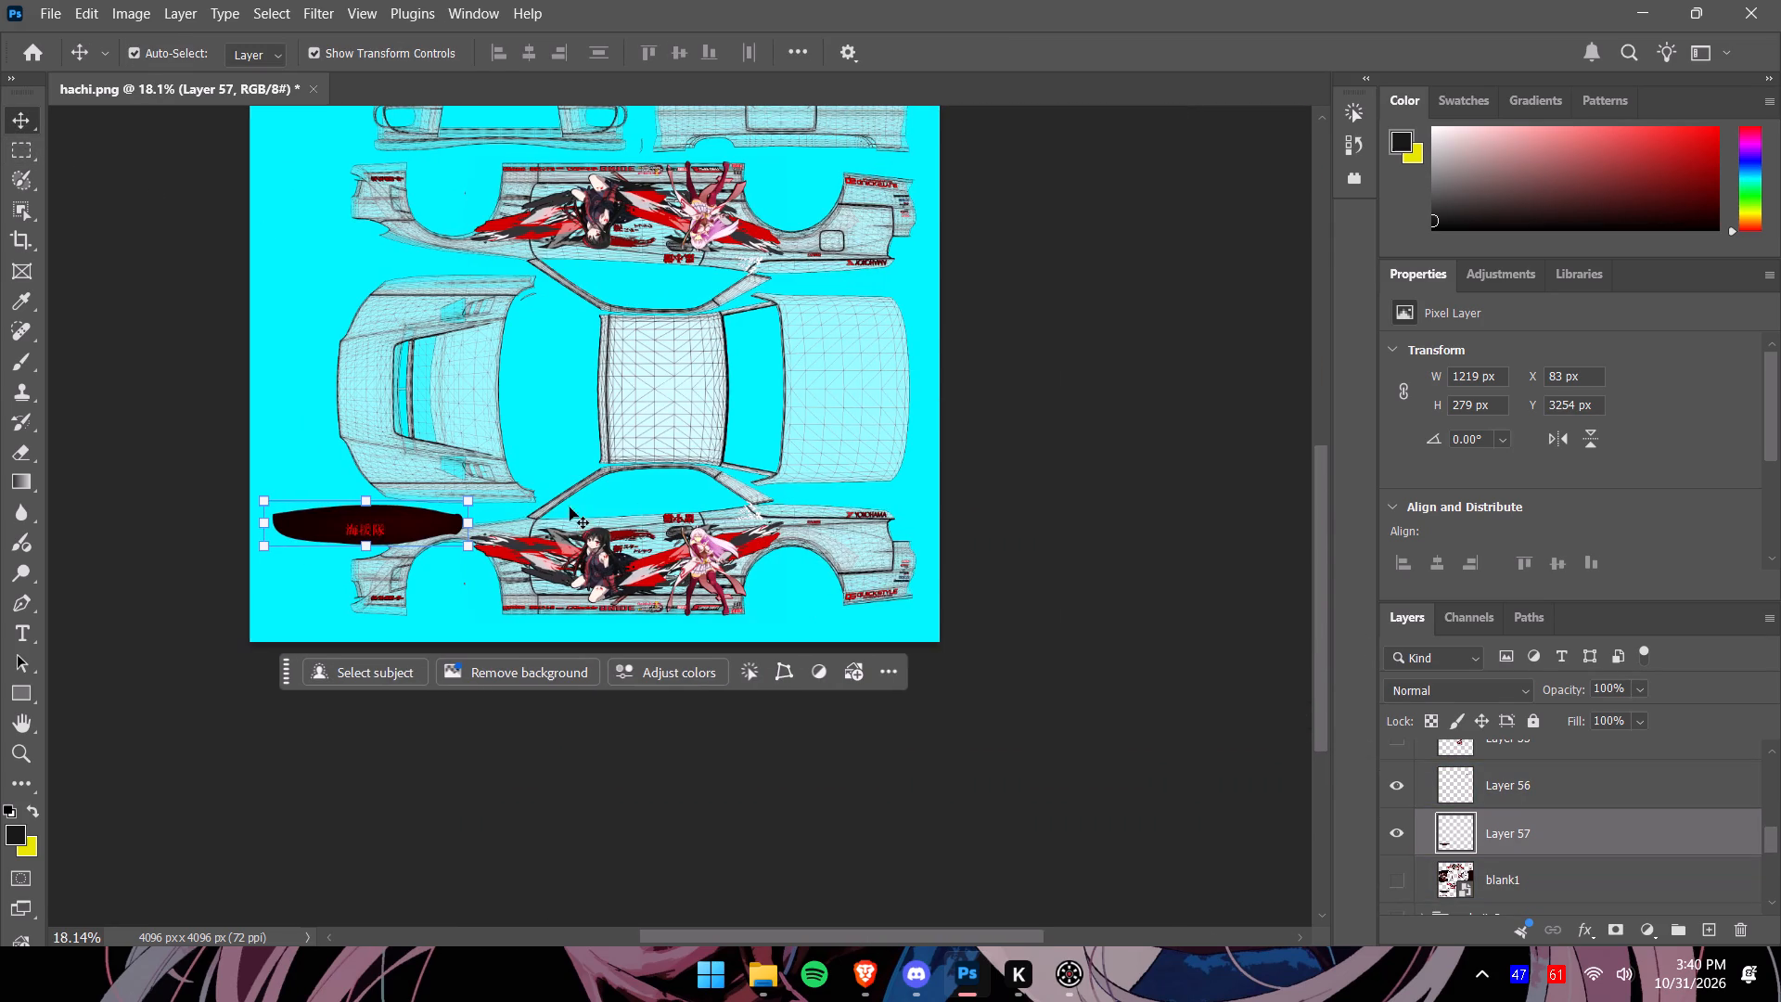
left_click(369, 506)
left_click_drag(372, 520, 807, 148)
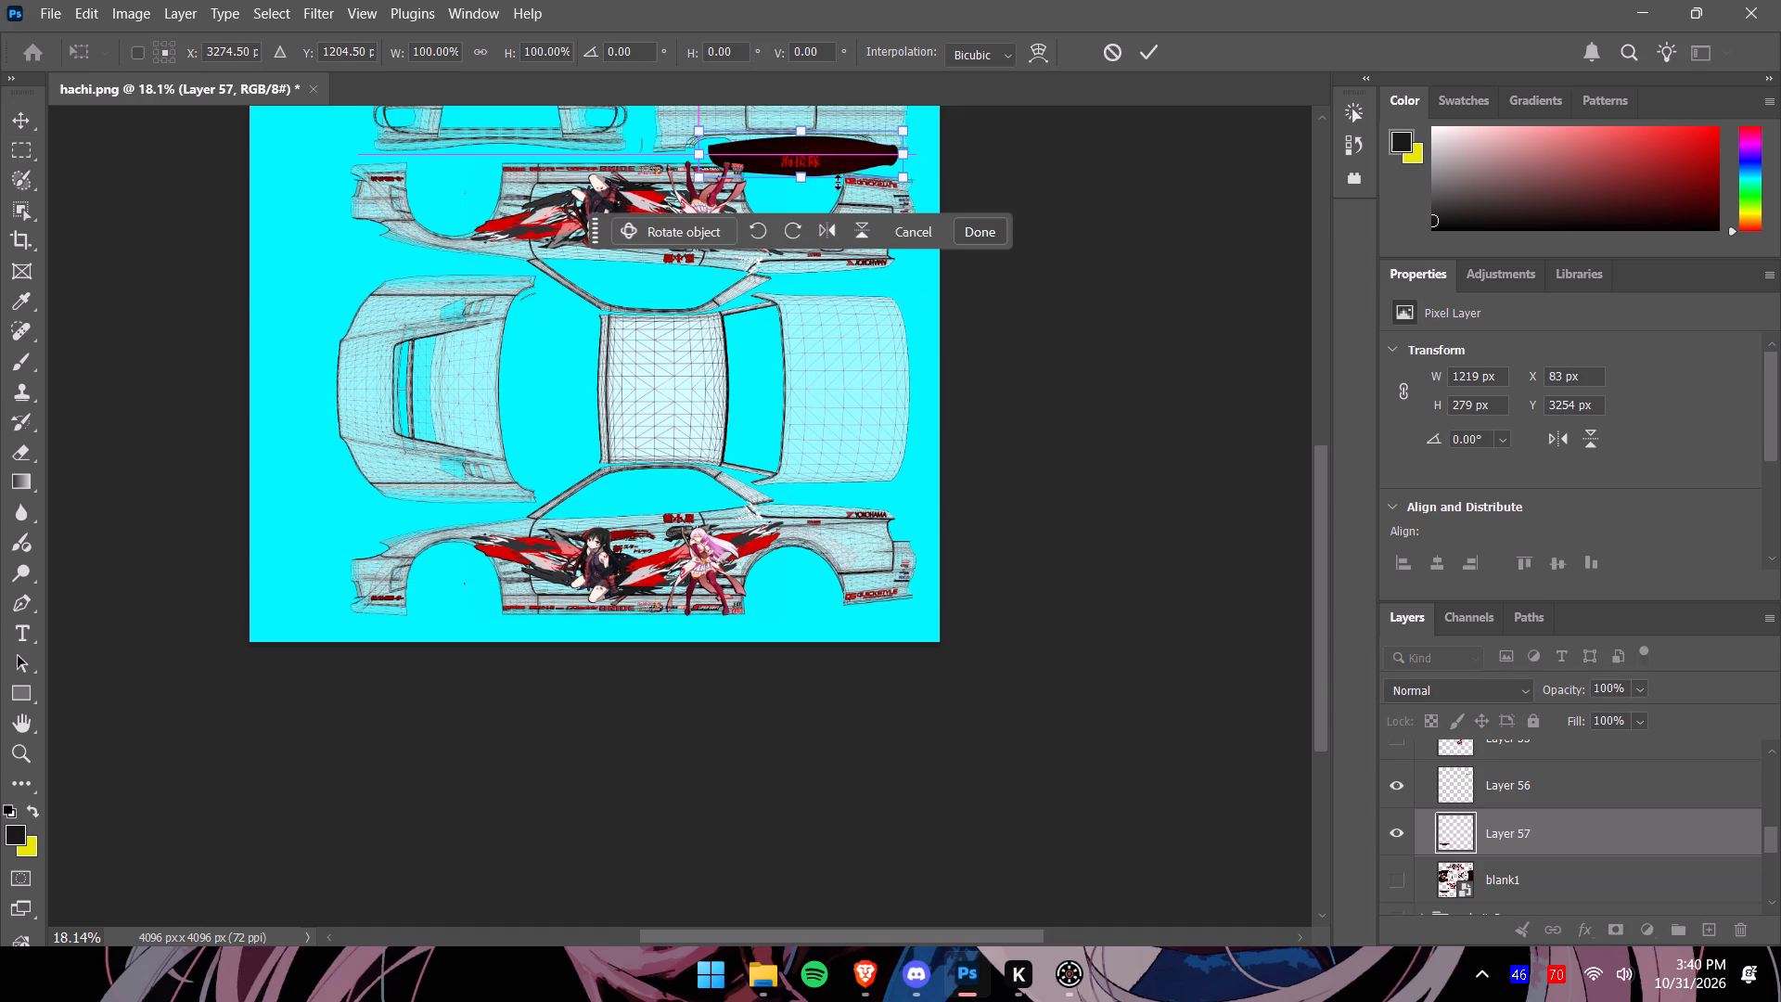
left_click_drag(1321, 603, 1321, 504)
left_click_drag(814, 430, 806, 385)
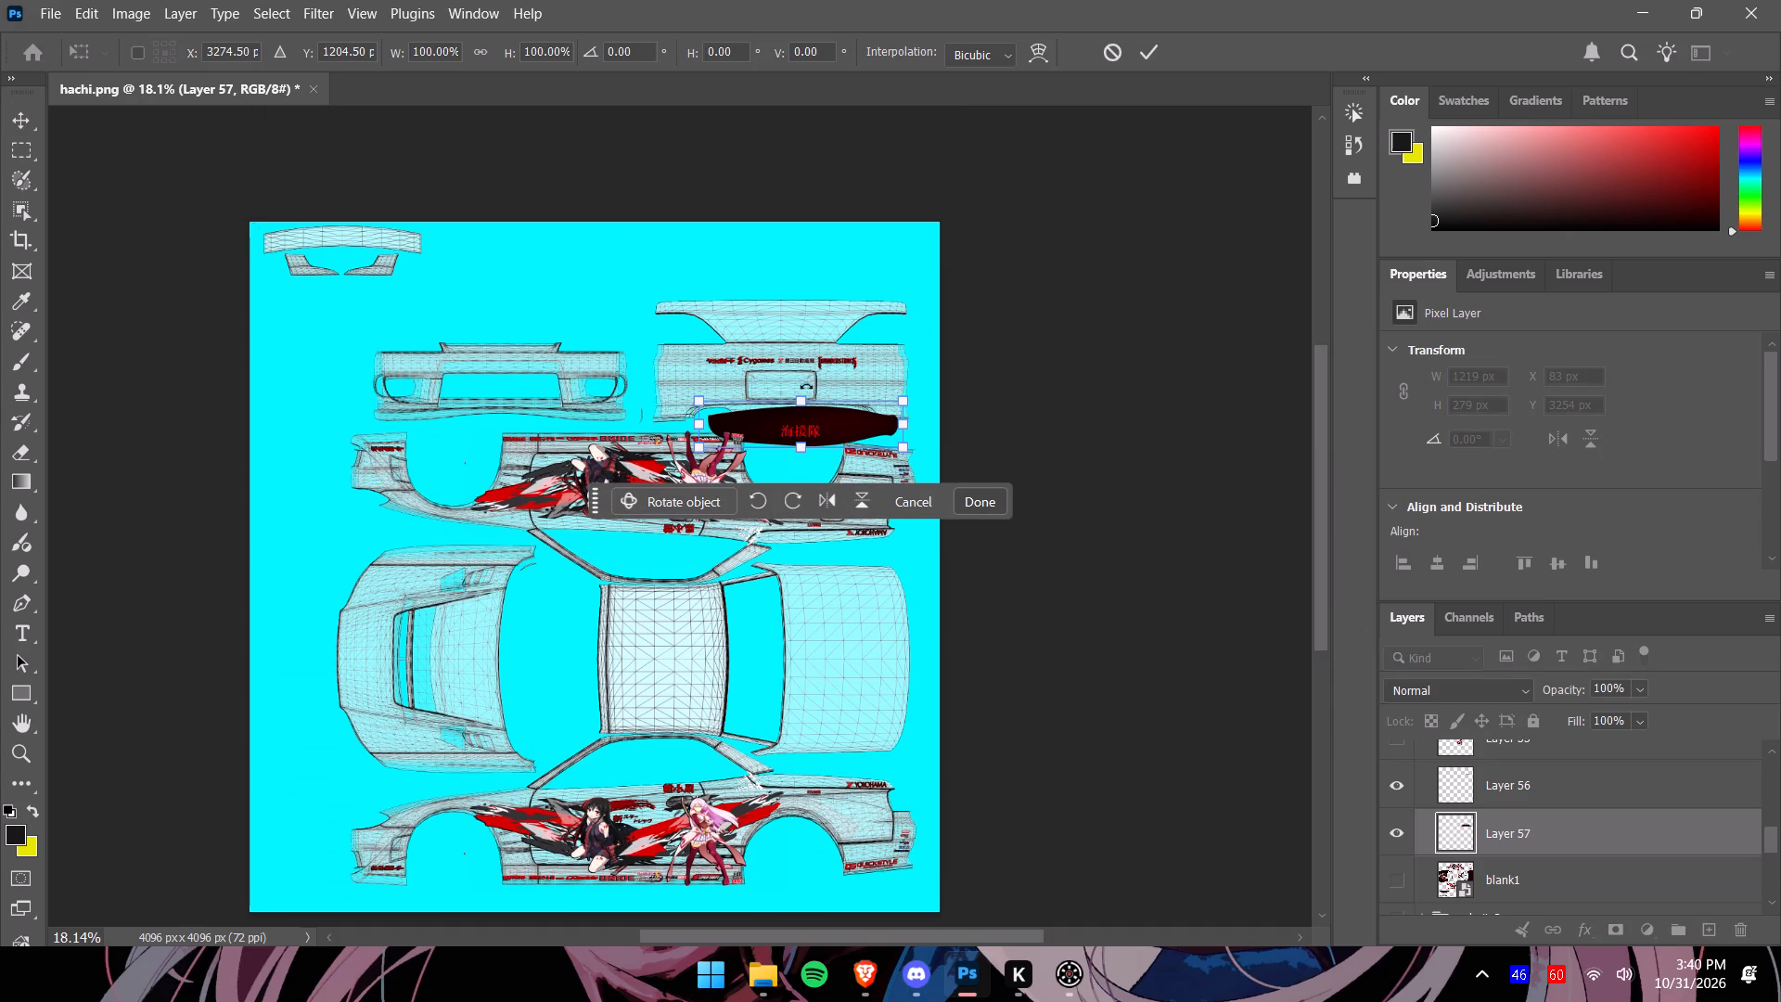
left_click_drag(806, 385, 801, 344)
left_click(799, 407)
left_click_drag(806, 420, 793, 315)
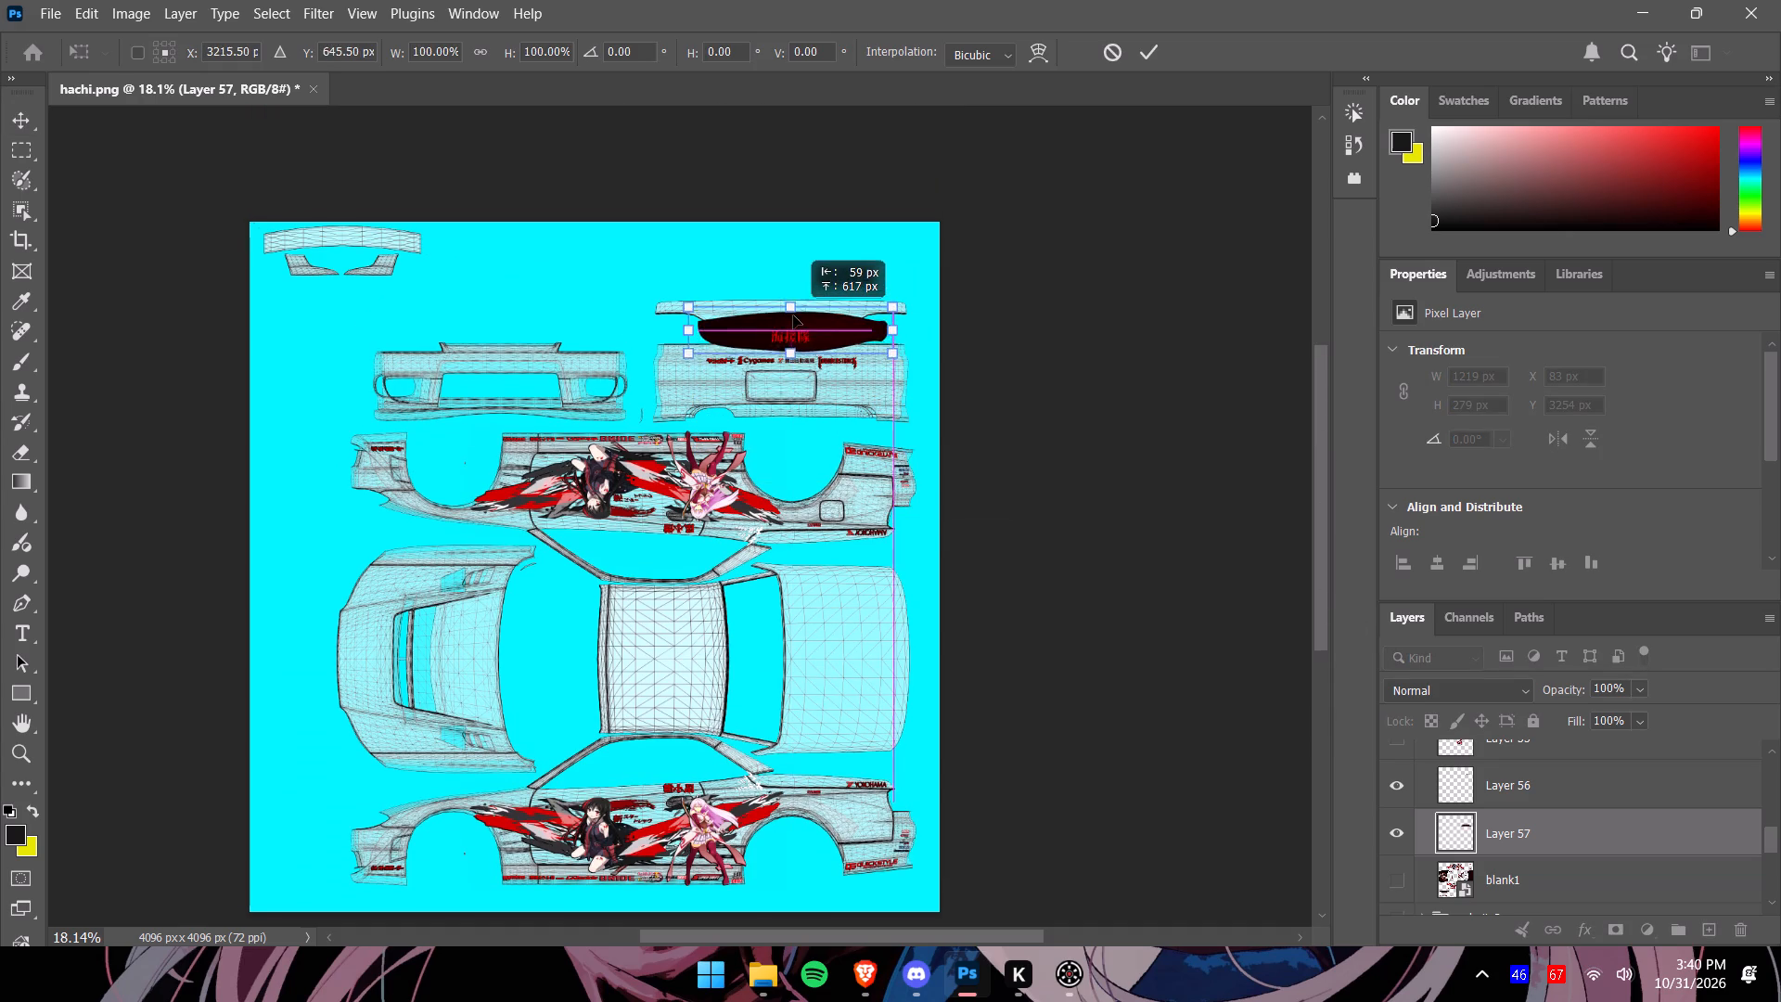
left_click_drag(793, 315, 787, 315)
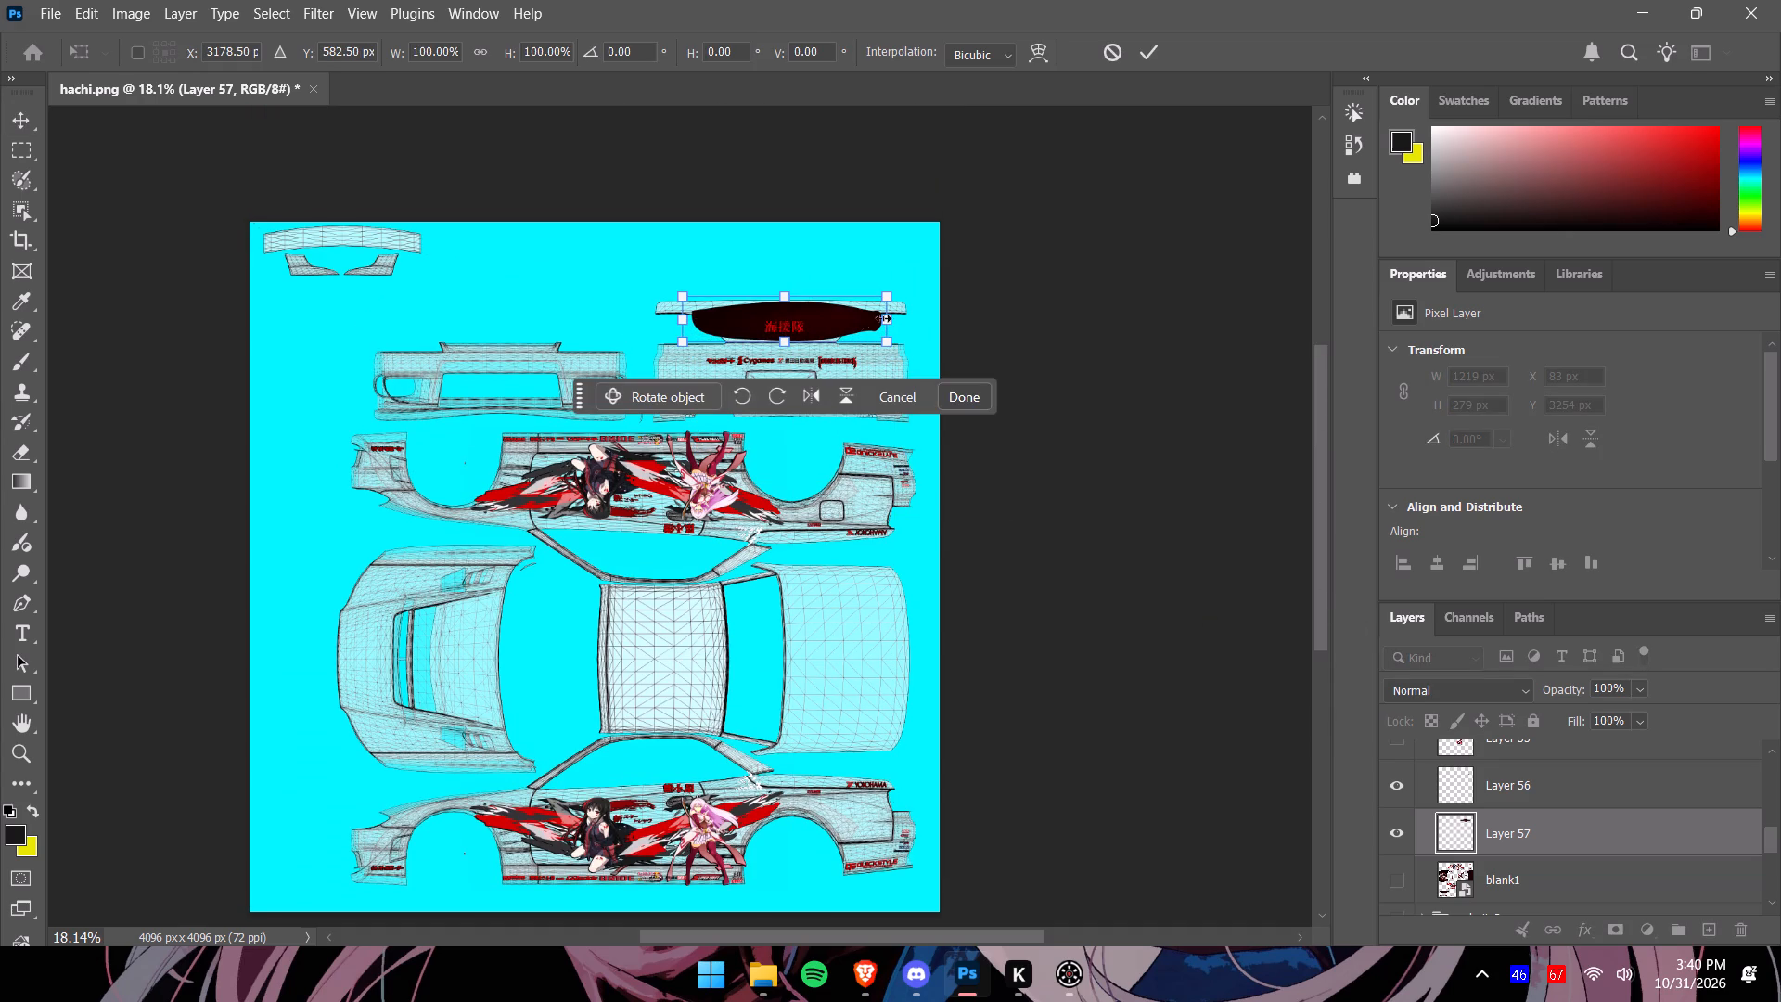
Widen the 海援隊 panel on both sides to about 129% so it spans the trunk piece.
left_click_drag(890, 319, 913, 321)
left_click_drag(680, 324, 661, 318)
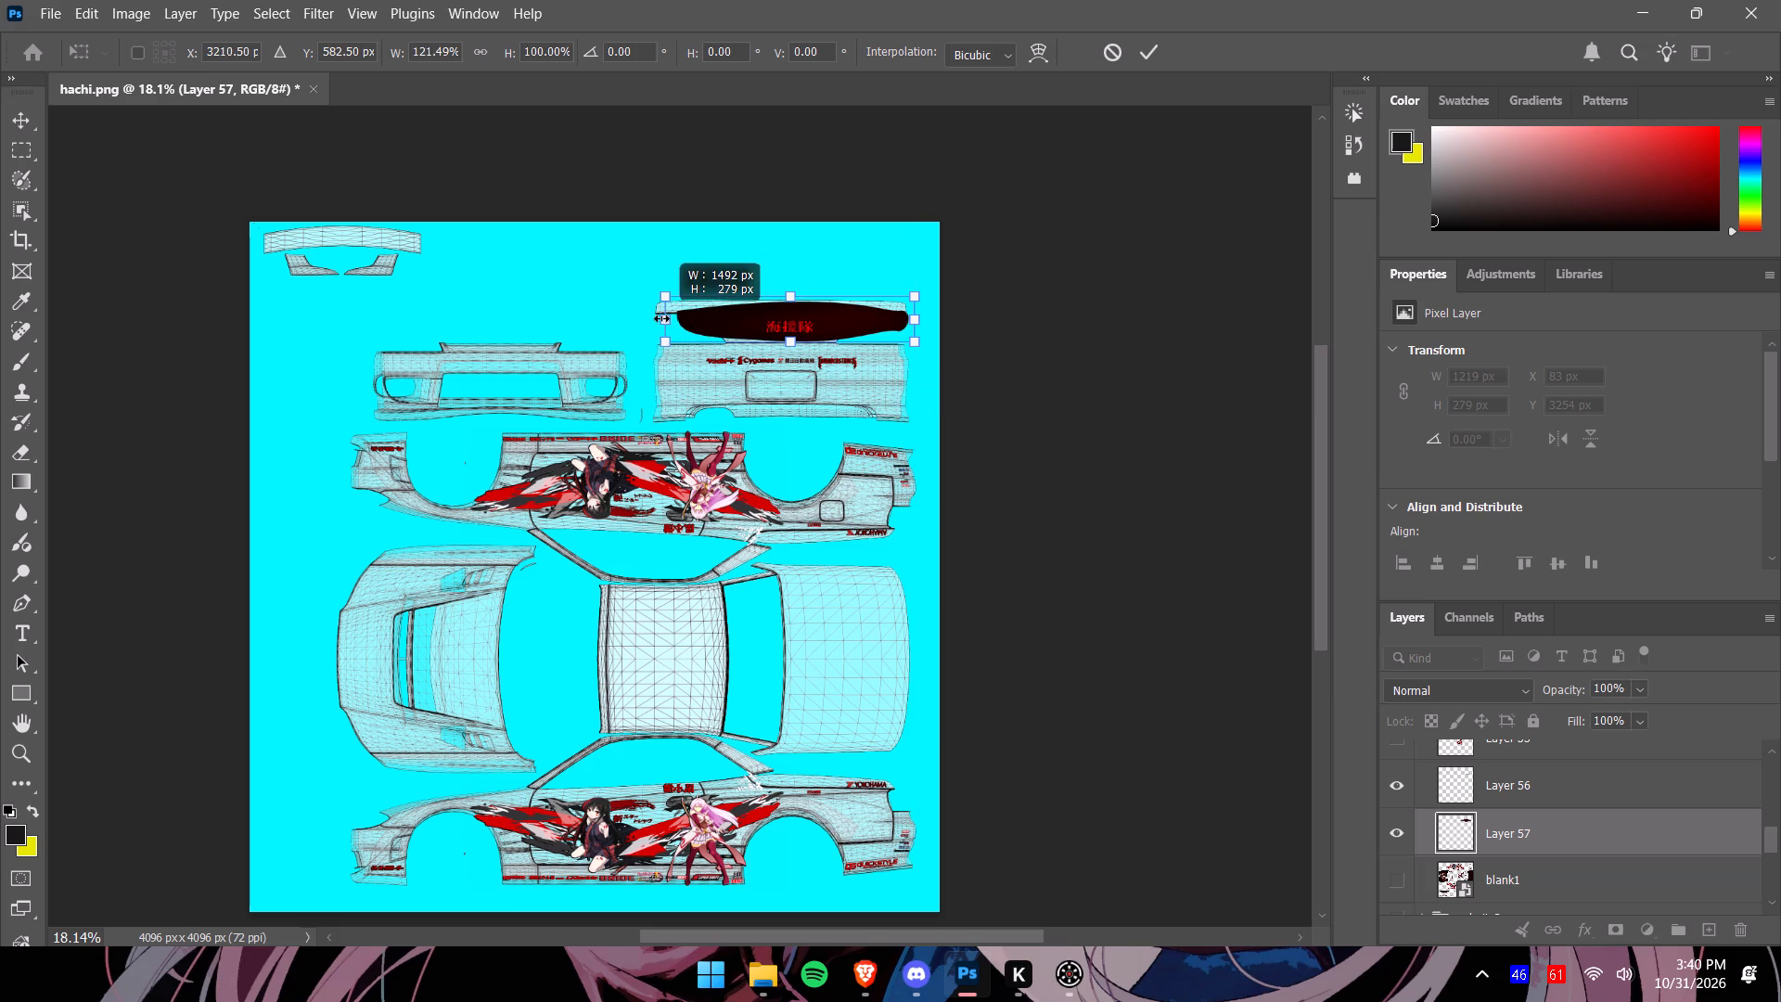
left_click_drag(661, 318, 648, 318)
Lower the opacity of Layer 57 to 77% so the trunk wireframe can be seen through it.
left_click(1635, 685)
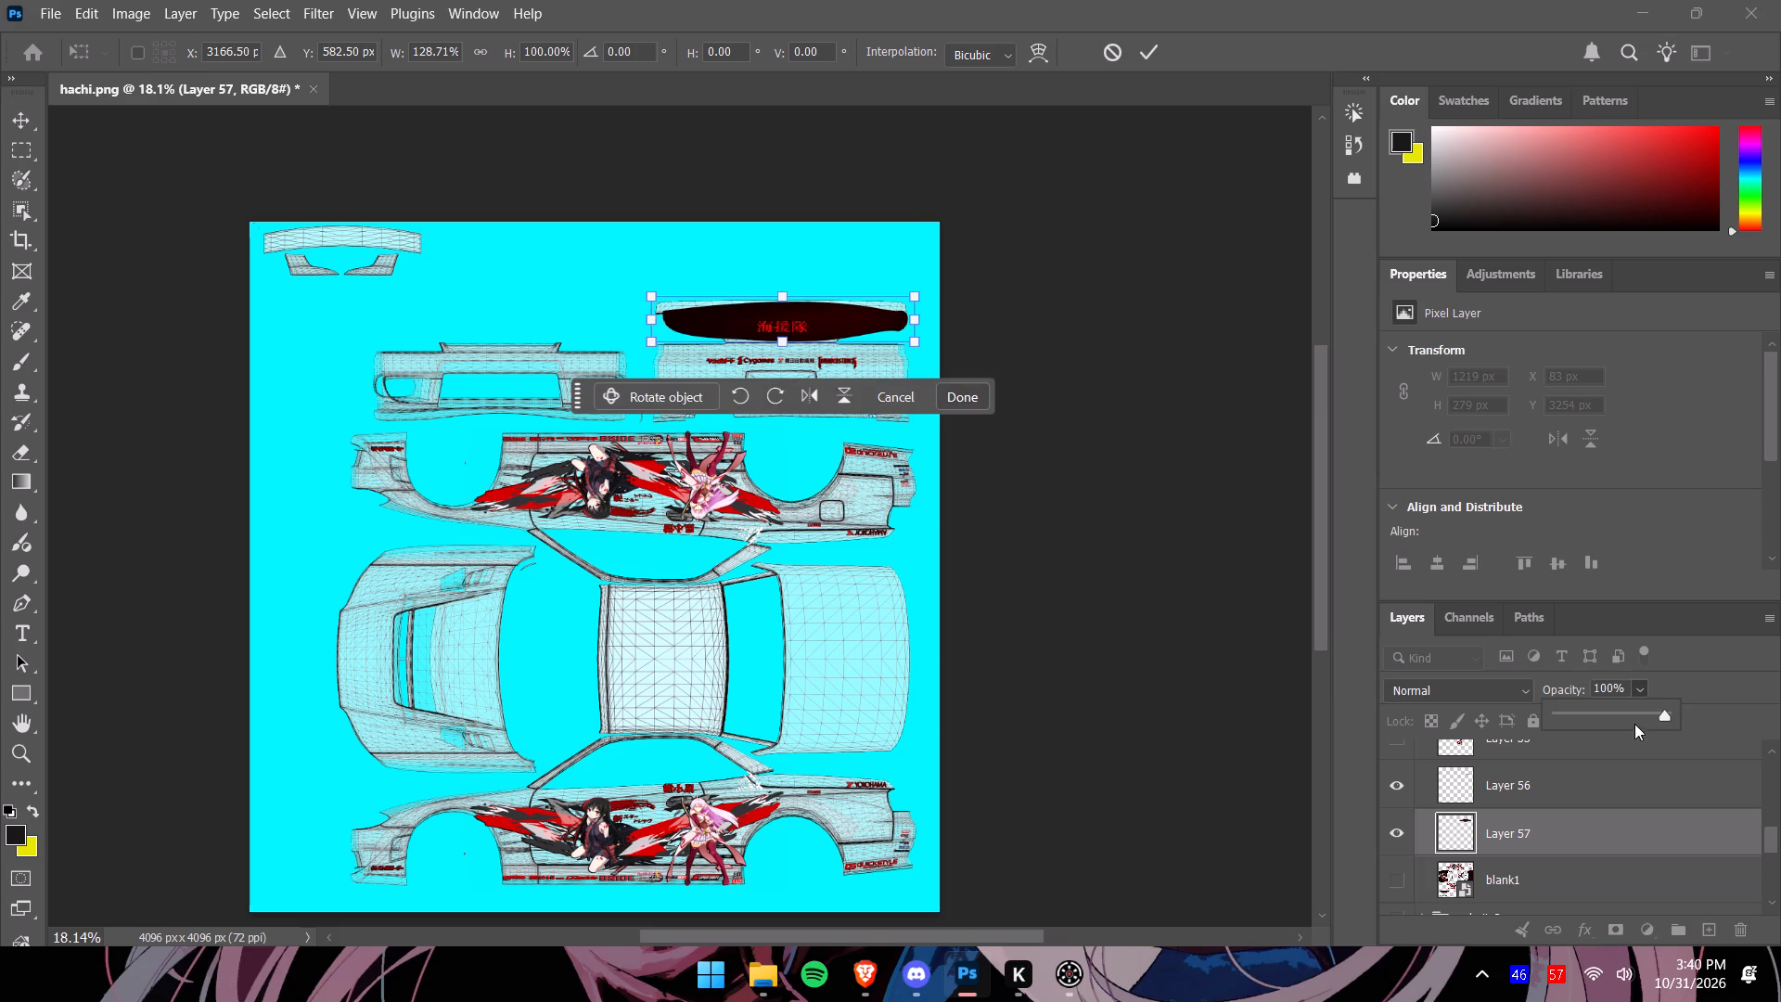
left_click_drag(1661, 713, 1641, 713)
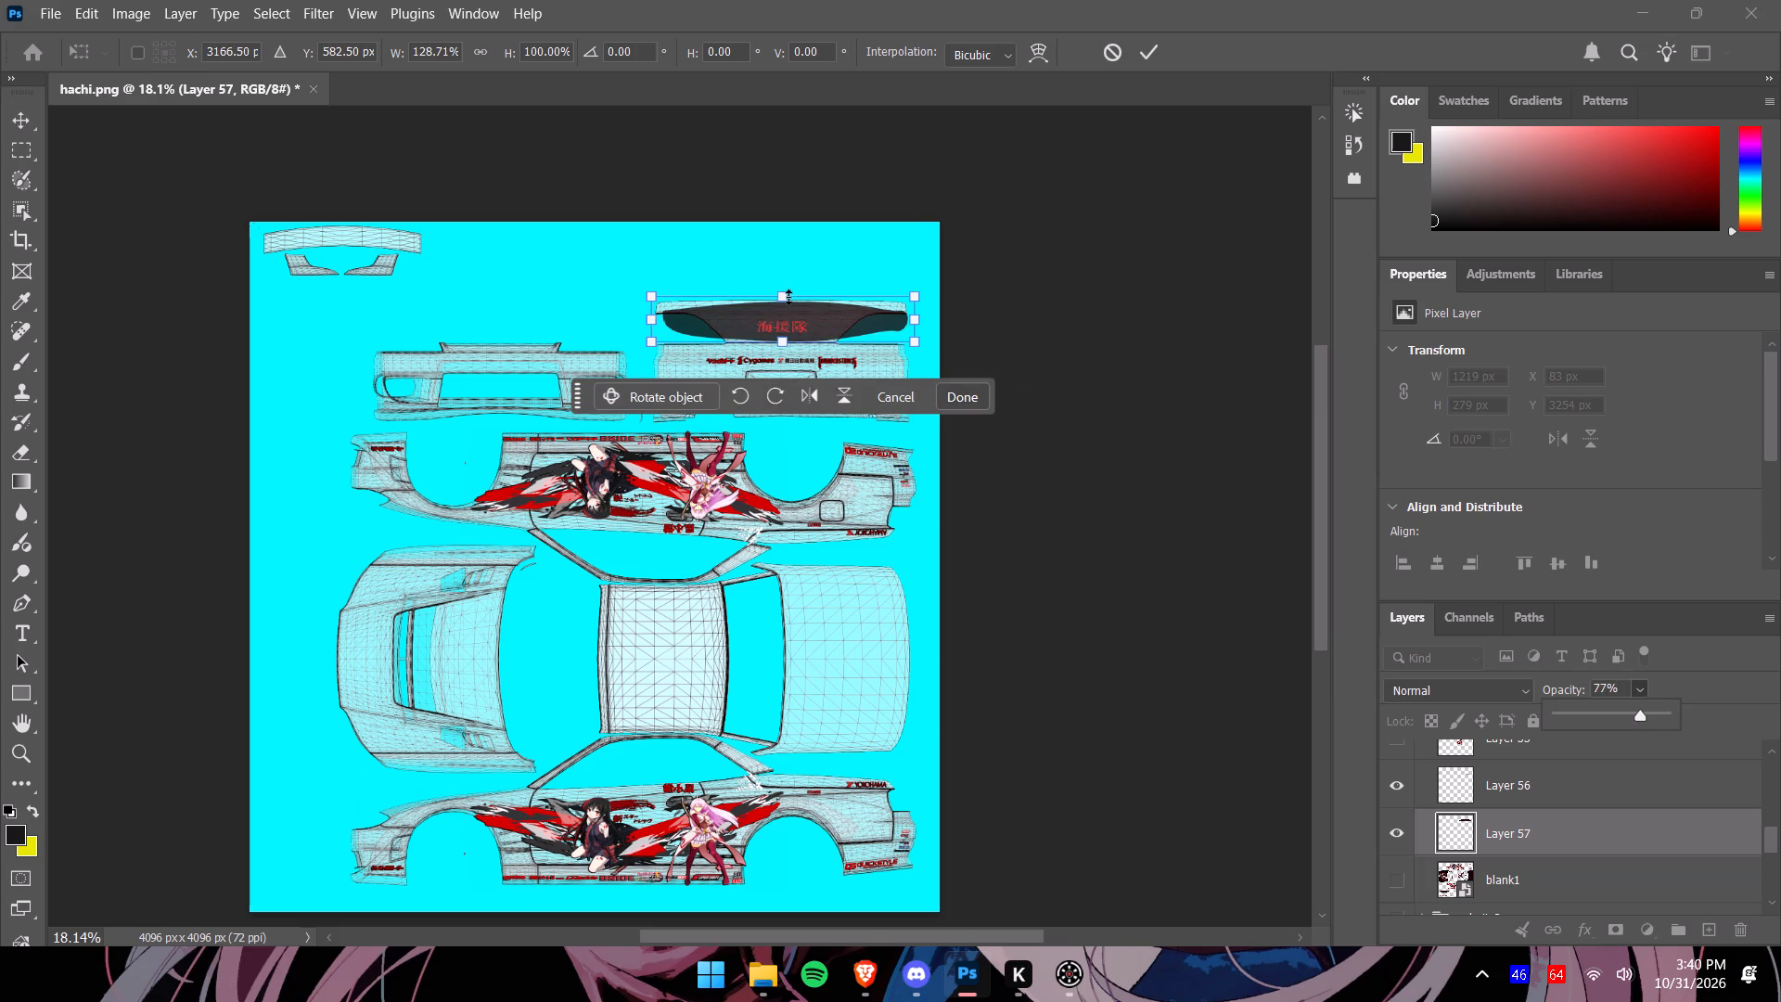
Stretch the 海援隊 panel over the trunk piece's upper, lower and left edges, to about 1620 × 345 px.
left_click_drag(788, 297, 778, 283)
left_click(781, 298)
scroll(837, 348, "up", 2, "alt")
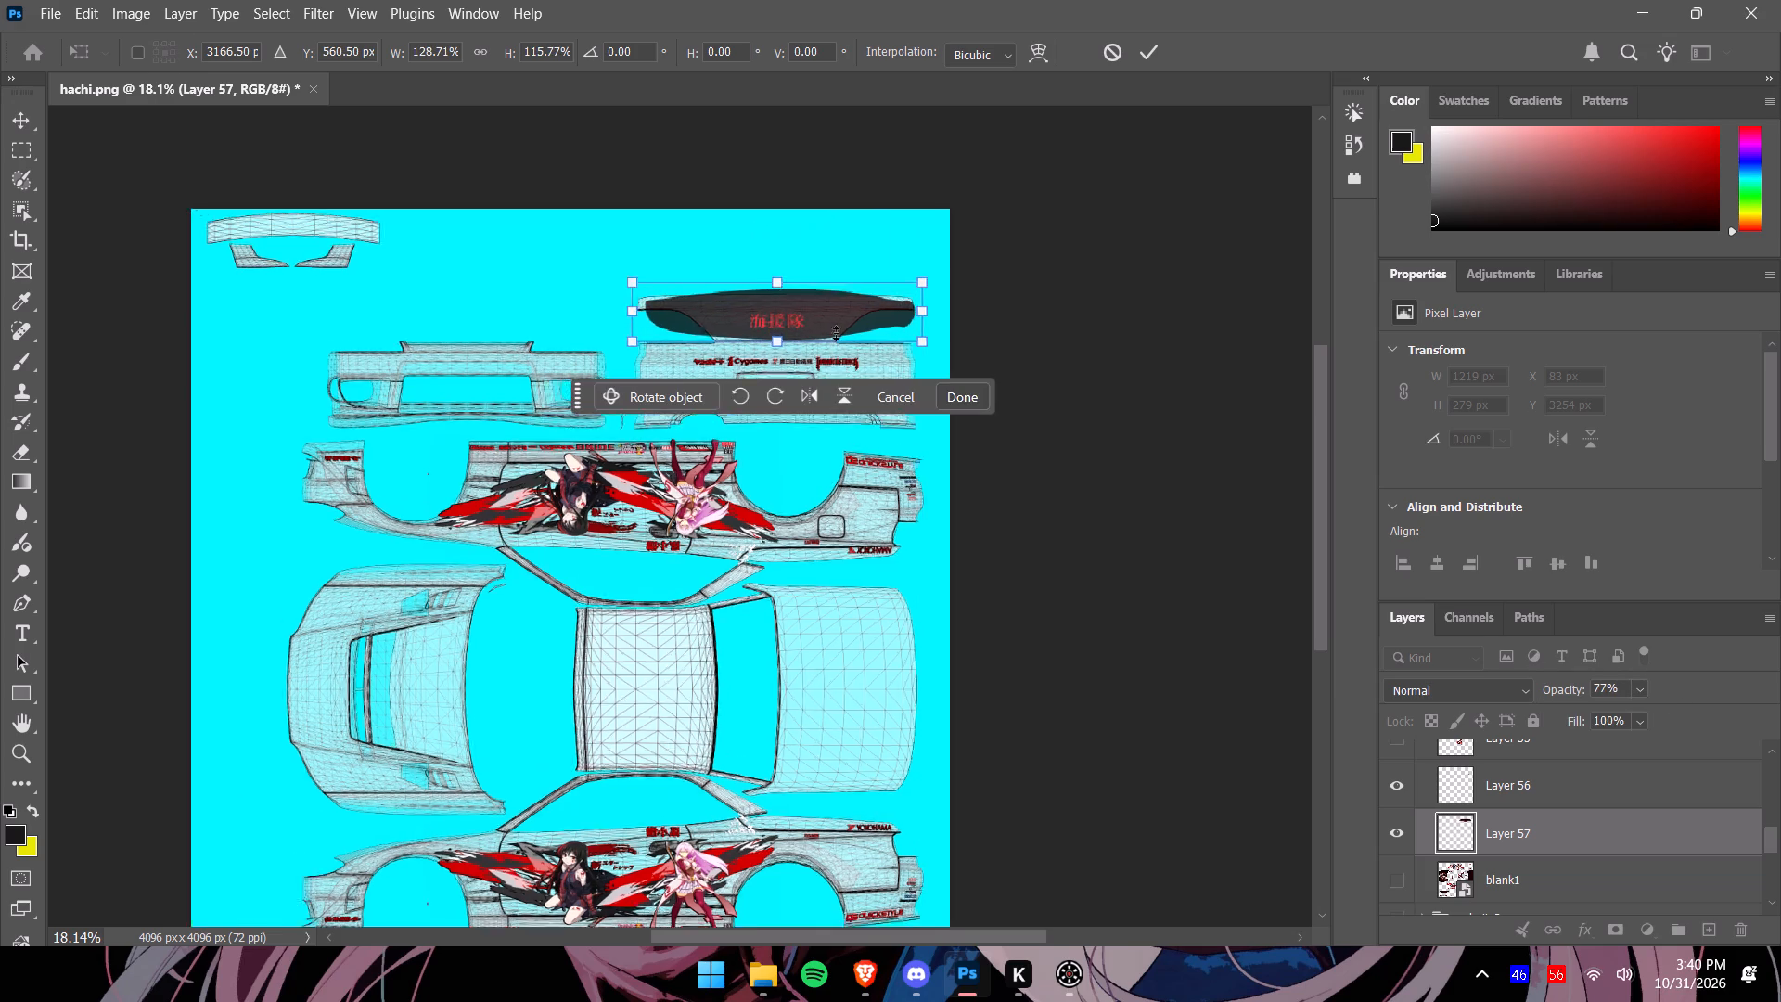
scroll(836, 333, "up", 10, "alt")
scroll(756, 352, "up", 2, "alt")
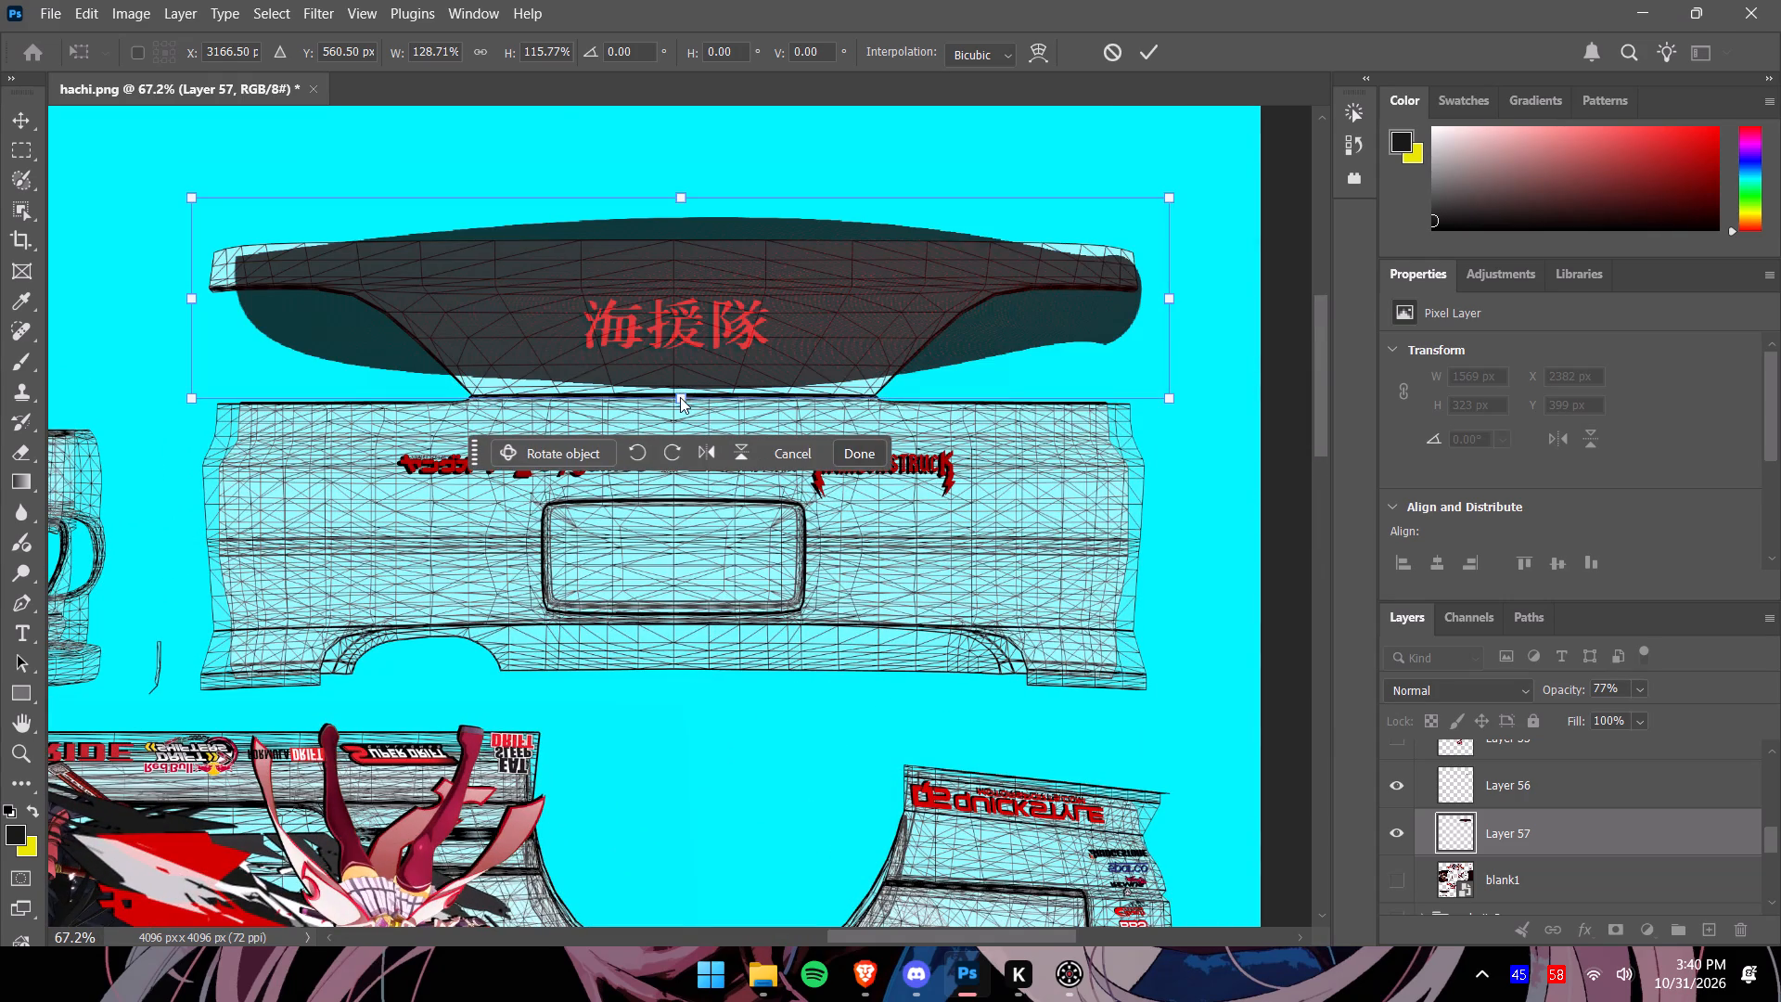
left_click(680, 397)
left_click_drag(680, 397, 678, 410)
left_click_drag(683, 400, 681, 412)
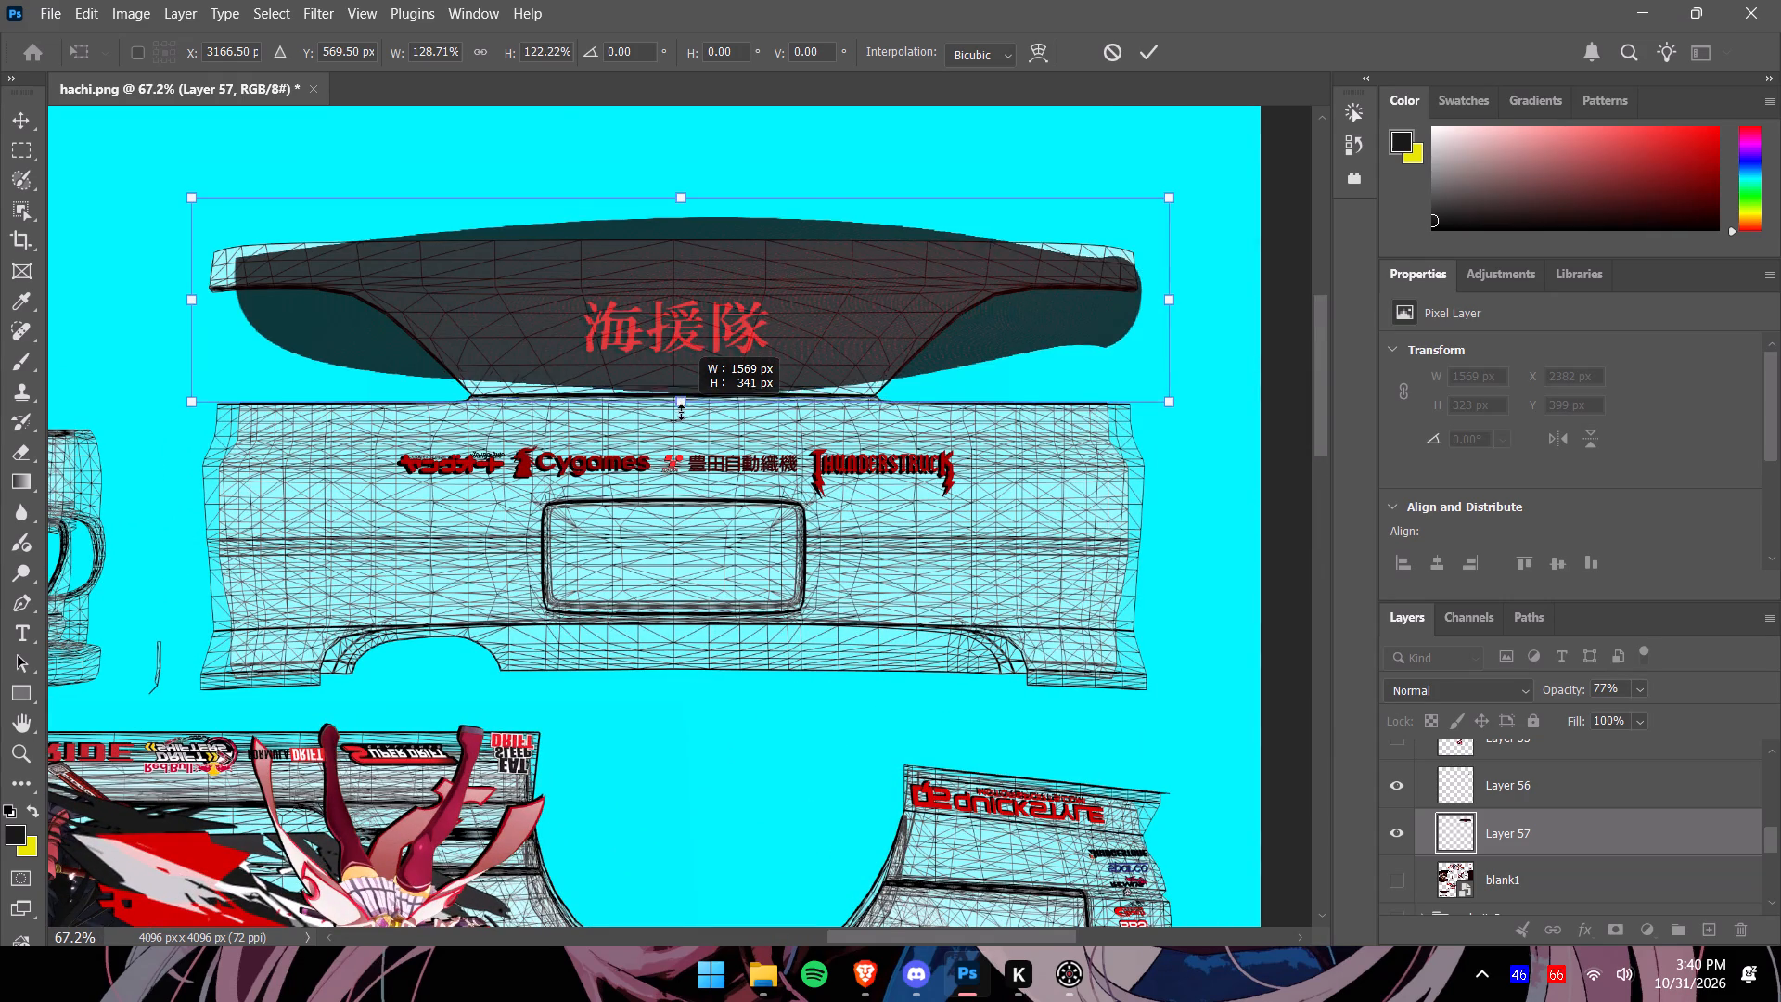
left_click_drag(681, 412, 681, 414)
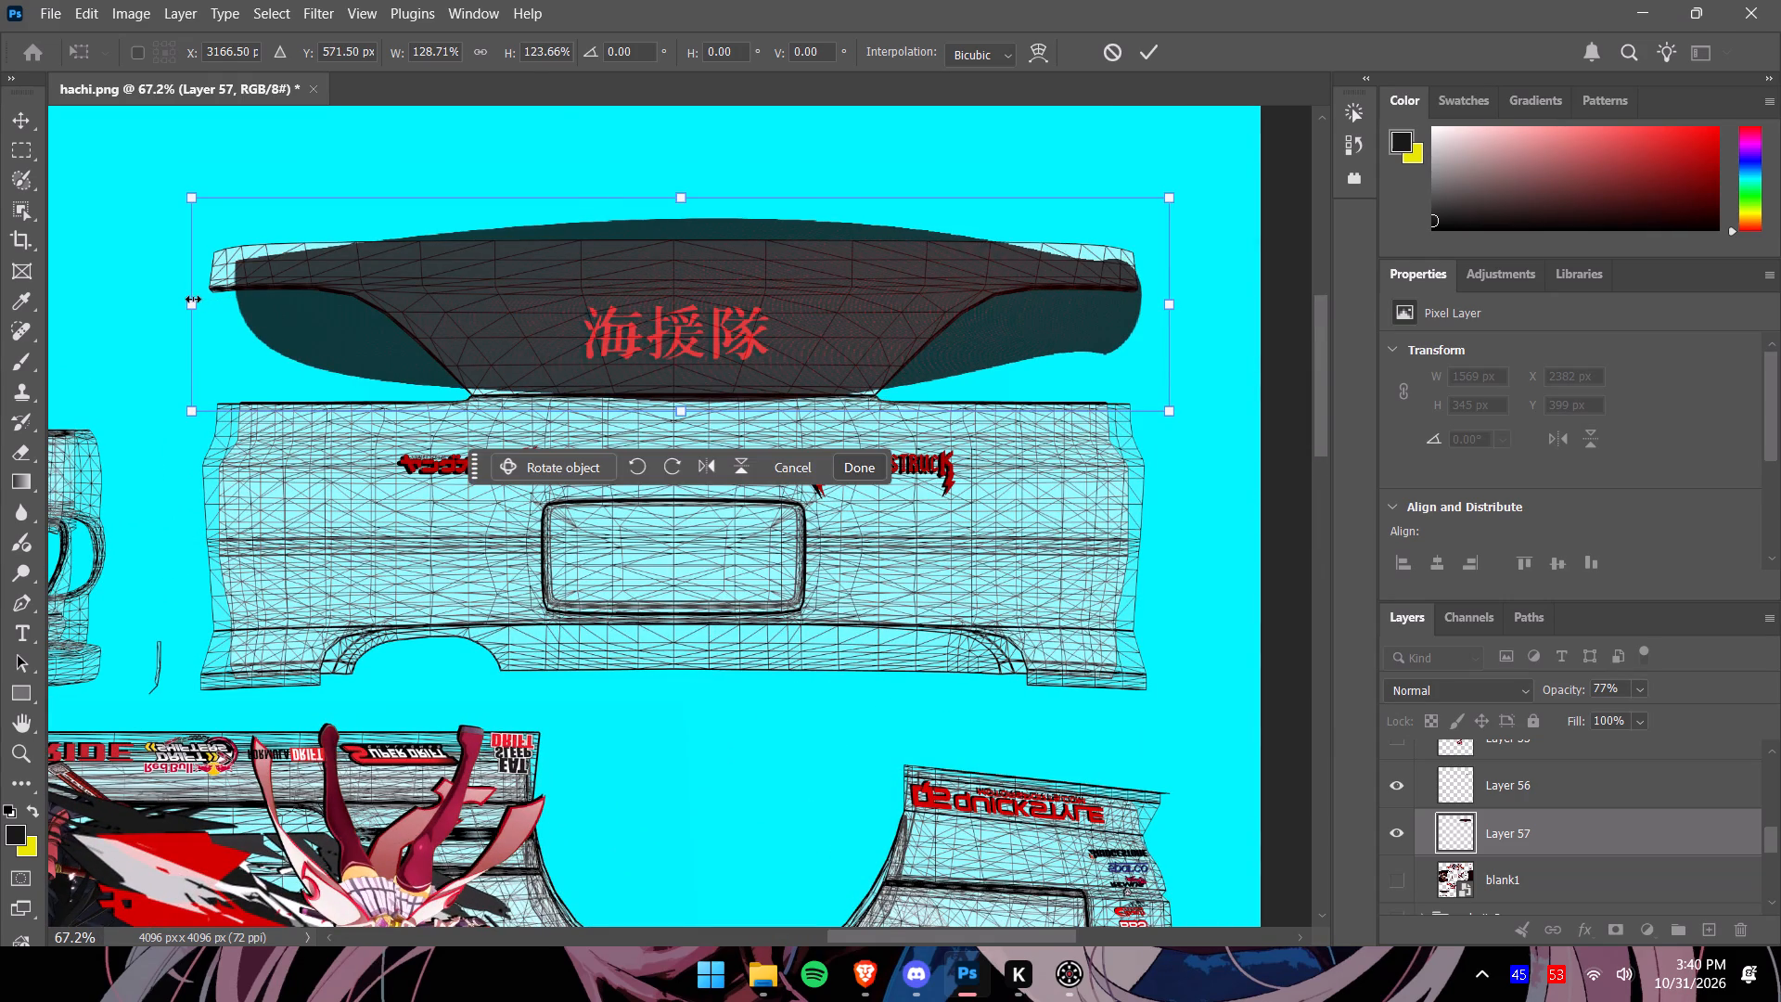
left_click_drag(190, 302, 159, 298)
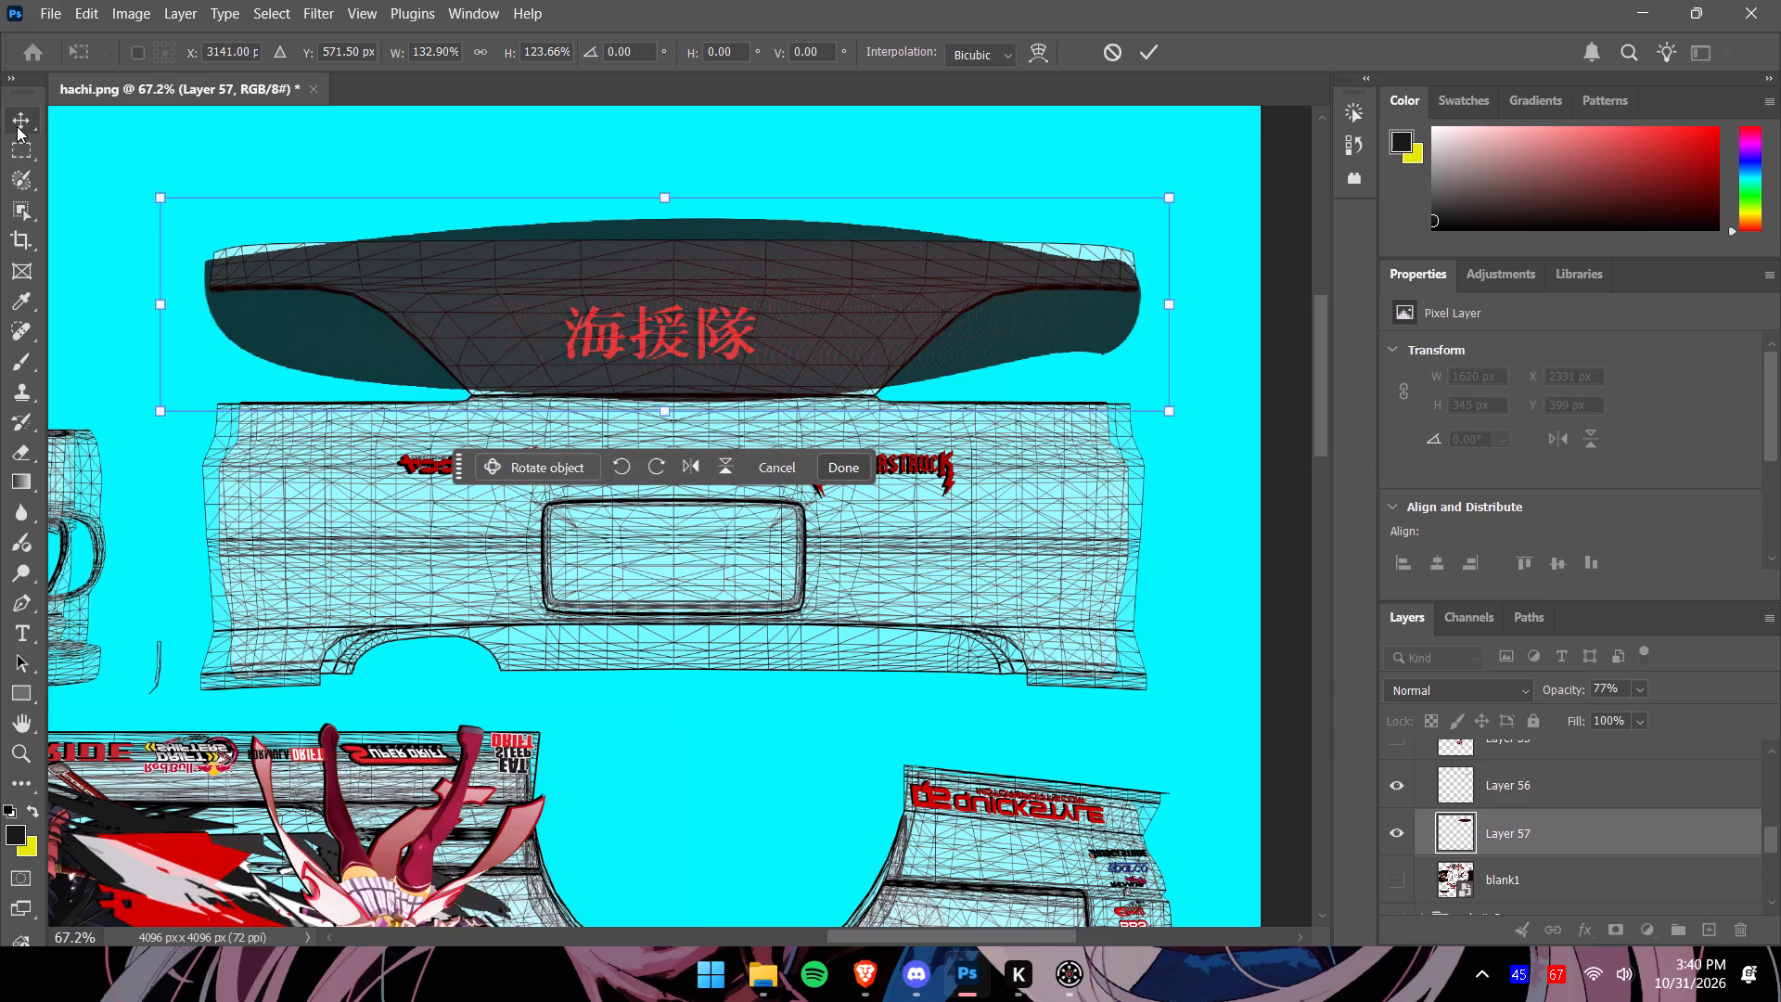
Warp the 海援隊 panel's upper corners and right edge outward to cover the corners of the trunk piece.
left_click(1038, 66)
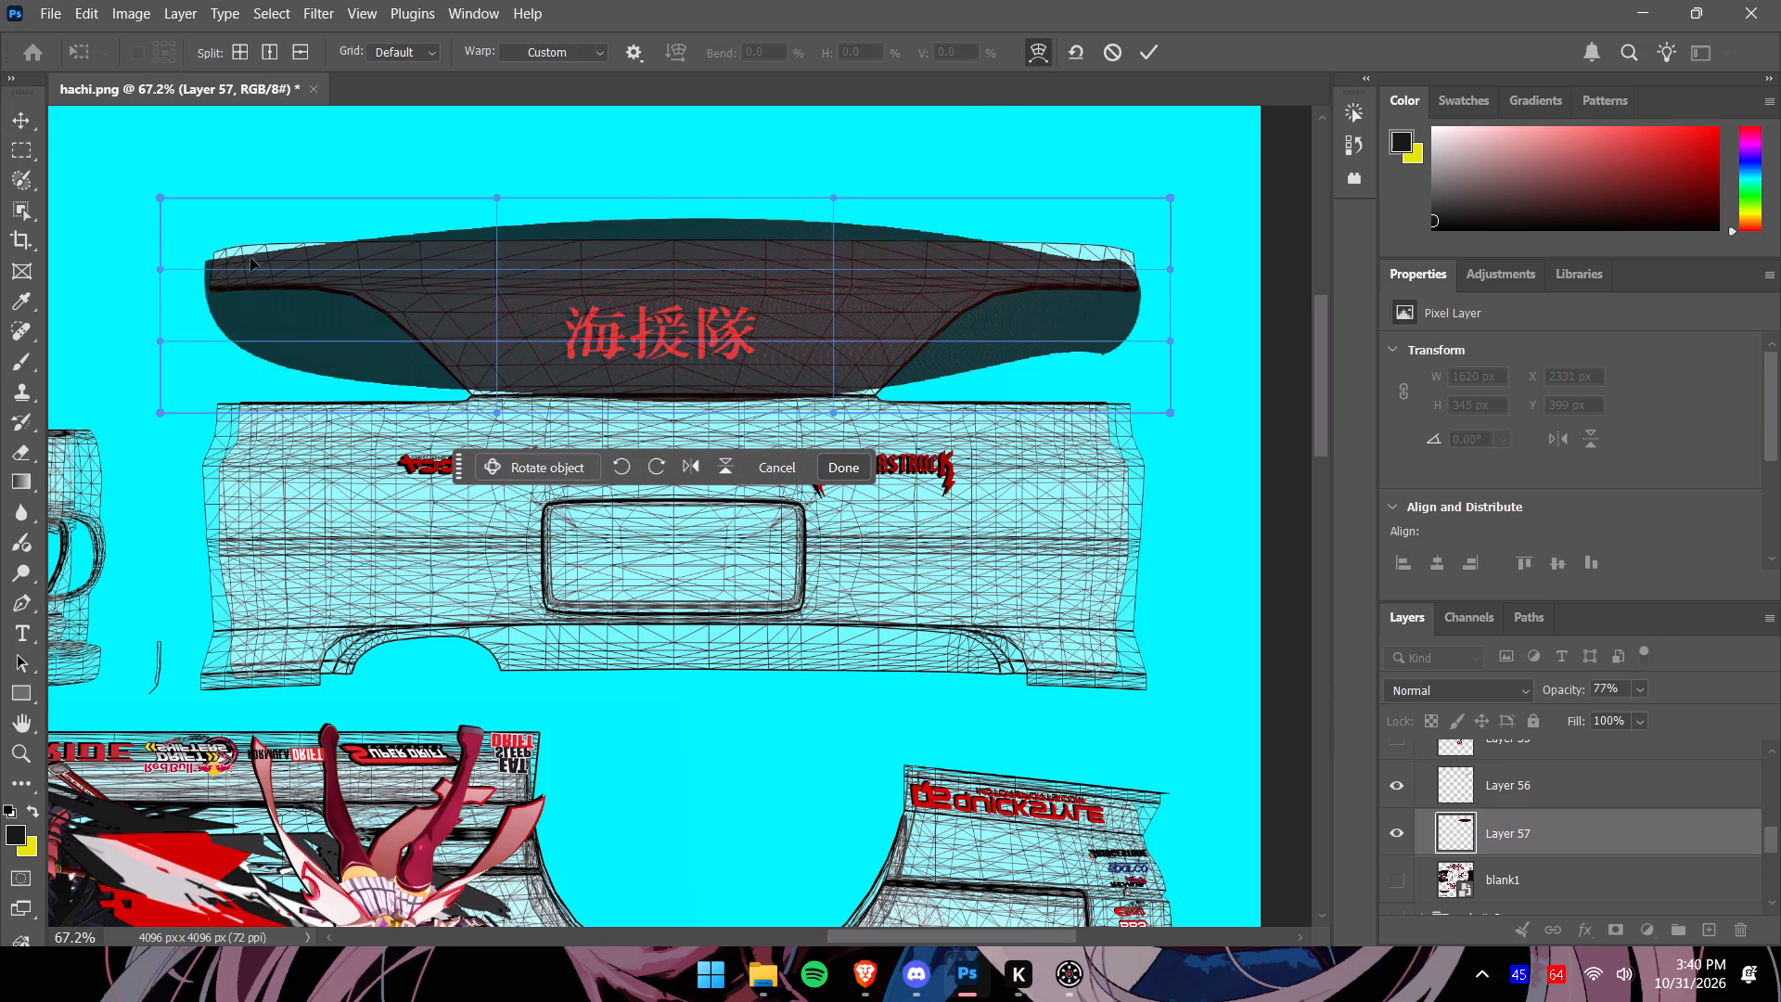
left_click_drag(160, 194, 155, 166)
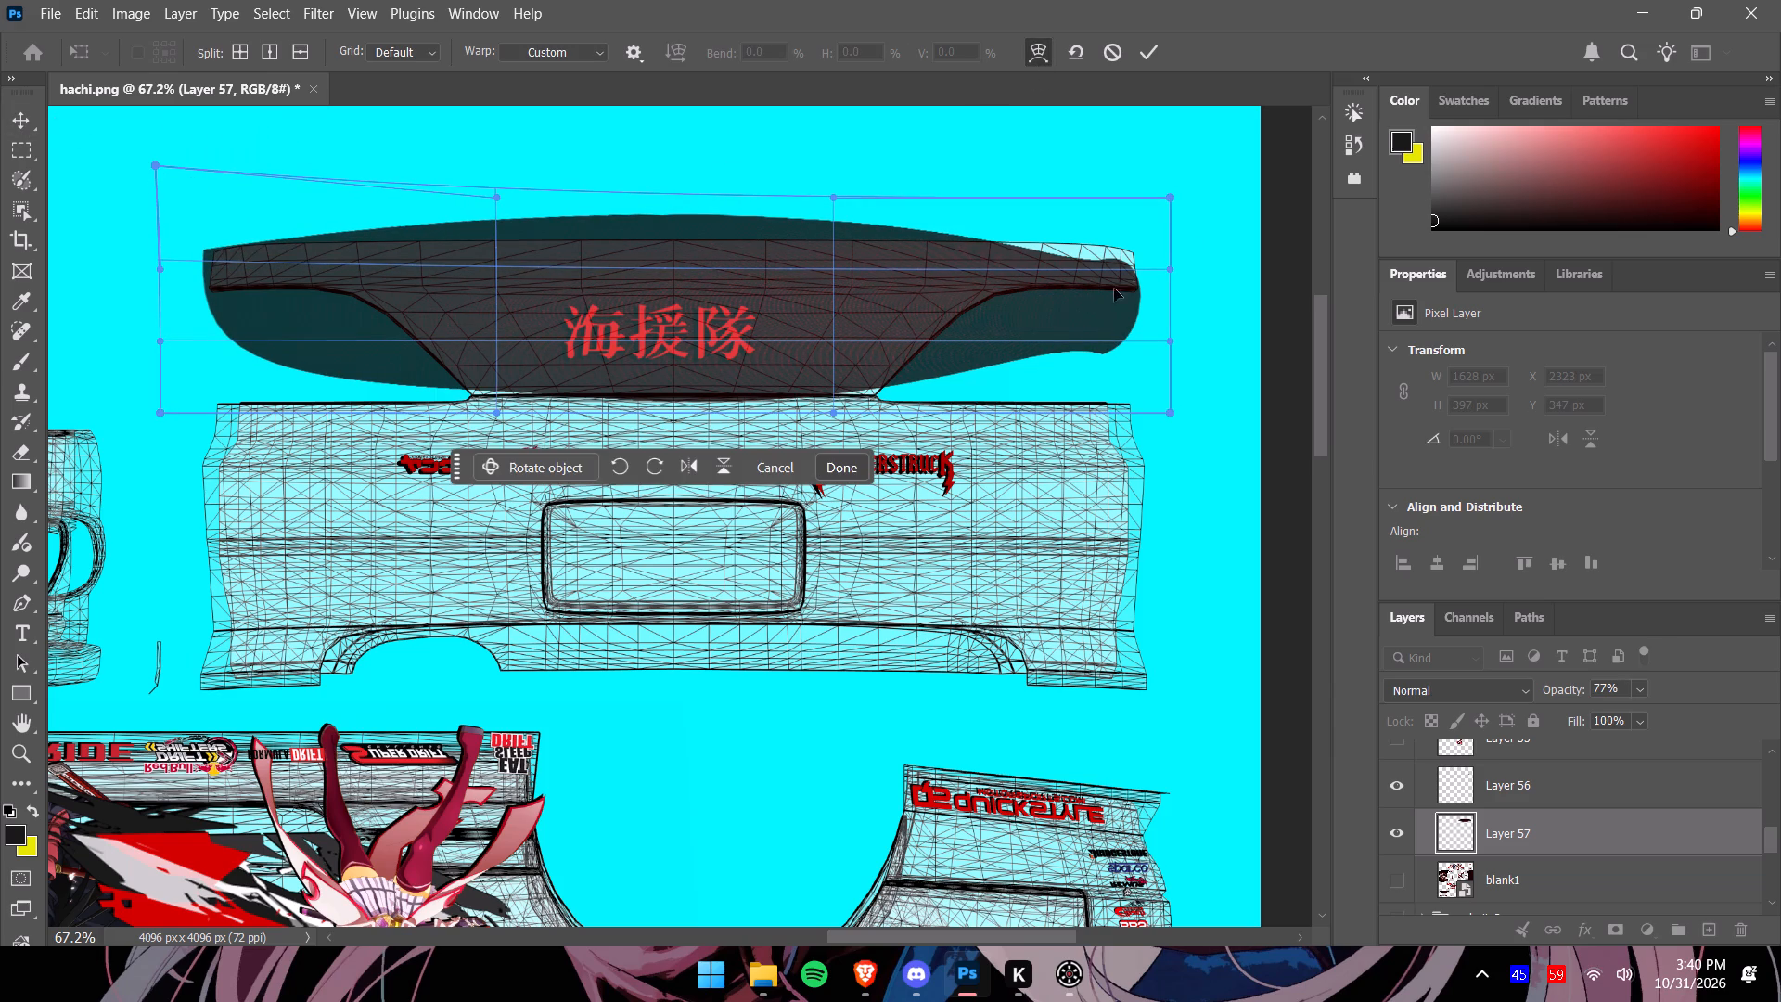
left_click_drag(1172, 194, 1224, 190)
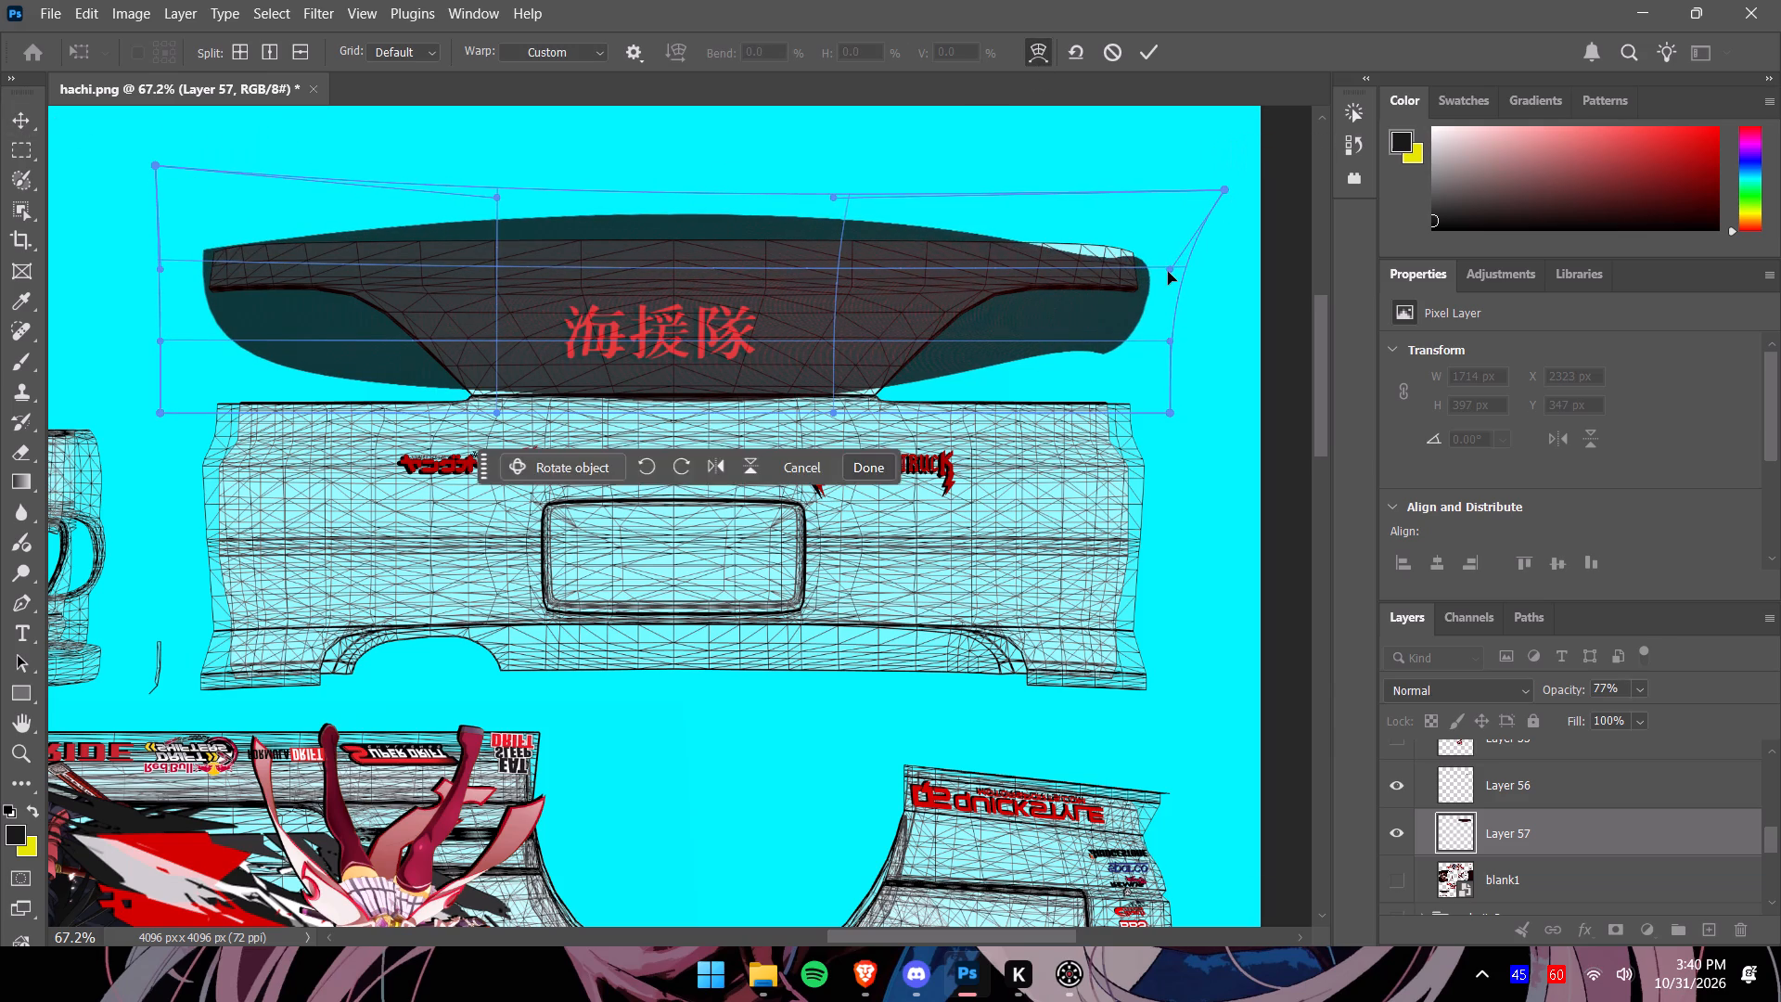
left_click_drag(1175, 268, 1229, 271)
left_click_drag(1172, 341, 1174, 358)
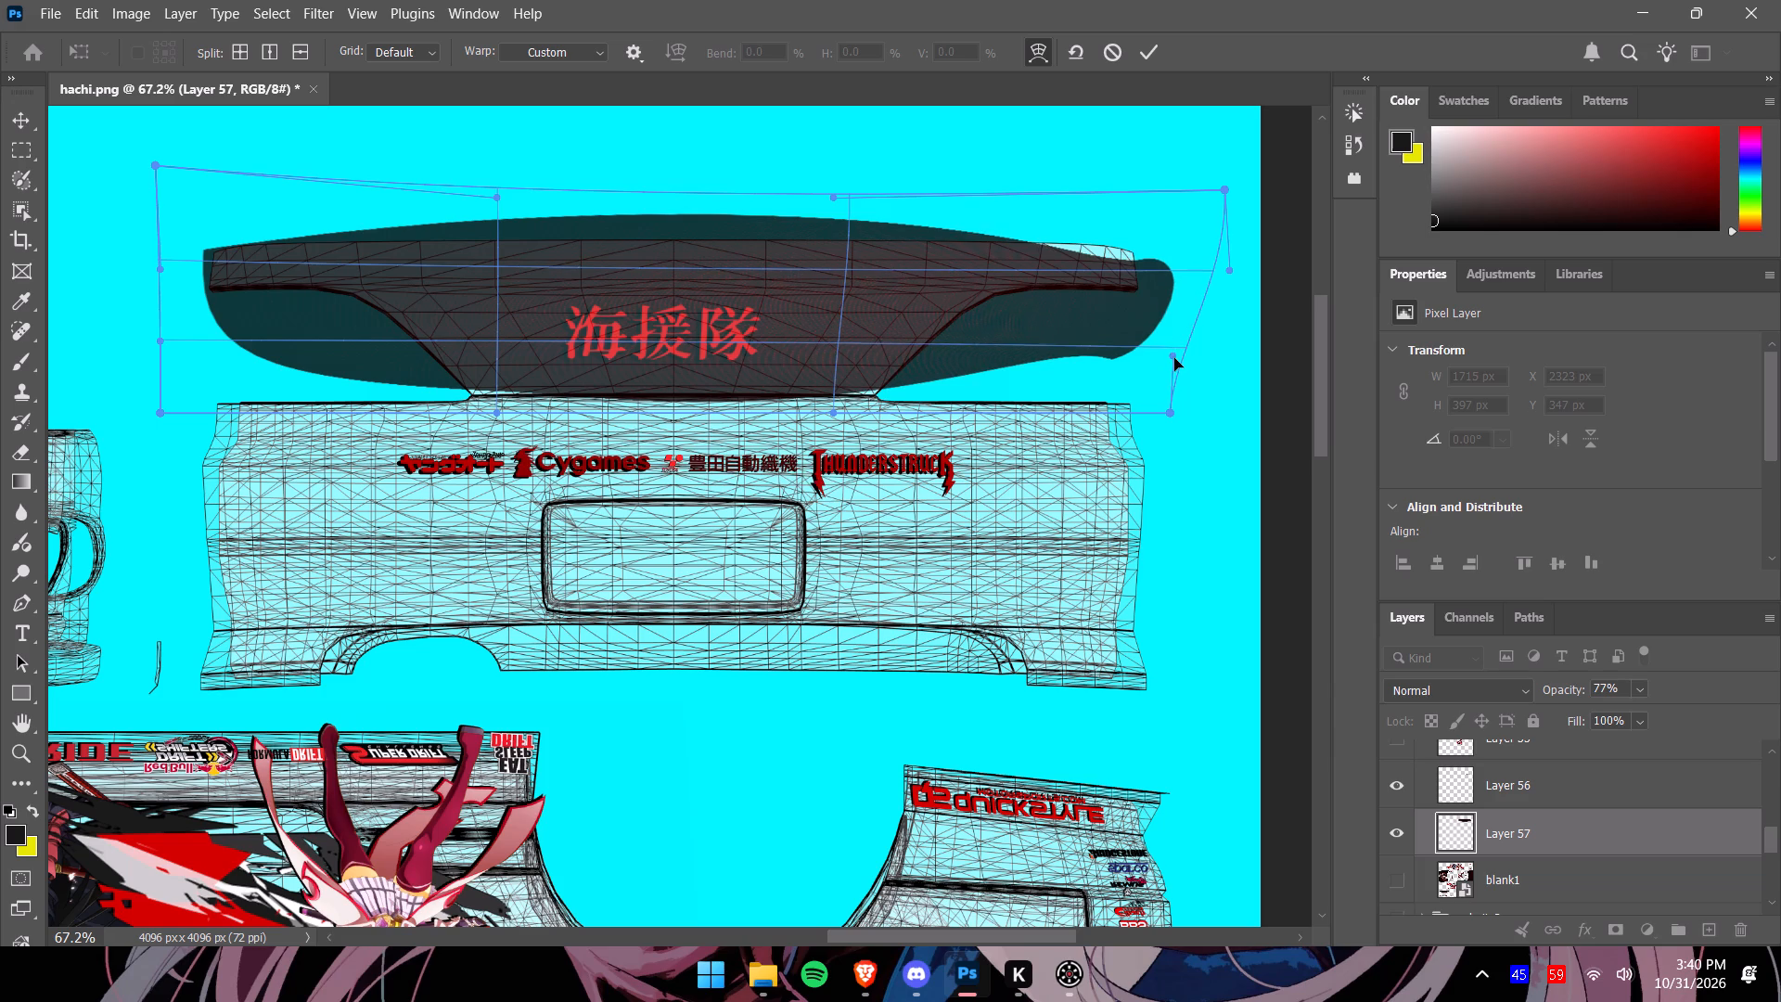
left_click_drag(1174, 358, 1163, 362)
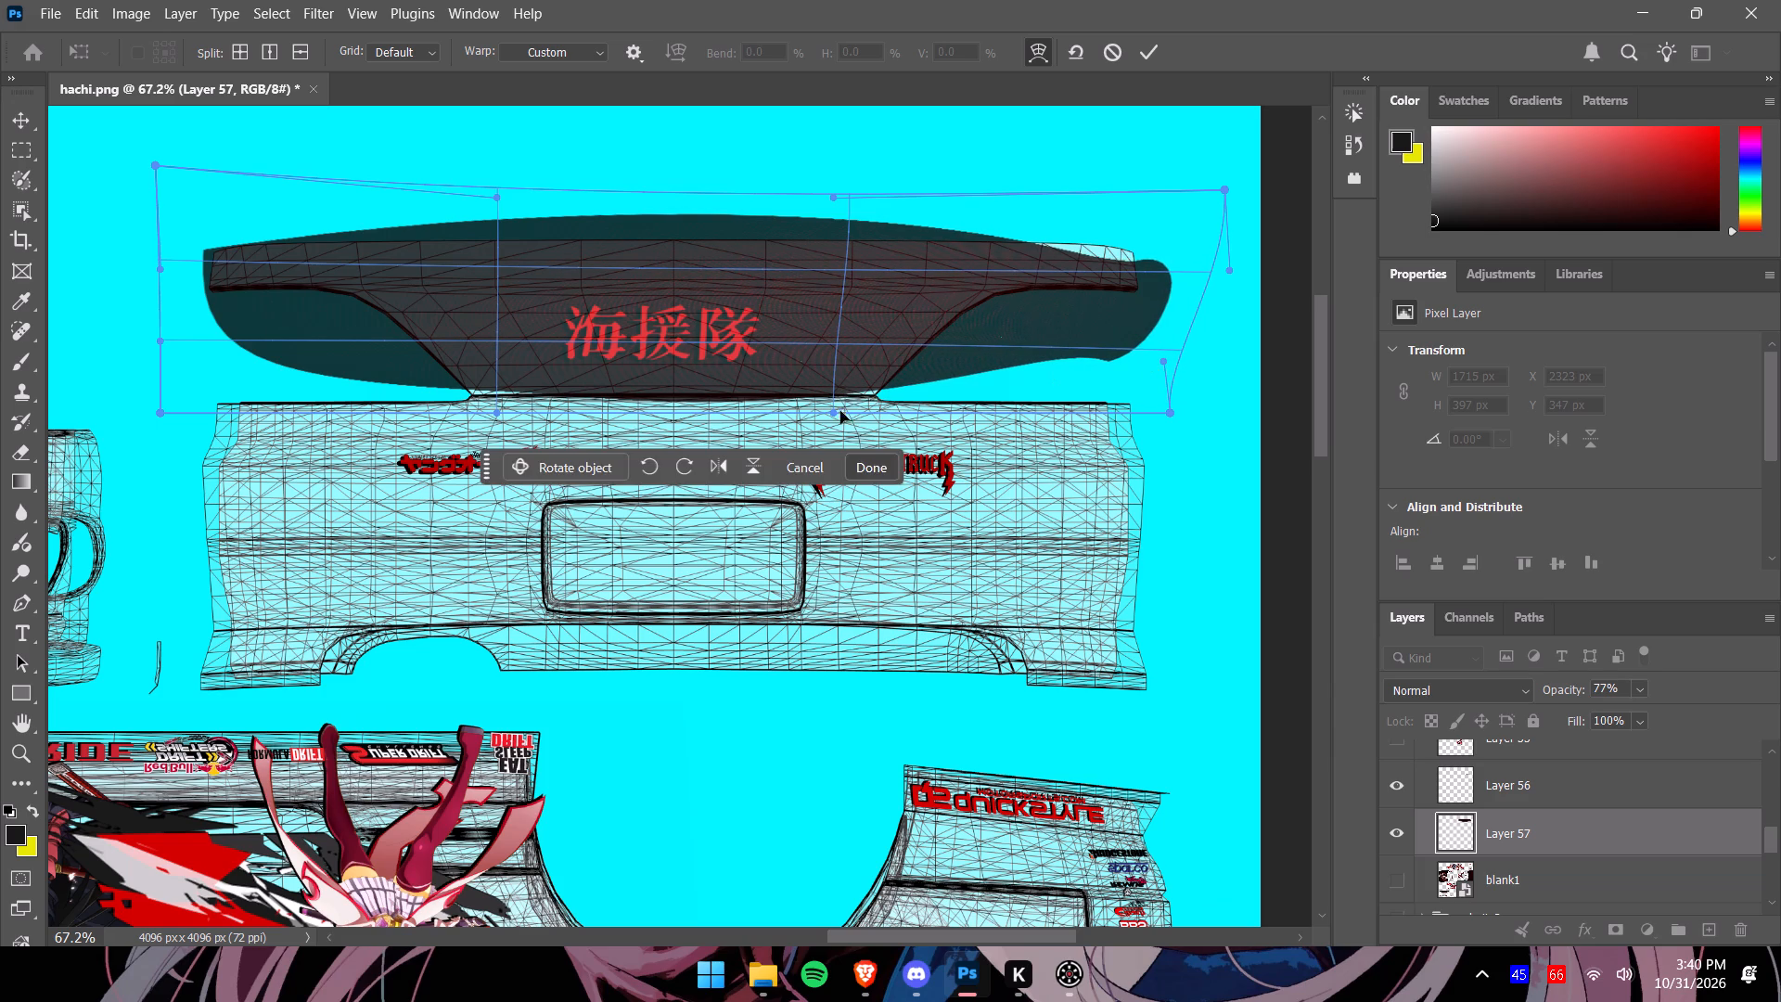
Warp the panel's lower and upper edges past the trunk outline, centre the 海援隊 lettering, and apply the warp at about 1719 × 415 px.
left_click_drag(835, 414, 836, 428)
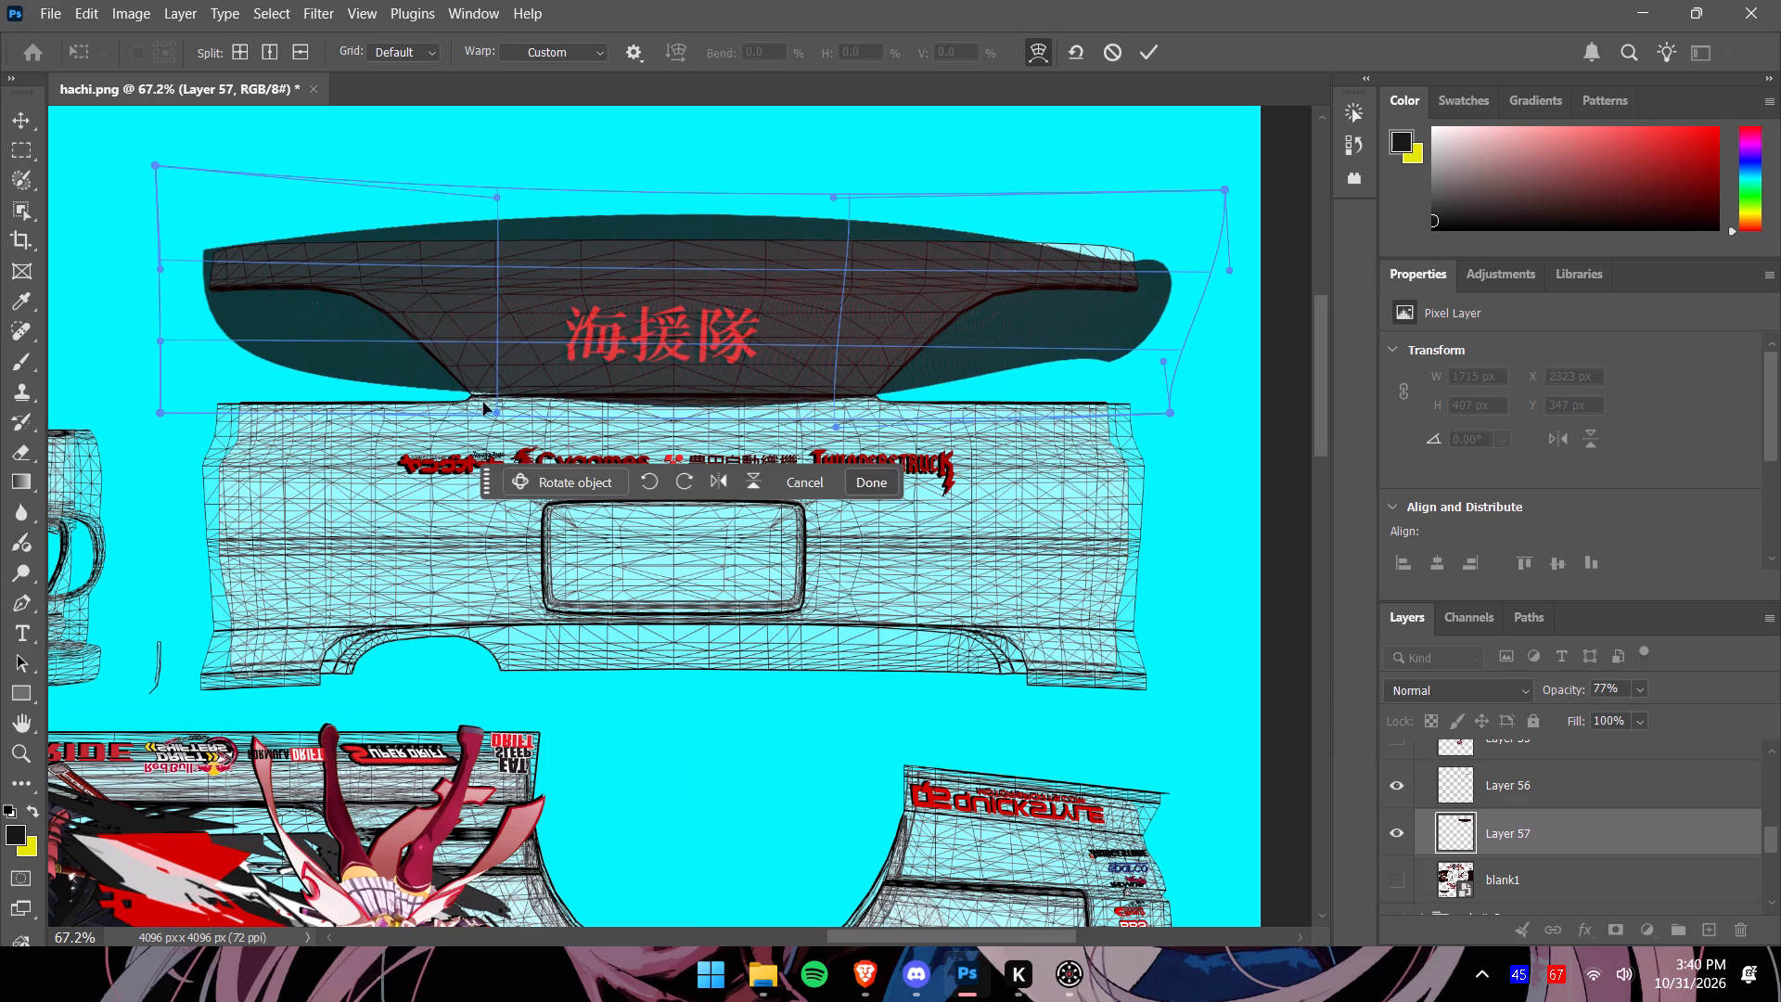
left_click_drag(495, 414, 502, 429)
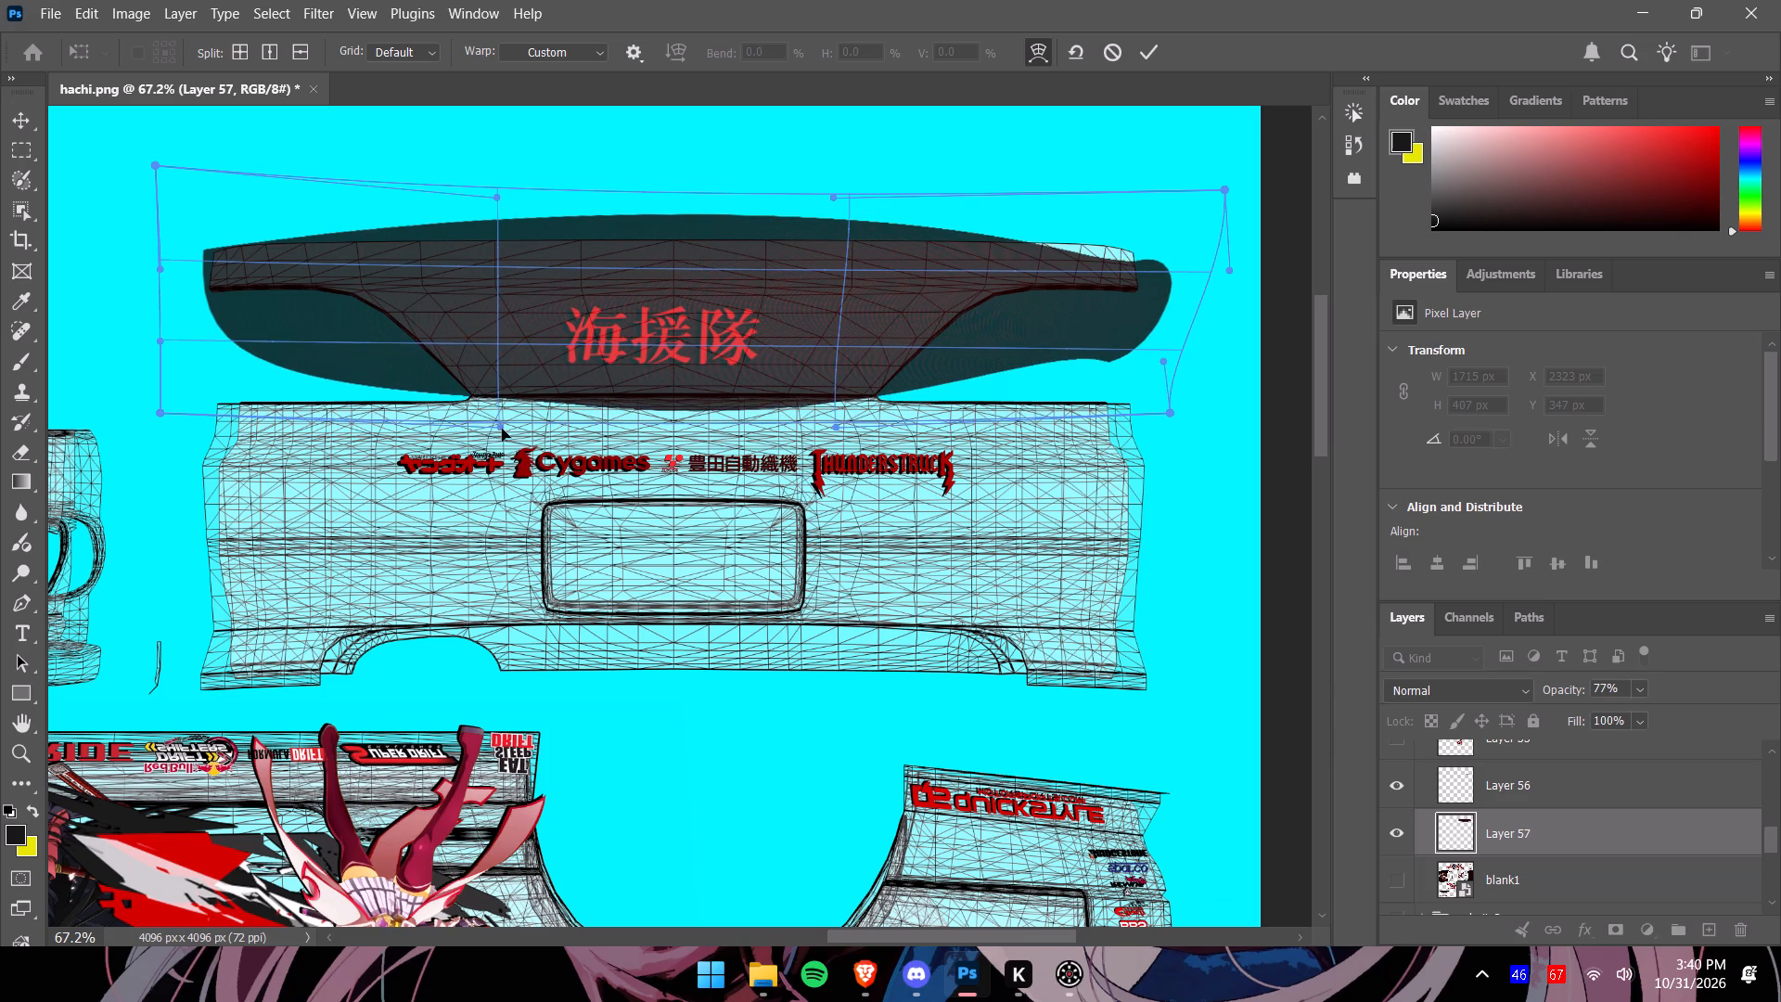
left_click_drag(502, 429, 505, 430)
left_click_drag(842, 193, 852, 186)
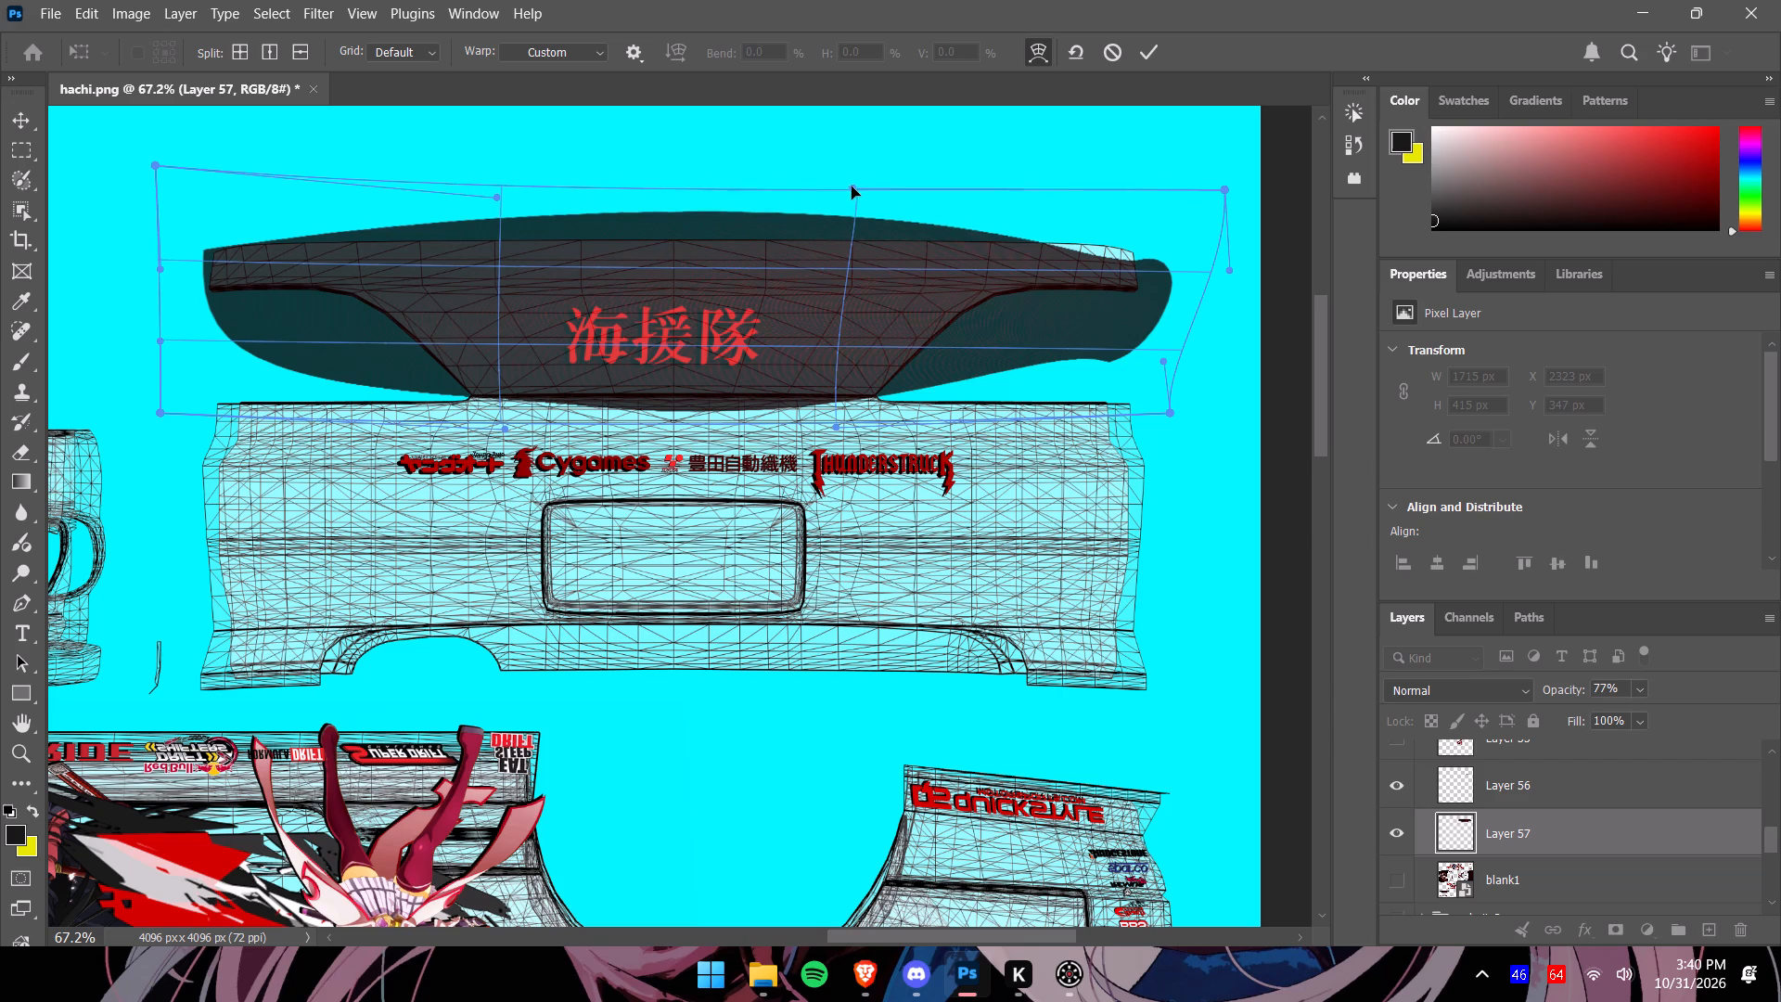
left_click_drag(852, 186, 852, 186)
left_click_drag(1160, 212, 1162, 196)
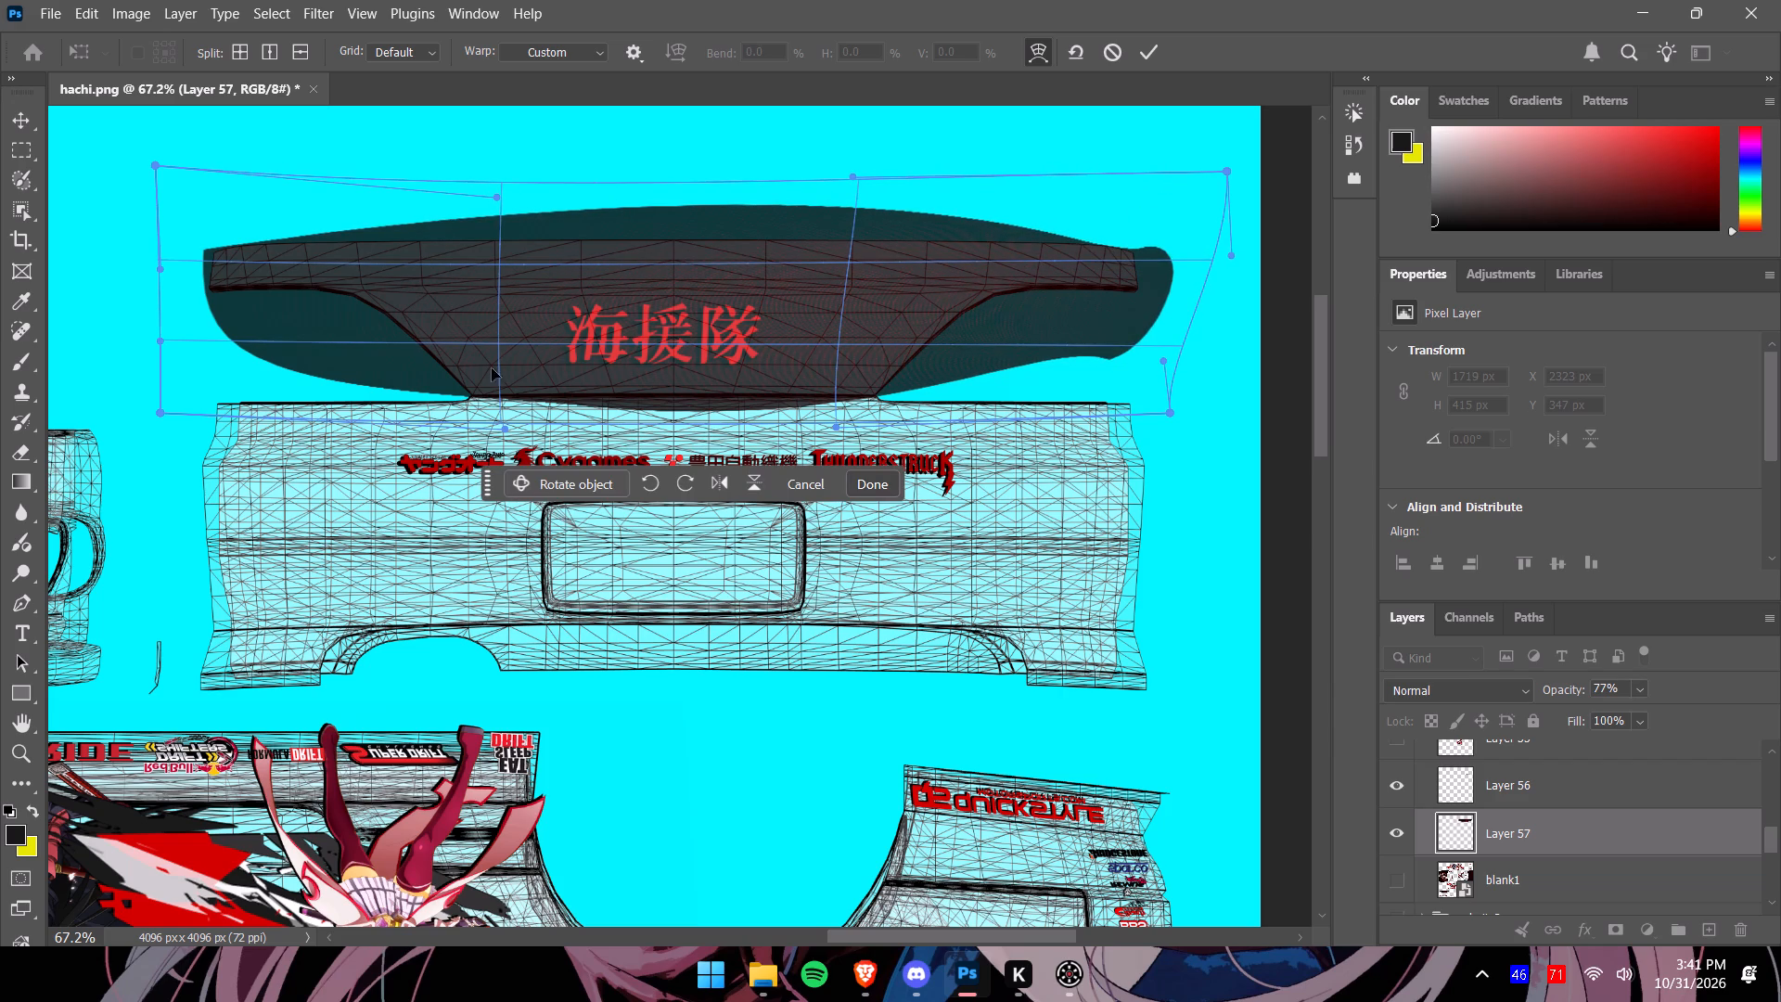
left_click_drag(494, 361, 508, 361)
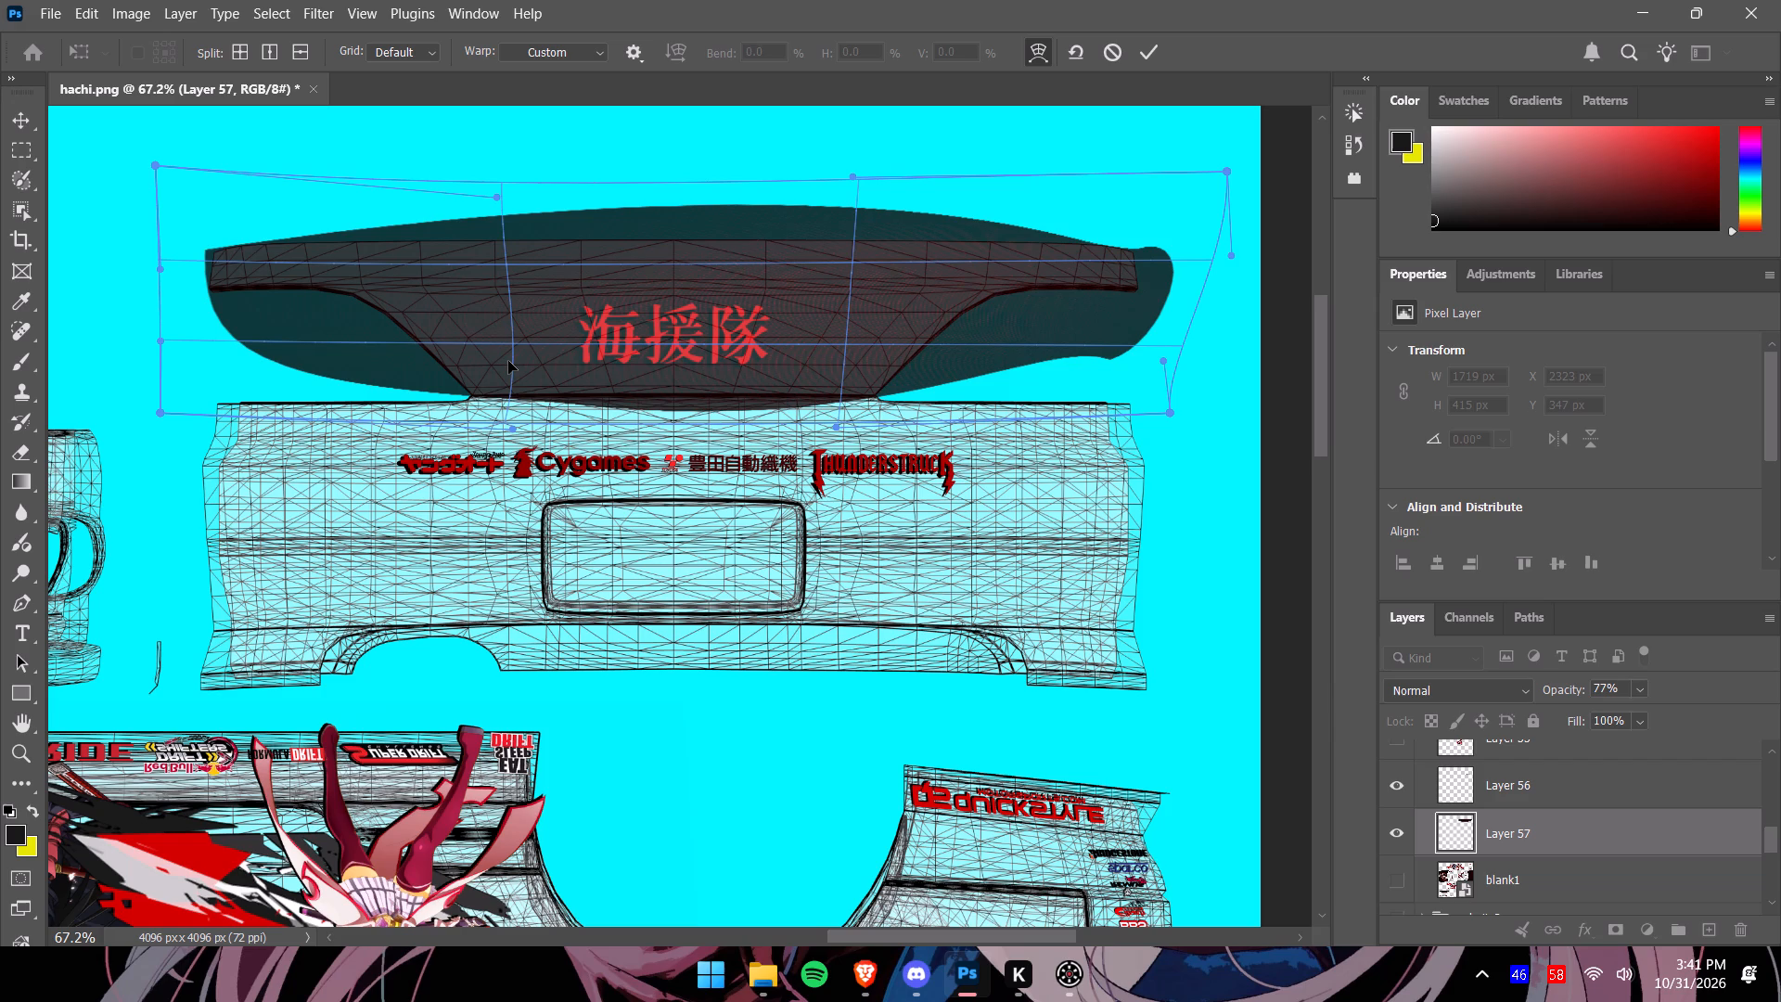
left_click_drag(508, 361, 506, 361)
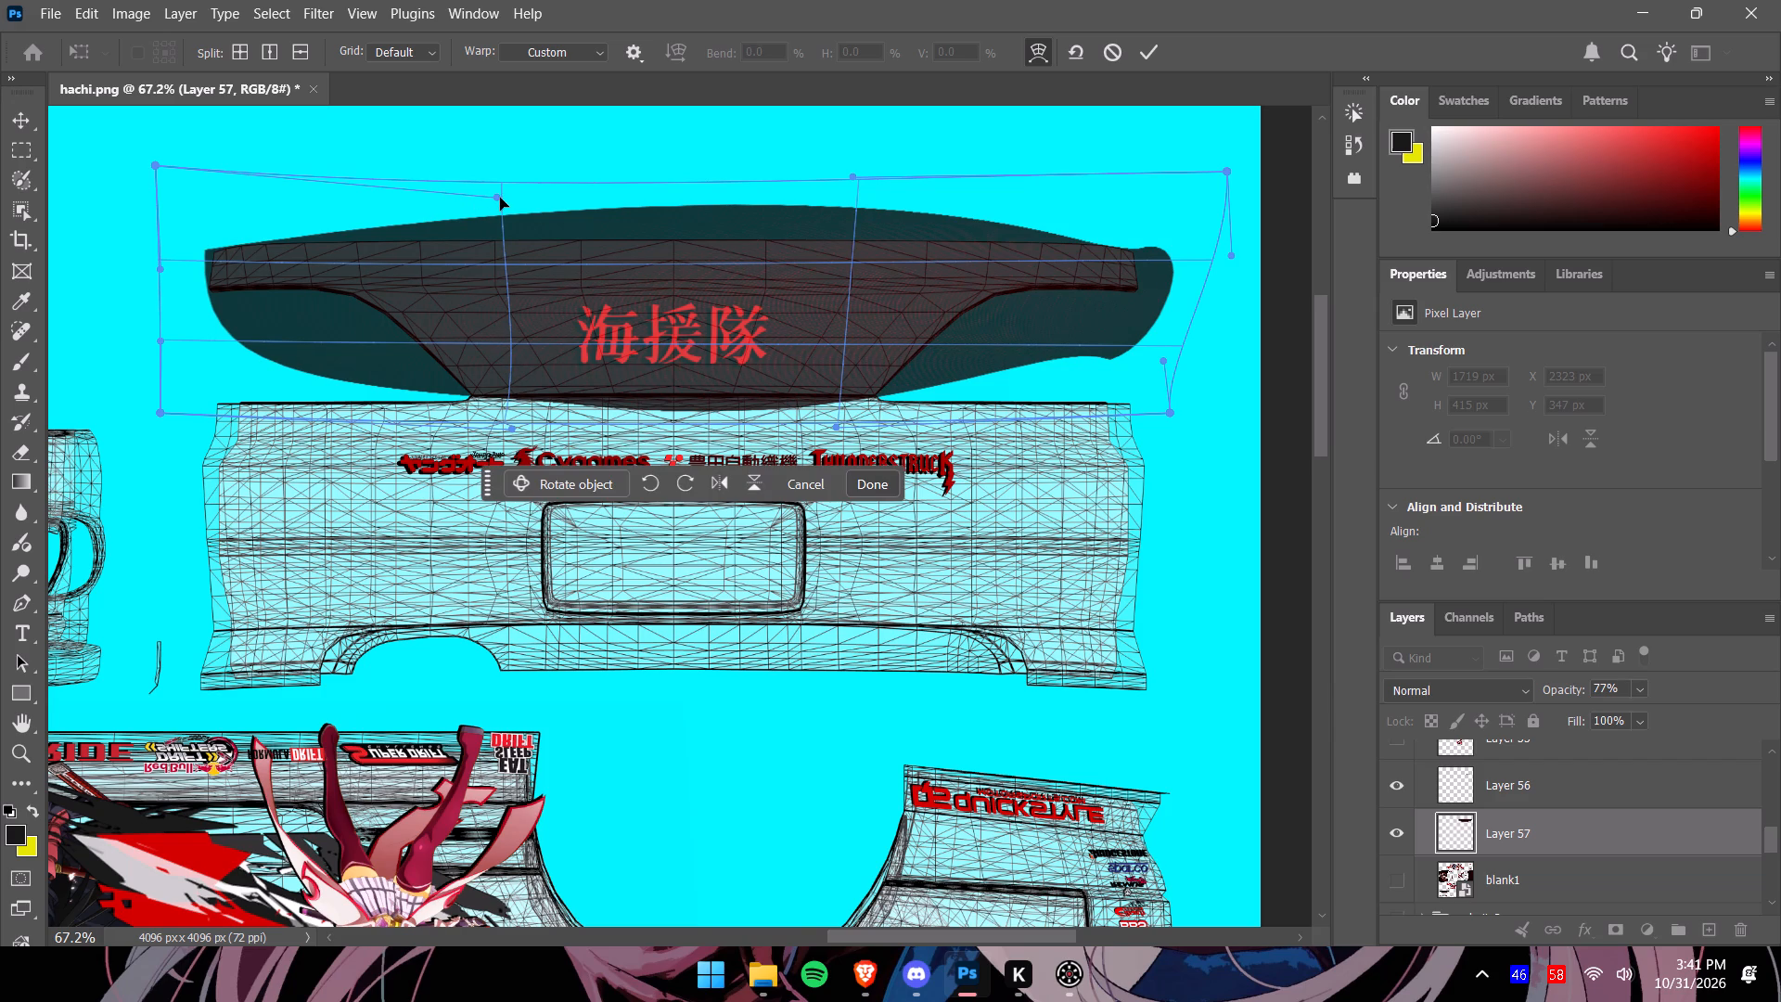
left_click_drag(499, 198, 480, 185)
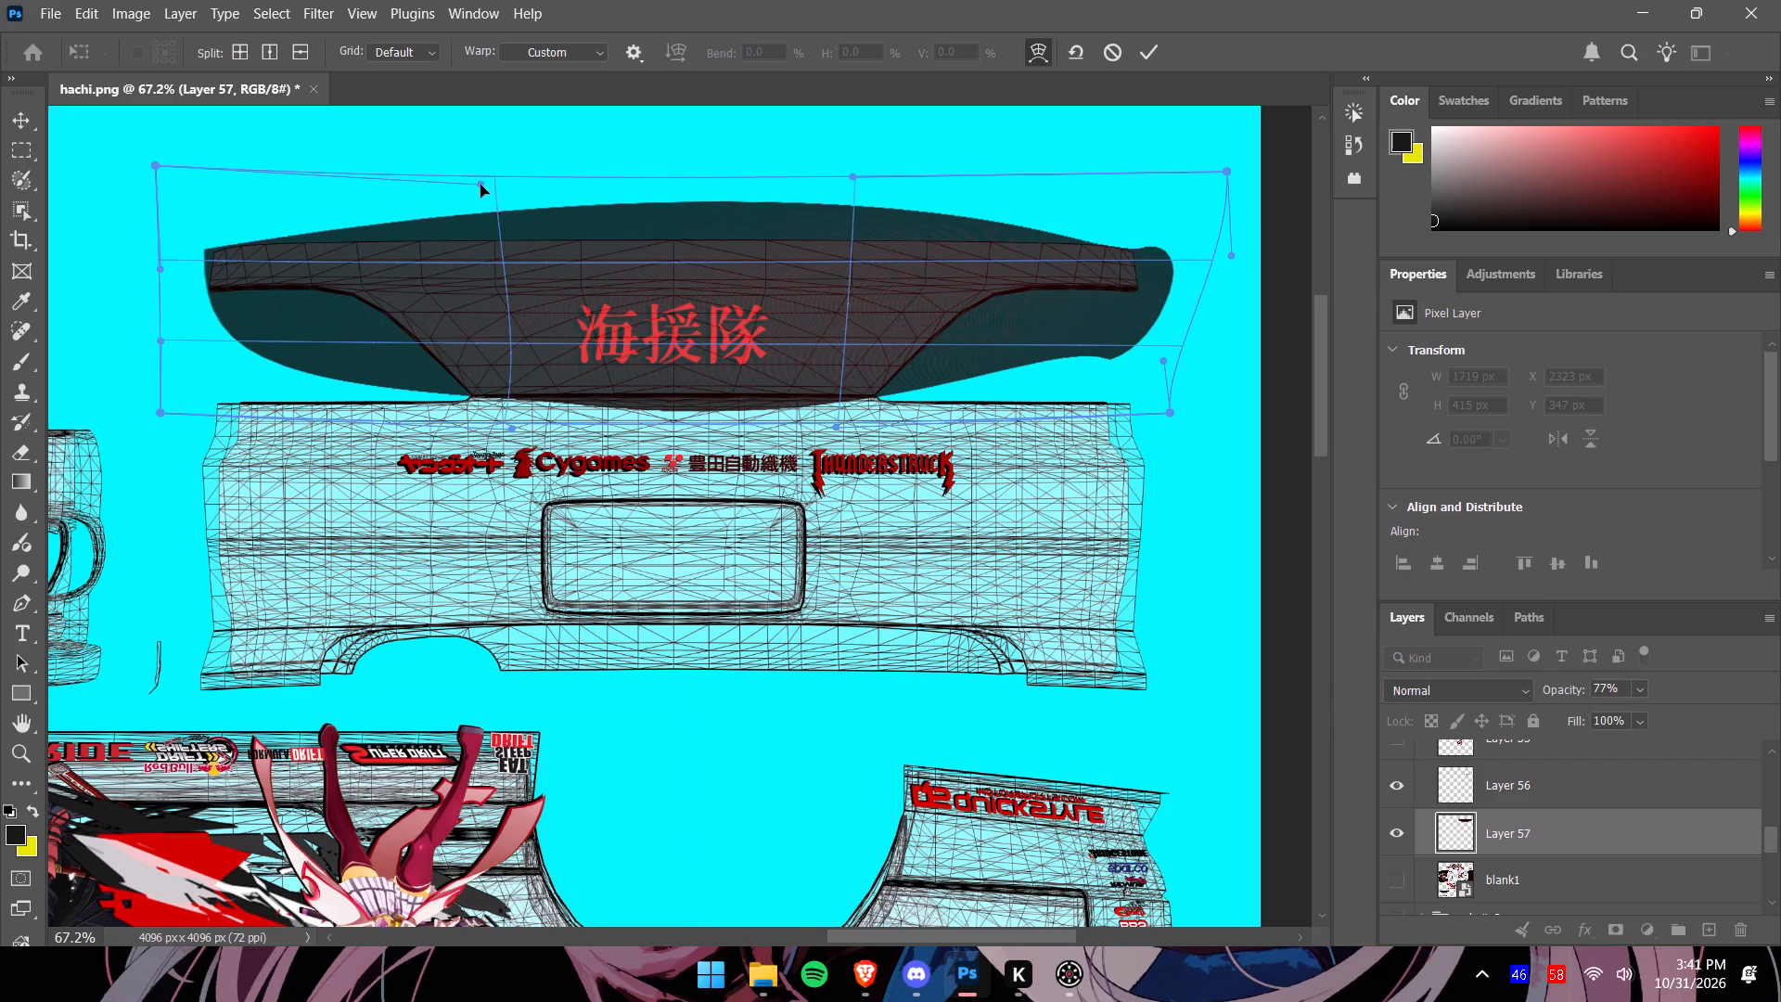
left_click_drag(480, 185, 480, 185)
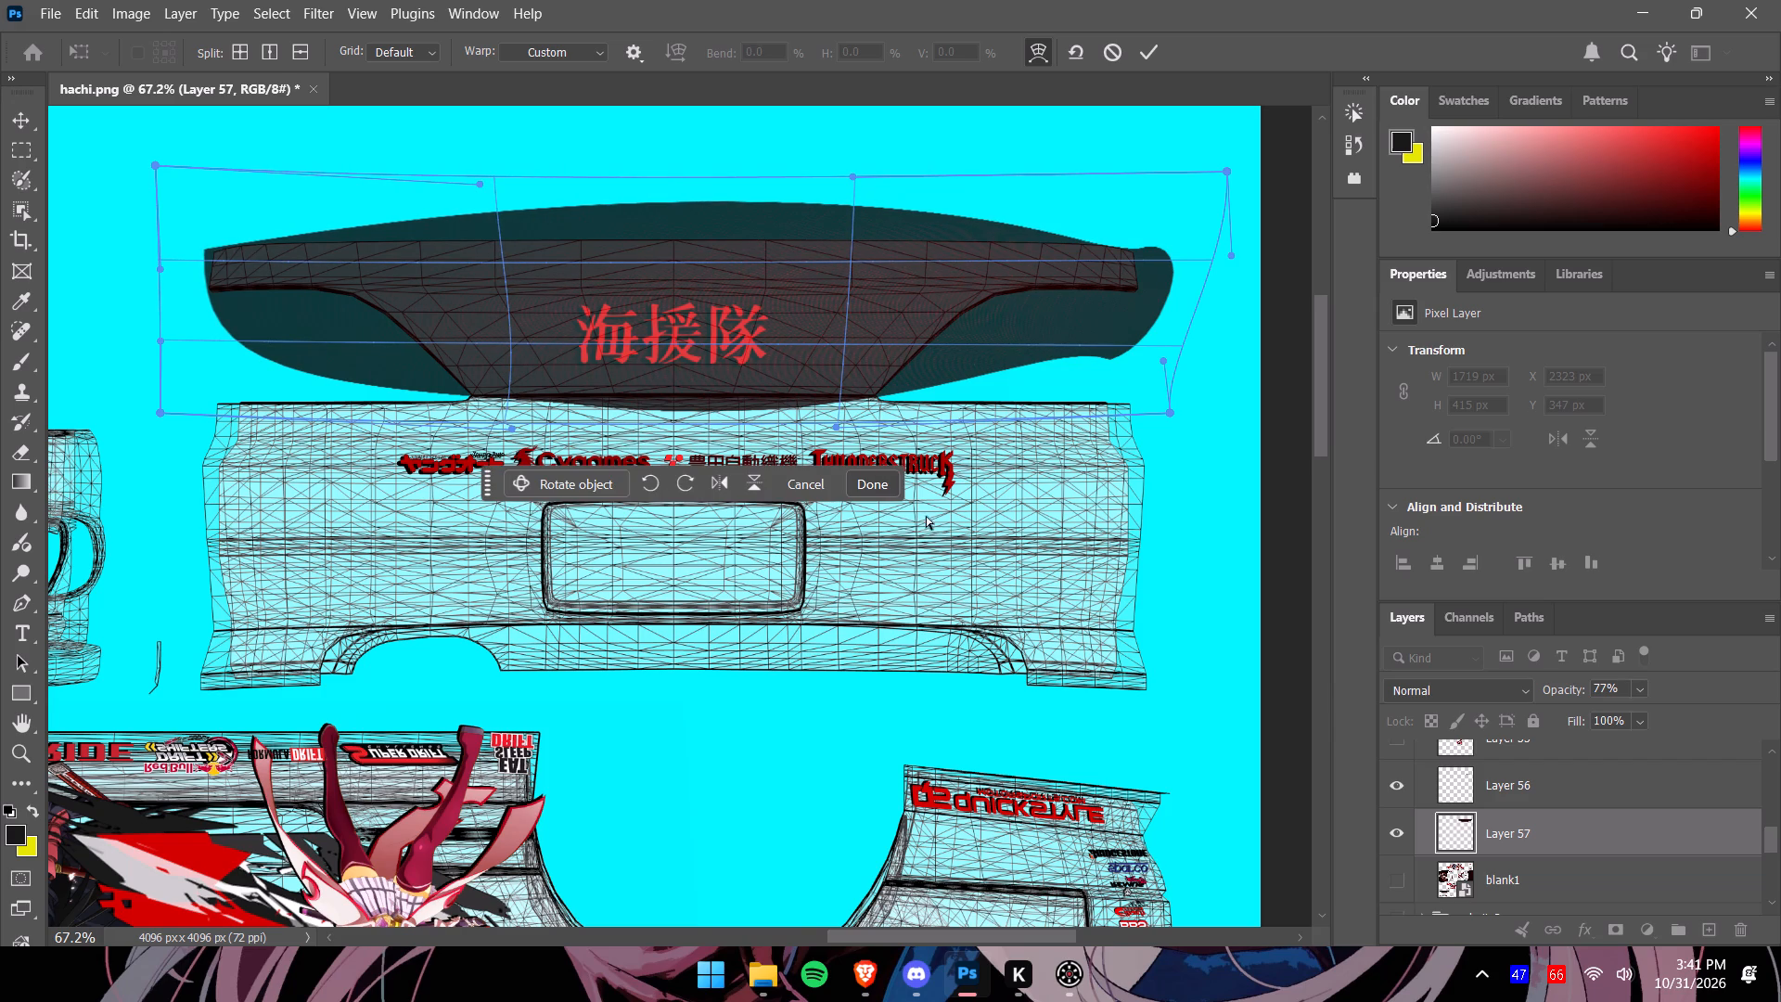
left_click(881, 485)
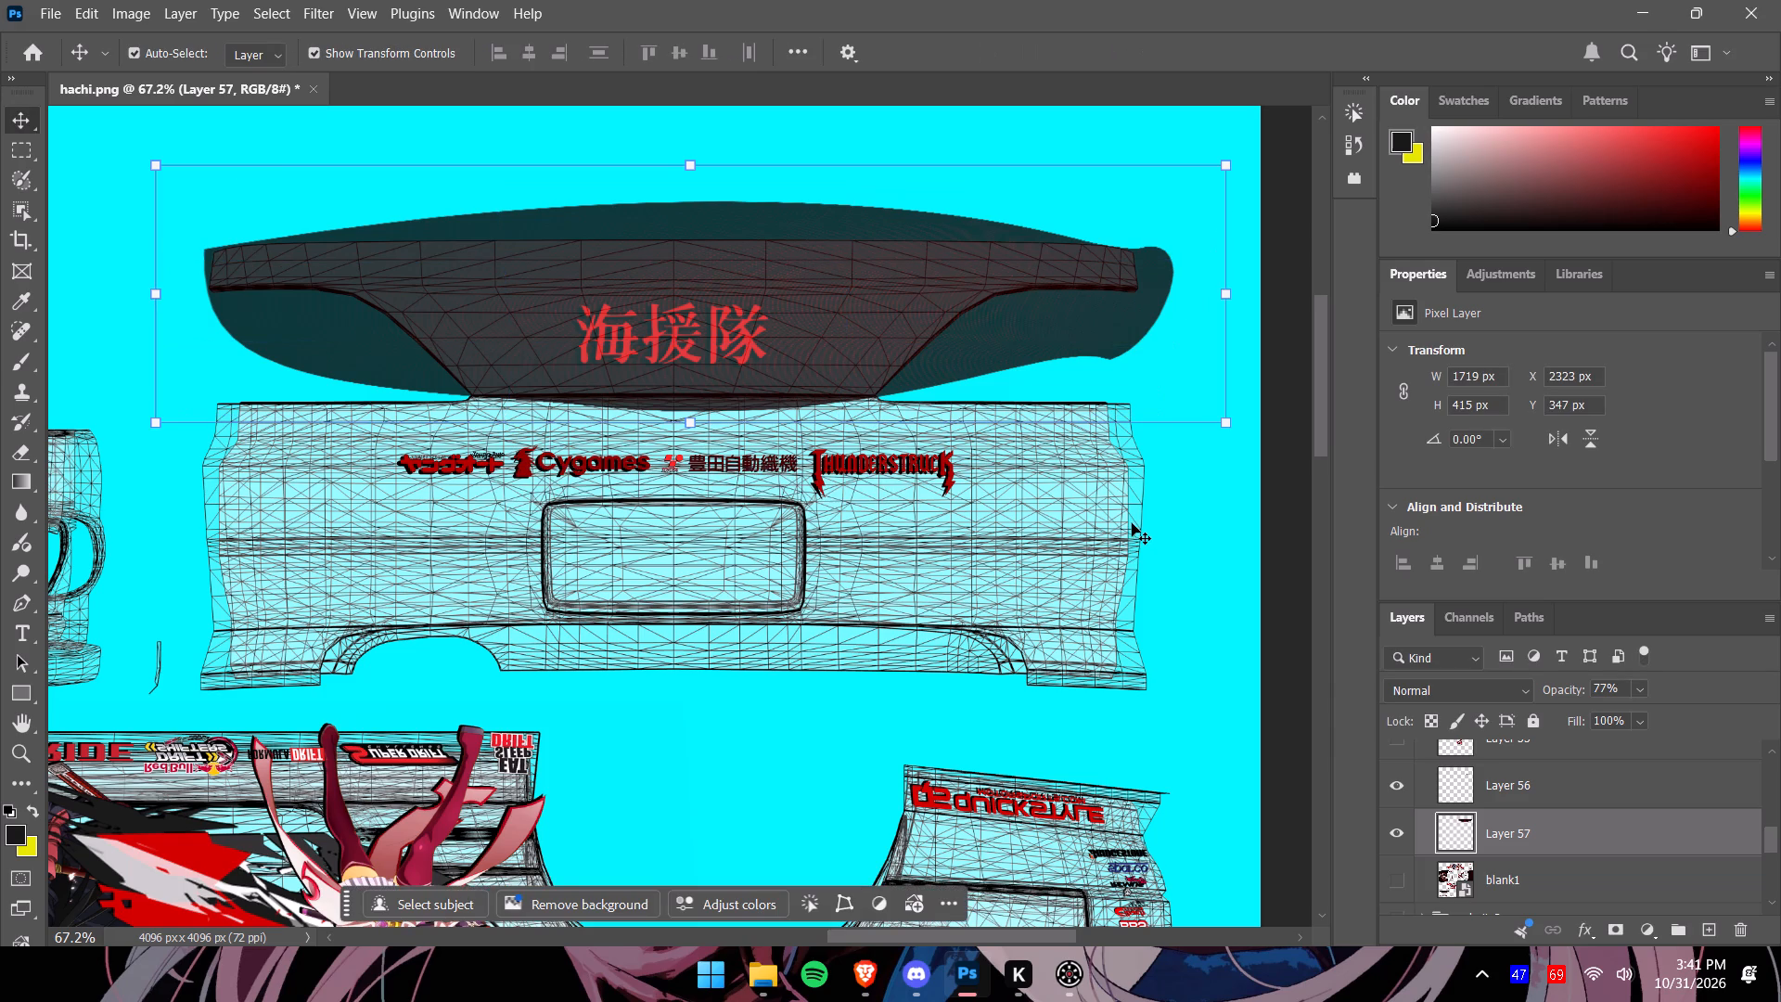
With the Eraser at 66 px, erase the right part of the 海援隊 panel's overhang below the trunk's lower edge.
left_click(29, 447)
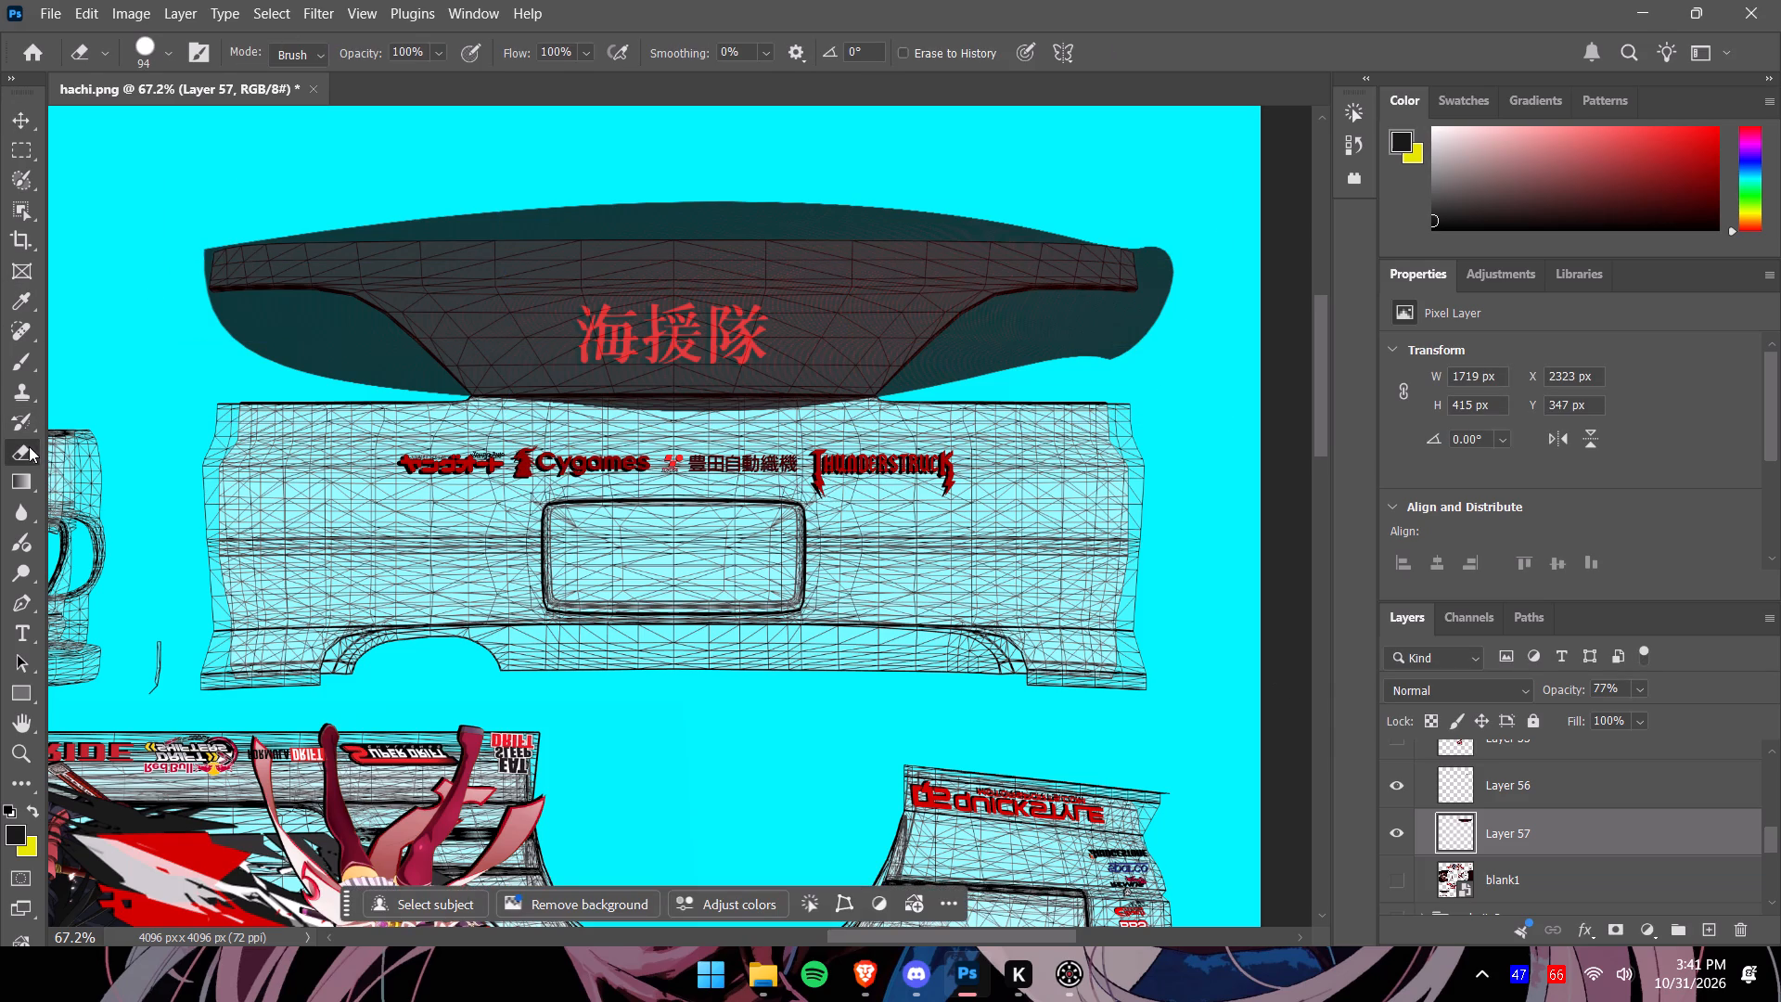
left_click(106, 51)
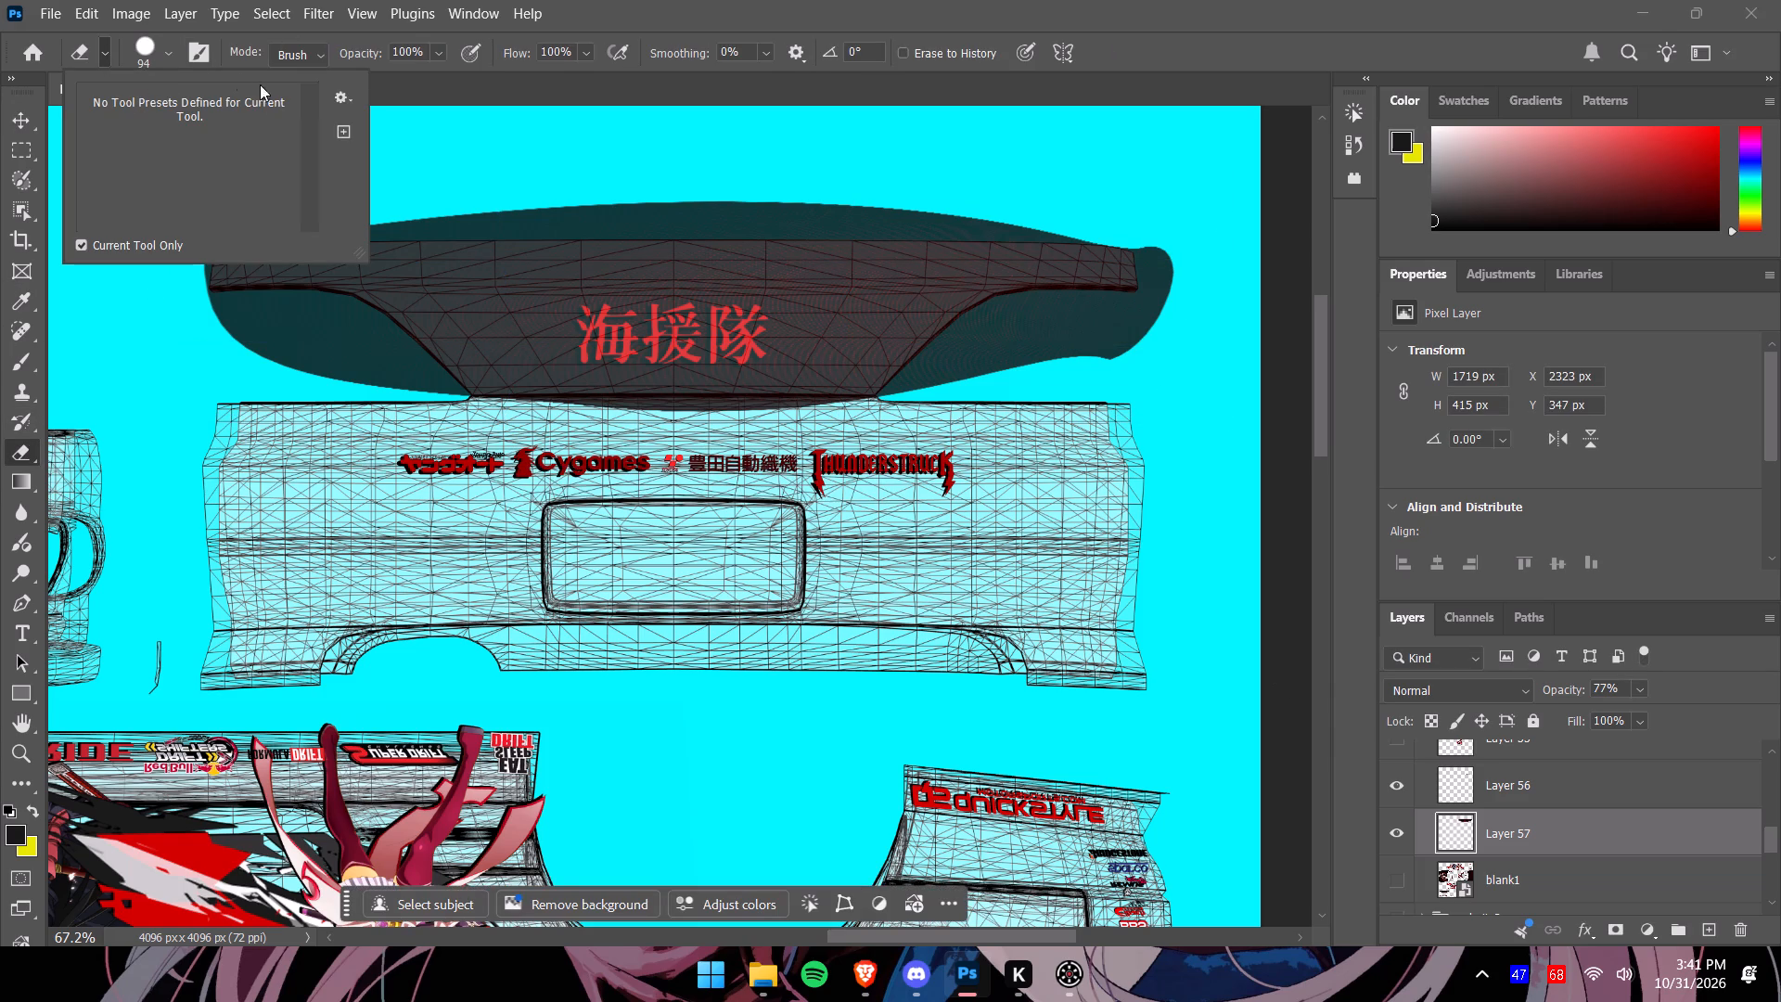
left_click(173, 54)
left_click_drag(199, 123, 178, 117)
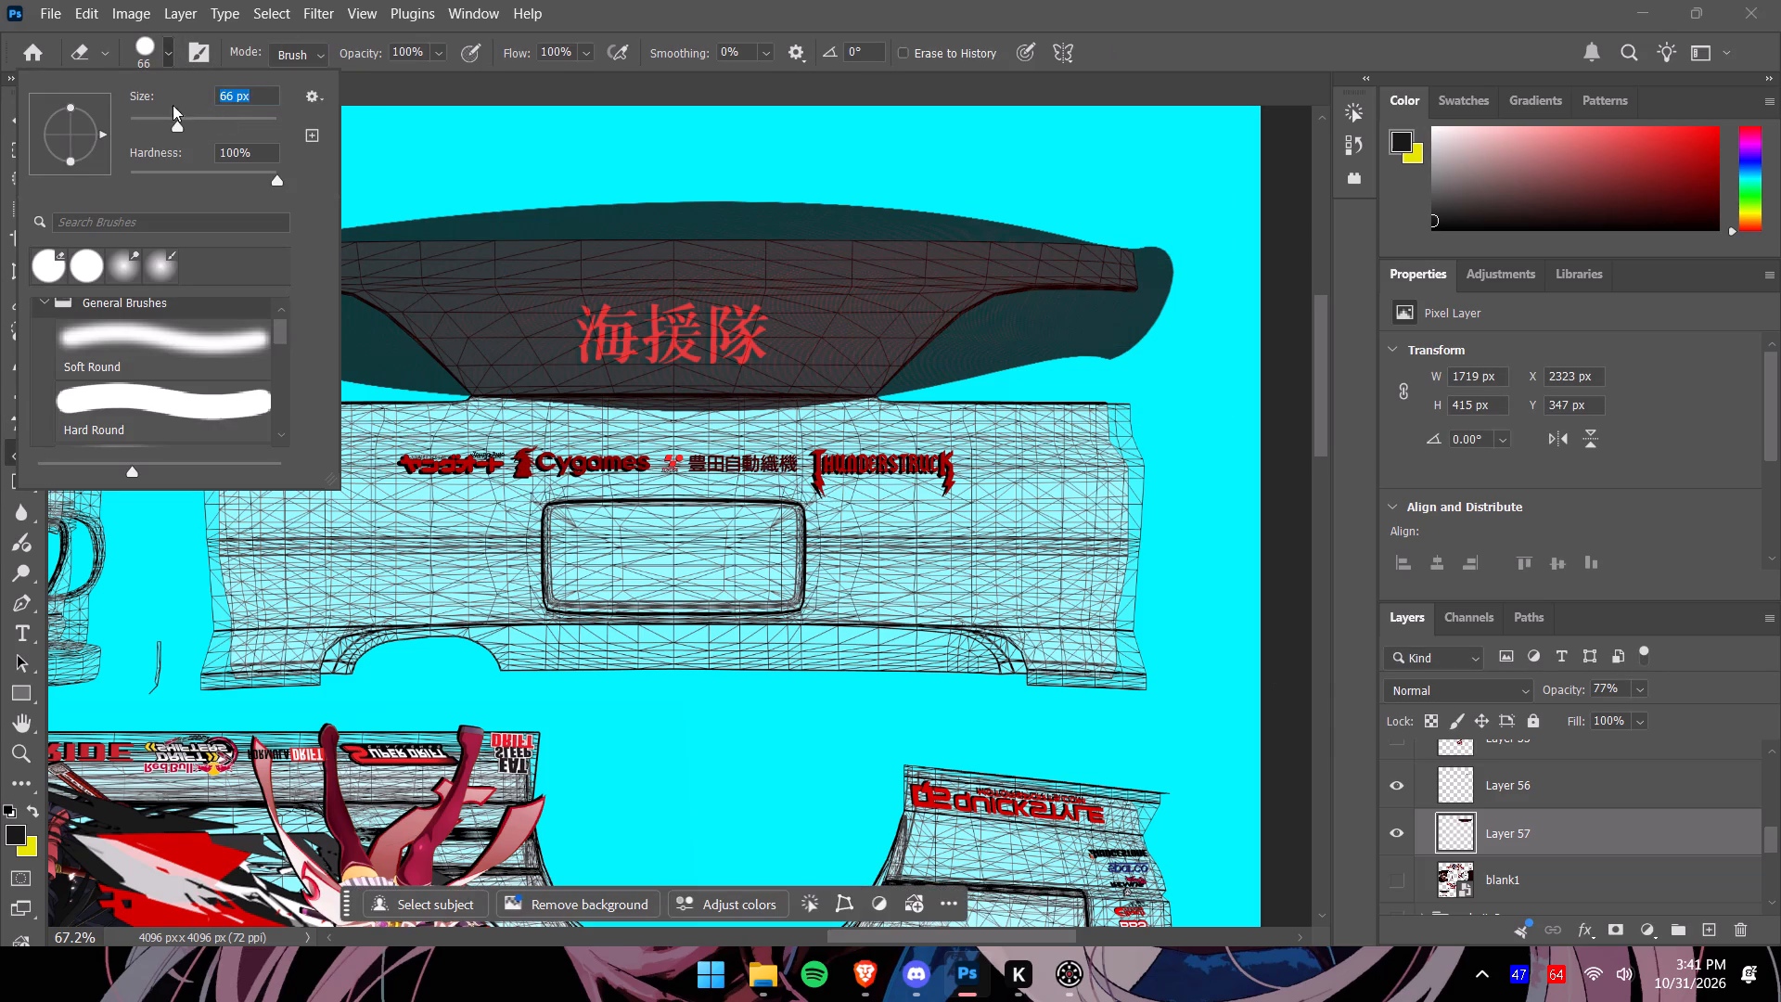
left_click(167, 58)
scroll(621, 423, "up", 13, "alt")
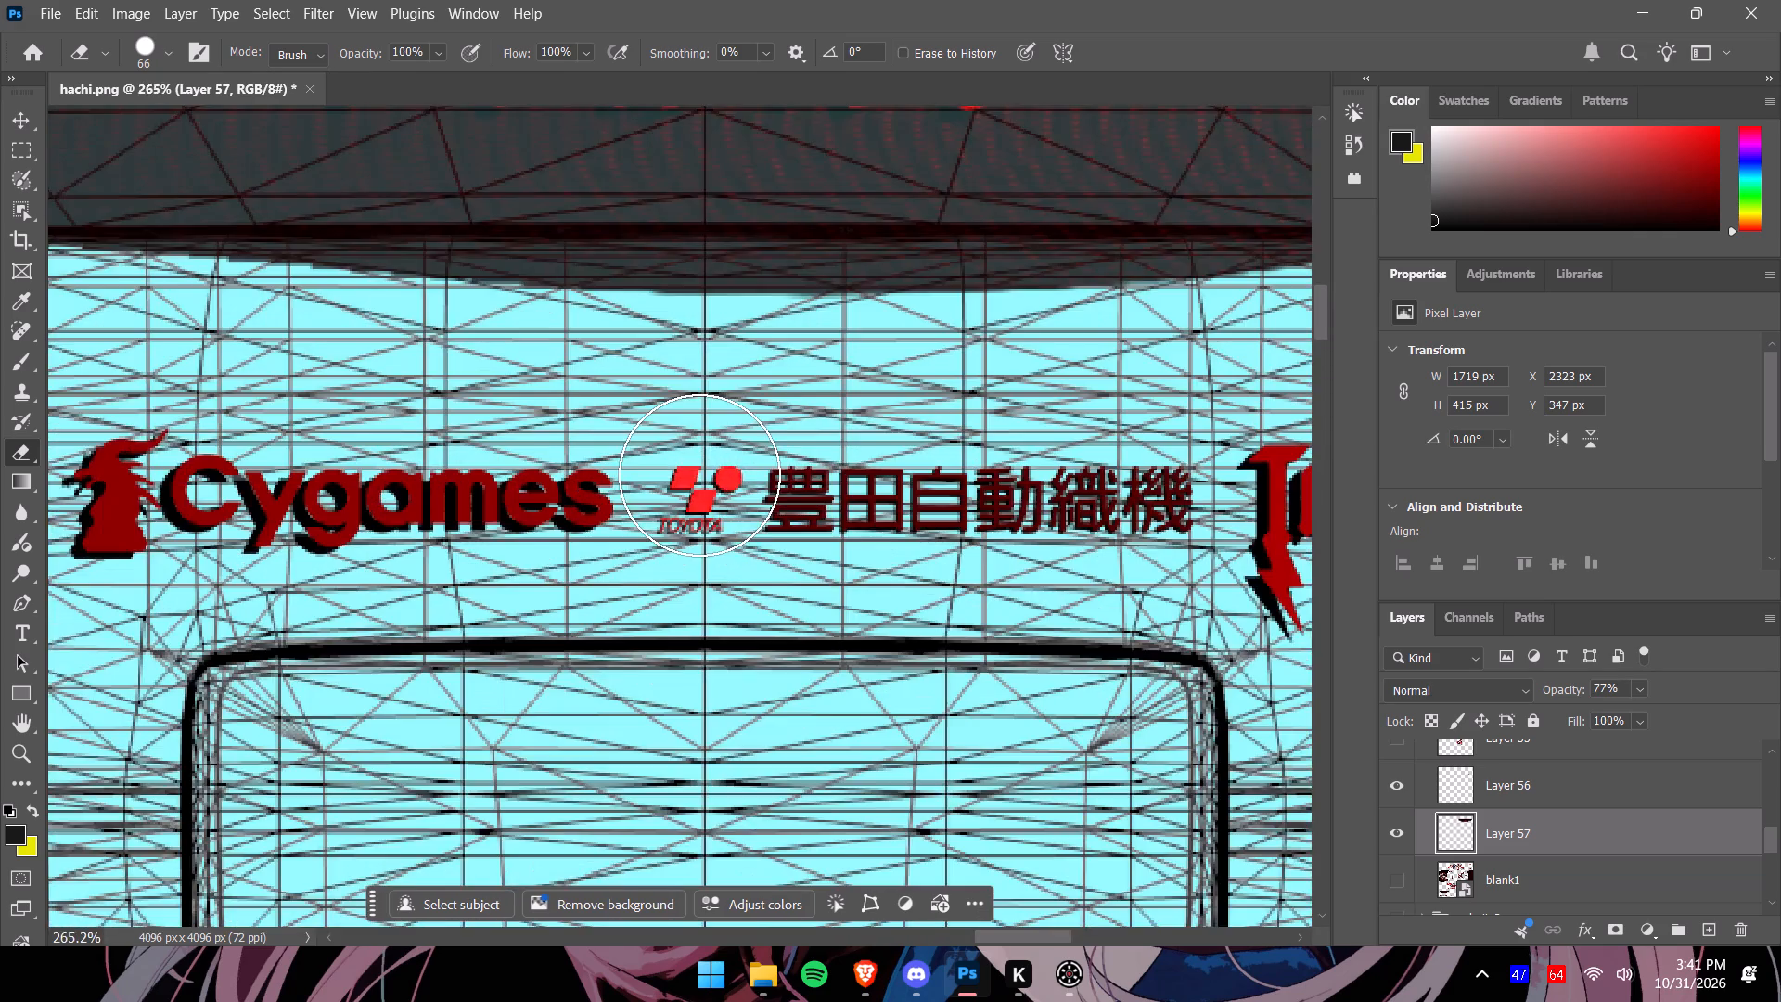
scroll(715, 483, "down", 4, "alt")
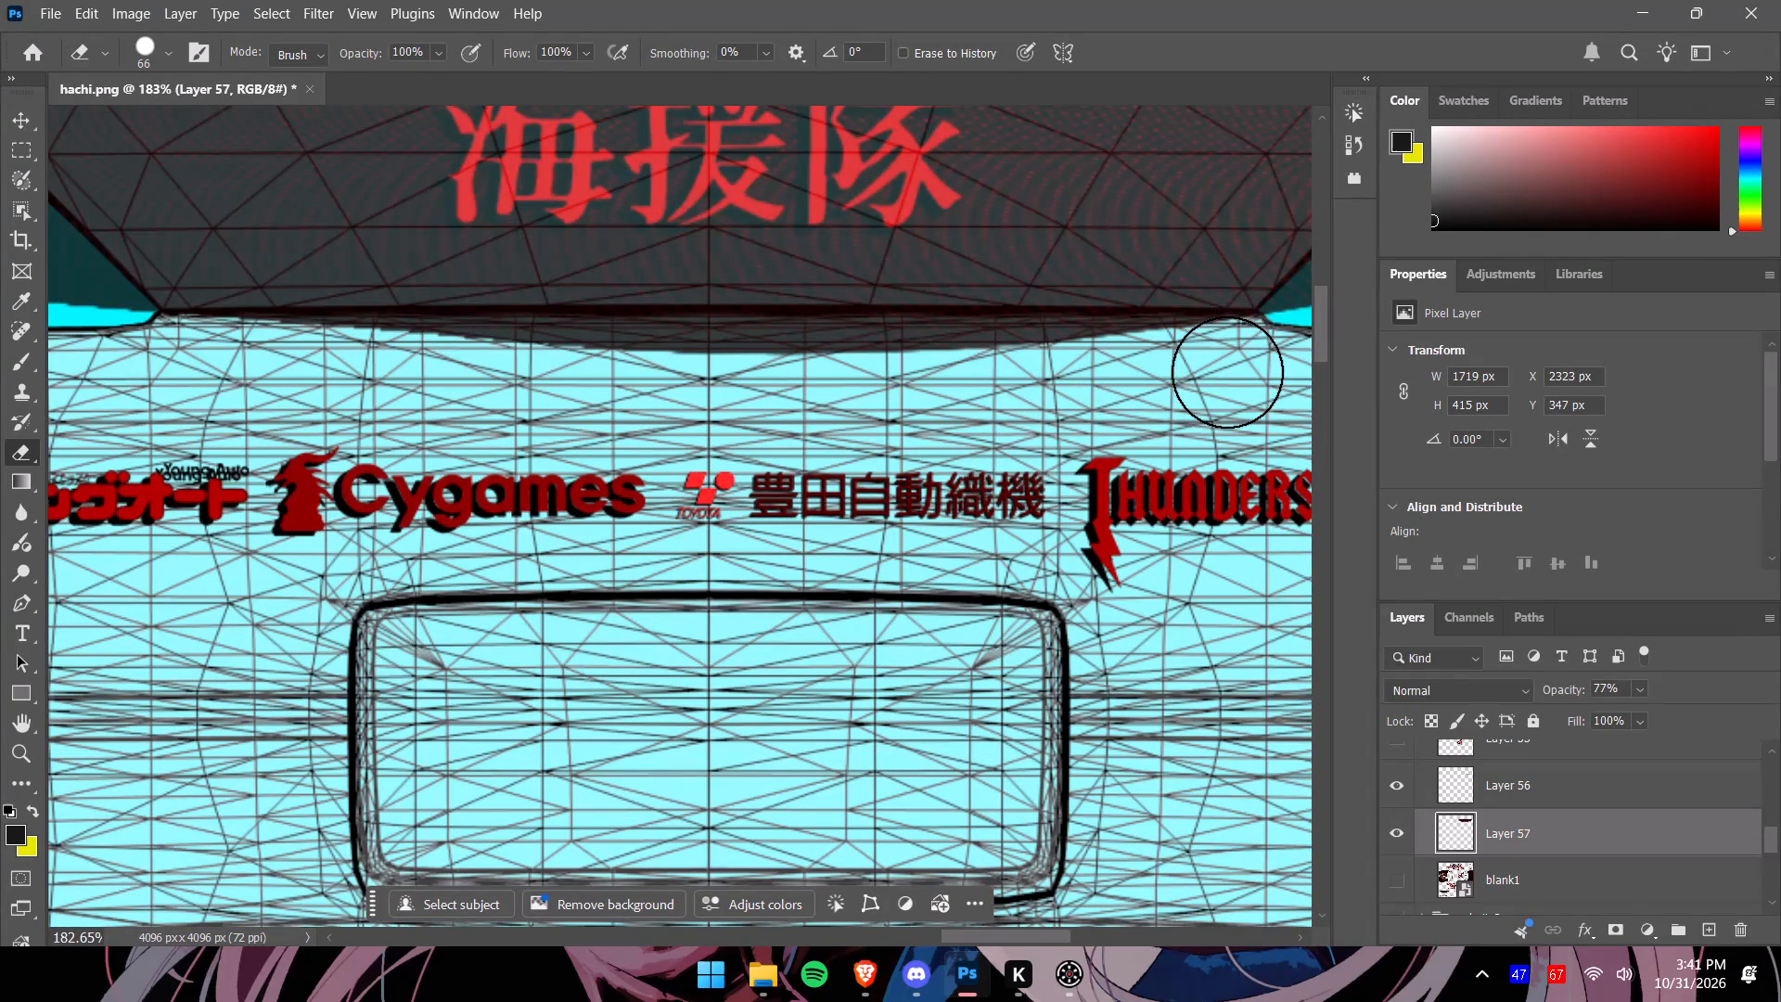
left_click_drag(1227, 373, 1170, 376)
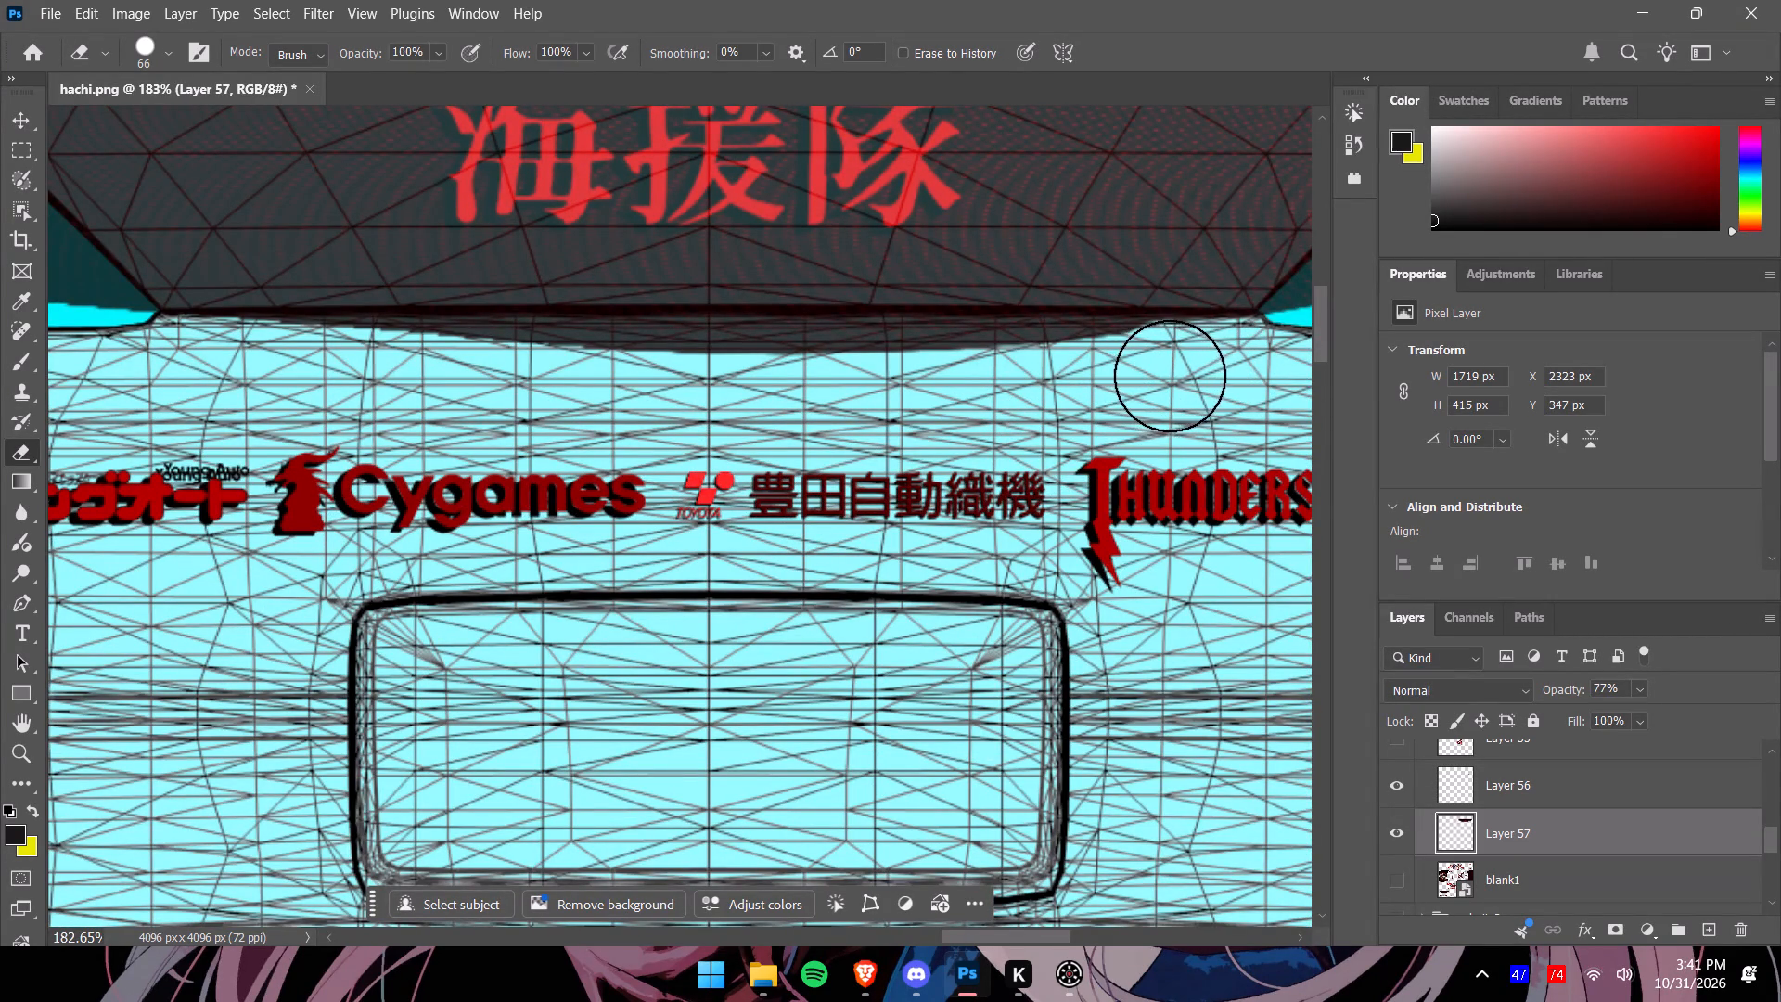
left_click_drag(1170, 376, 1100, 381)
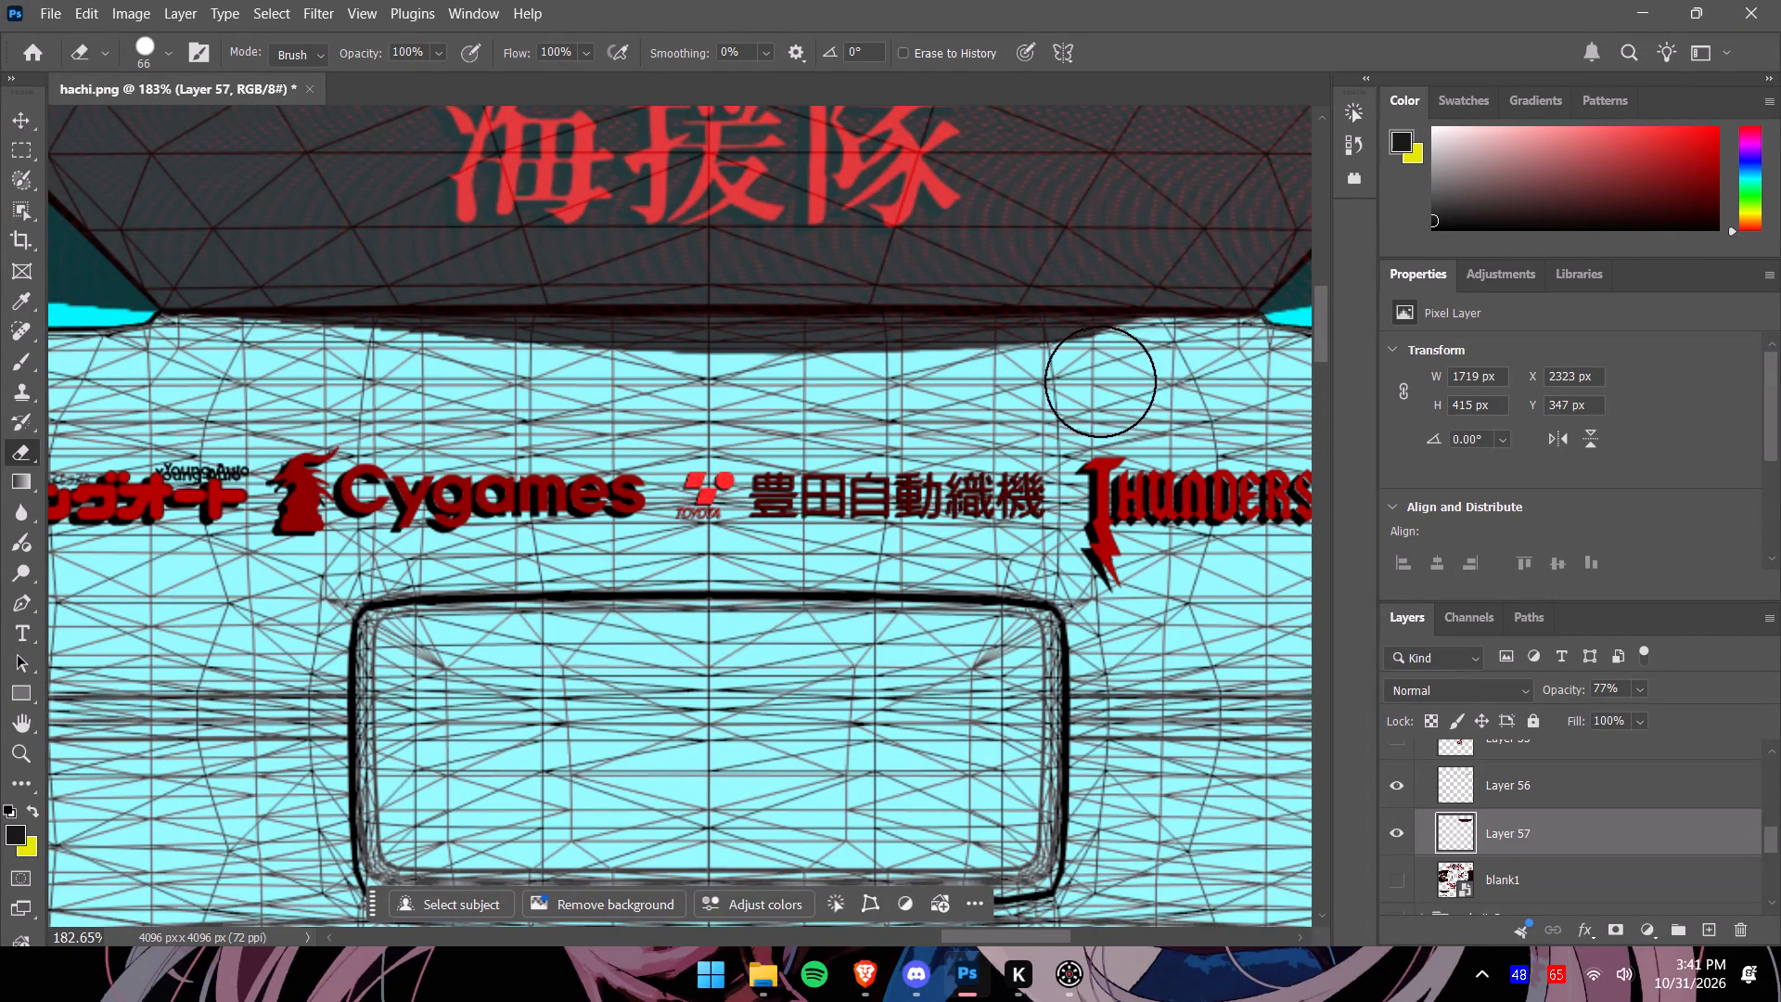
left_click_drag(1100, 381, 1107, 379)
left_click_drag(1123, 375, 1076, 379)
left_click_drag(1104, 374, 1020, 378)
left_click_drag(1059, 379, 993, 379)
left_click_drag(1025, 377, 965, 378)
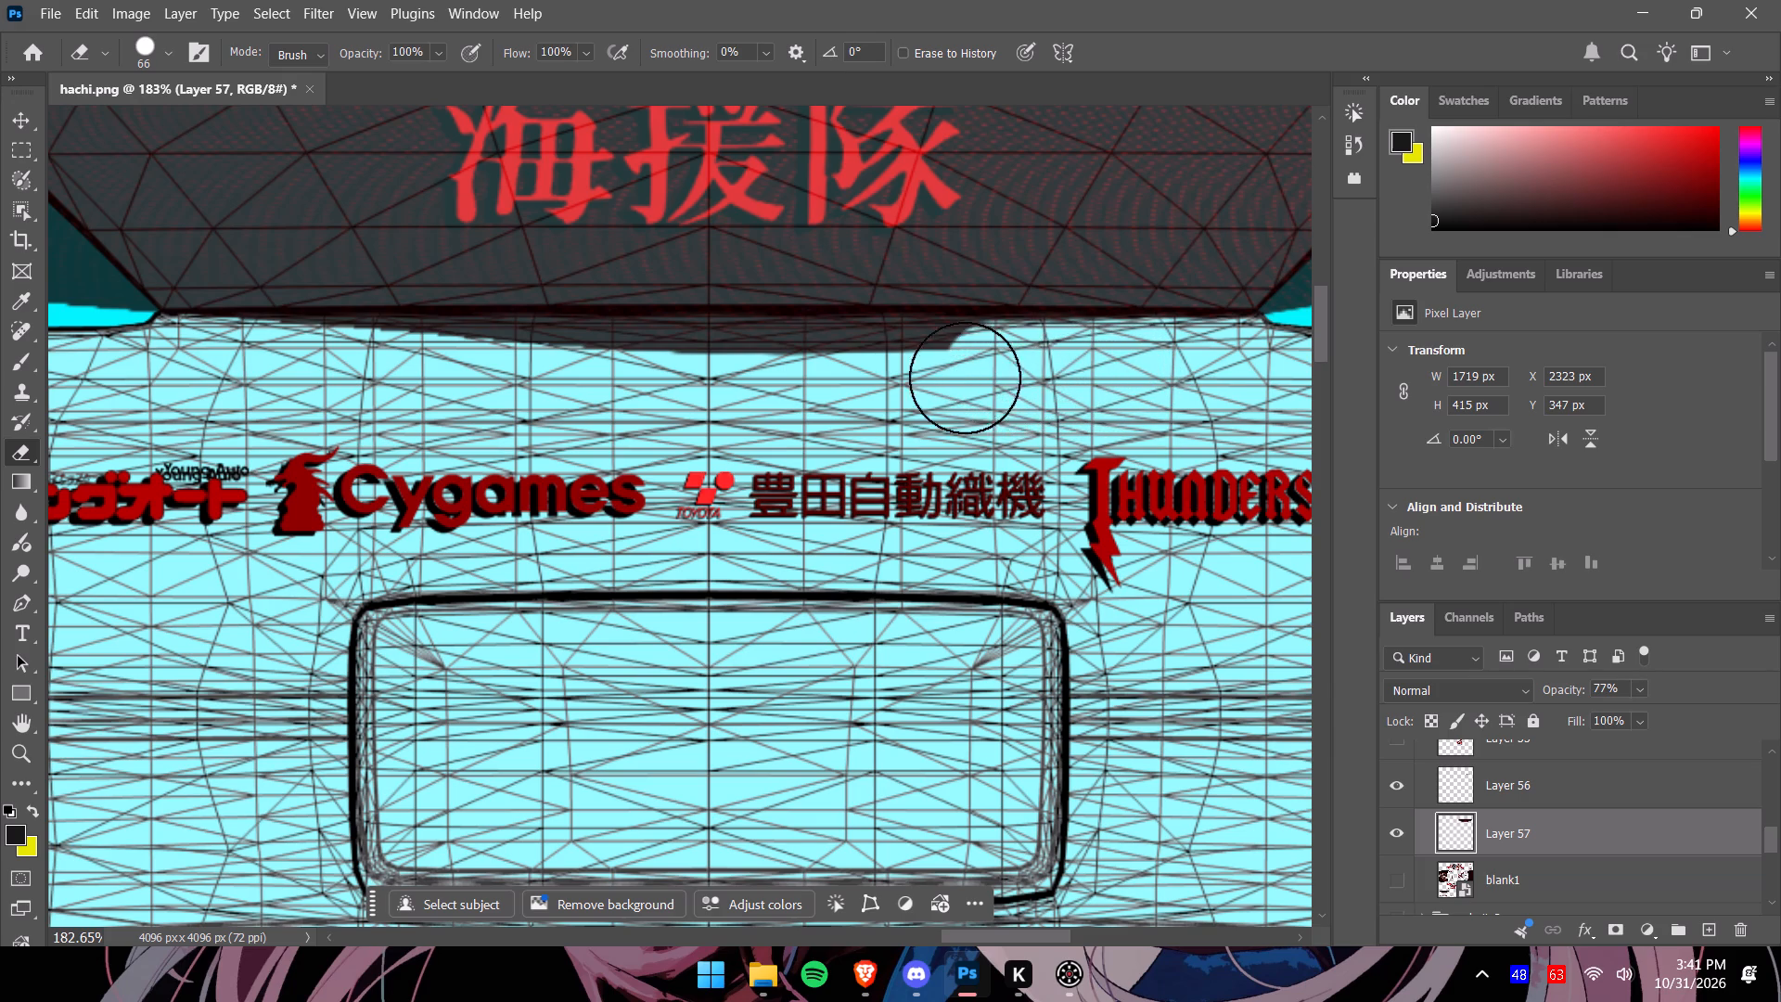
Erase the middle part of the panel's overhang along the seam between the trunk and the rear bumper.
left_click_drag(965, 378, 953, 378)
left_click_drag(994, 375, 878, 382)
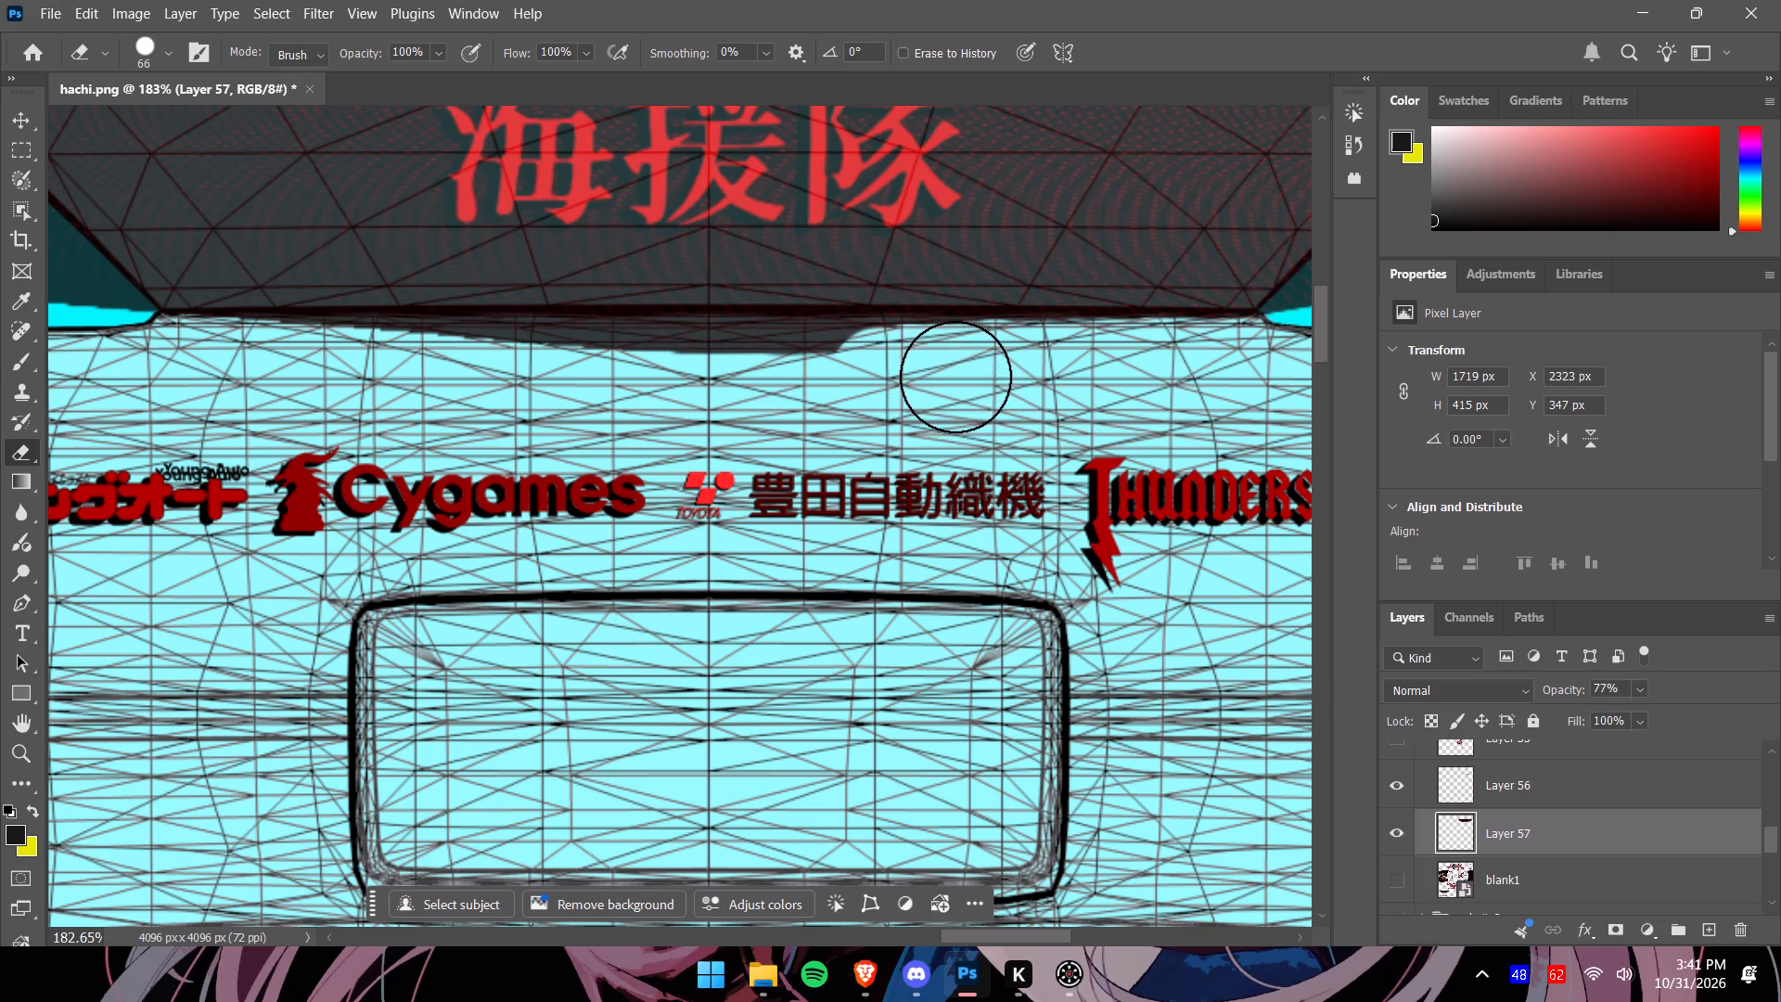
left_click_drag(955, 377, 883, 382)
left_click_drag(929, 376, 841, 378)
left_click_drag(901, 372, 819, 371)
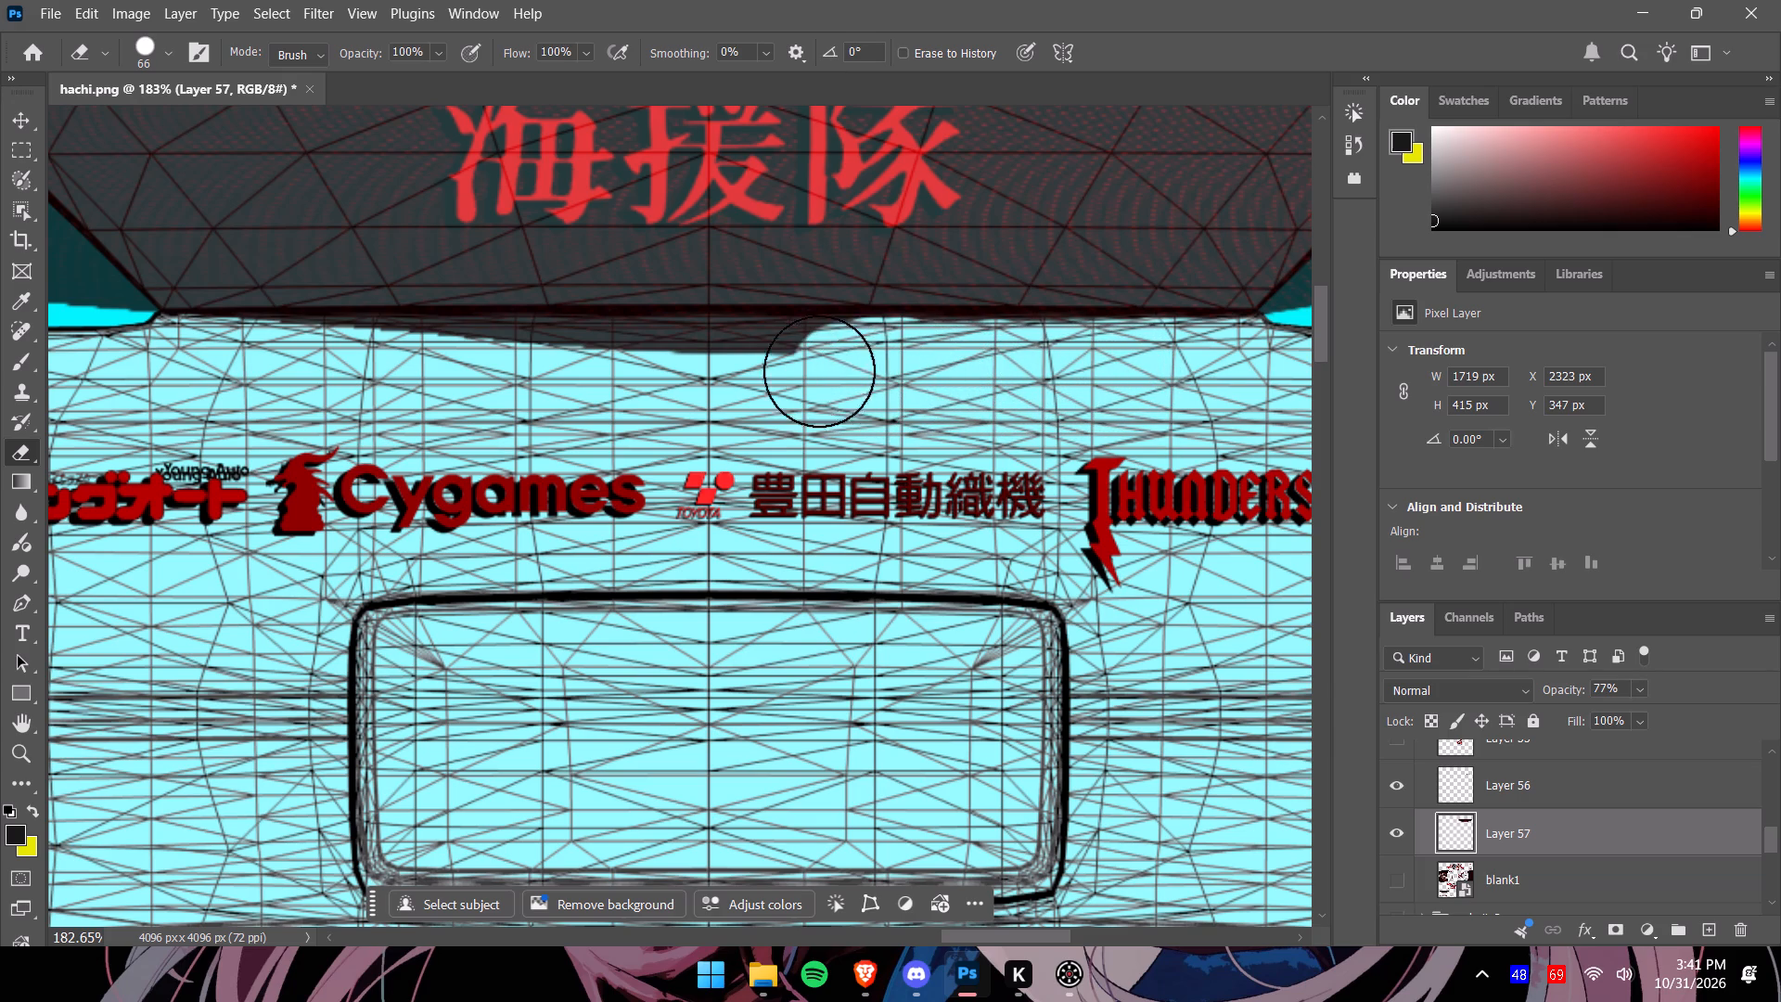
left_click_drag(819, 371, 758, 369)
left_click_drag(768, 375, 592, 381)
left_click_drag(623, 379, 612, 379)
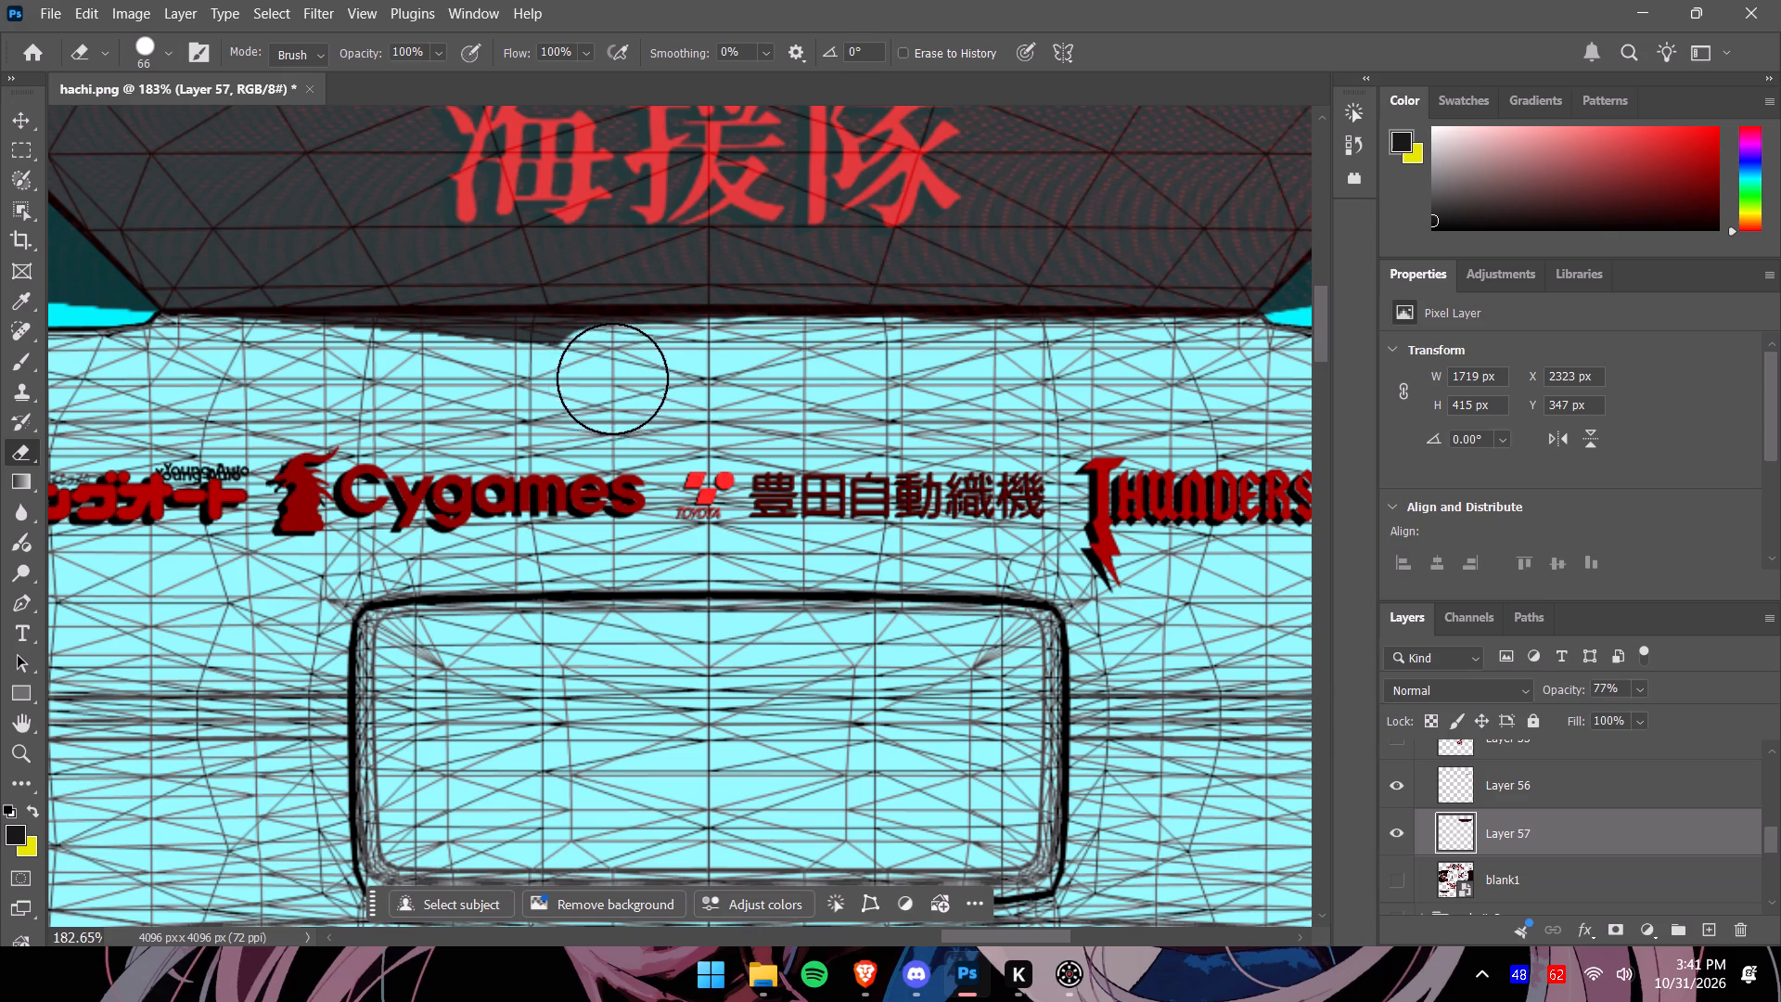
left_click_drag(612, 379, 583, 379)
left_click_drag(691, 373, 627, 375)
left_click_drag(647, 374, 624, 374)
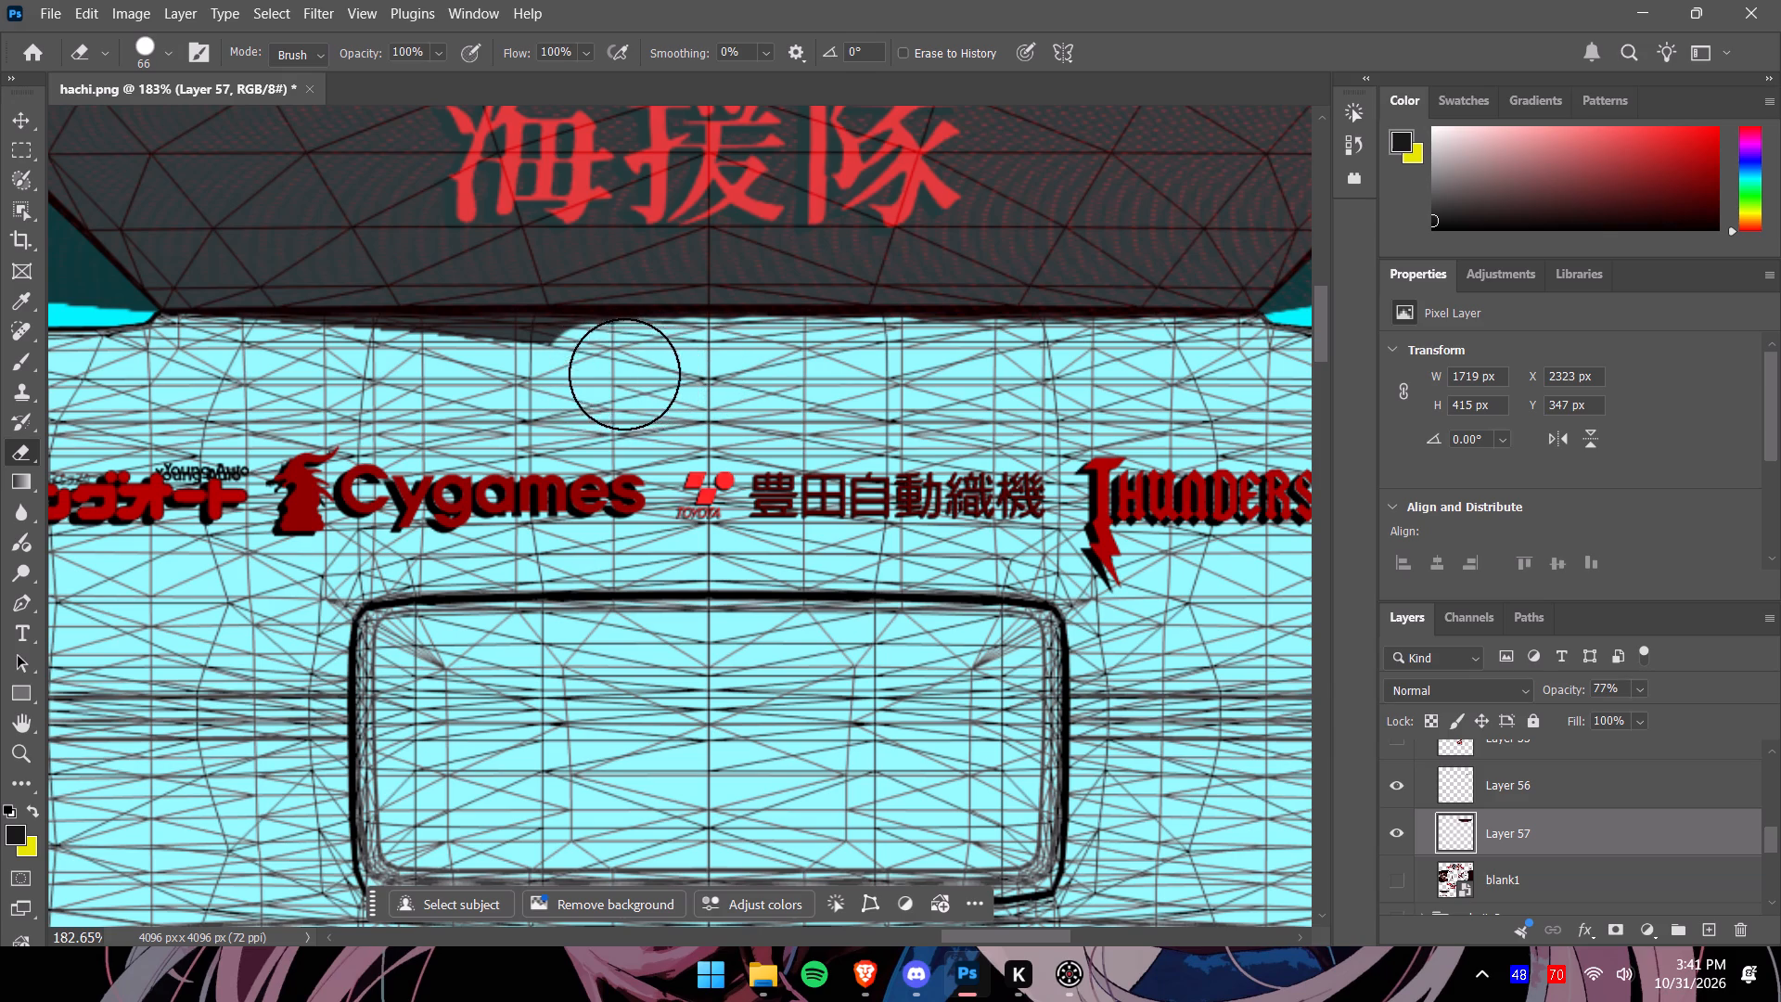
Erase the left part of the panel's overhang up to the trunk's lower-left corner.
left_click_drag(624, 374, 573, 379)
left_click_drag(610, 370, 535, 378)
left_click_drag(545, 376, 488, 376)
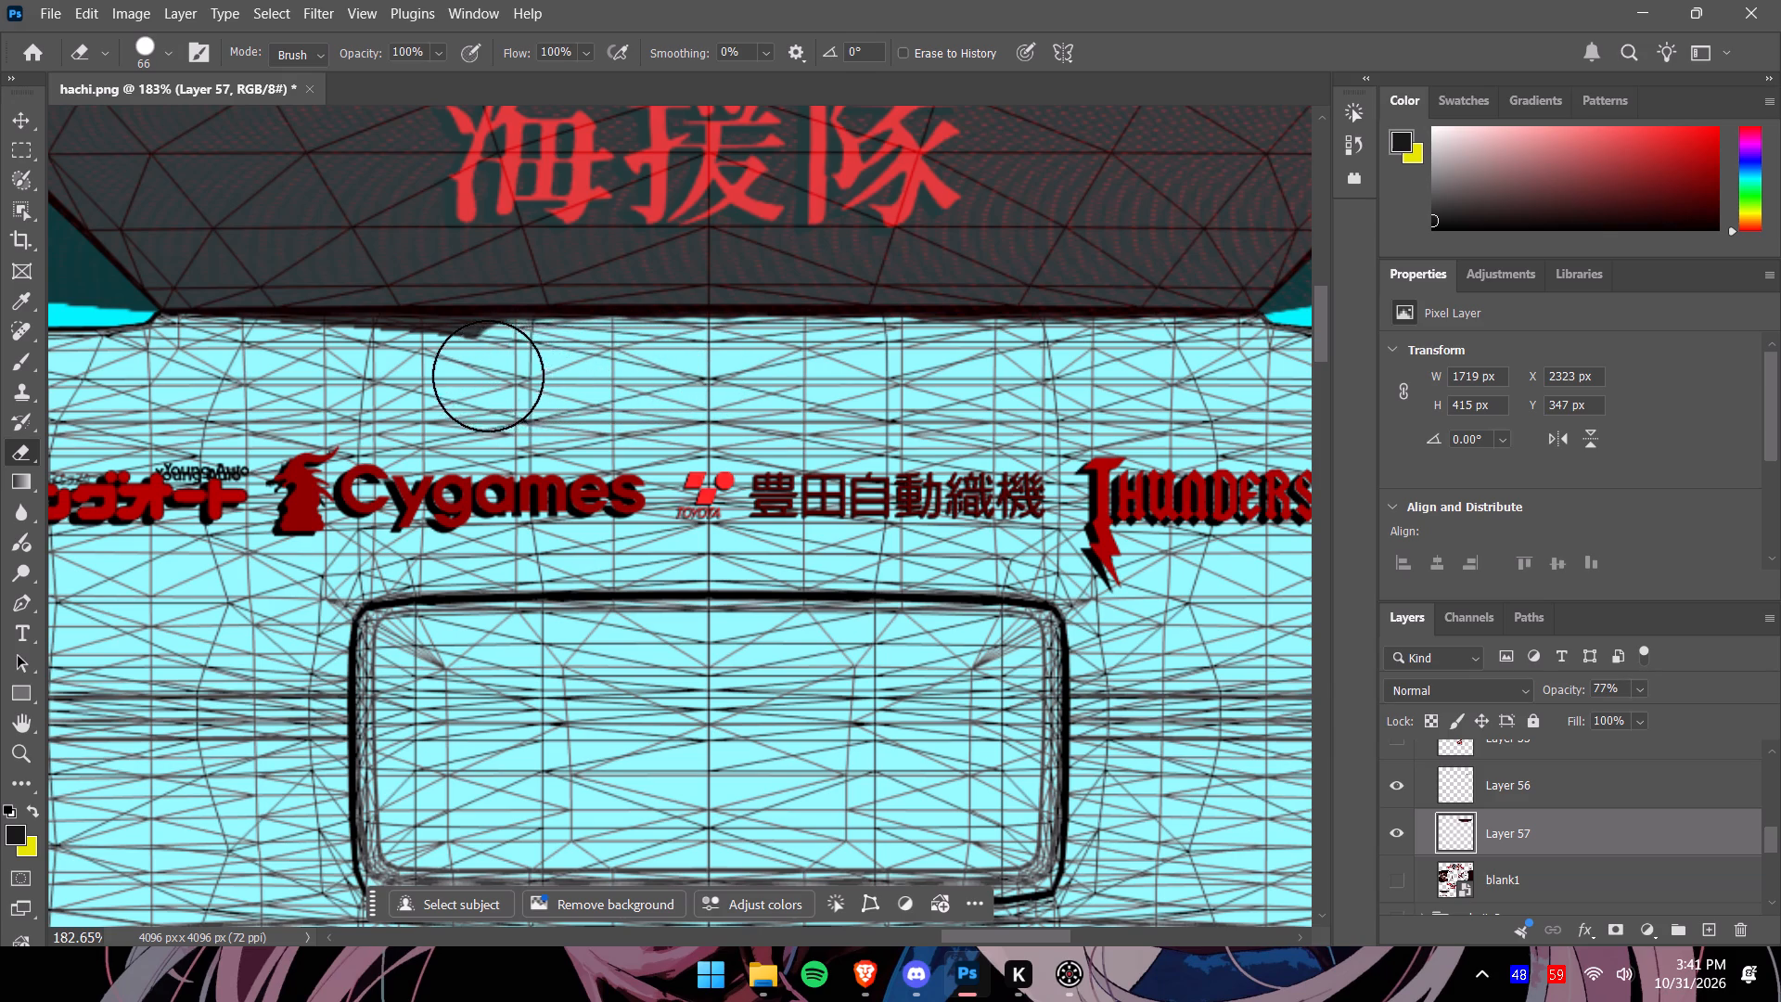
left_click_drag(488, 376, 470, 376)
left_click_drag(501, 377, 377, 379)
left_click_drag(397, 377, 267, 372)
left_click_drag(294, 373, 161, 375)
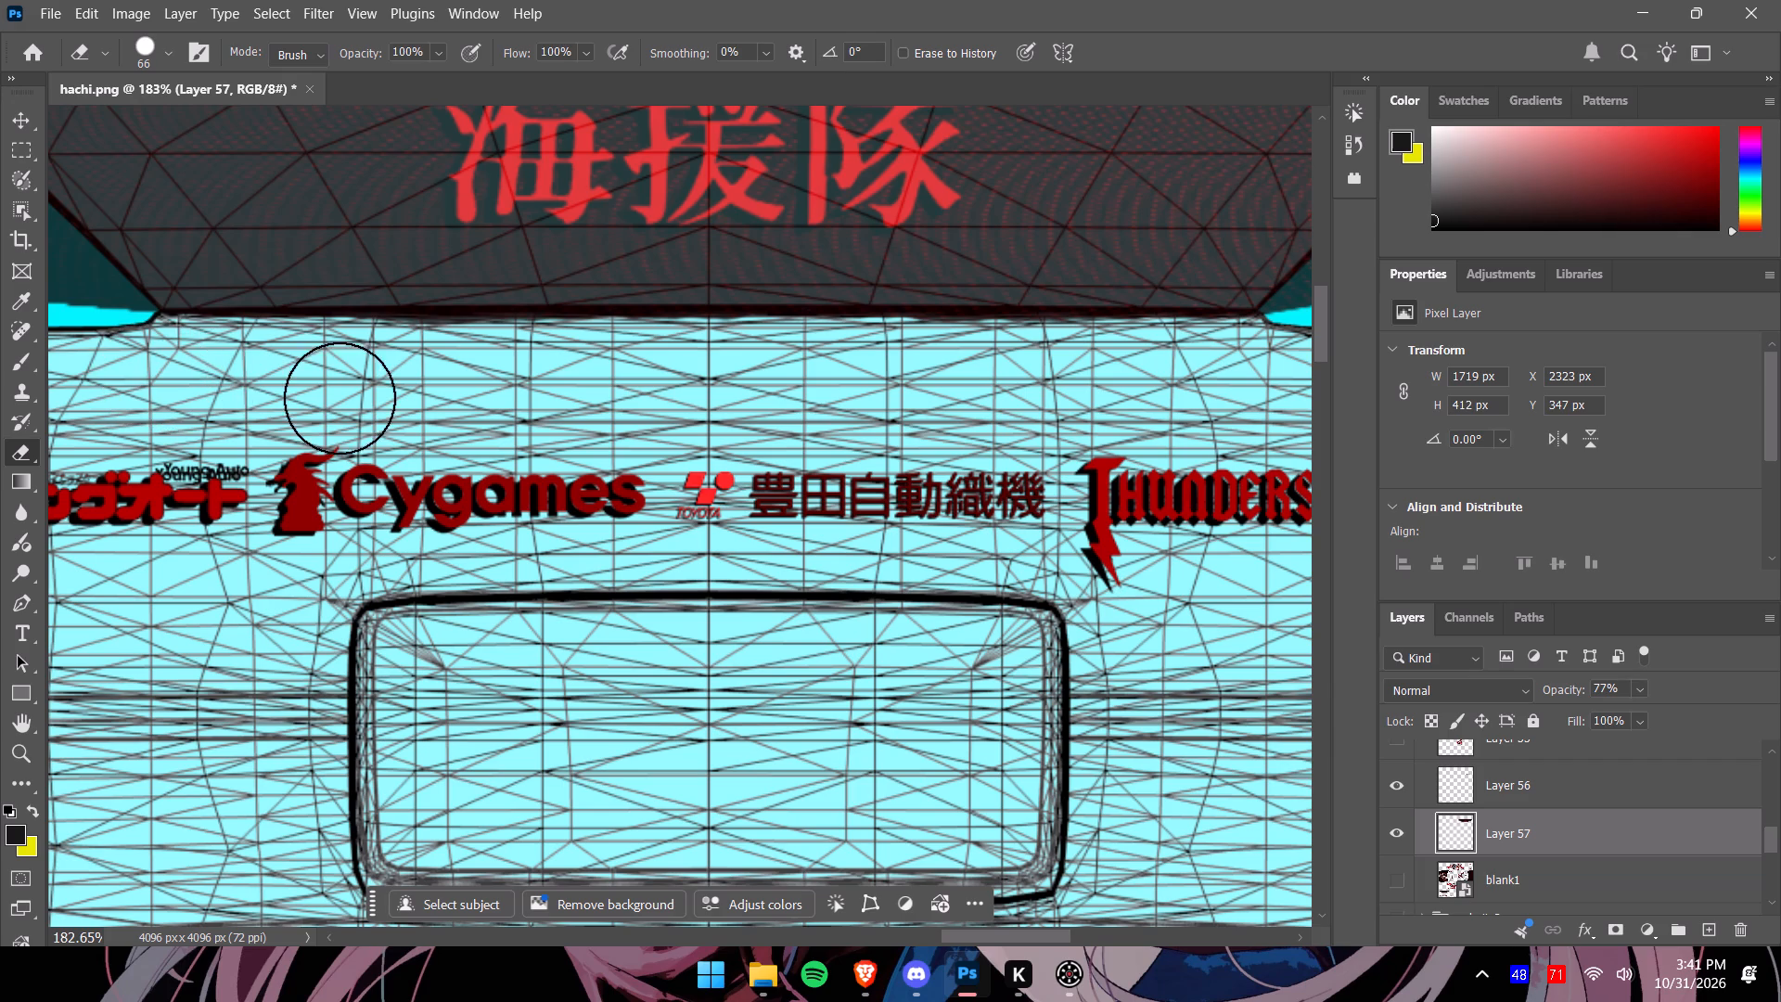
Go over the trunk's whole lower edge again with the Eraser to clear leftover traces of the panel on the bumper.
left_click_drag(388, 382, 442, 379)
left_click_drag(408, 372, 468, 373)
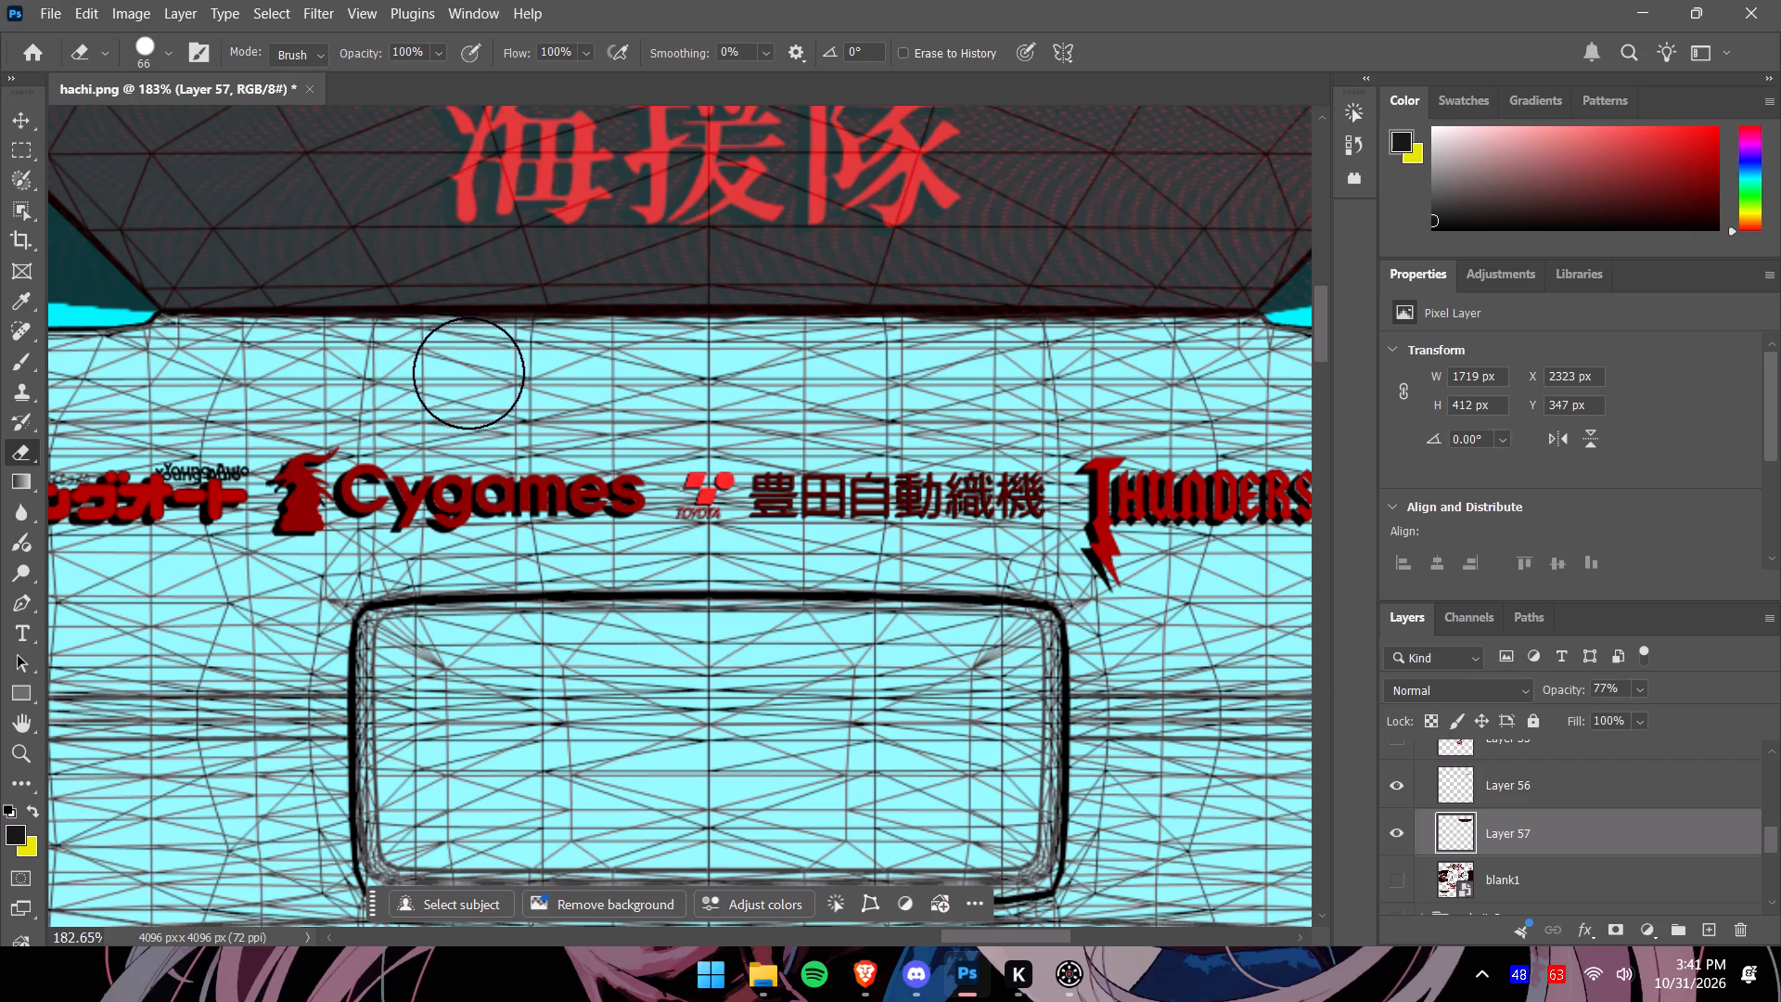
left_click_drag(468, 373, 477, 377)
left_click_drag(493, 379, 483, 376)
left_click_drag(488, 375, 579, 381)
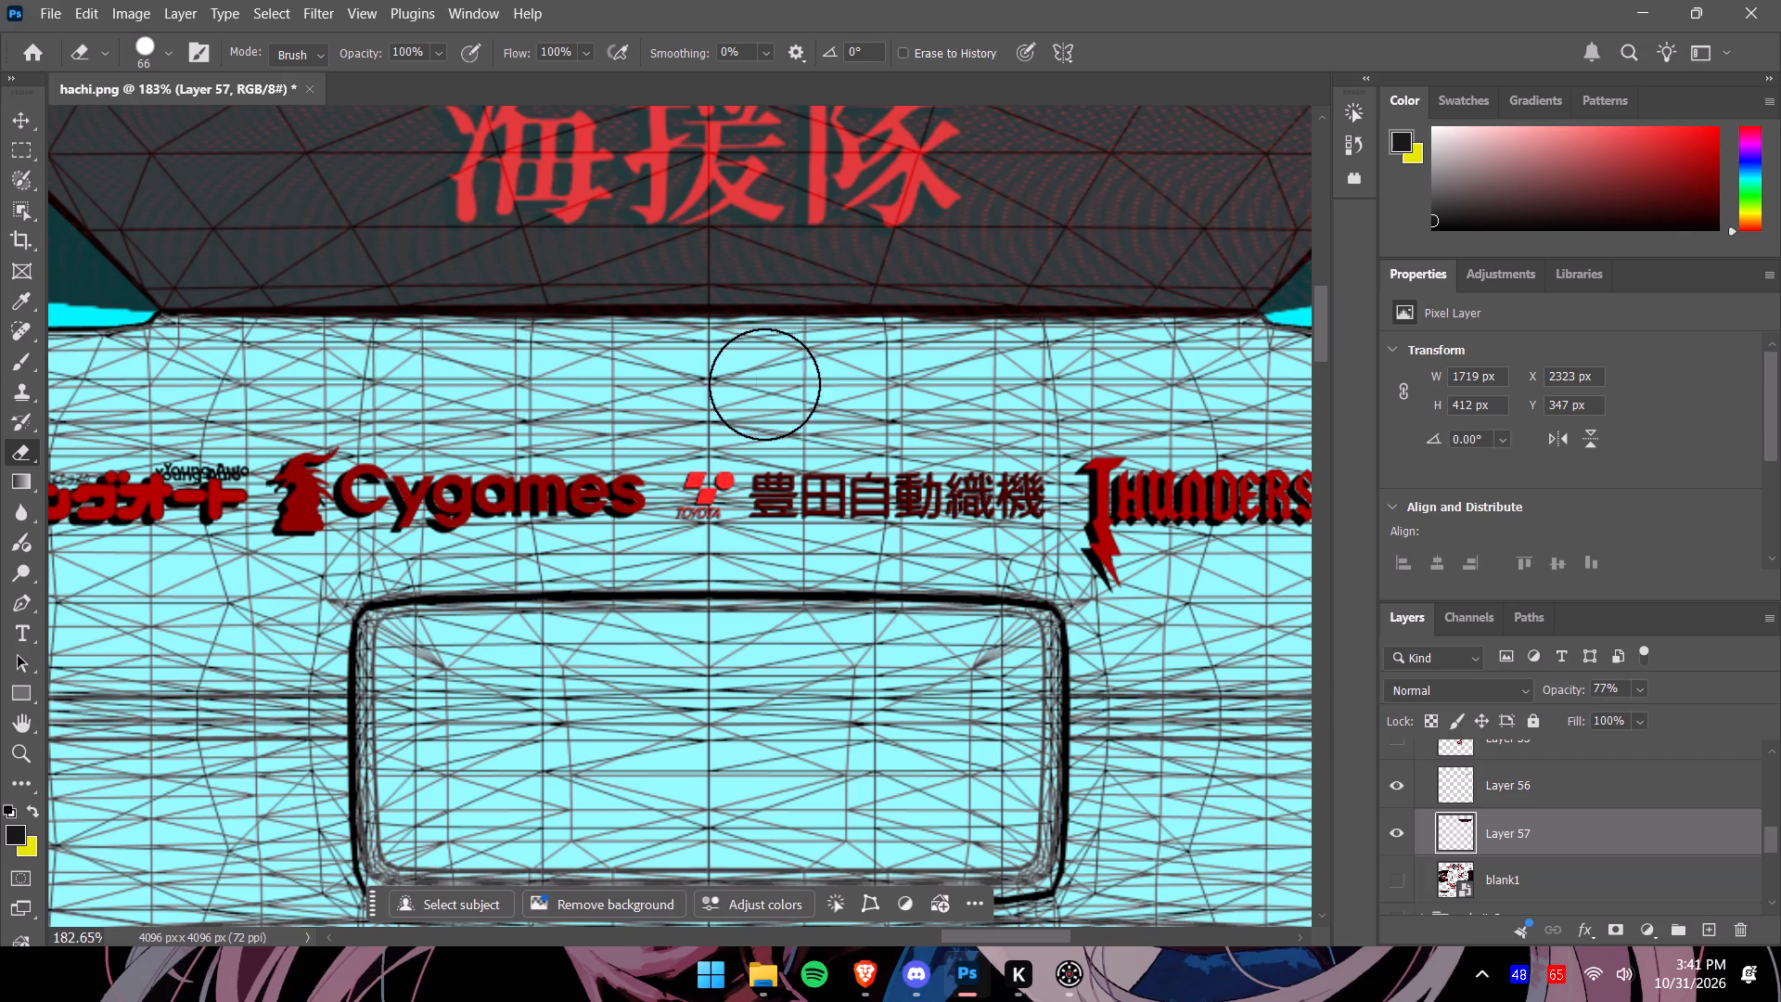
left_click_drag(903, 373, 970, 379)
left_click_drag(832, 370, 801, 369)
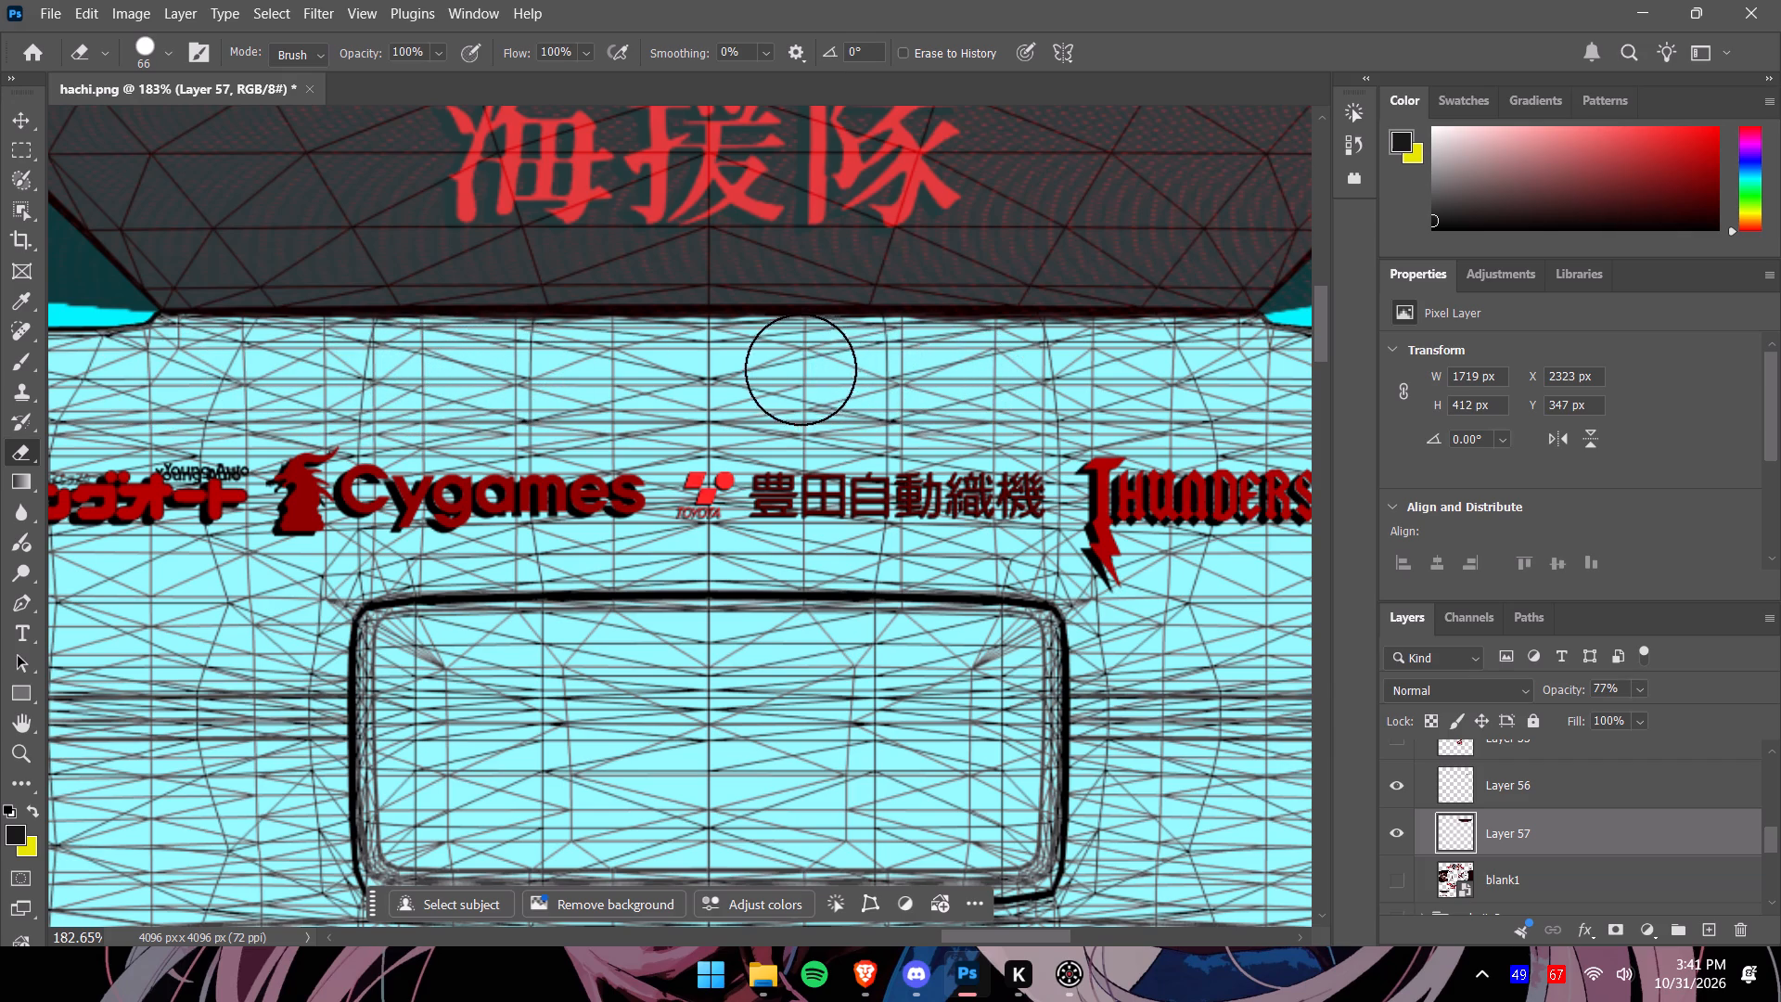
left_click_drag(801, 369, 503, 375)
Raise the opacity of Layer 57 back to 100%.
scroll(506, 377, "down", 6, "alt")
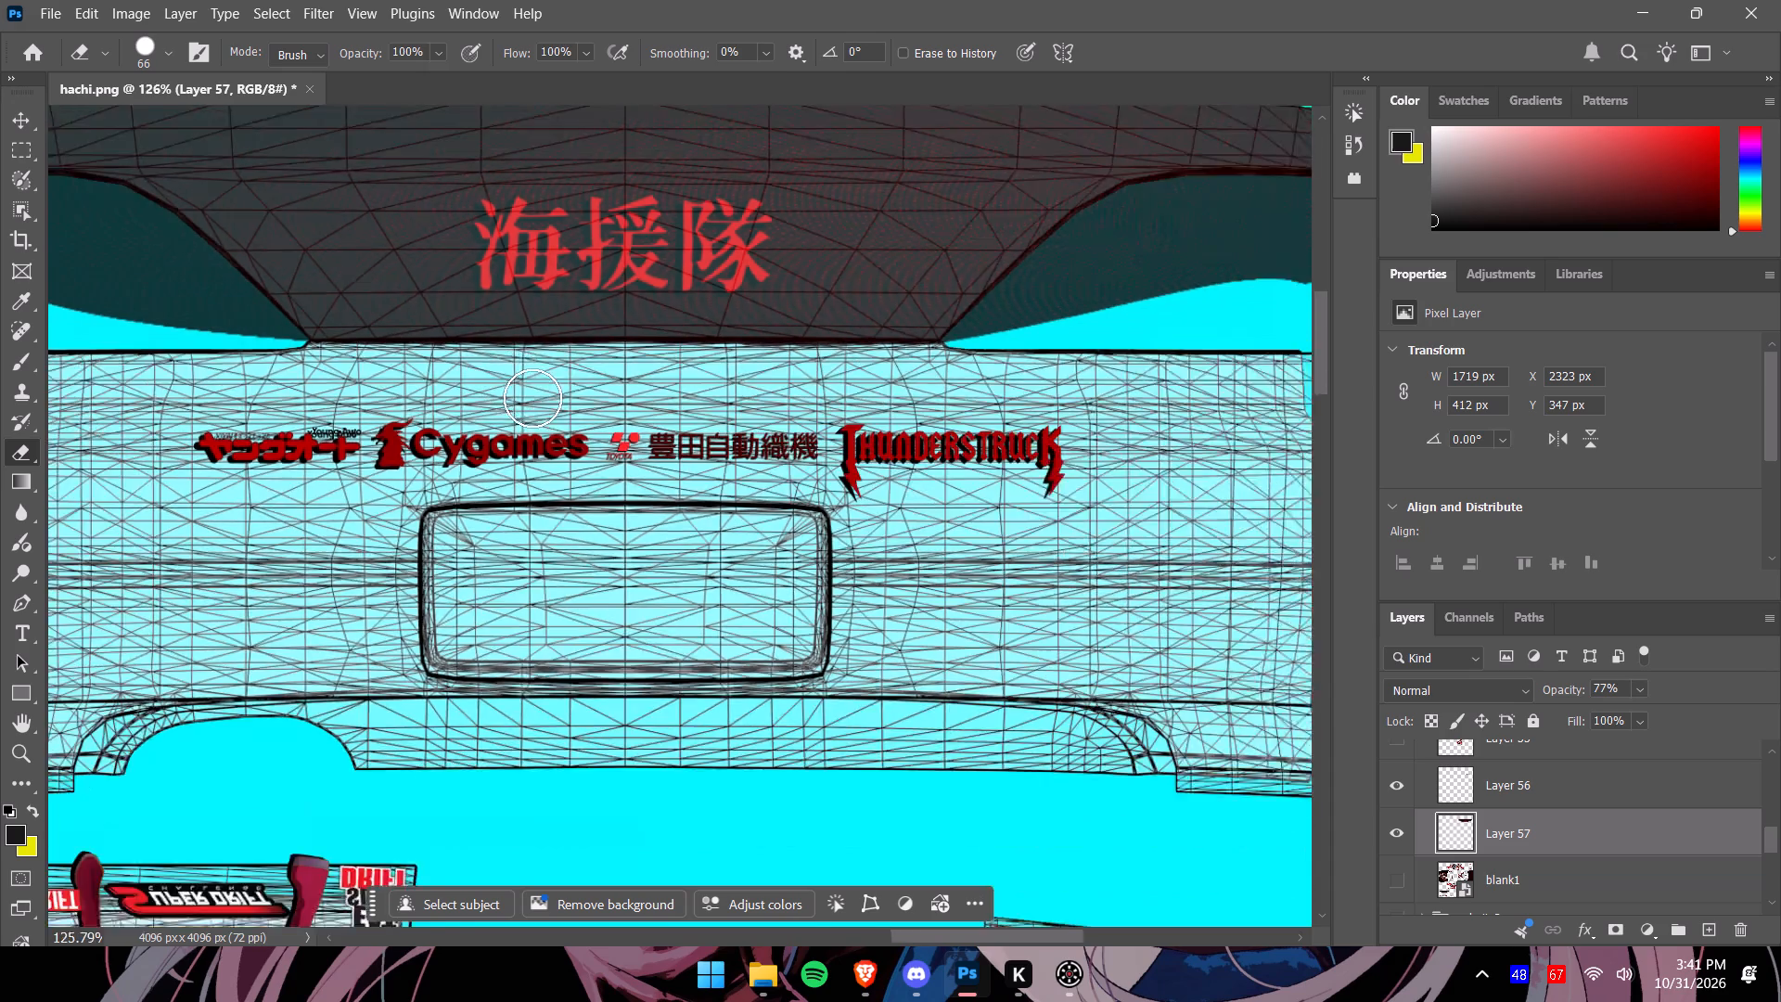
scroll(532, 398, "down", 4, "alt")
scroll(576, 456, "down", 1)
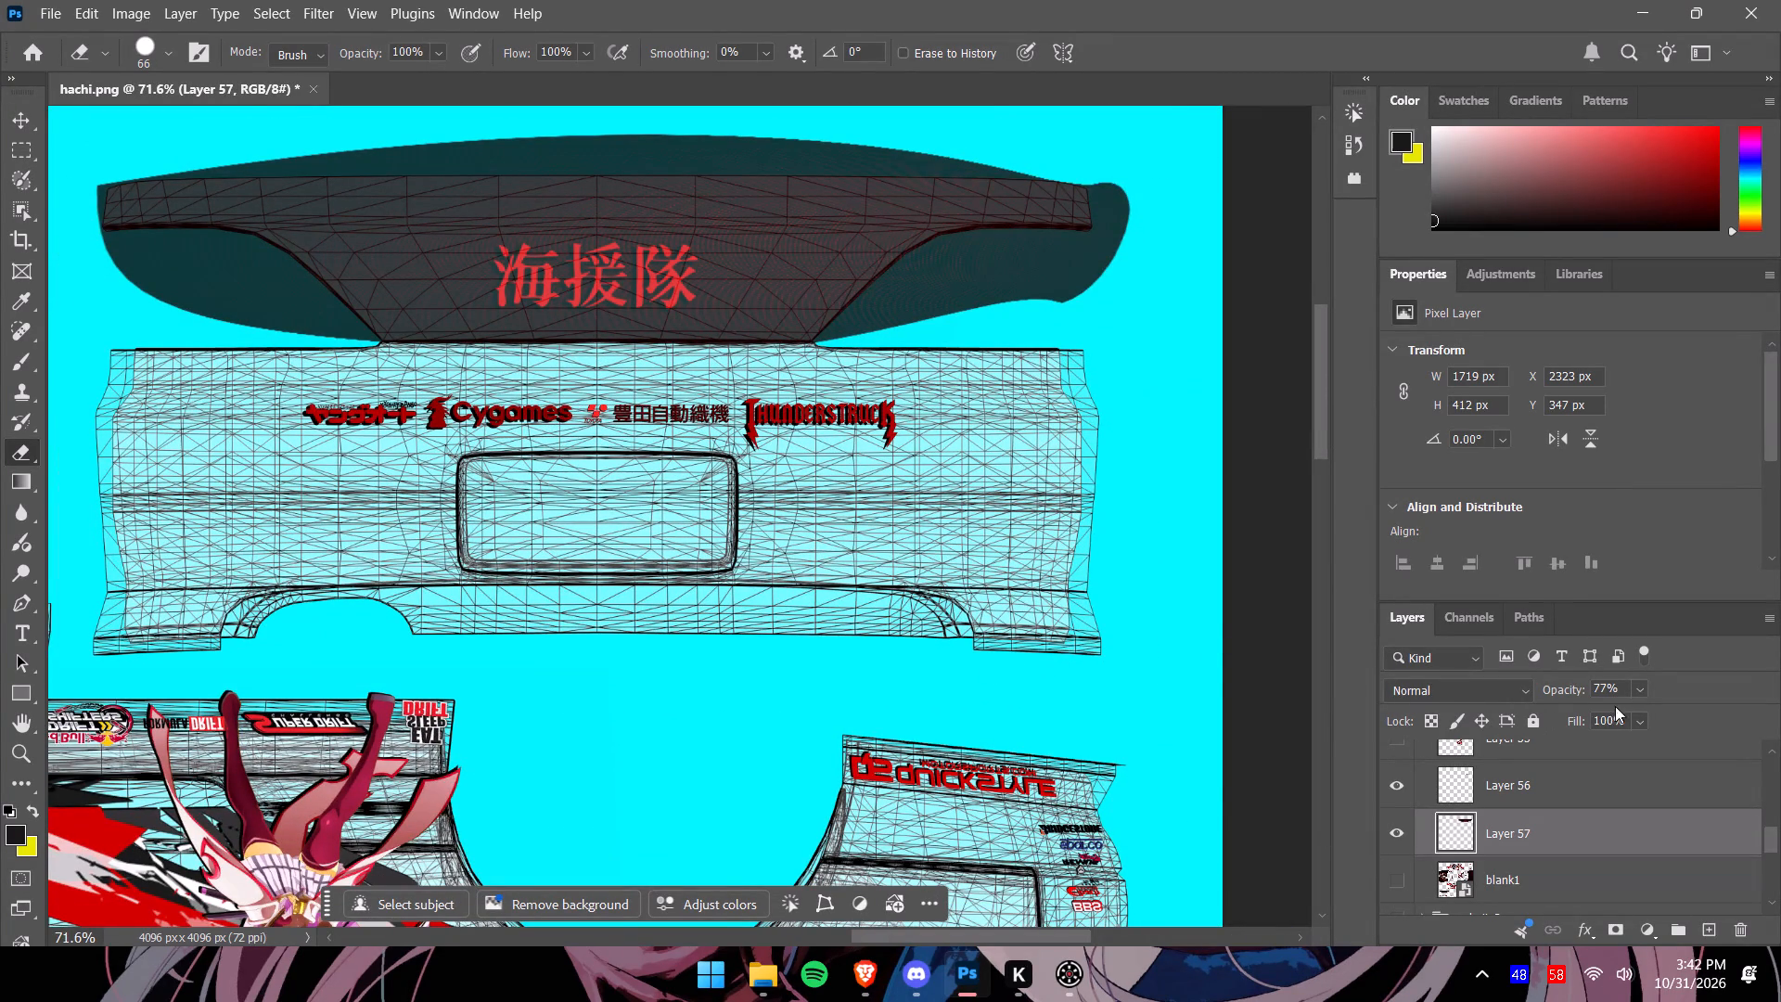
left_click(1638, 695)
left_click_drag(1659, 720, 1728, 726)
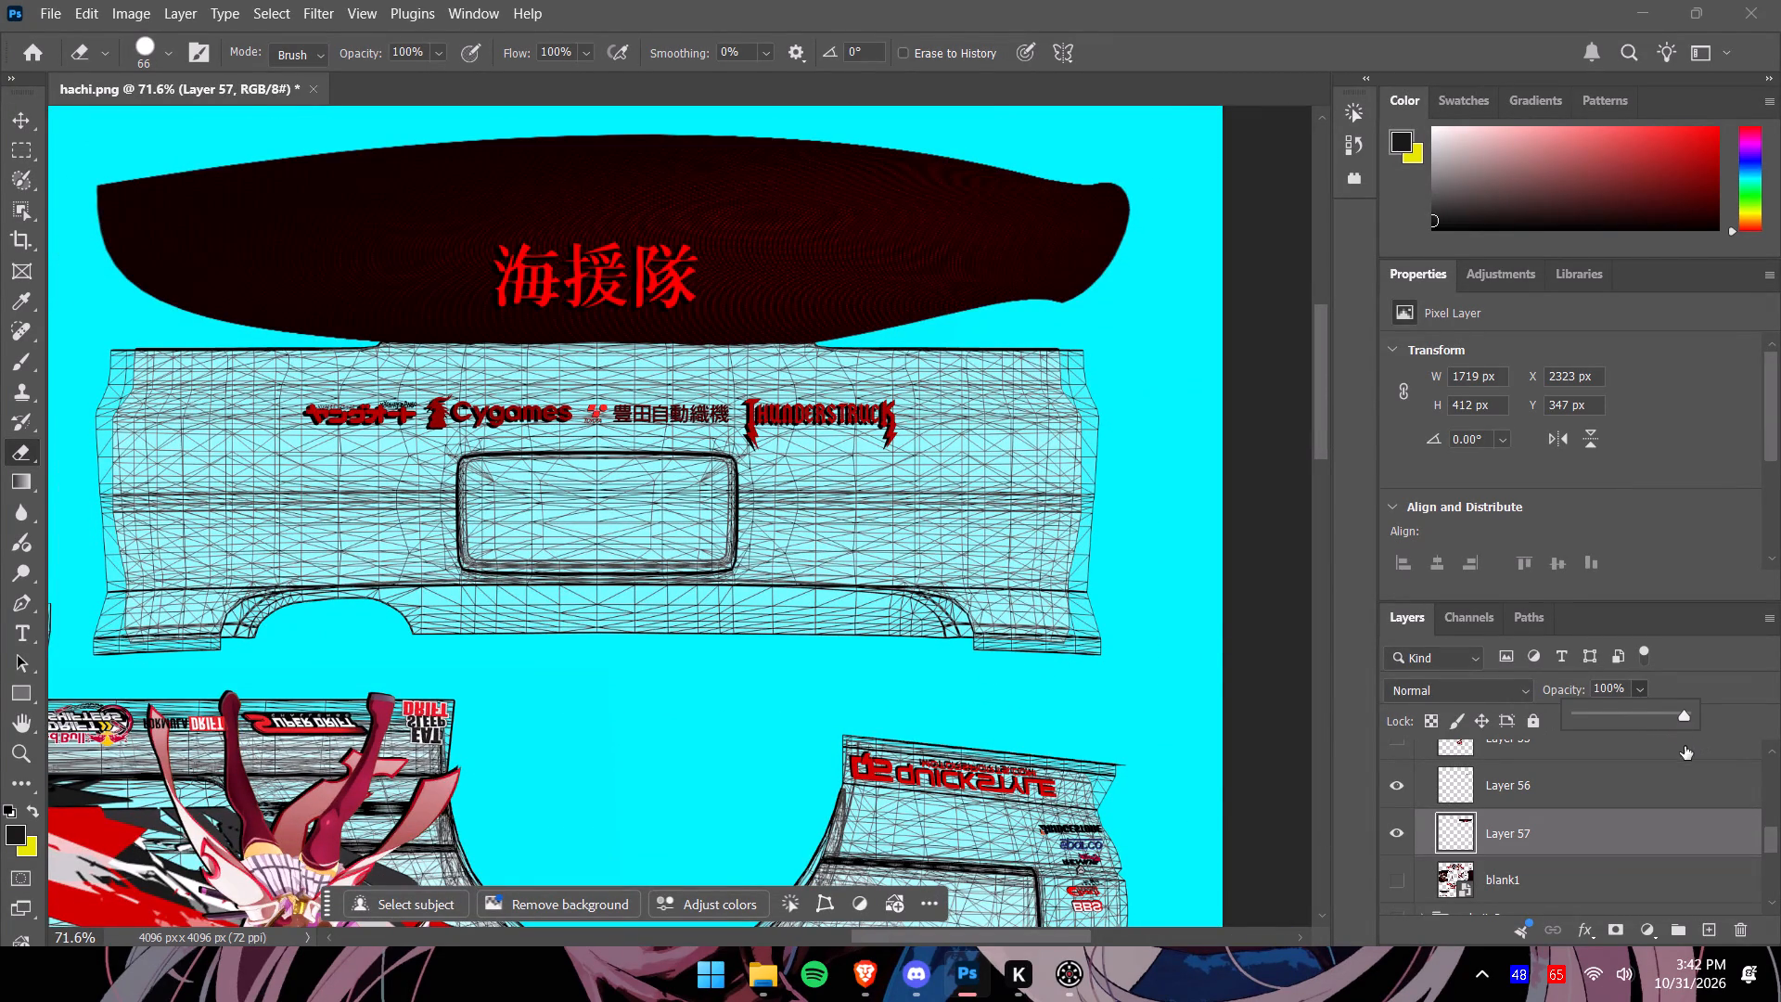
Select the blank1 layer and make it visible over the hachi template.
scroll(1144, 652, "down", 7, "alt")
scroll(1230, 694, "down", 1, "alt")
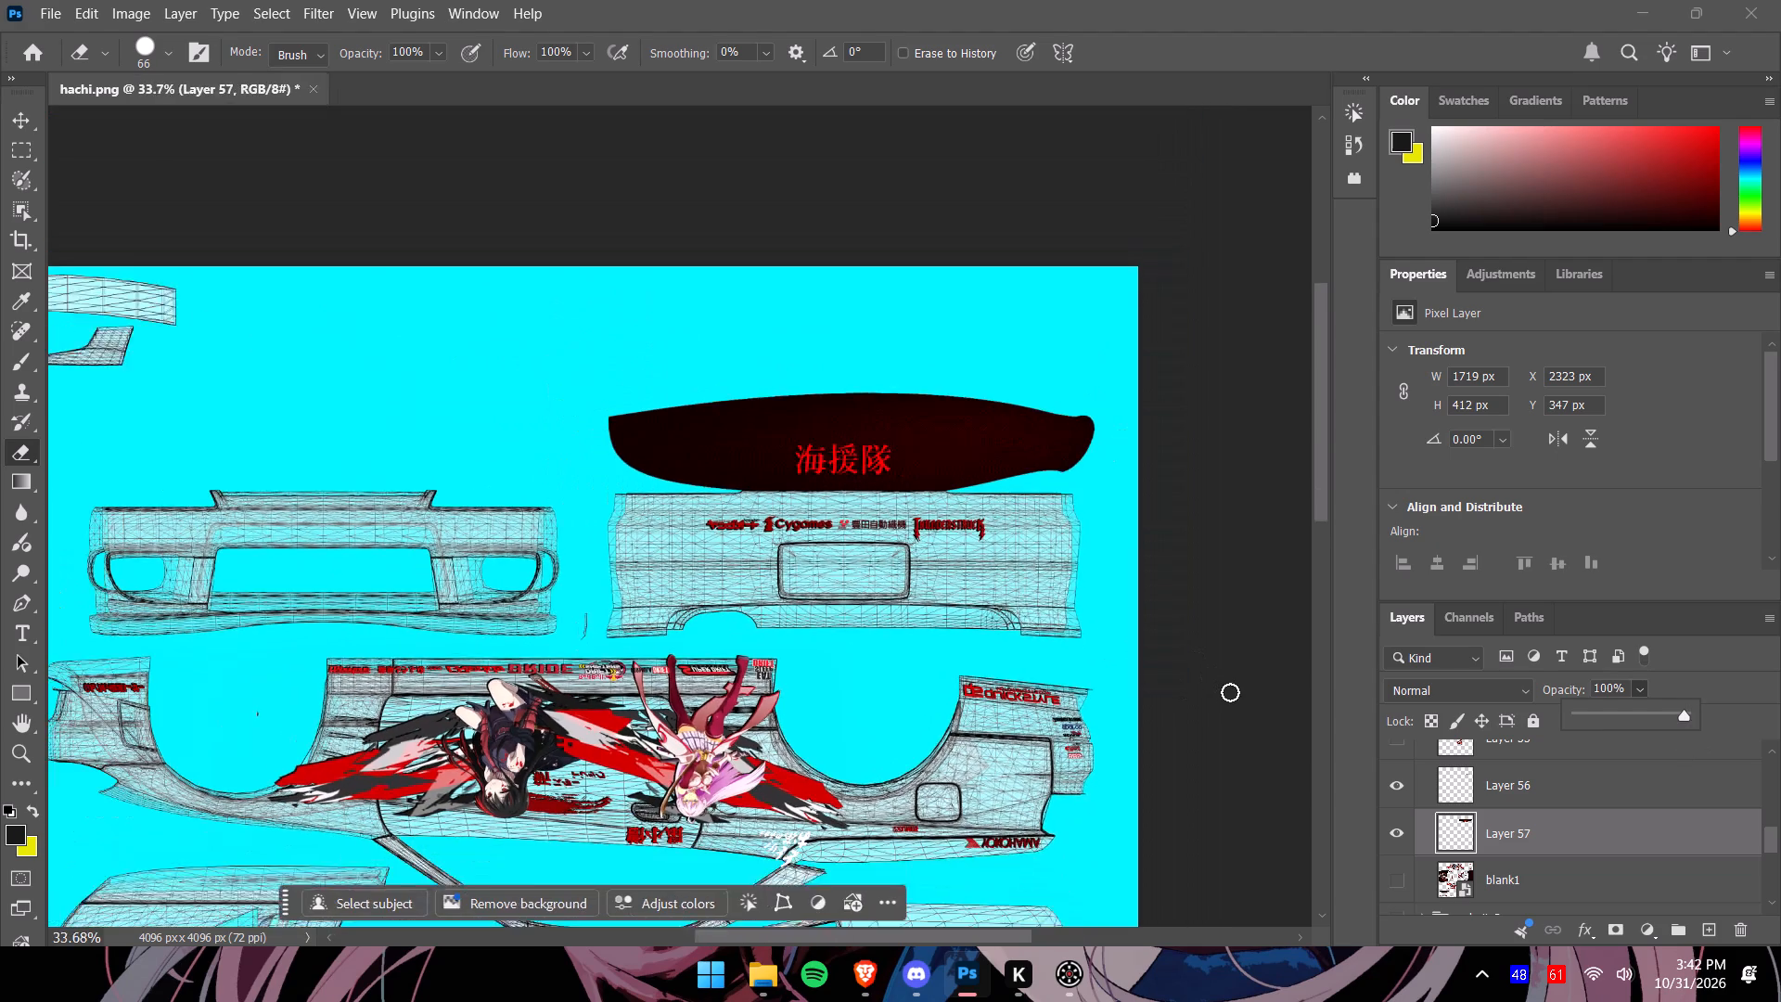
scroll(1230, 692, "down", 1, "alt")
left_click_drag(1320, 509, 1327, 546)
left_click_drag(1325, 546, 1350, 703)
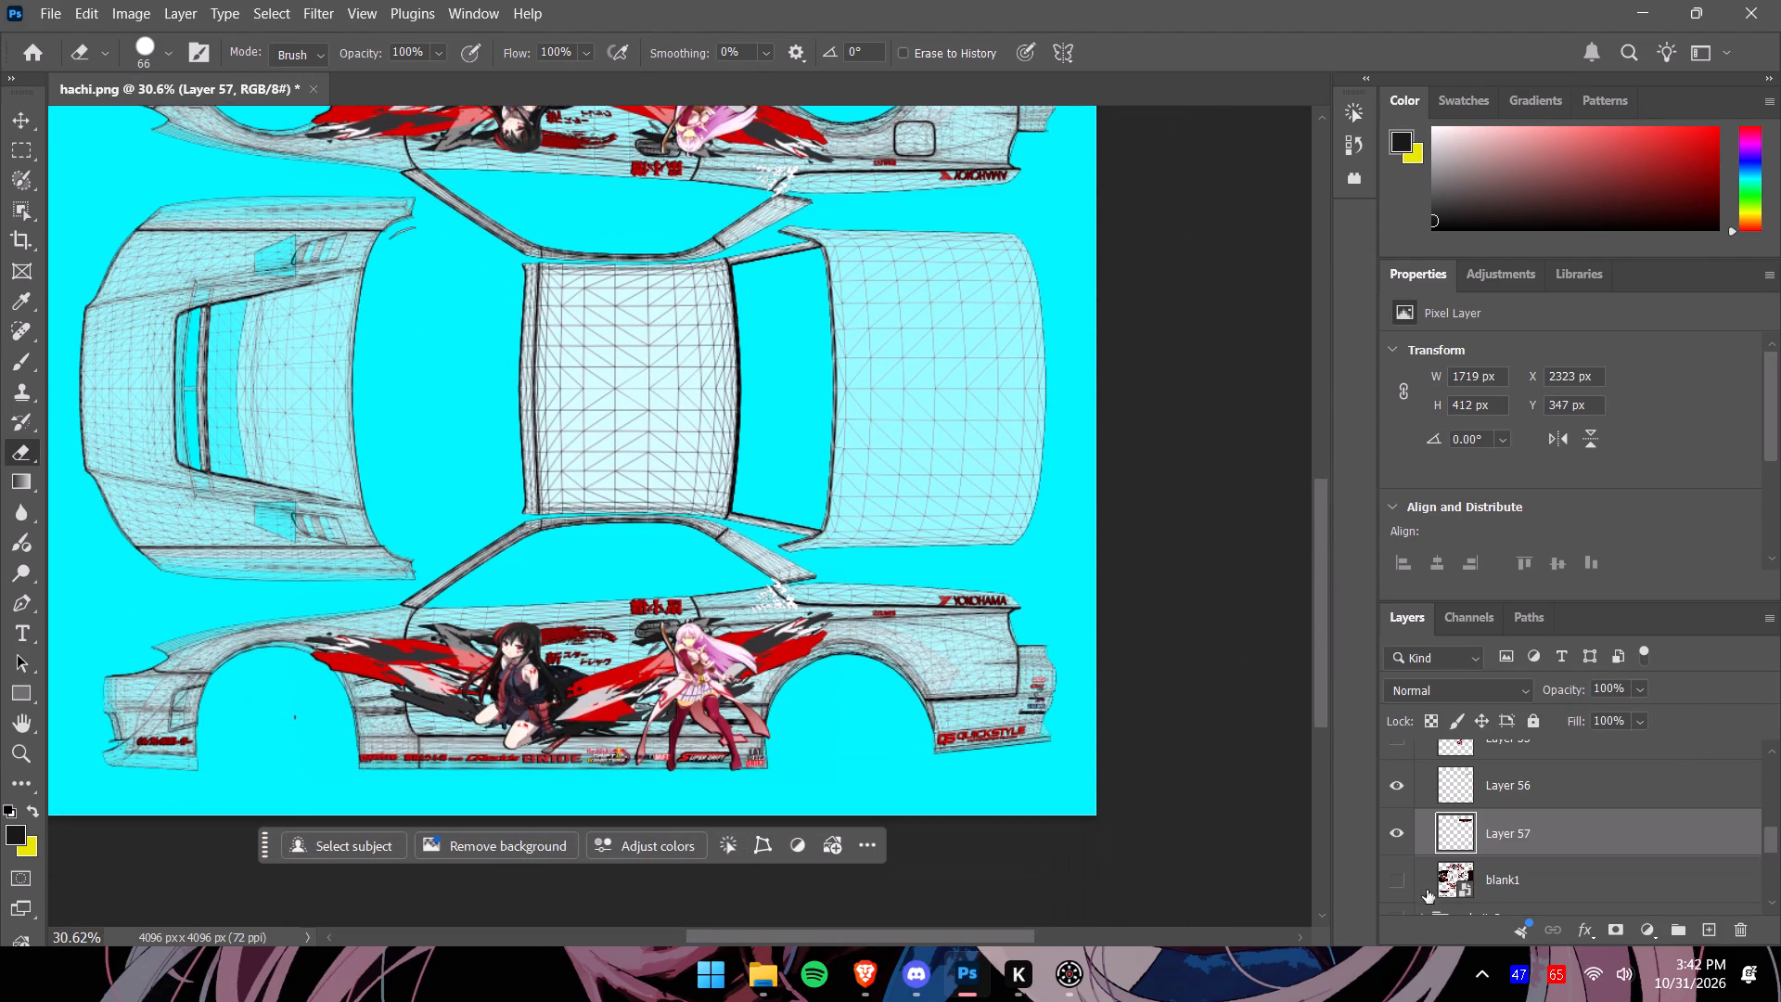
left_click(1554, 884)
left_click(1397, 876)
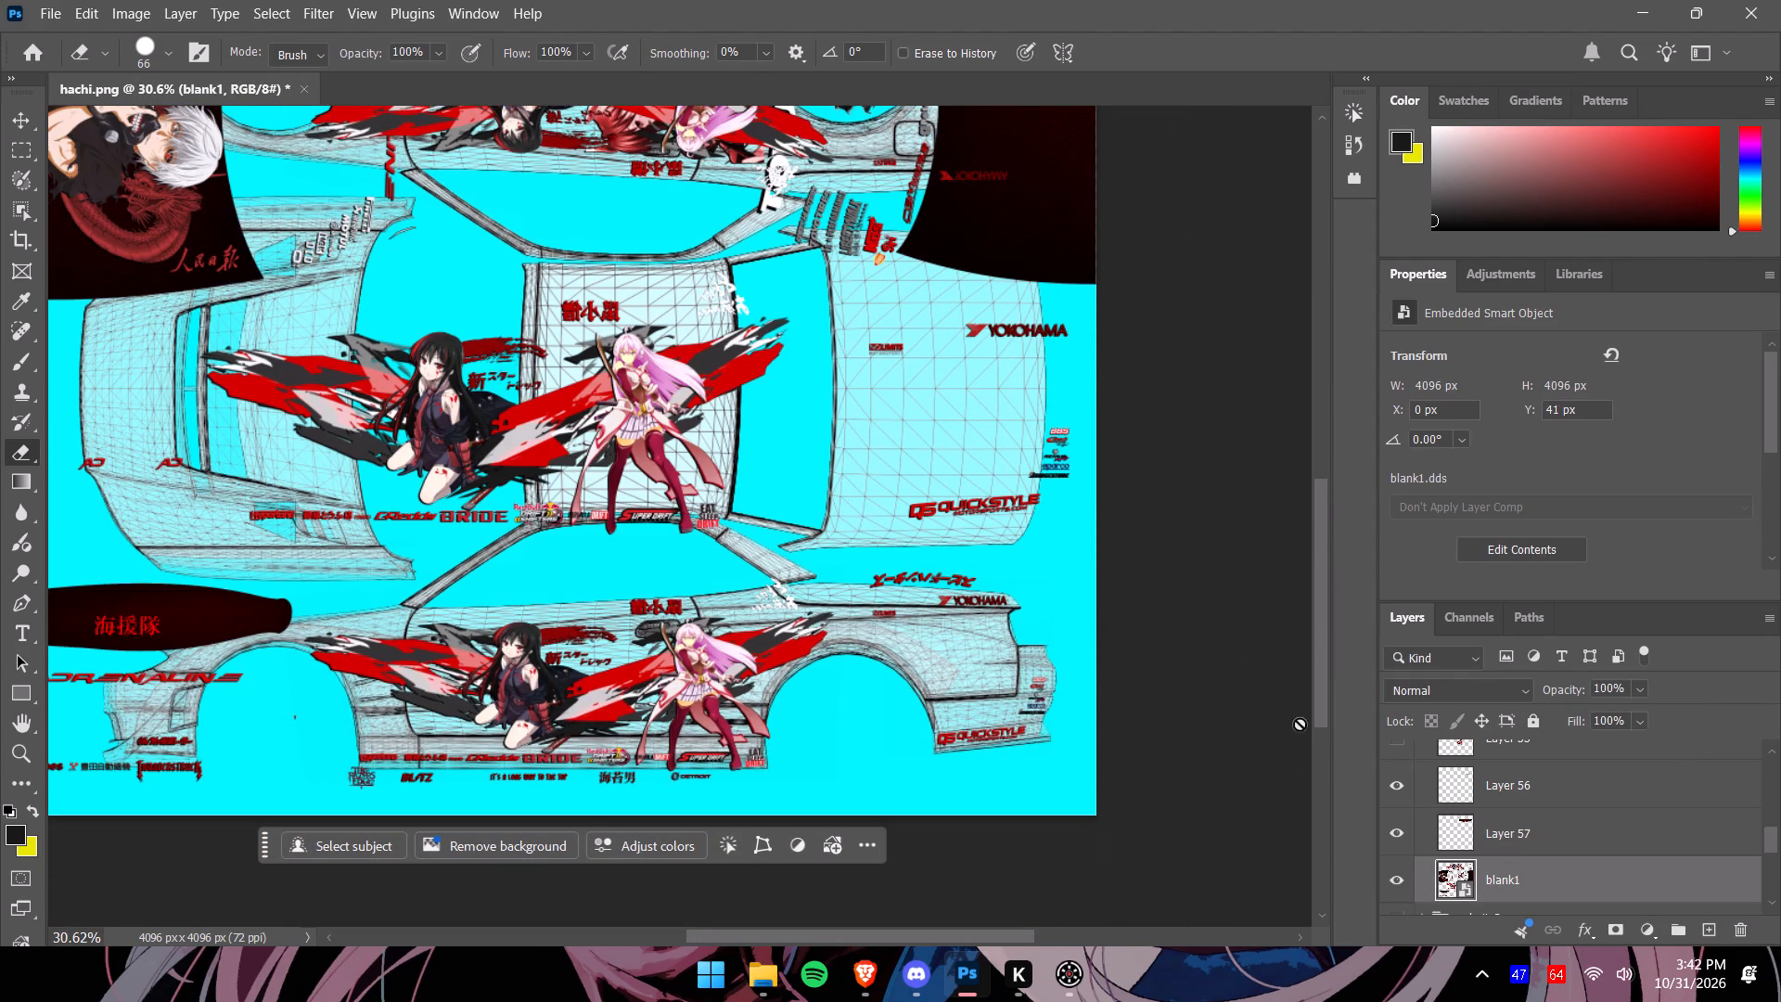
Examine the visible blank1 livery across the template for graphics that still need transferring, including the ADRENALINE logo and bumper sponsor logos.
left_click_drag(1329, 671, 1328, 700)
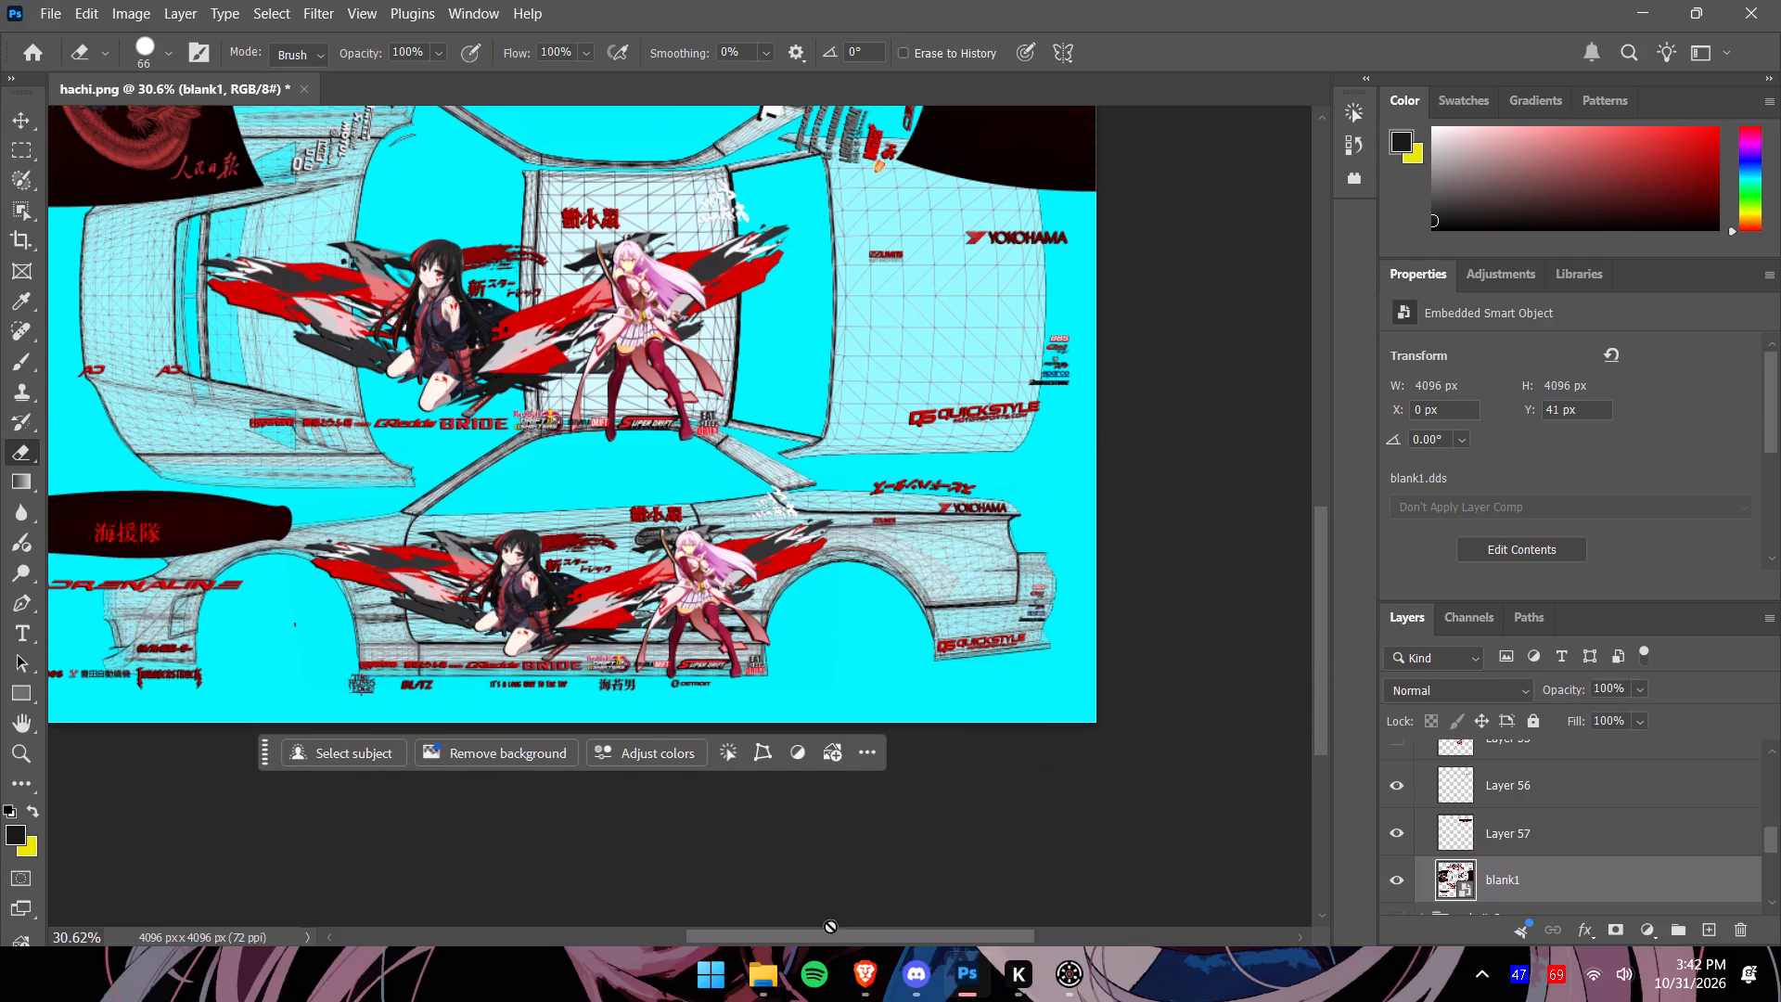
left_click_drag(840, 938, 750, 930)
scroll(391, 462, "up", 4, "alt")
scroll(465, 699, "up", 3, "alt")
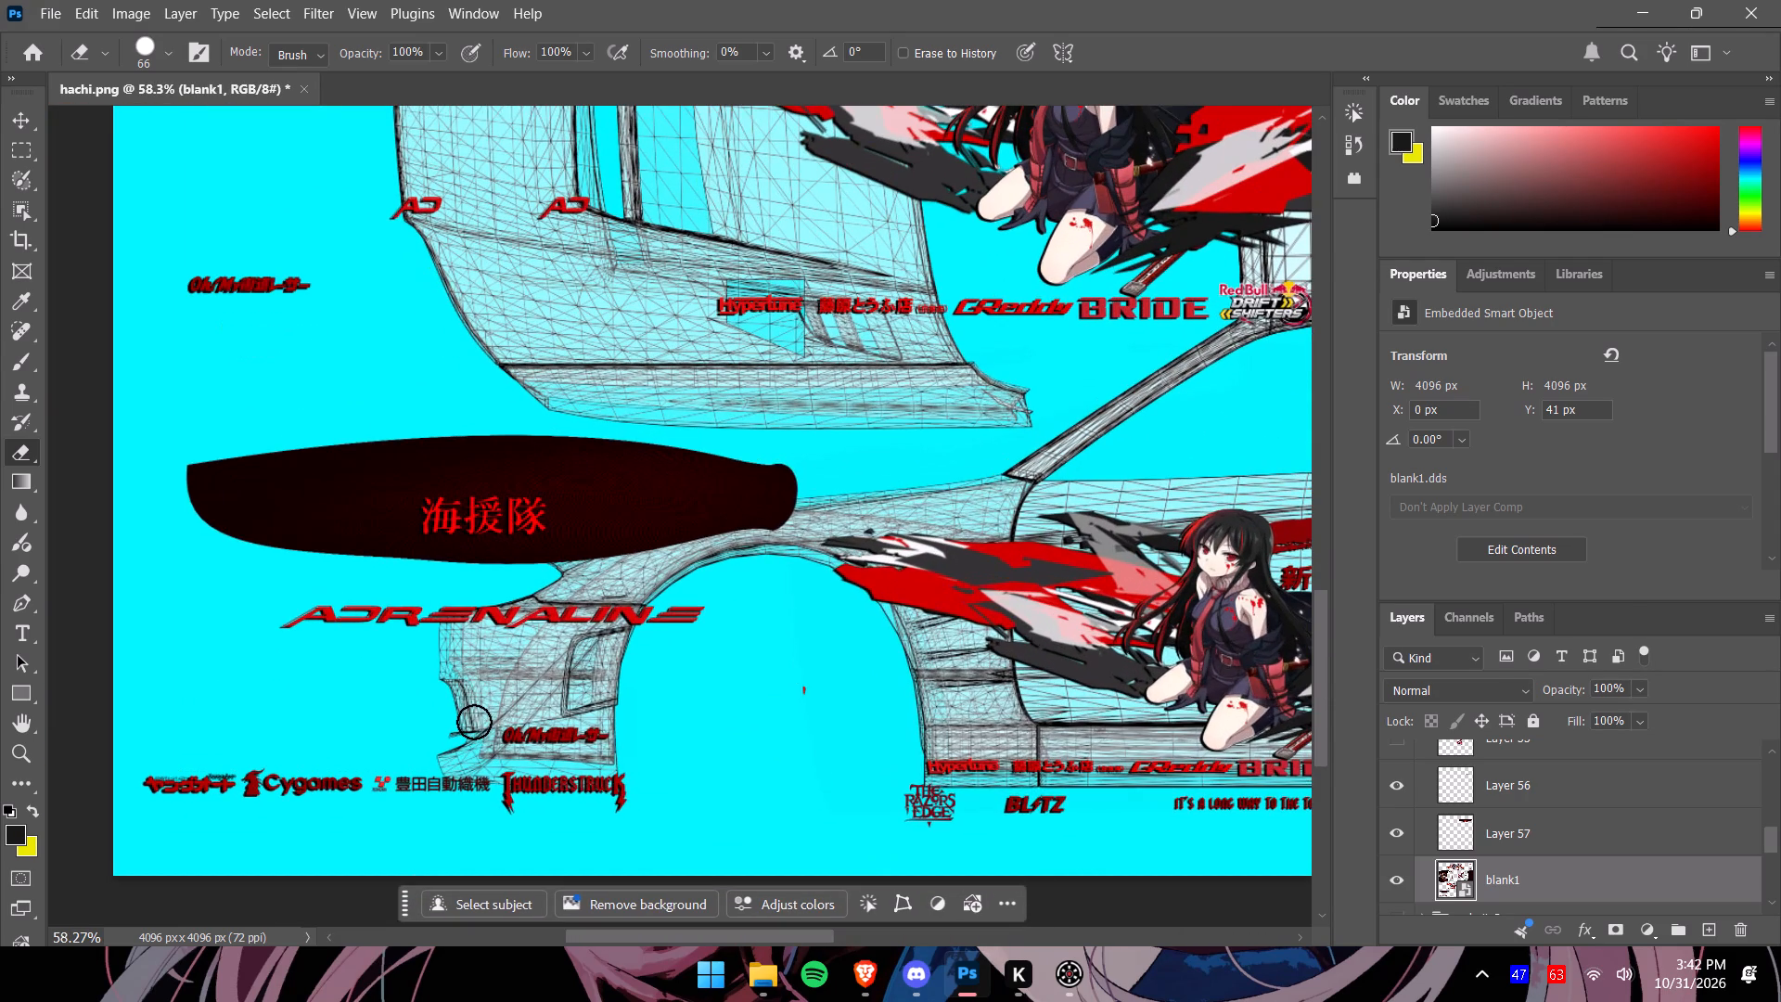
scroll(499, 764, "up", 2, "alt")
scroll(504, 773, "down", 6, "alt")
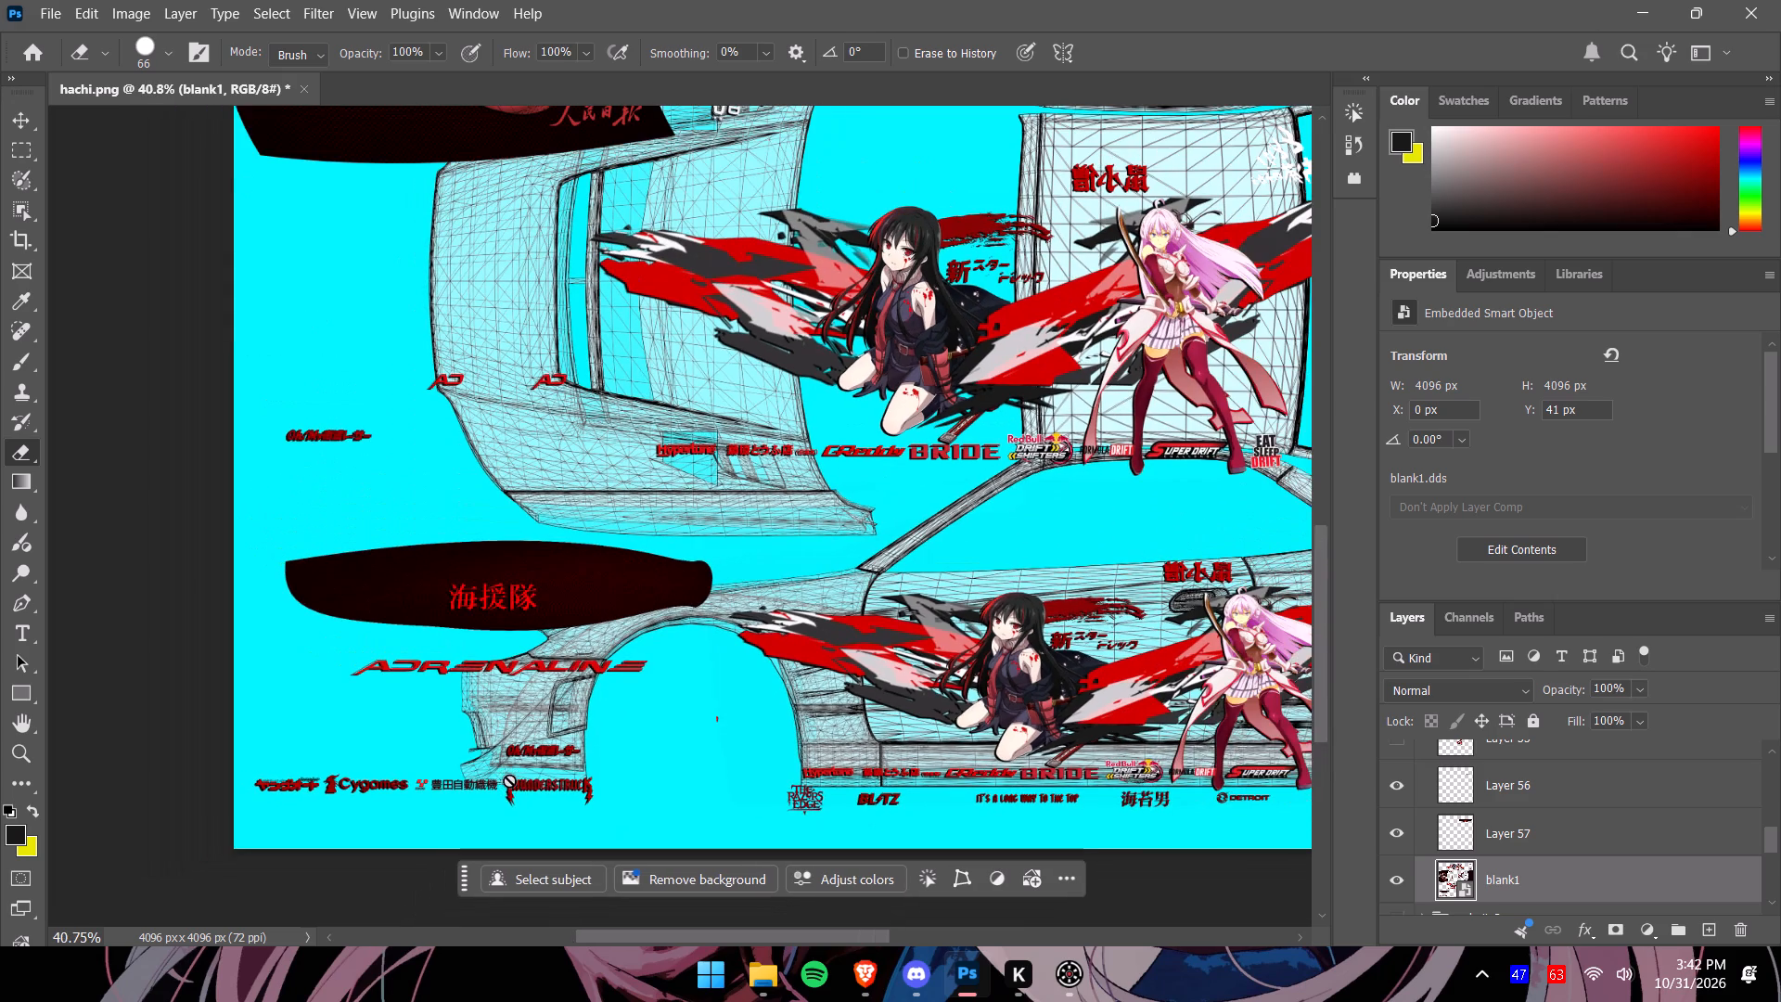
scroll(509, 780, "down", 2, "alt")
scroll(637, 751, "up", 4, "alt")
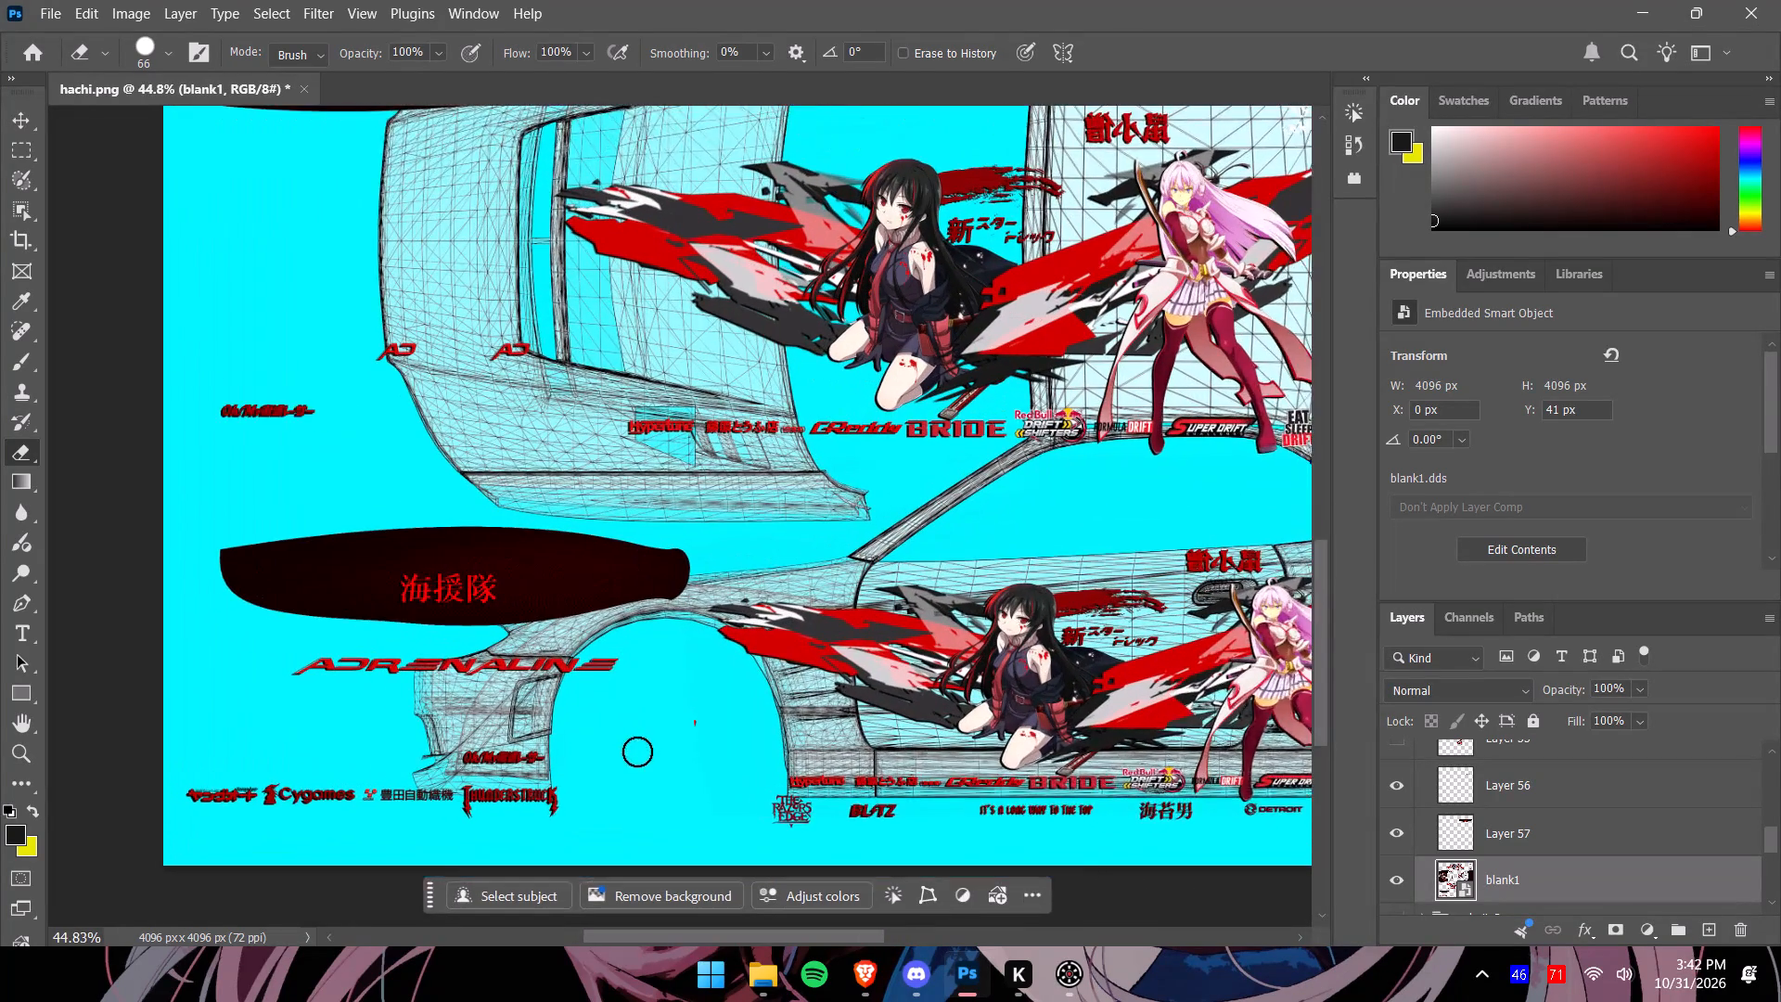
scroll(628, 747, "up", 3, "alt")
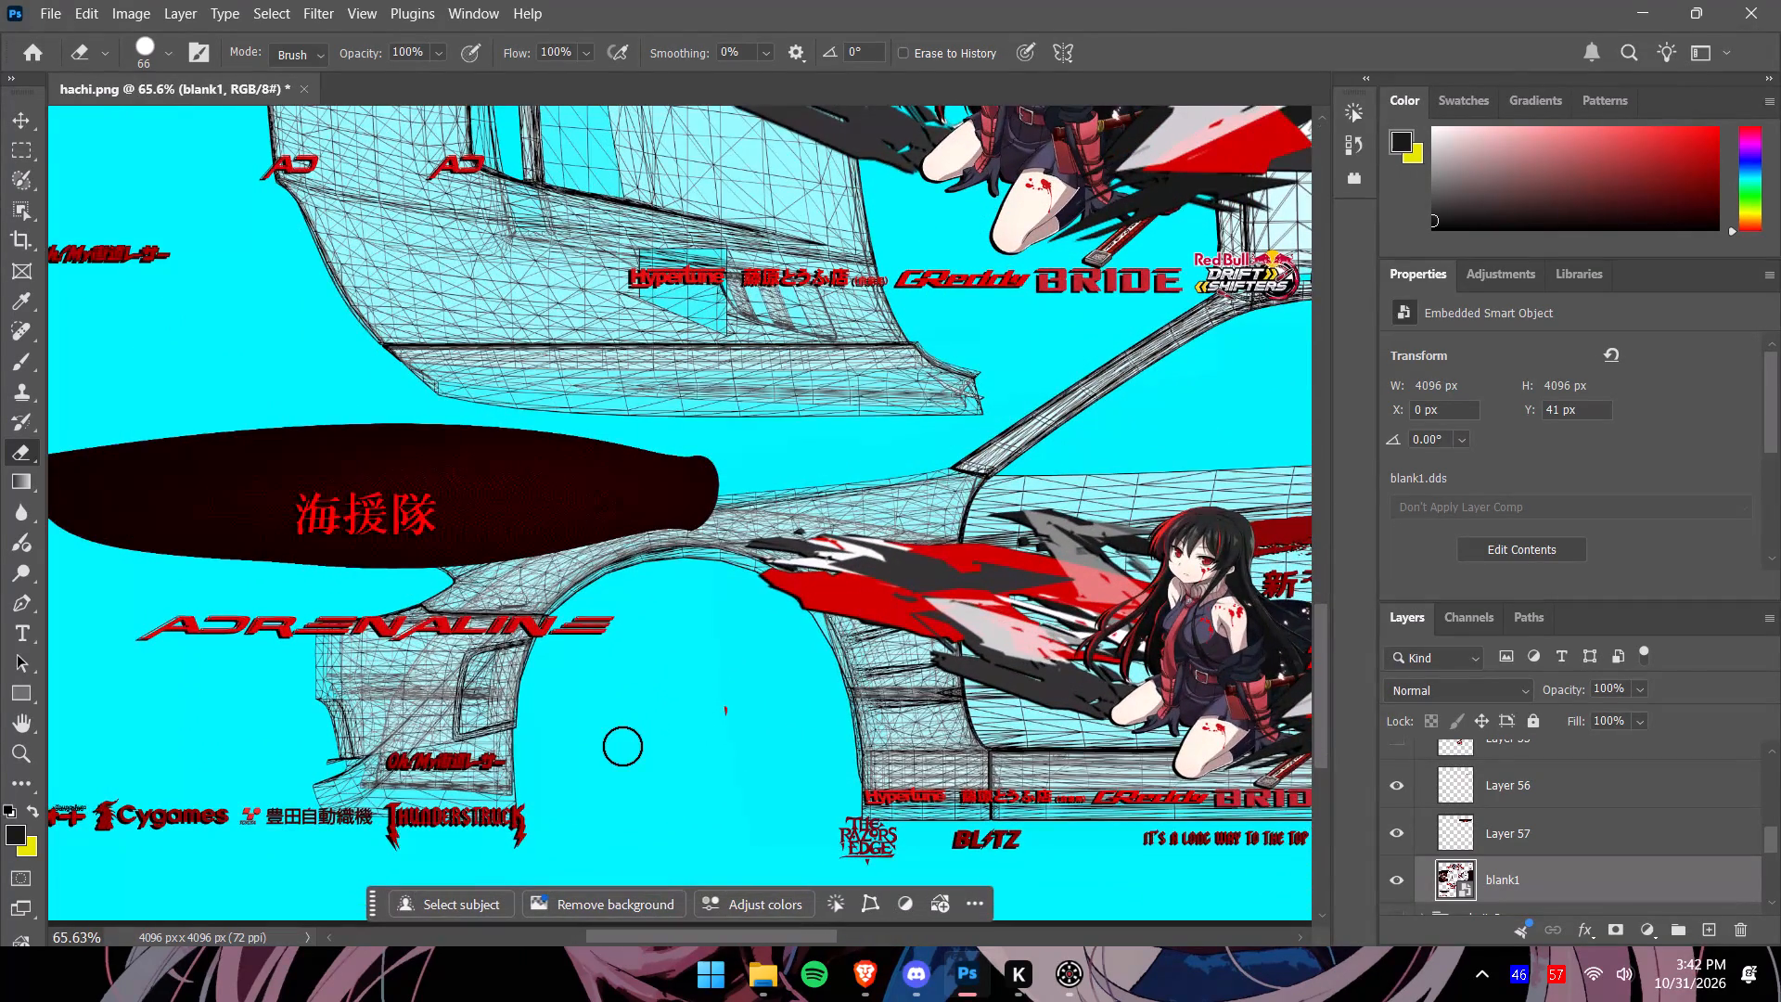
scroll(622, 746, "down", 4, "alt")
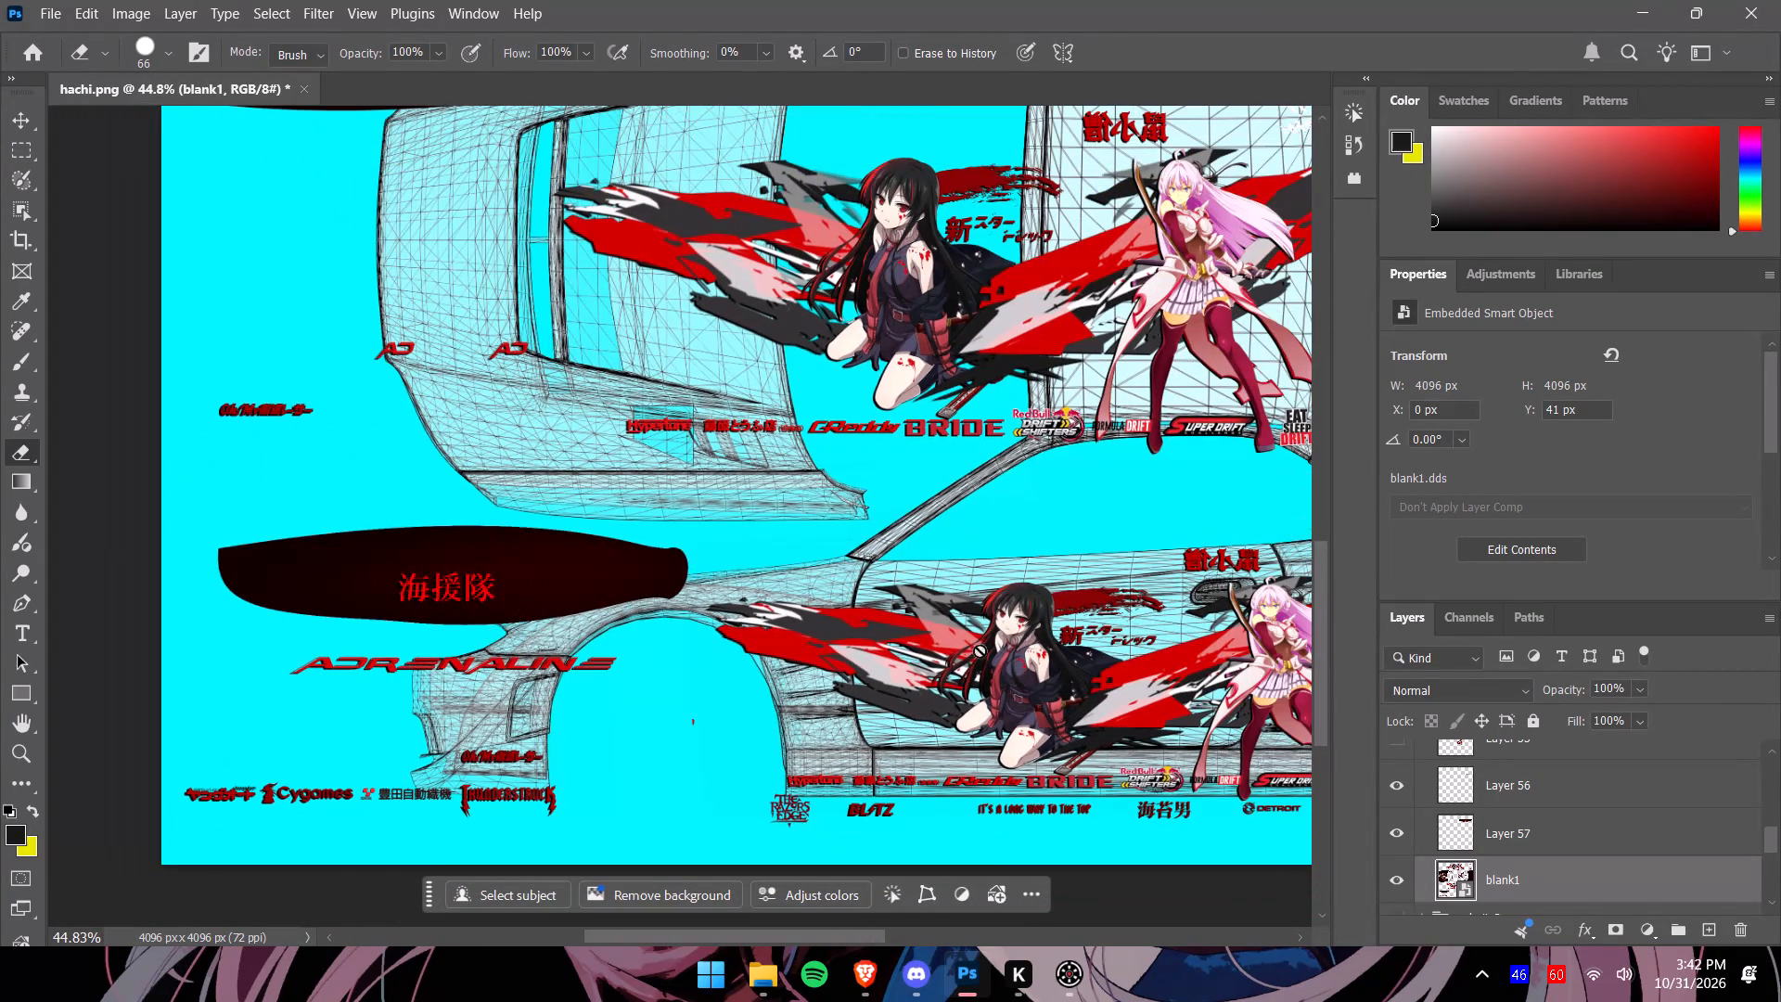
left_click_drag(1324, 714, 1323, 405)
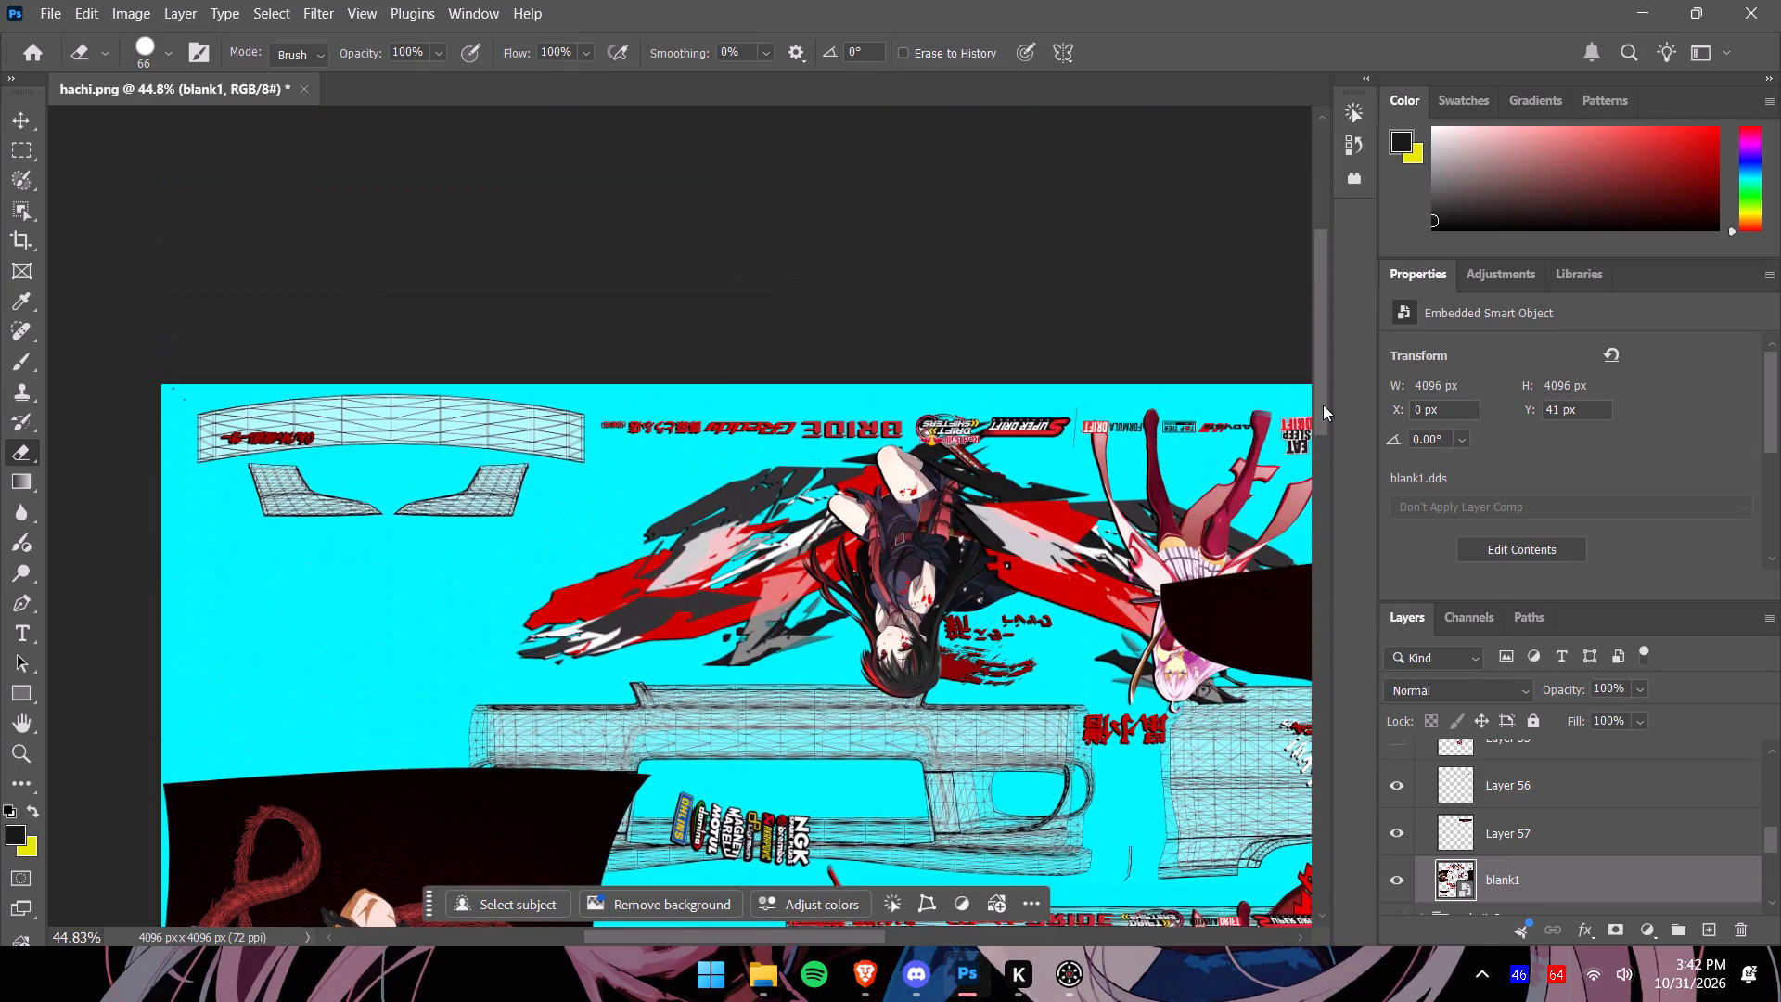
left_click_drag(1323, 405, 1306, 676)
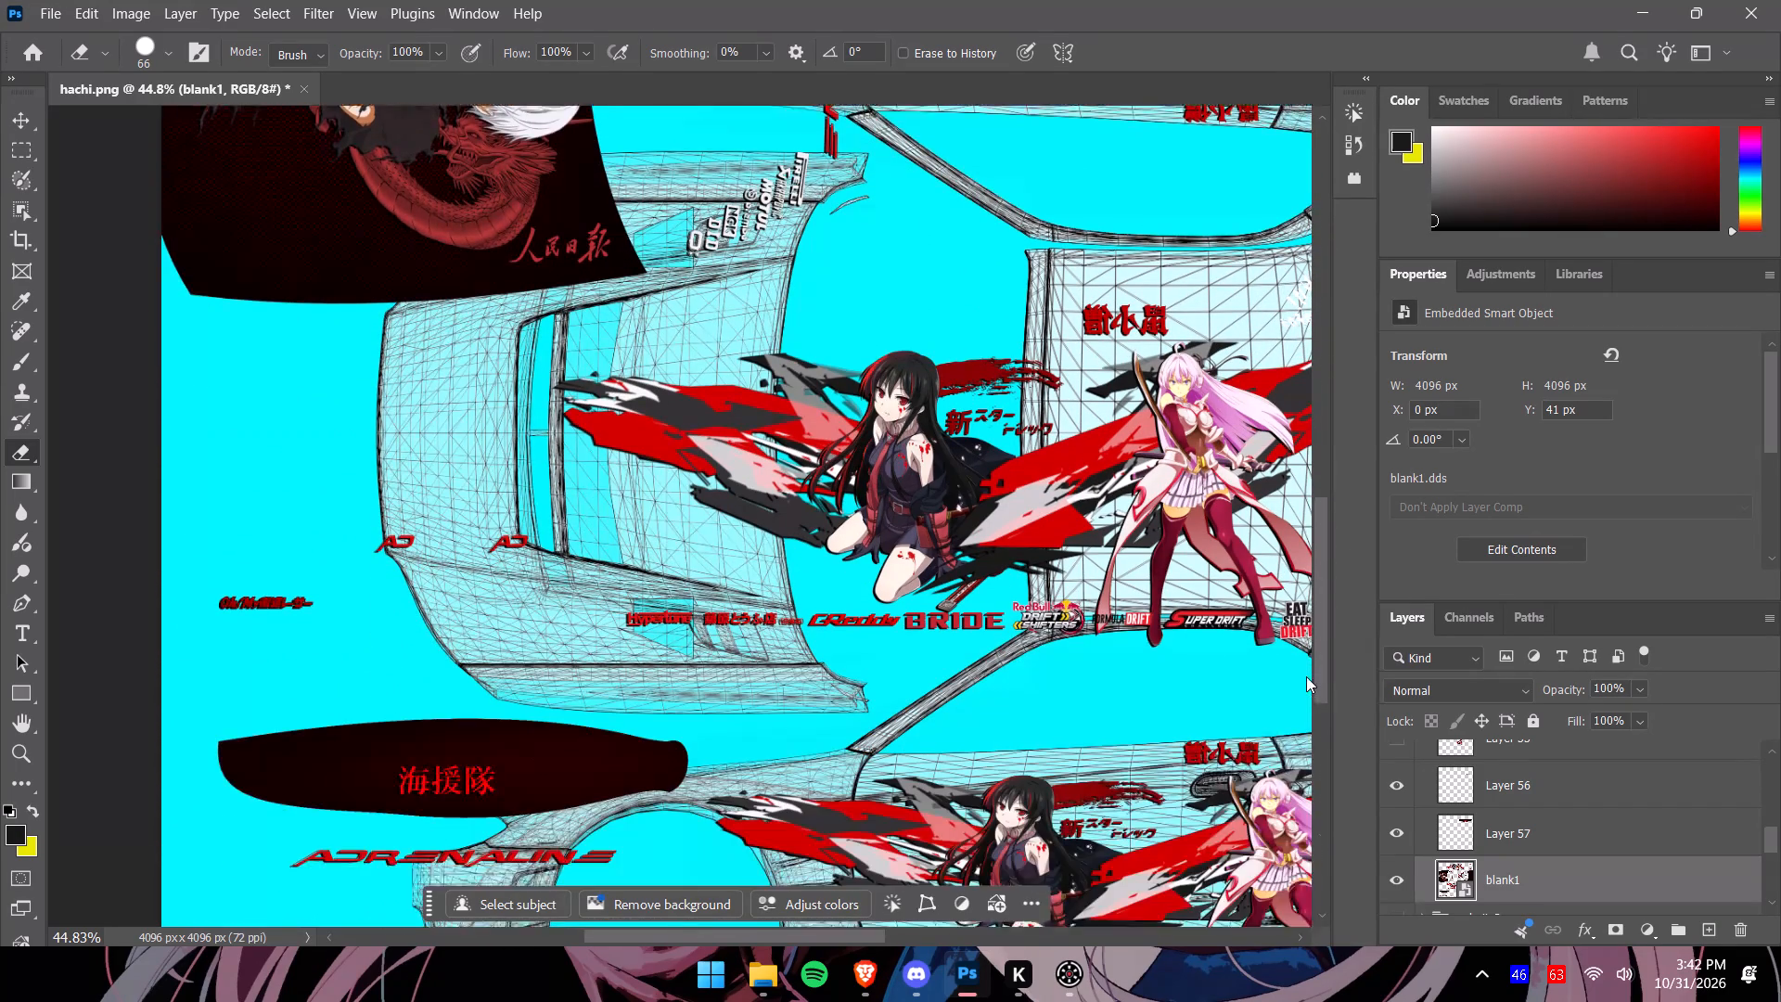
left_click_drag(1306, 676, 1291, 718)
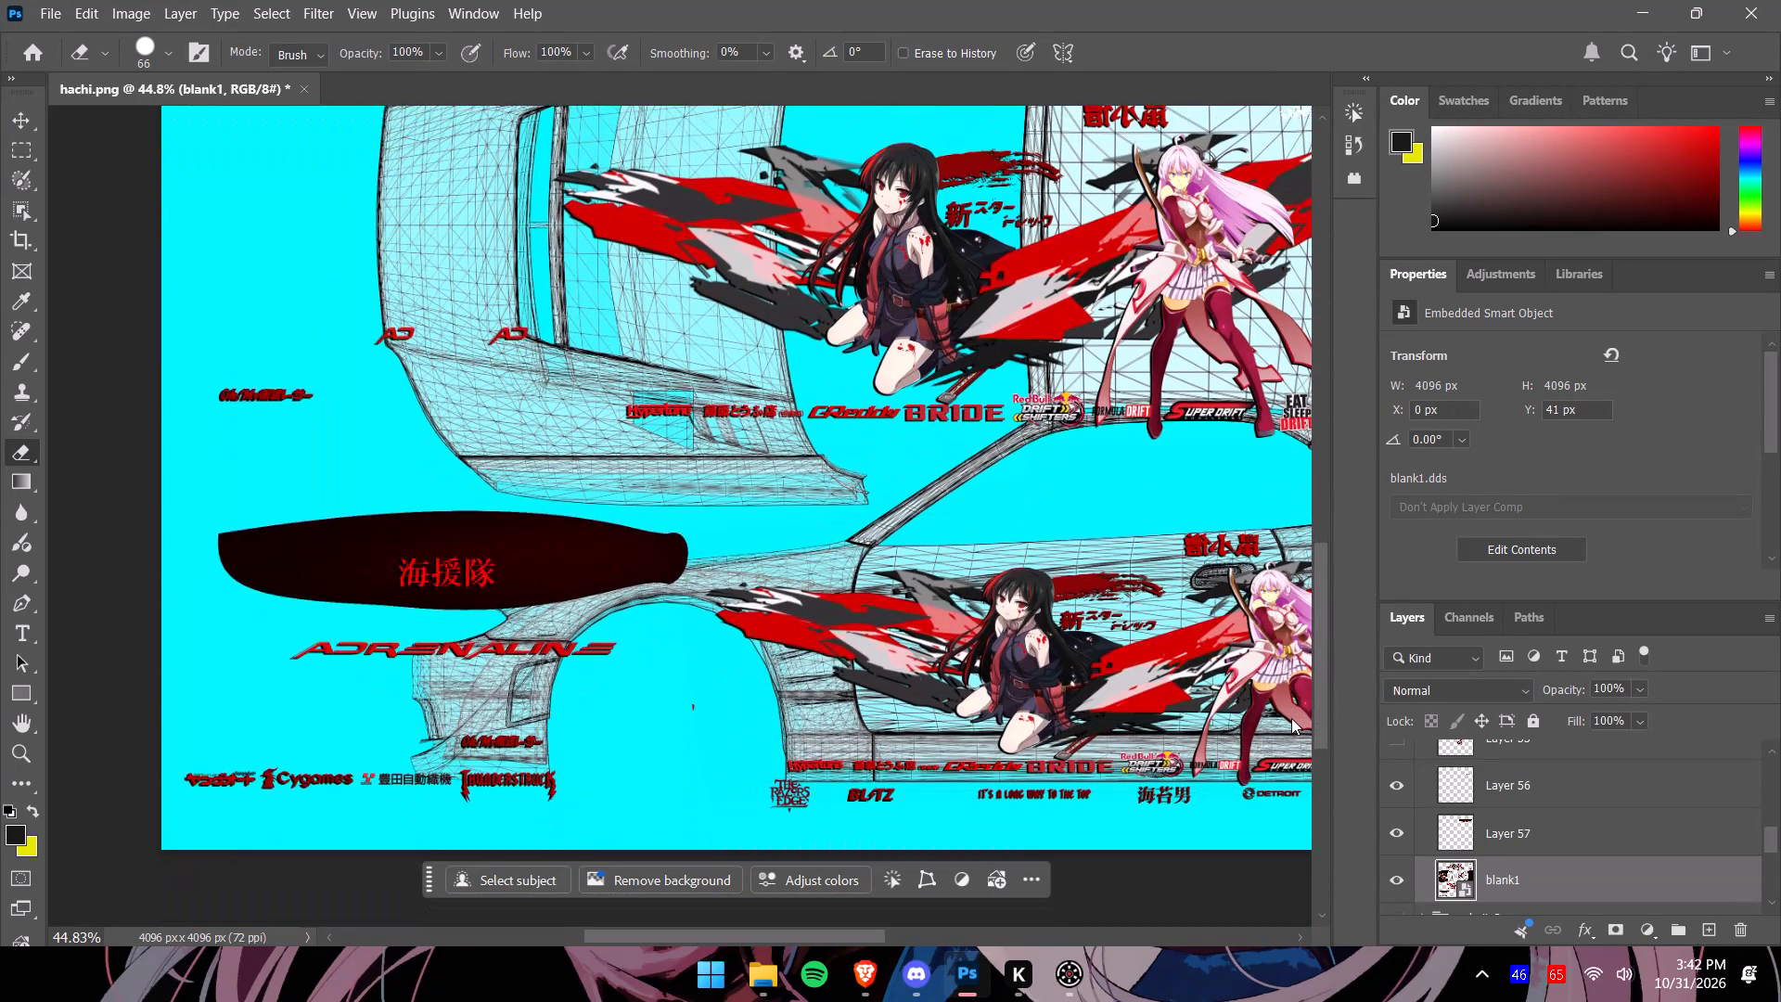
left_click_drag(1291, 718, 1289, 488)
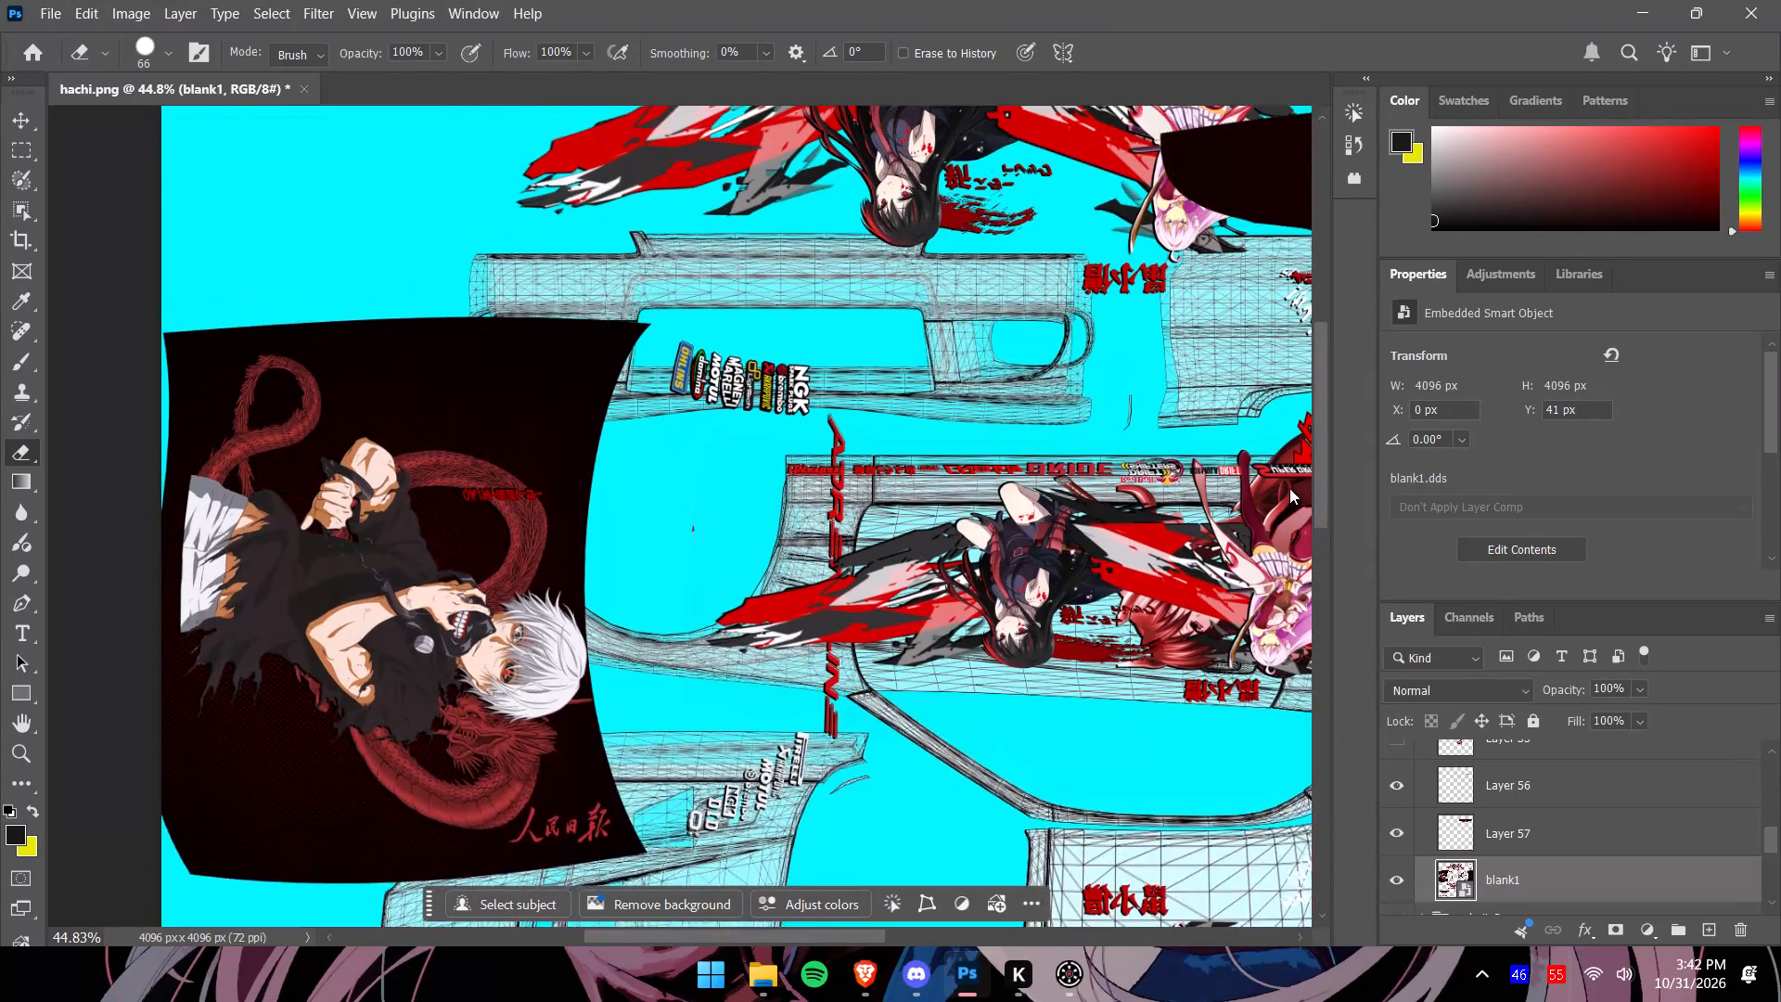
left_click_drag(1289, 488, 1284, 570)
left_click_drag(810, 941, 938, 936)
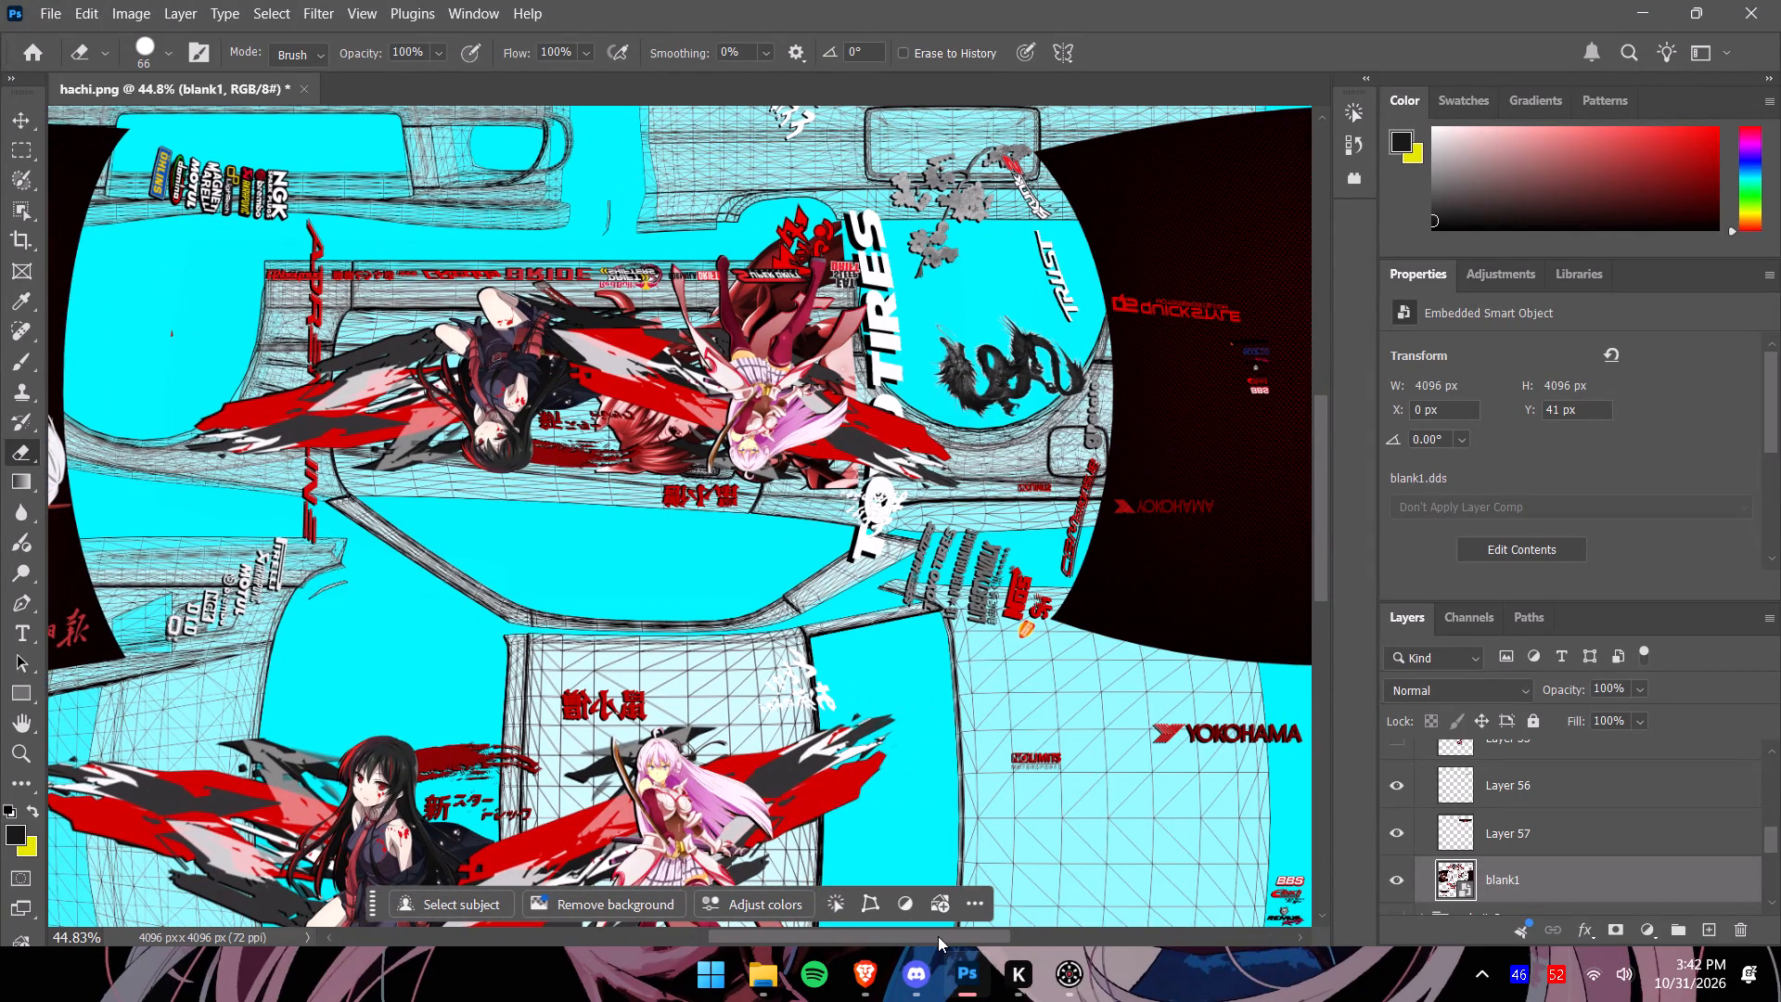
left_click_drag(938, 936, 929, 935)
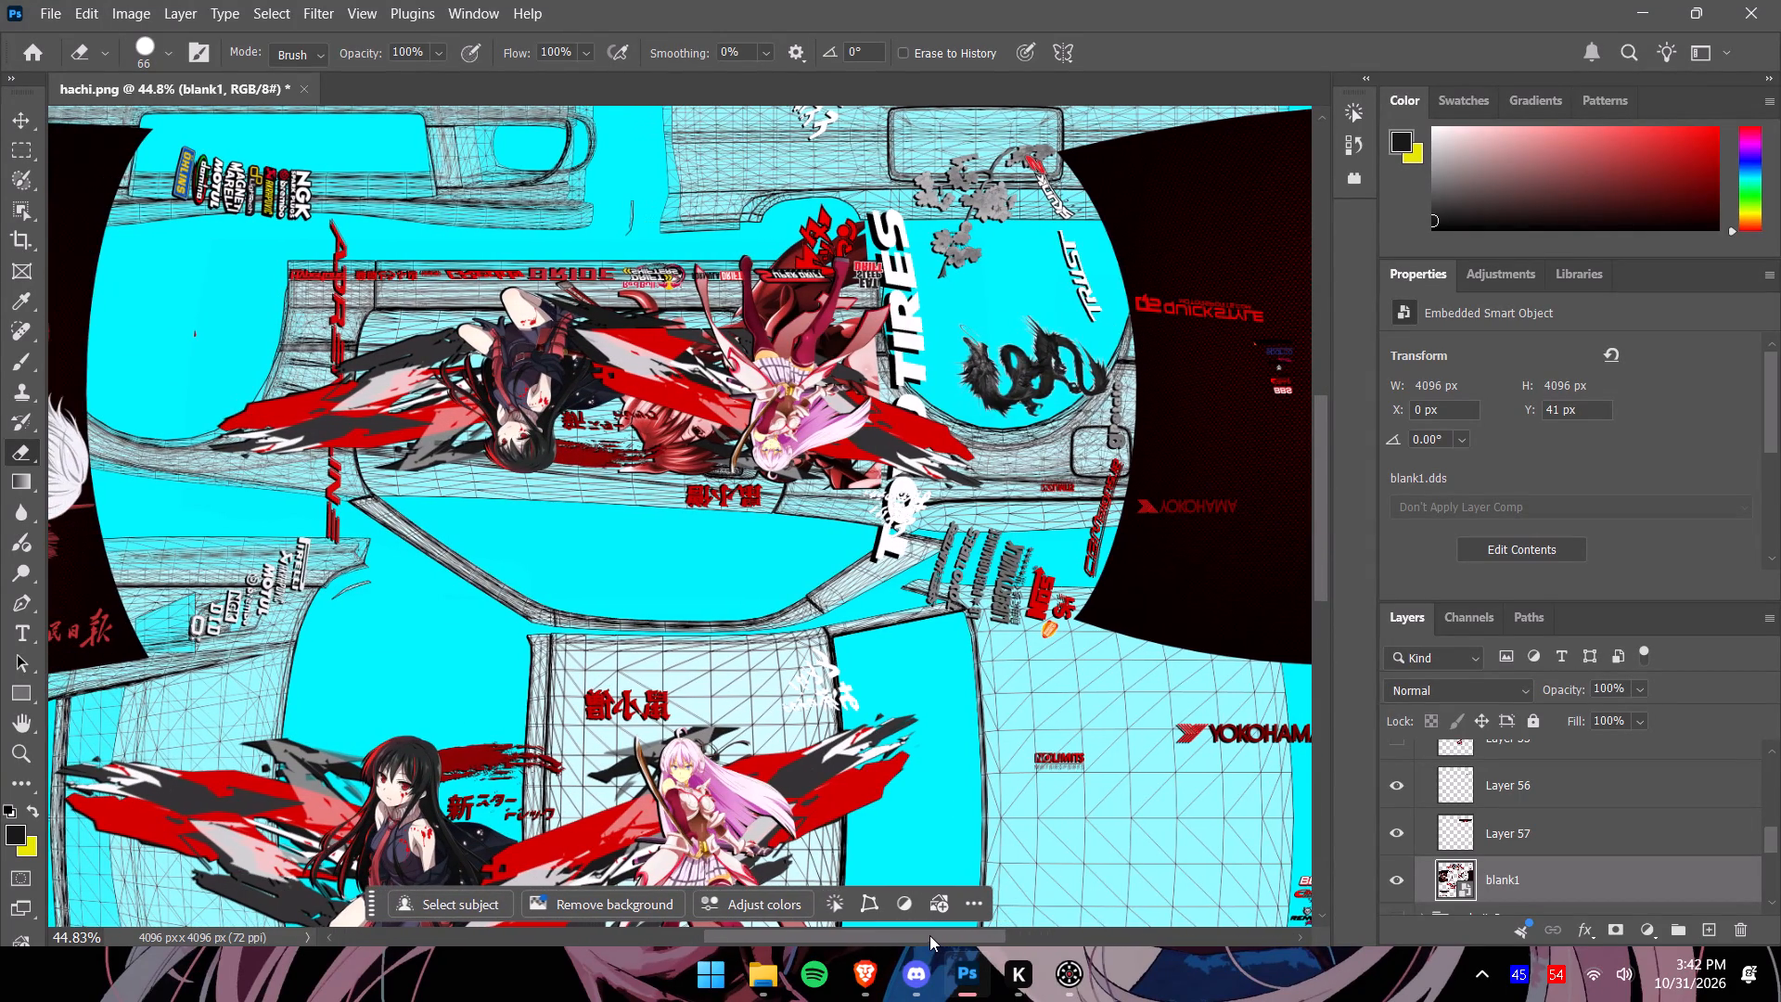
left_click_drag(929, 935, 929, 931)
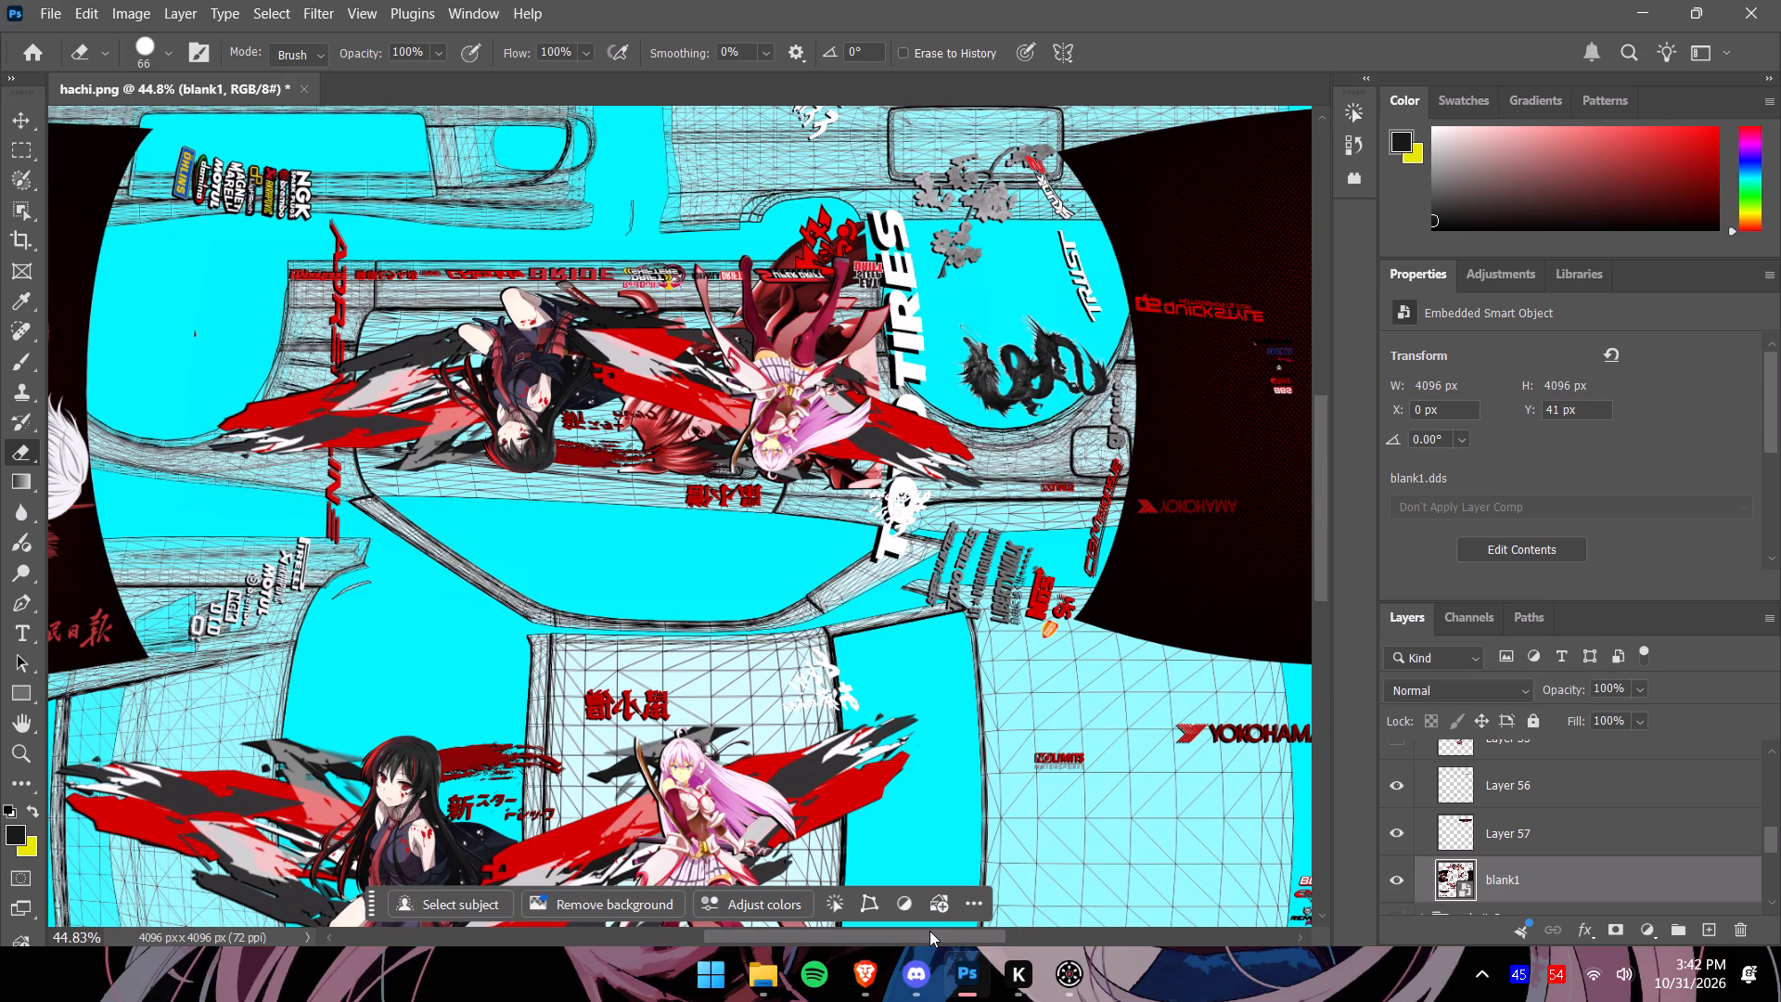
left_click_drag(929, 931, 925, 931)
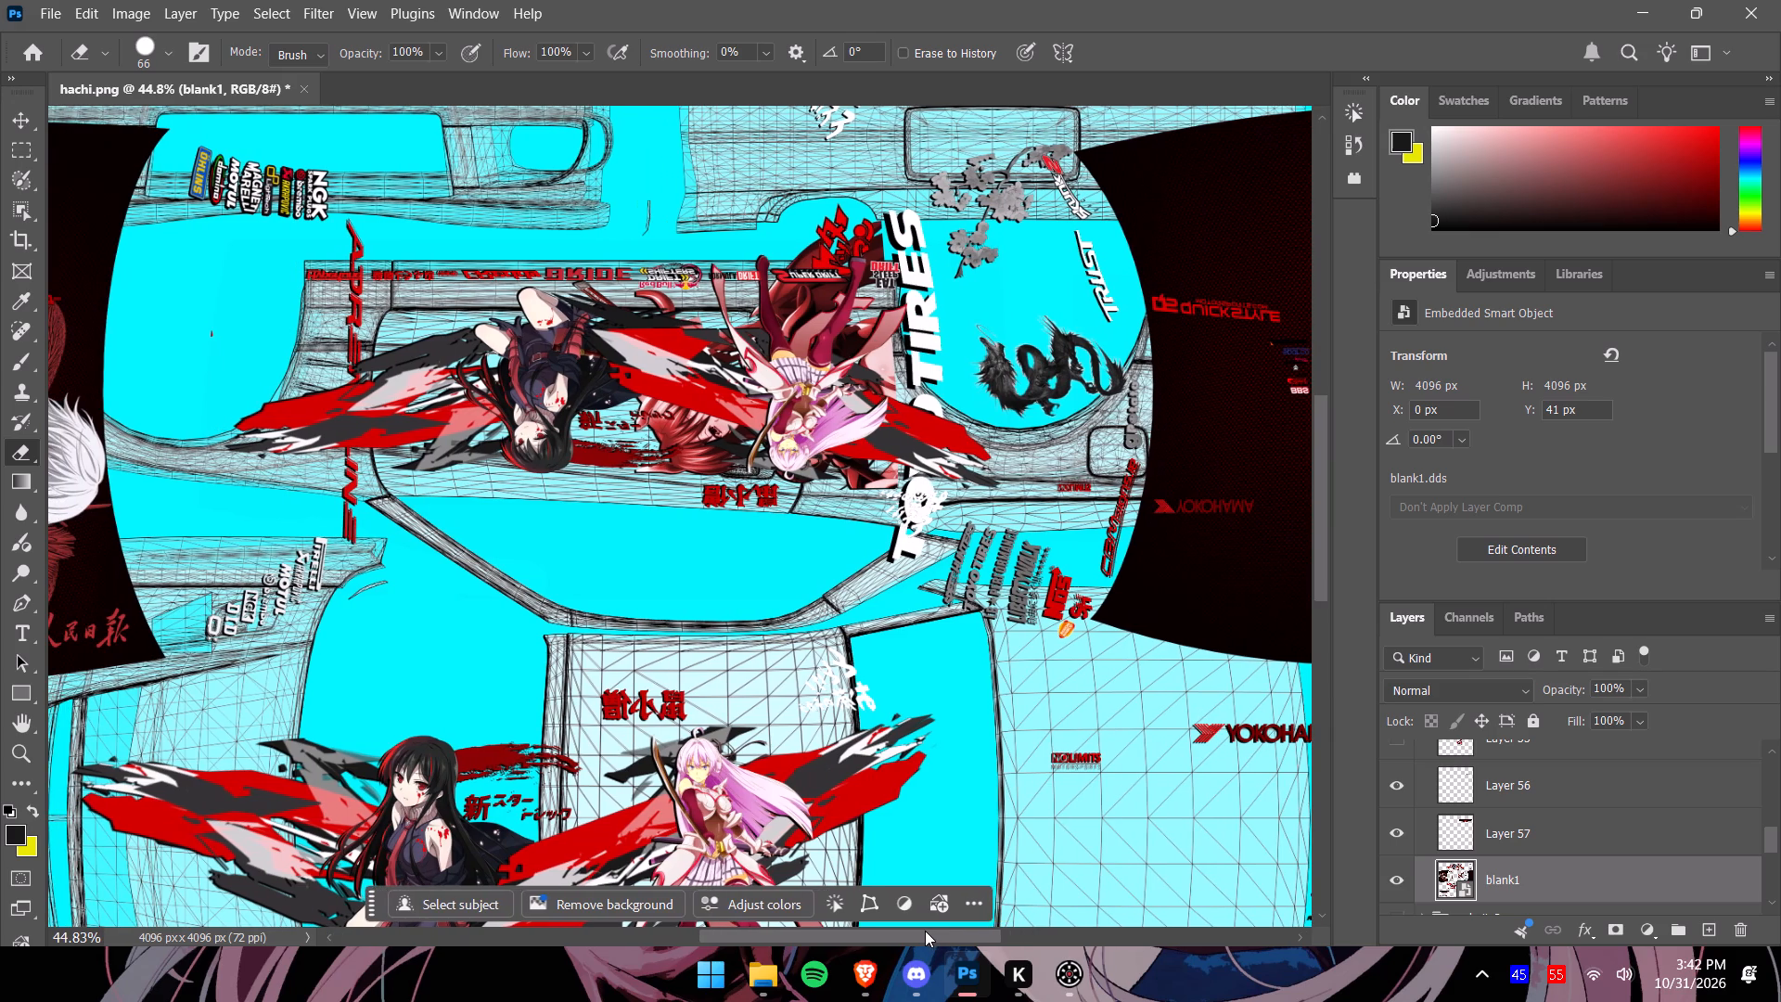
left_click_drag(925, 931, 846, 936)
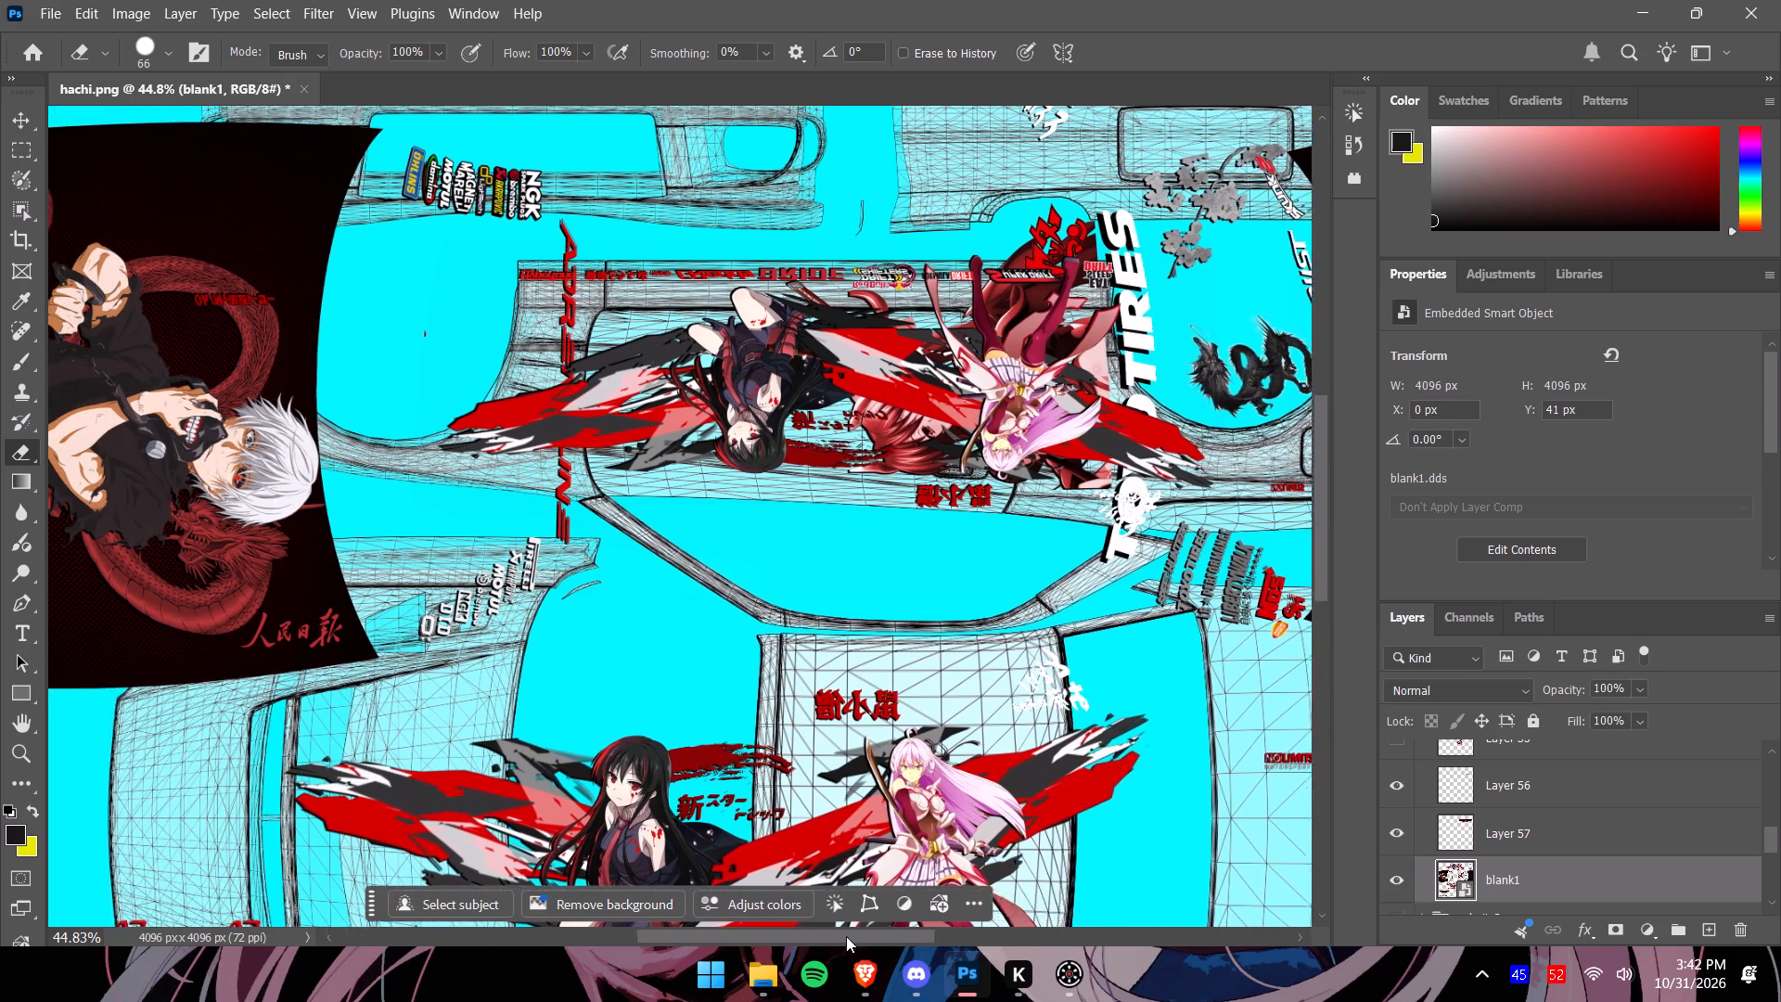
left_click_drag(846, 936, 817, 929)
left_click_drag(1316, 560, 1305, 642)
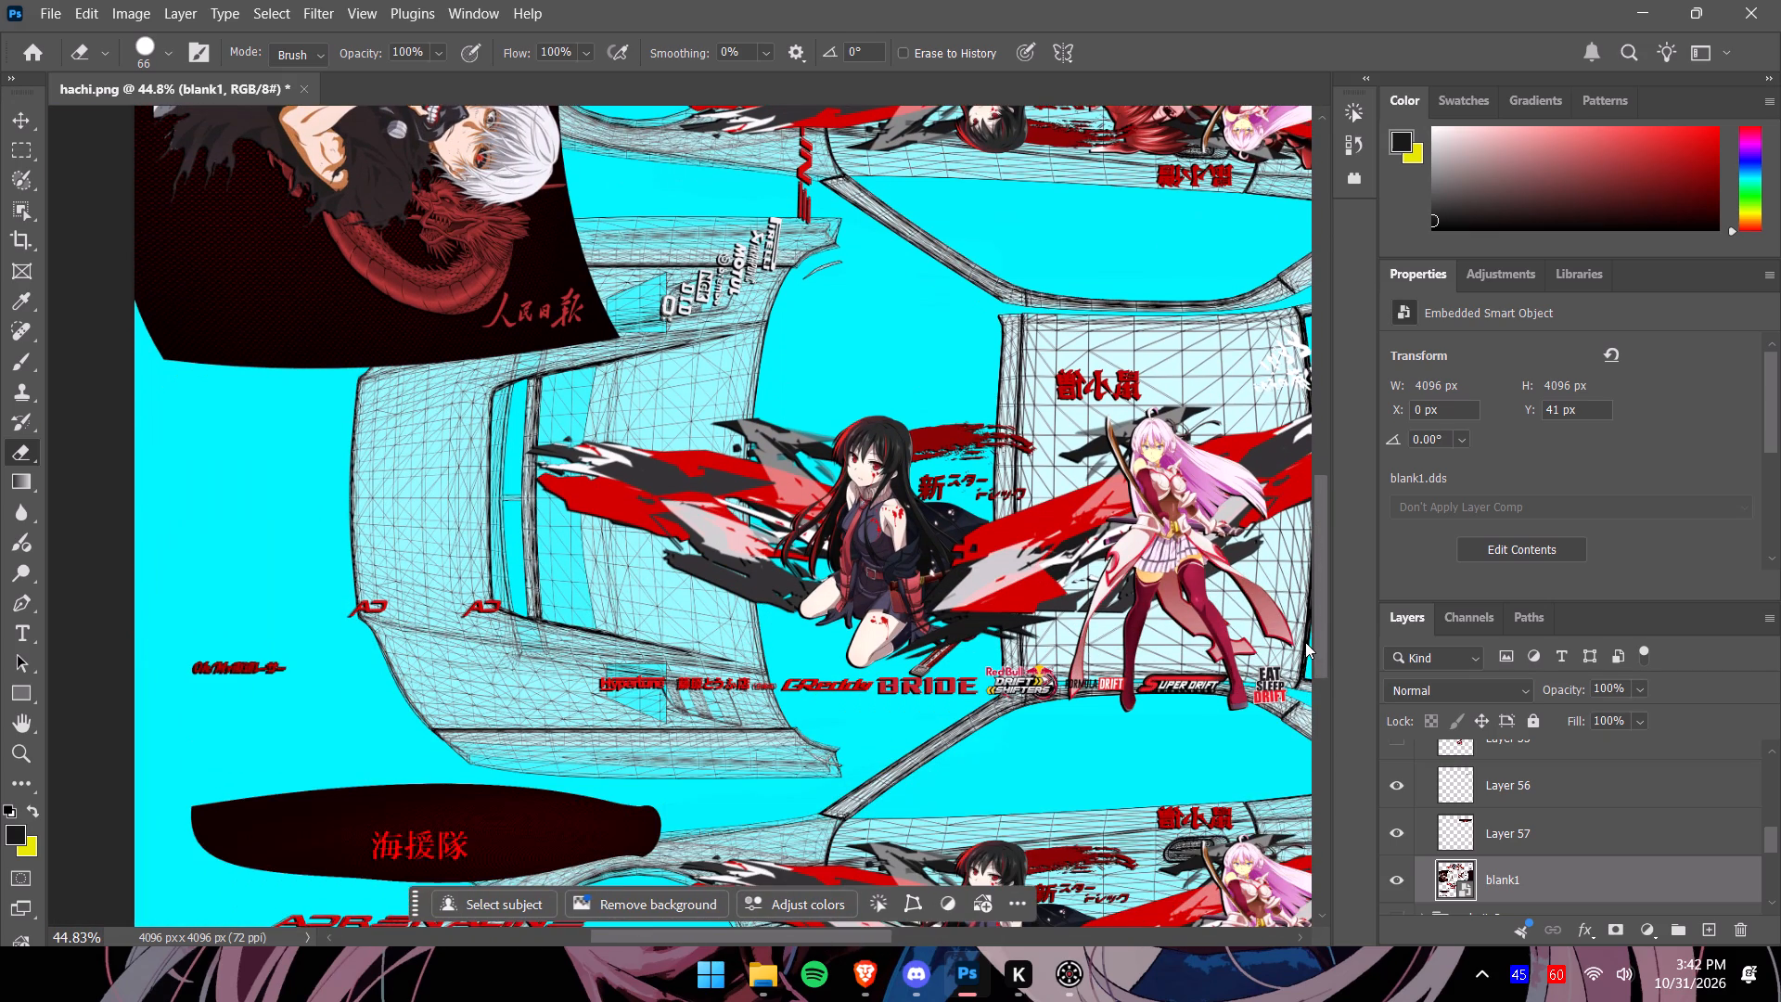
left_click_drag(1305, 642, 1301, 642)
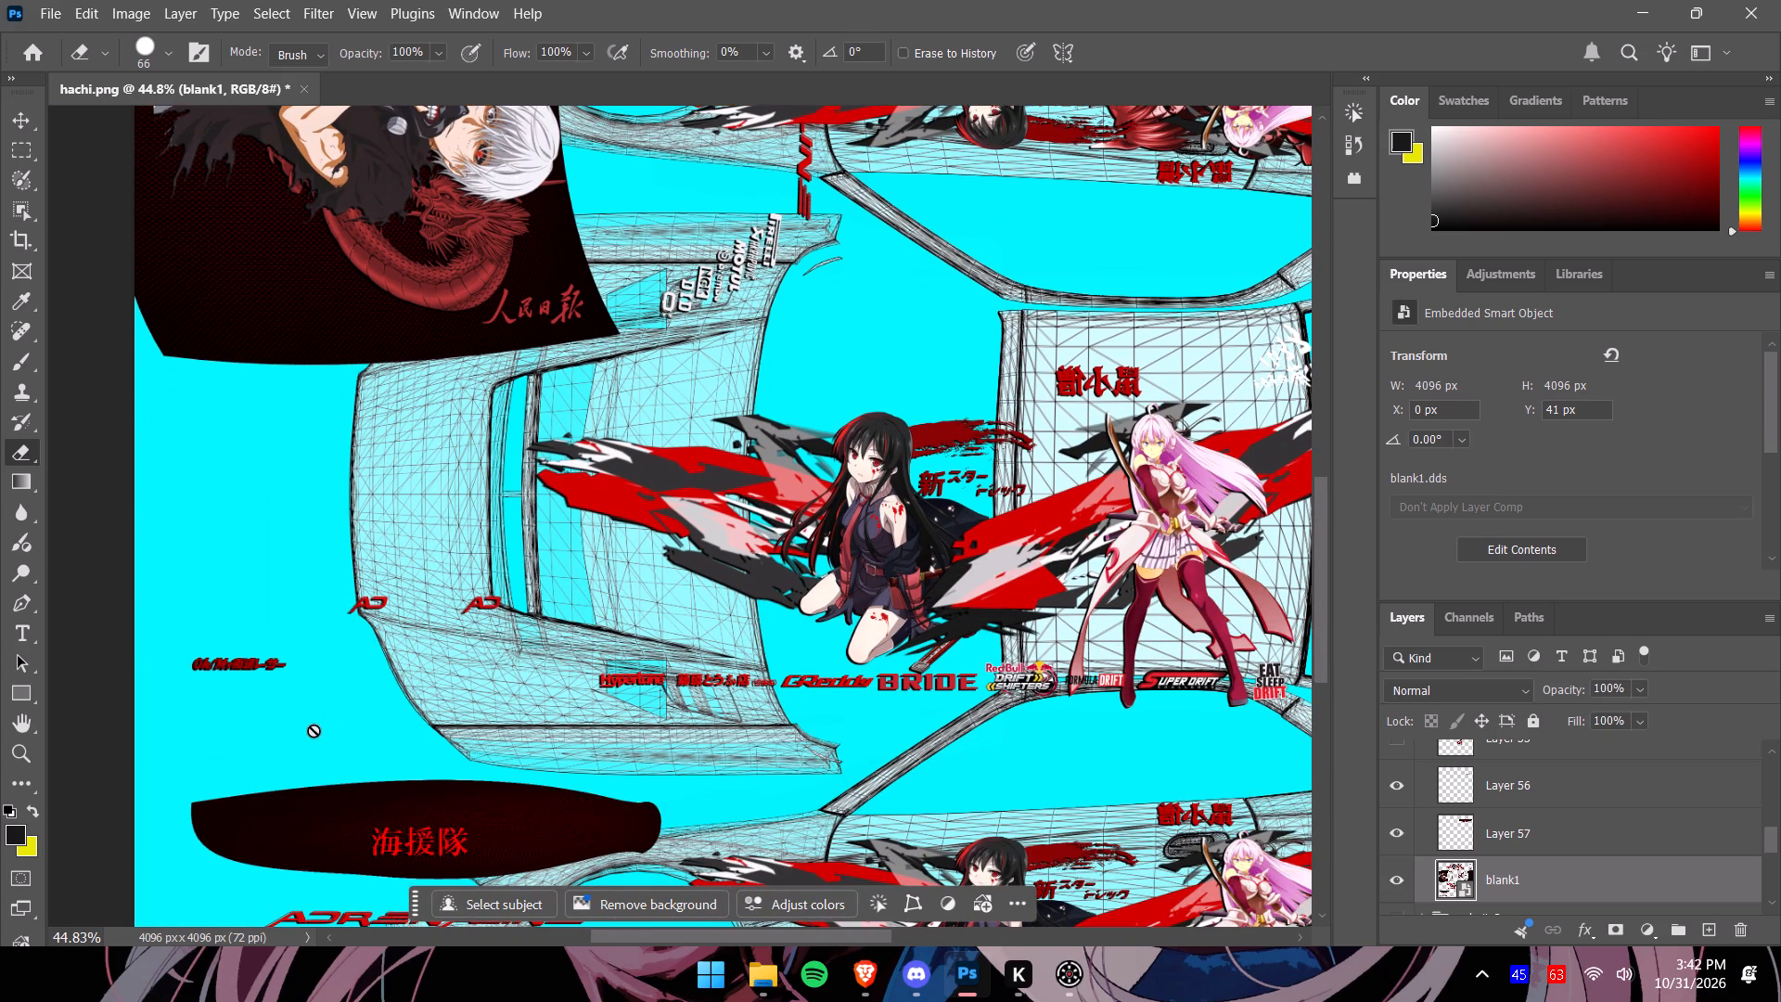
left_click_drag(1320, 662, 1317, 700)
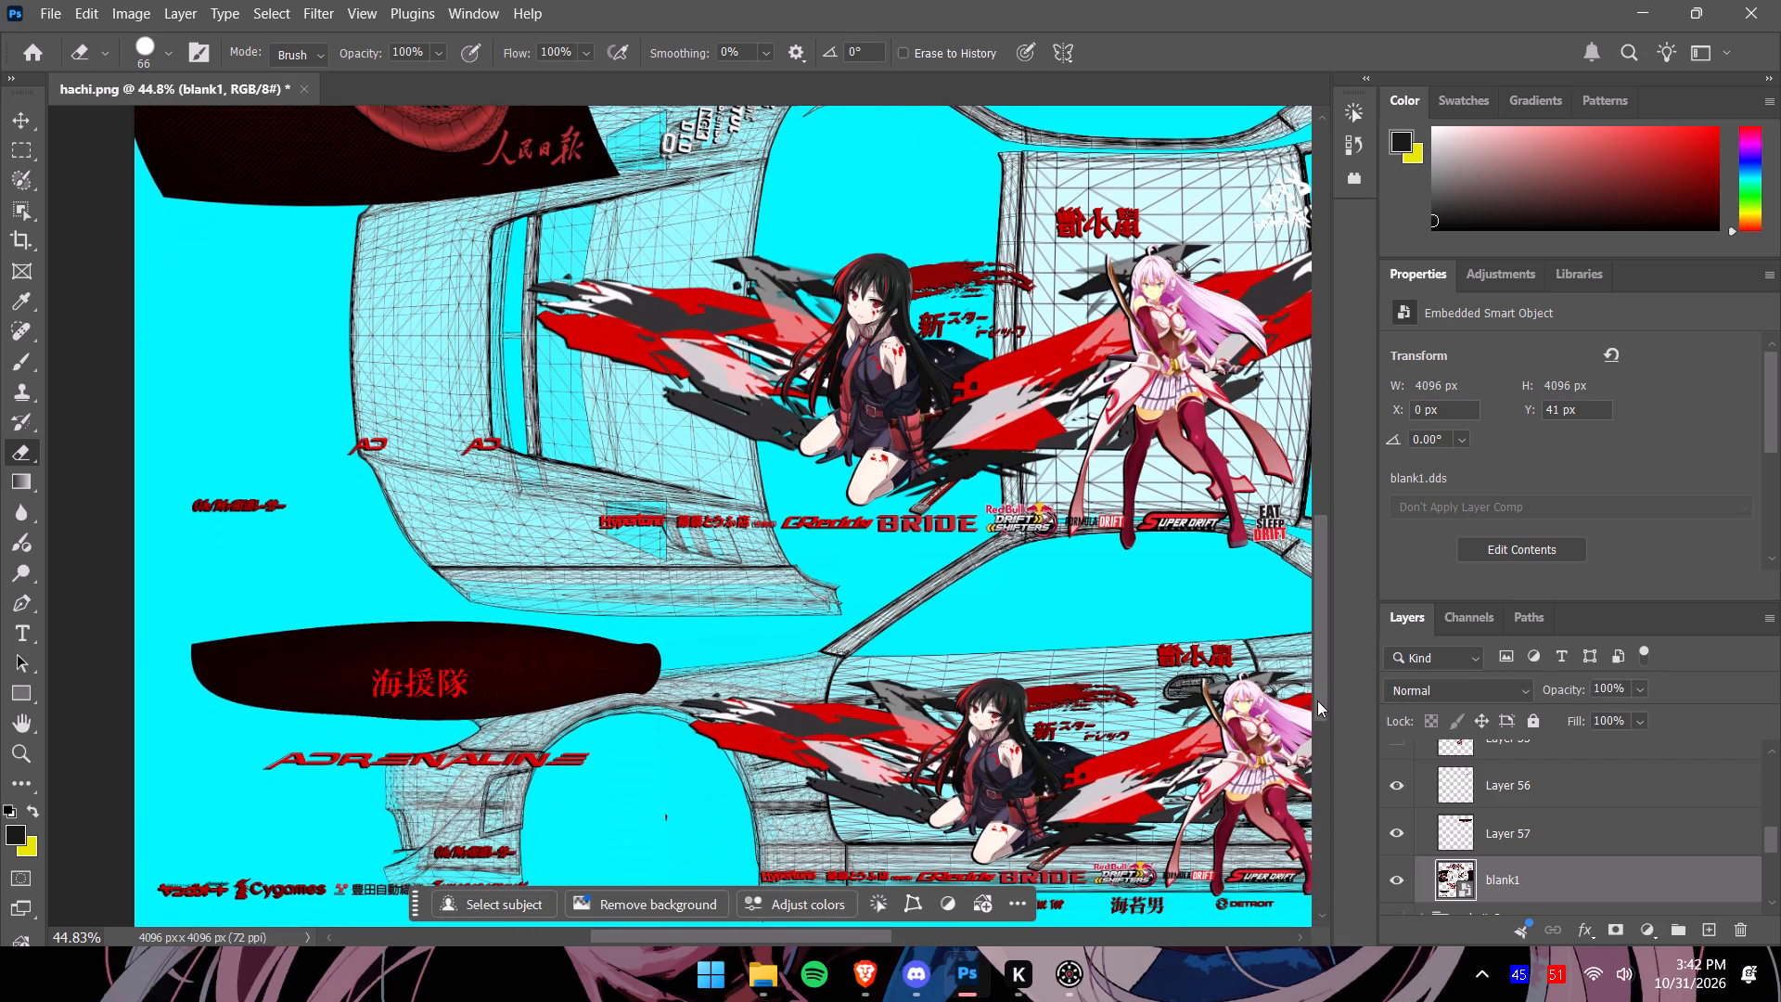
left_click_drag(1317, 700, 1303, 446)
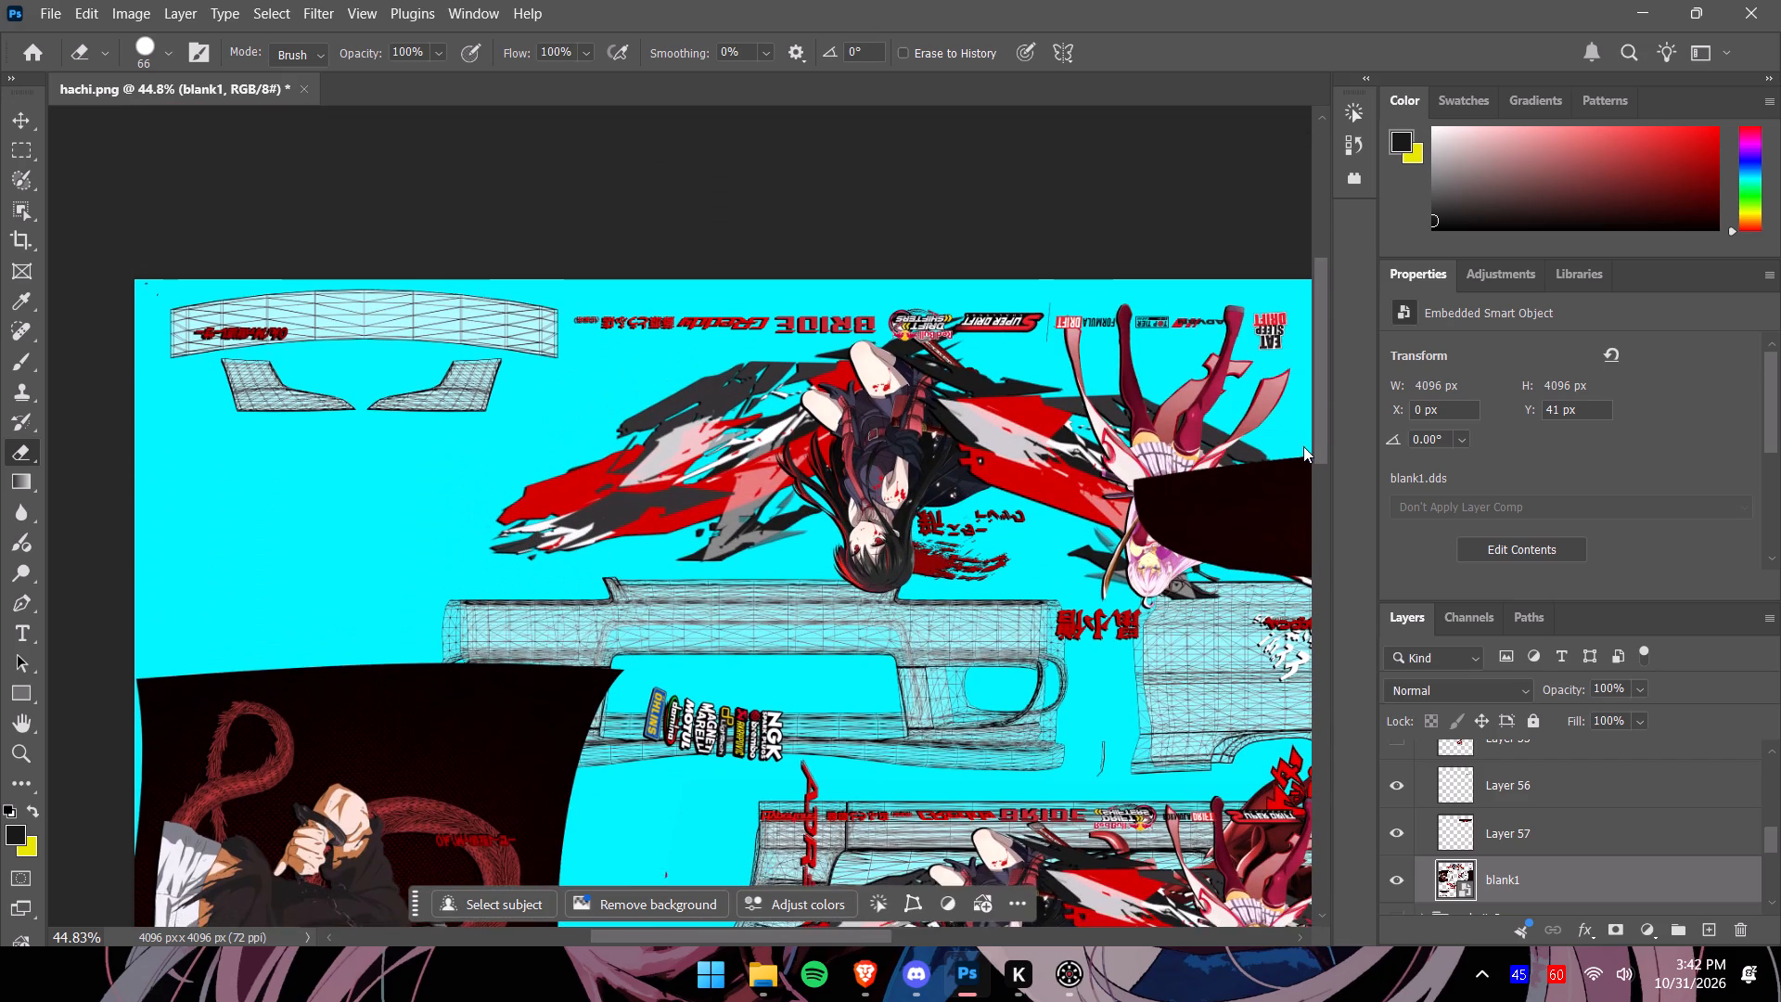
left_click_drag(1303, 446, 1303, 447)
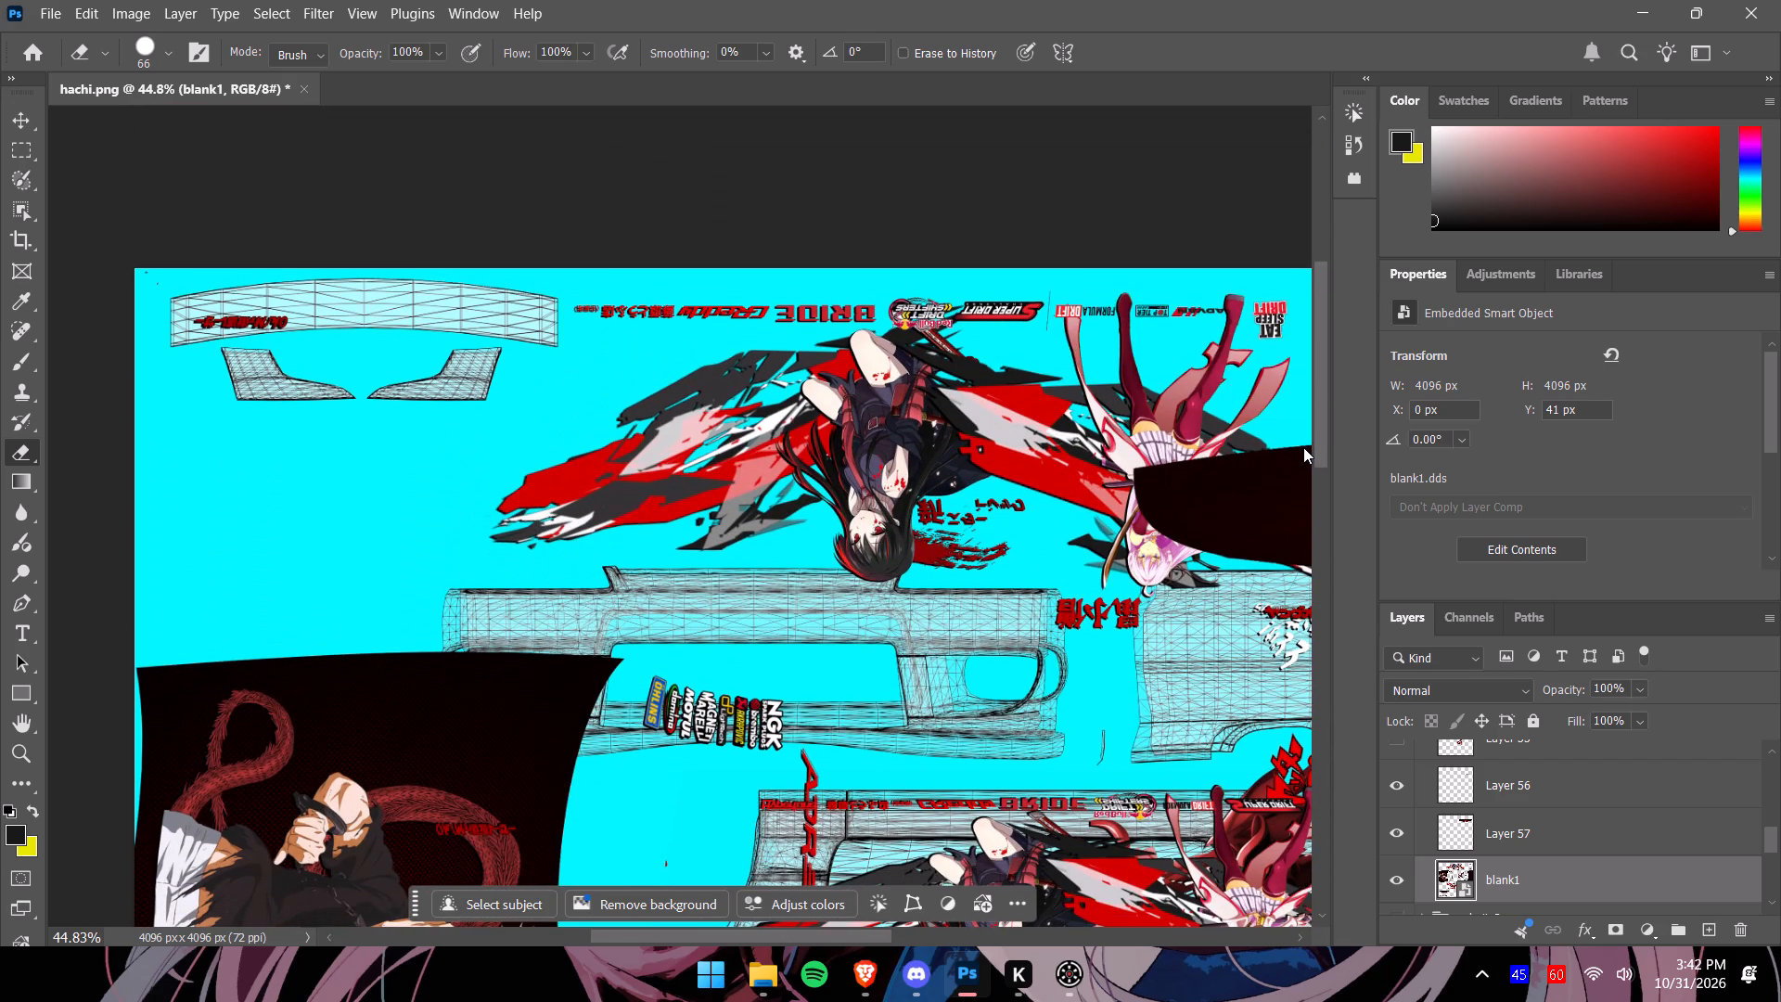
left_click_drag(1303, 447, 1257, 745)
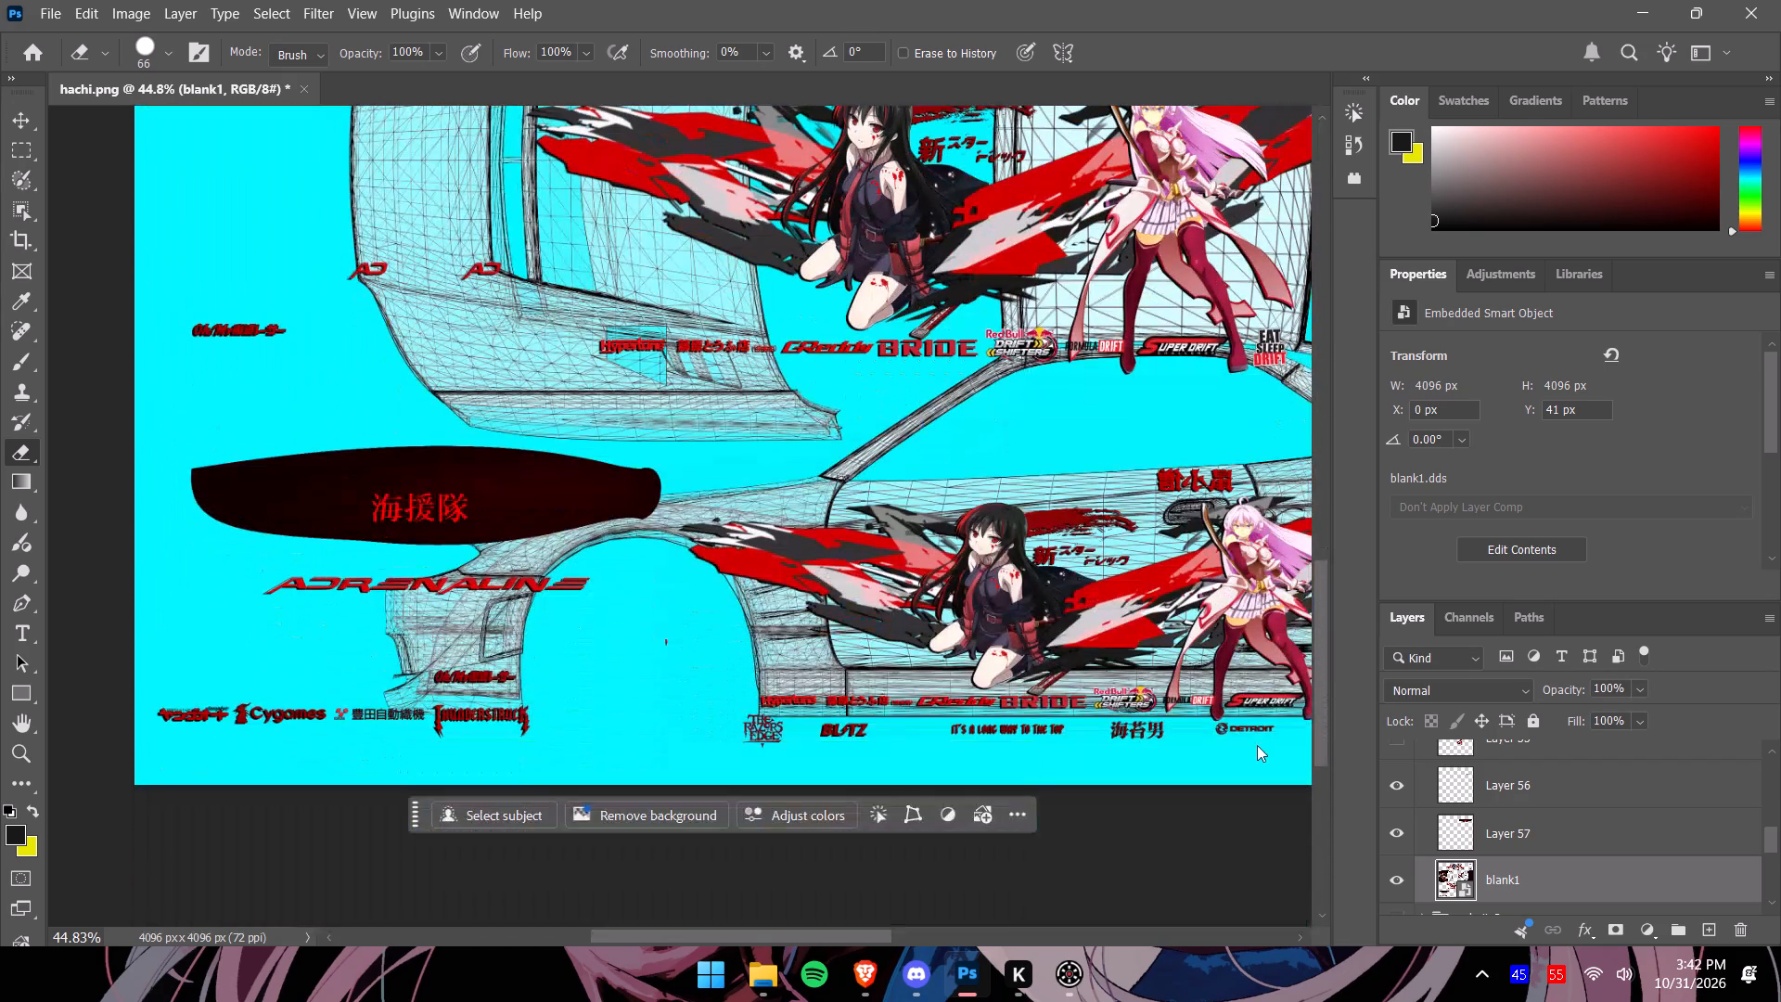
left_click_drag(1257, 745, 1254, 742)
Copy the ADRENALINE logo below the 海援隊 panel from blank1 onto its own layer, using an about 1060 × 206 px rectangular selection, and hide blank1.
left_click(19, 144)
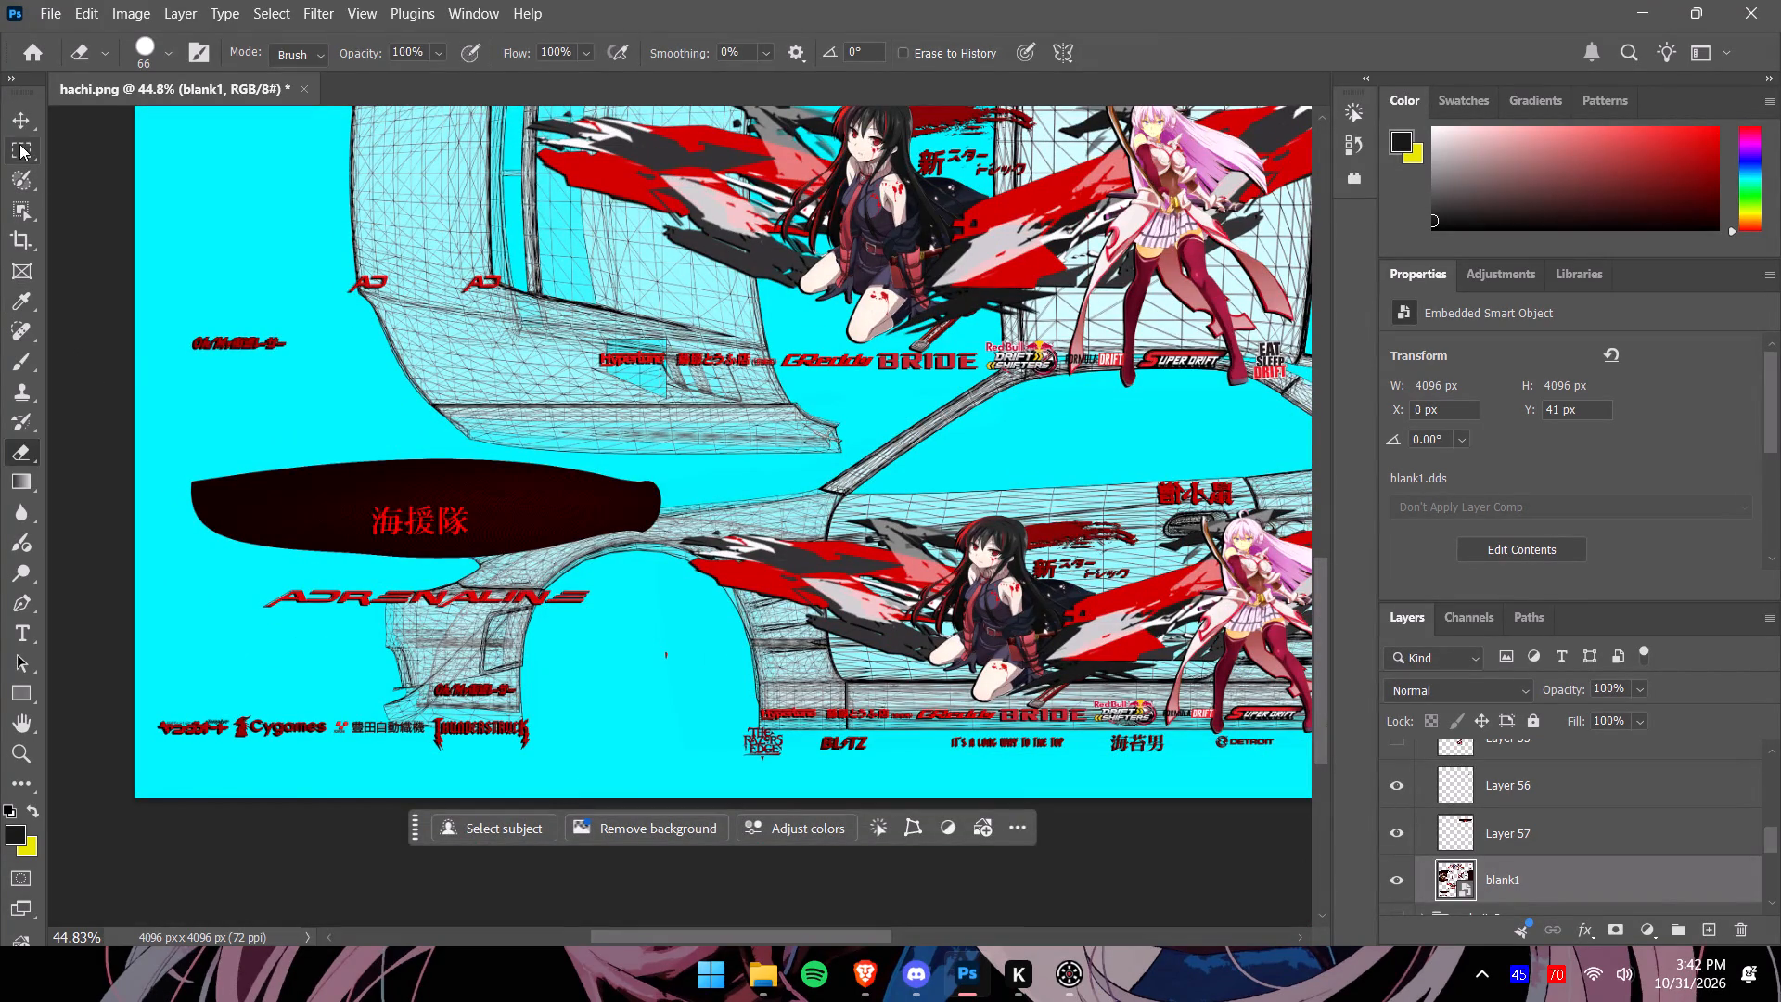
left_click_drag(192, 558, 579, 642)
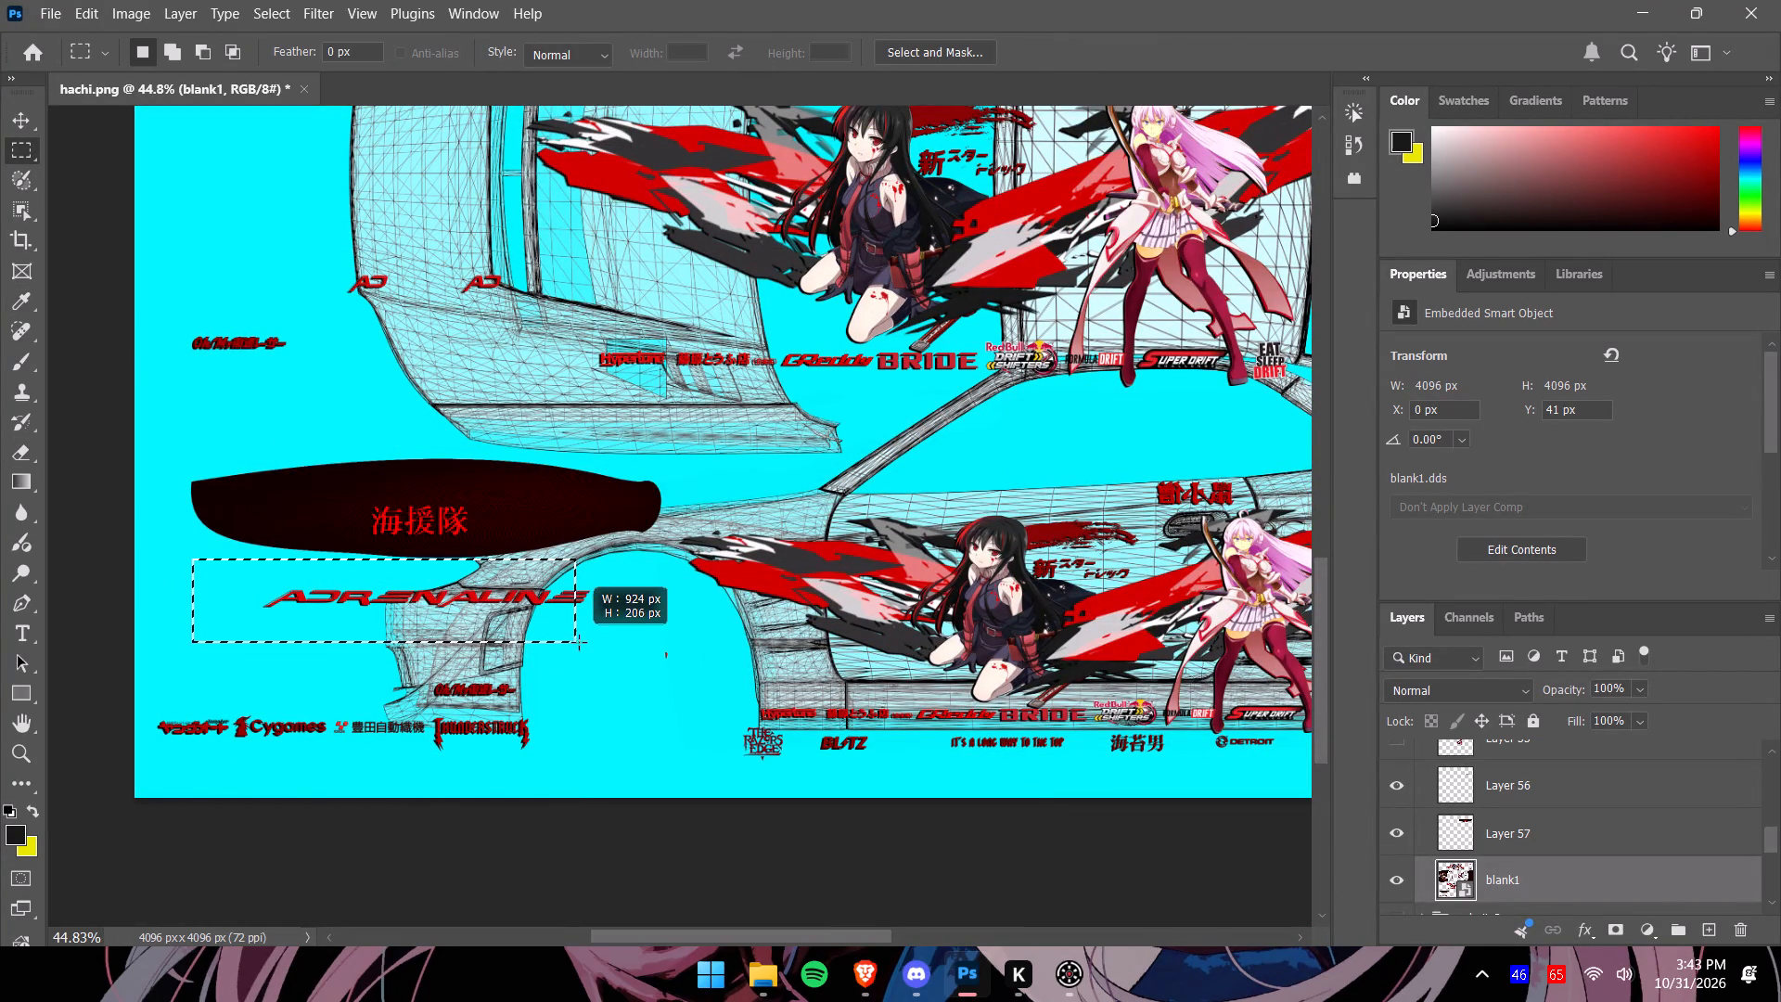
left_click_drag(579, 642, 632, 642)
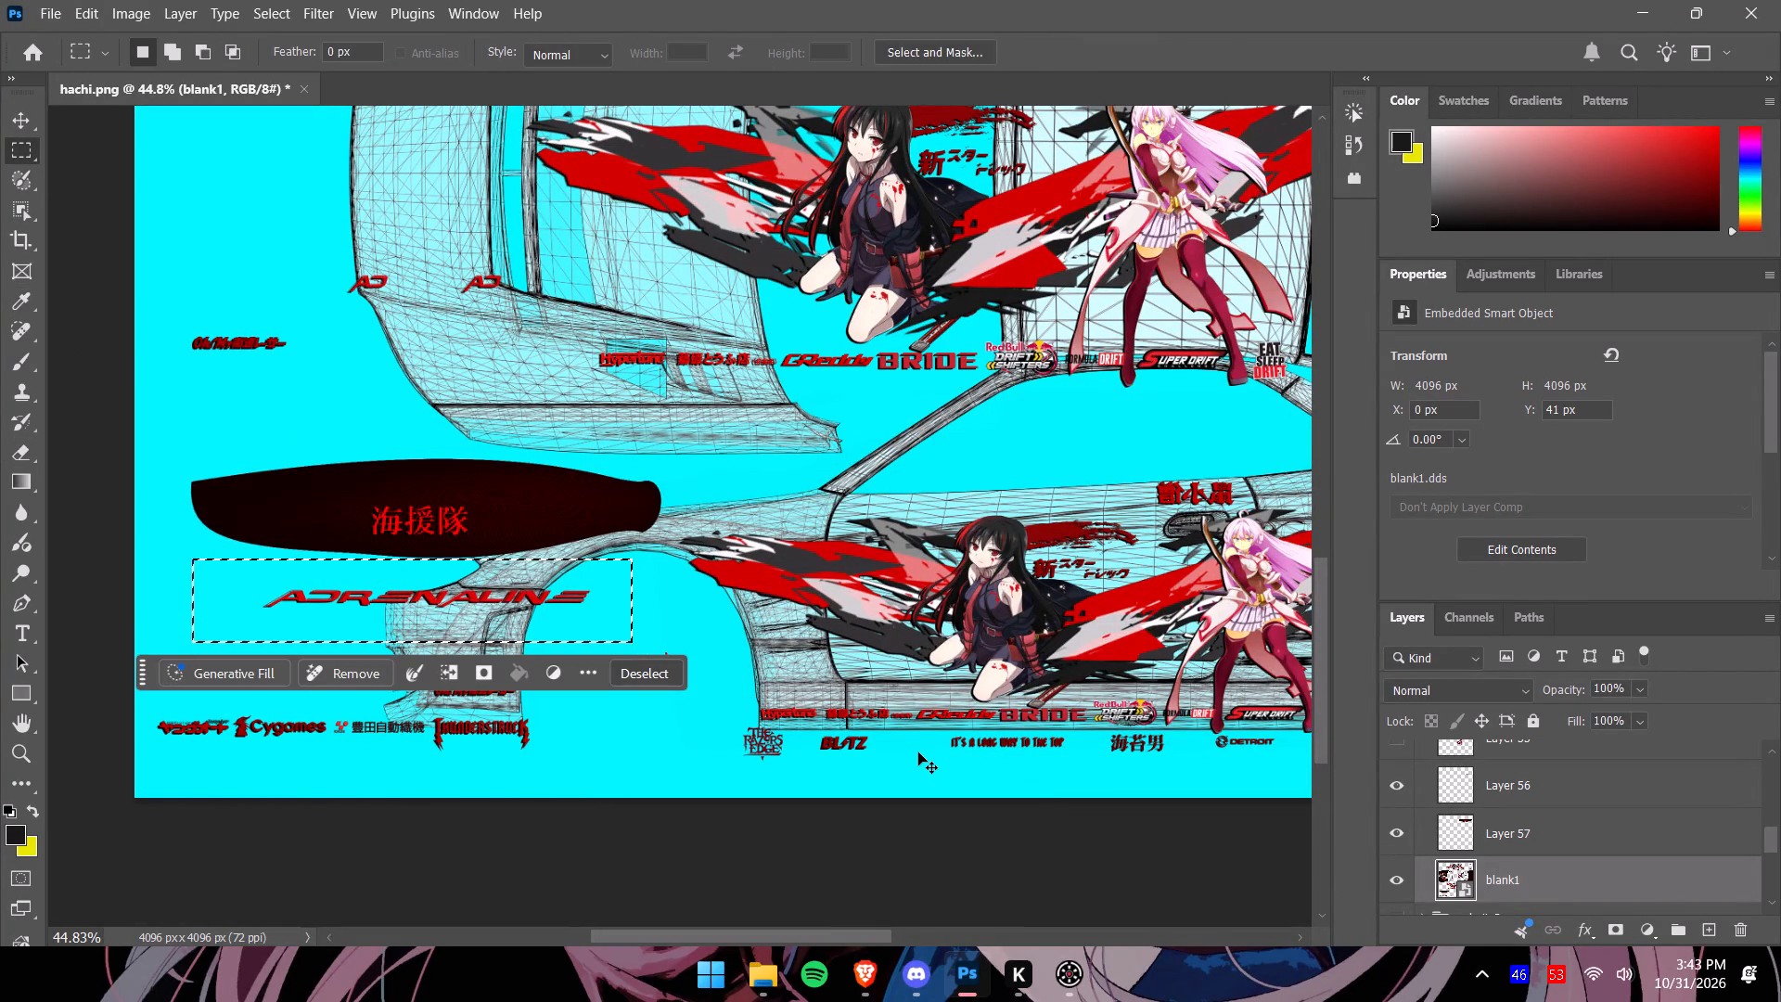
key("ctrl+c")
key("ctrl+v")
scroll(1441, 876, "down", 2)
left_click(1399, 871)
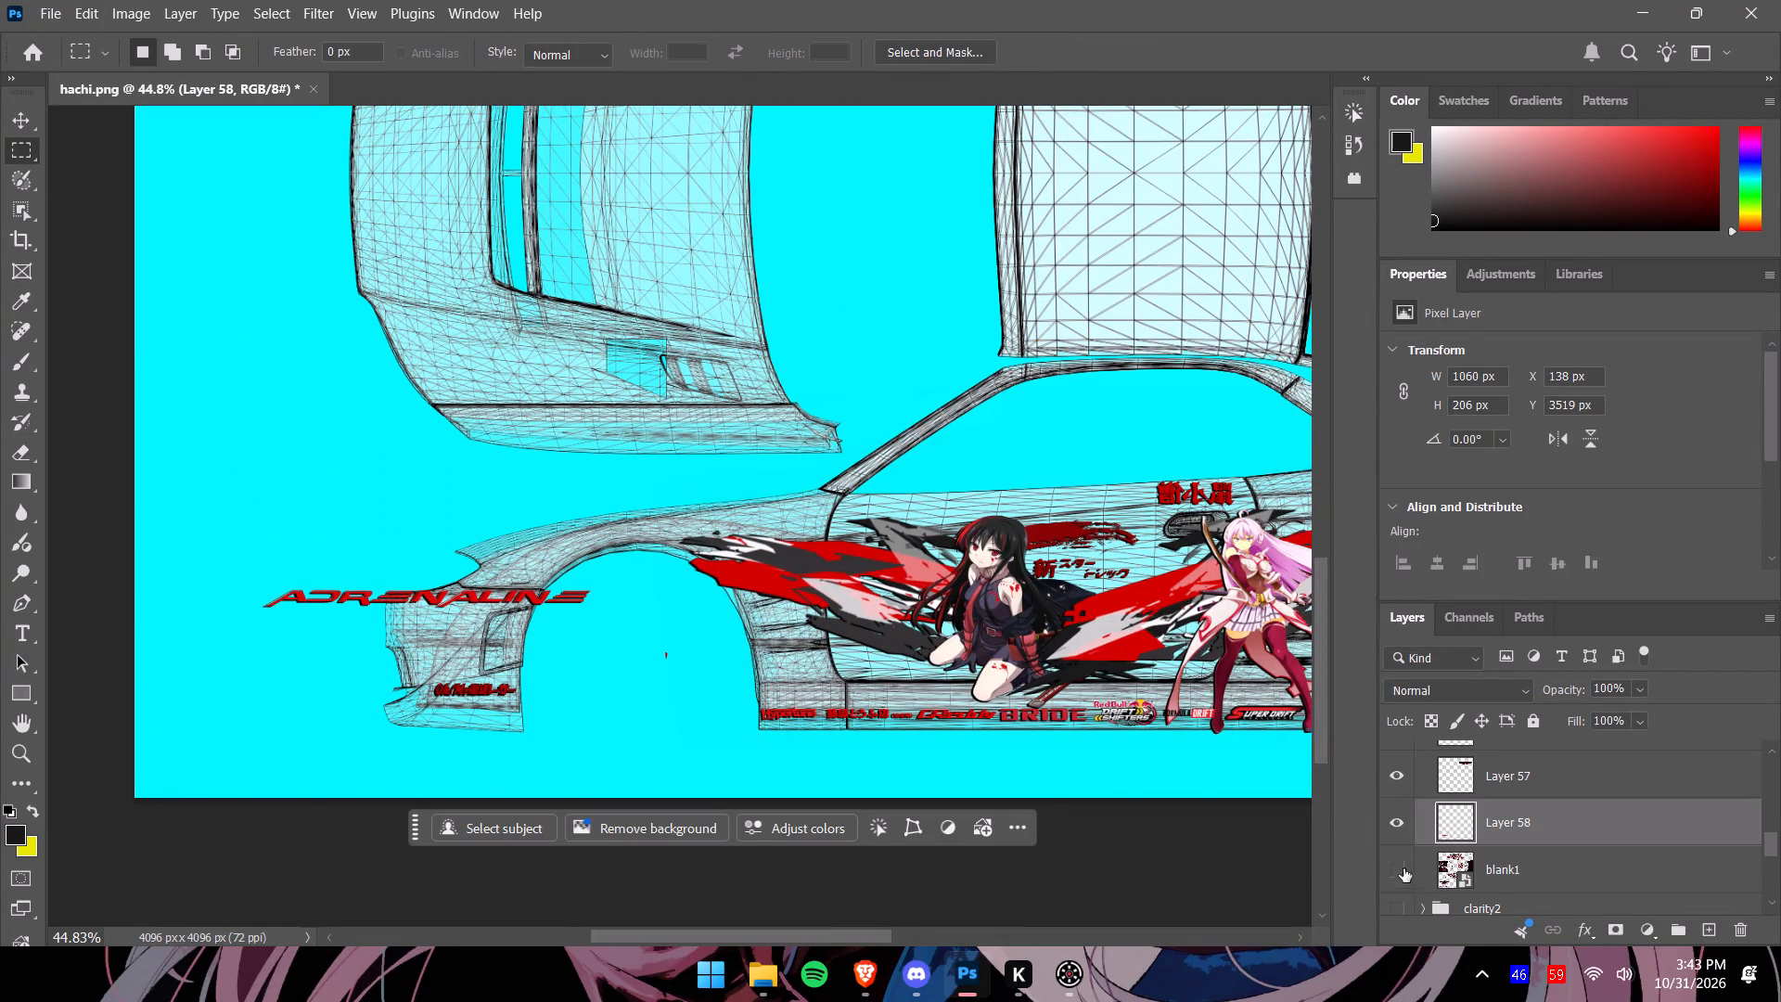
scroll(1475, 830, "up", 1)
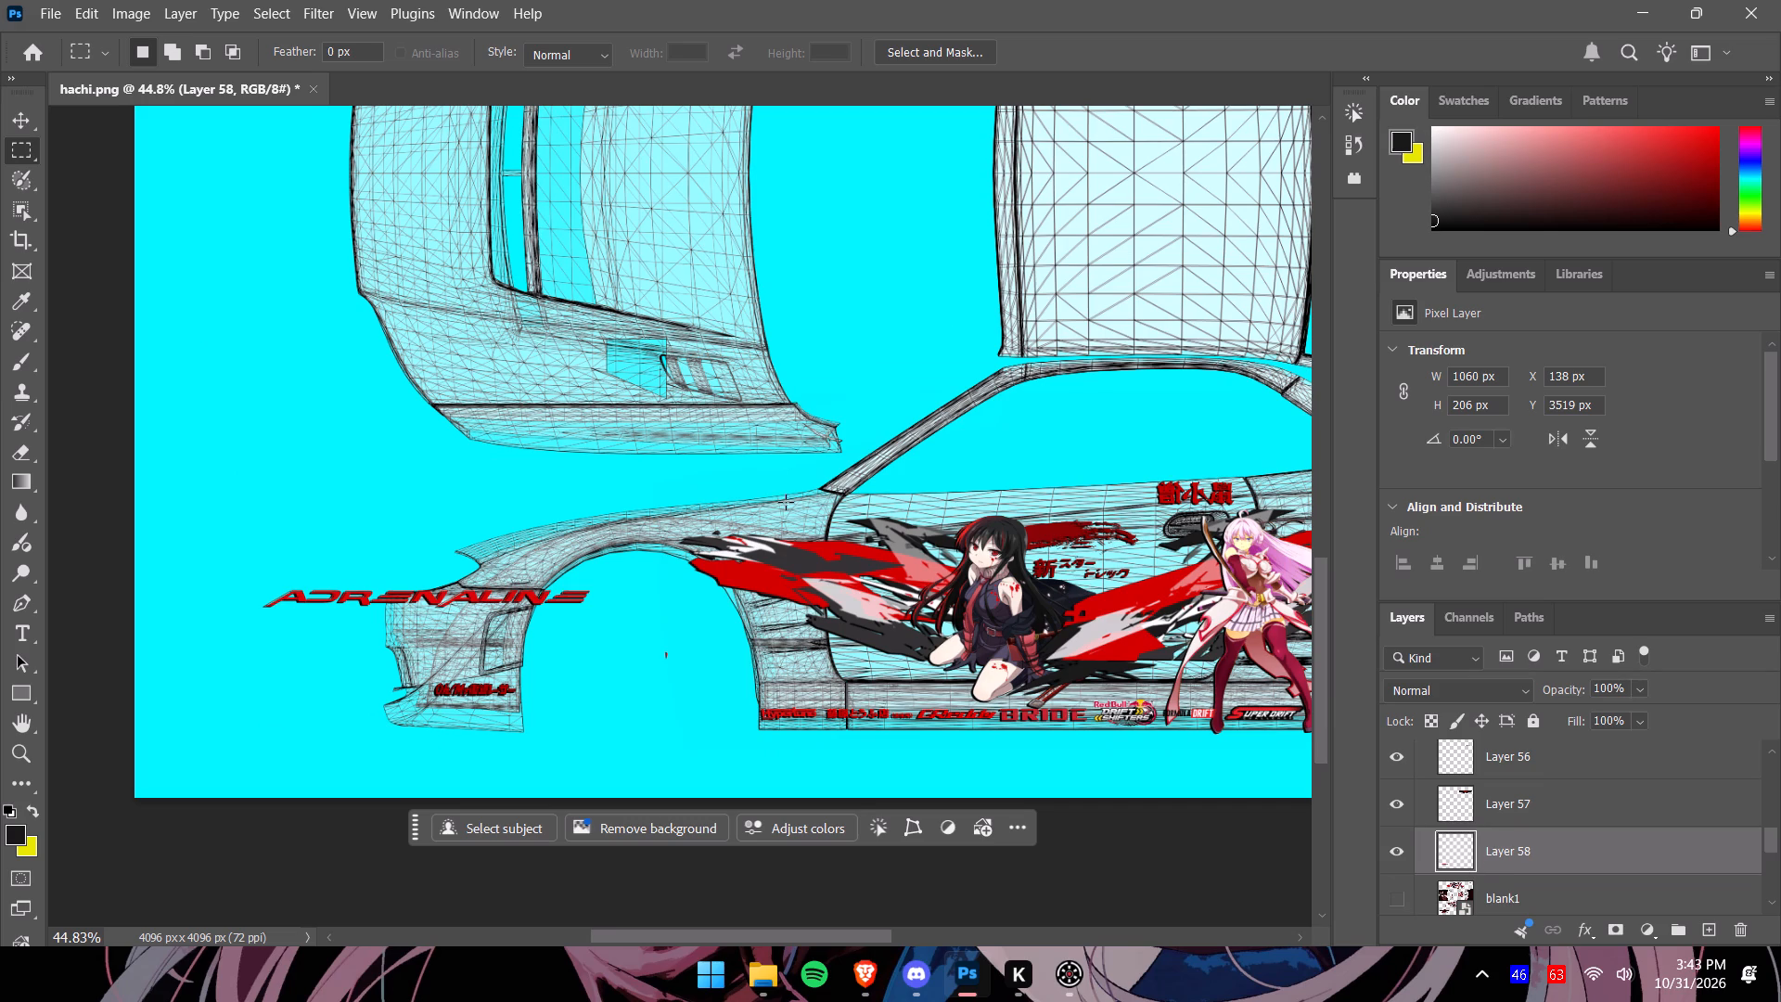
Move the ADRENALINE logo onto the front bumper, centred above the grille opening at about X 1446 px, Y 830 px.
left_click(25, 124)
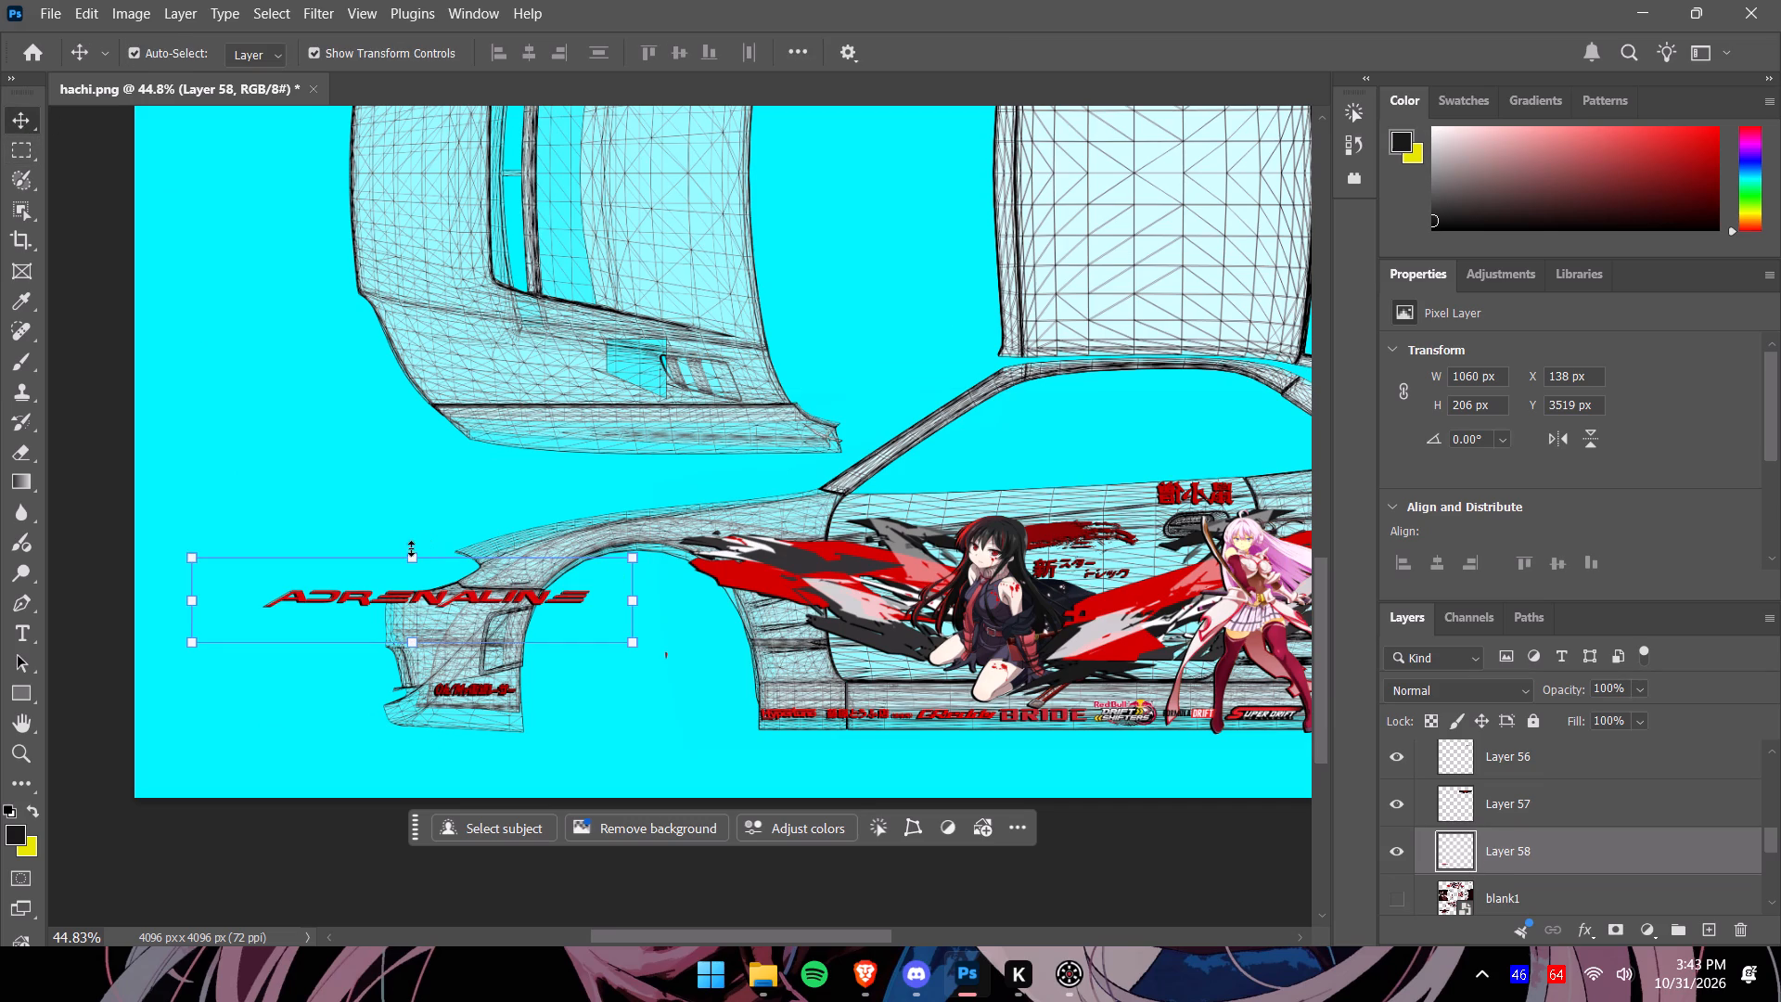
left_click(411, 555)
left_click_drag(418, 610, 468, 205)
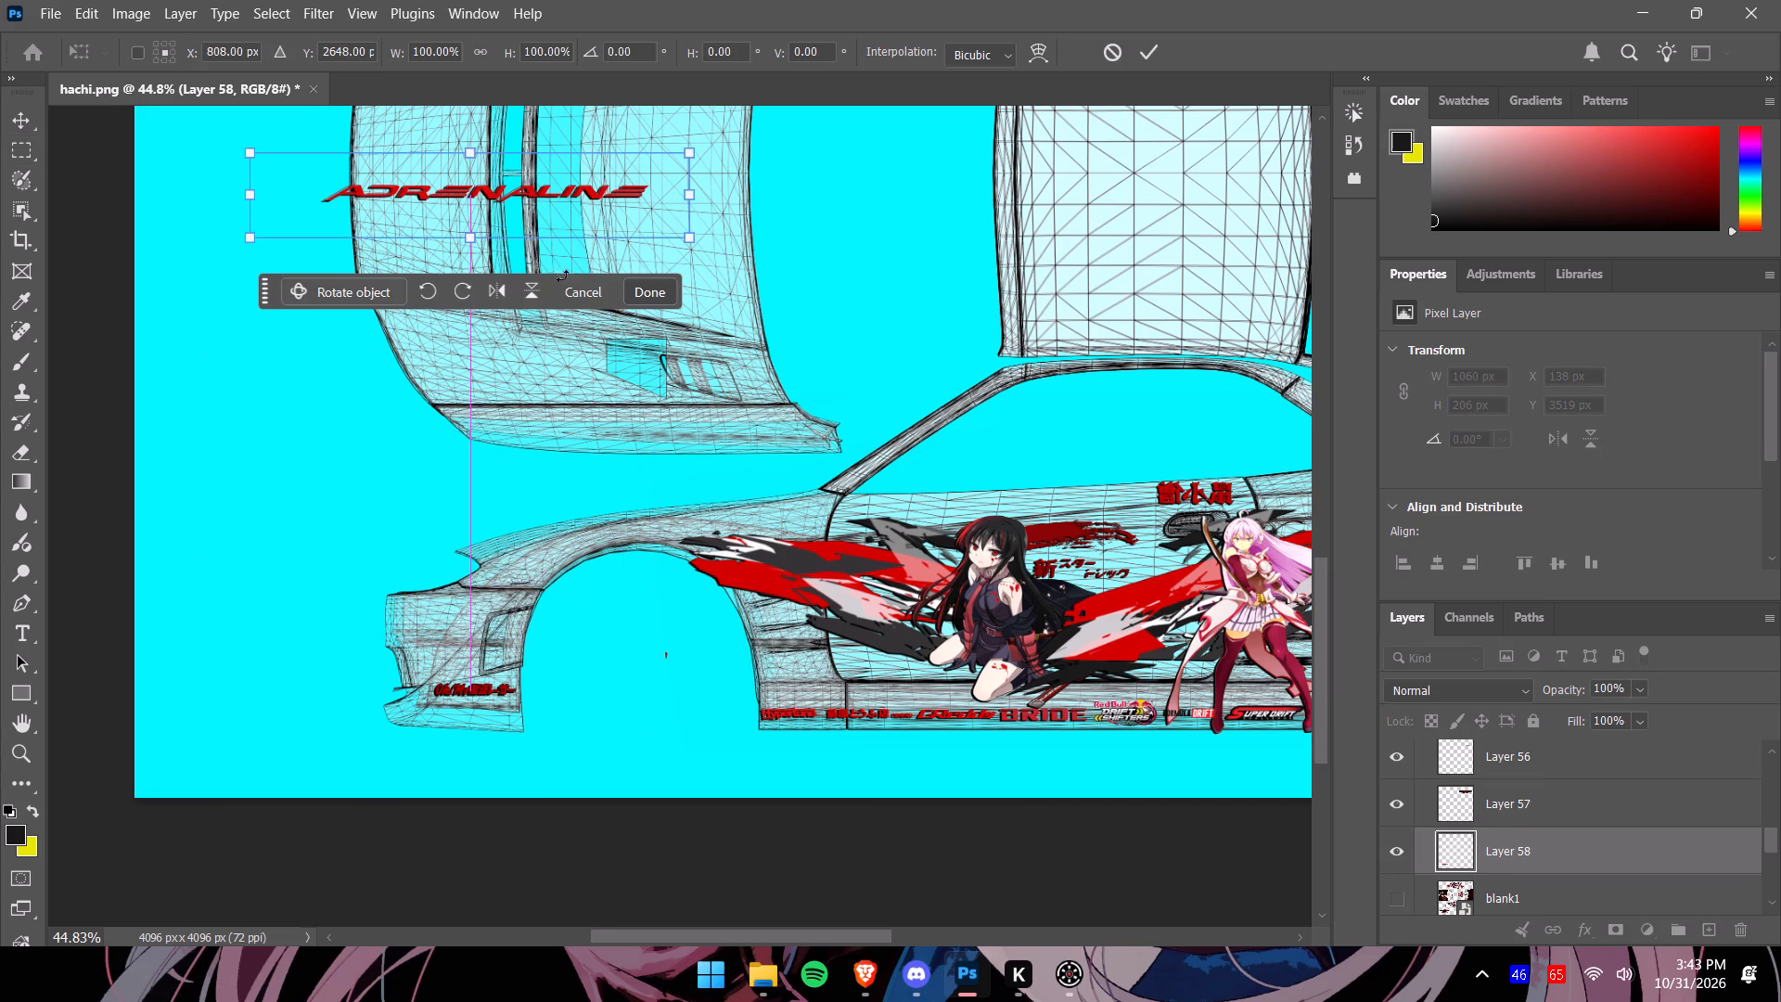
left_click_drag(1324, 612, 1309, 457)
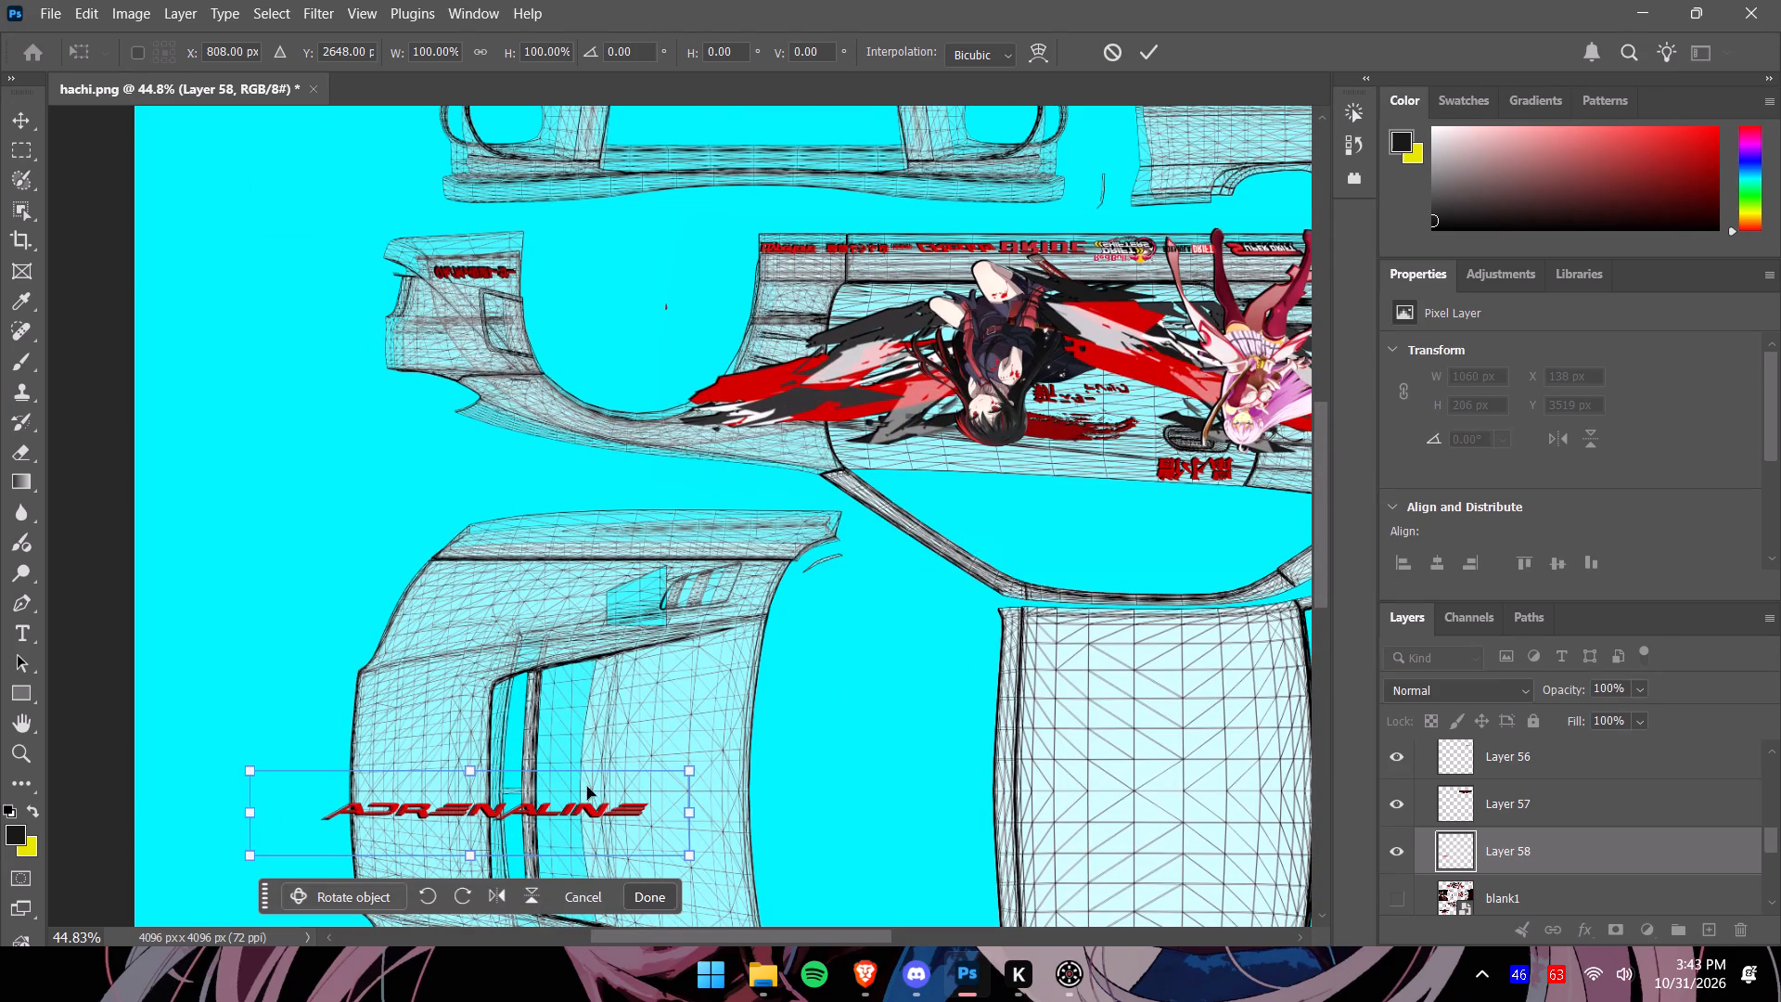
left_click_drag(584, 803, 748, 286)
left_click(470, 774)
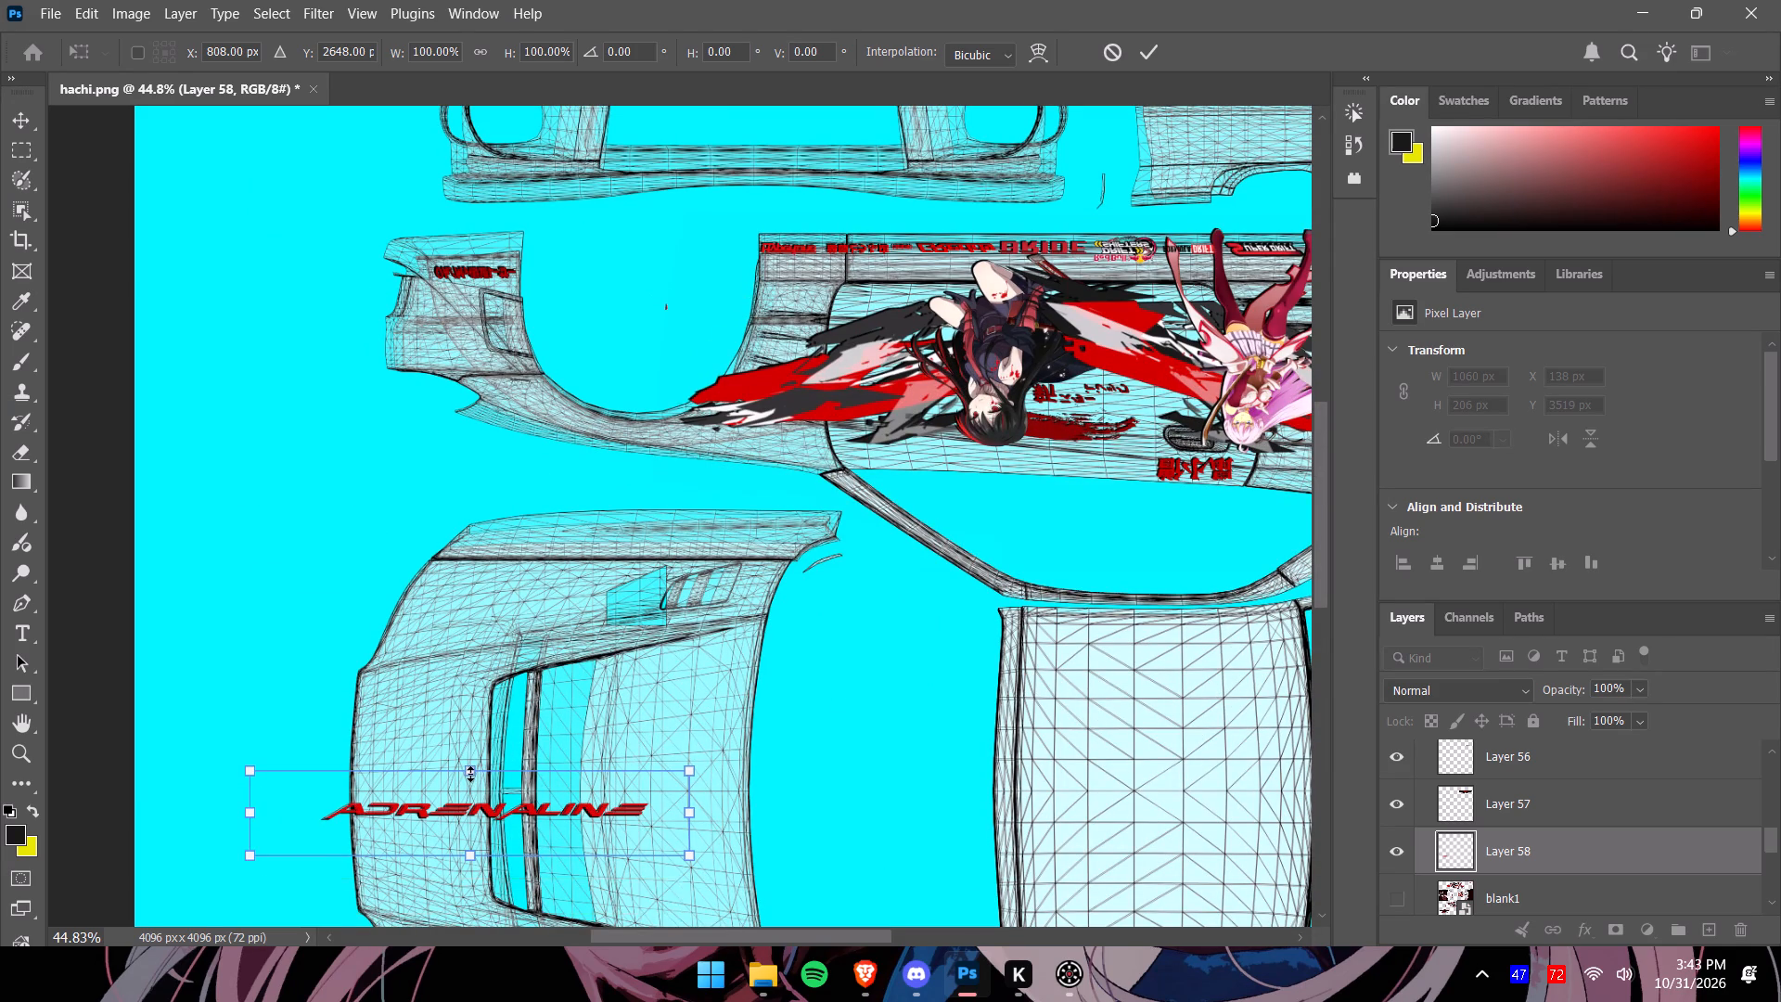
left_click_drag(481, 811, 669, 212)
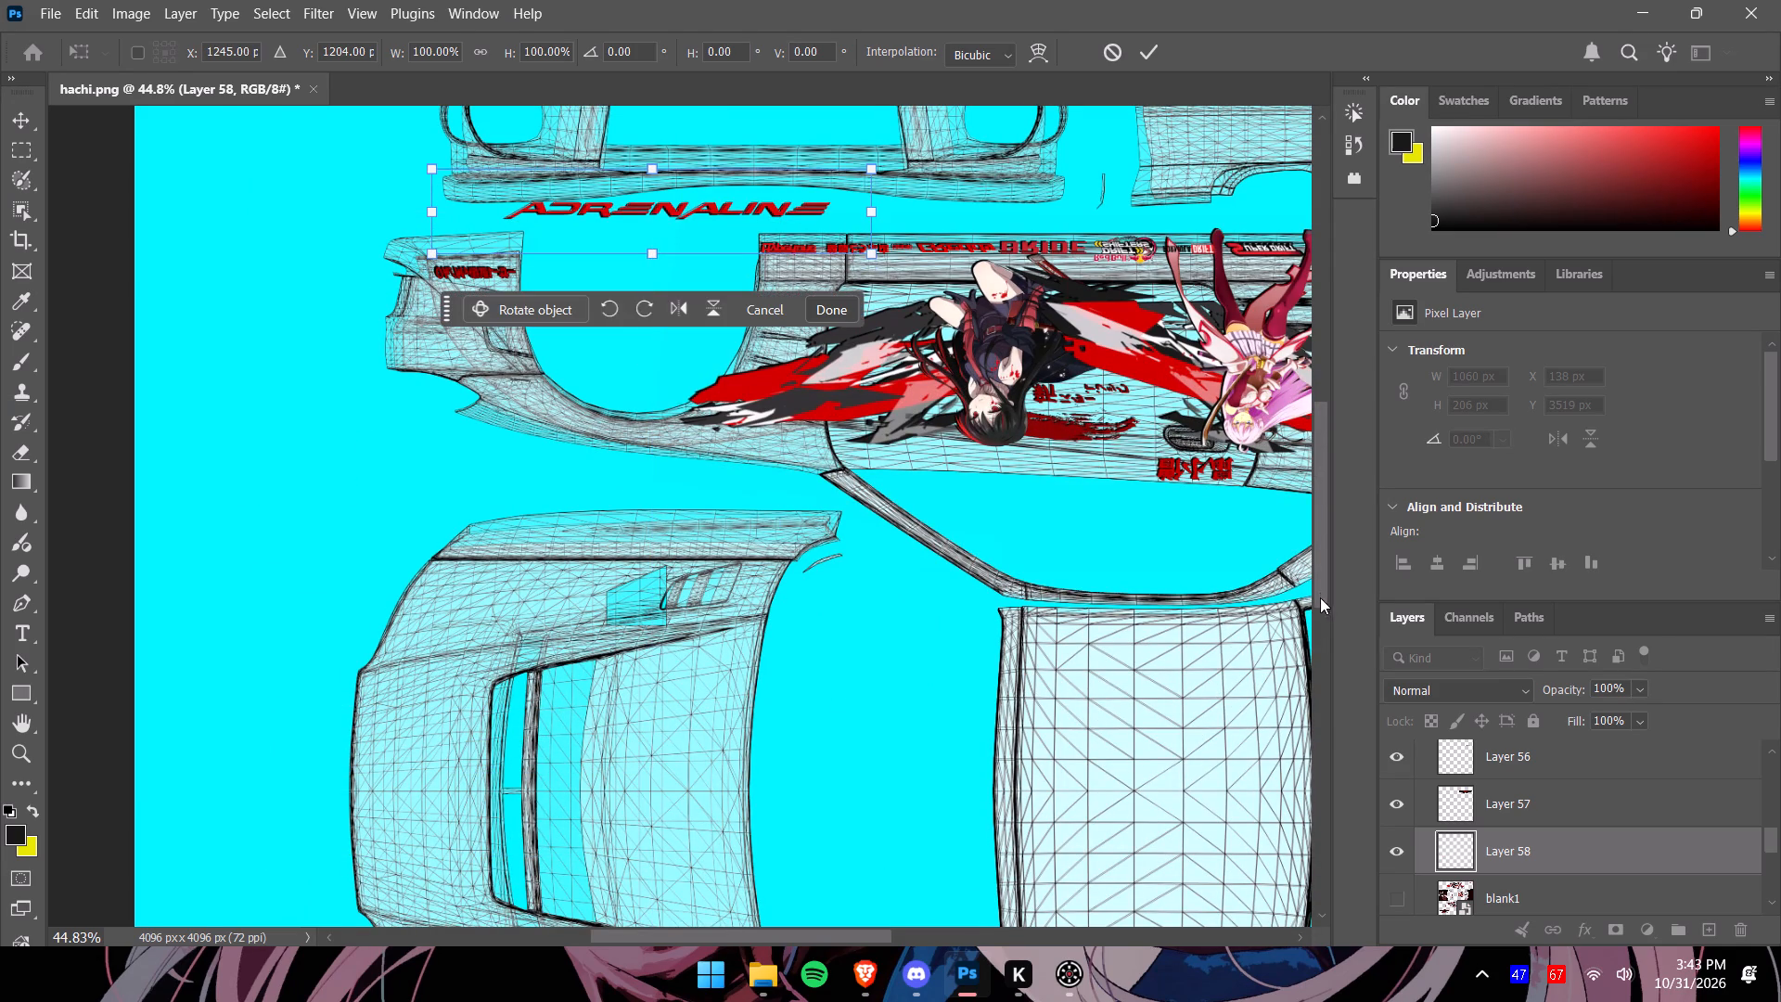
left_click_drag(1313, 588, 1320, 514)
left_click_drag(668, 505, 723, 386)
left_click_drag(717, 506, 775, 361)
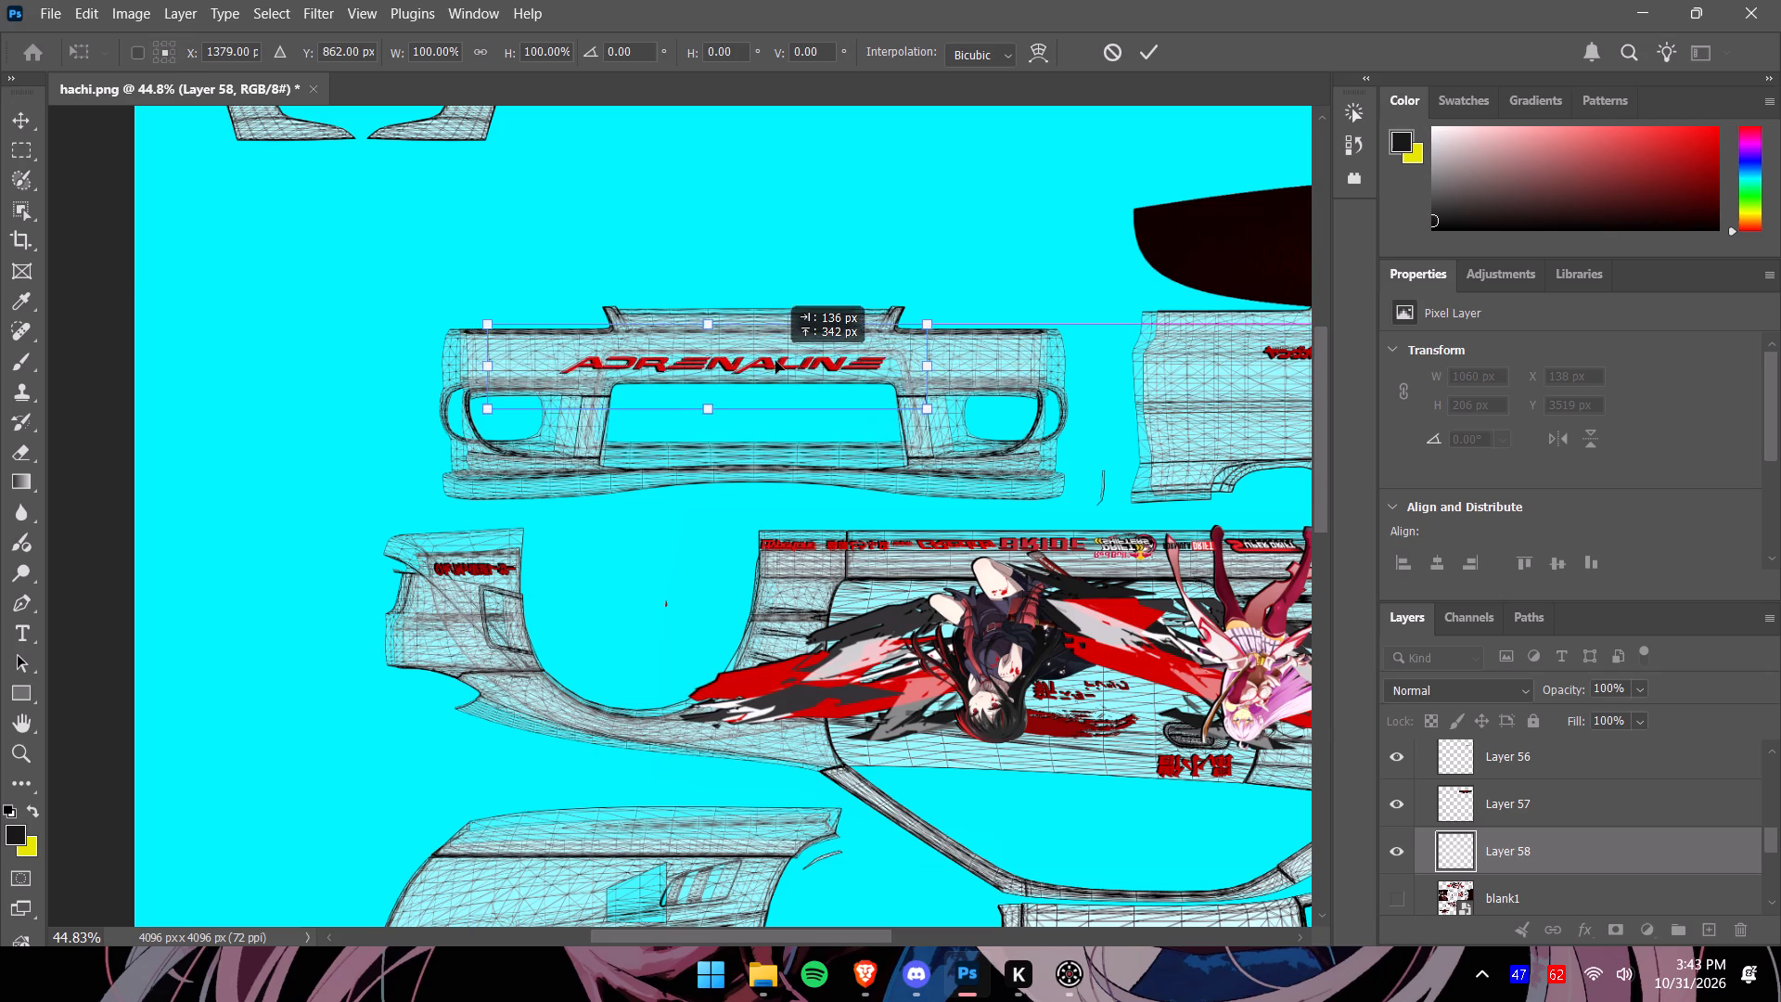
left_click_drag(775, 361, 795, 344)
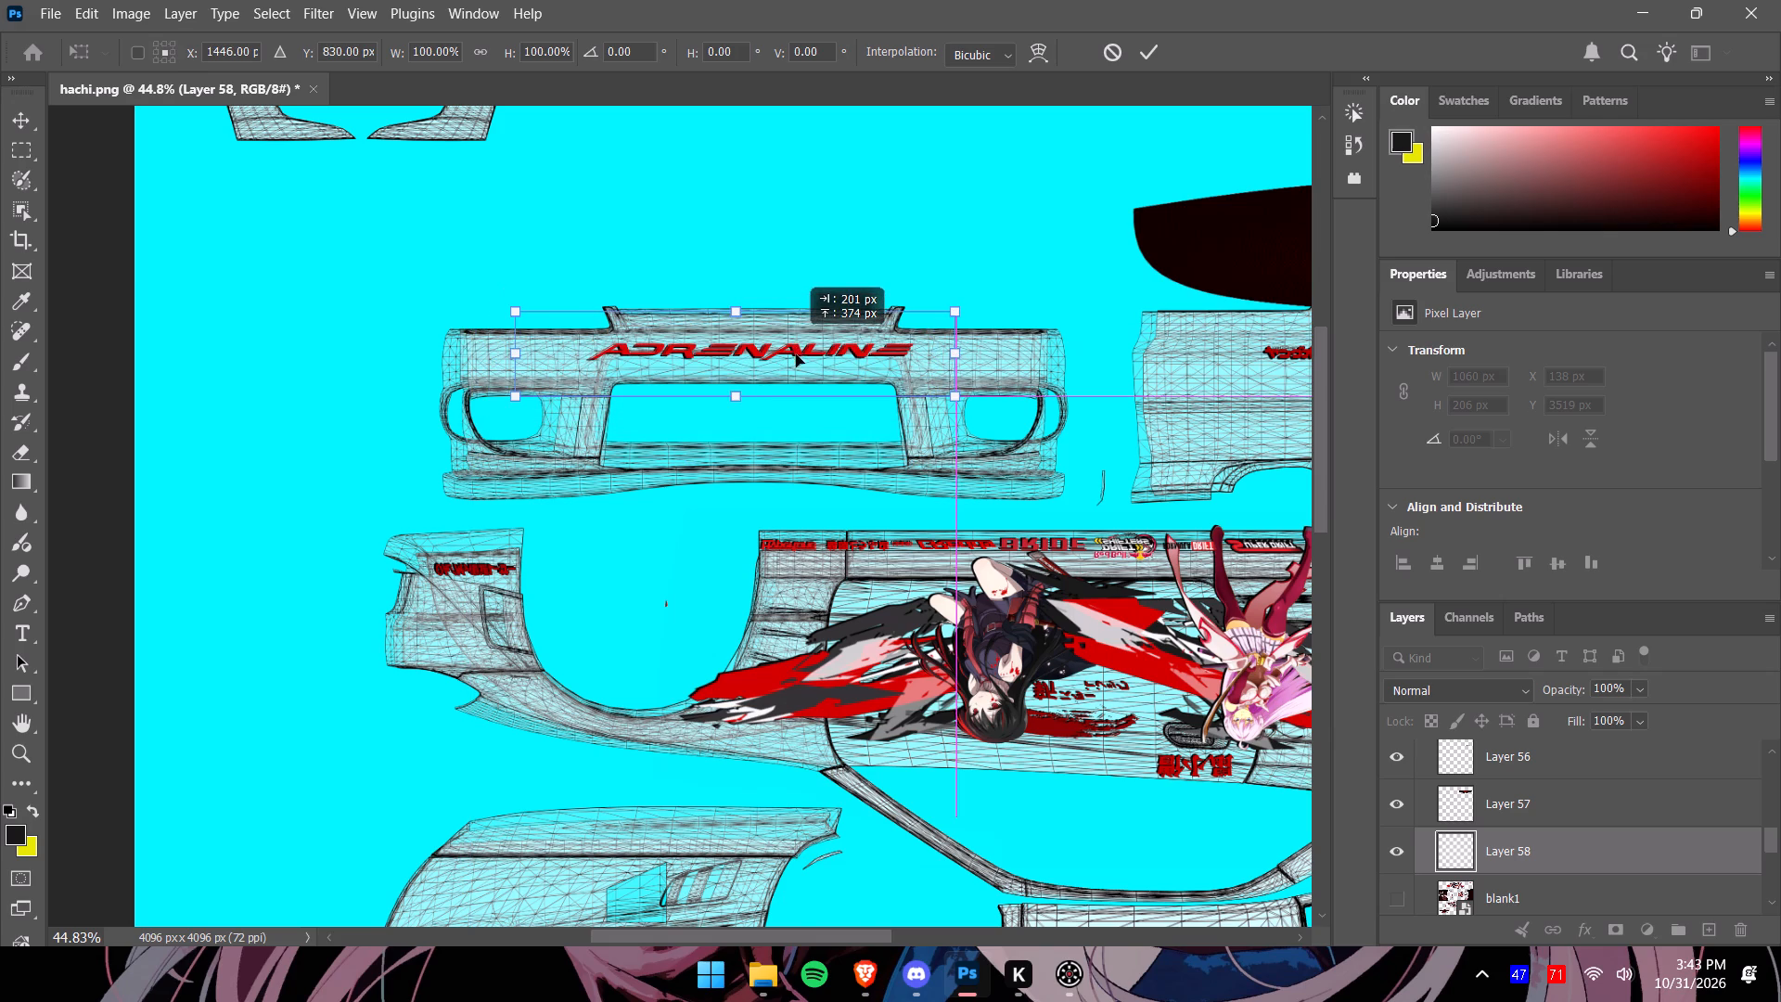
Squash the front bumper's ADRENALINE logo to about 84.5% height, 174 px tall, keeping its width, and apply the transform.
scroll(831, 356, "up", 7, "alt")
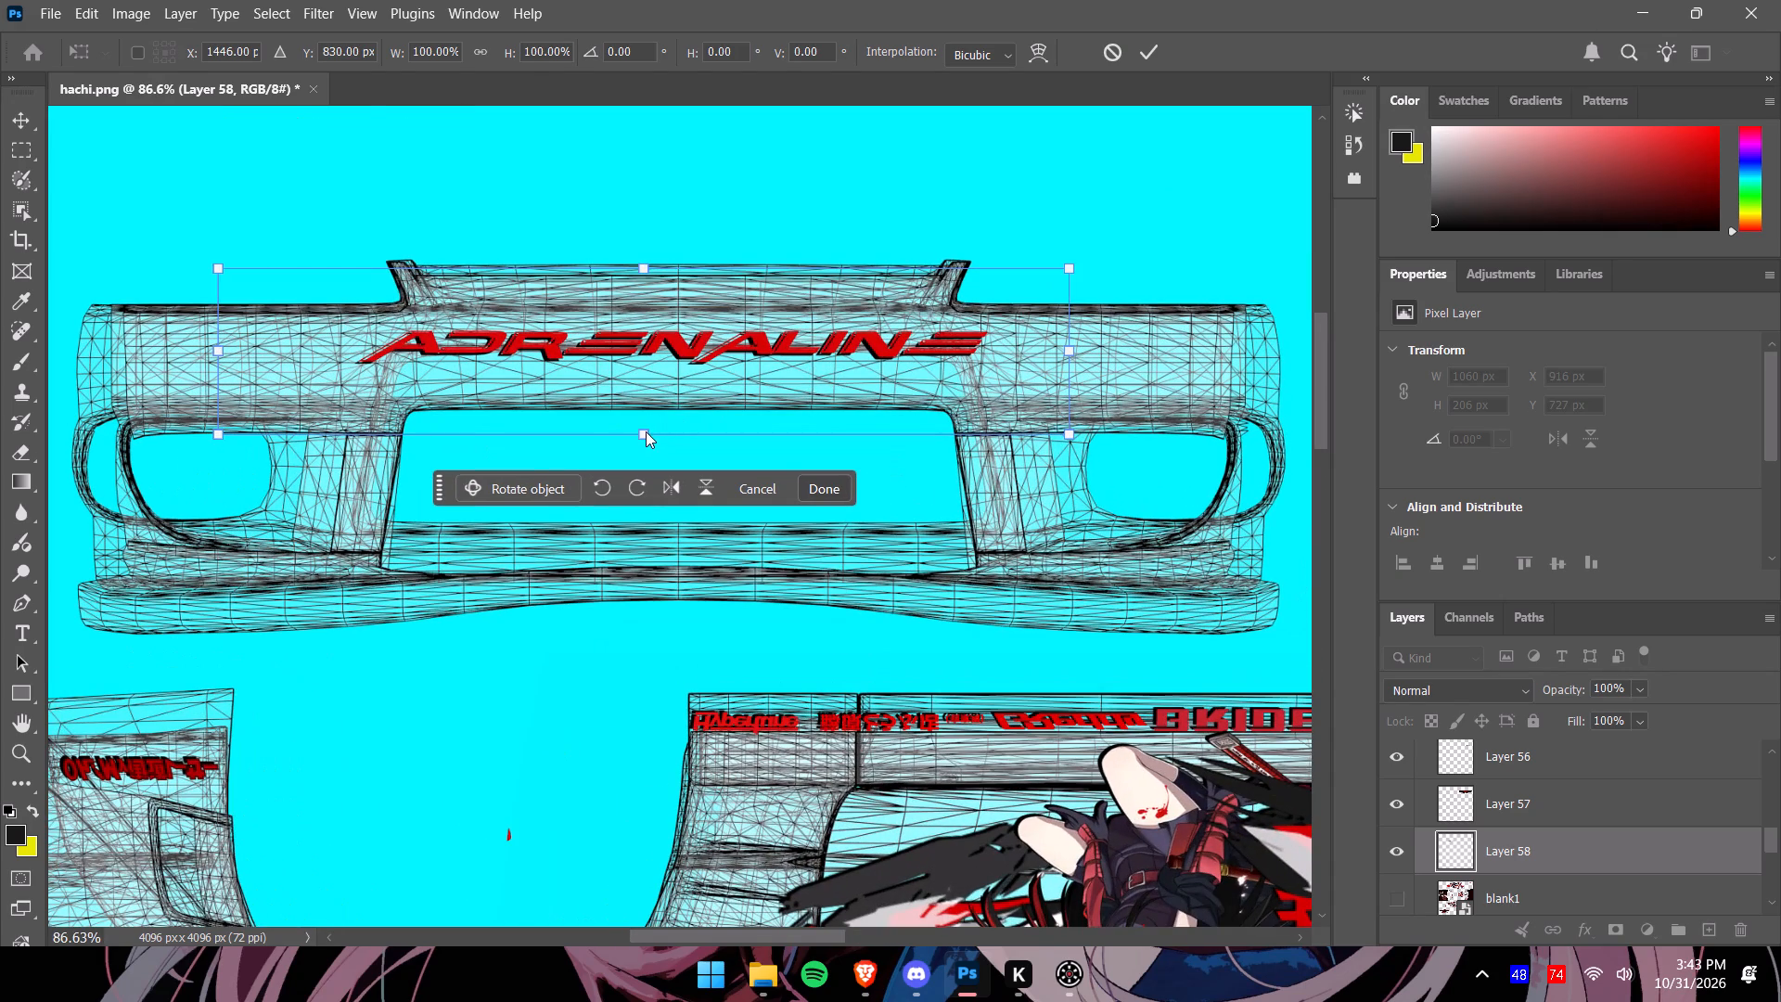
left_click(646, 431)
left_click_drag(645, 434, 650, 401)
left_click_drag(643, 439, 646, 409)
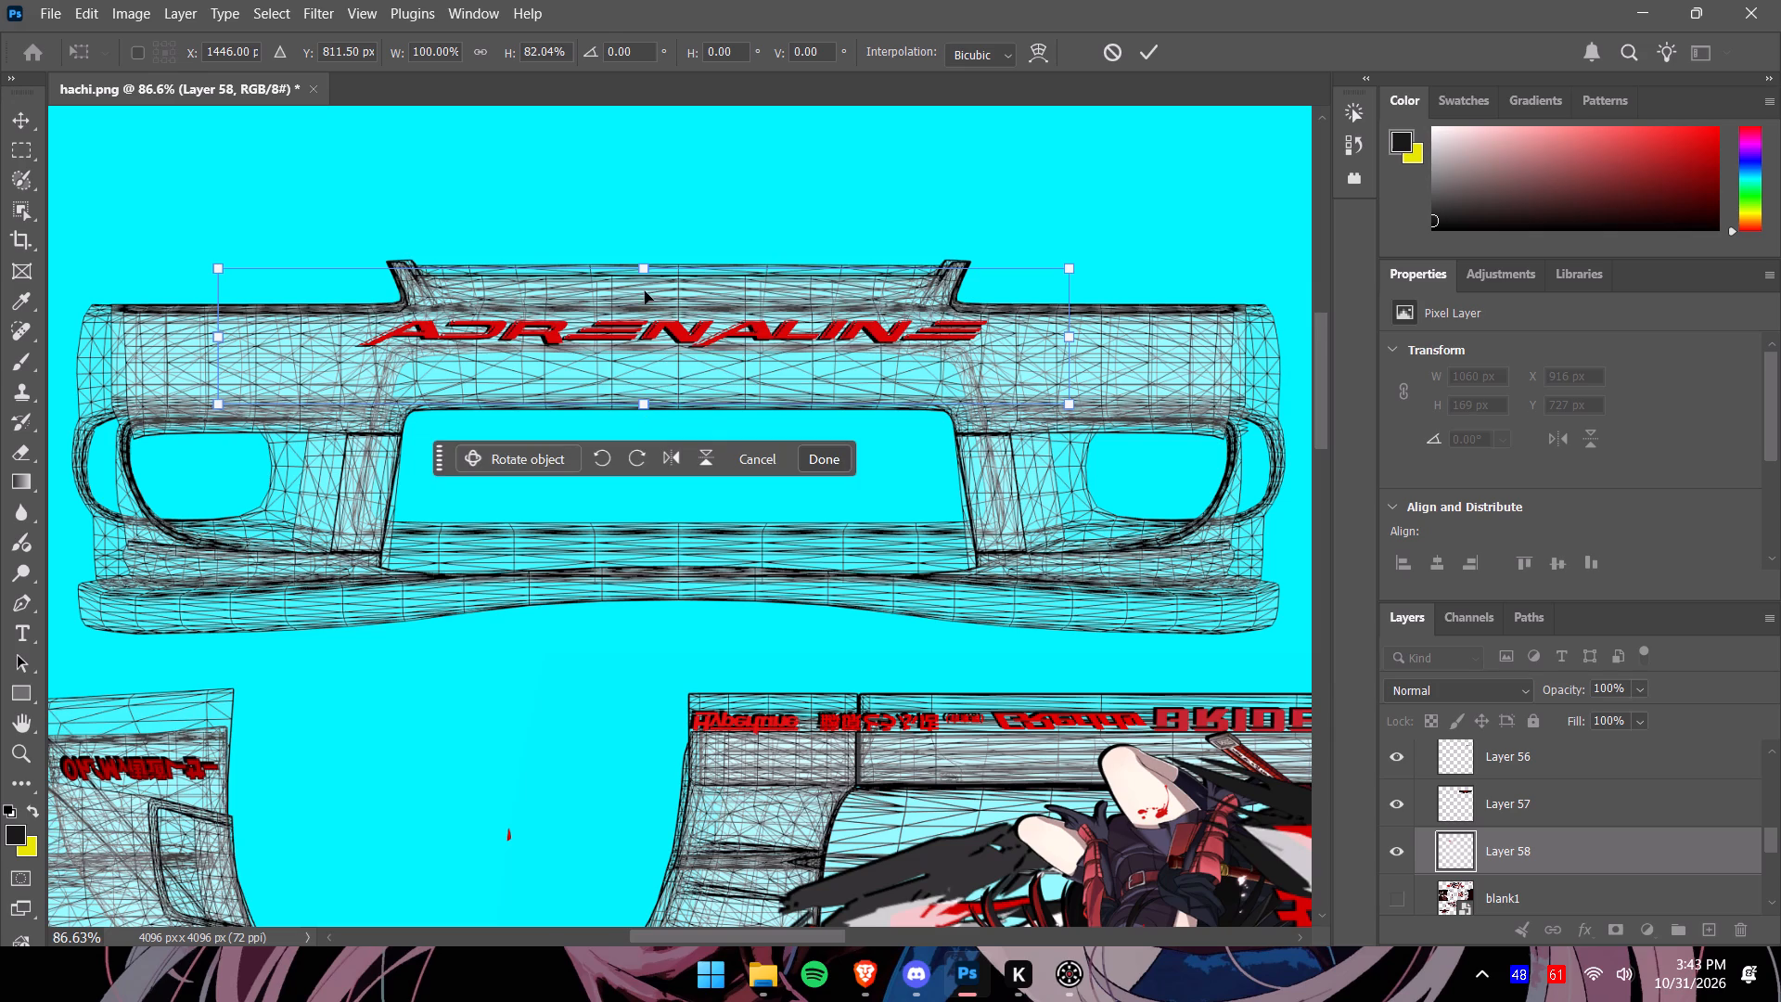
left_click(651, 267)
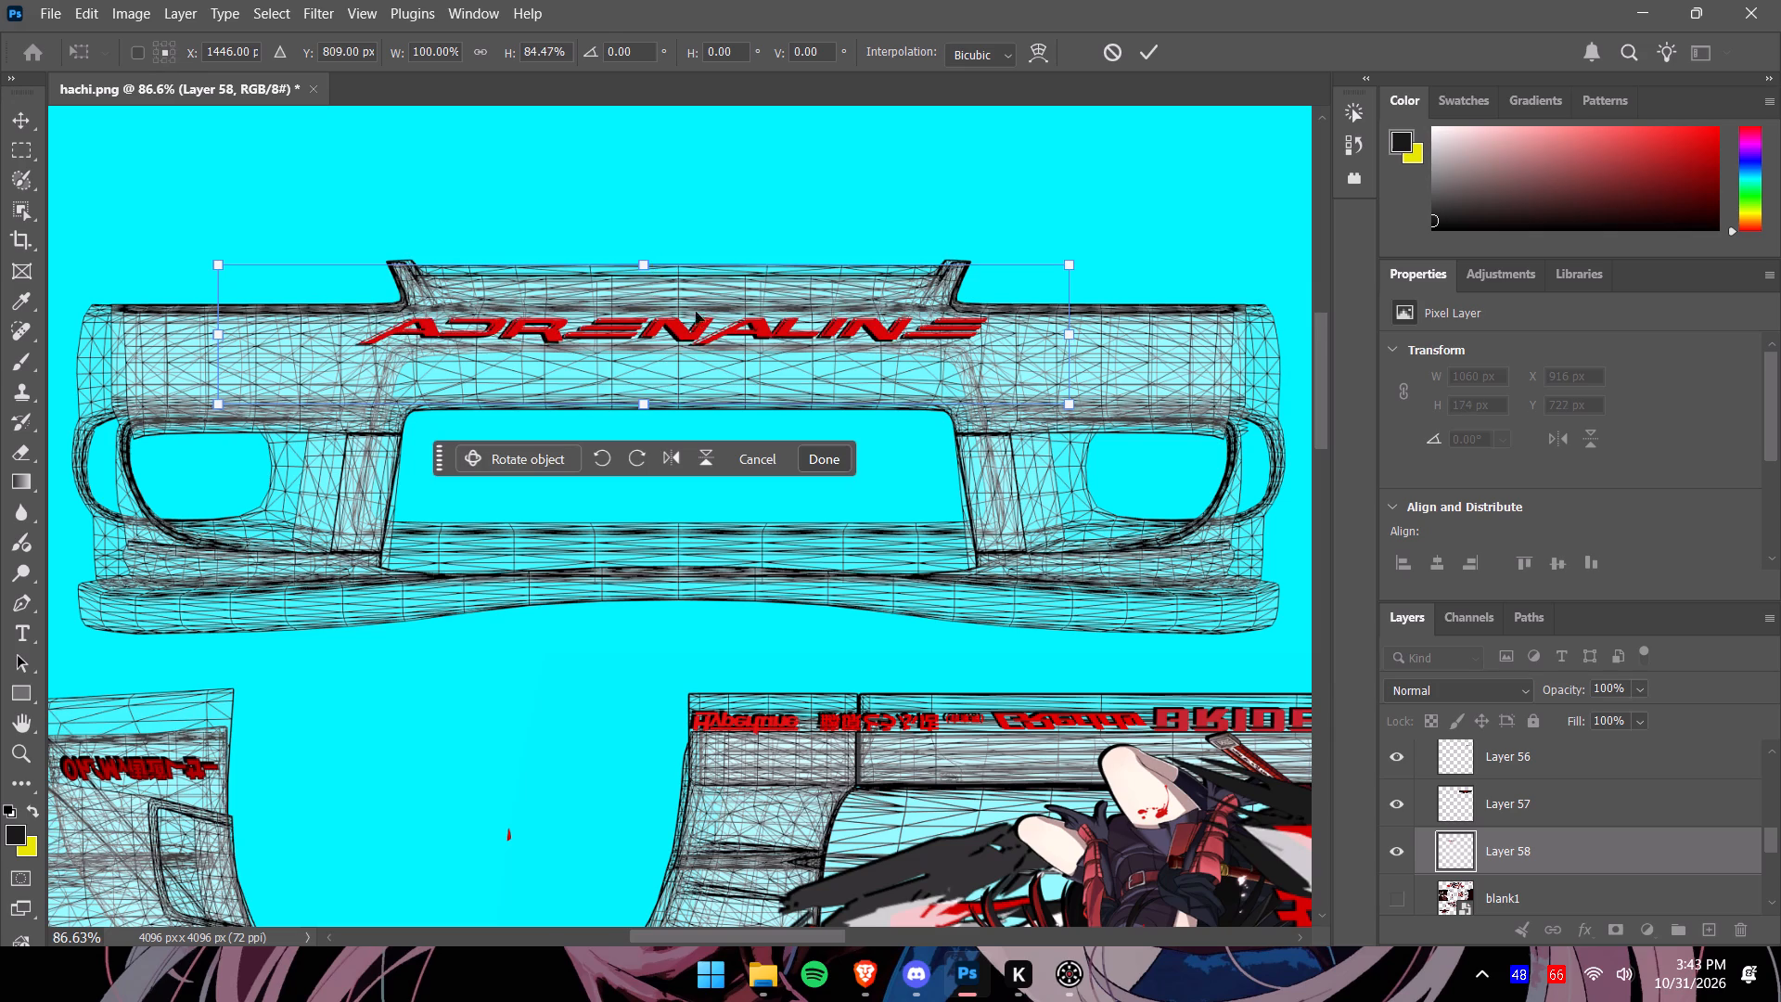
left_click(1068, 340)
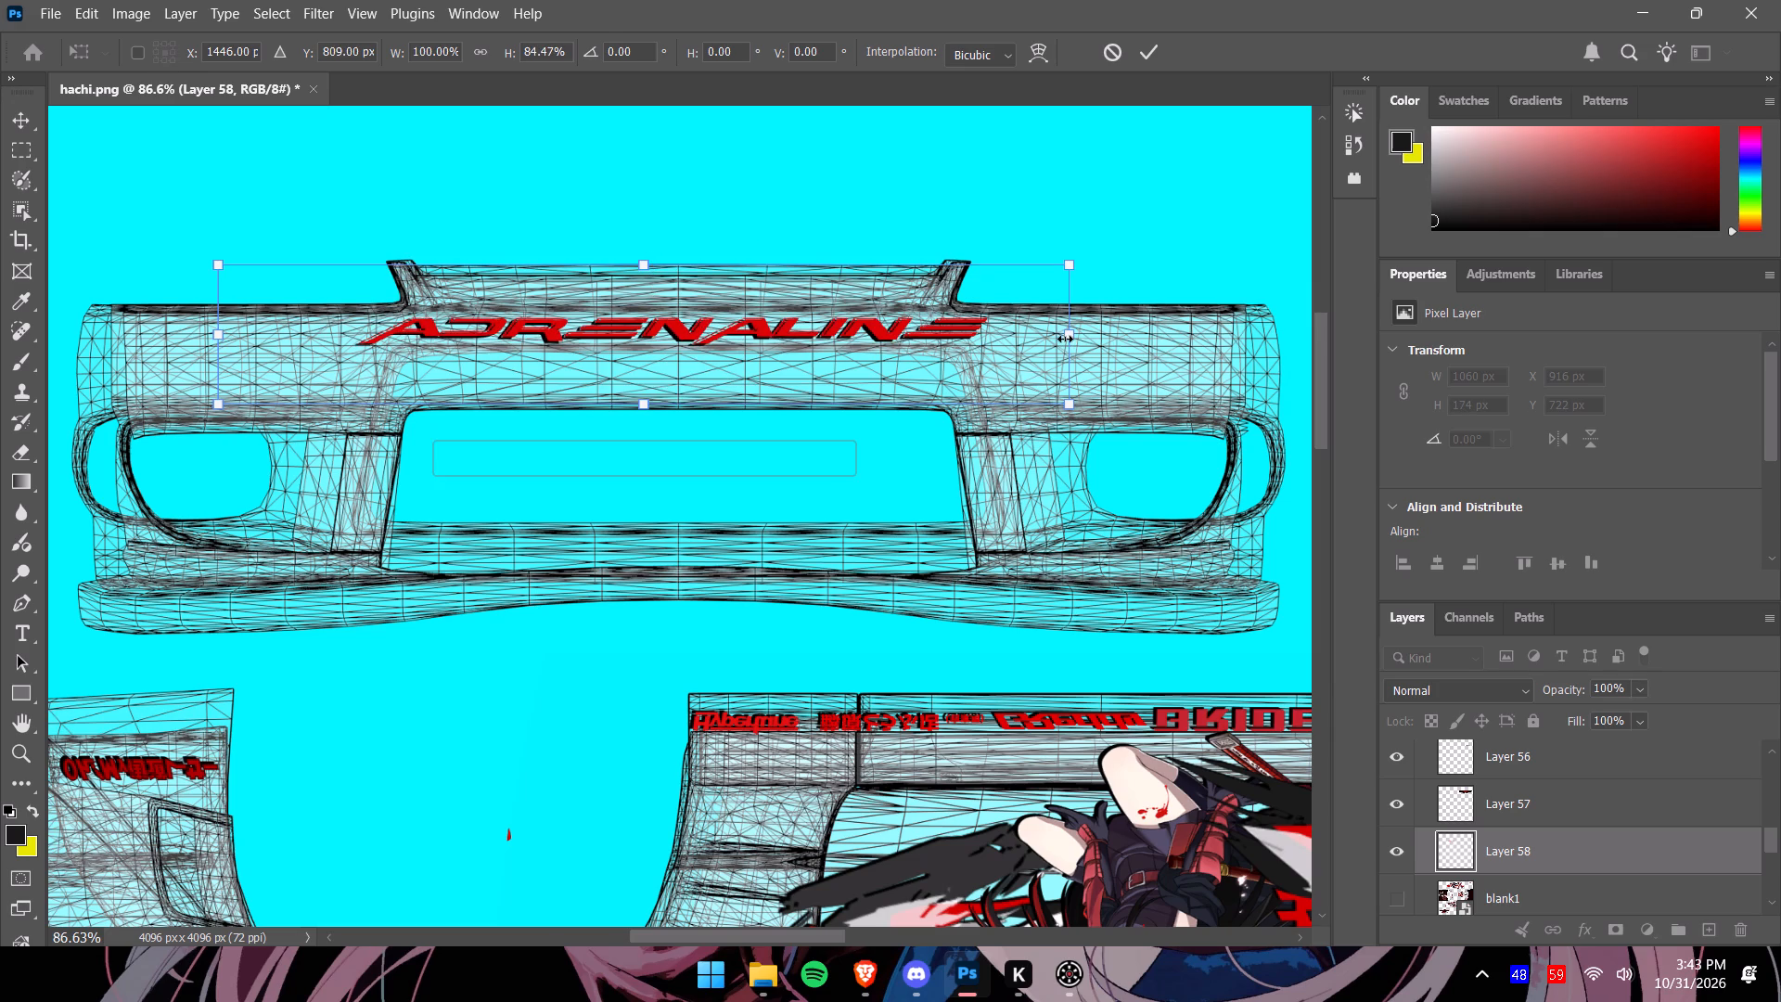
left_click(853, 464)
left_click(840, 464)
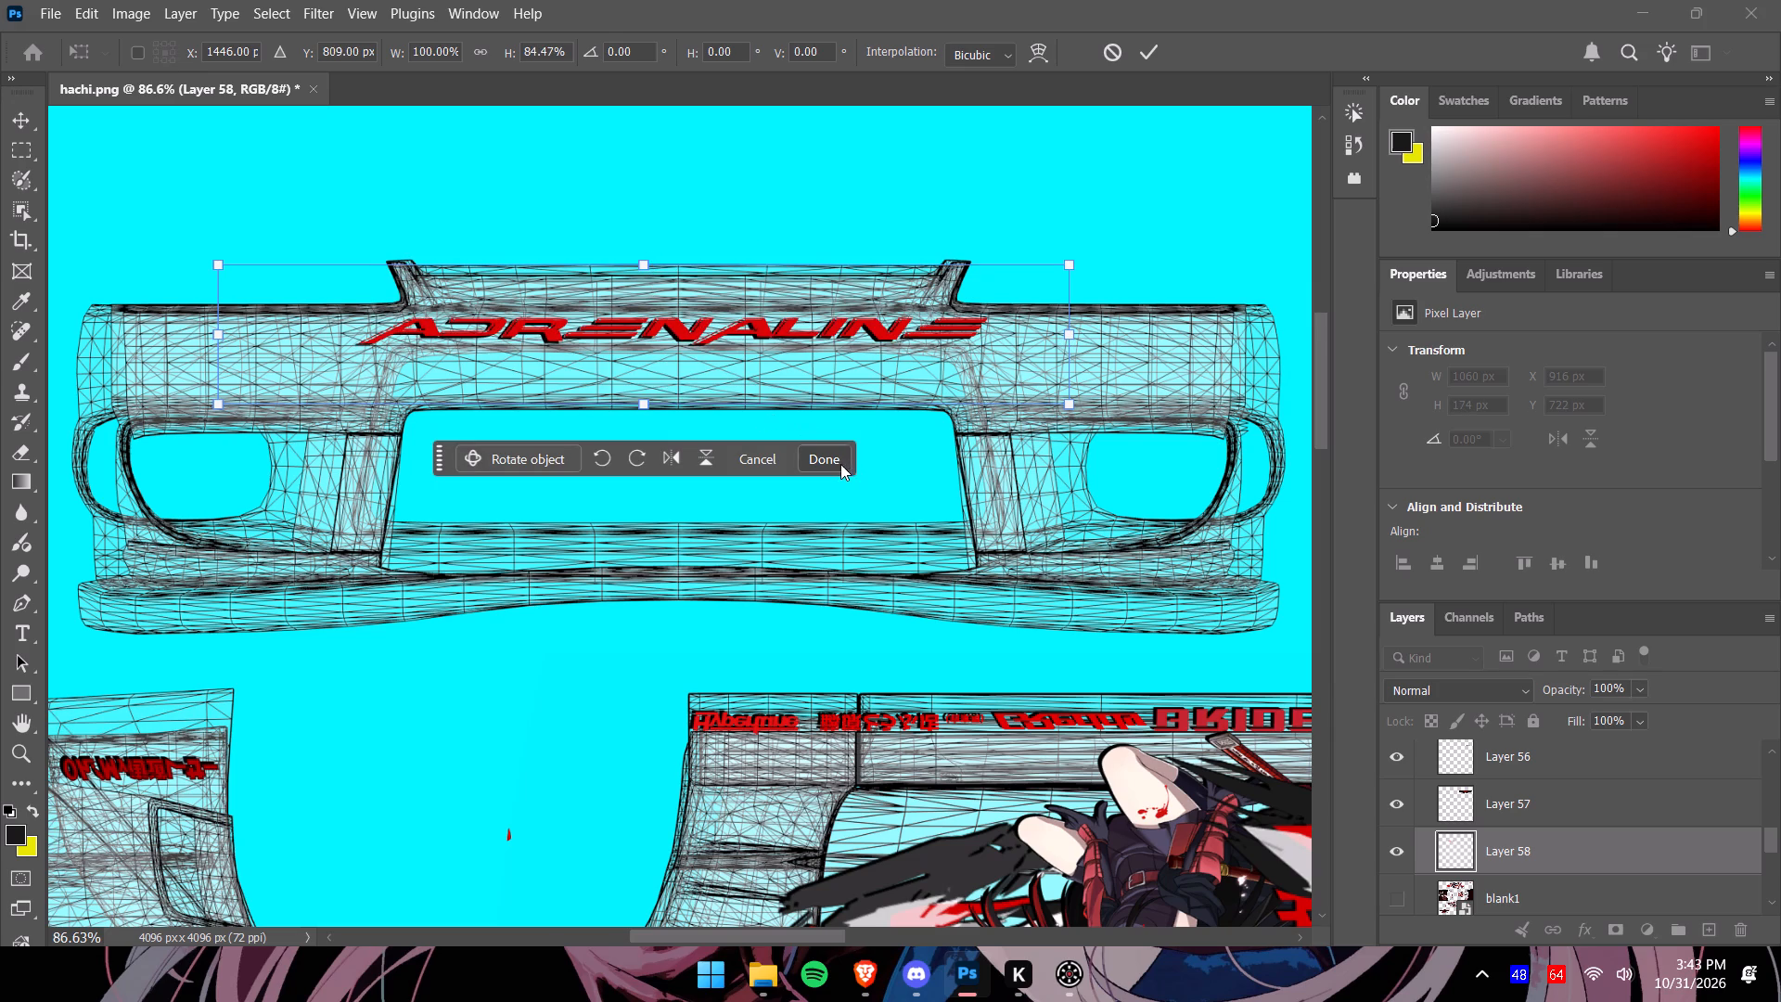
scroll(830, 465, "down", 7, "alt")
scroll(873, 546, "down", 2, "alt")
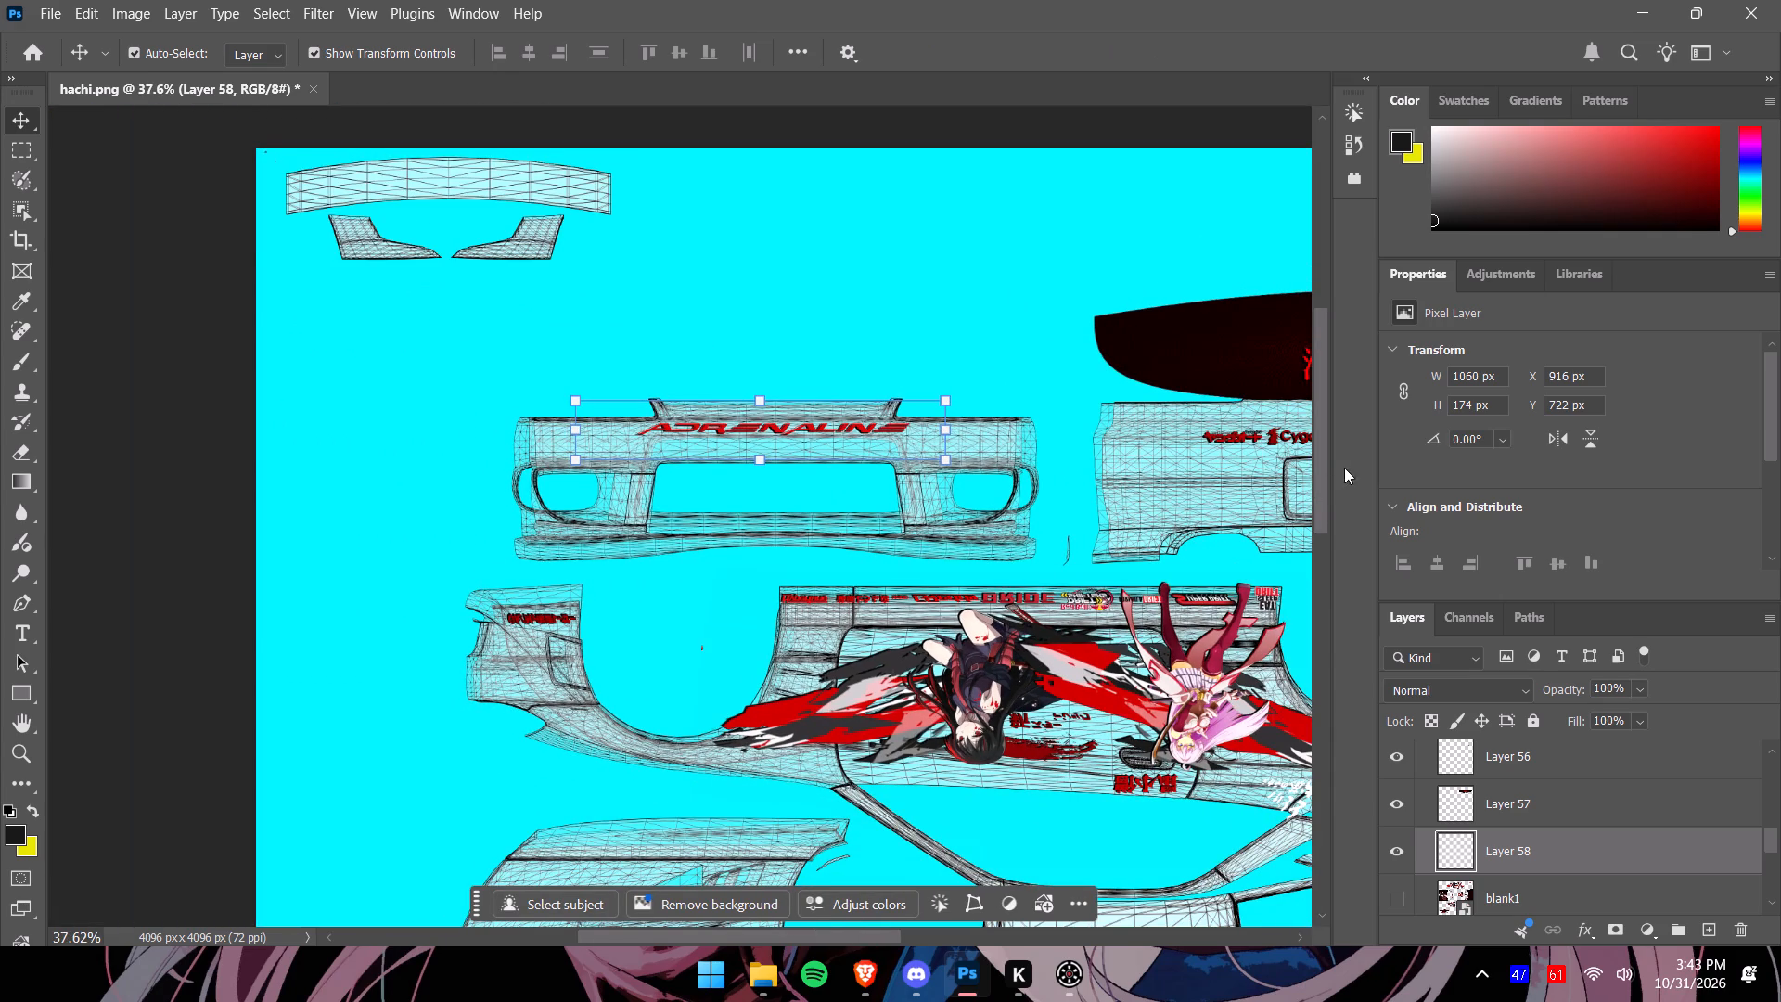
left_click_drag(1326, 471, 1311, 533)
left_click(386, 563)
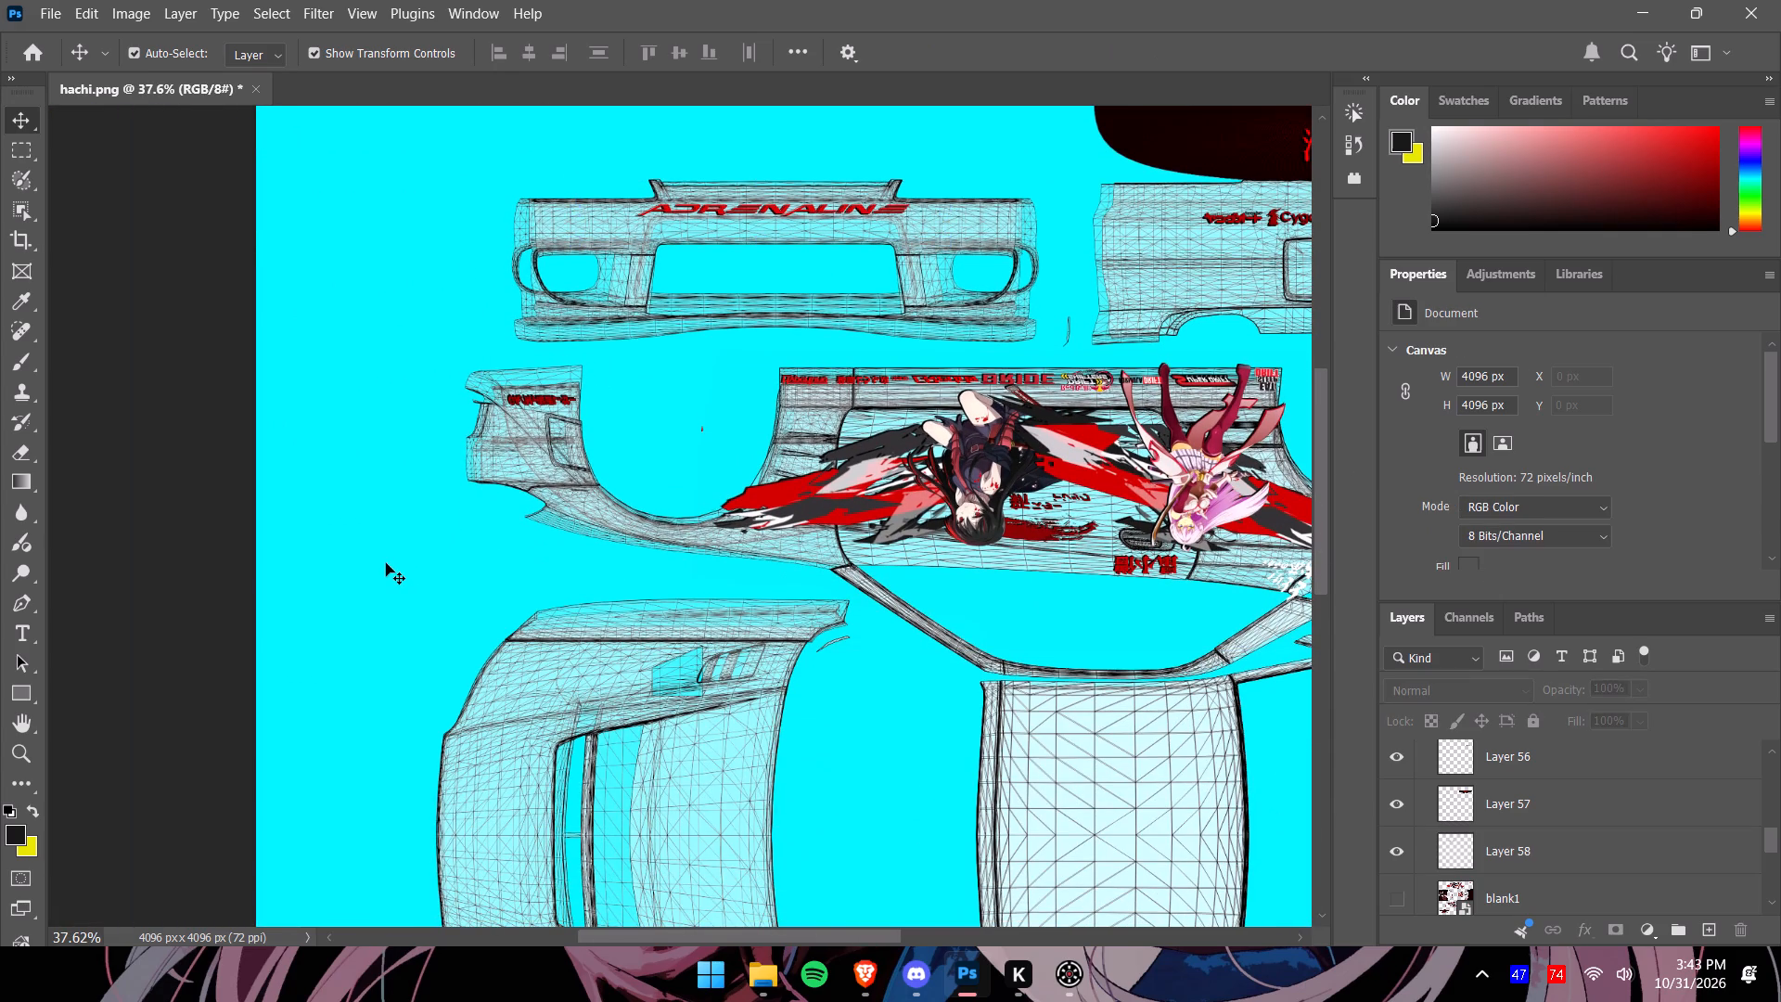
Show blank1 over the template, compare its graphics with those already placed on the car, and hide it again.
scroll(382, 562, "down", 5, "alt")
left_click(1492, 894)
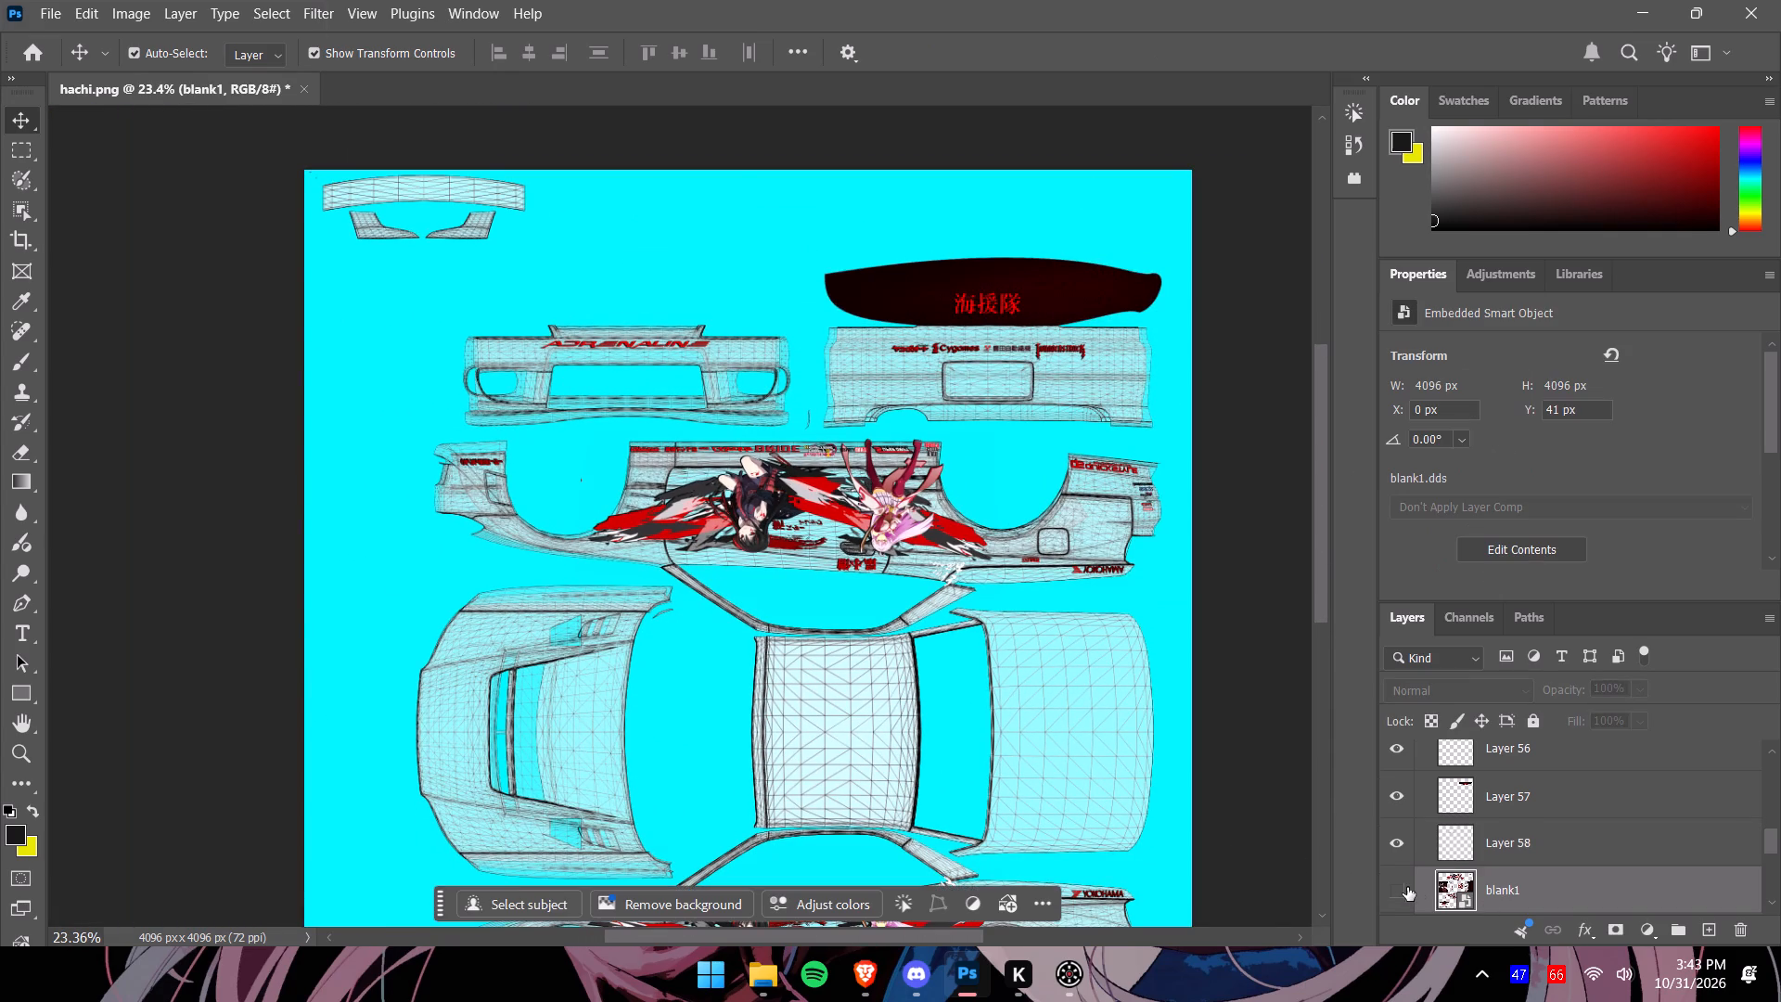
left_click(1407, 887)
left_click_drag(1326, 574, 1334, 616)
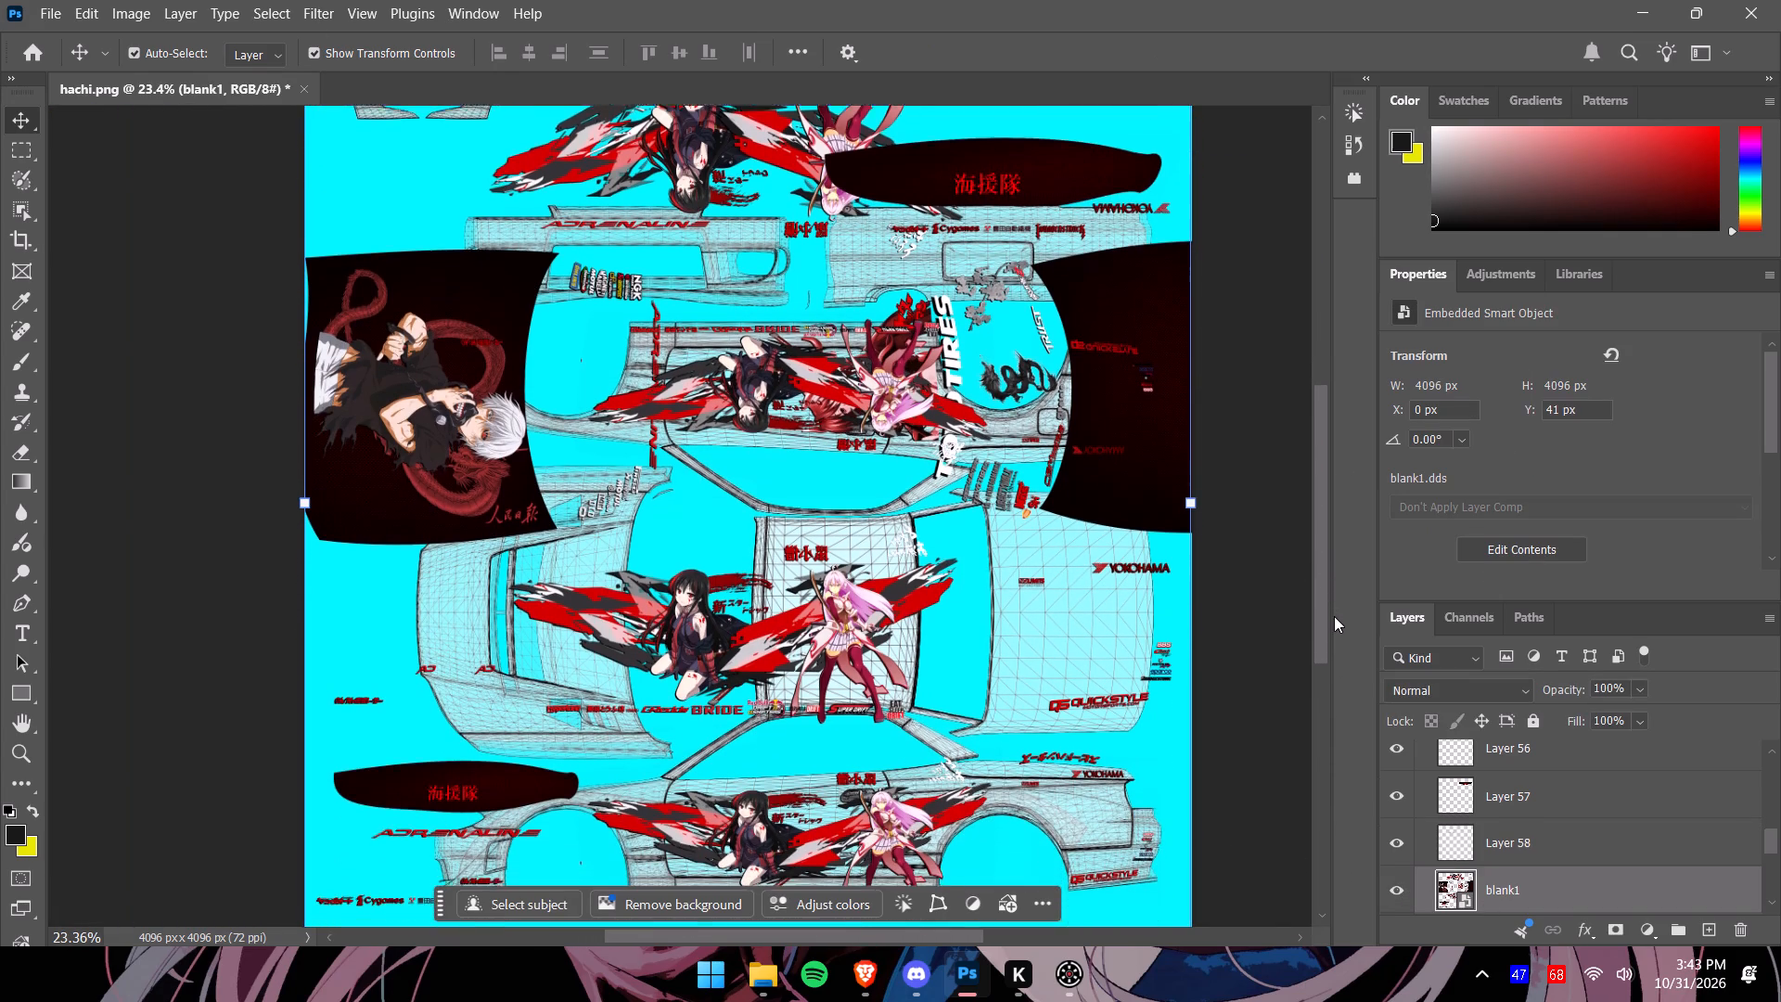
left_click_drag(1334, 616, 1337, 675)
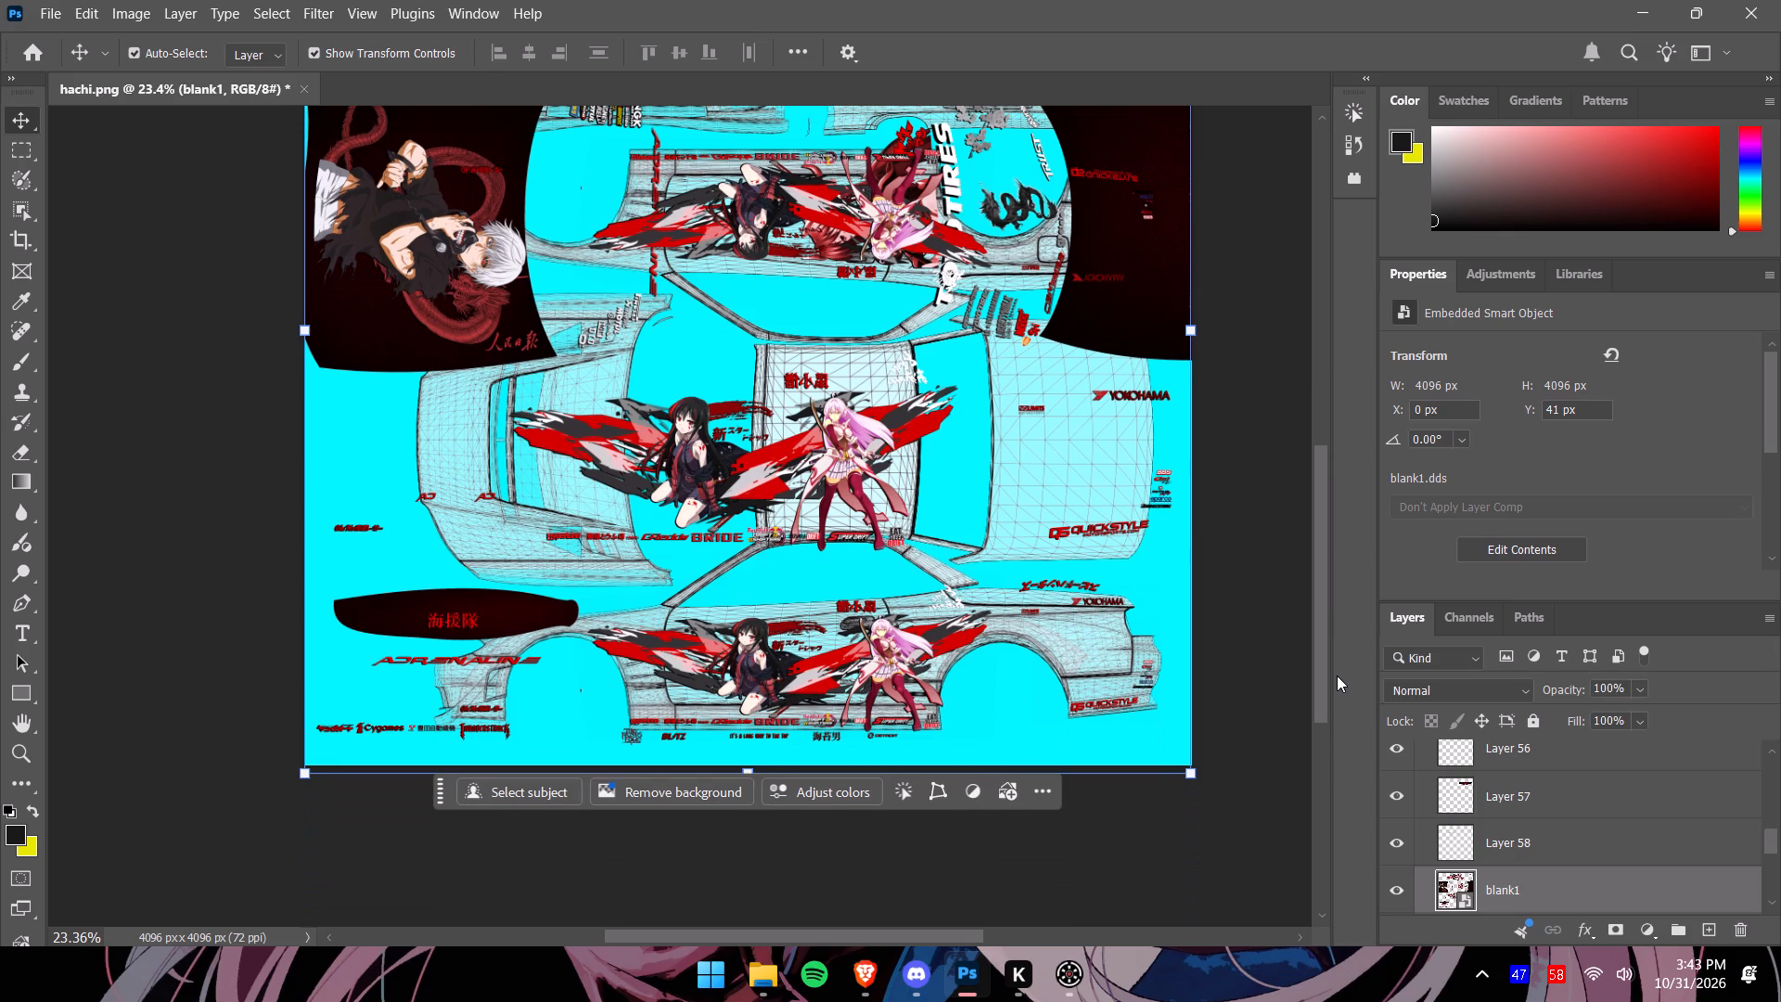
left_click_drag(1337, 675, 1337, 695)
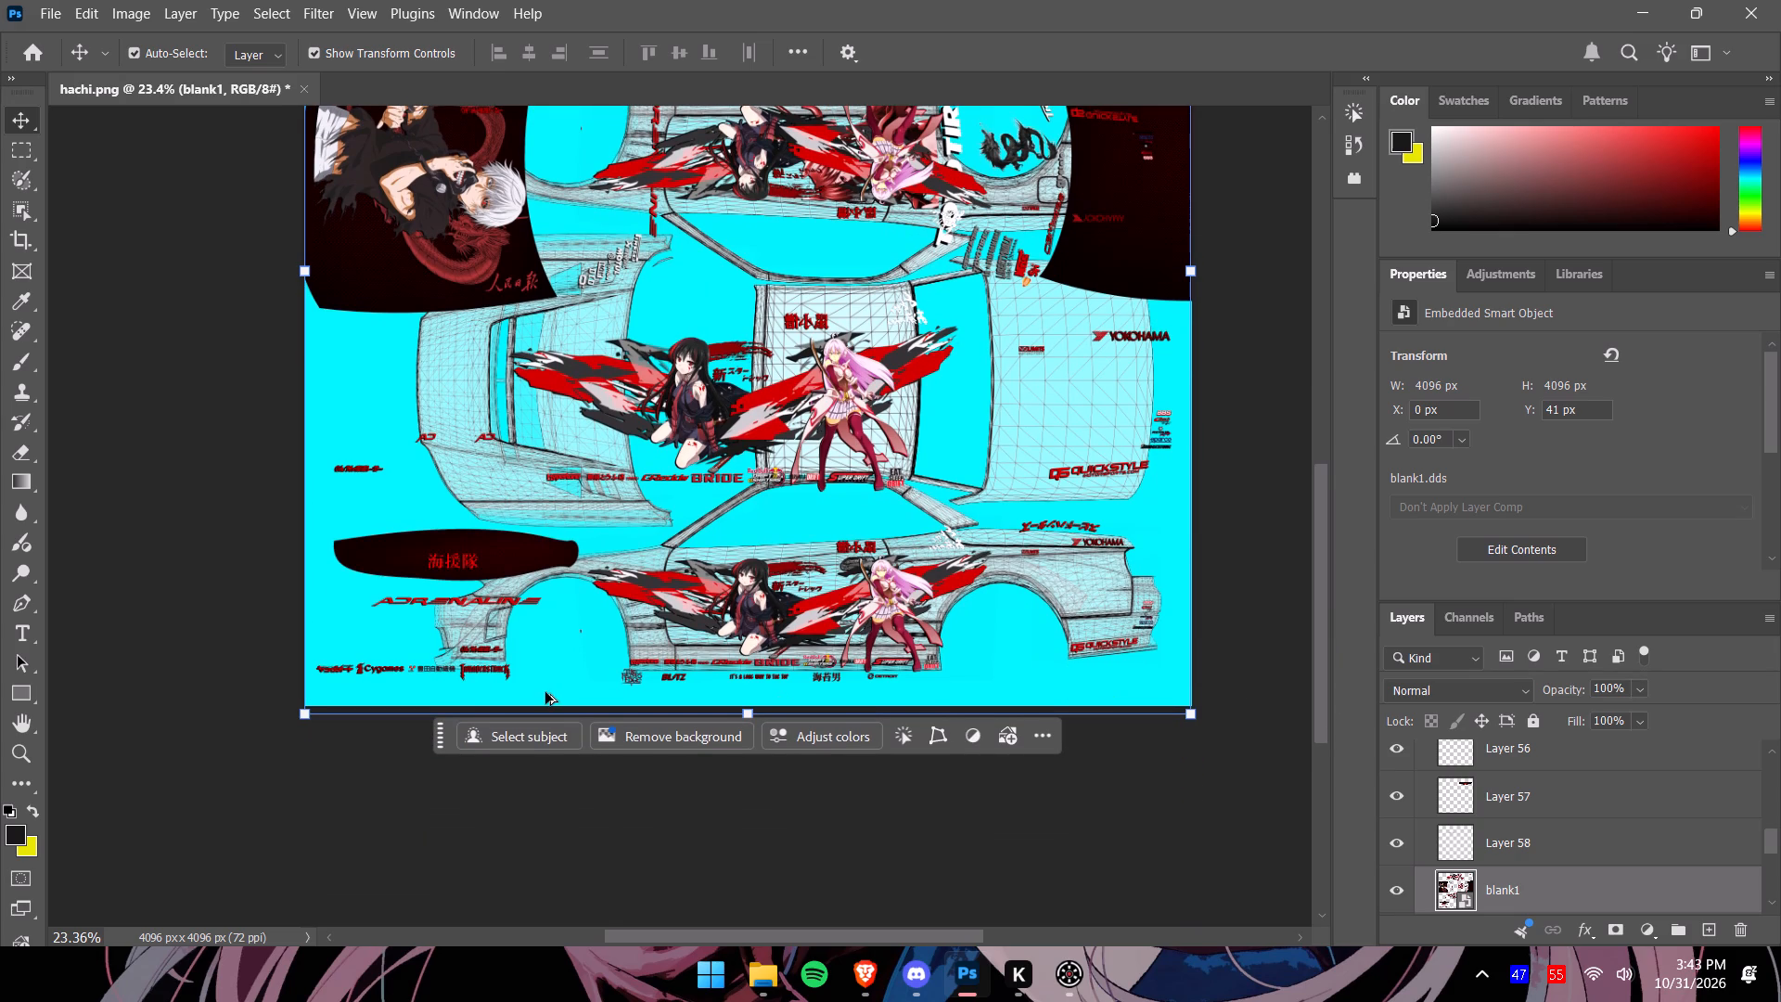
scroll(468, 678, "up", 6, "alt")
scroll(419, 653, "down", 2, "alt")
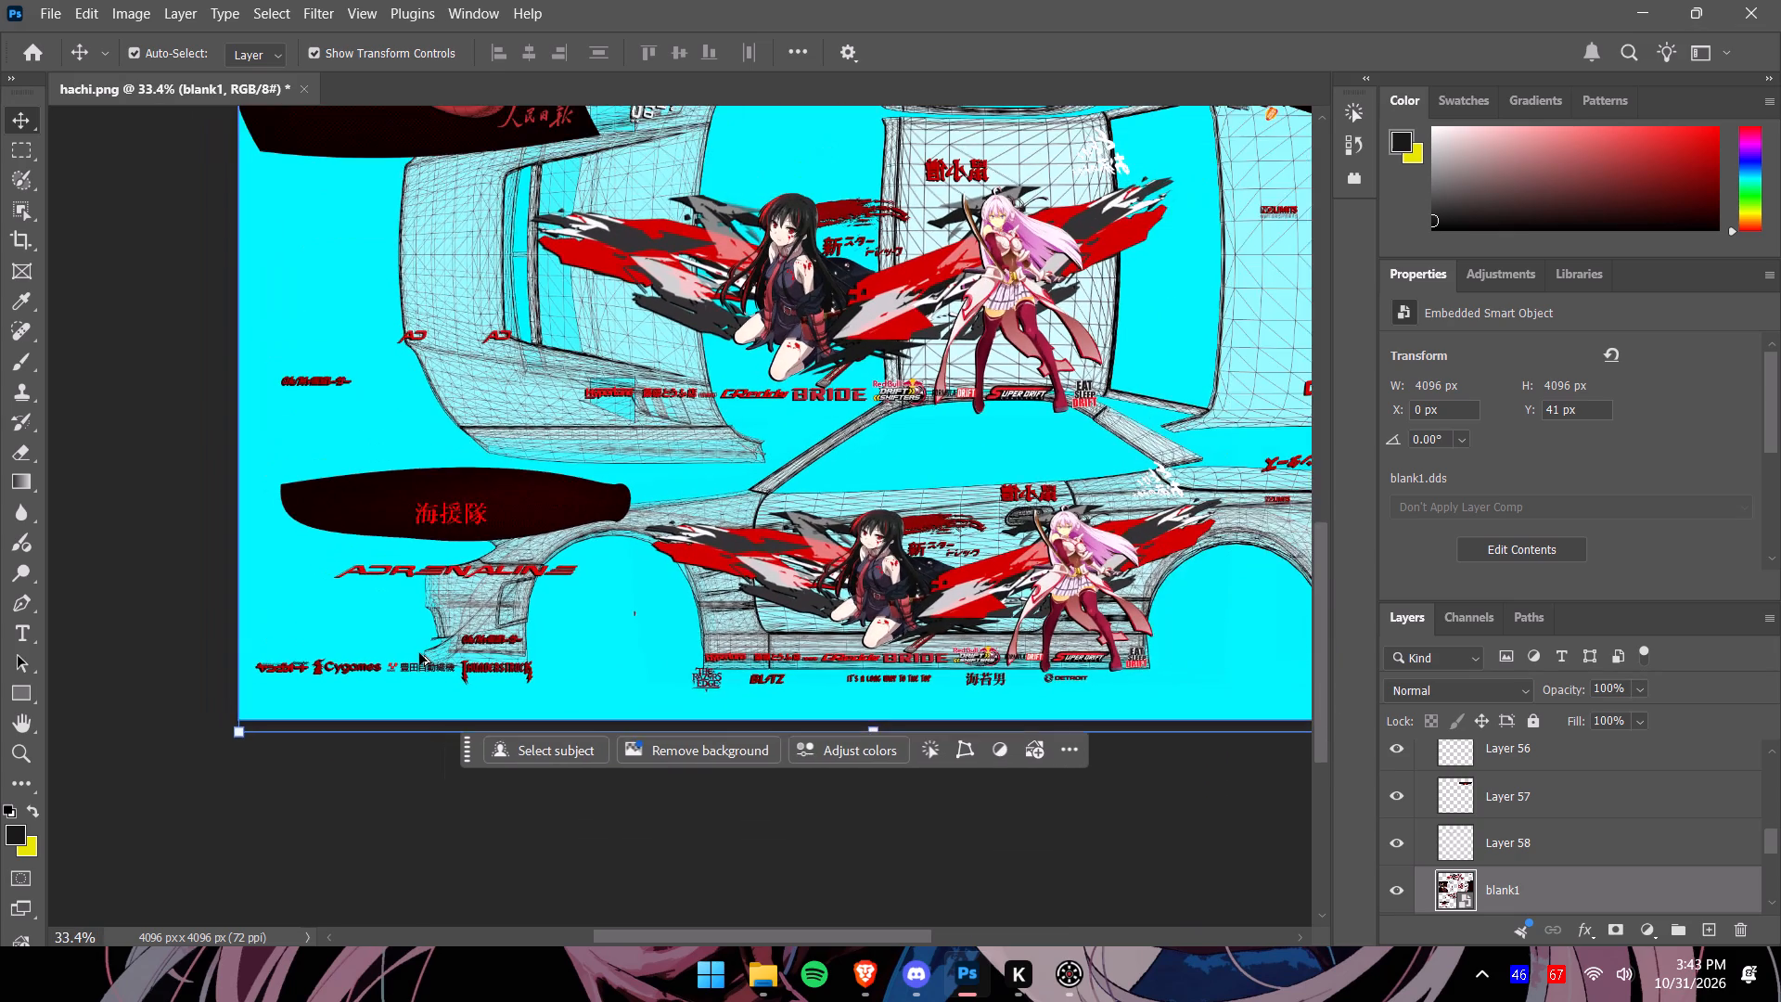
scroll(419, 653, "down", 3, "alt")
scroll(1121, 590, "down", 2, "alt")
left_click_drag(1315, 627, 1314, 625)
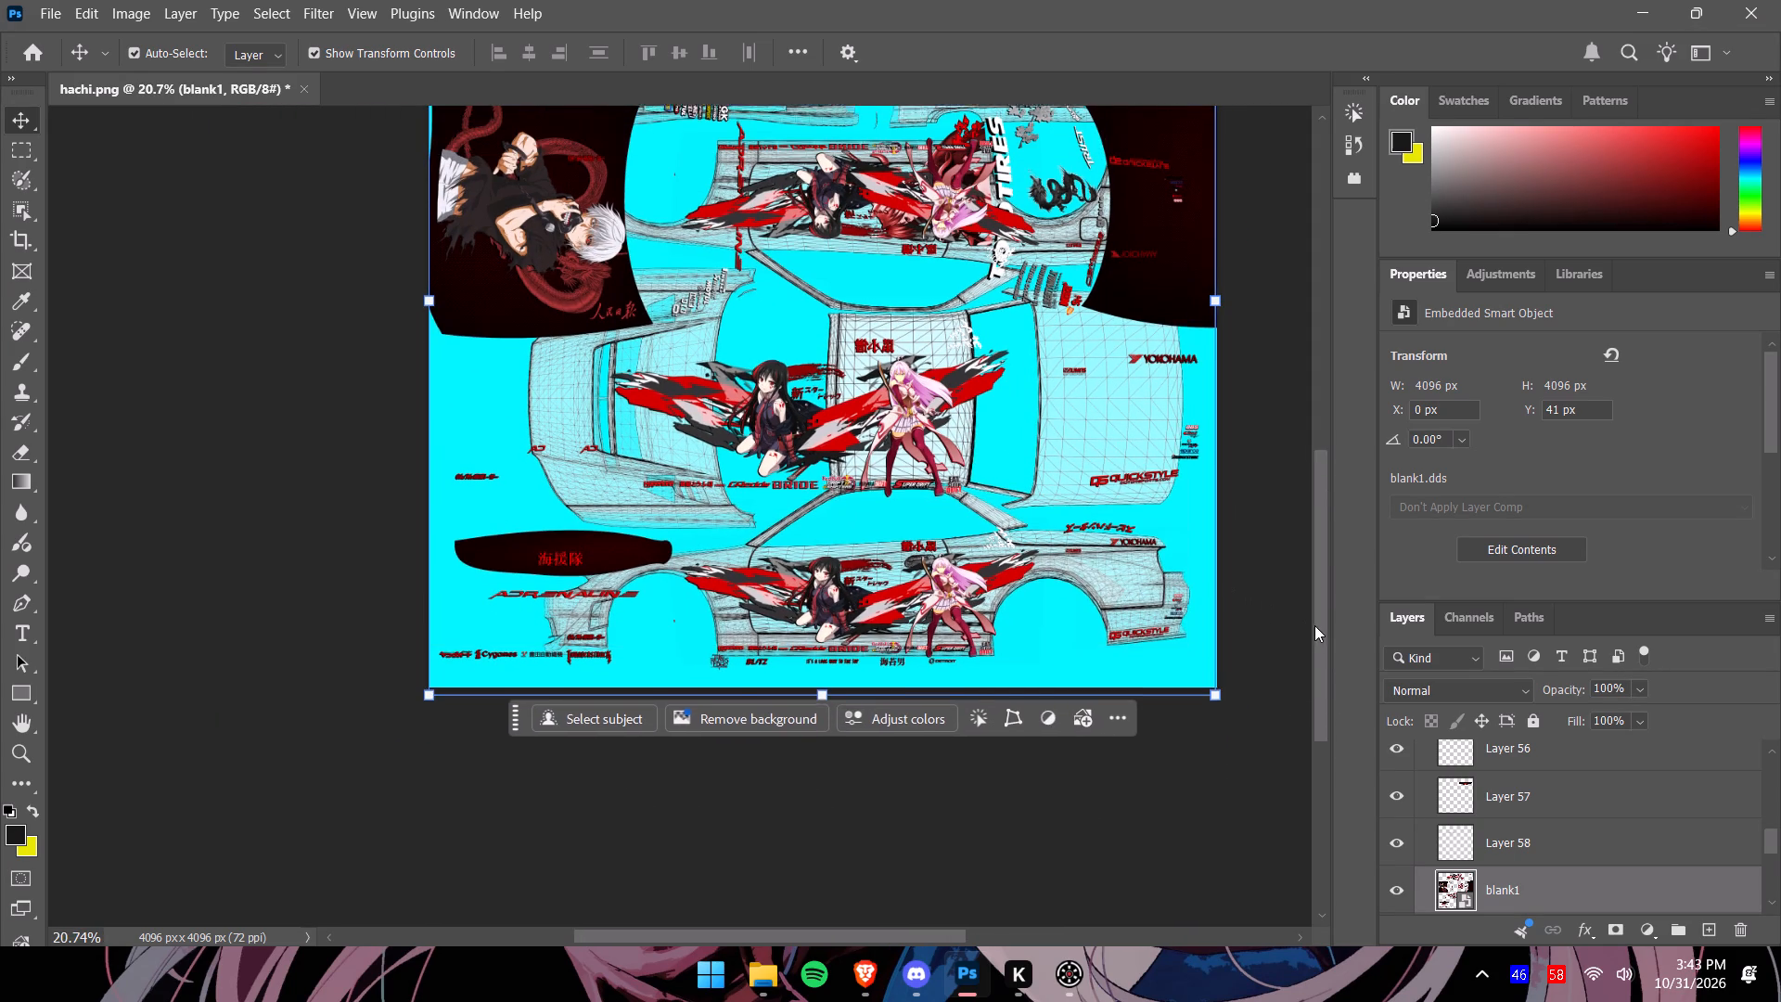
left_click_drag(1314, 625, 1344, 548)
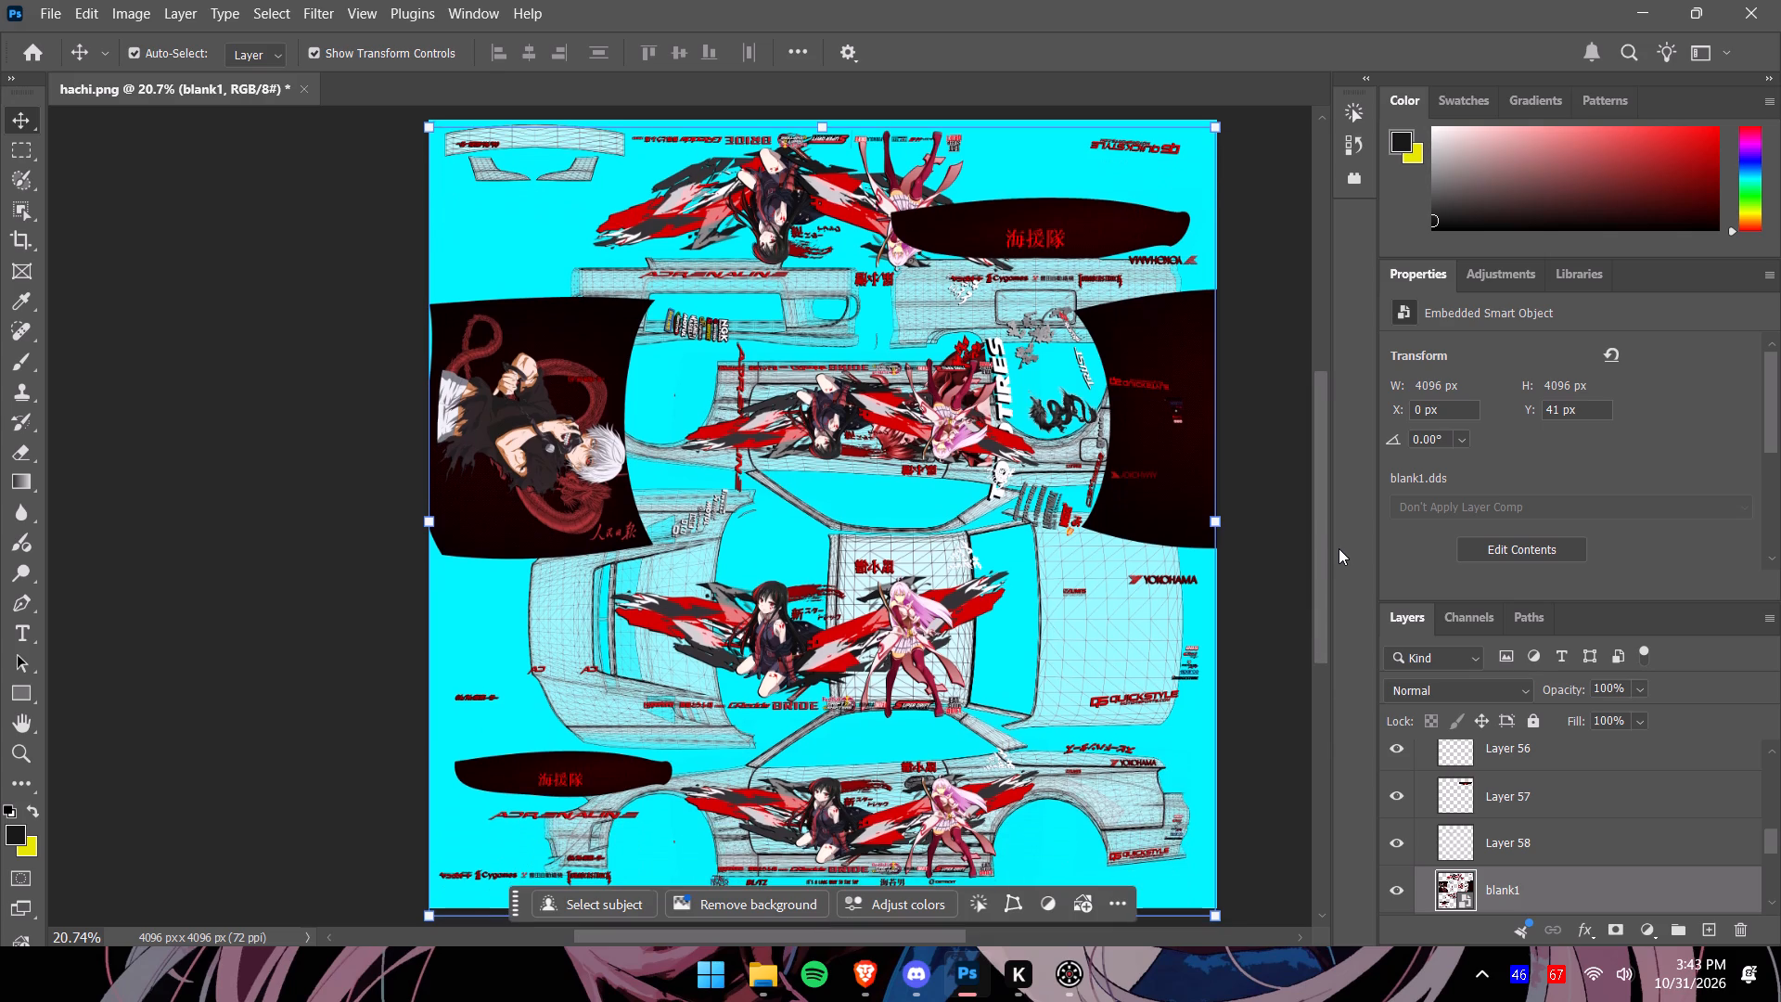
left_click_drag(1326, 549, 1331, 572)
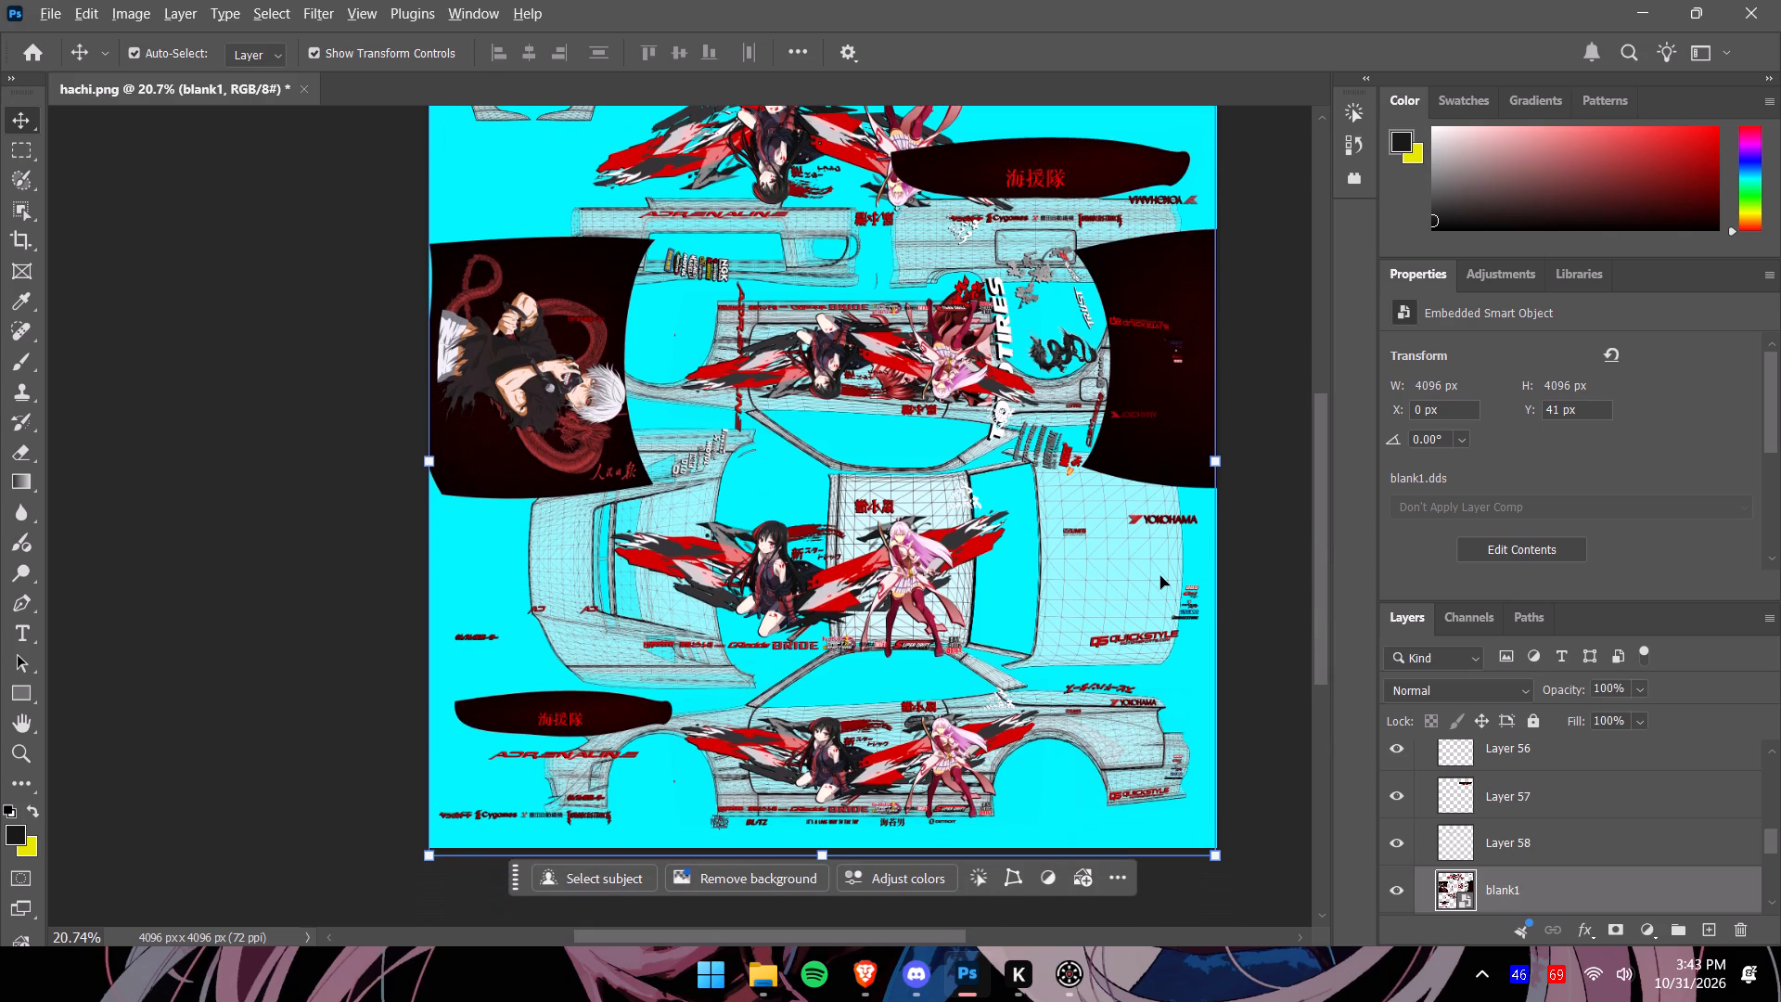
scroll(1160, 577, "down", 2, "alt")
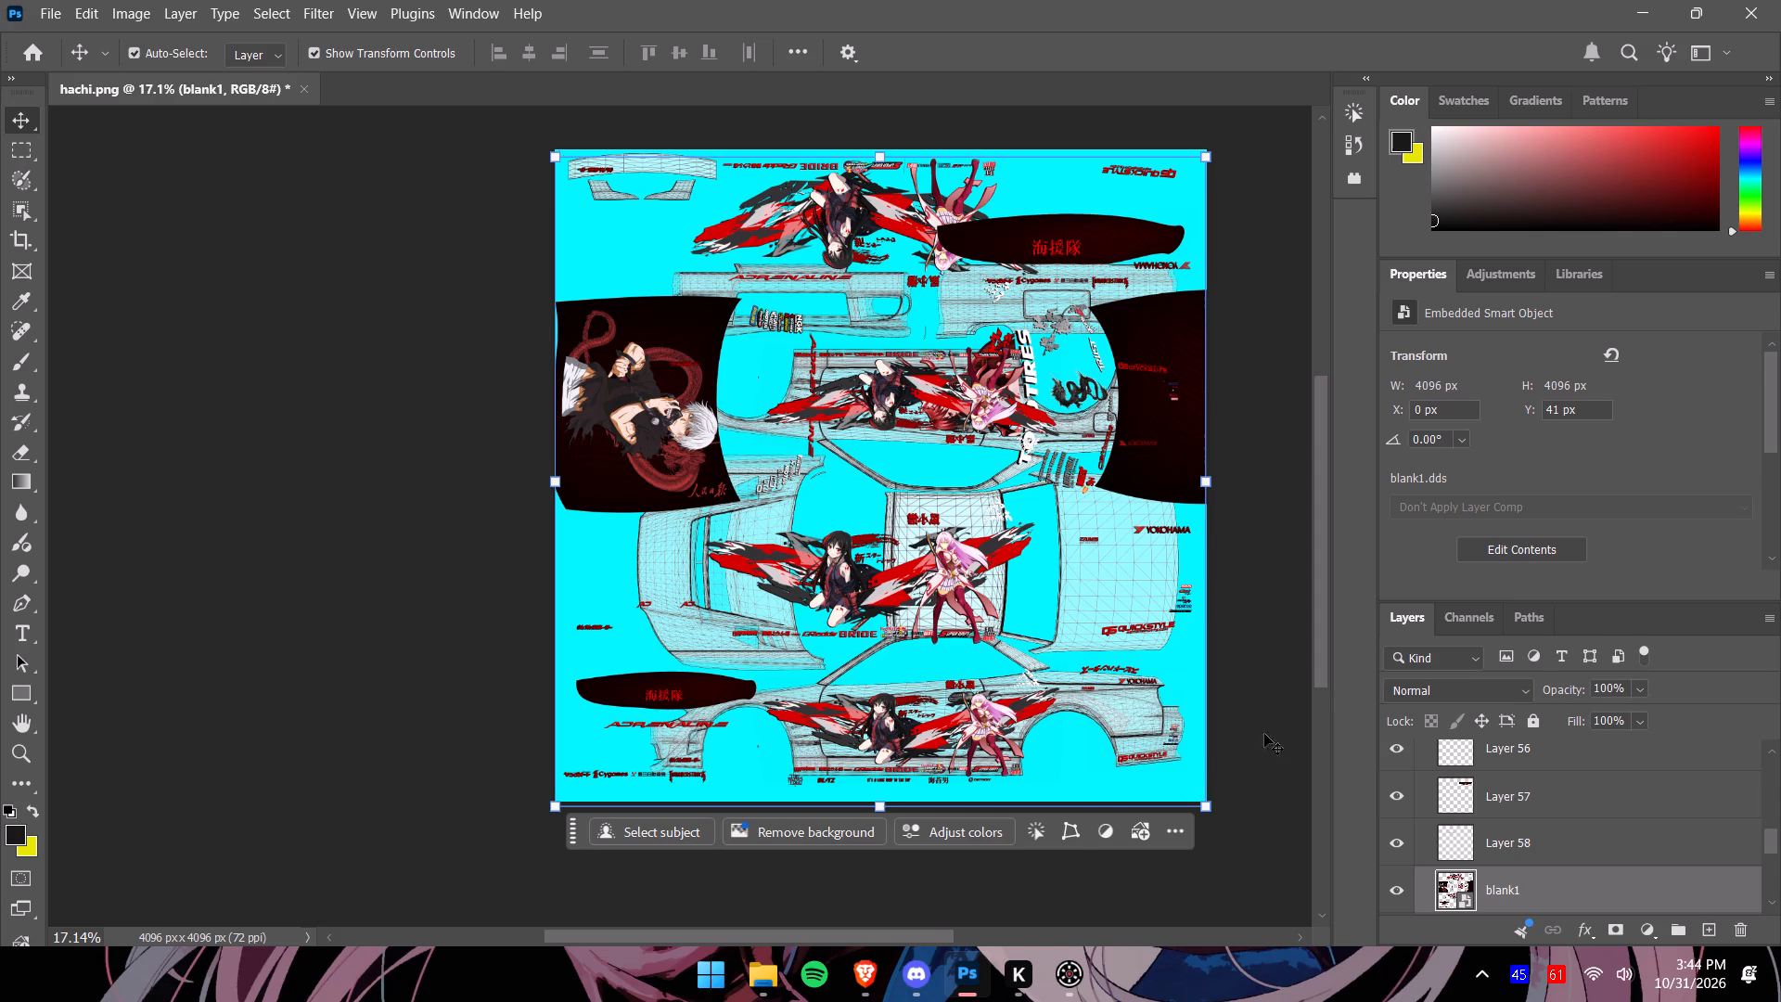
scroll(1260, 731, "down", 1, "alt")
left_click(1398, 887)
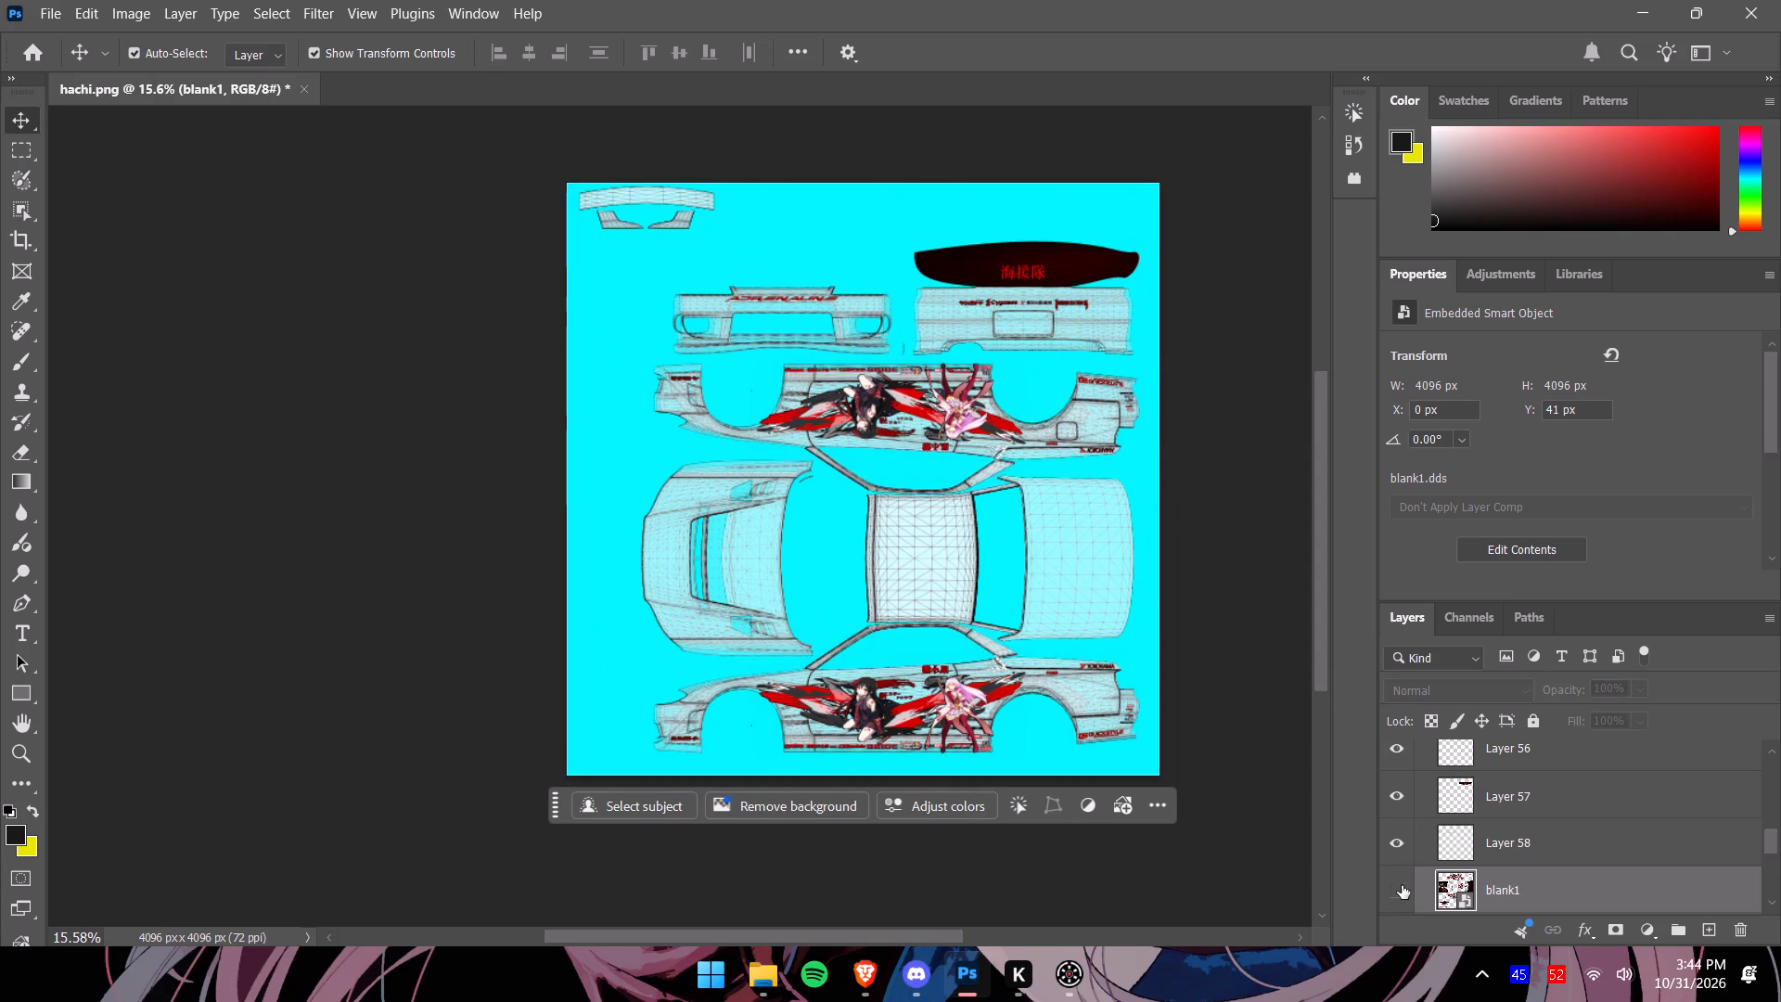
Make Layers 54, 53 and 55 visible to show the dark hood and trunk panels and the red roof character.
scroll(1490, 831, "up", 7)
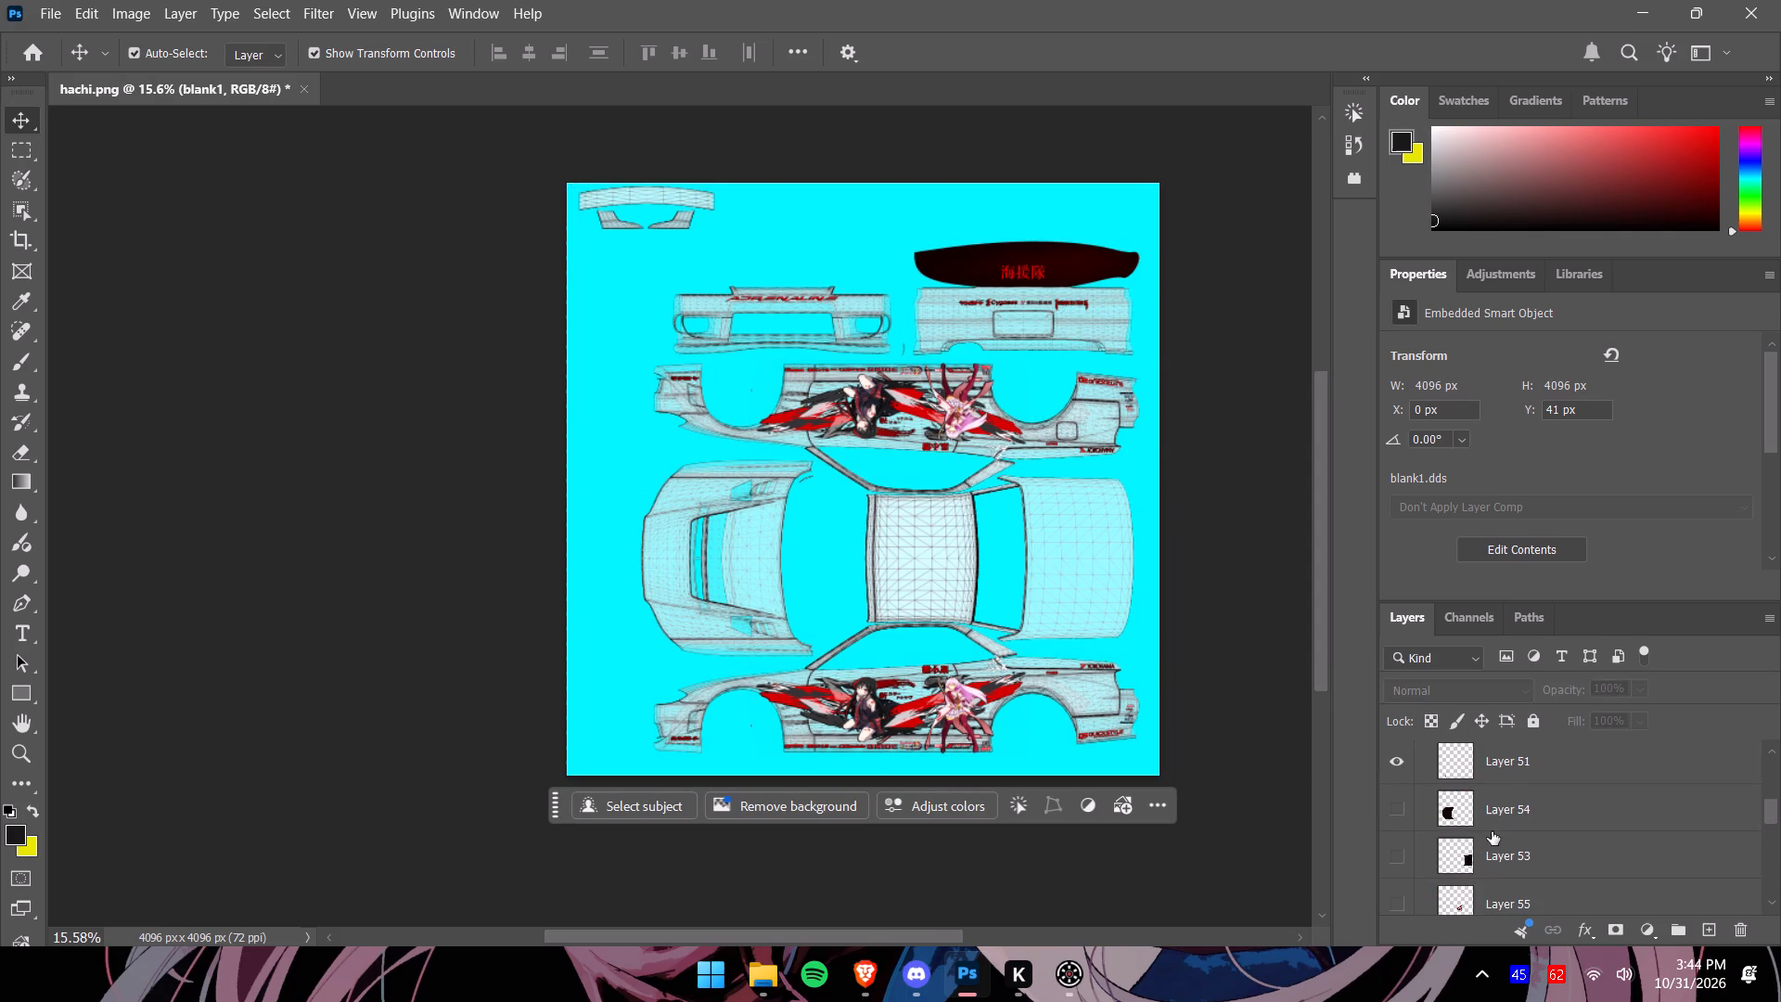
scroll(1175, 671, "up", 4, "alt")
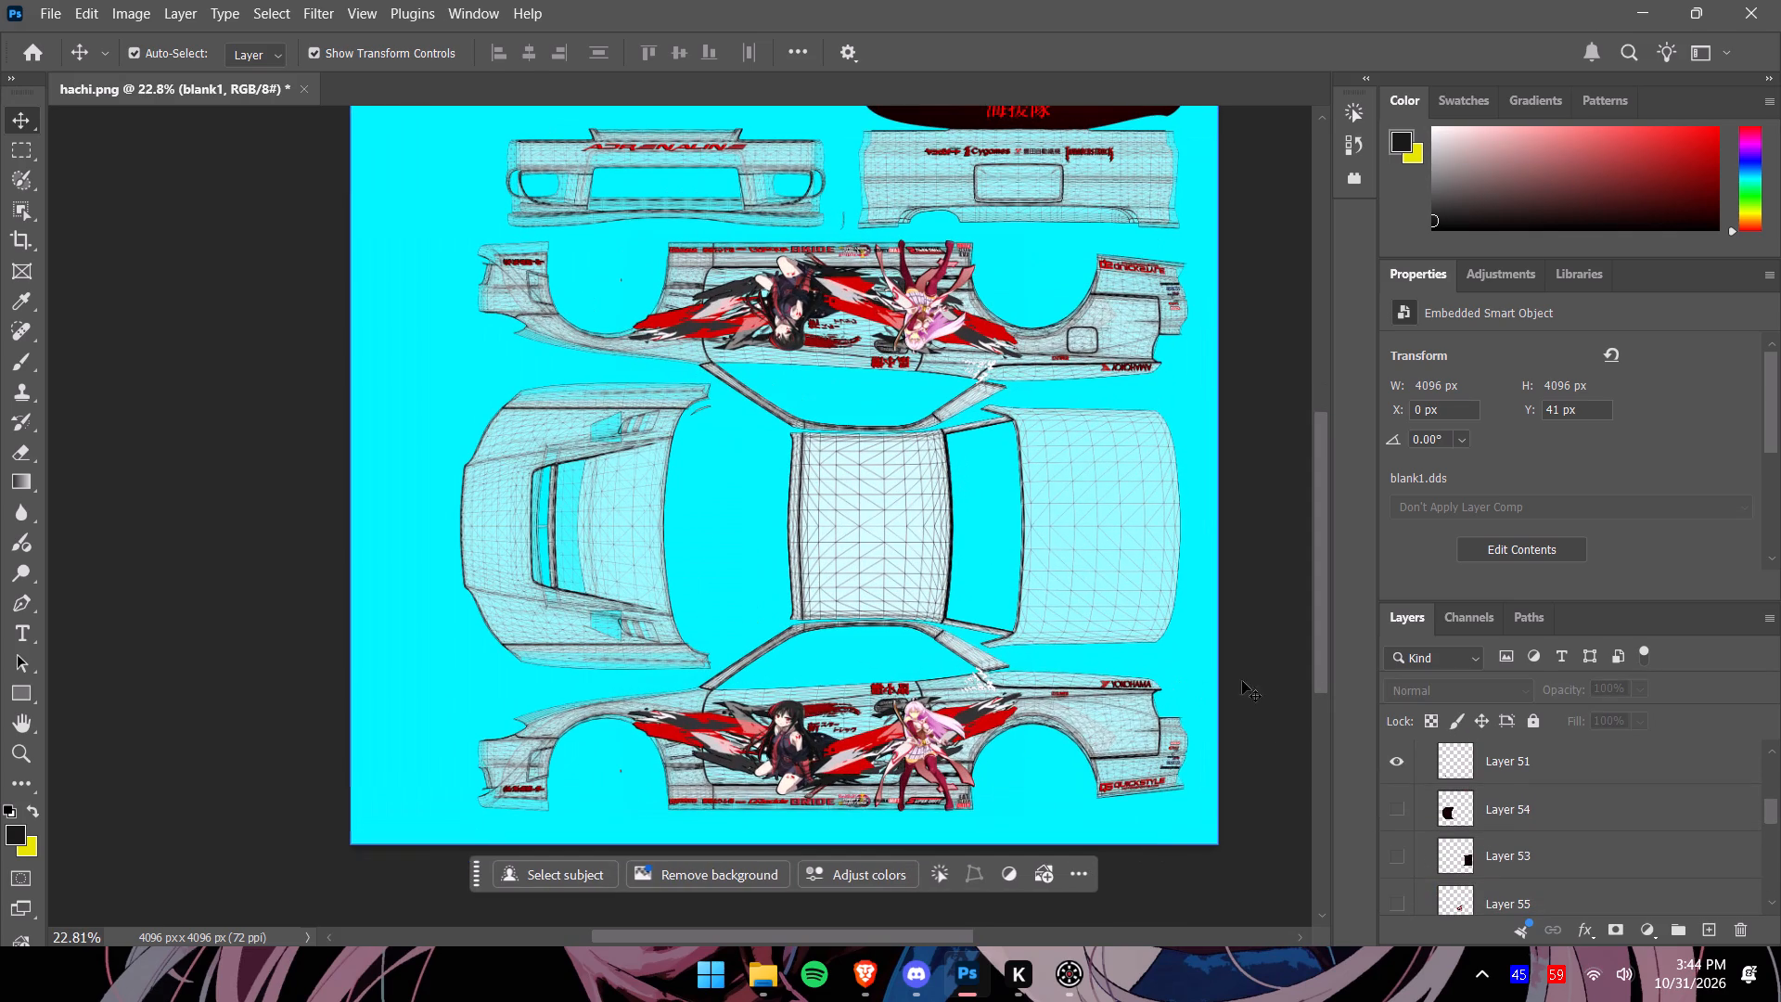
left_click_drag(1327, 681, 1324, 650)
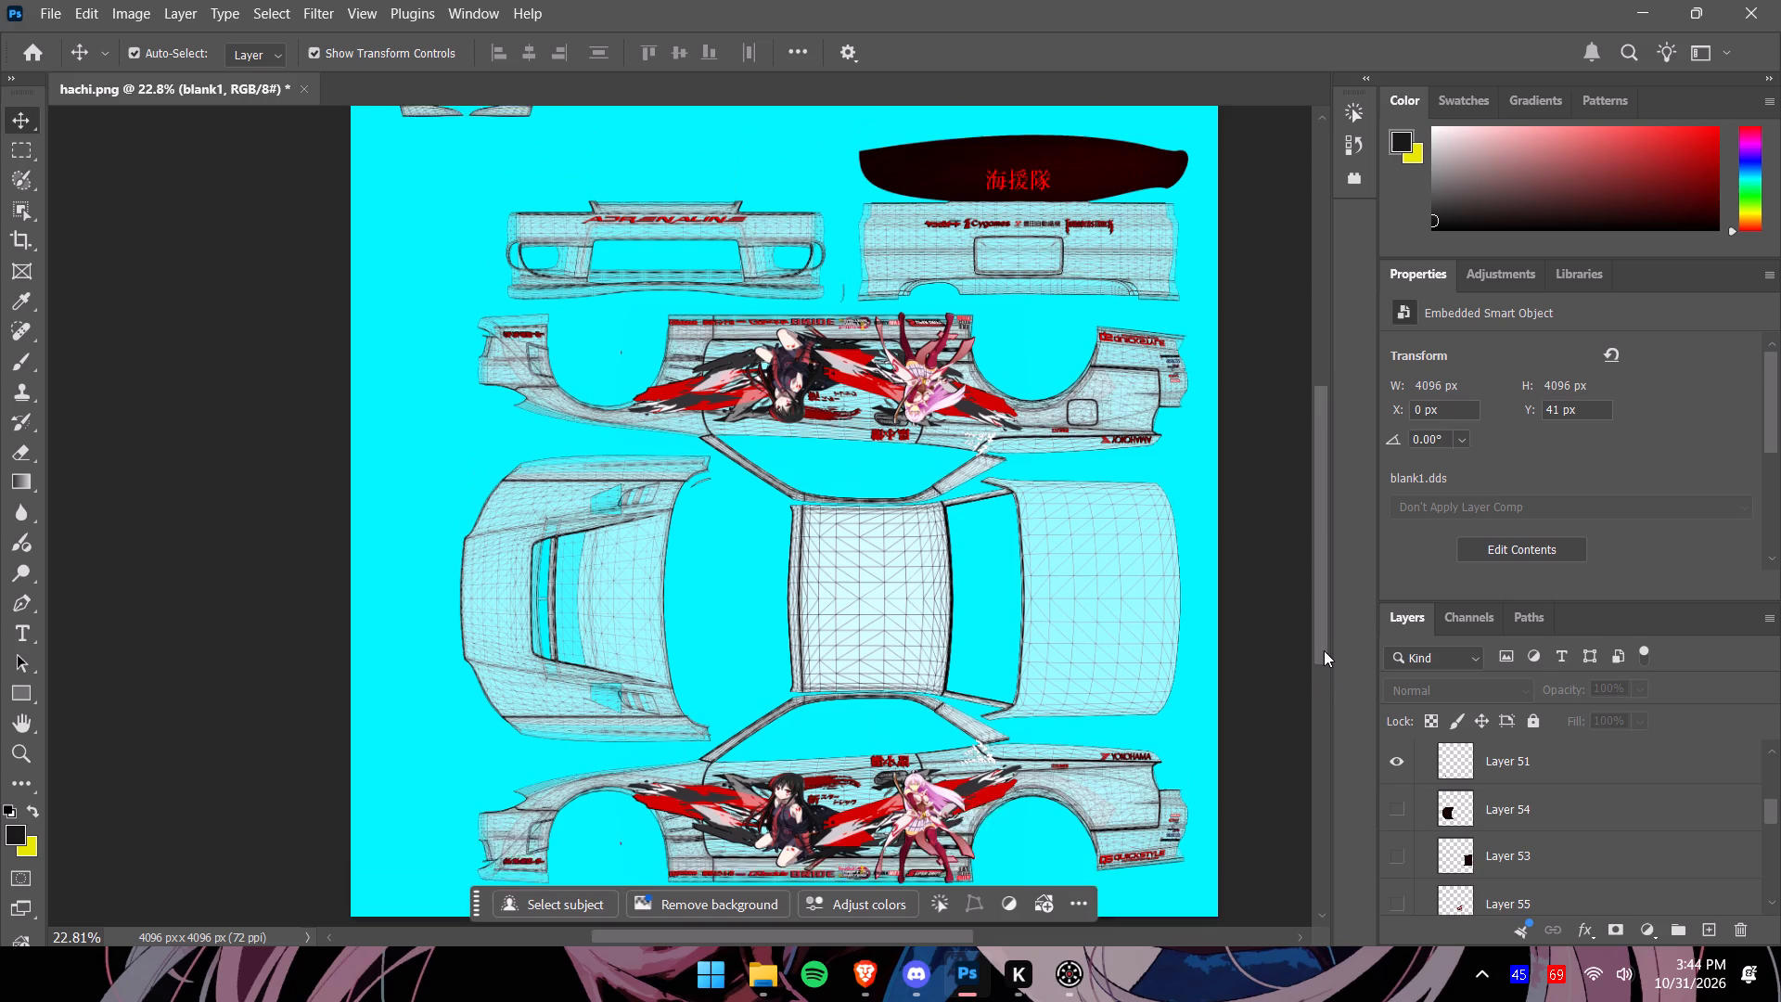
left_click_drag(1324, 650, 1317, 621)
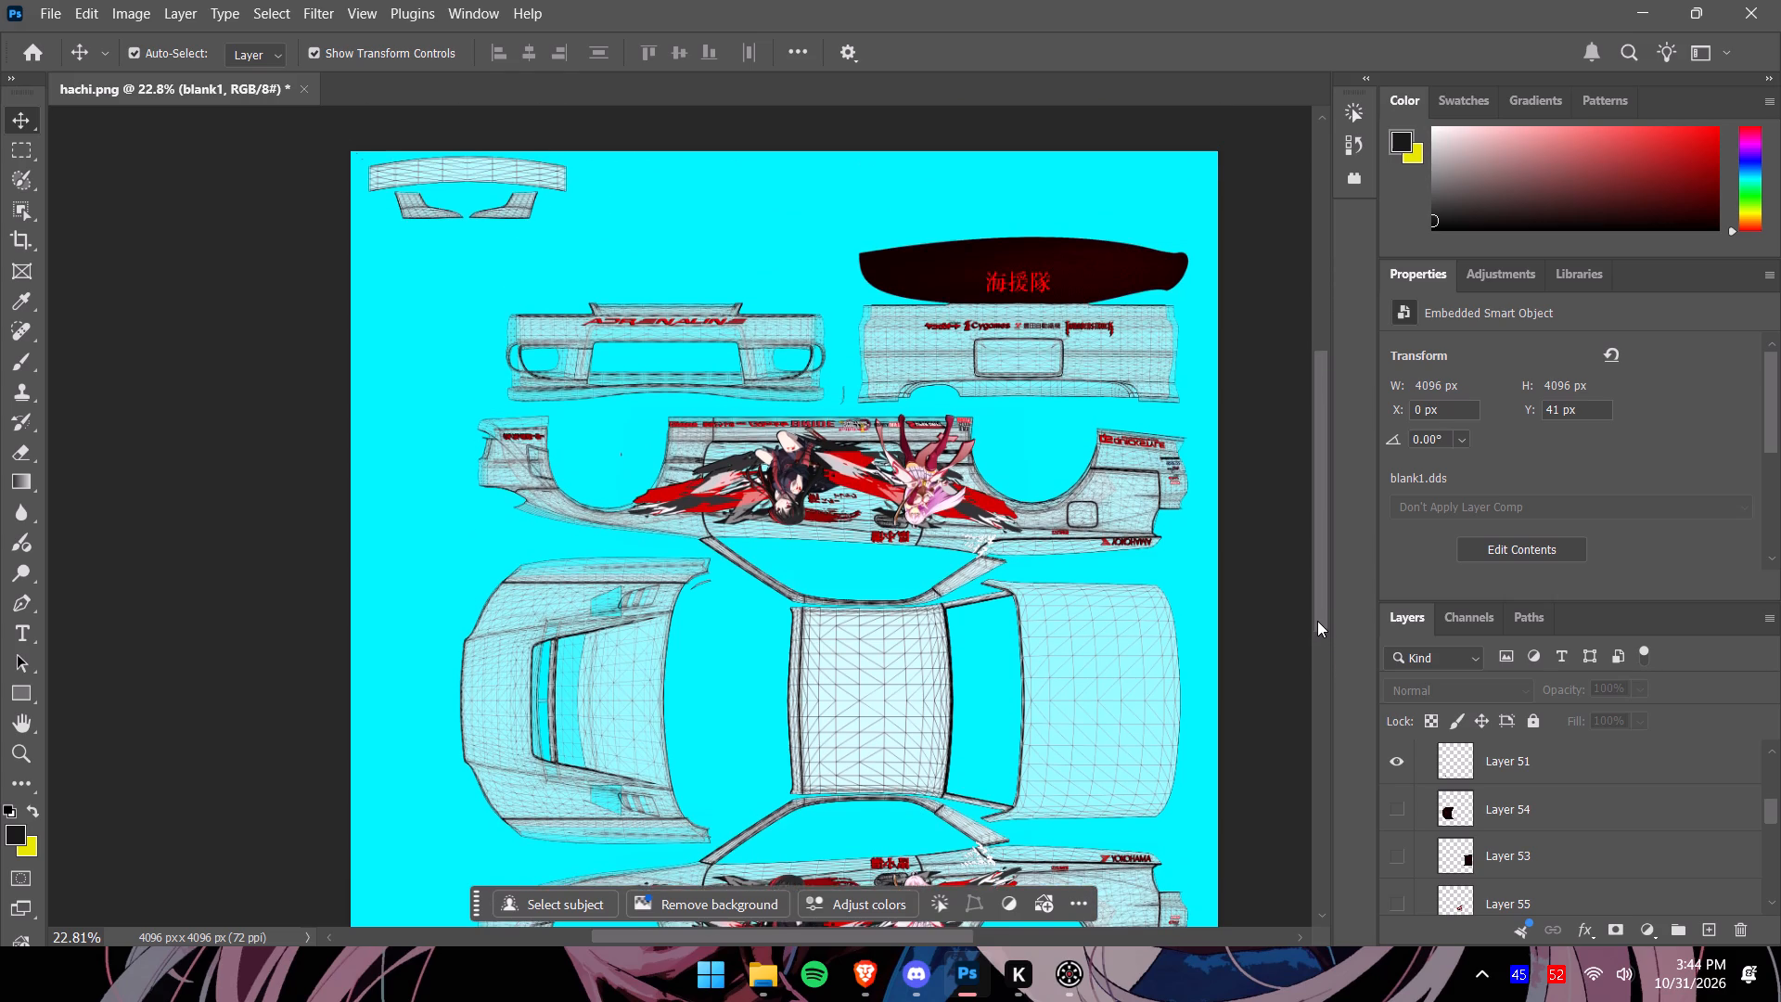
left_click_drag(1317, 621, 1309, 597)
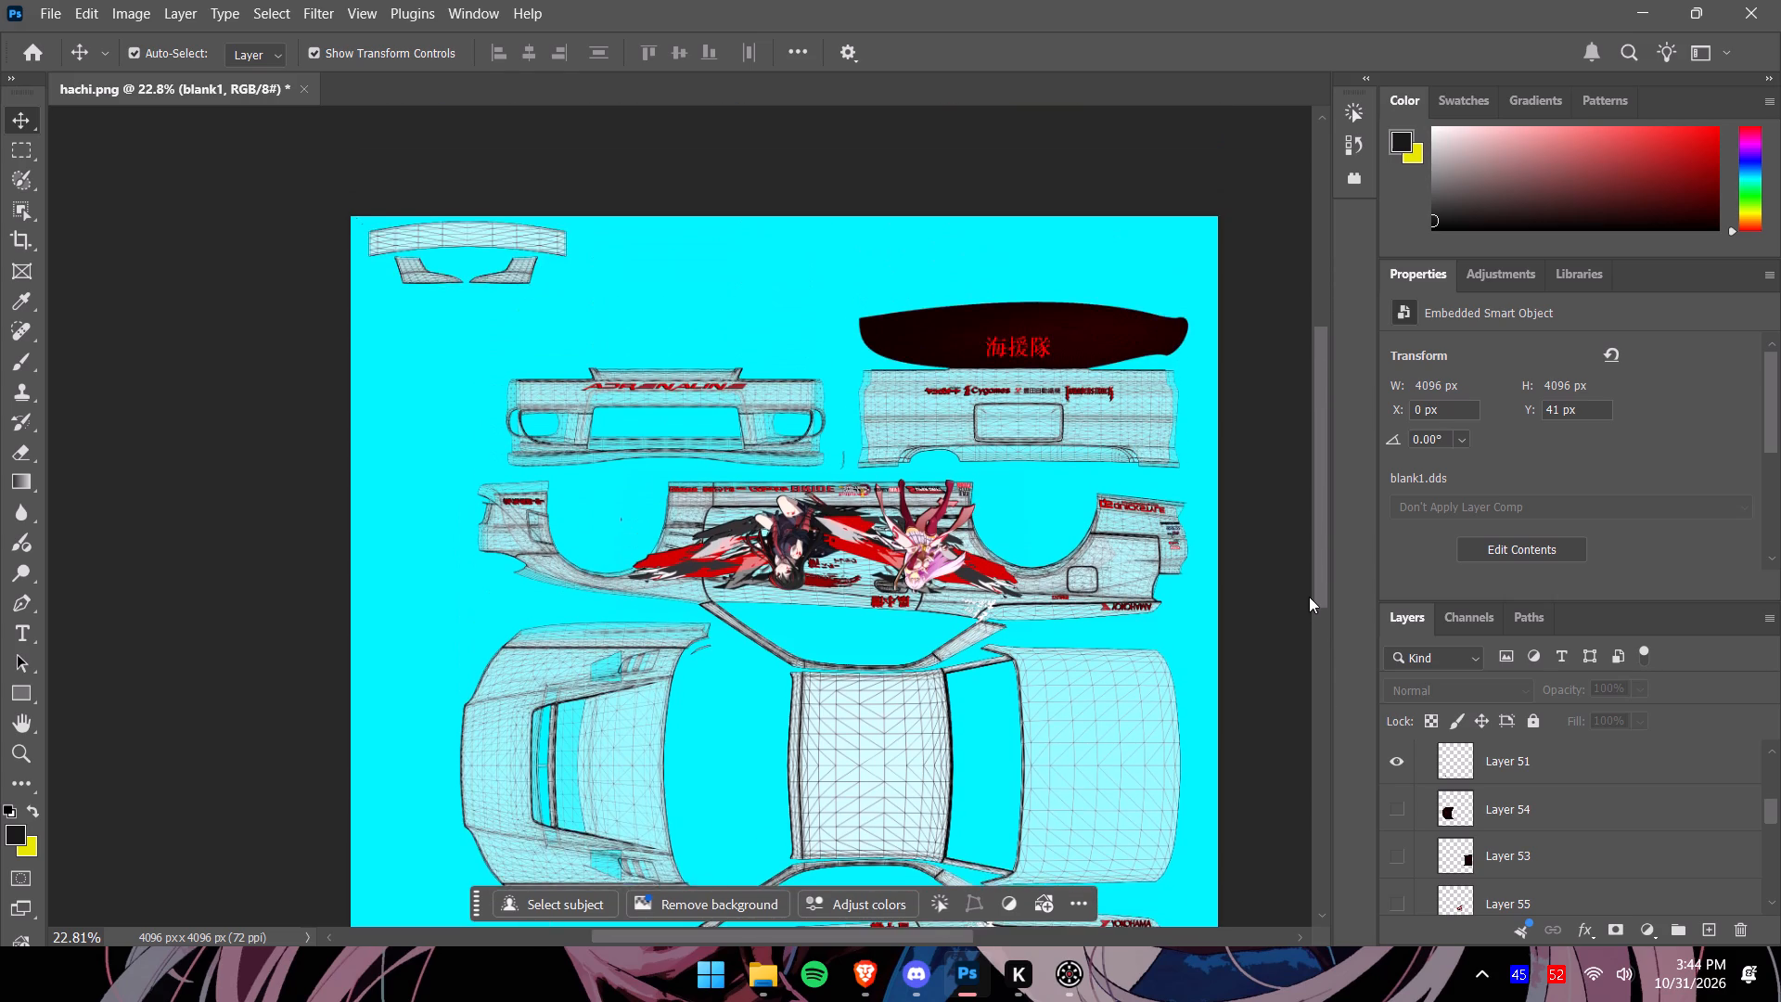
left_click_drag(1309, 597, 1318, 652)
left_click(1402, 815)
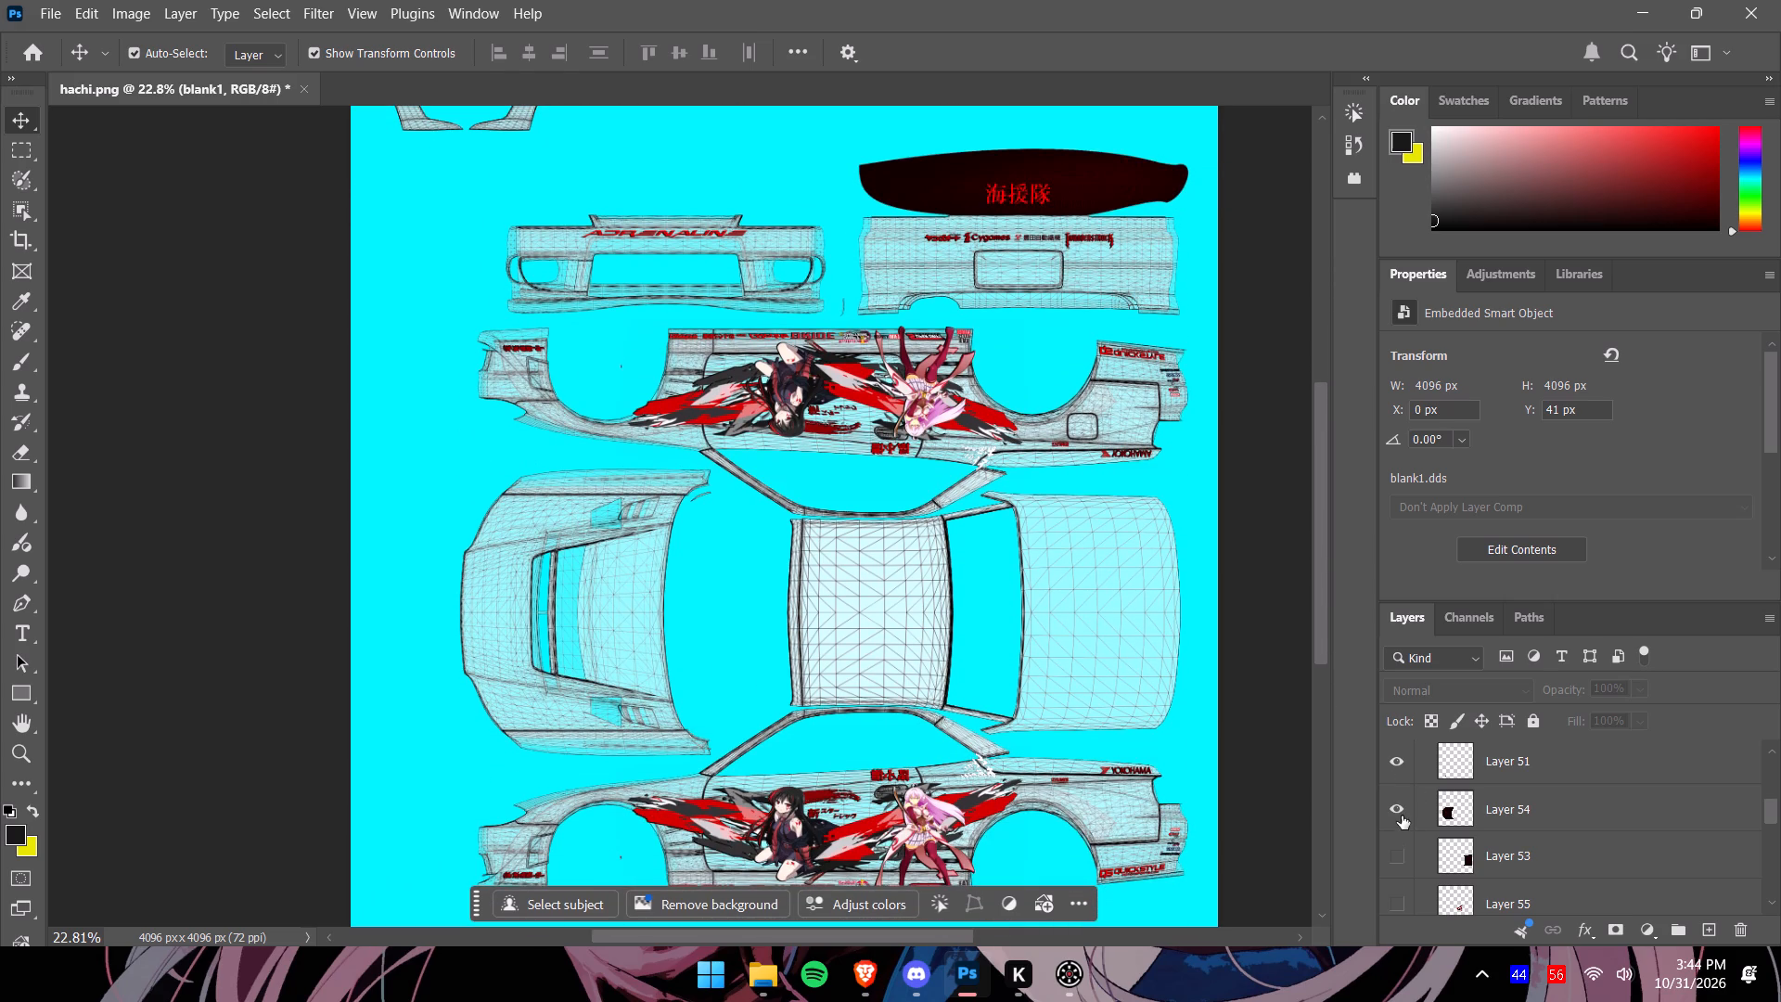
left_click(1396, 857)
scroll(1403, 857, "down", 2)
left_click(1402, 847)
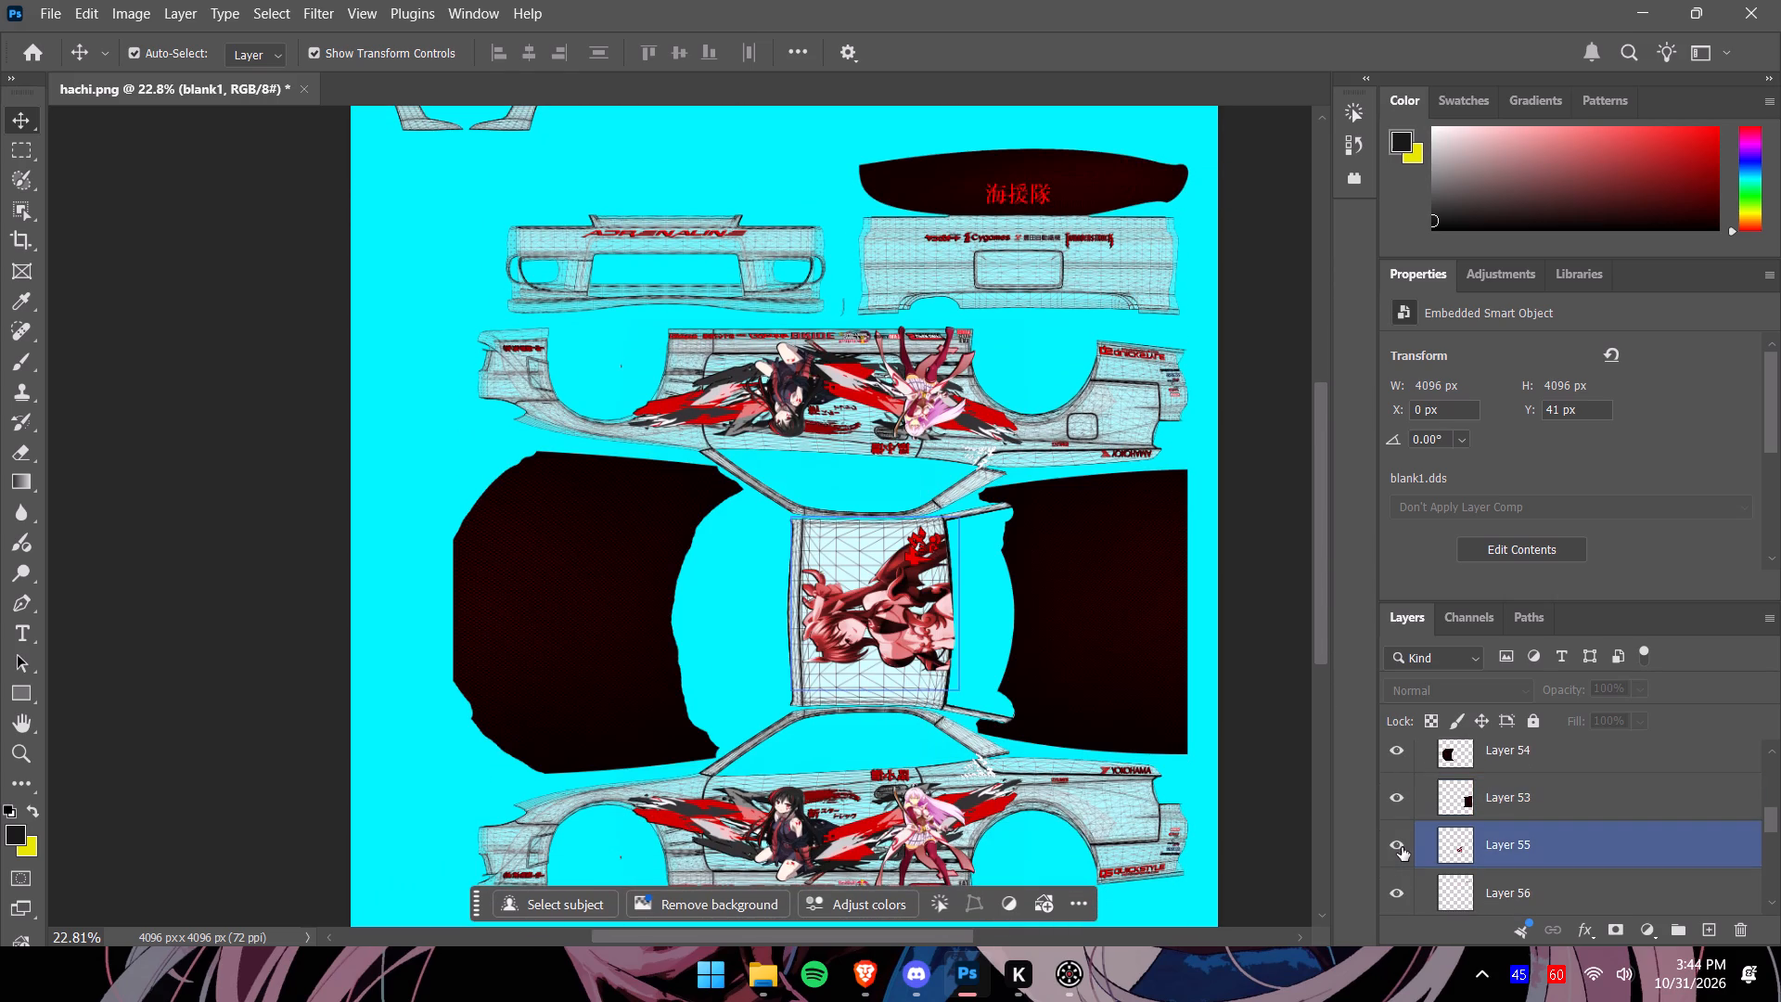
scroll(1283, 700, "down", 3)
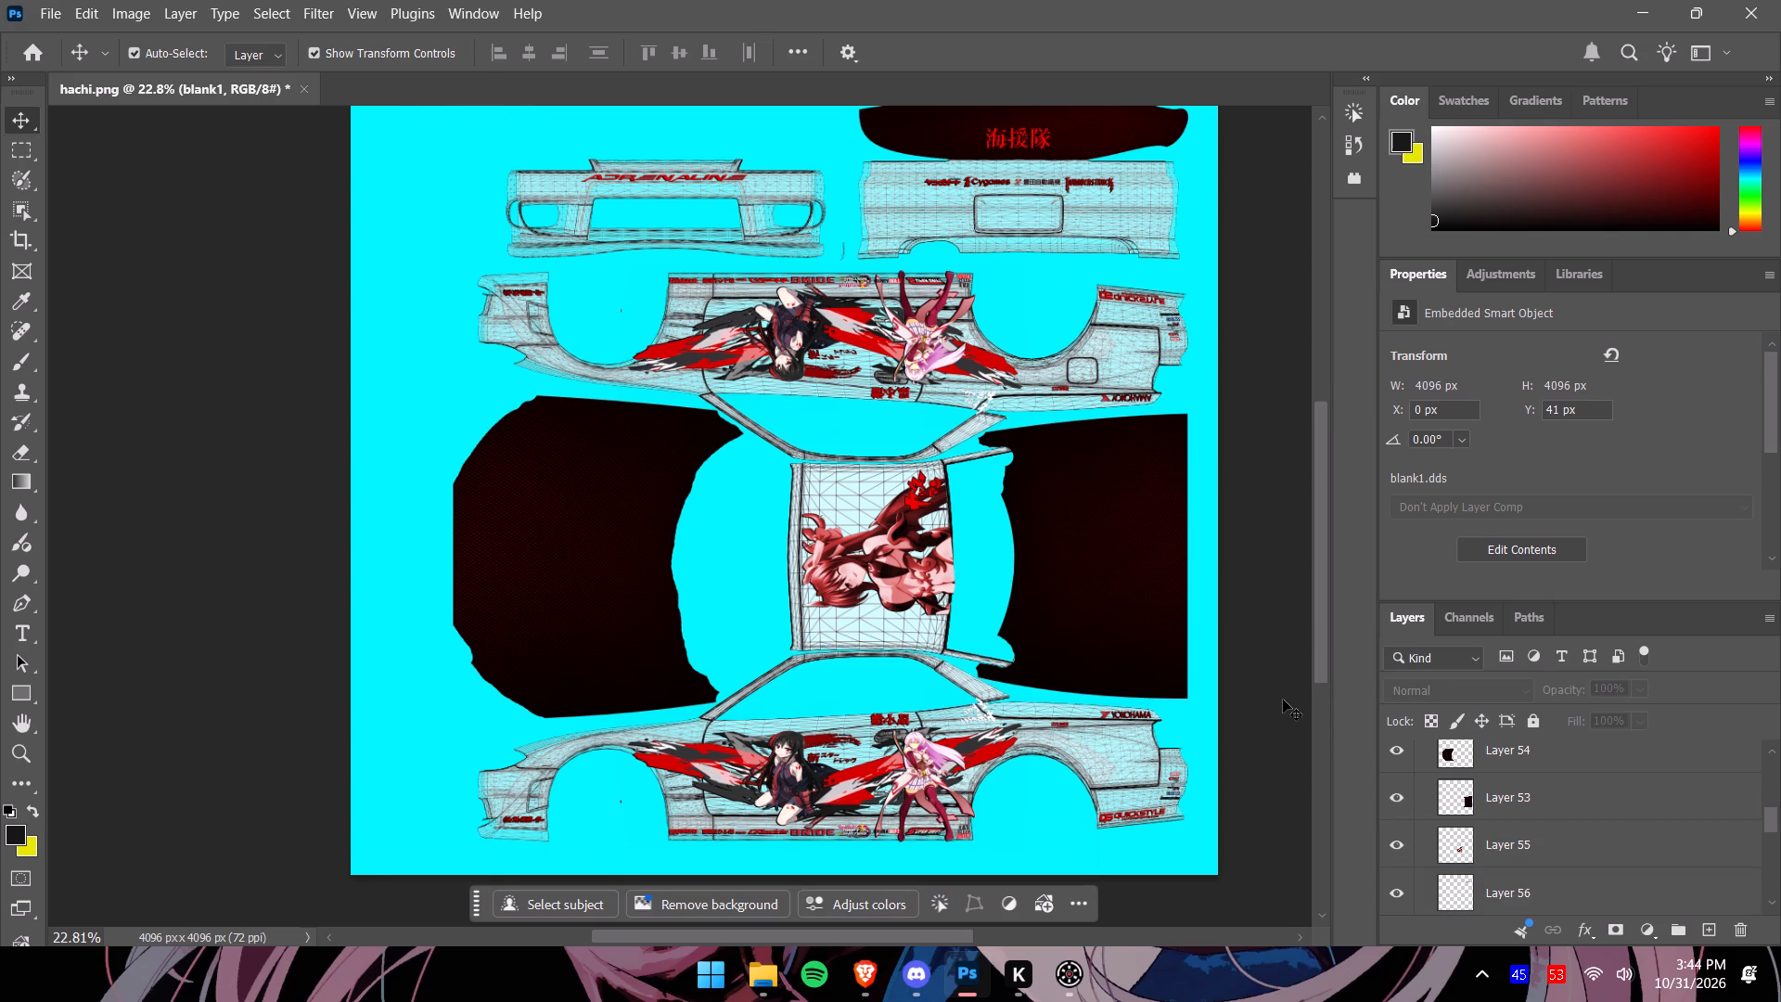
Collapse the anime layer group and hide it, leaving the bare hachi template wireframe.
scroll(1283, 700, "up", 3)
scroll(1480, 842, "up", 14)
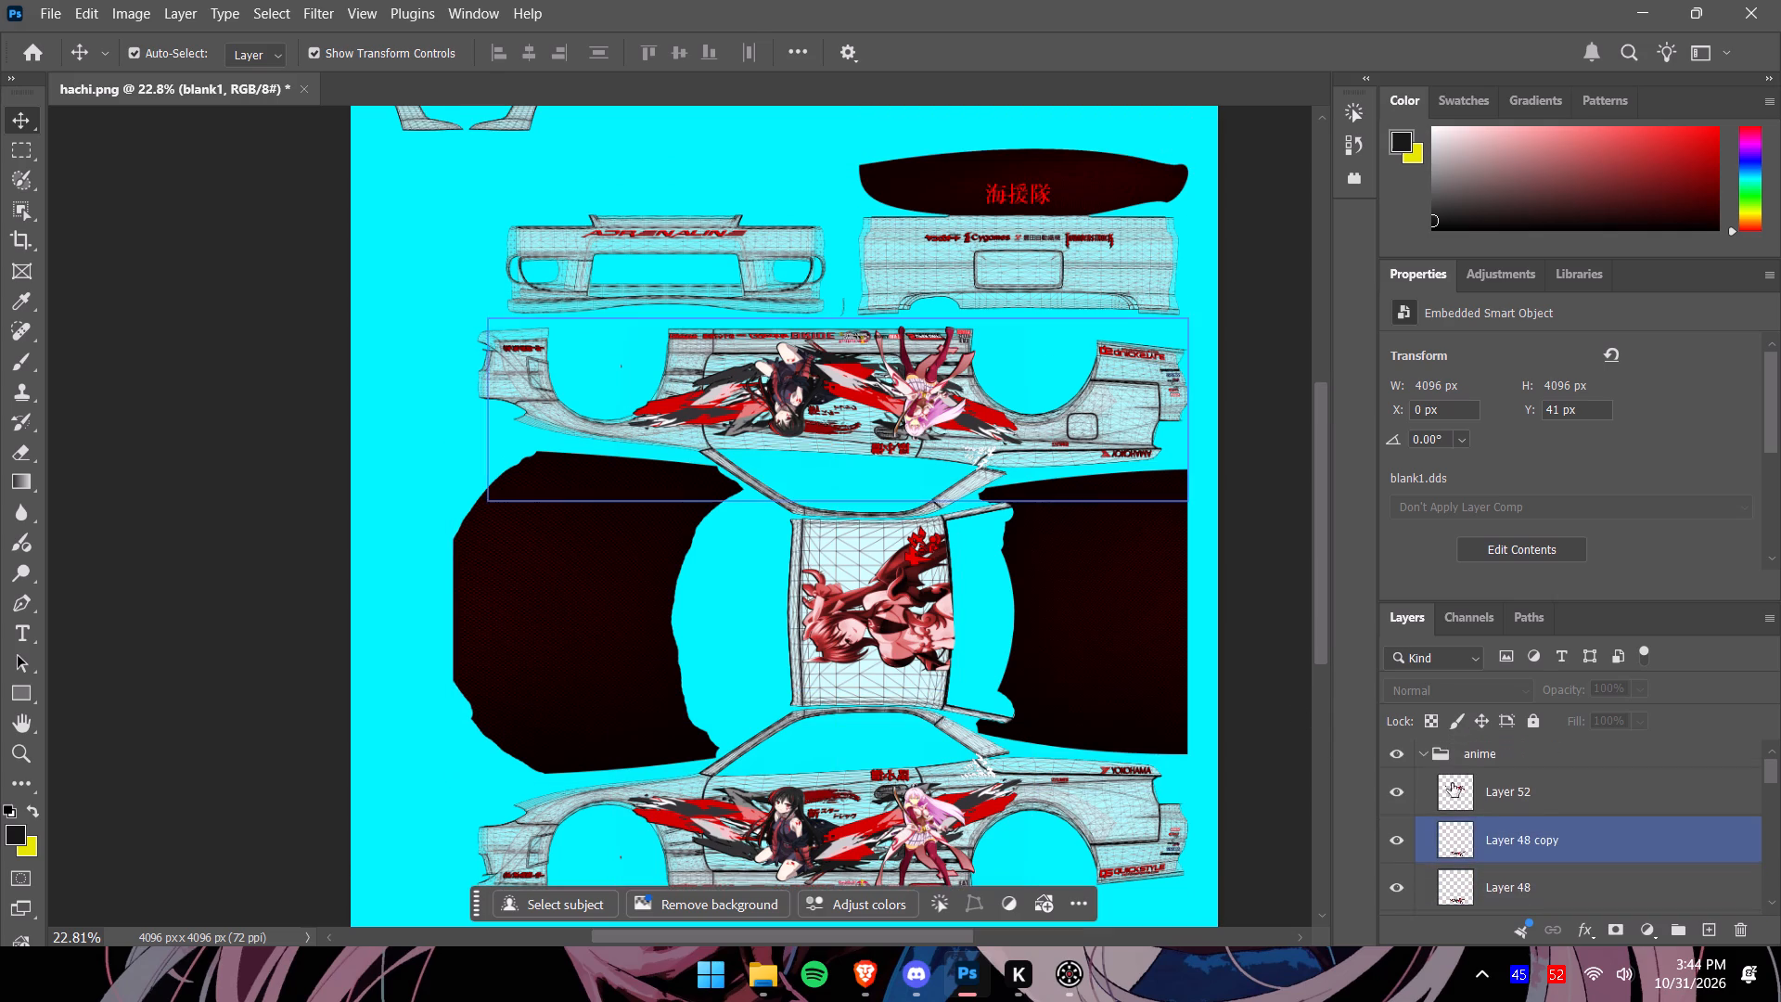
left_click(1422, 753)
left_click(1402, 755)
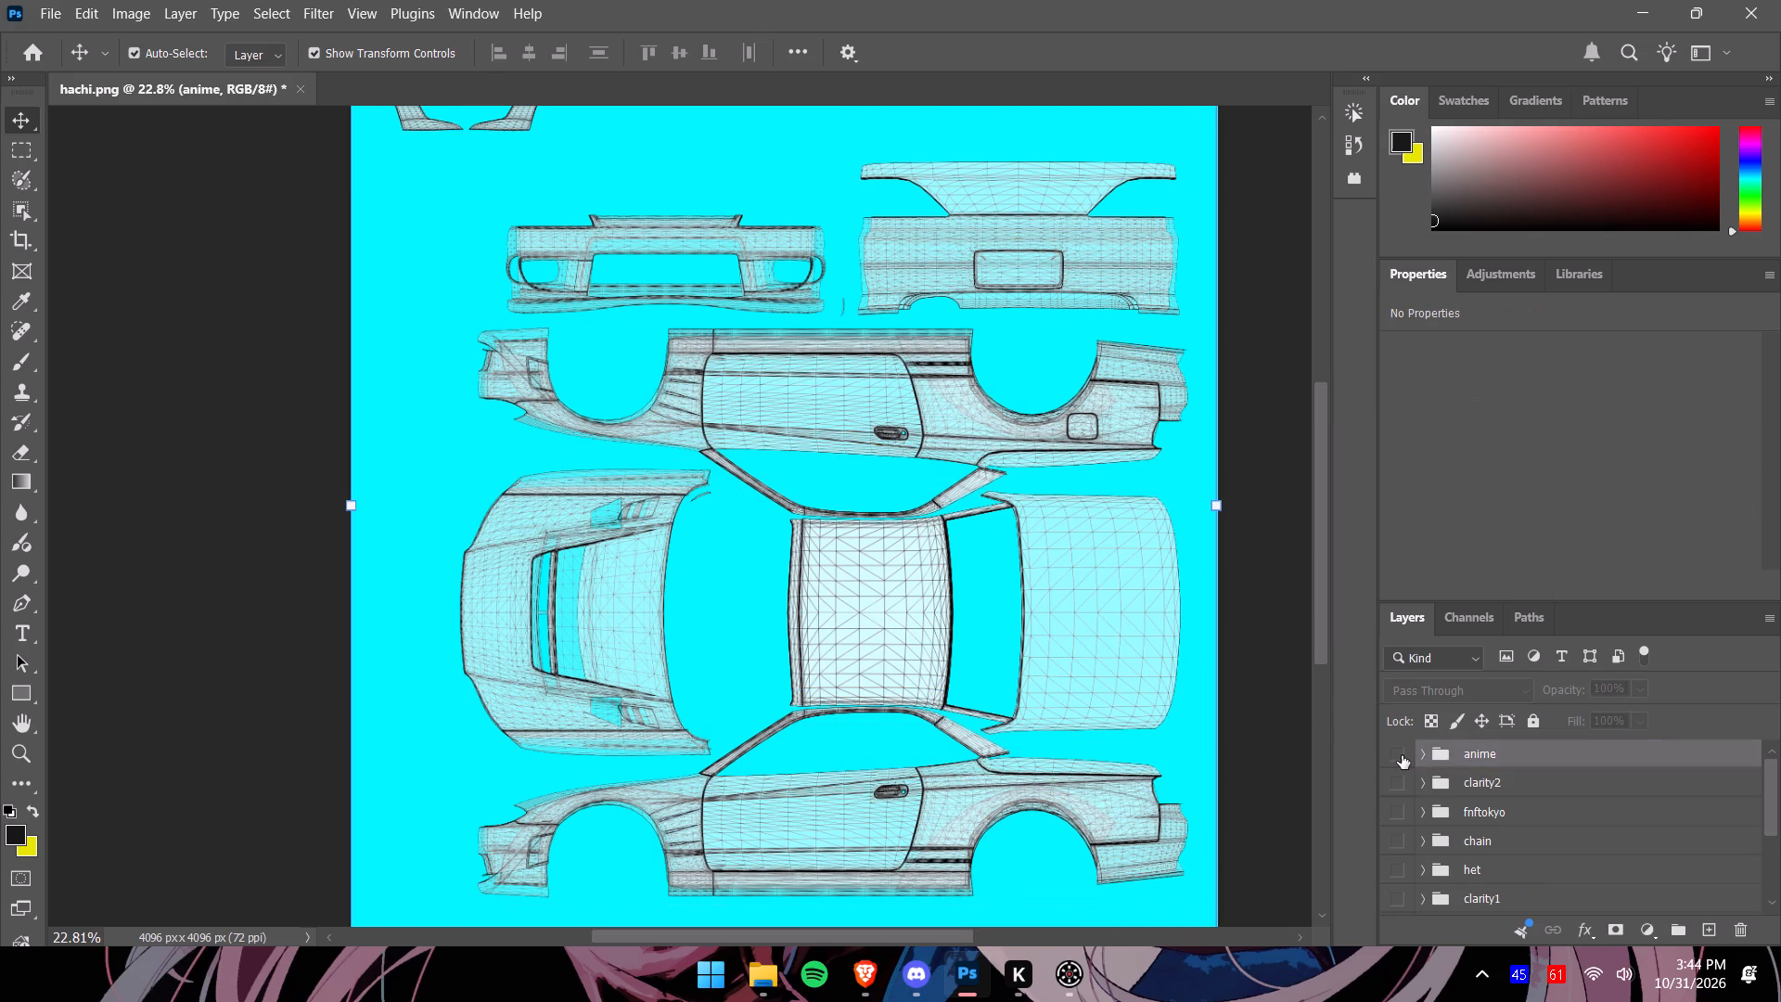
left_click_drag(1313, 626, 1325, 694)
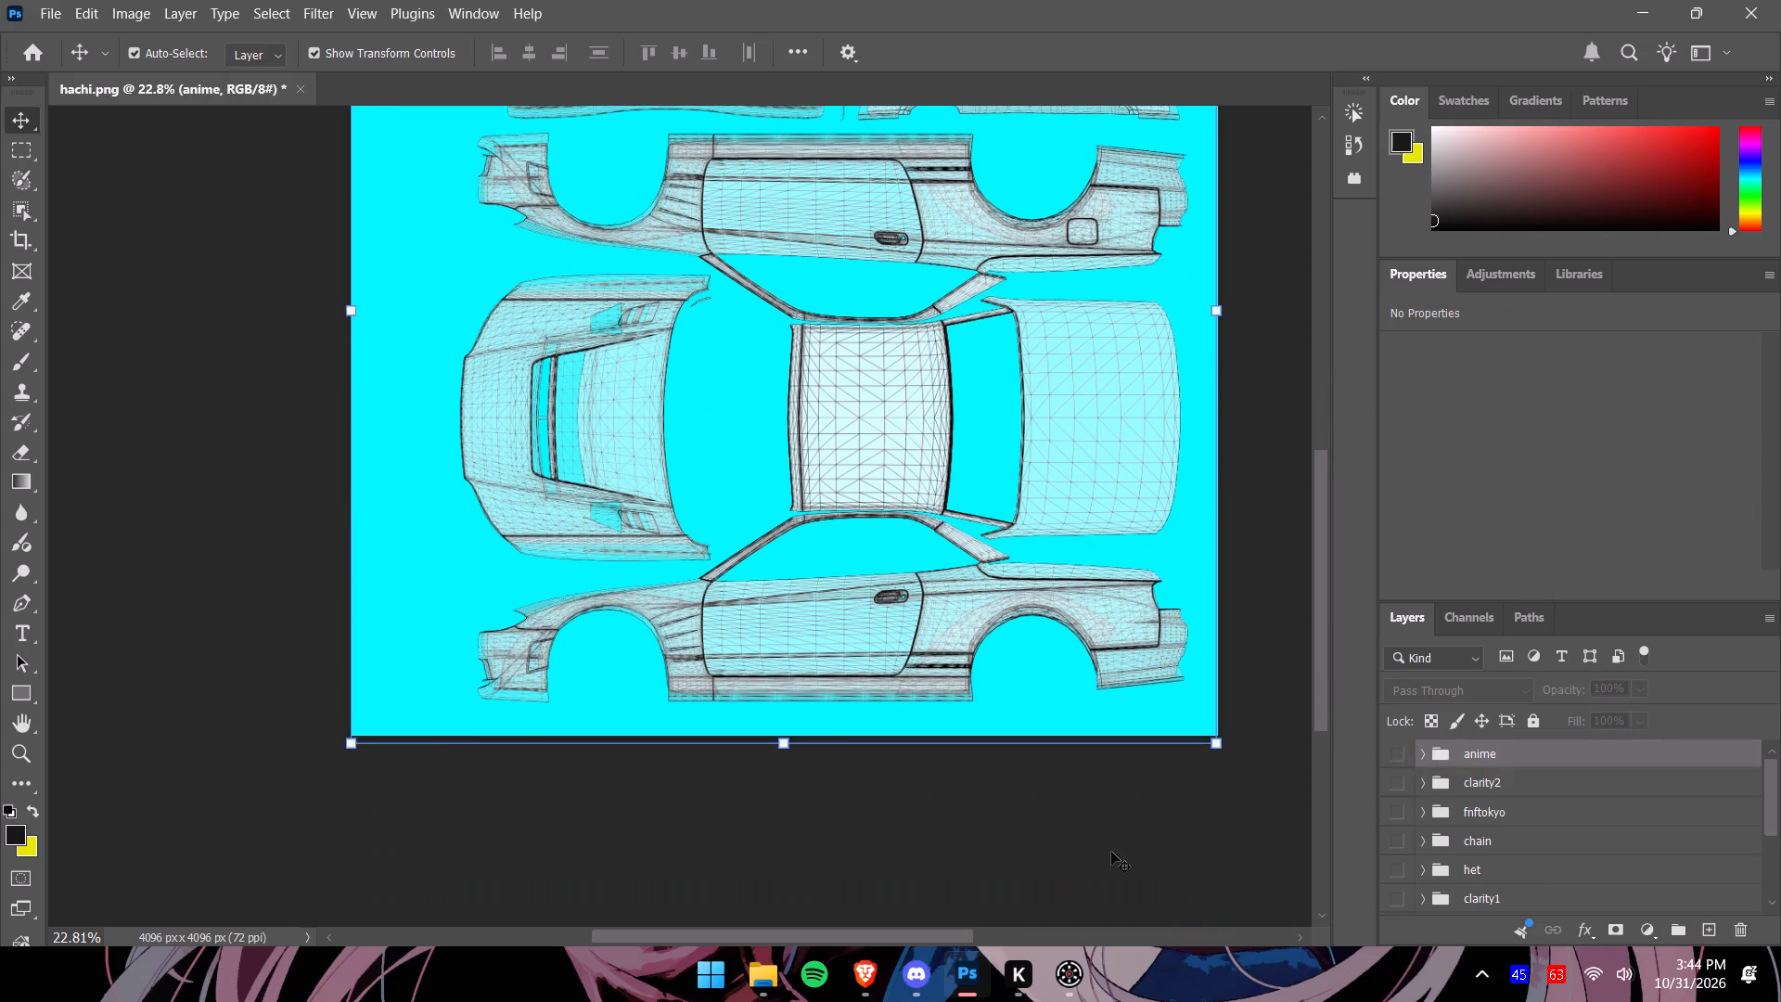